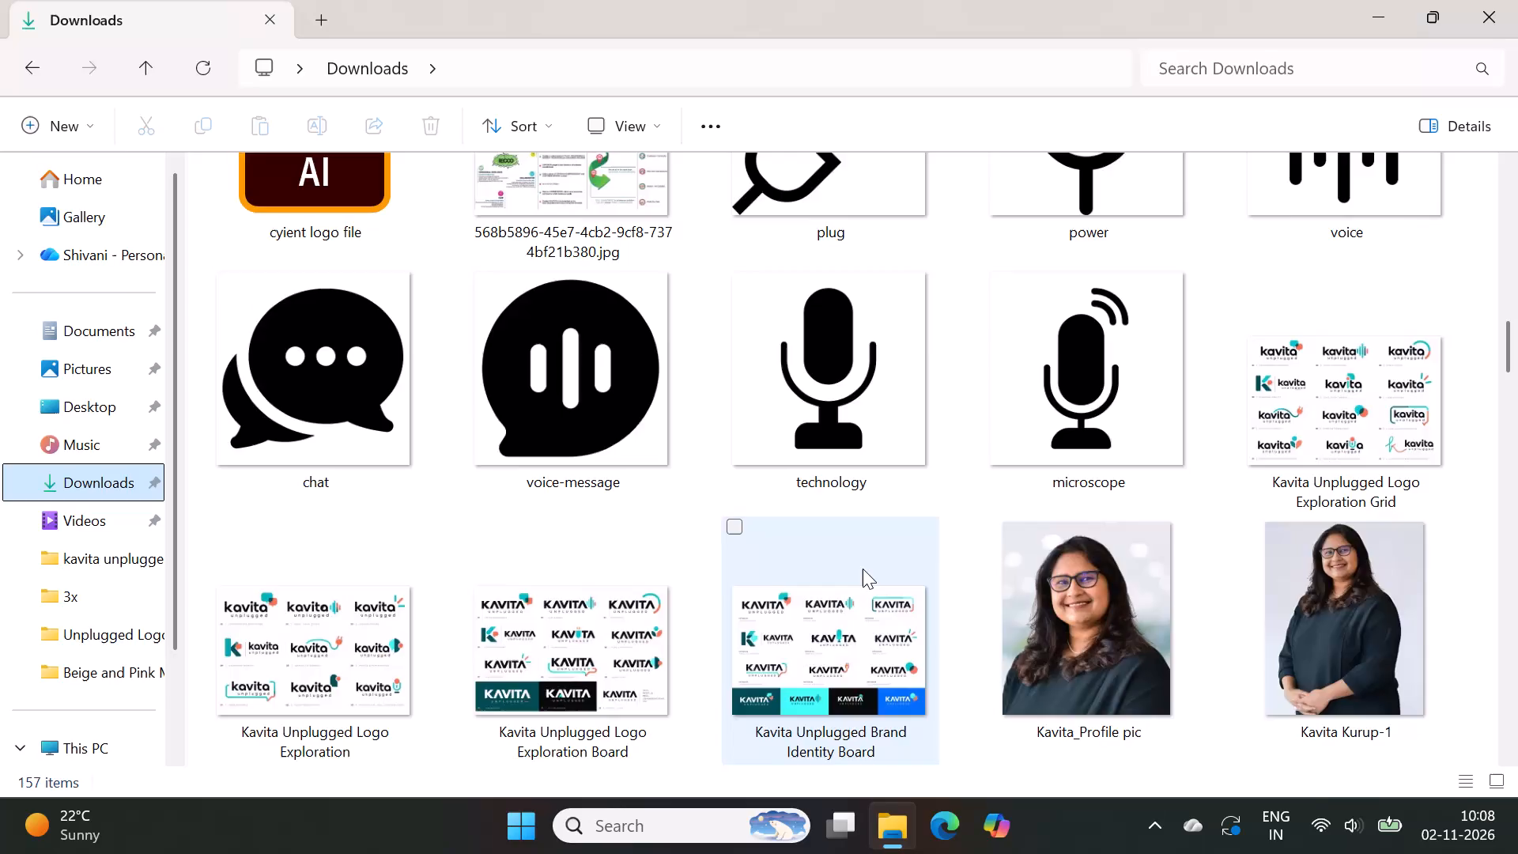
# Find the 3x folder among the project folders in Downloads and open it.
pyautogui.scroll(-5, 863, 569)
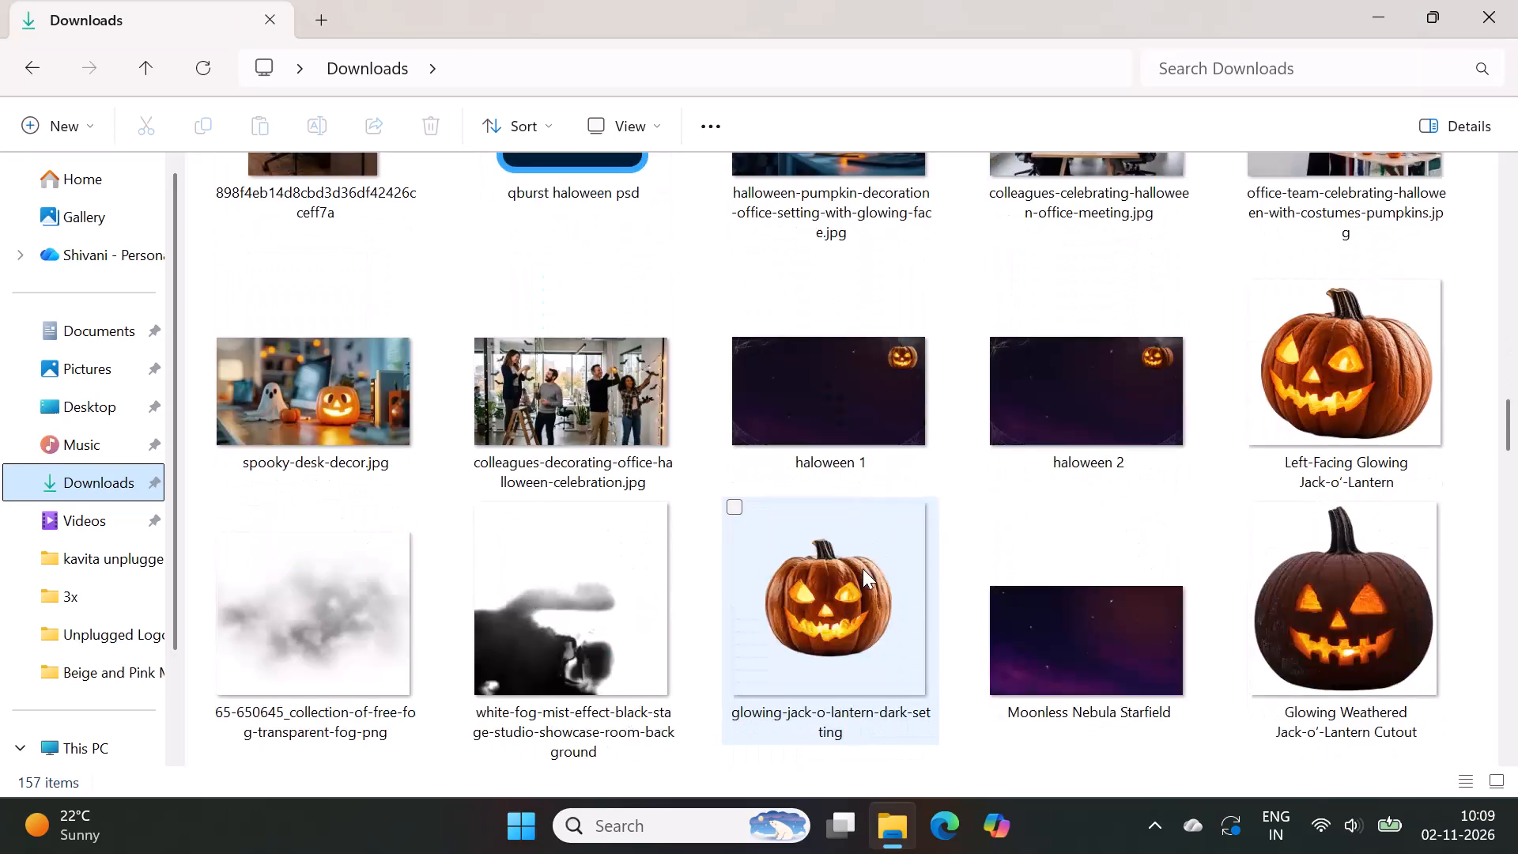
pyautogui.scroll(-6, 863, 569)
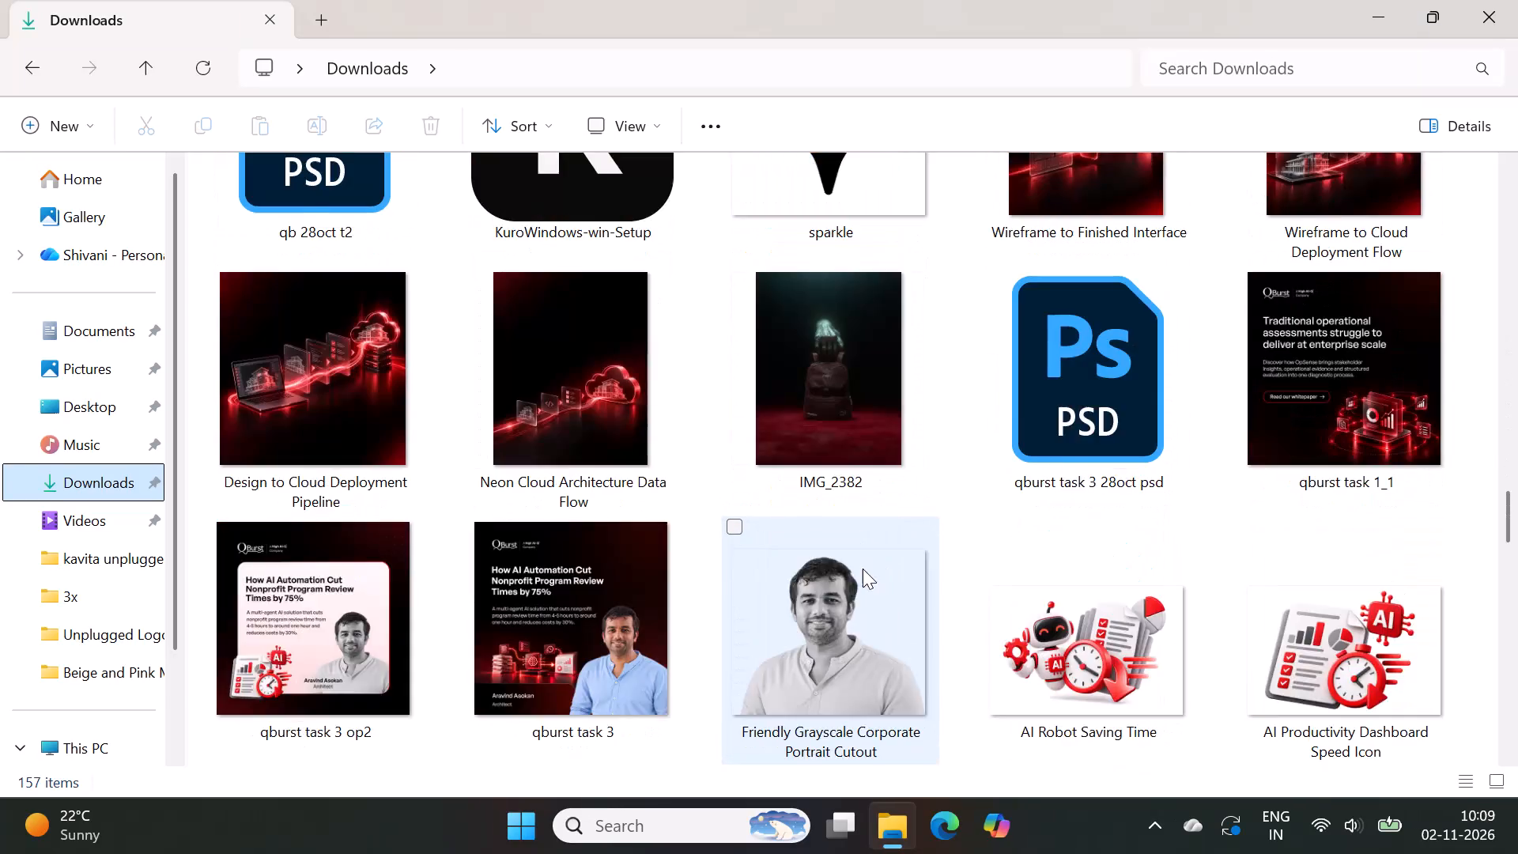
pyautogui.scroll(-4, 863, 569)
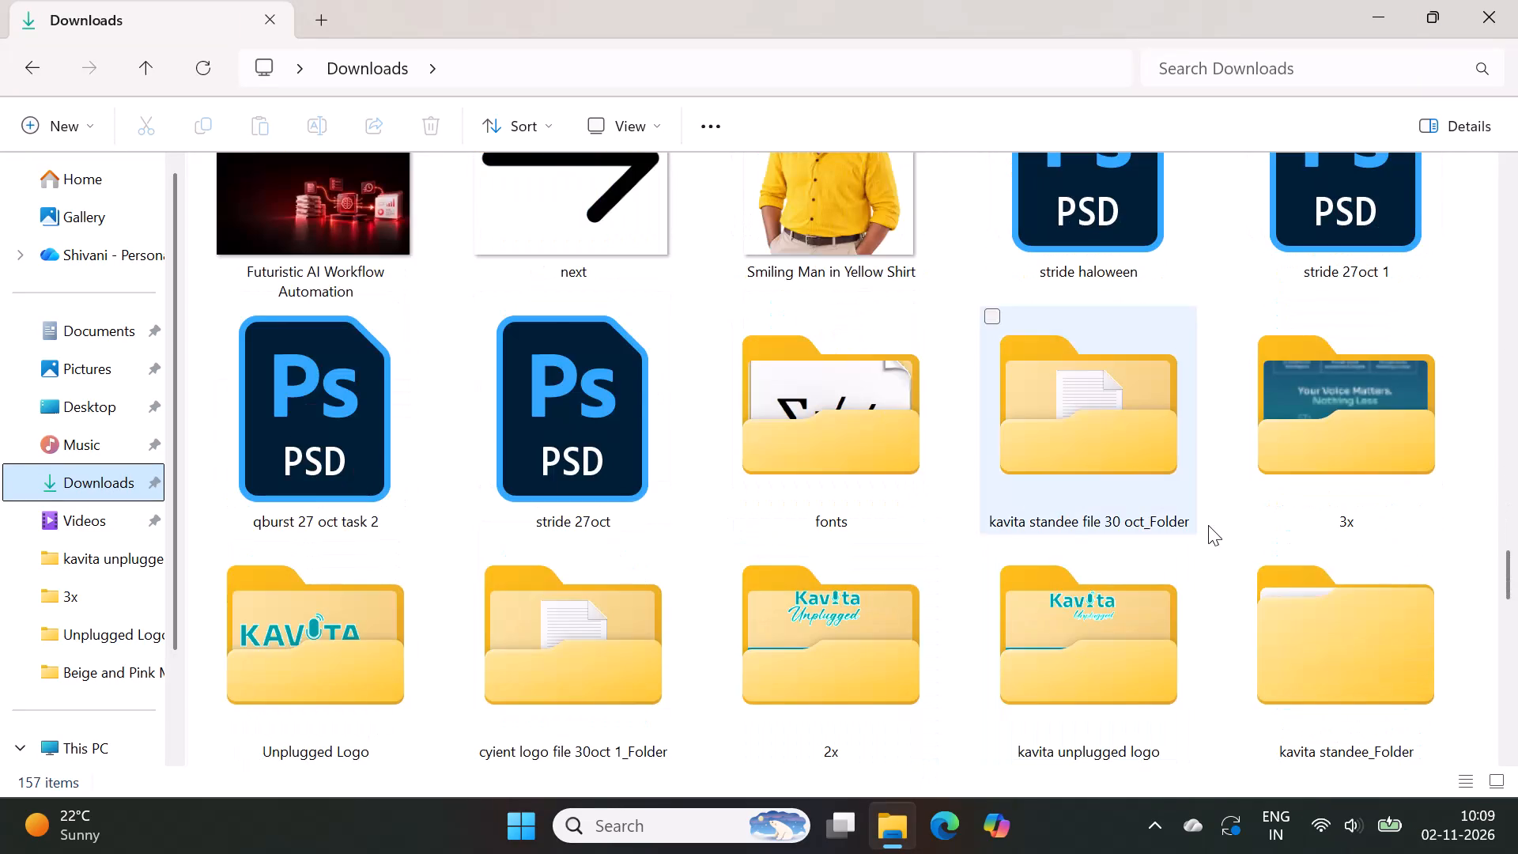
pyautogui.doubleClick(1339, 410)
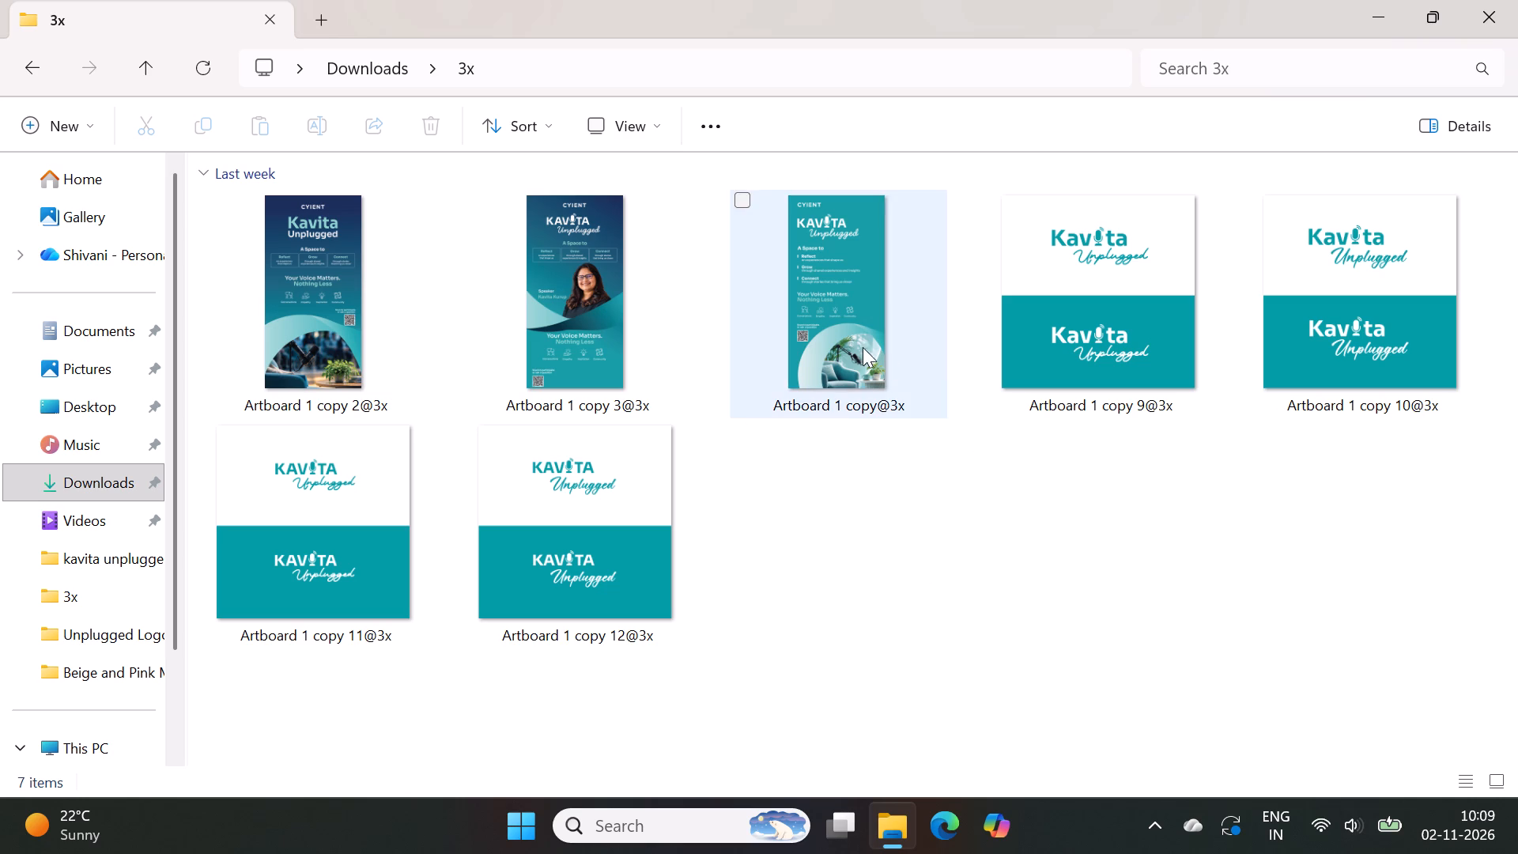
# Preview the teal Kavita Unplugged standee image Artboard 1 copy@3x, then close it and clear the file selection.
pyautogui.click(836, 508)
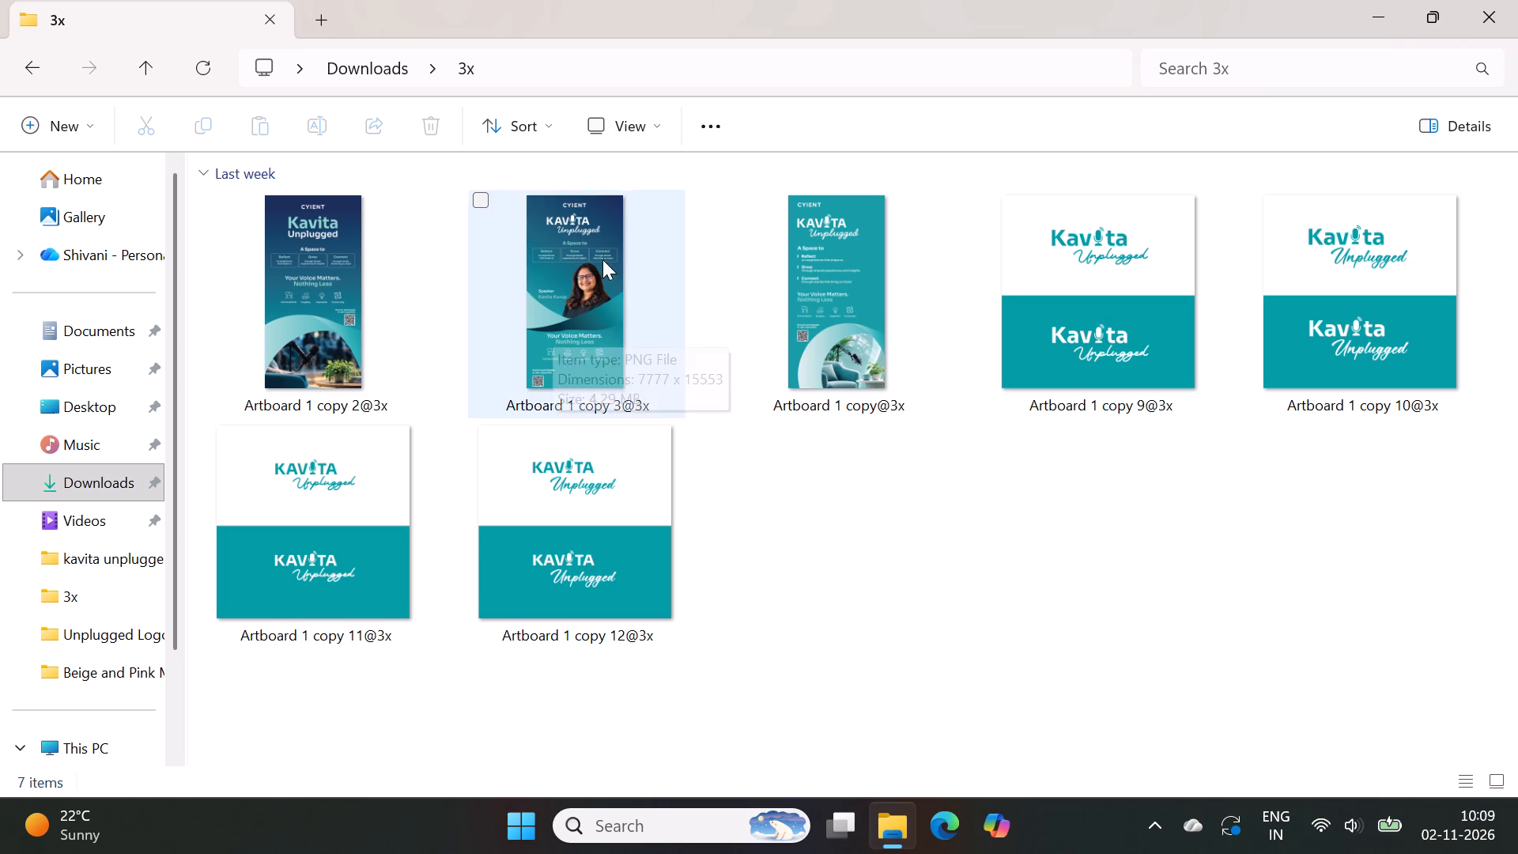
pyautogui.doubleClick(817, 311)
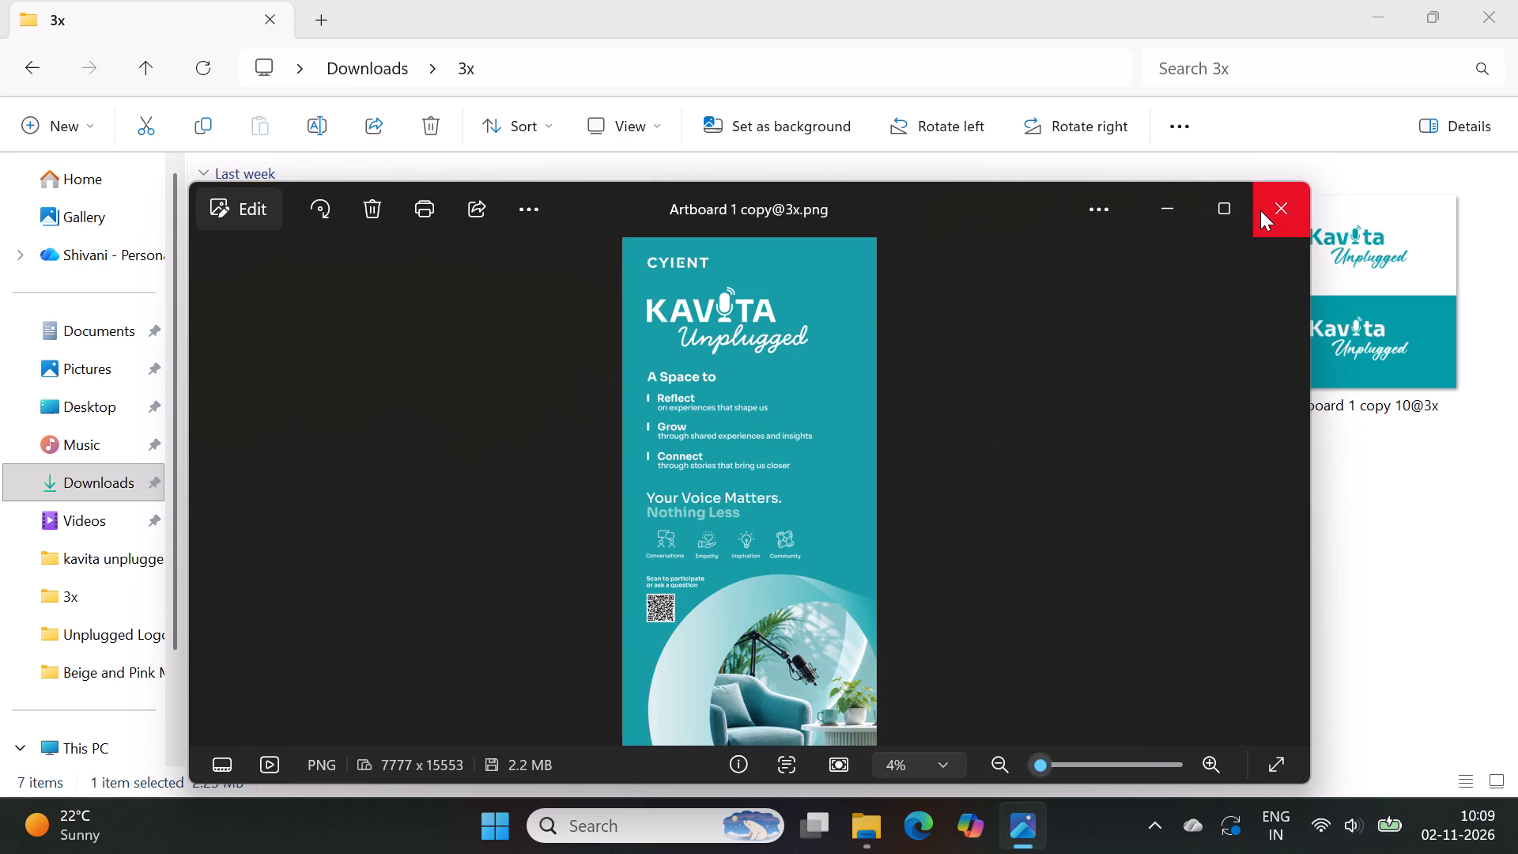
pyautogui.click(1271, 206)
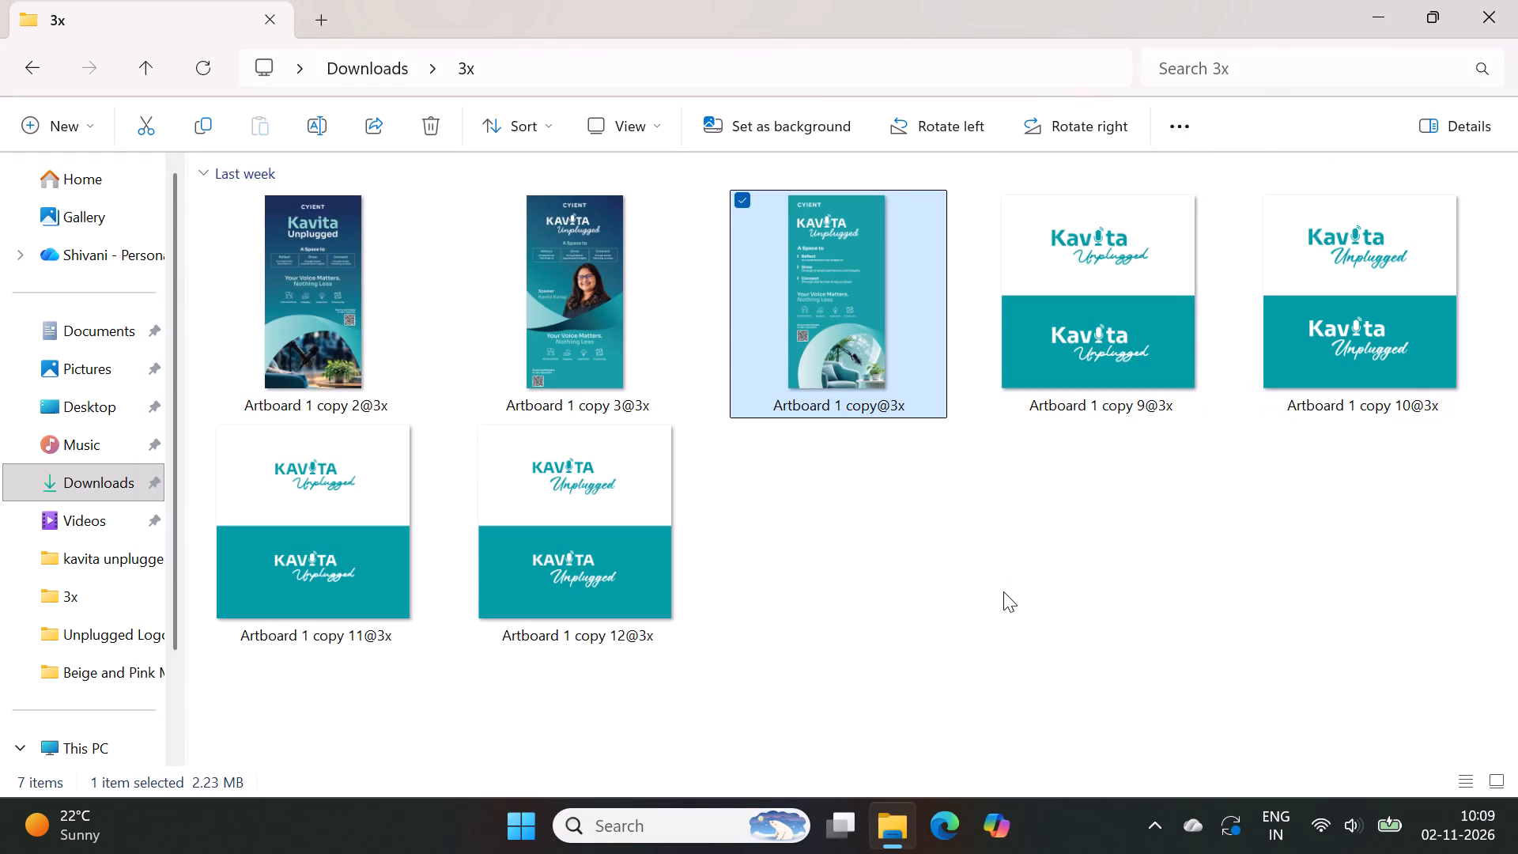
pyautogui.click(1003, 591)
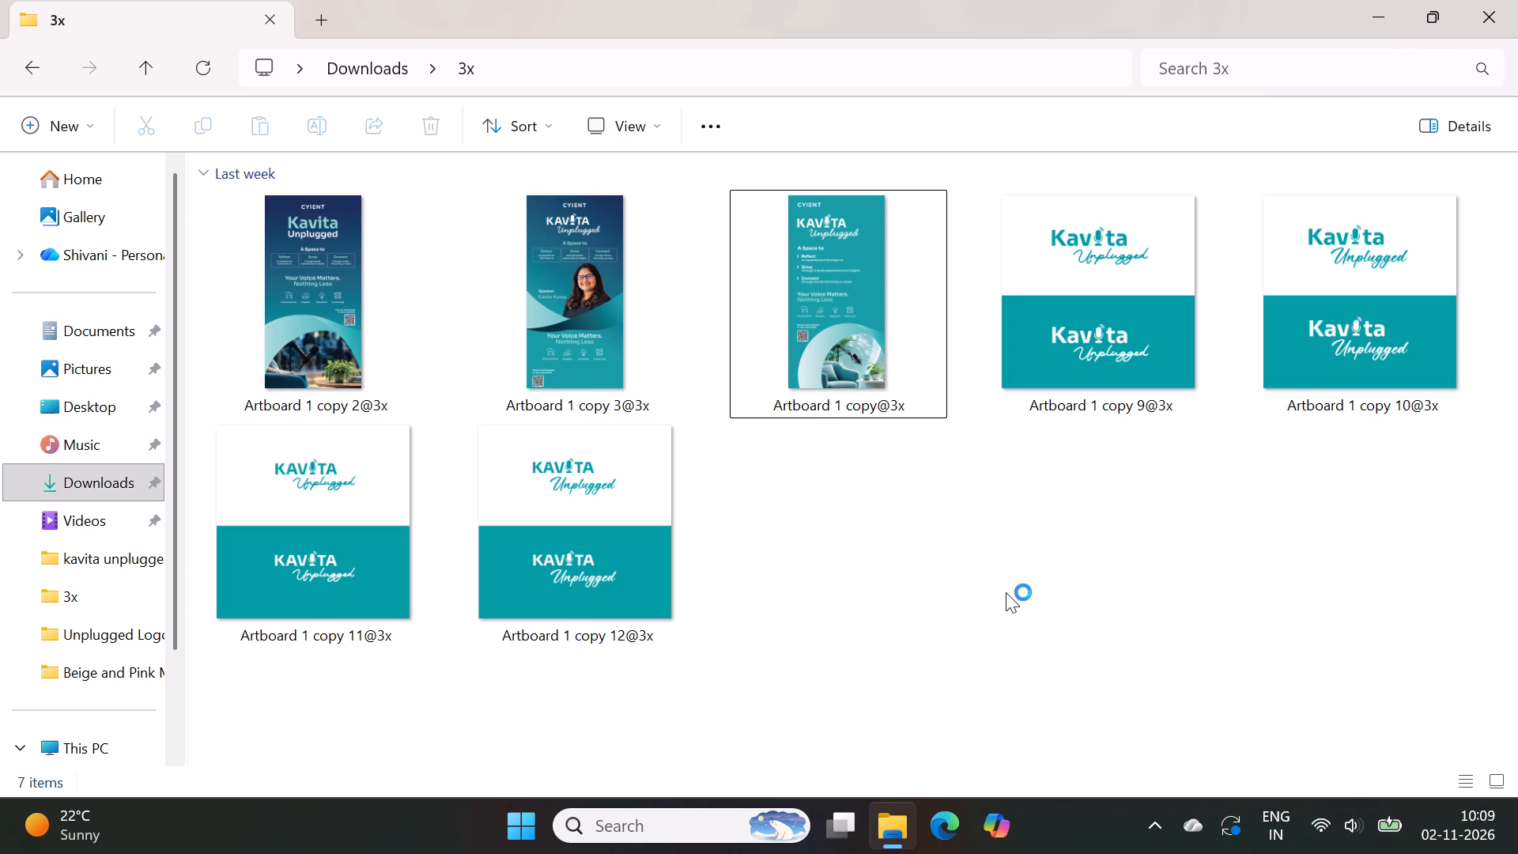
# Open the teal standee design Artboard 1 copy@3x from the 3x folder for viewing.
pyautogui.click(987, 604)
pyautogui.doubleClick(814, 323)
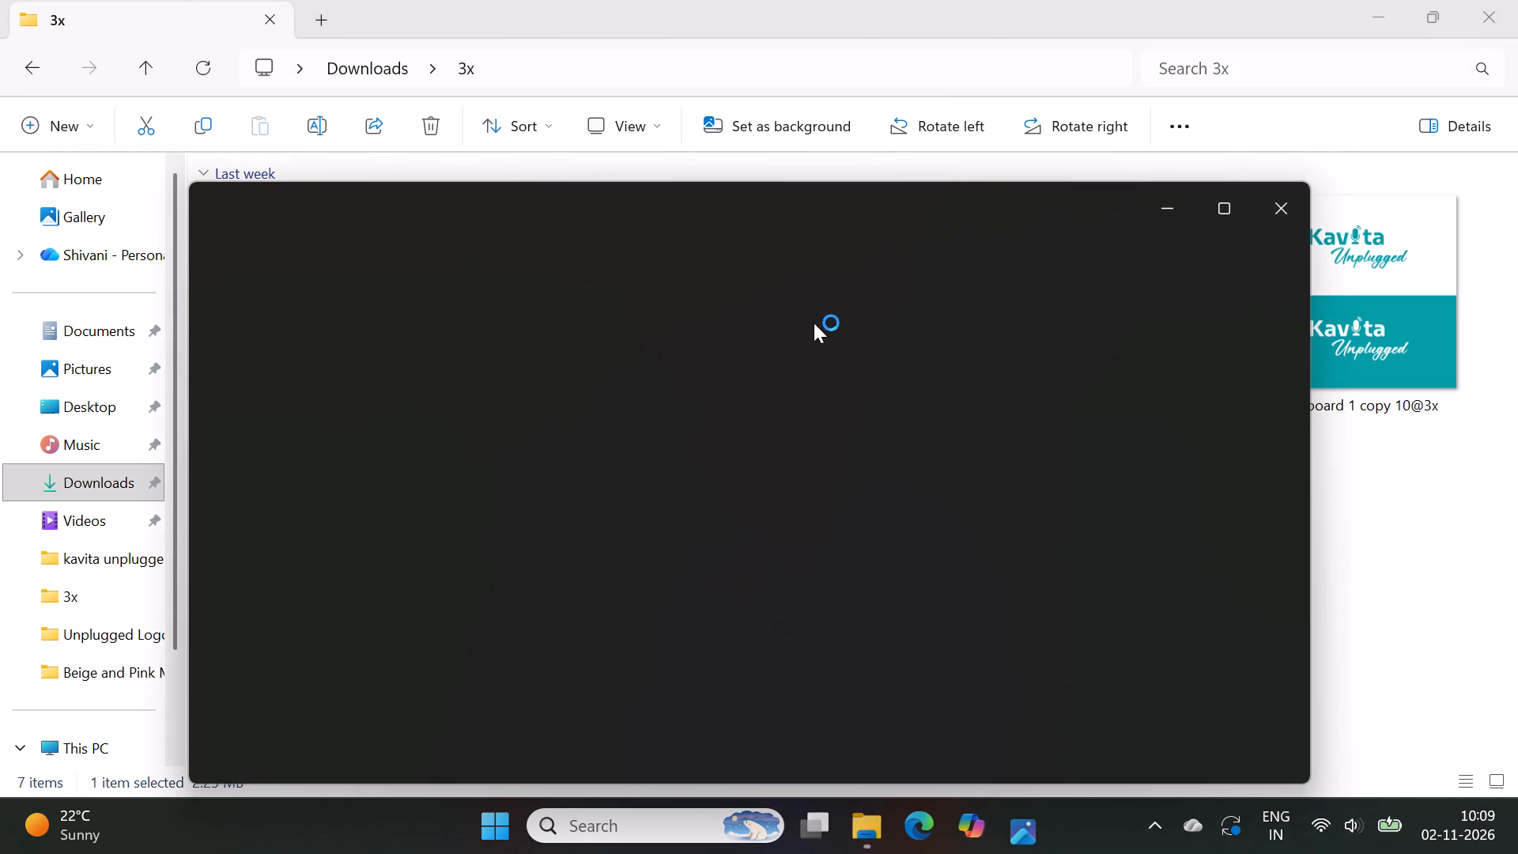
# Examine the teal standee in a maximized viewer, browse to the blue gradient design Artboard 1 copy 2@3x, and close the viewer.
pyautogui.click(1225, 211)
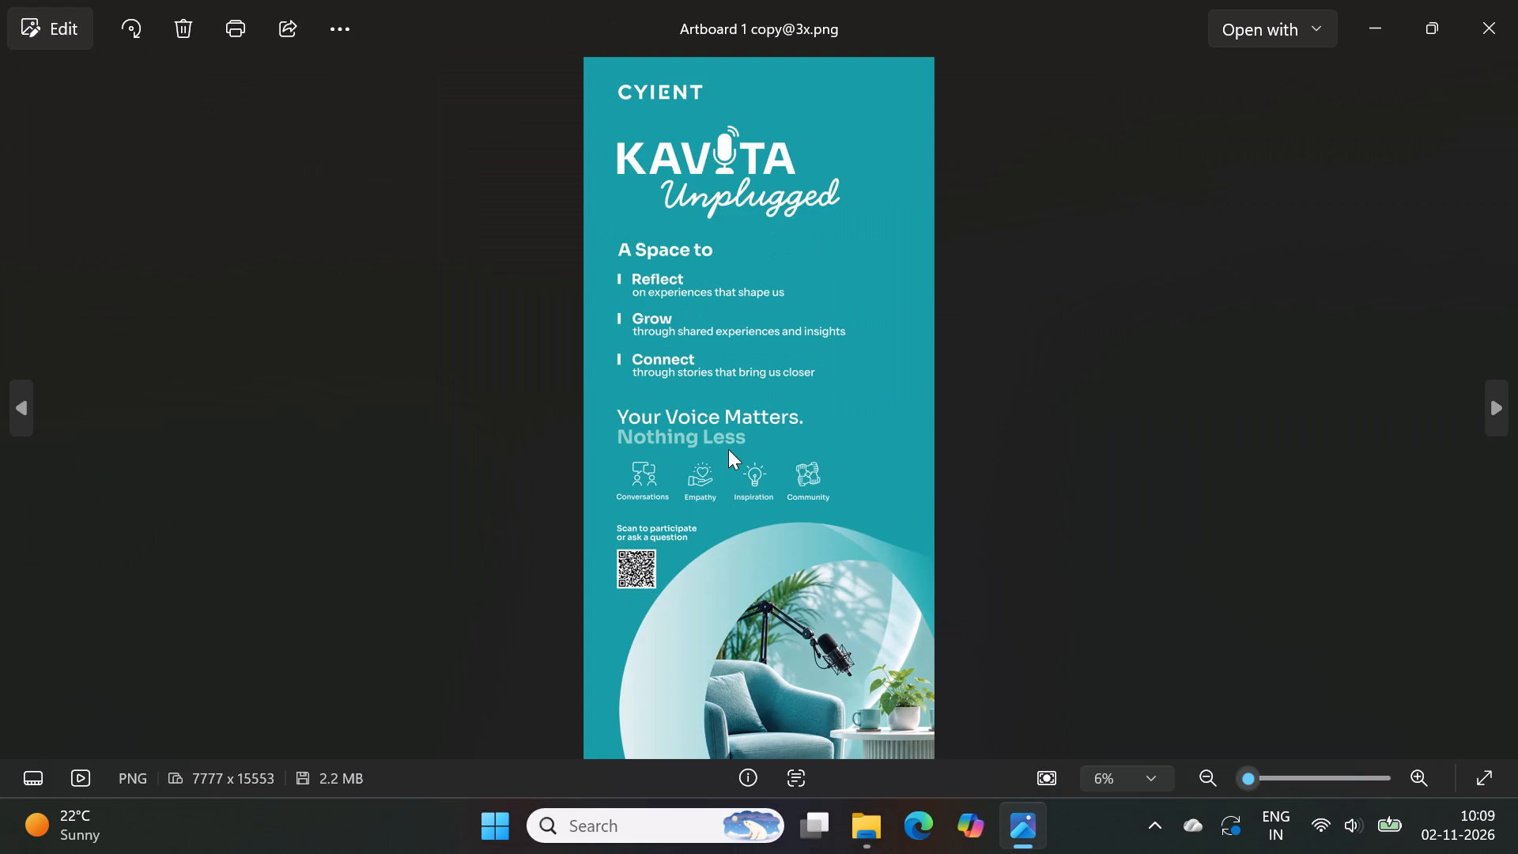
pyautogui.click(728, 449)
pyautogui.scroll(-8, 719, 449)
pyautogui.click(26, 418)
pyautogui.click(26, 419)
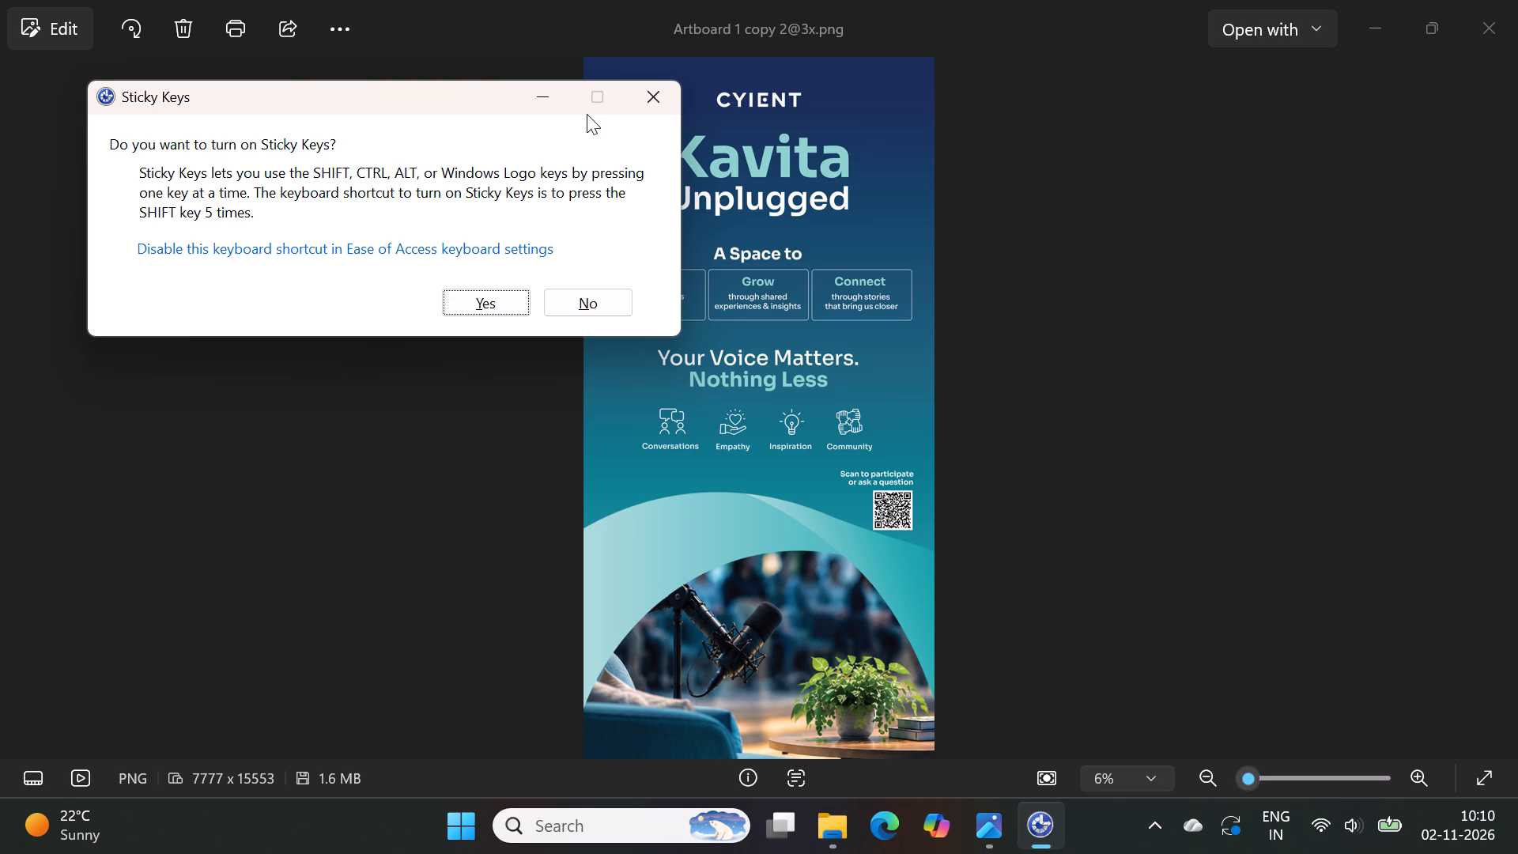
pyautogui.click(1496, 35)
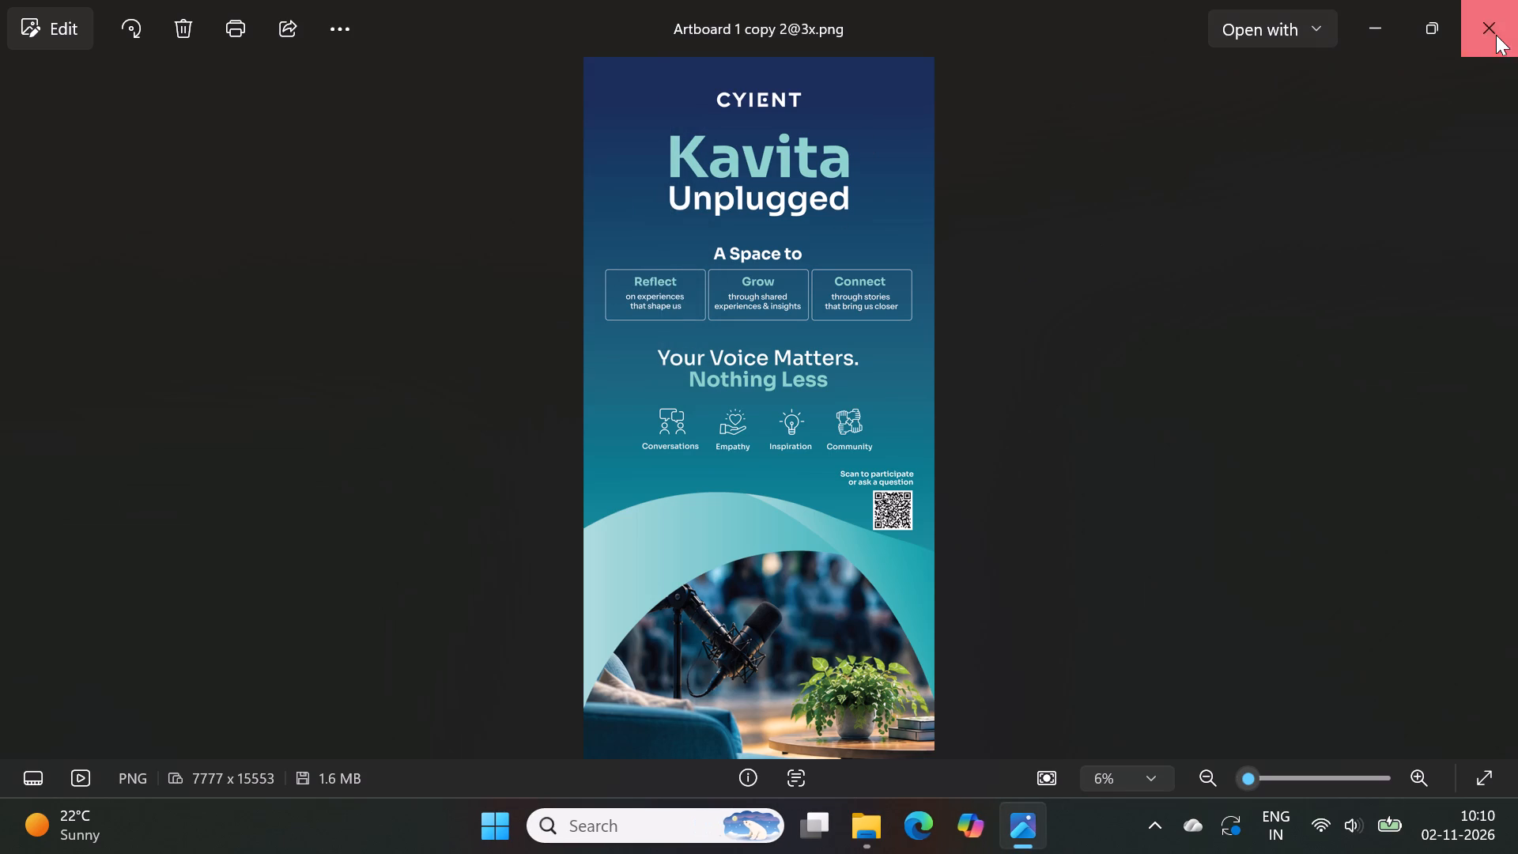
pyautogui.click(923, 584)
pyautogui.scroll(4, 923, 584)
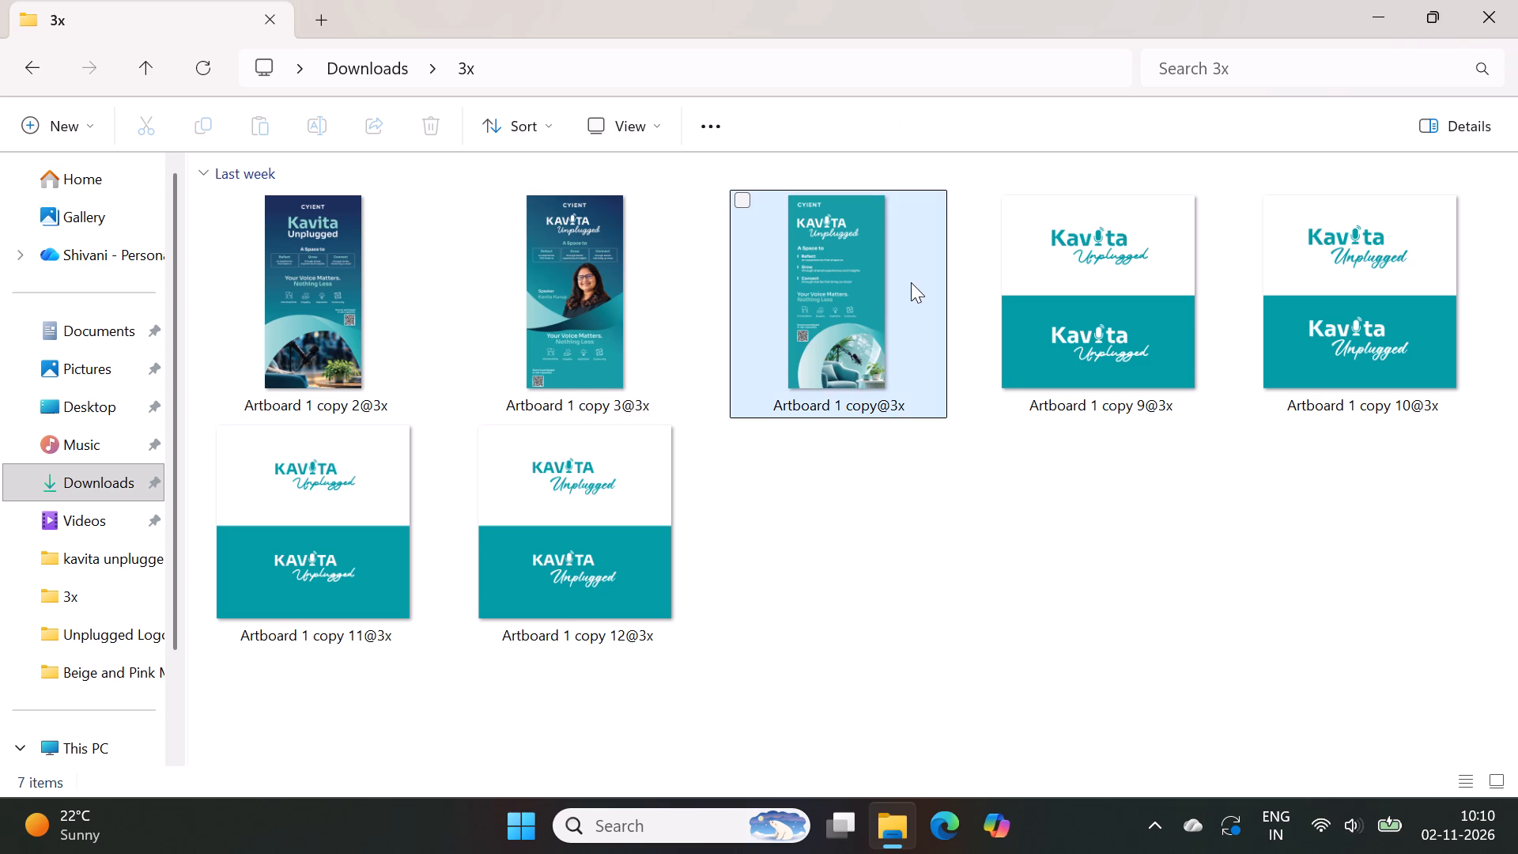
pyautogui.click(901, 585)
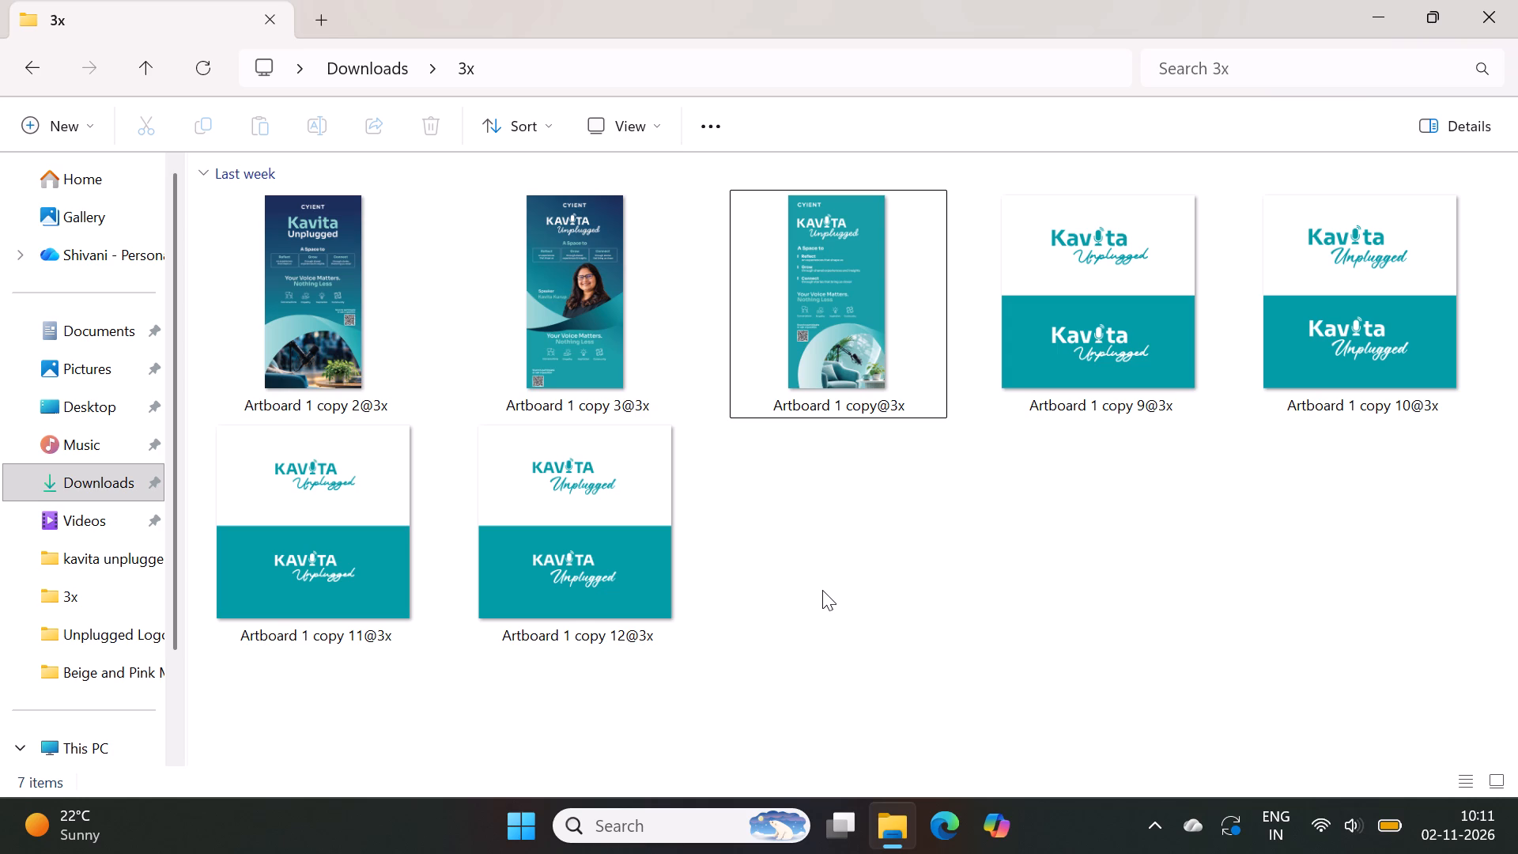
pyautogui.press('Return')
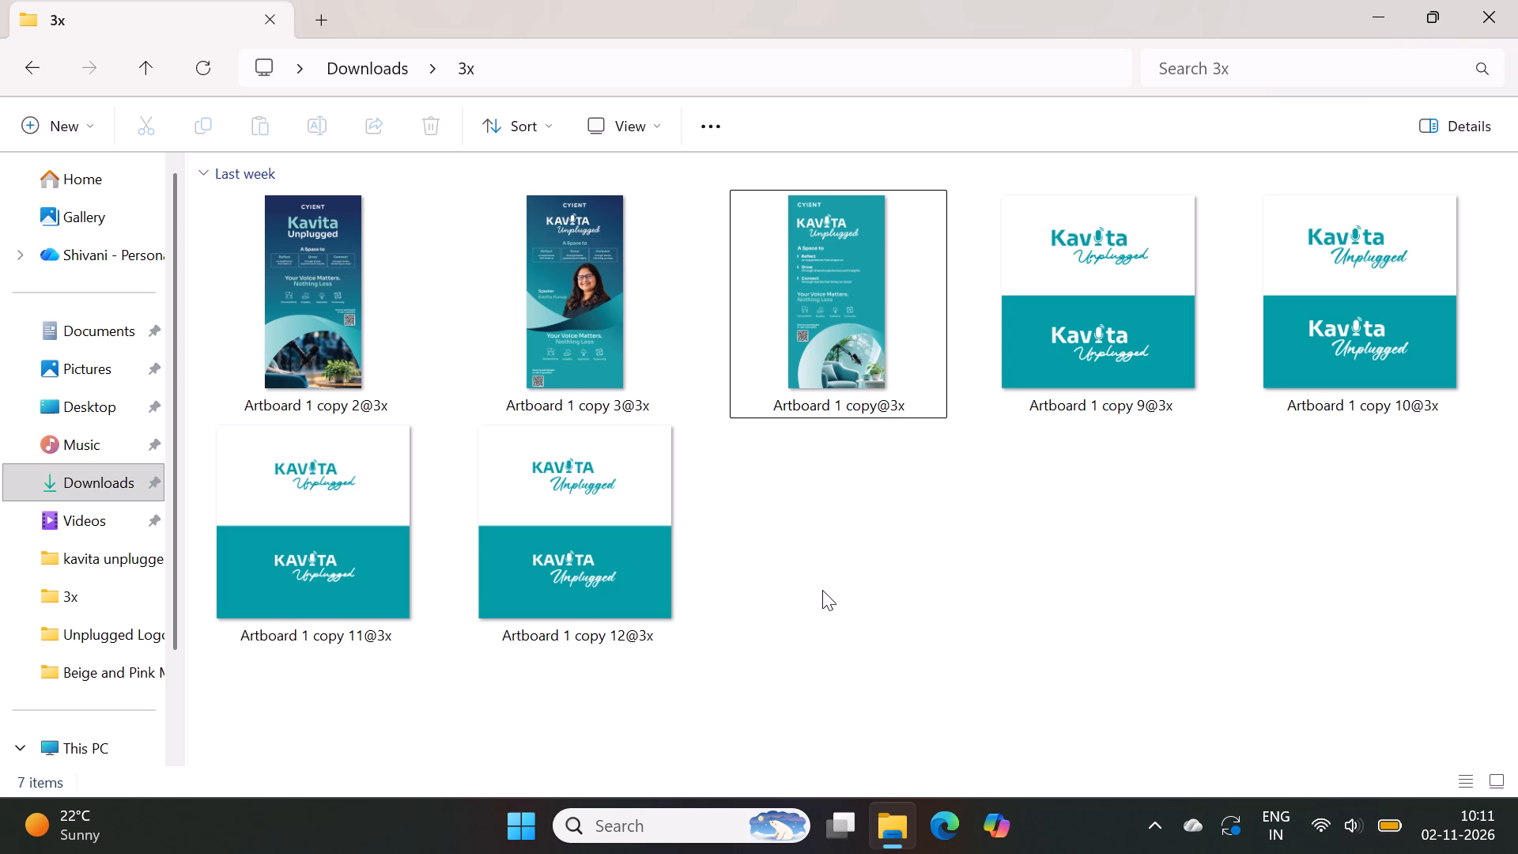
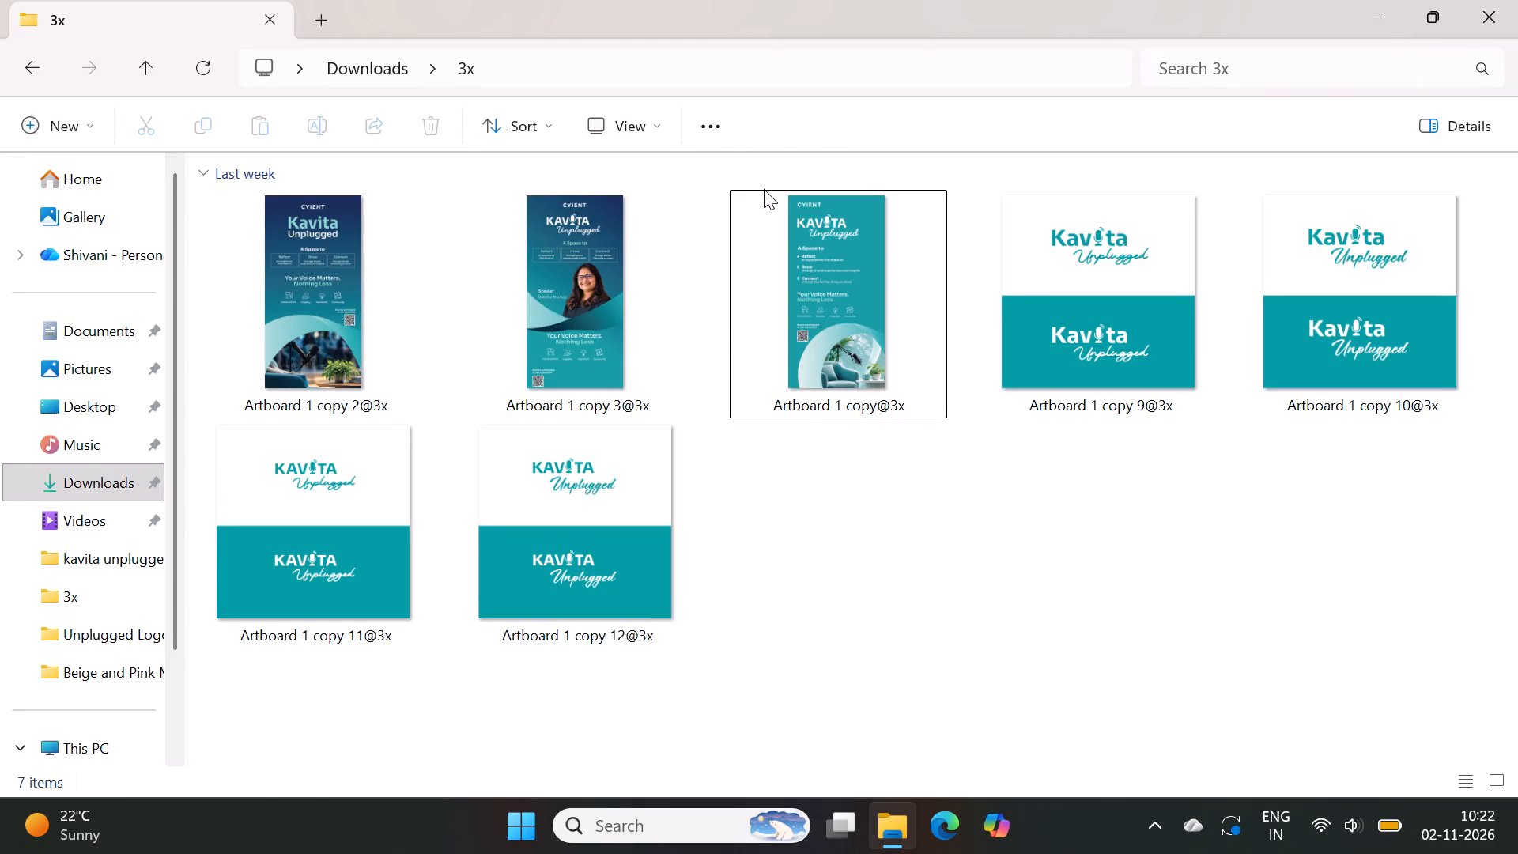
# Leave the 3x folder and show the contents of the Downloads folder.
pyautogui.click(102, 481)
pyautogui.click(931, 608)
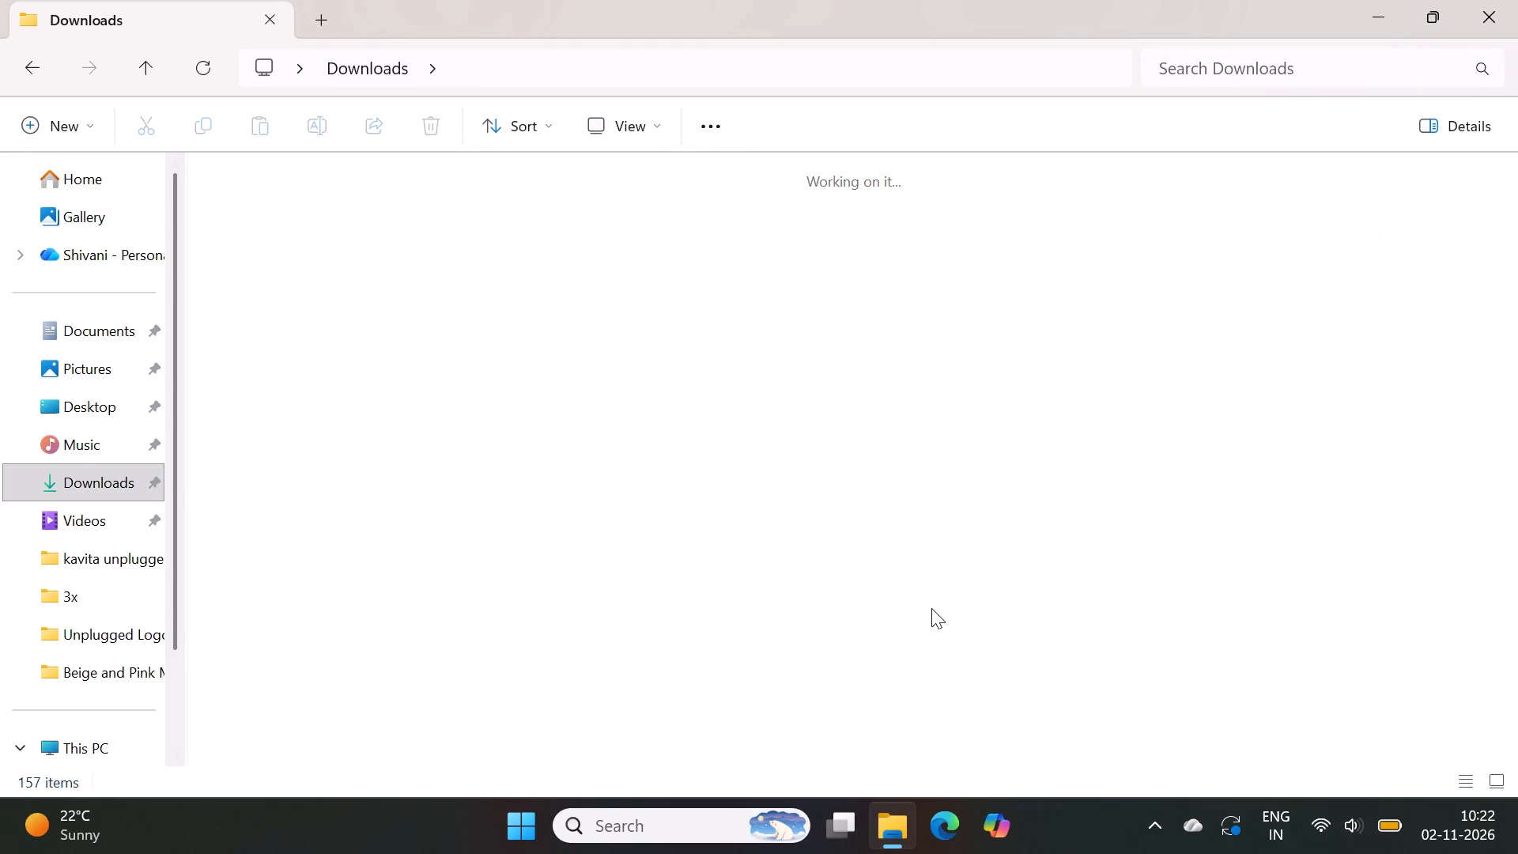
pyautogui.scroll(3, 171, 472)
pyautogui.click(119, 479)
pyautogui.scroll(2, 817, 656)
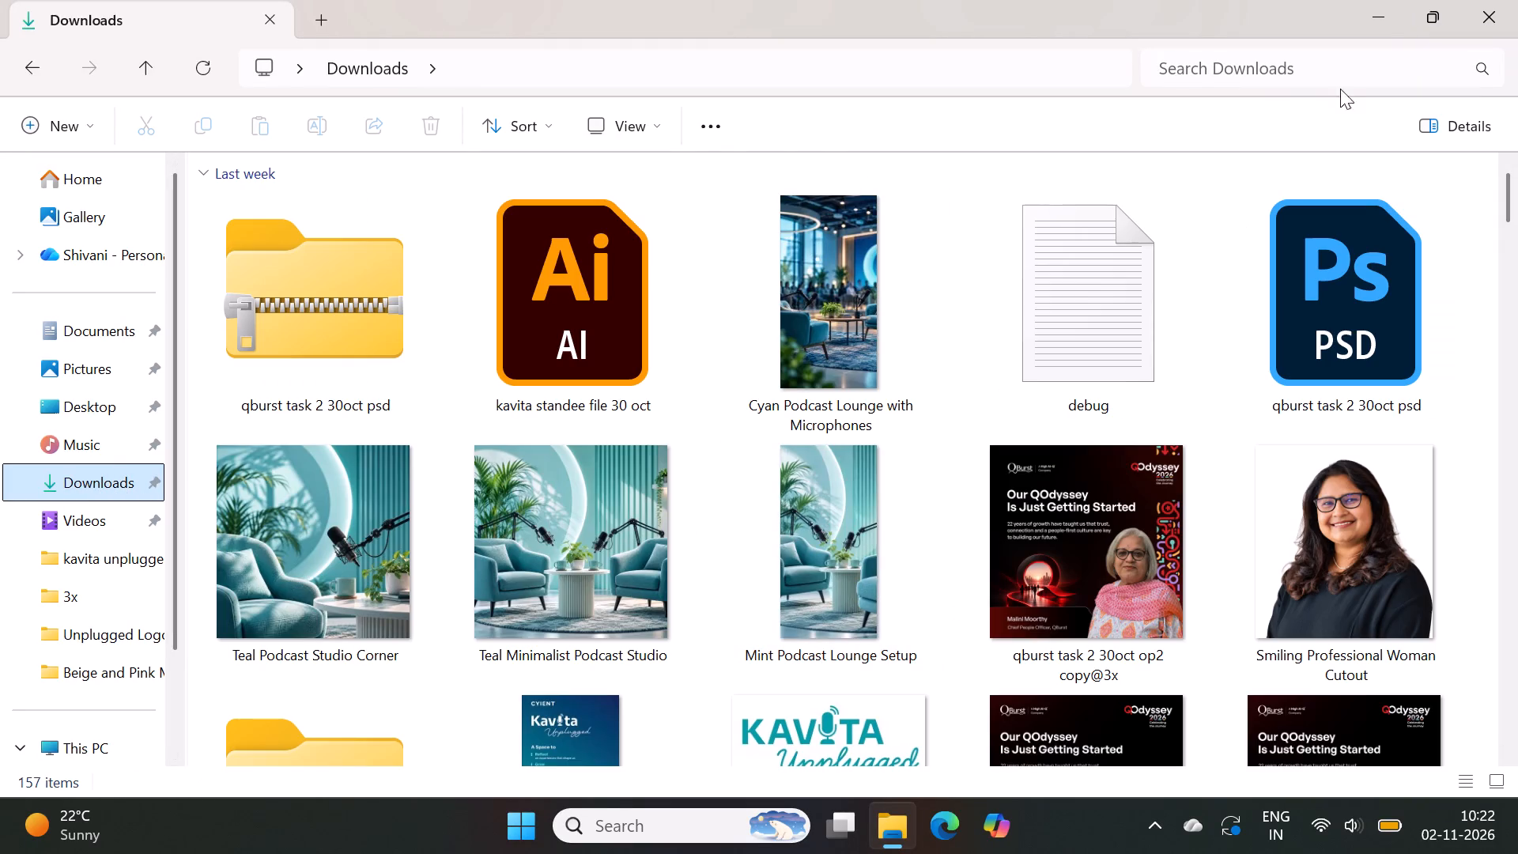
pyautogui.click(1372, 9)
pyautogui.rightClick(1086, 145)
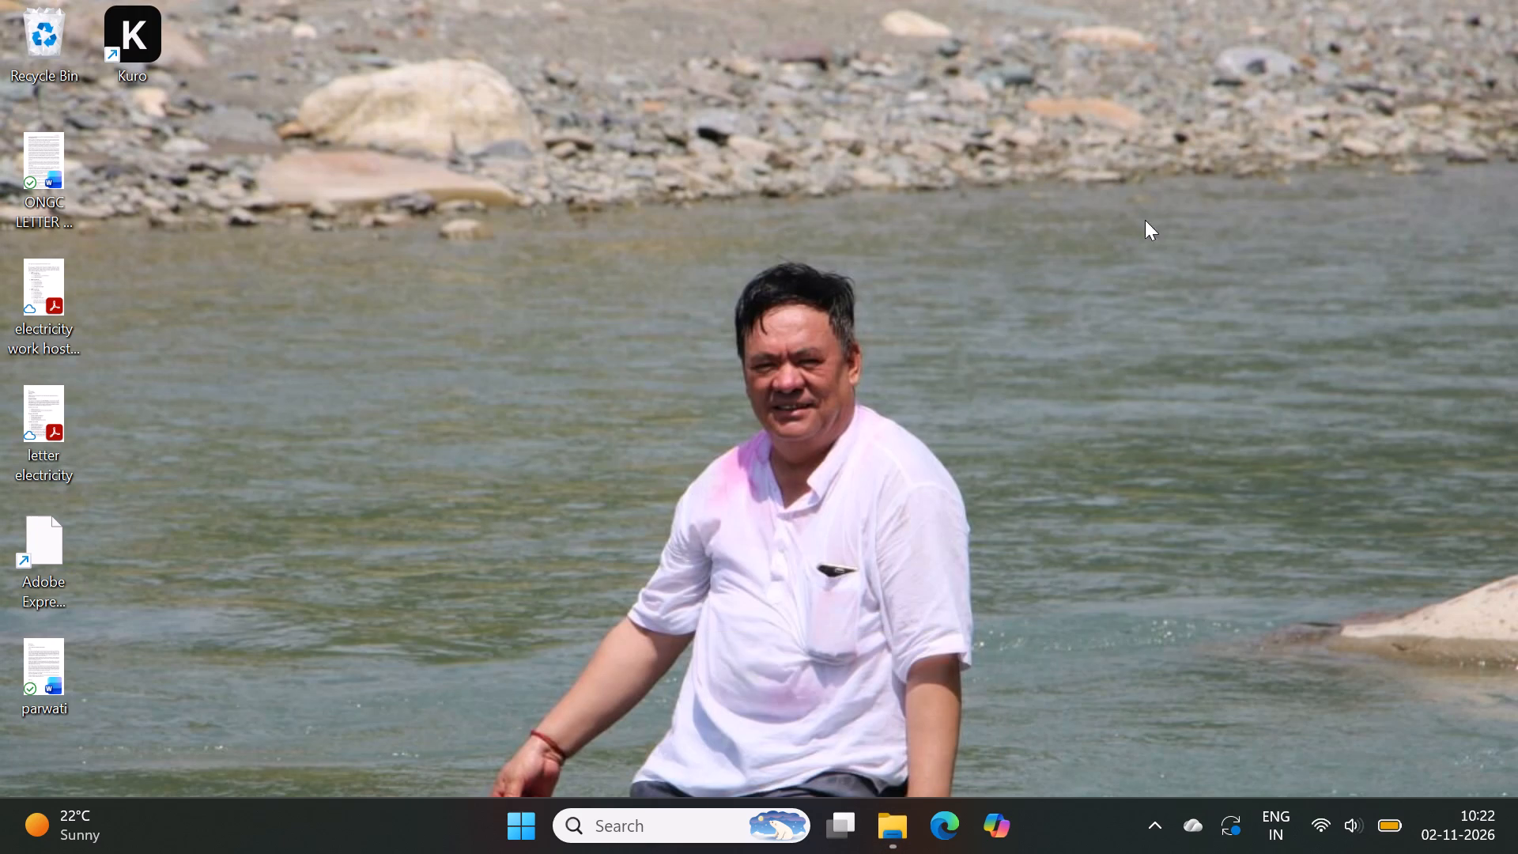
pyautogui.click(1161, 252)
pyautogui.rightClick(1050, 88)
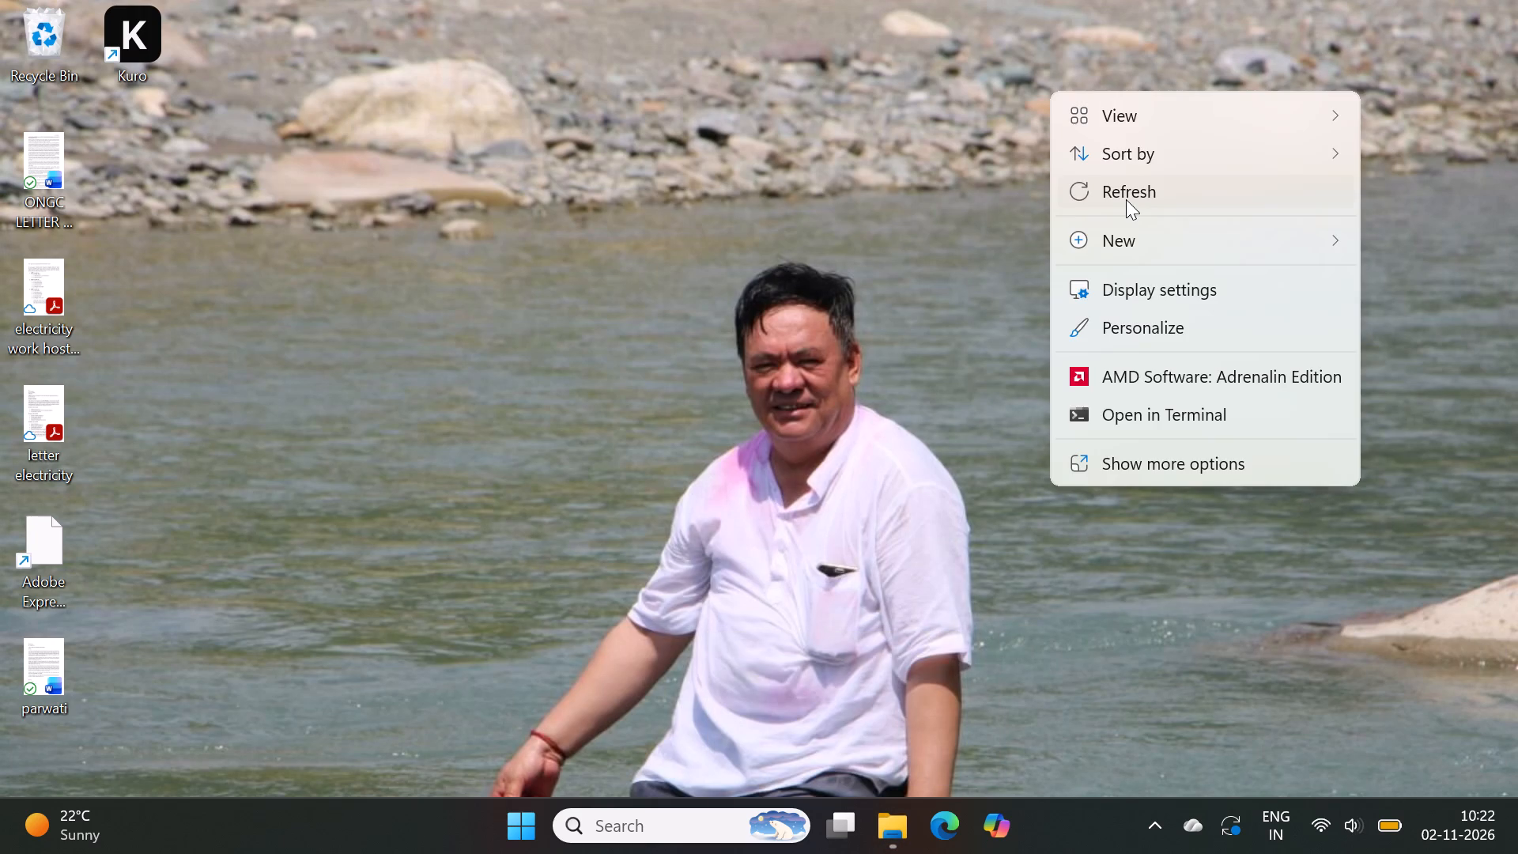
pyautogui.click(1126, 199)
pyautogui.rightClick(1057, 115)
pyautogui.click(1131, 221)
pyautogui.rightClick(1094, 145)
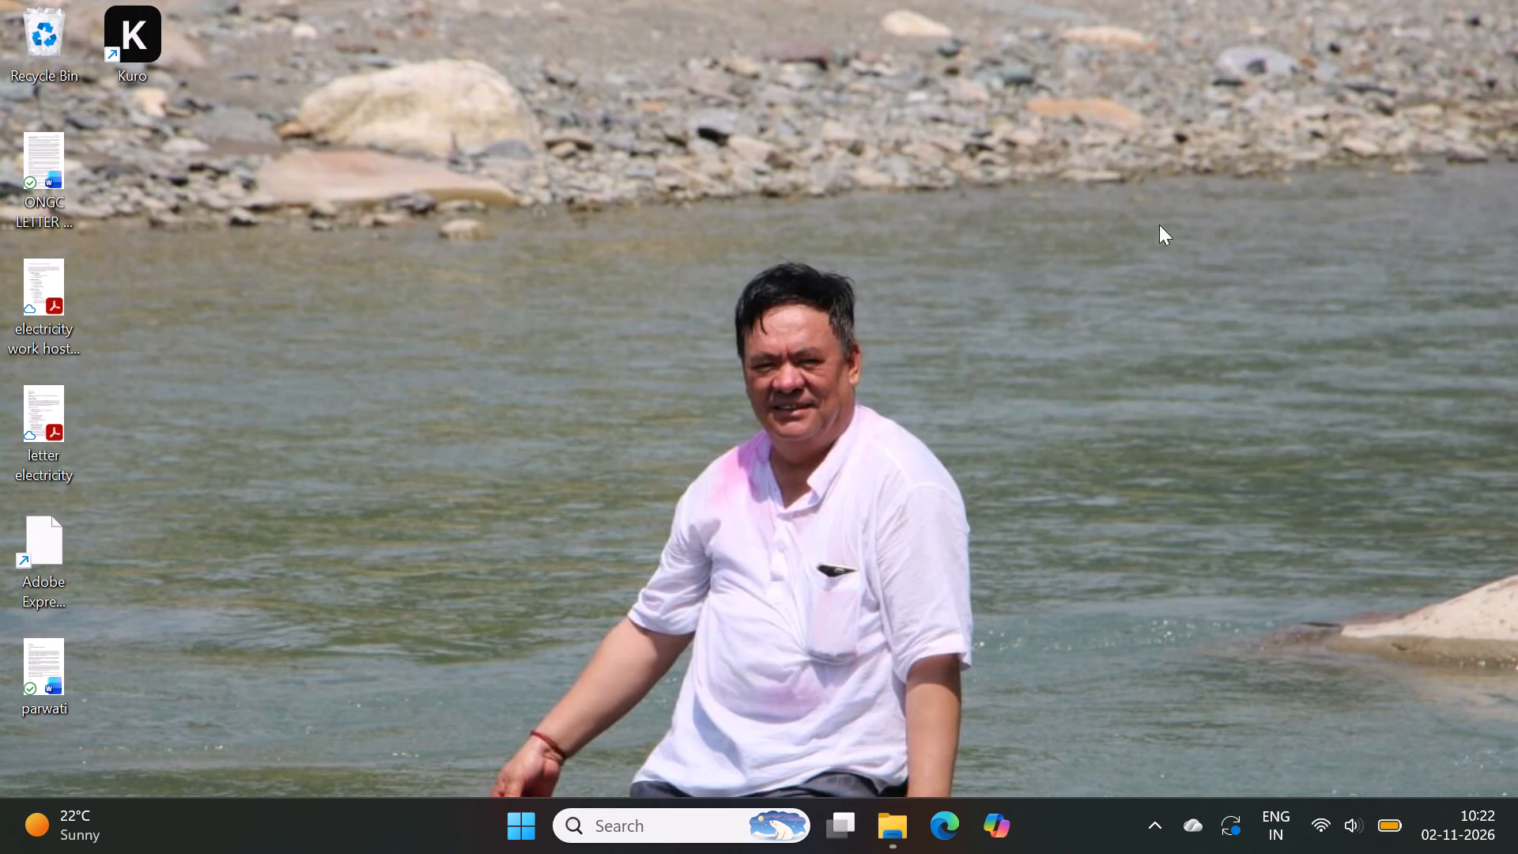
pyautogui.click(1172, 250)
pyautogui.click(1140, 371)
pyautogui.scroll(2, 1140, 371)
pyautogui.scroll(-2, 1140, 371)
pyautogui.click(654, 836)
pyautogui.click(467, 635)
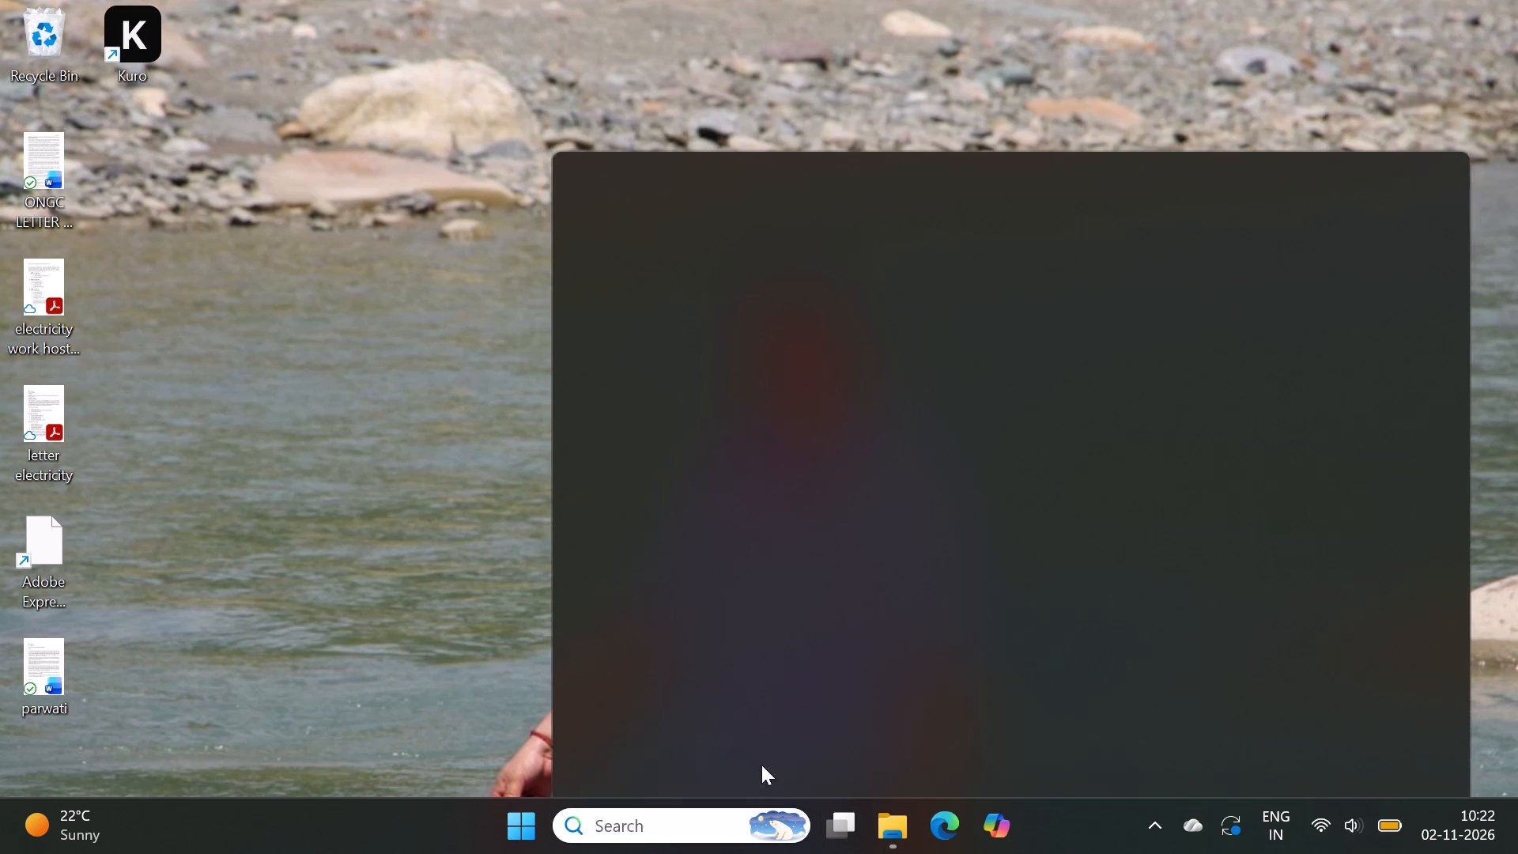
# Open the Illustrator file "kavita standee file 30 oct" from the Downloads folder in Adobe Illustrator.
pyautogui.click(889, 826)
pyautogui.click(103, 477)
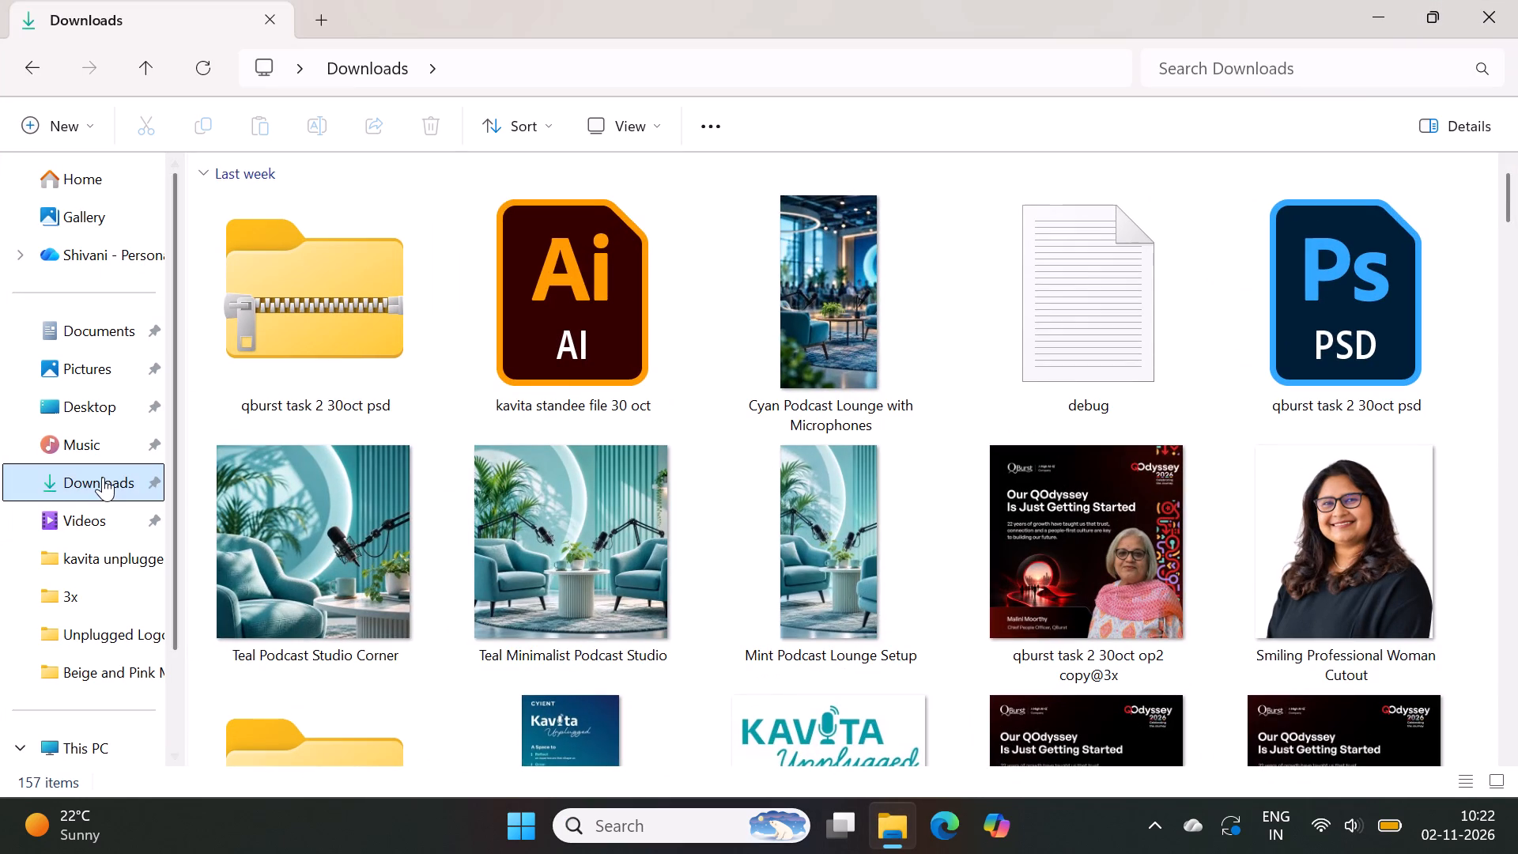
pyautogui.doubleClick(592, 293)
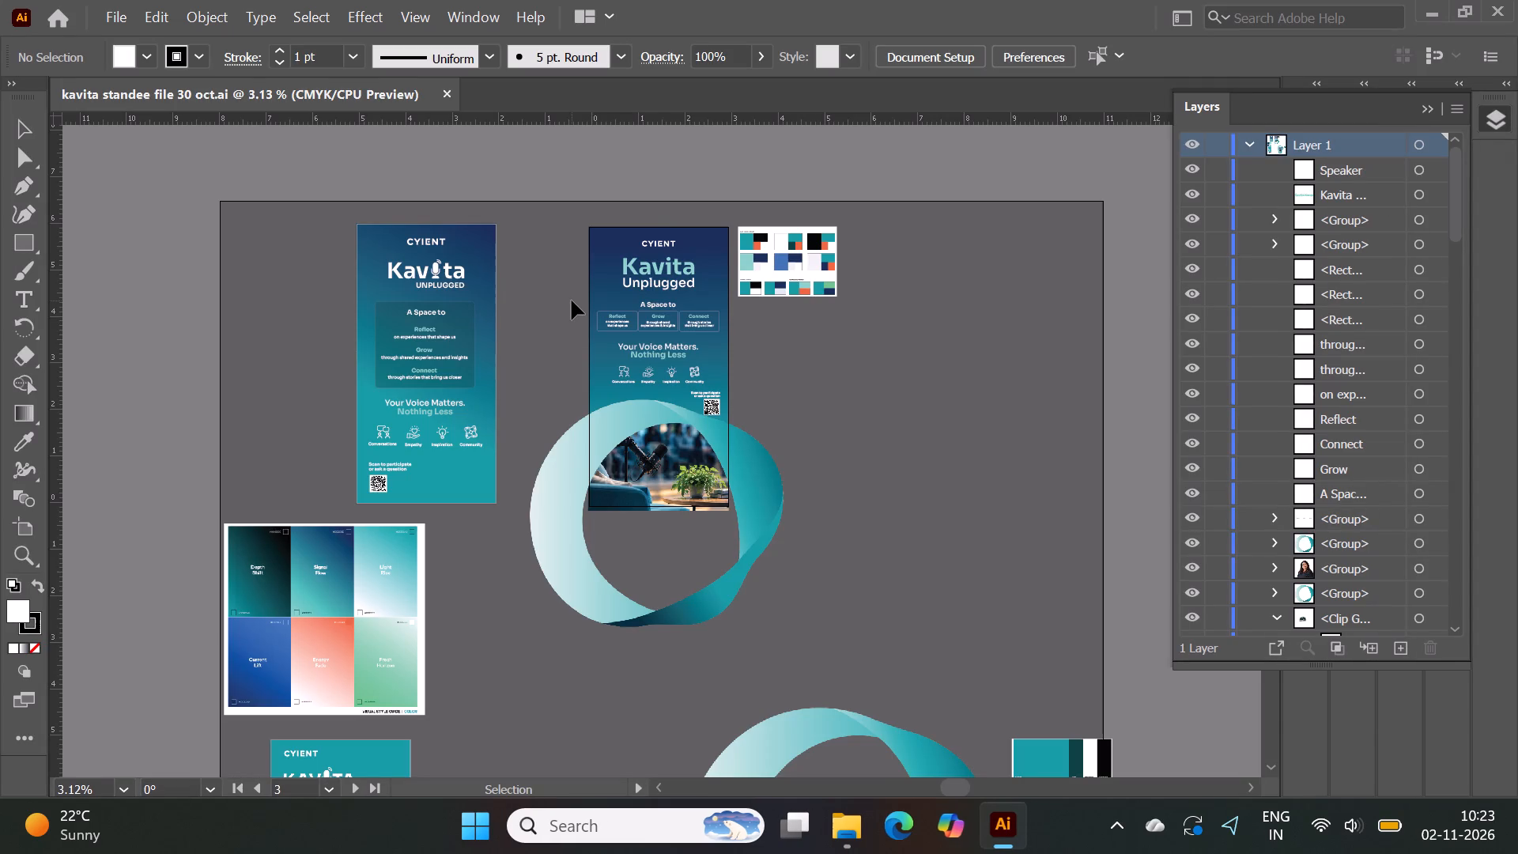
pyautogui.click(957, 430)
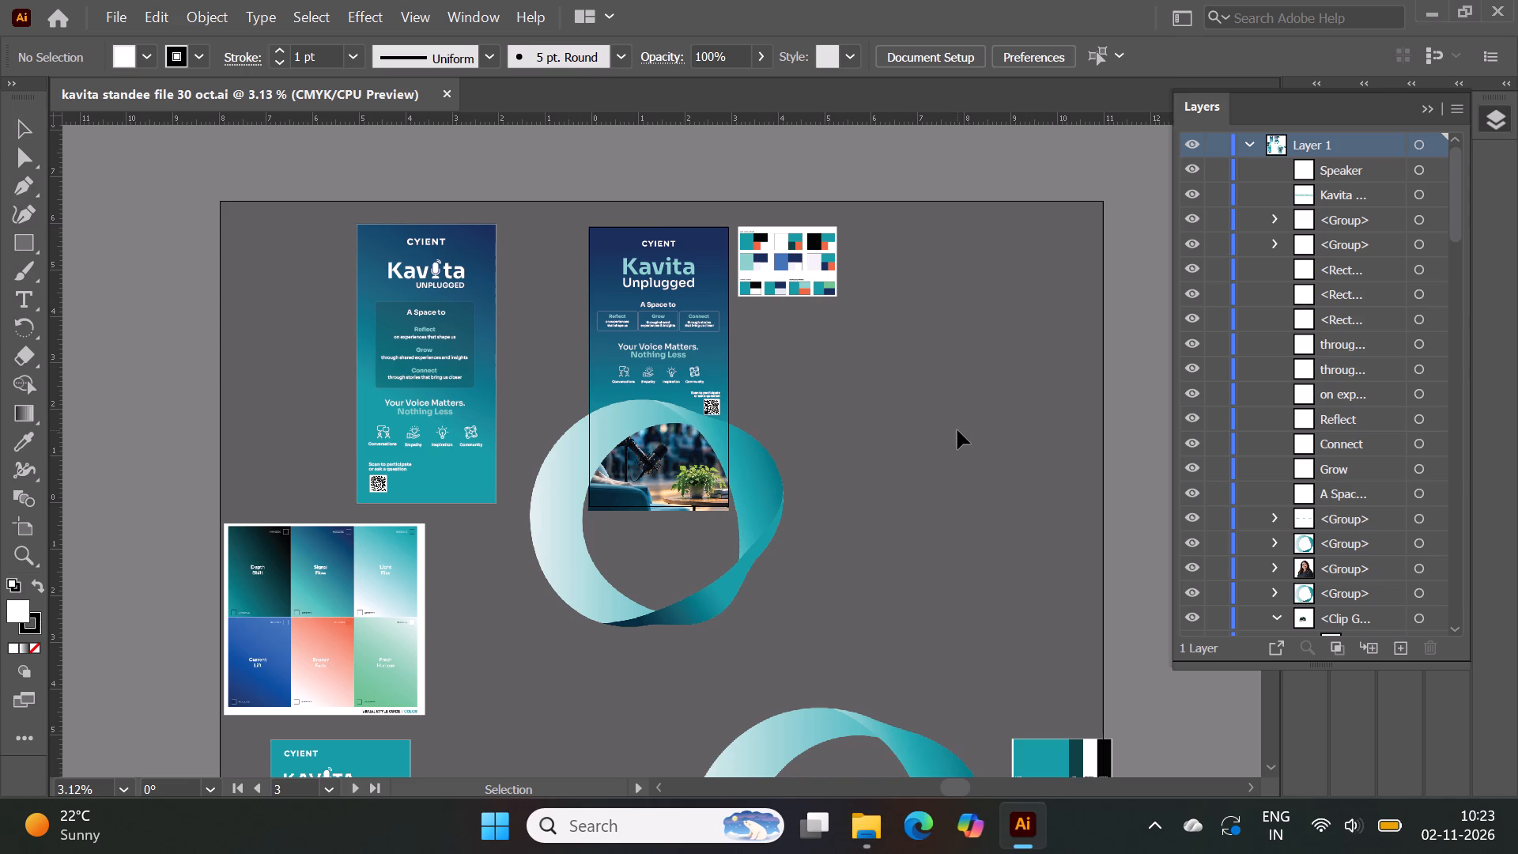
# Collapse the floating Layers panel to free the canvas around the standee artboards.
pyautogui.scroll(-4, 959, 430)
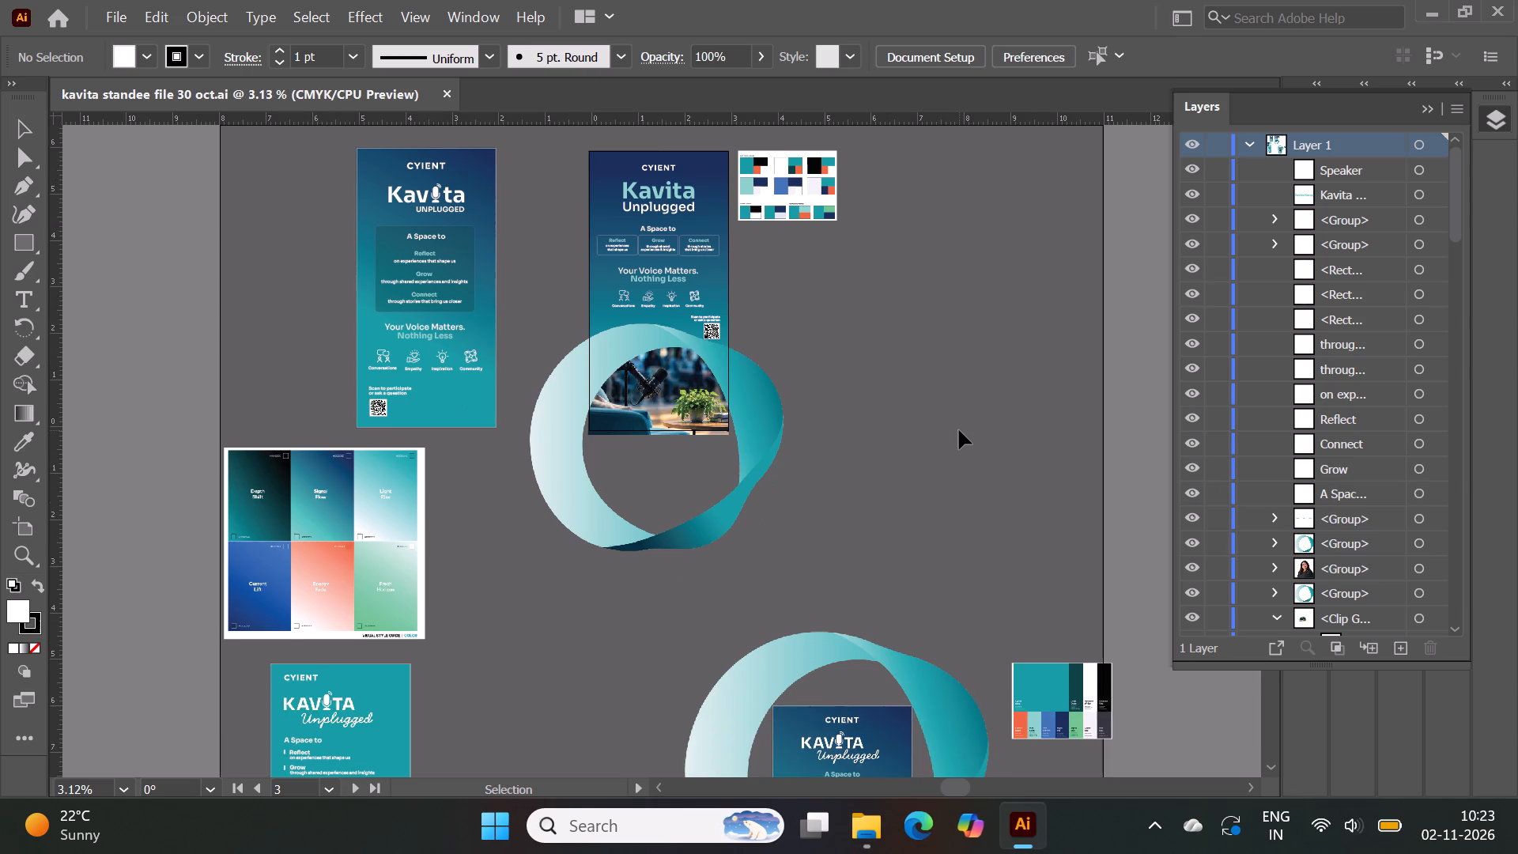
pyautogui.scroll(-14, 959, 430)
pyautogui.scroll(-7, 959, 430)
pyautogui.scroll(2, 959, 430)
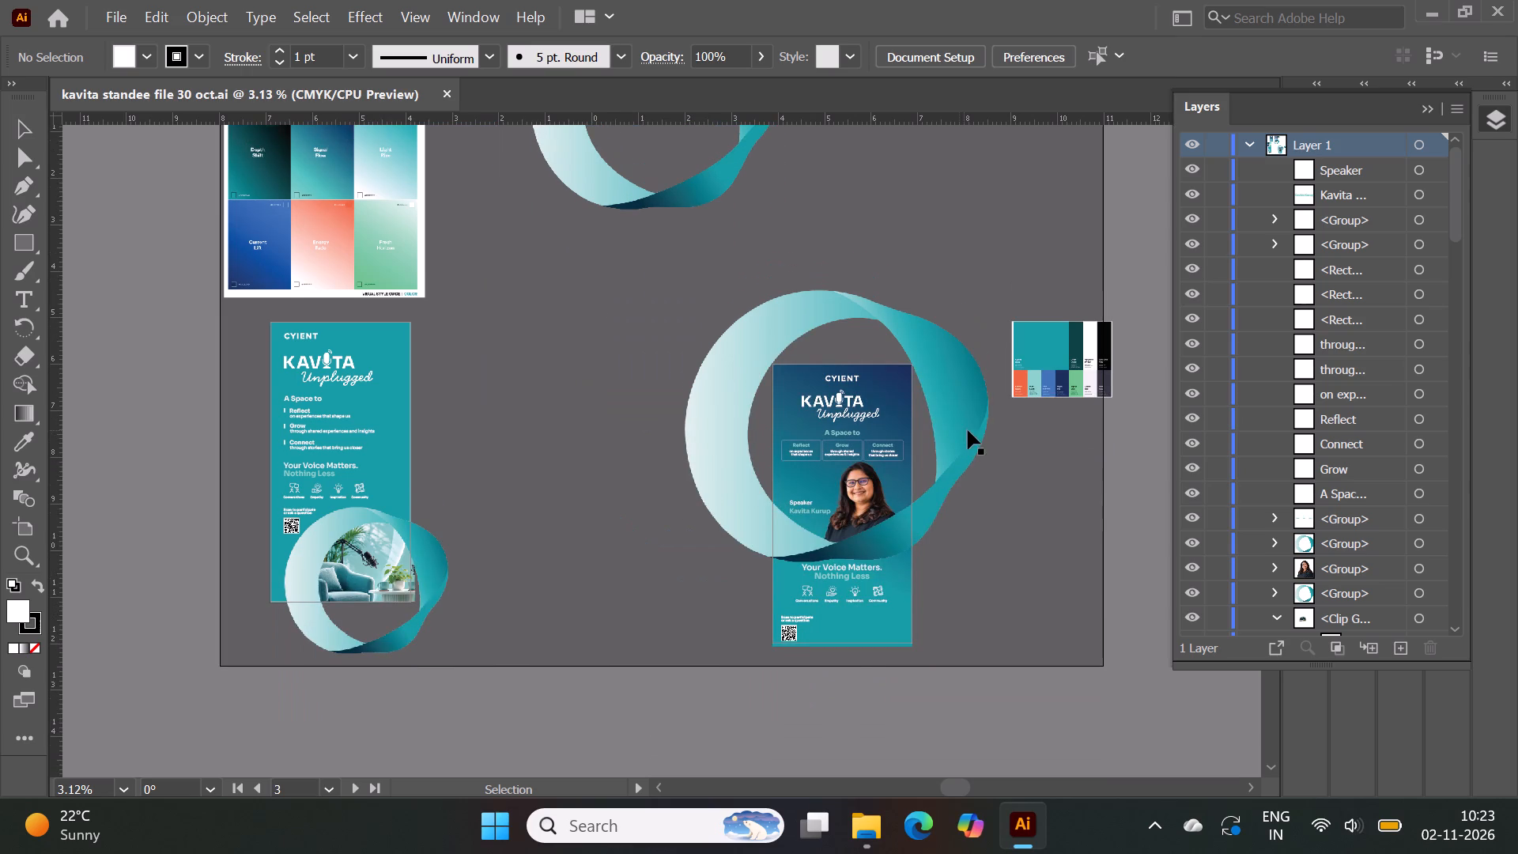
pyautogui.click(1424, 106)
pyautogui.click(1223, 352)
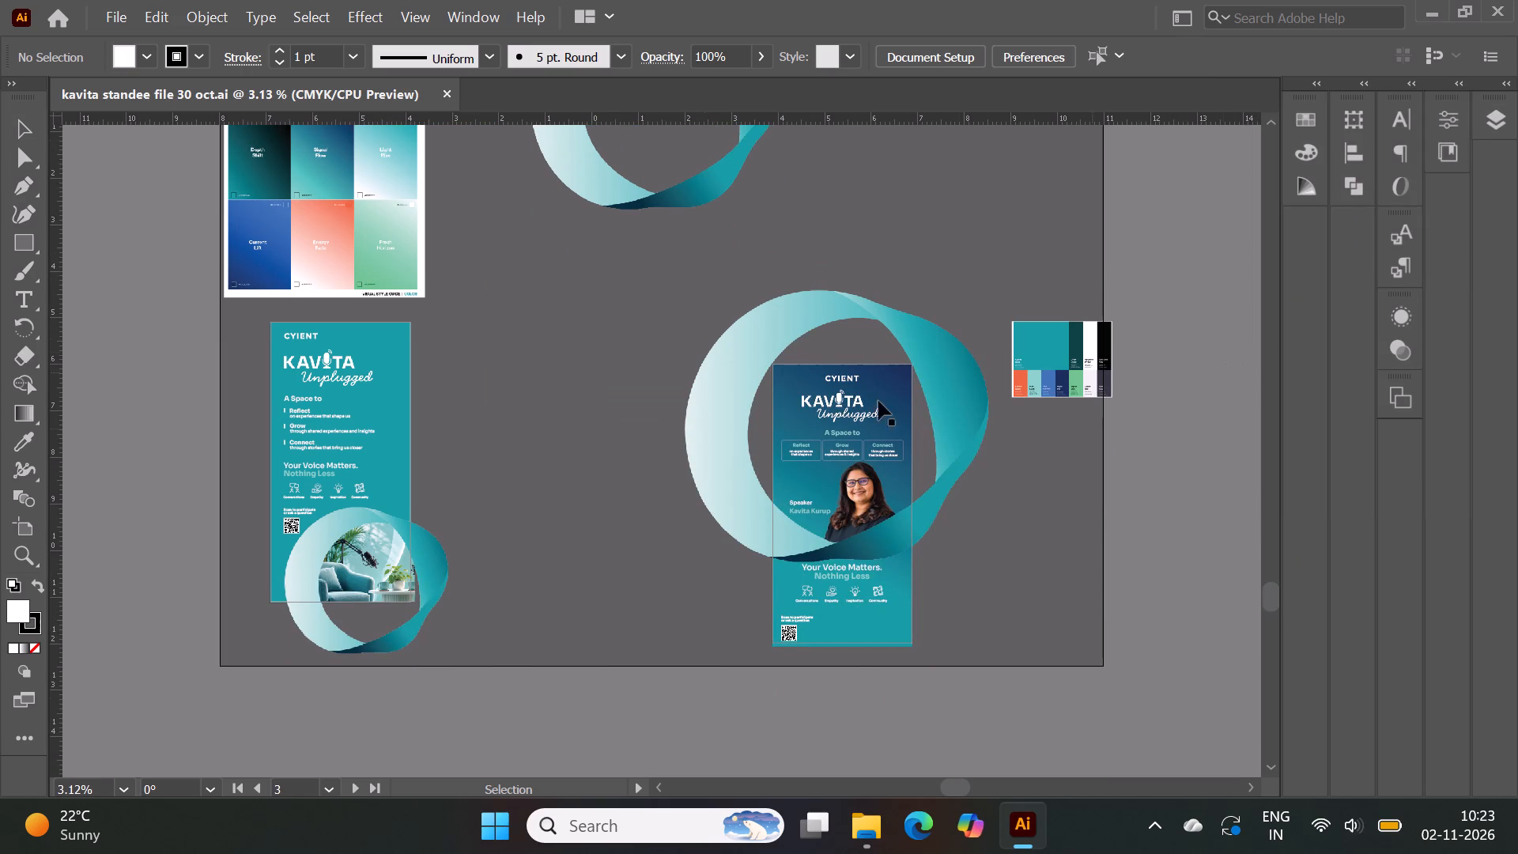
# Examine the Kavita Unplugged standee designs, ring graphics and colour palette references across the document's artboards.
pyautogui.scroll(17, 655, 439)
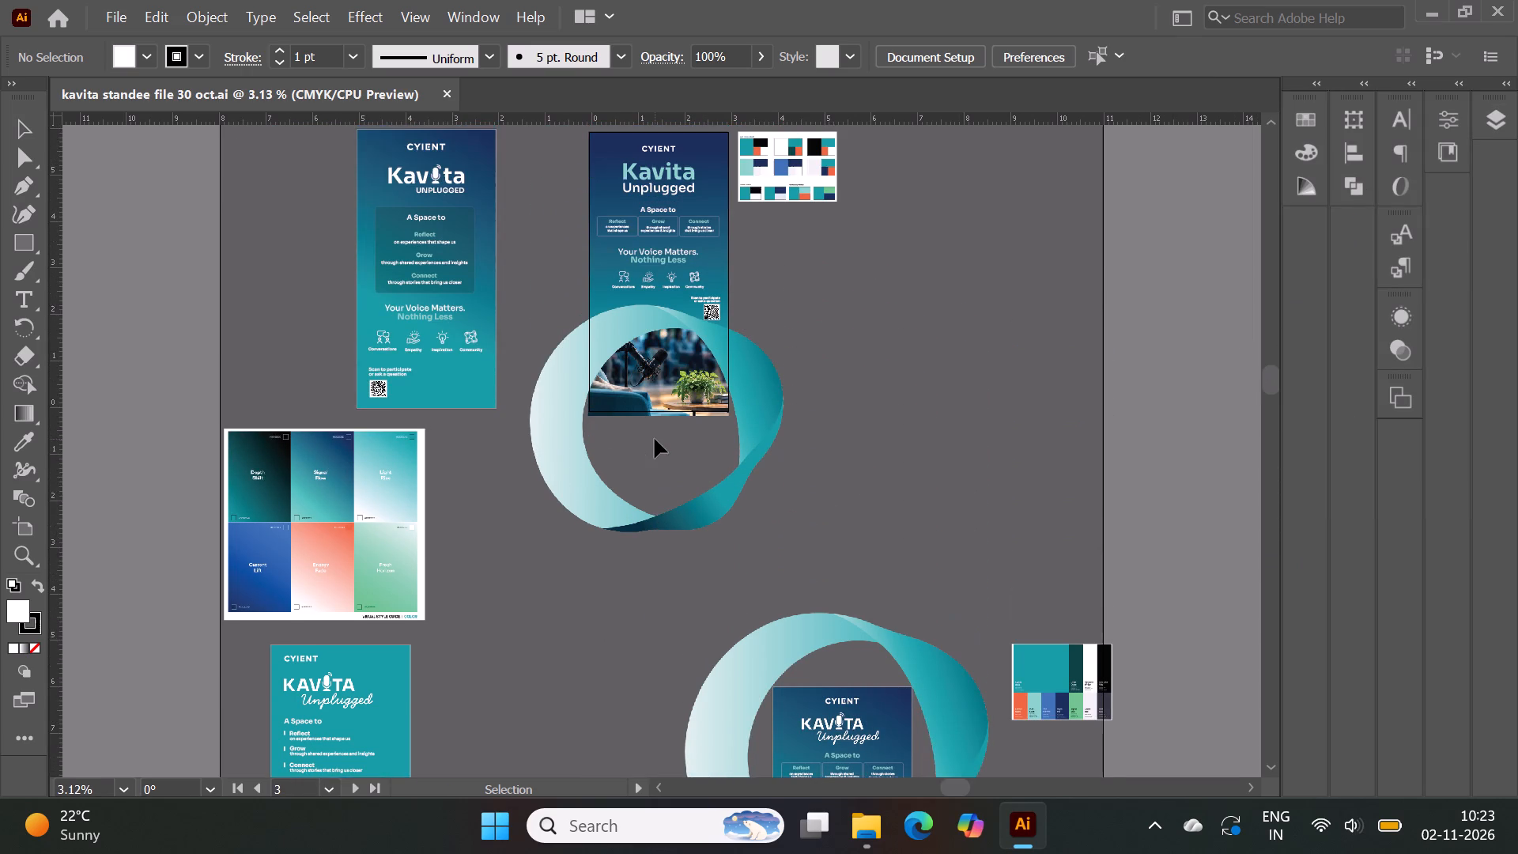
pyautogui.scroll(8, 655, 439)
pyautogui.scroll(-15, 655, 439)
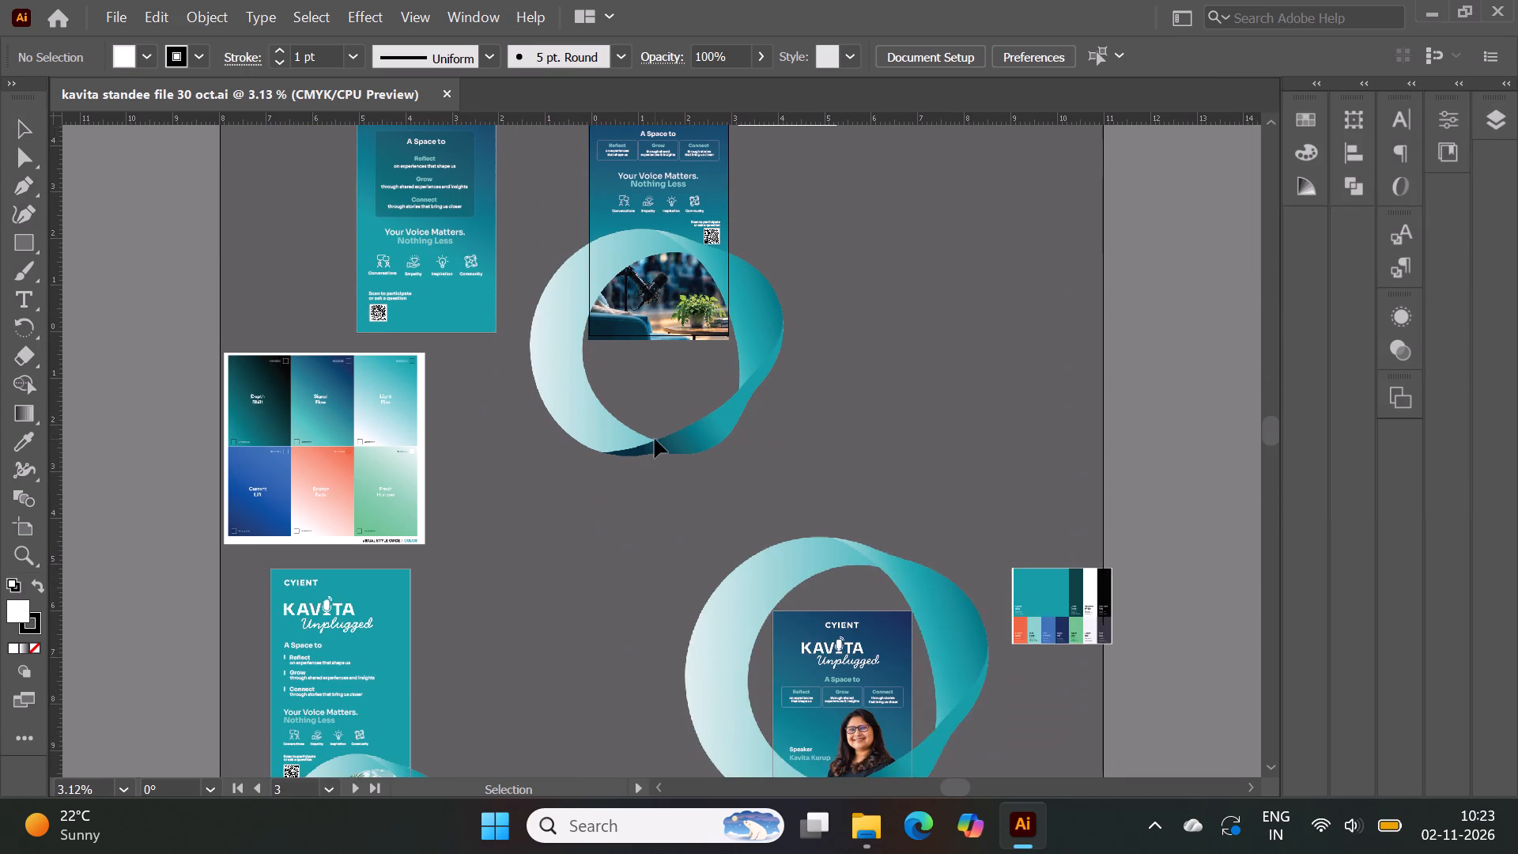
pyautogui.scroll(-5, 655, 439)
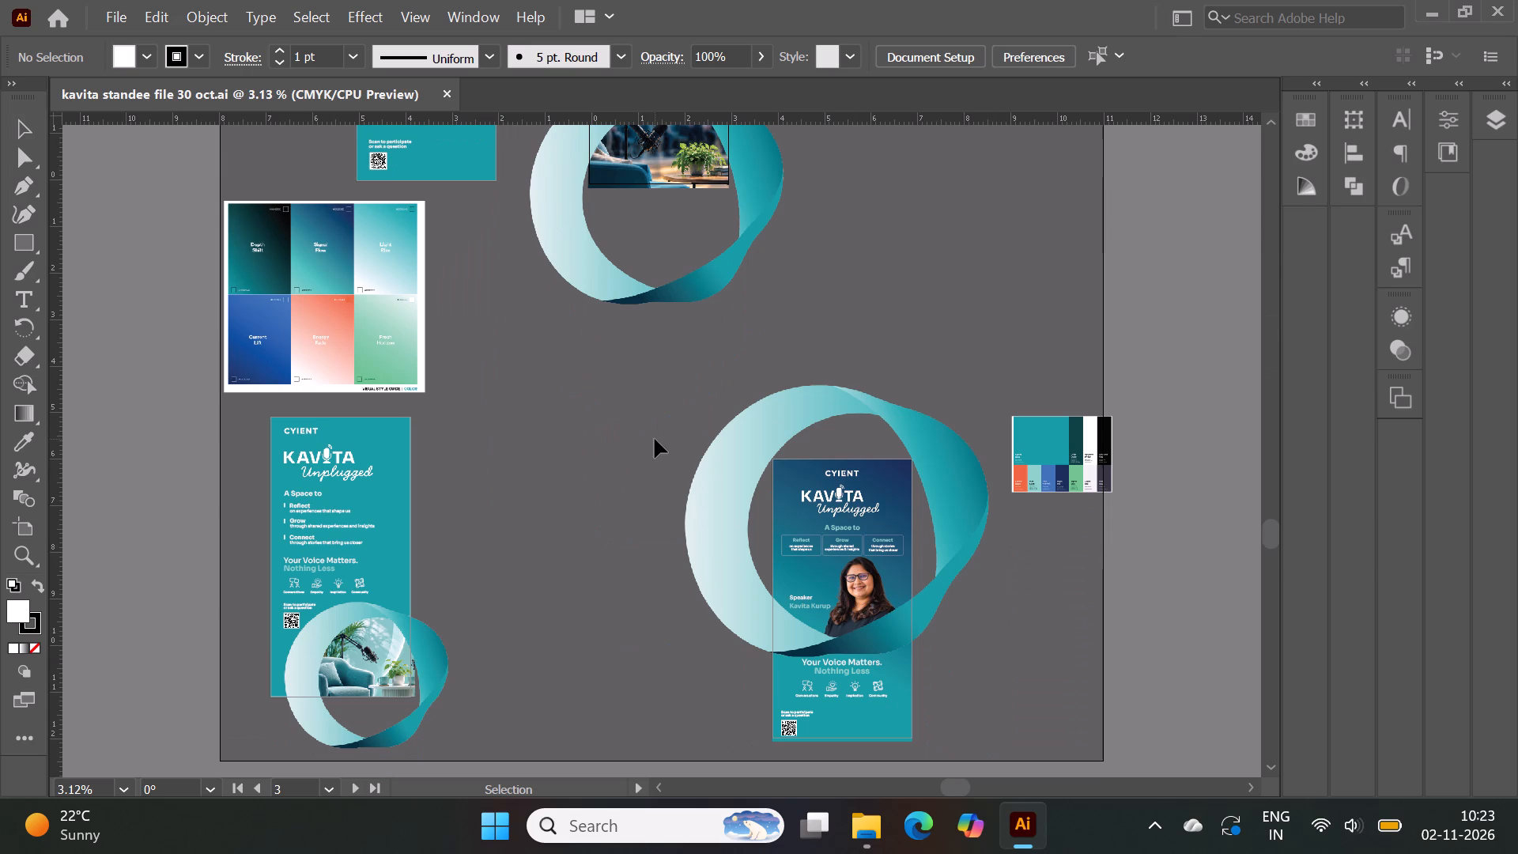
pyautogui.scroll(7, 655, 439)
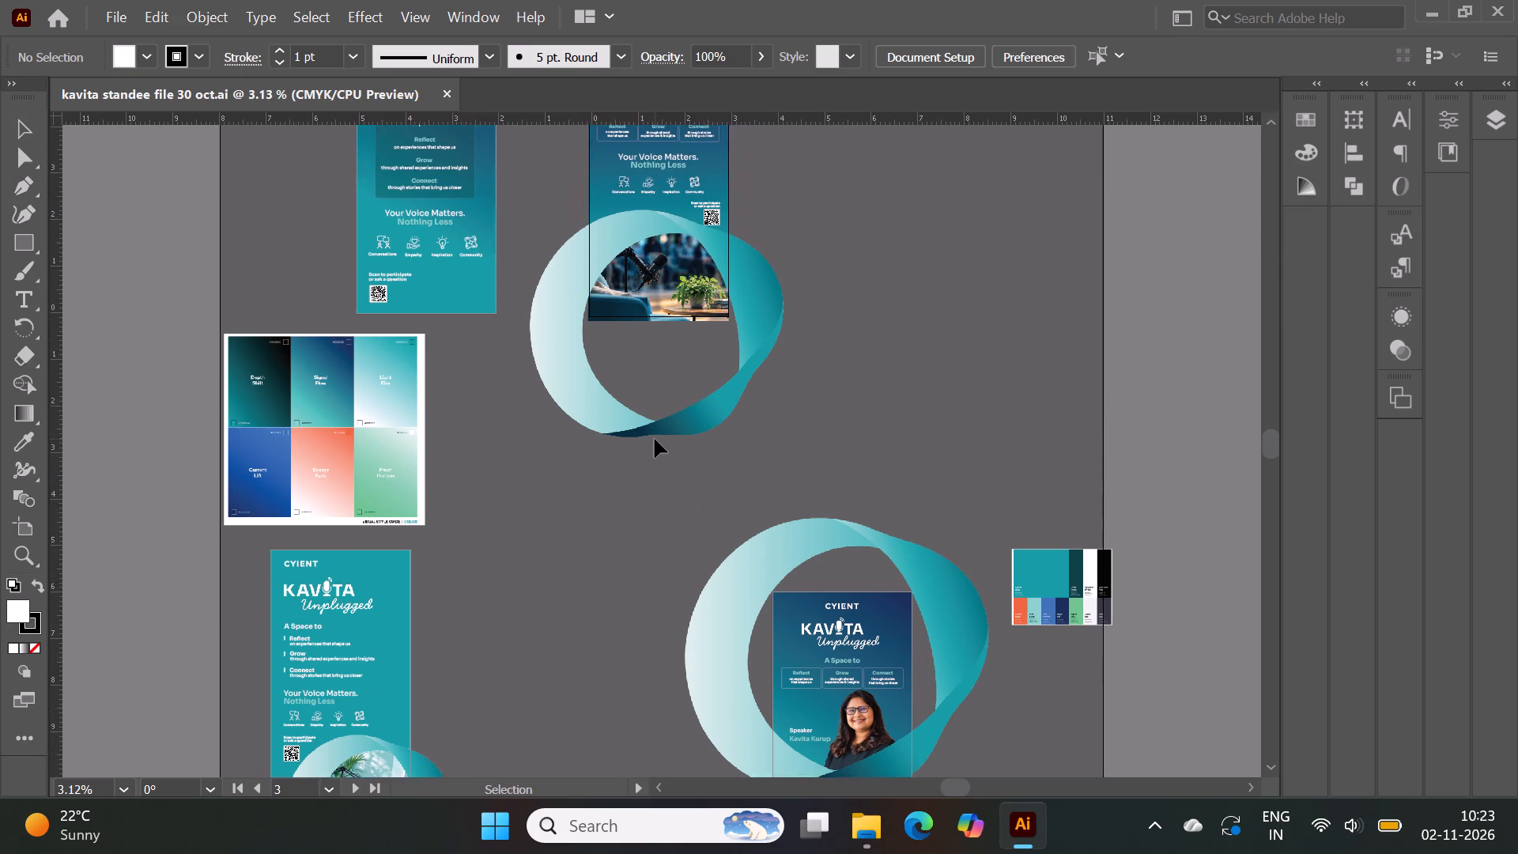
pyautogui.scroll(6, 655, 439)
pyautogui.scroll(-1, 655, 439)
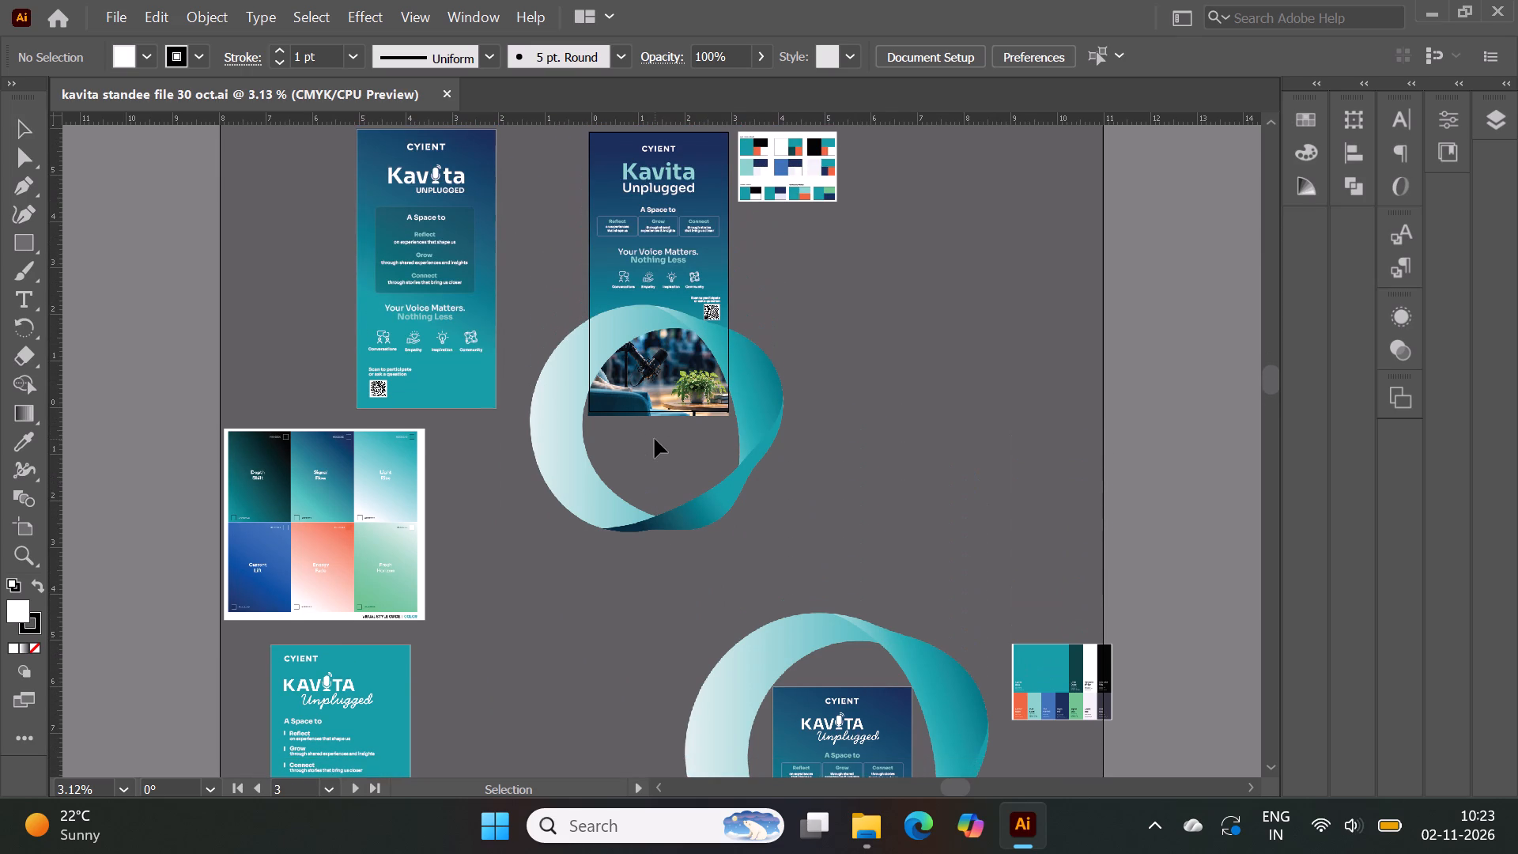
pyautogui.scroll(-12, 655, 439)
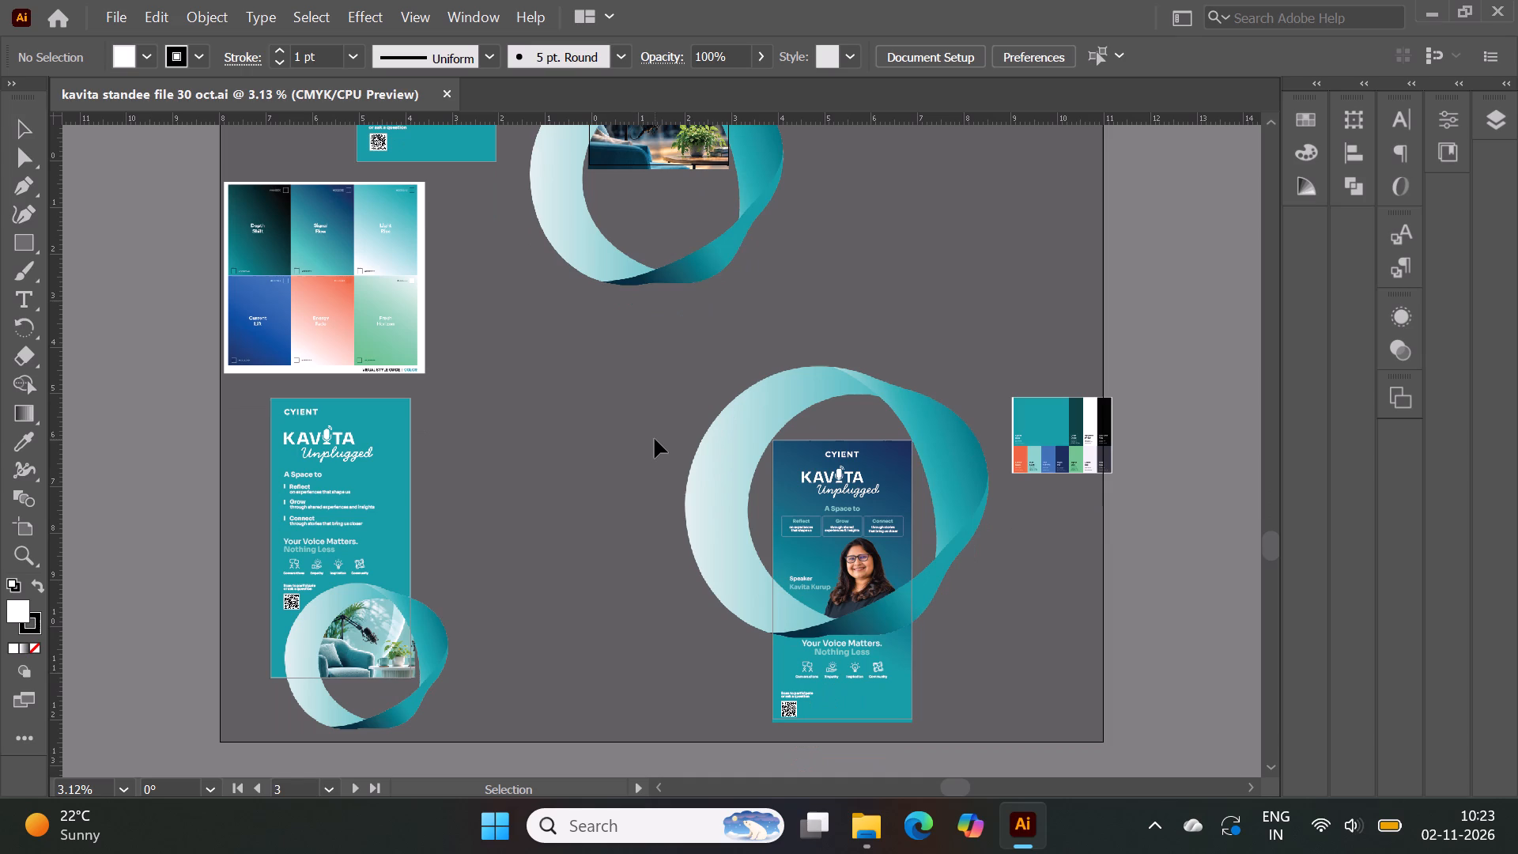
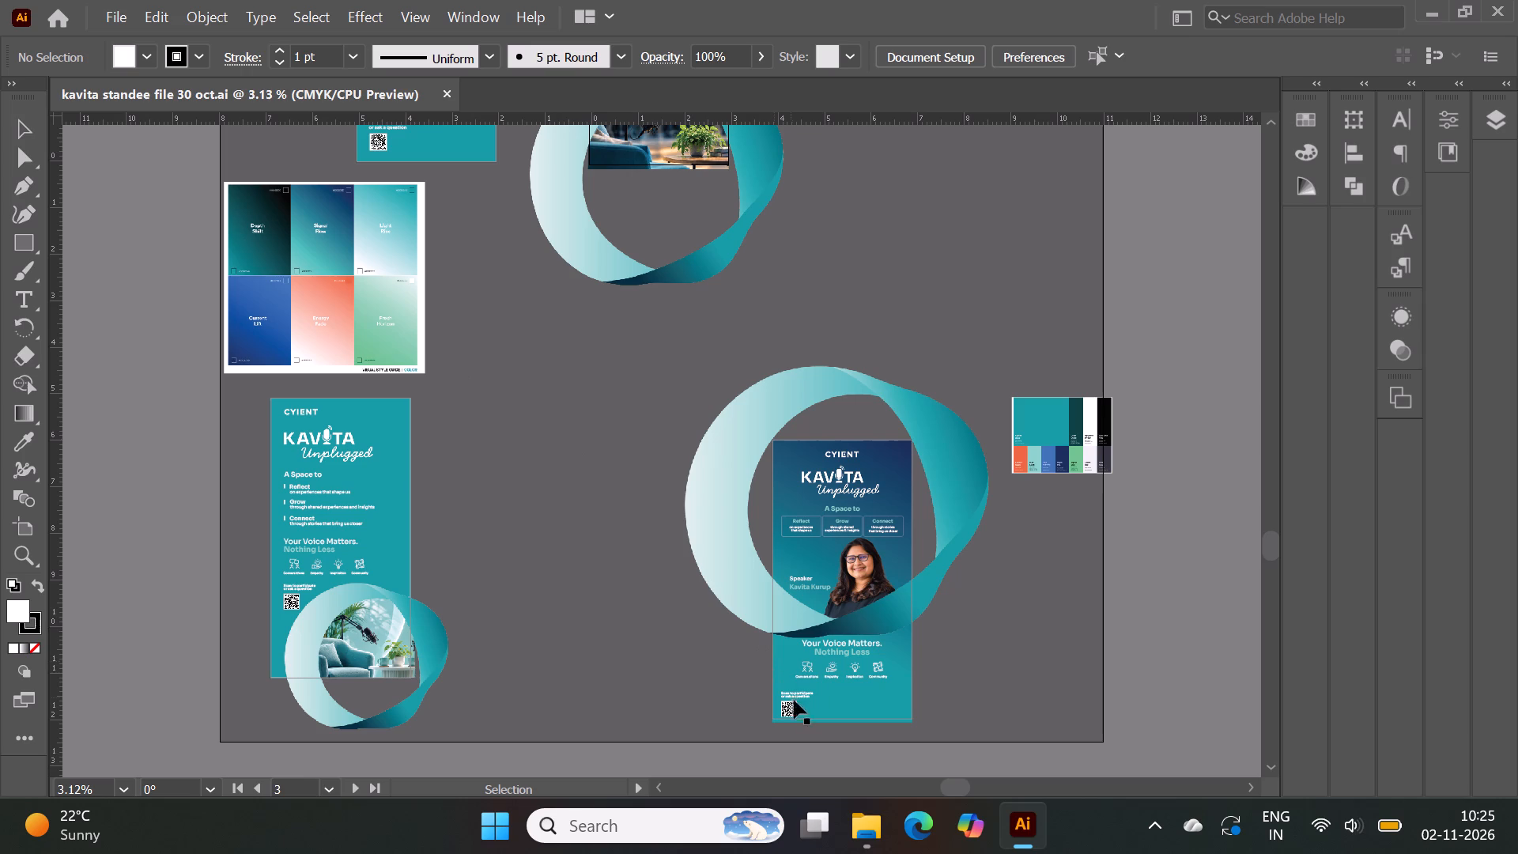
# Switch from the standee document to File Explorer.
pyautogui.click(867, 829)
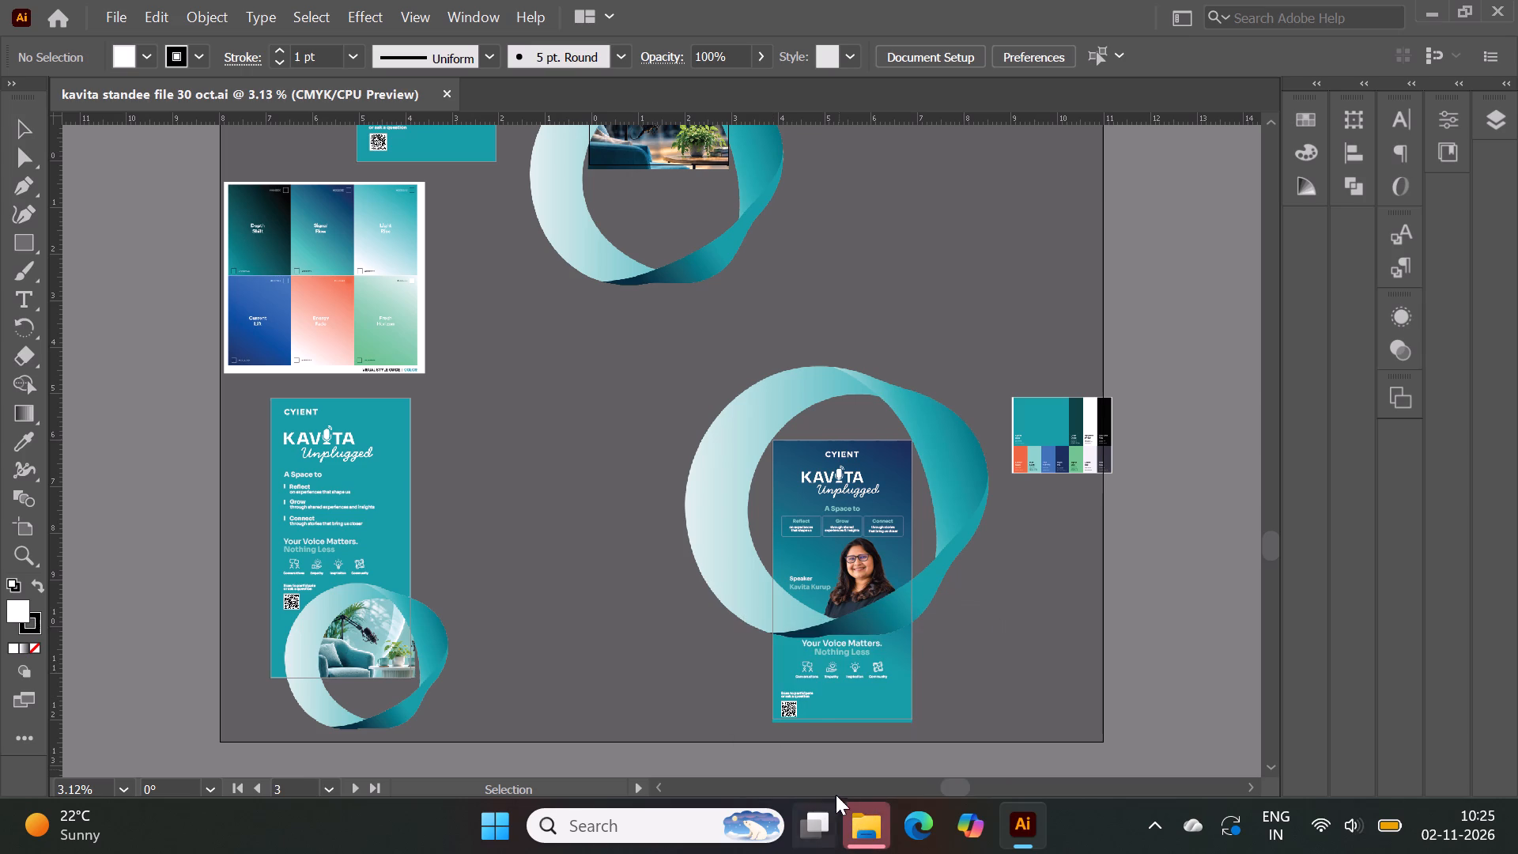
pyautogui.click(859, 841)
# Bring up the Downloads folder in File Explorer.
pyautogui.click(871, 826)
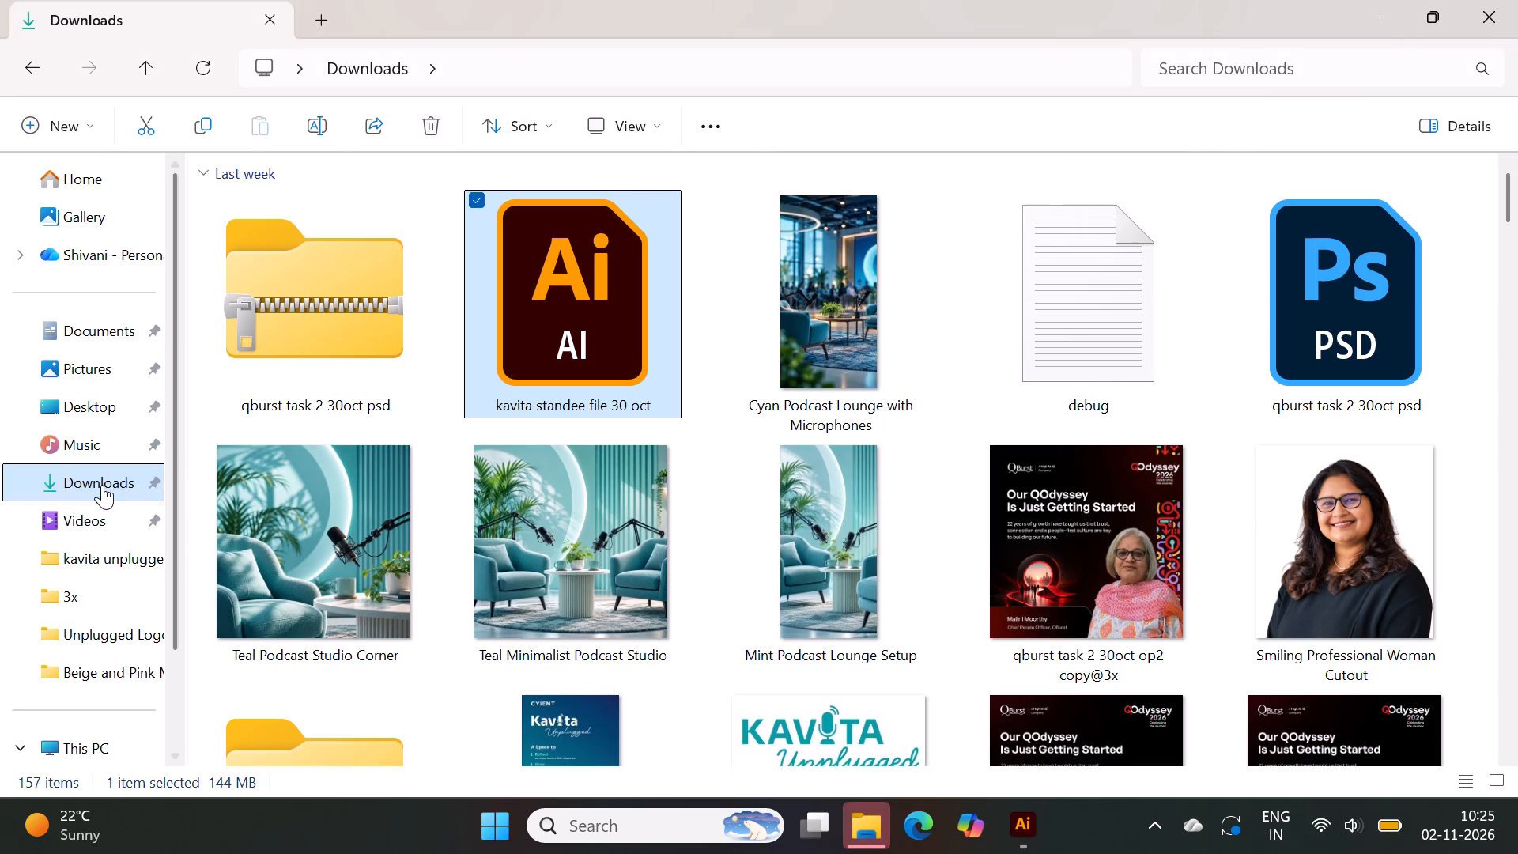
pyautogui.click(101, 484)
# Launch Google Chrome and open a browser window with the "Your Chrome" profile.
pyautogui.click(621, 828)
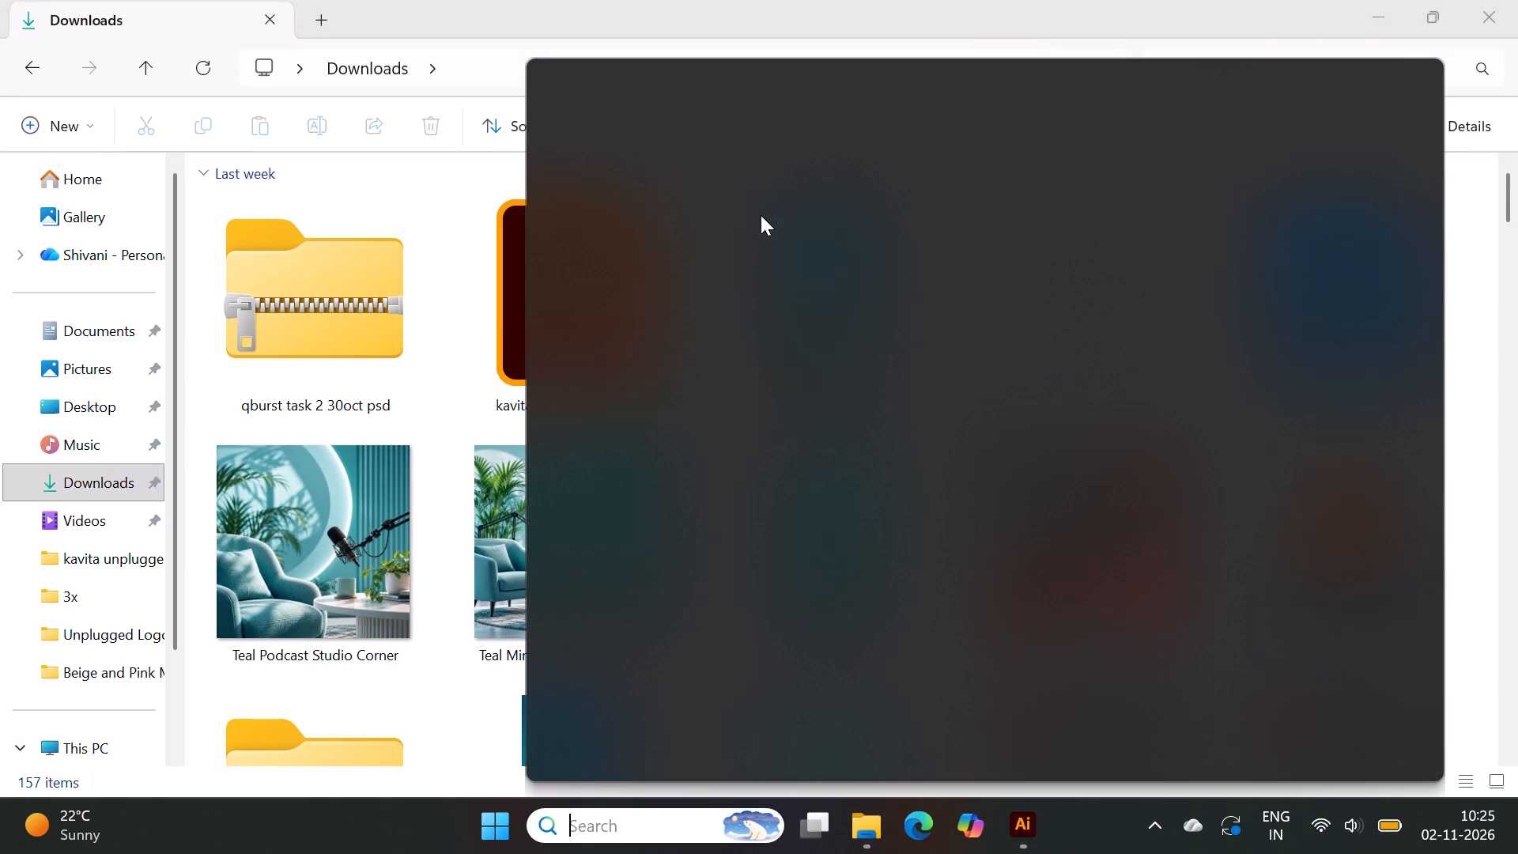
pyautogui.click(705, 254)
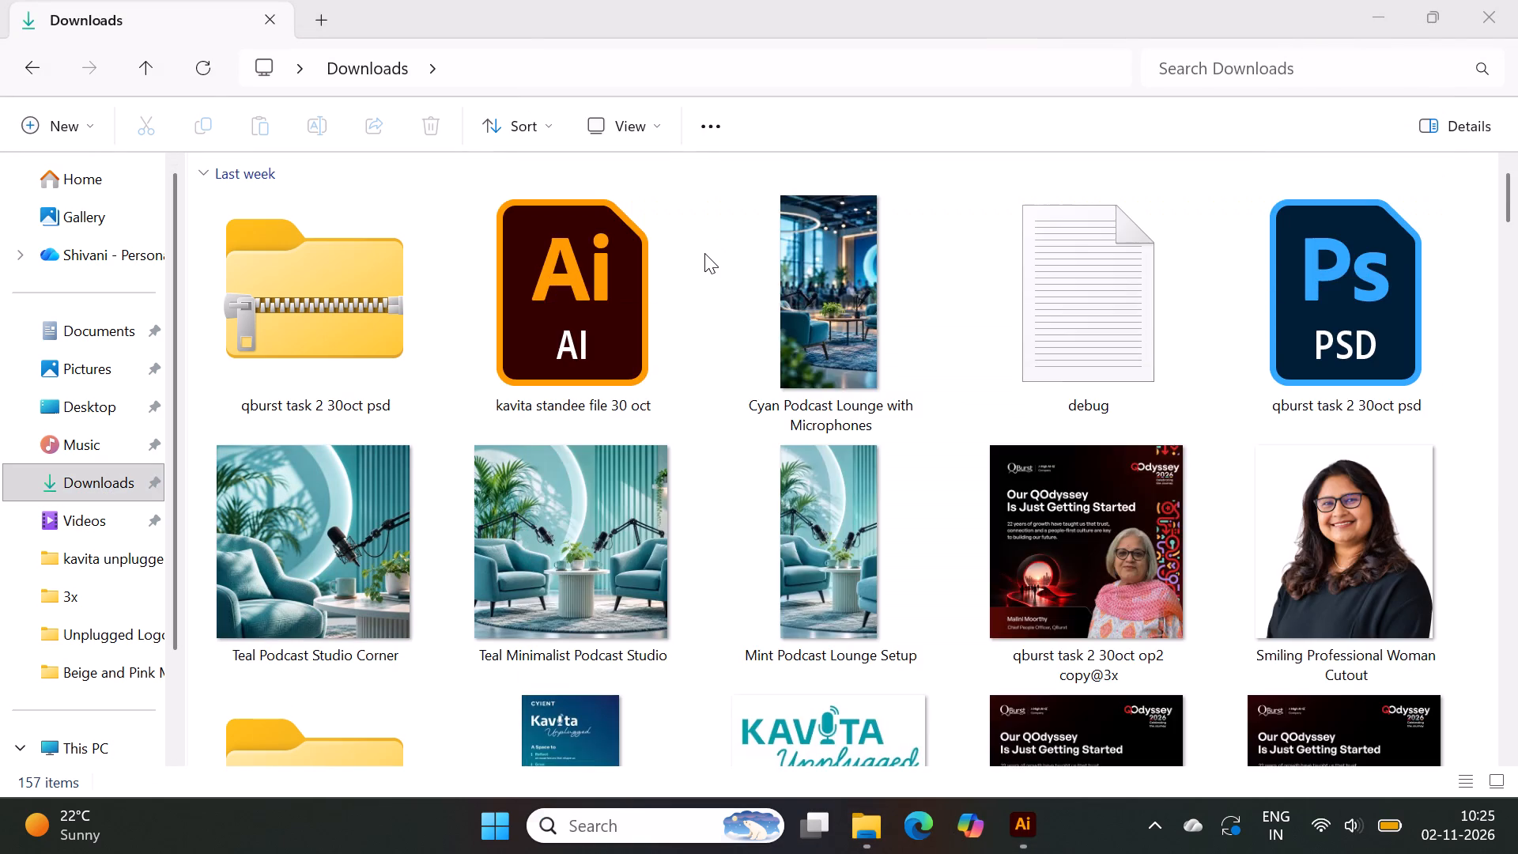
pyautogui.click(1275, 22)
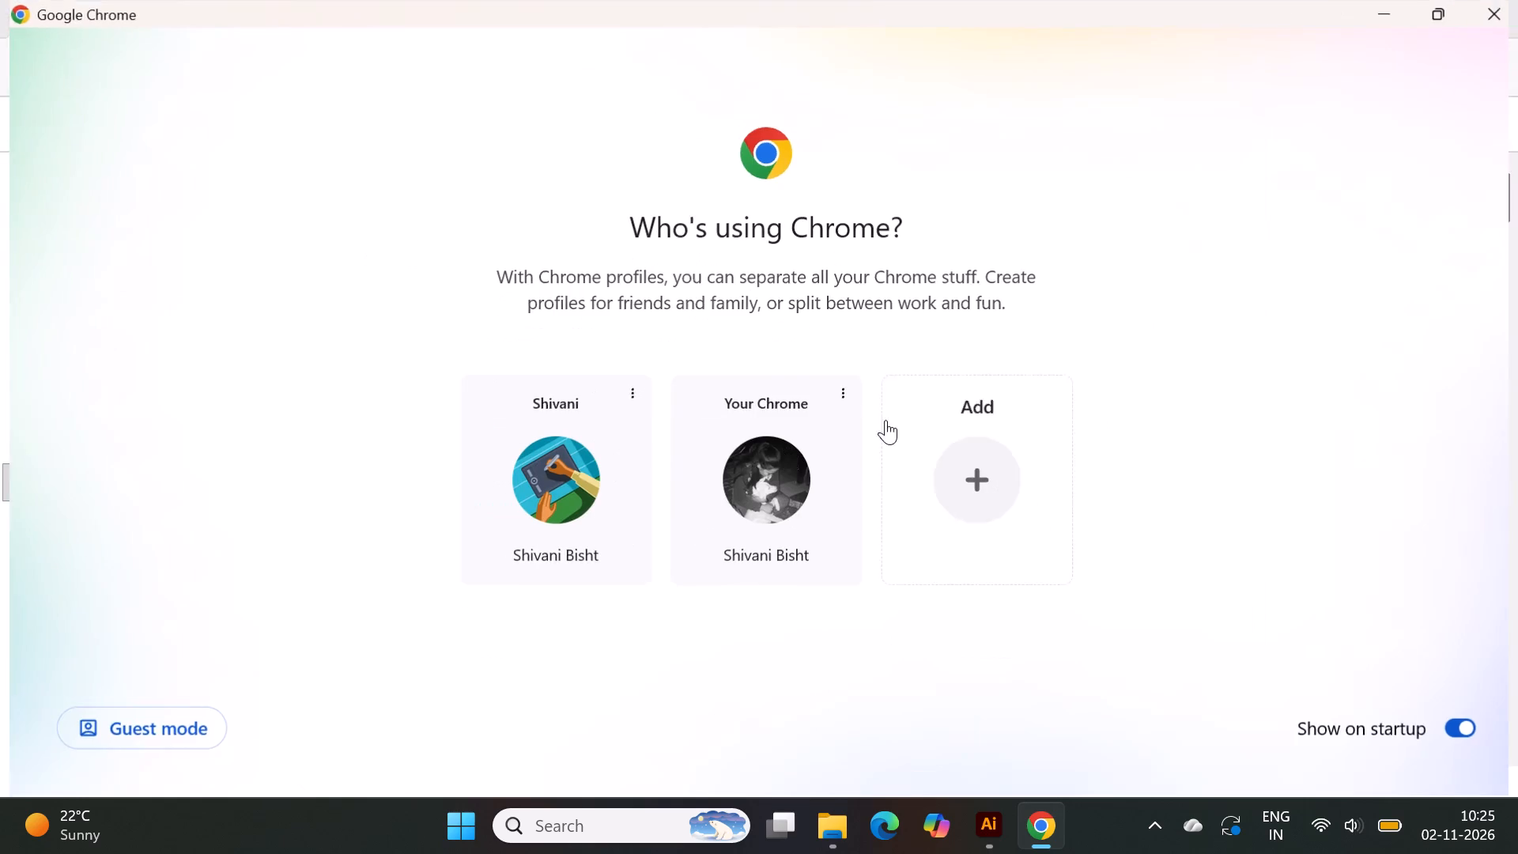
pyautogui.click(743, 452)
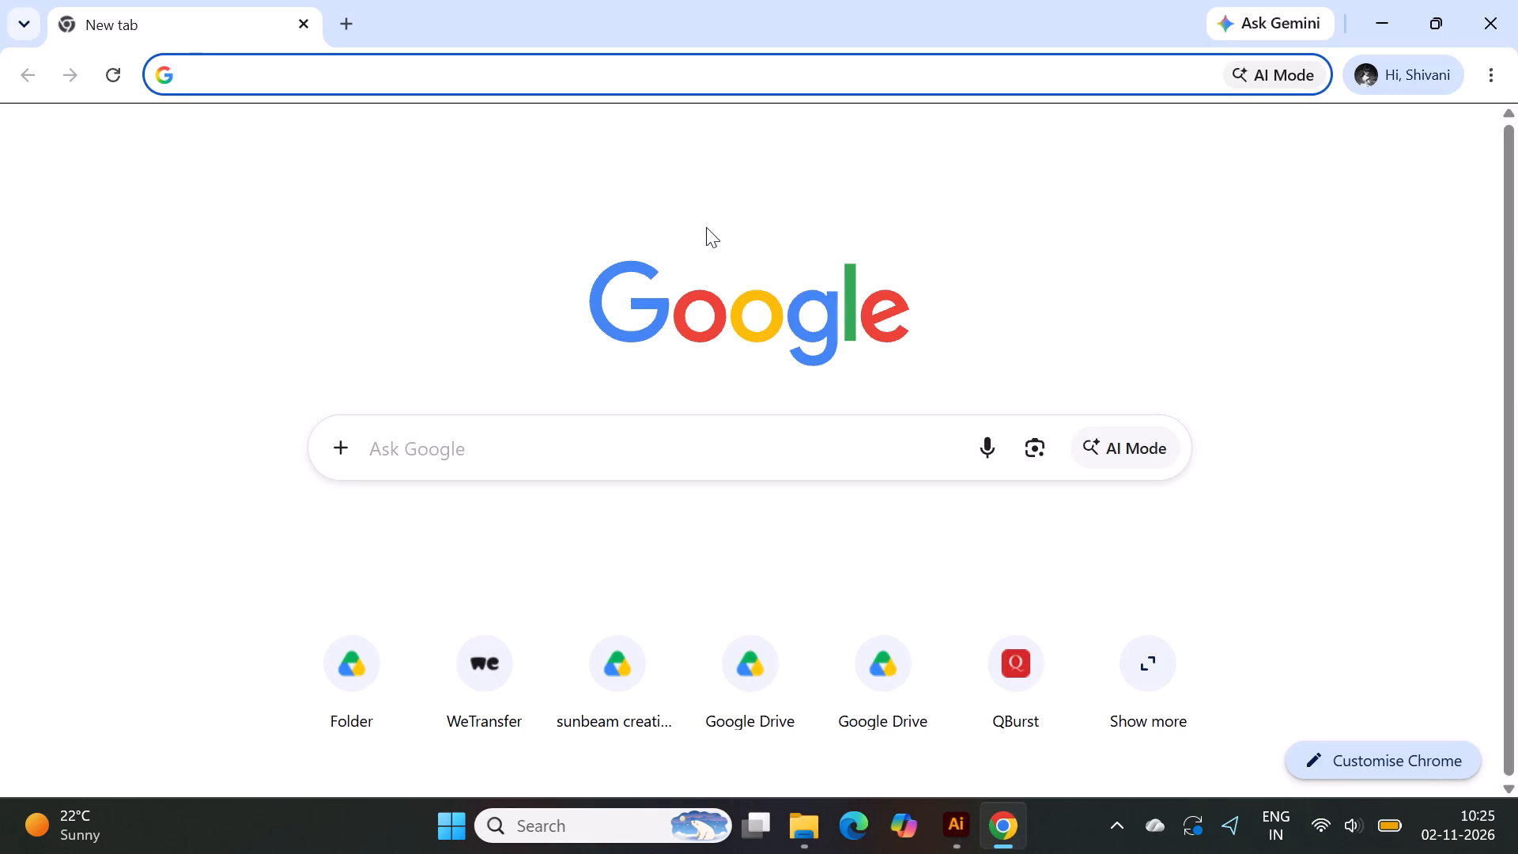
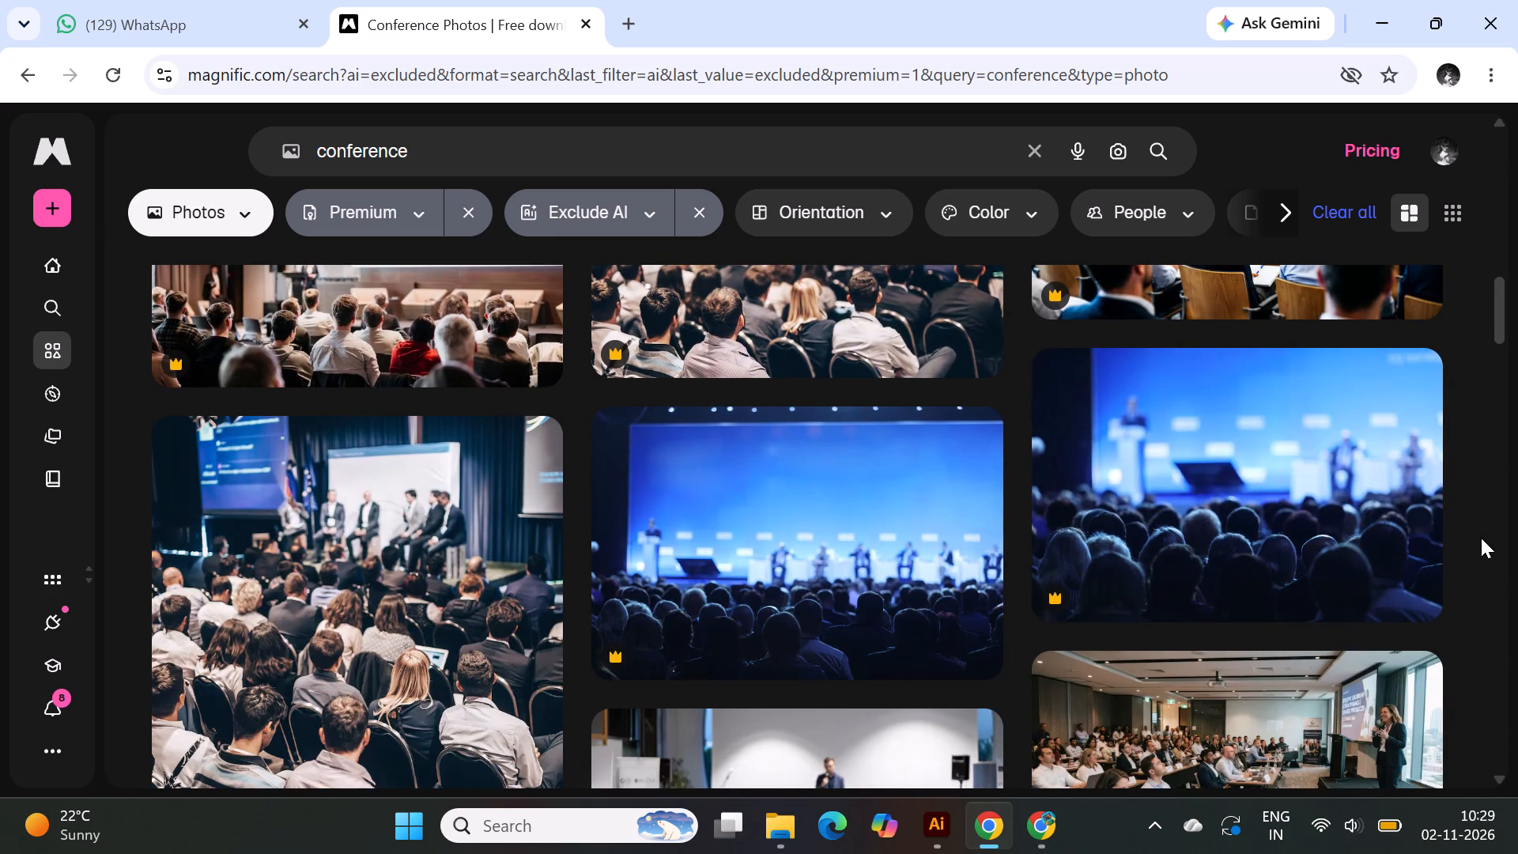
pyautogui.scroll(-2, 1481, 538)
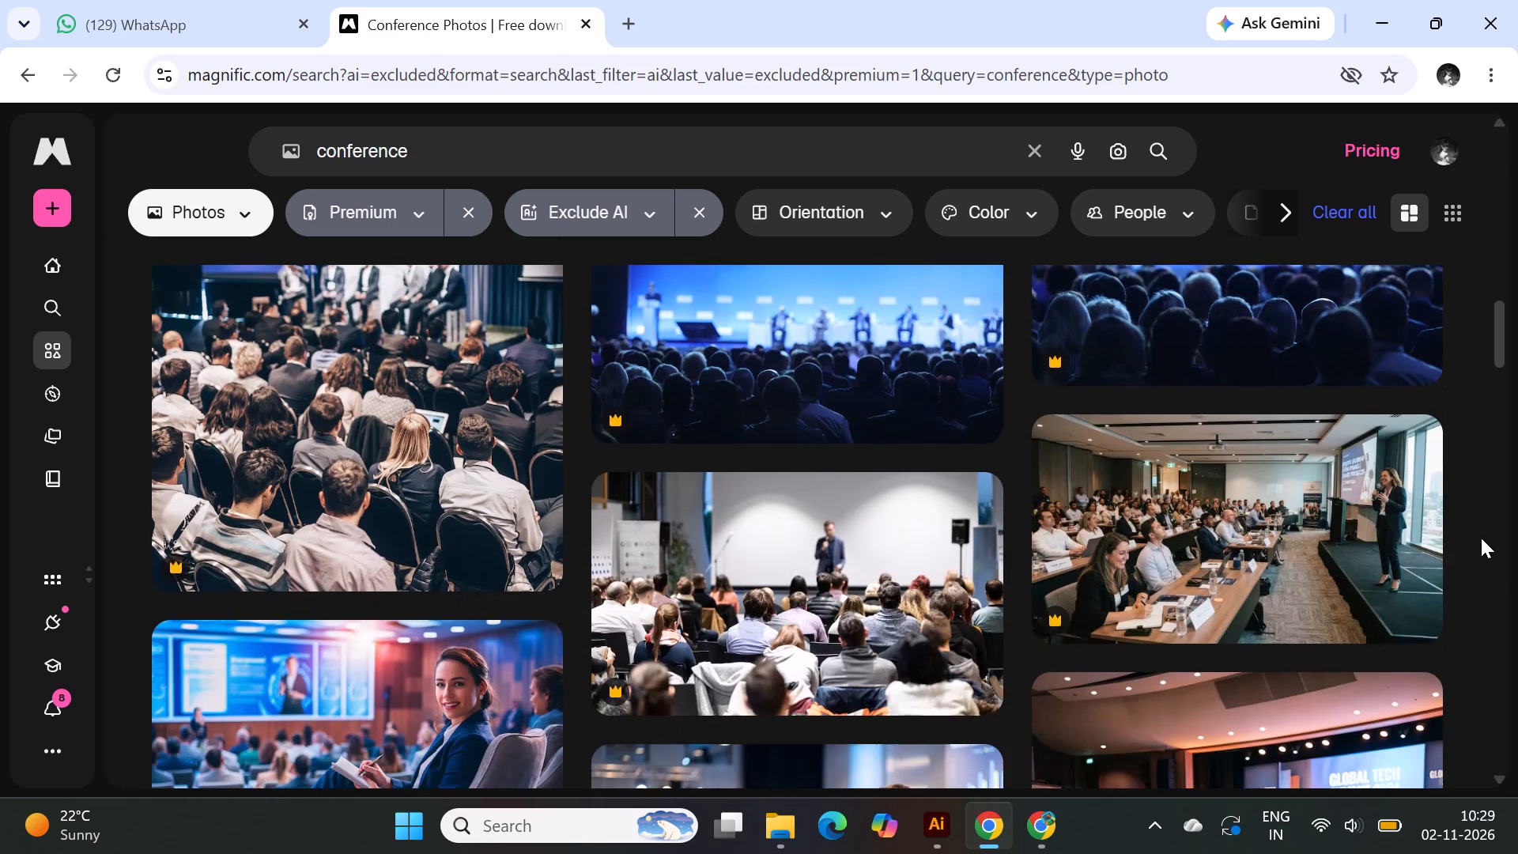
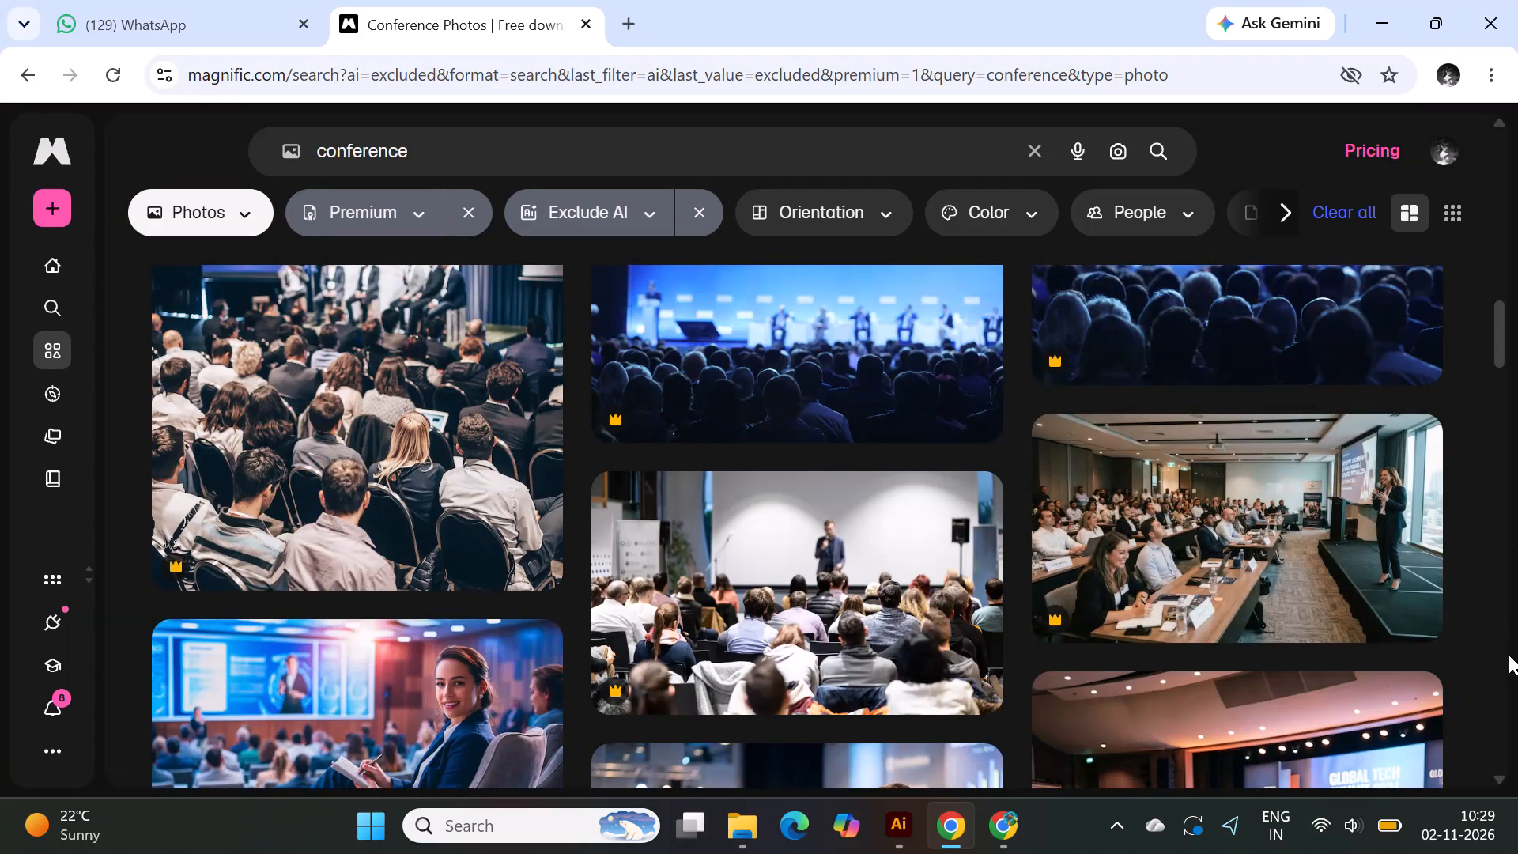
pyautogui.scroll(-3, 1429, 655)
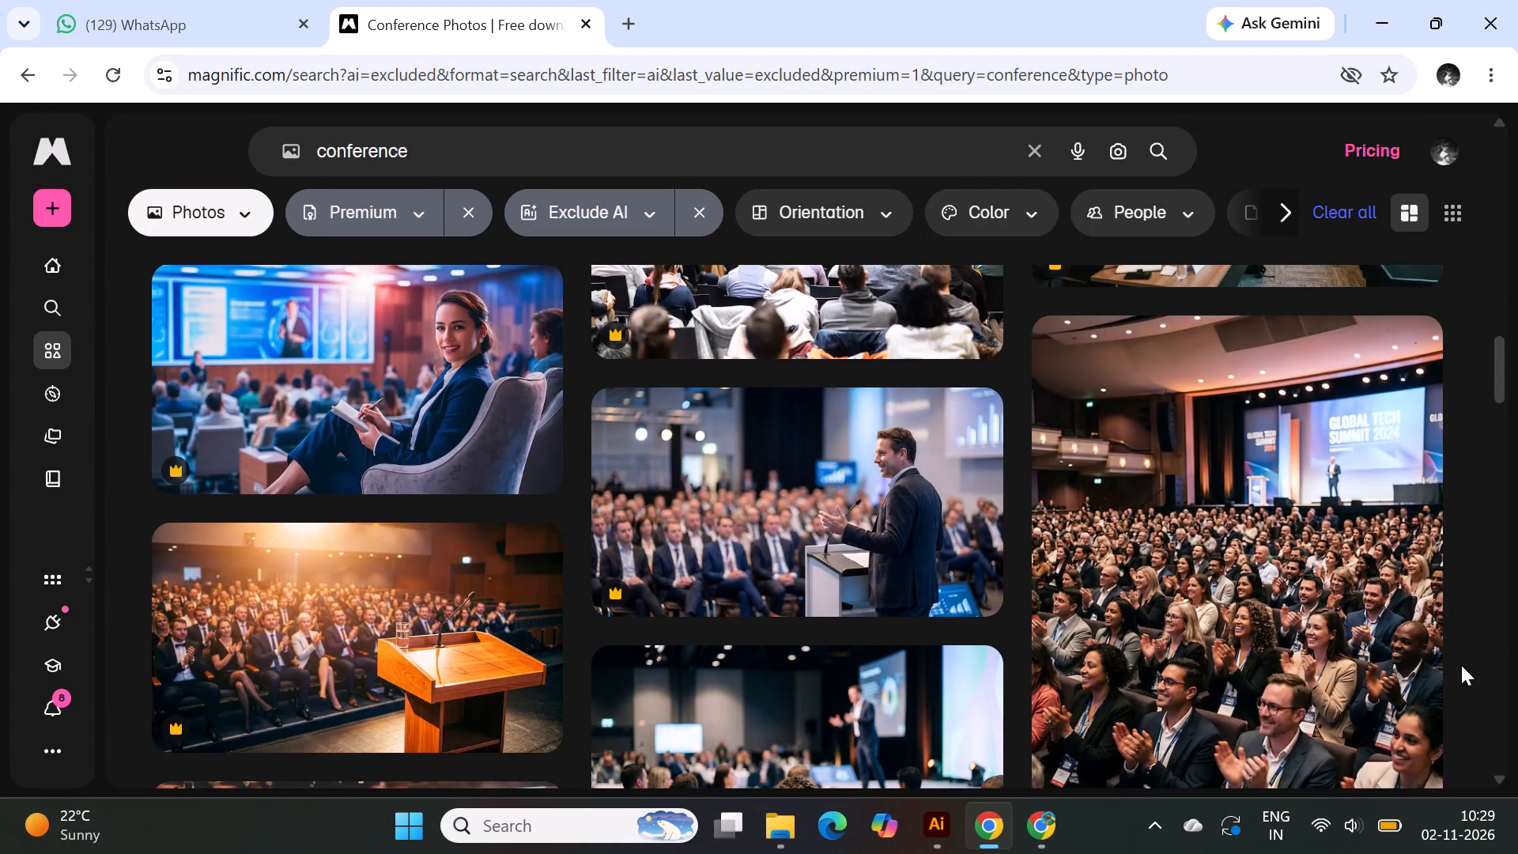
pyautogui.scroll(-2, 1461, 665)
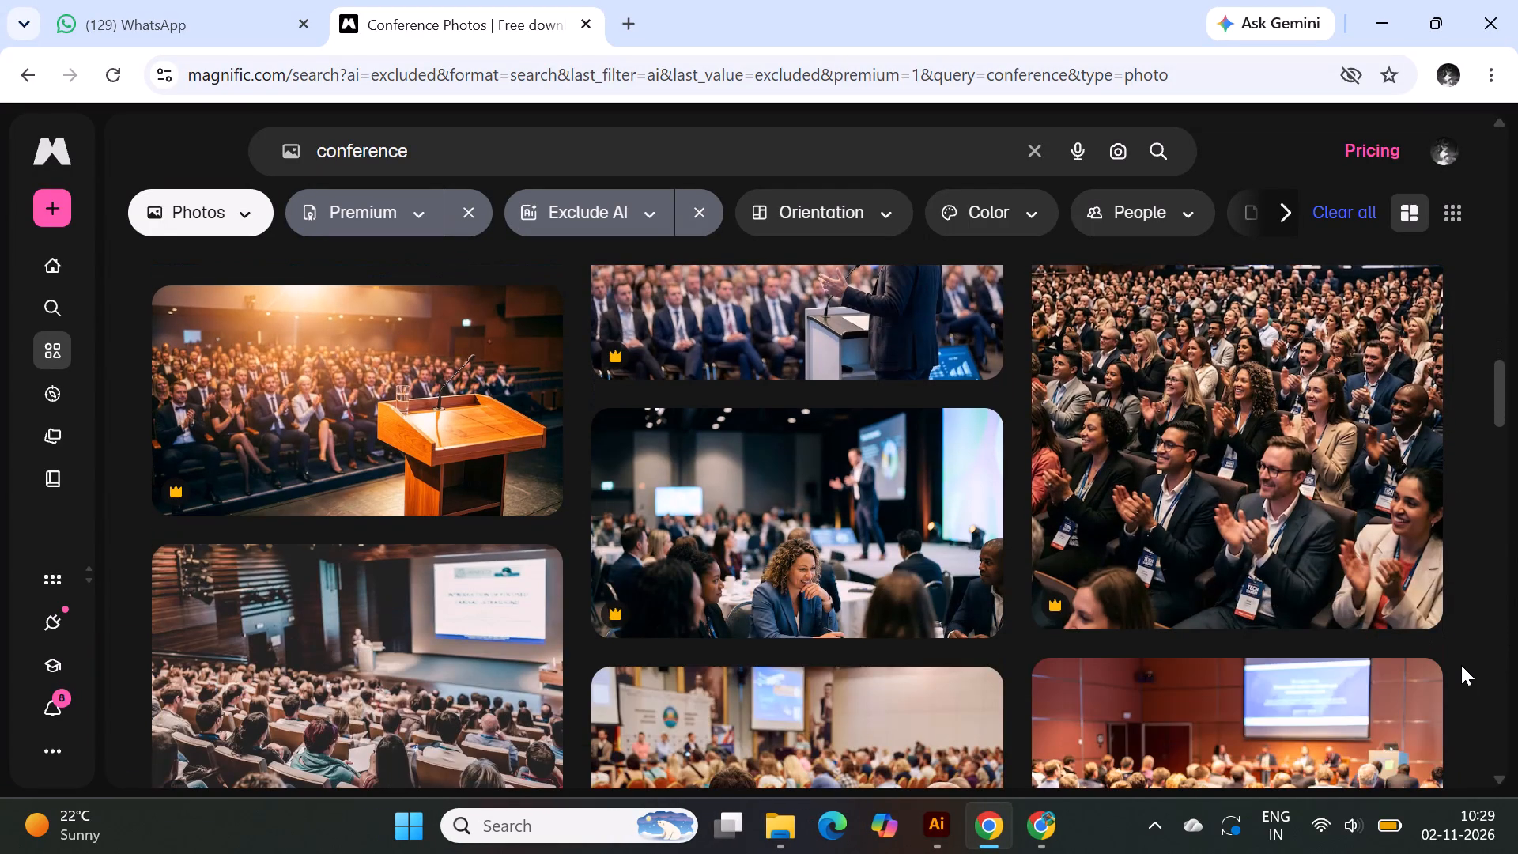
pyautogui.scroll(-2, 1461, 665)
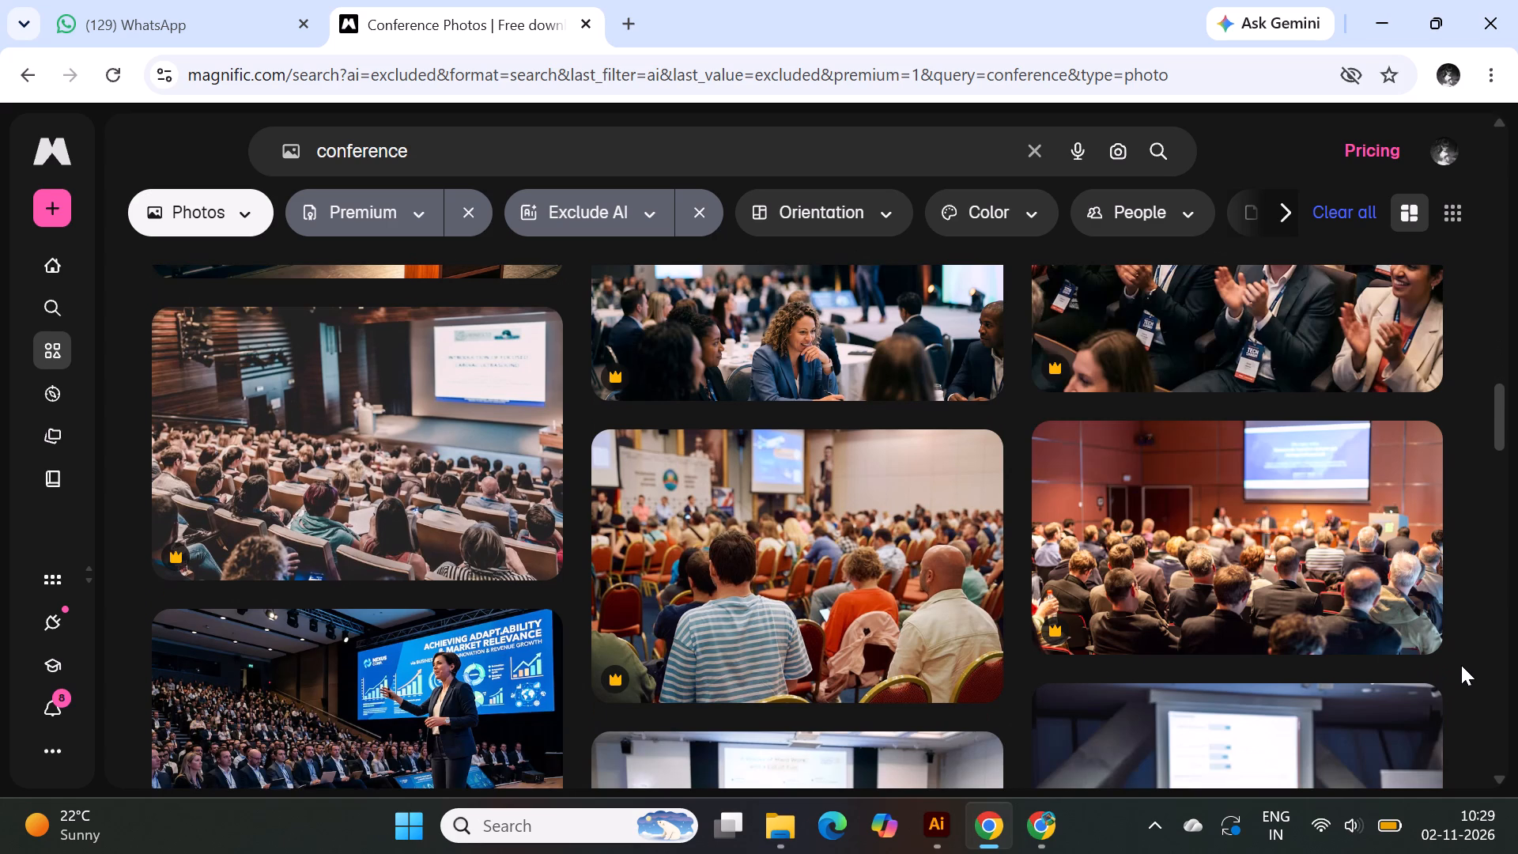
pyautogui.scroll(-2, 1461, 665)
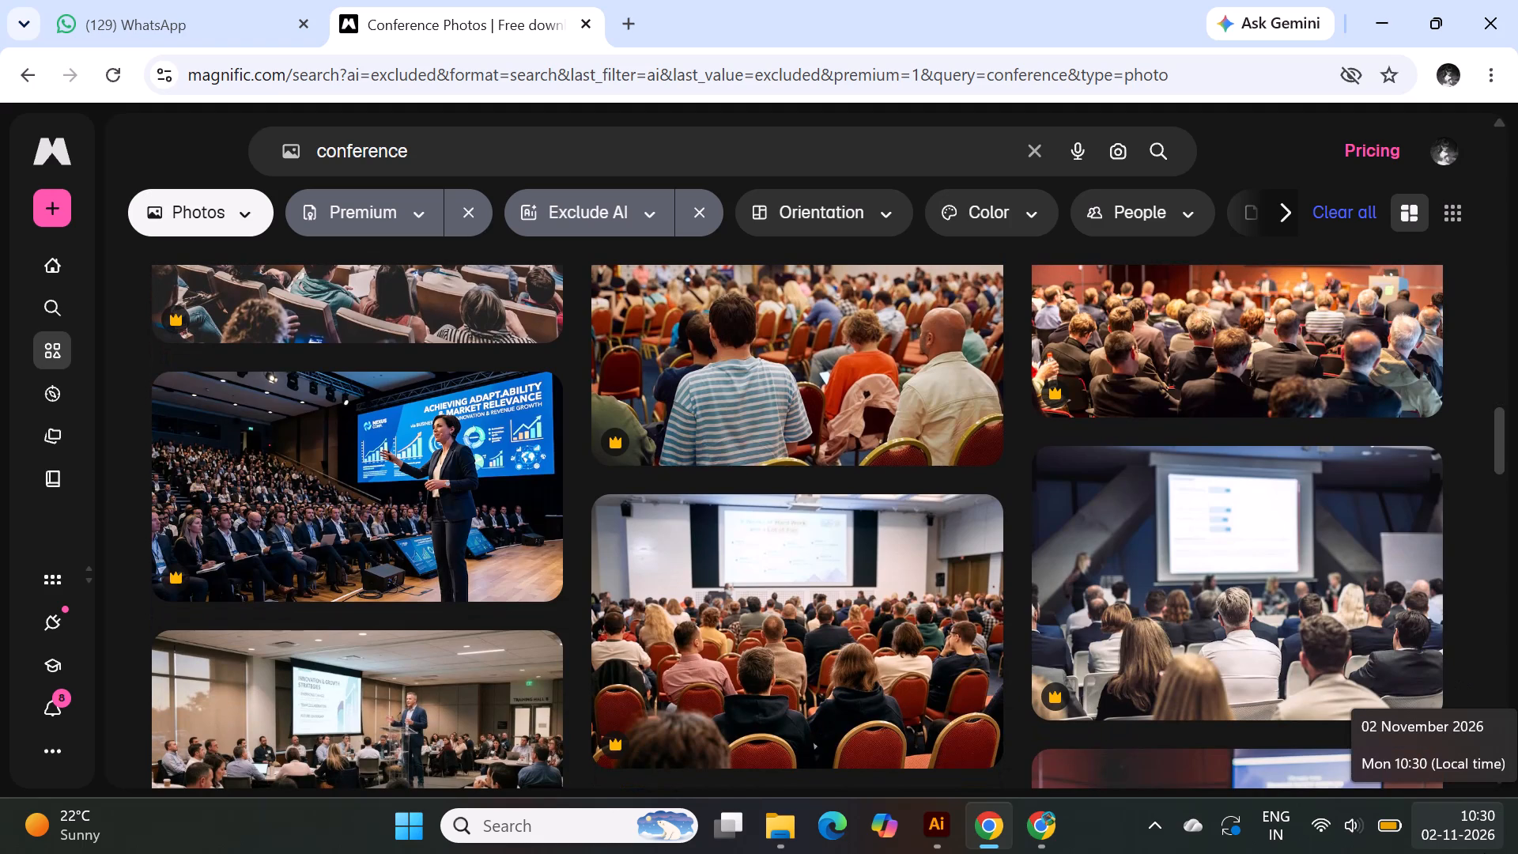
pyautogui.scroll(-2, 1459, 395)
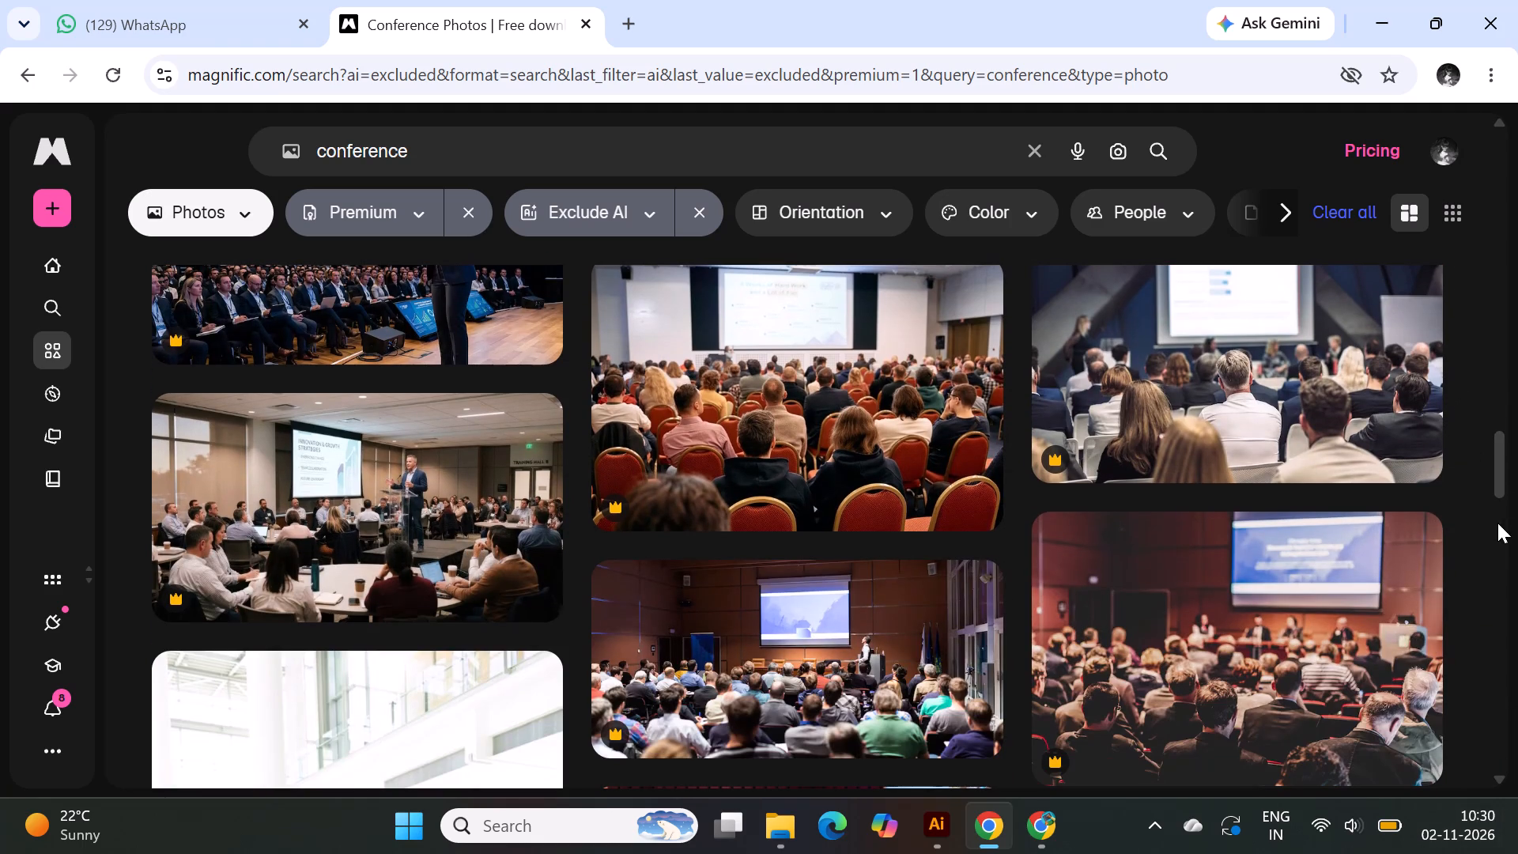
pyautogui.scroll(-3, 1504, 535)
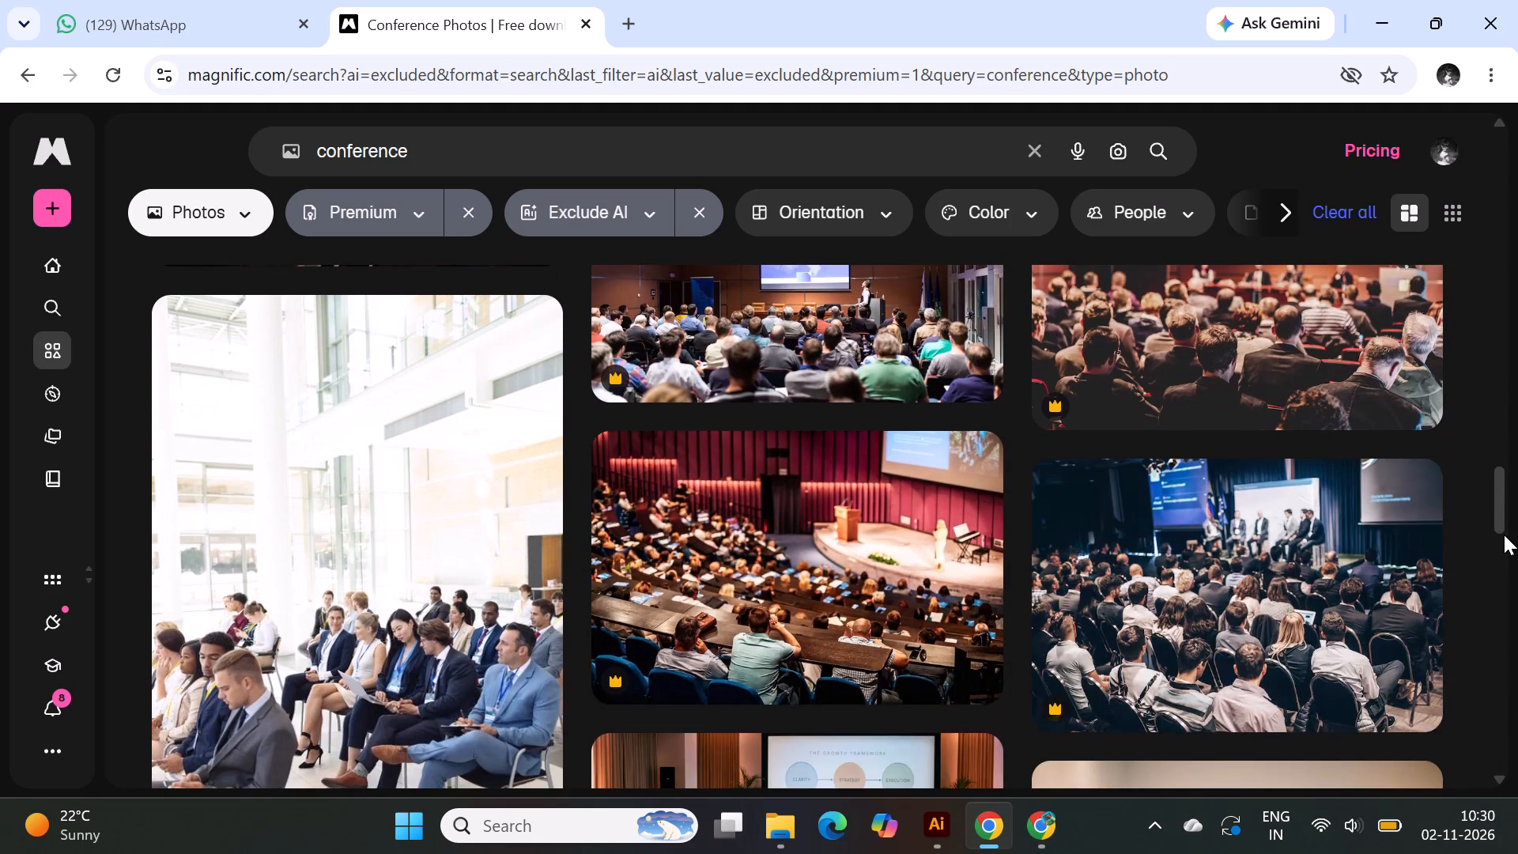
pyautogui.scroll(1, 1504, 535)
pyautogui.scroll(-1, 1504, 535)
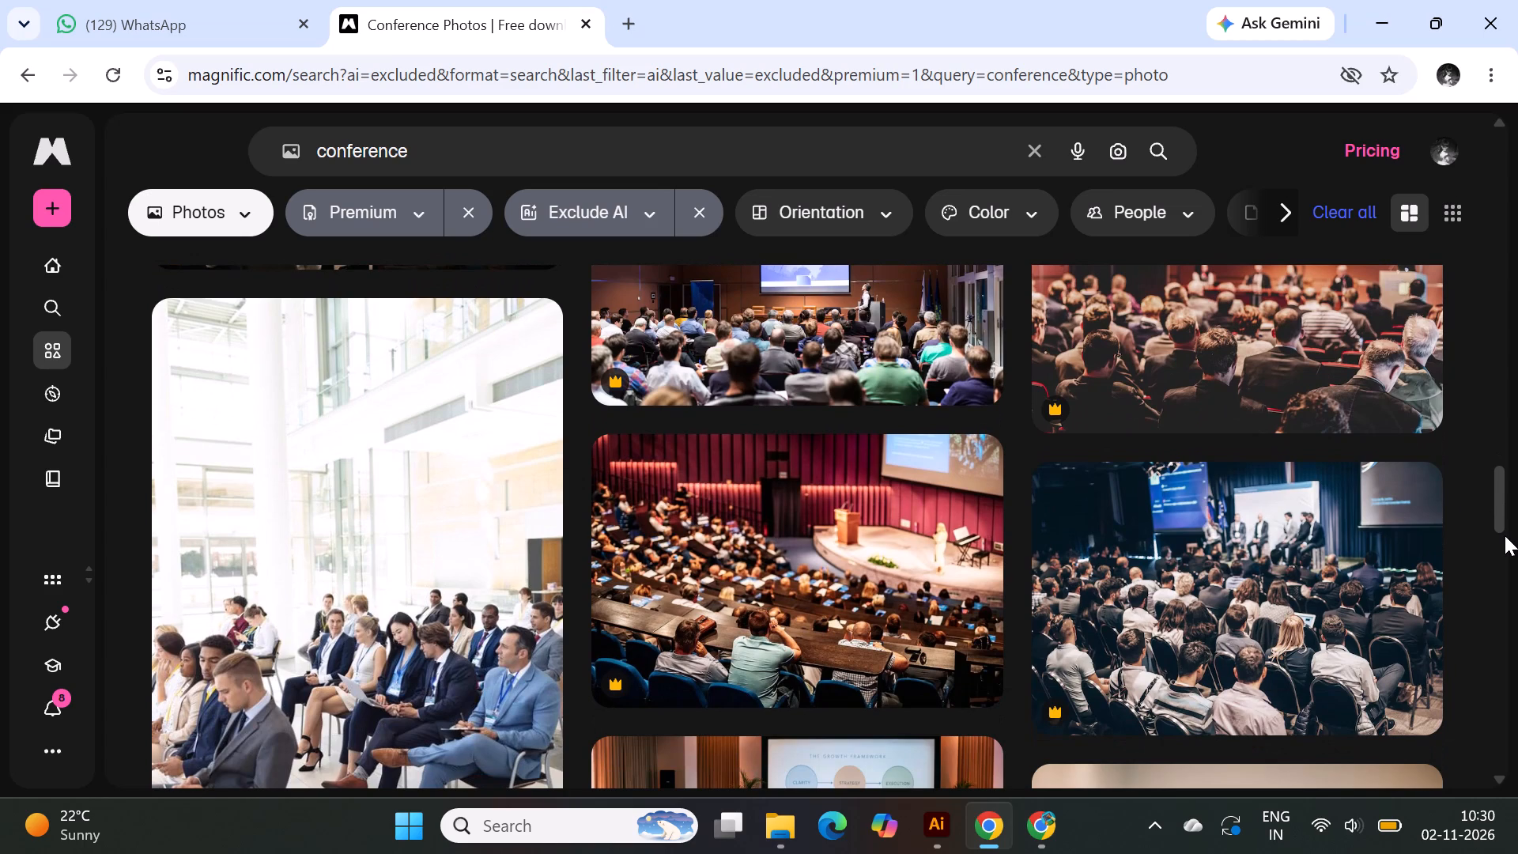
pyautogui.scroll(-4, 1505, 535)
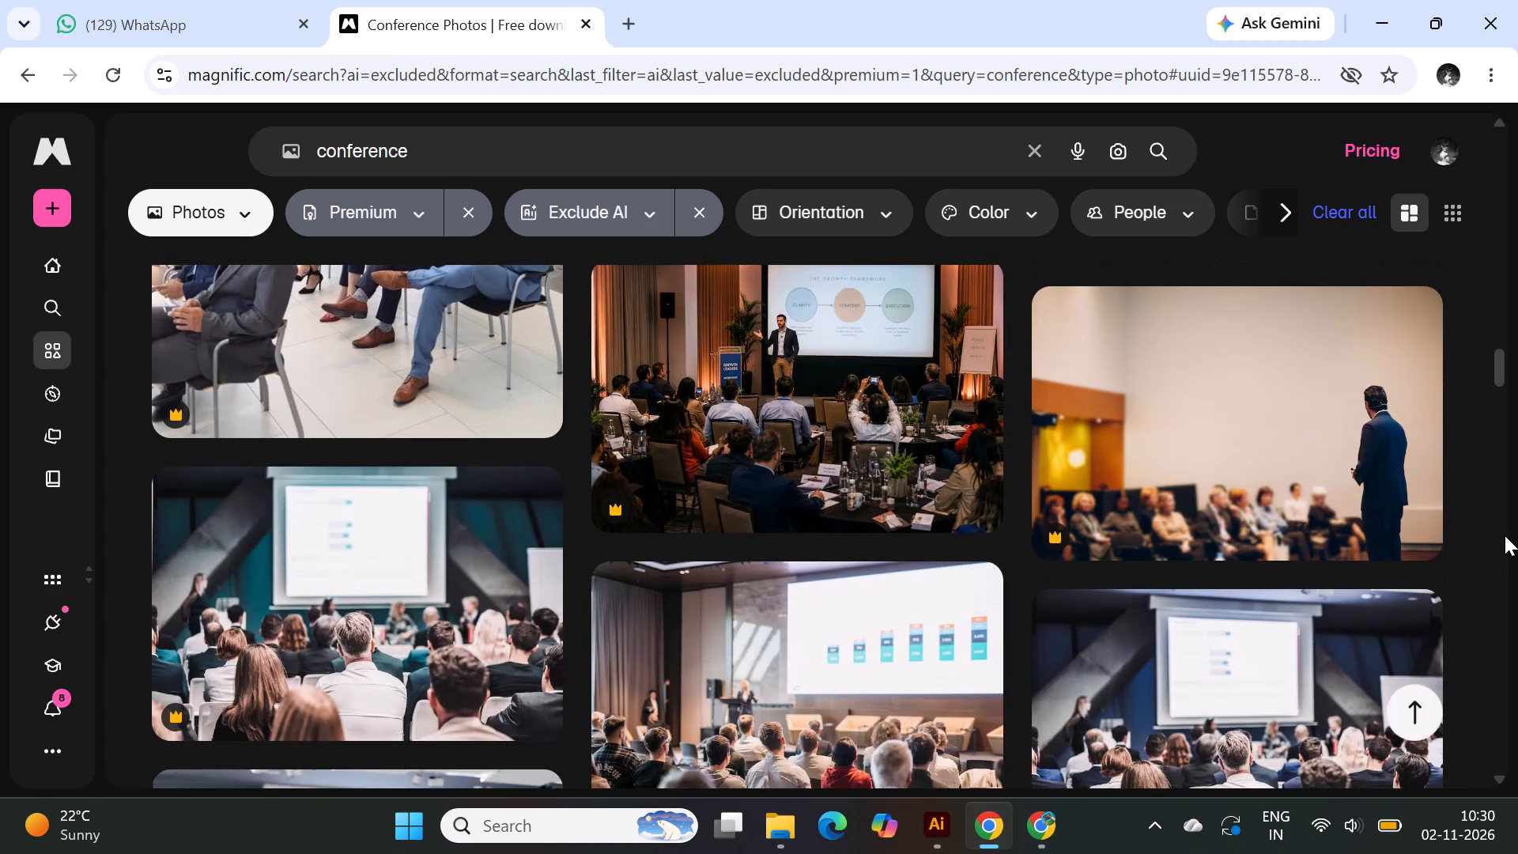
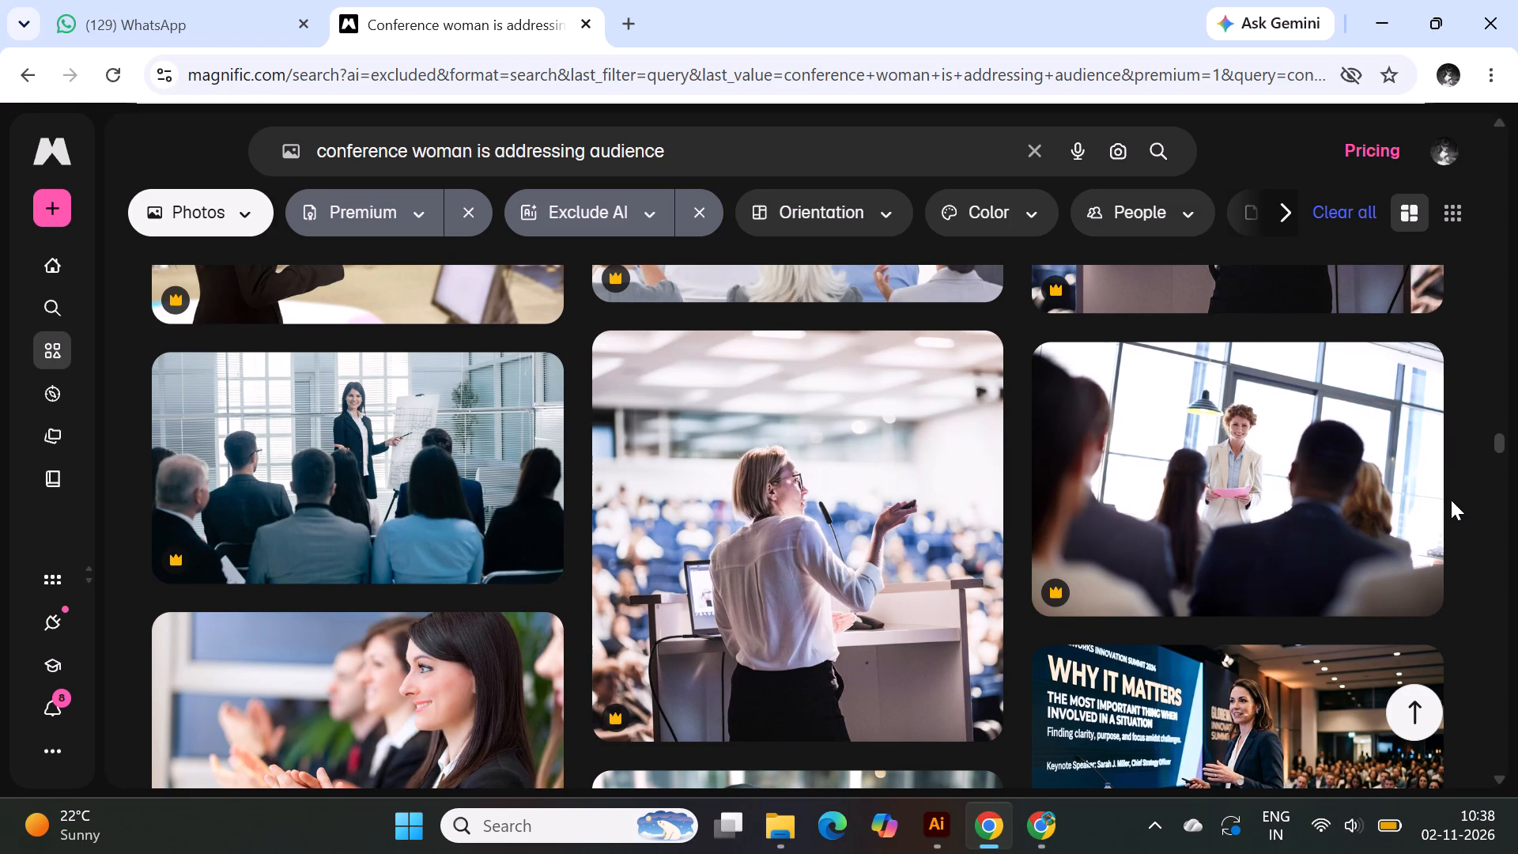
# Examine more of the premium, non-AI search results for a photo of a woman addressing a conference audience.
pyautogui.scroll(-2, 1451, 500)
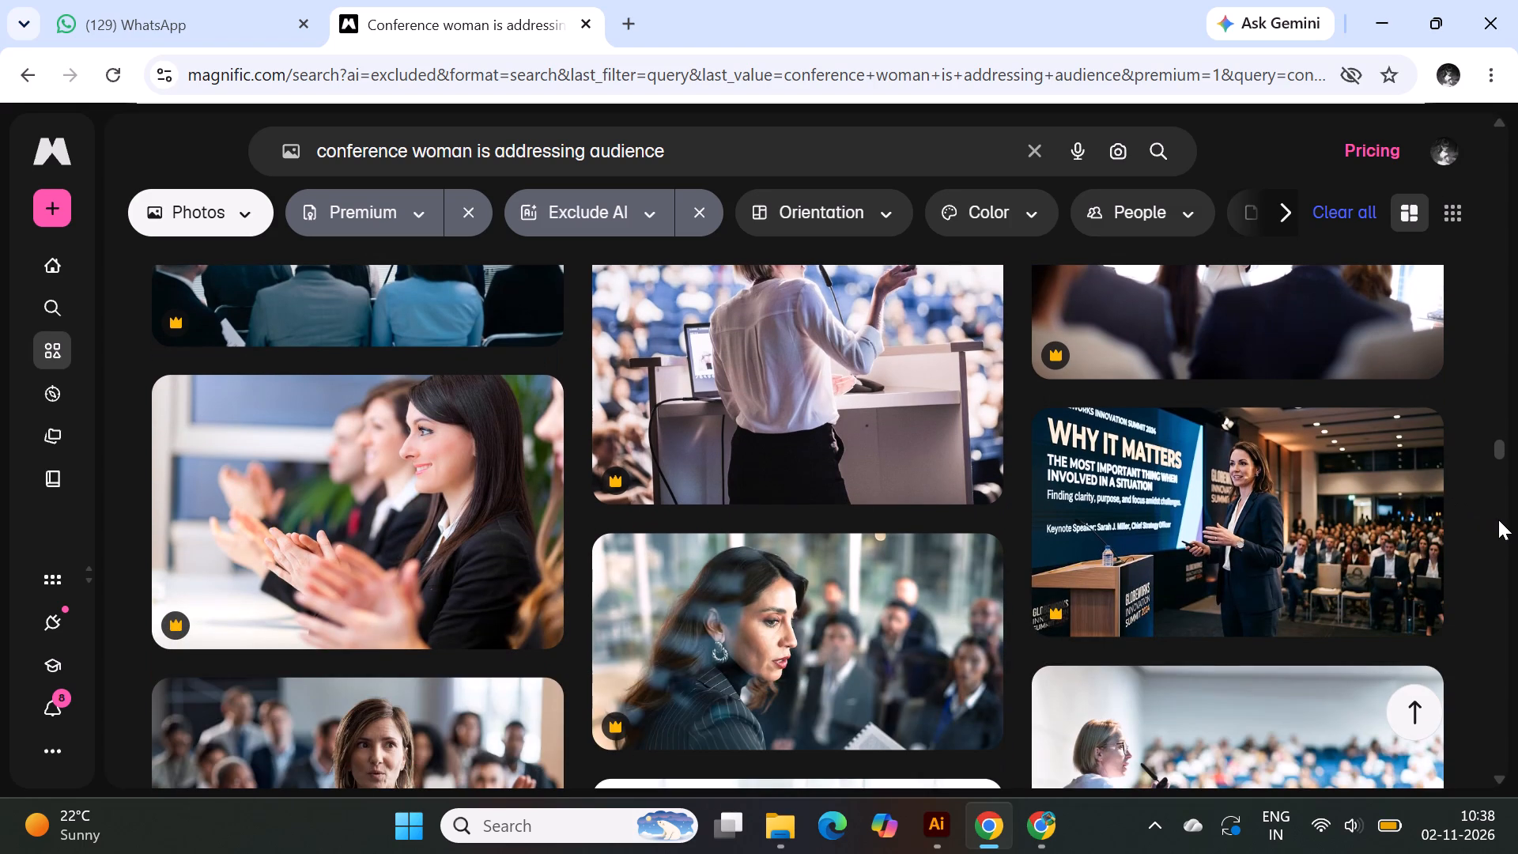
pyautogui.scroll(-2, 1498, 520)
pyautogui.scroll(2, 1498, 520)
pyautogui.scroll(-8, 1498, 520)
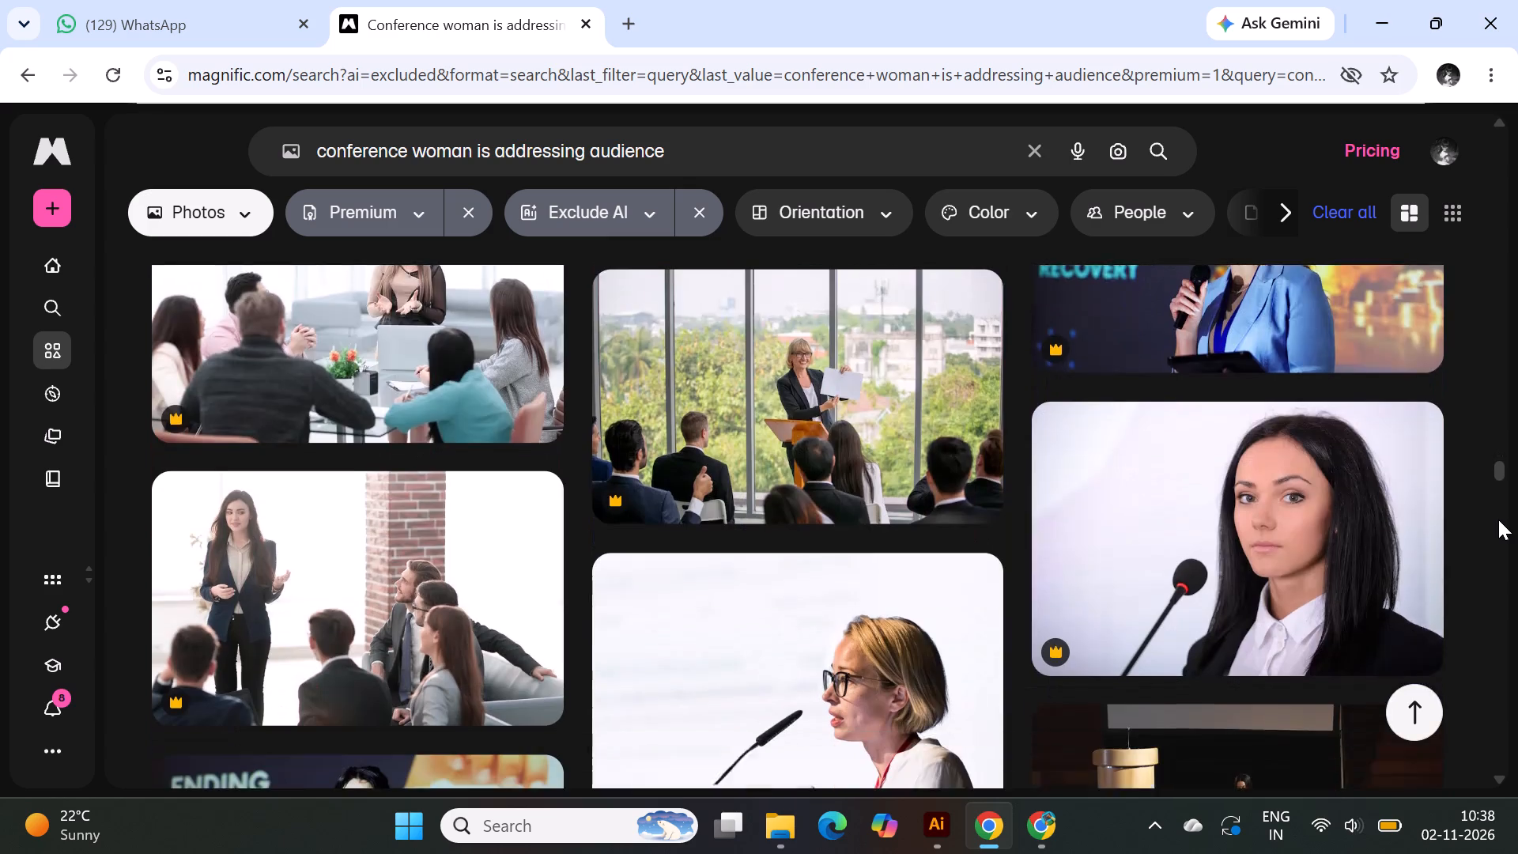
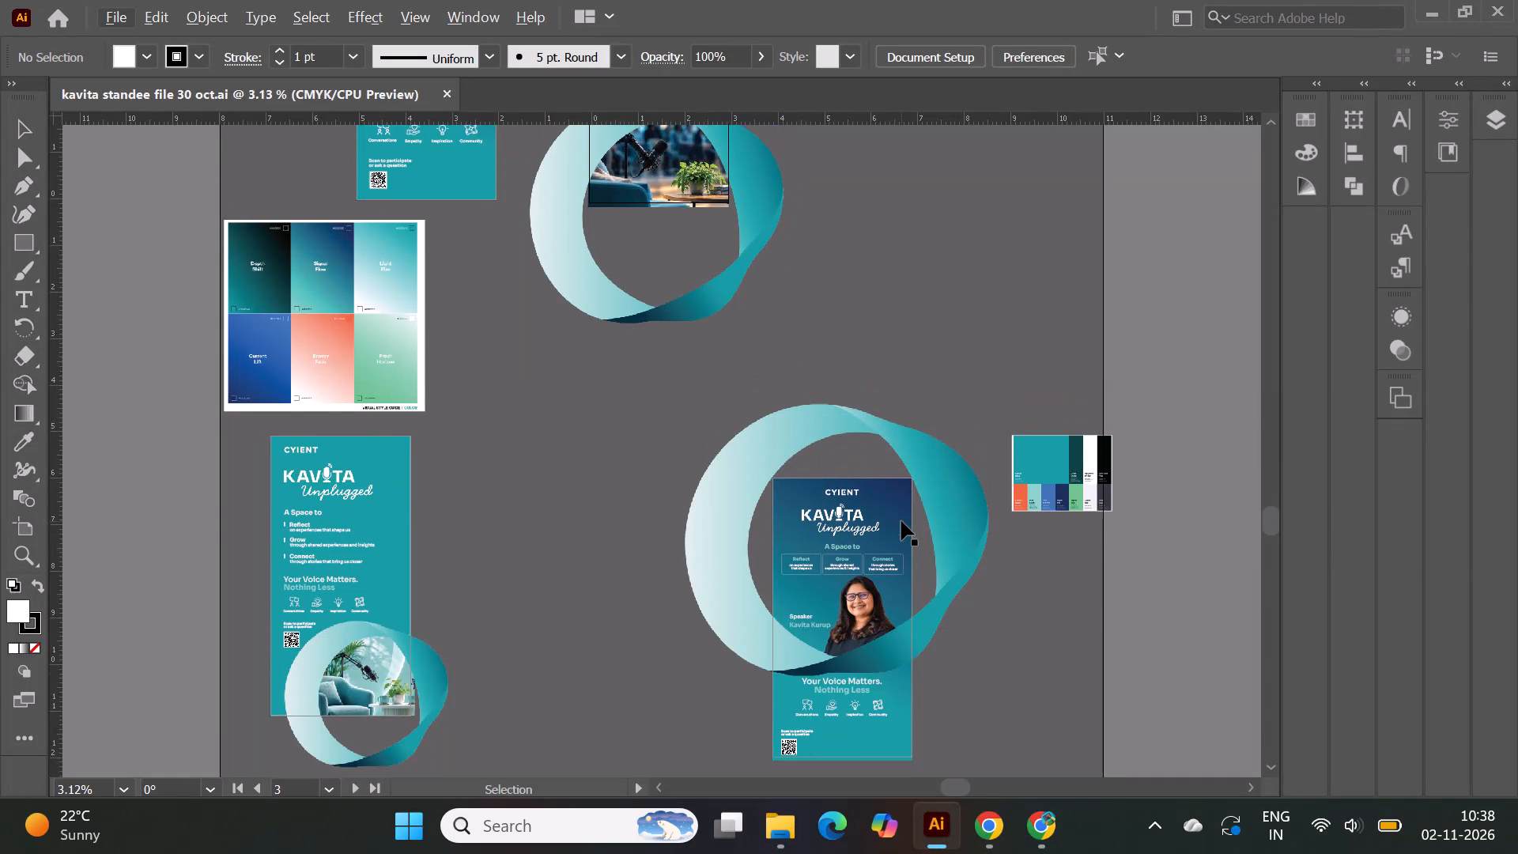
# Examine the Kavita Unplugged standee layouts, their photo areas and the colour reference swatches across the document.
pyautogui.scroll(11, 901, 521)
pyautogui.keyDown('alt'); pyautogui.scroll(4, 641, 236); pyautogui.keyUp('alt')
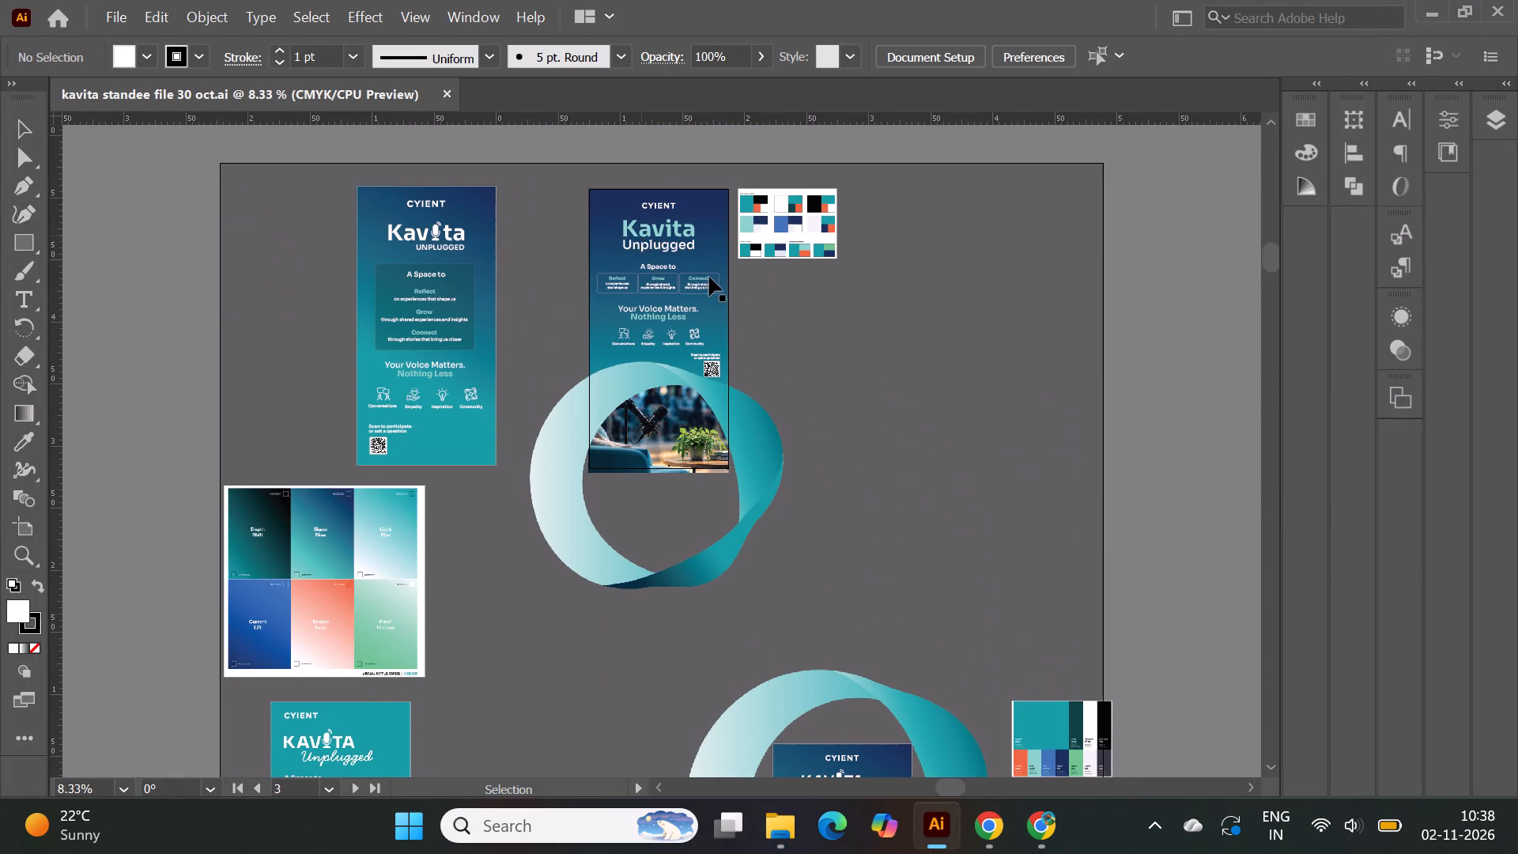
pyautogui.keyDown('alt'); pyautogui.scroll(-3, 704, 278); pyautogui.keyUp('alt')
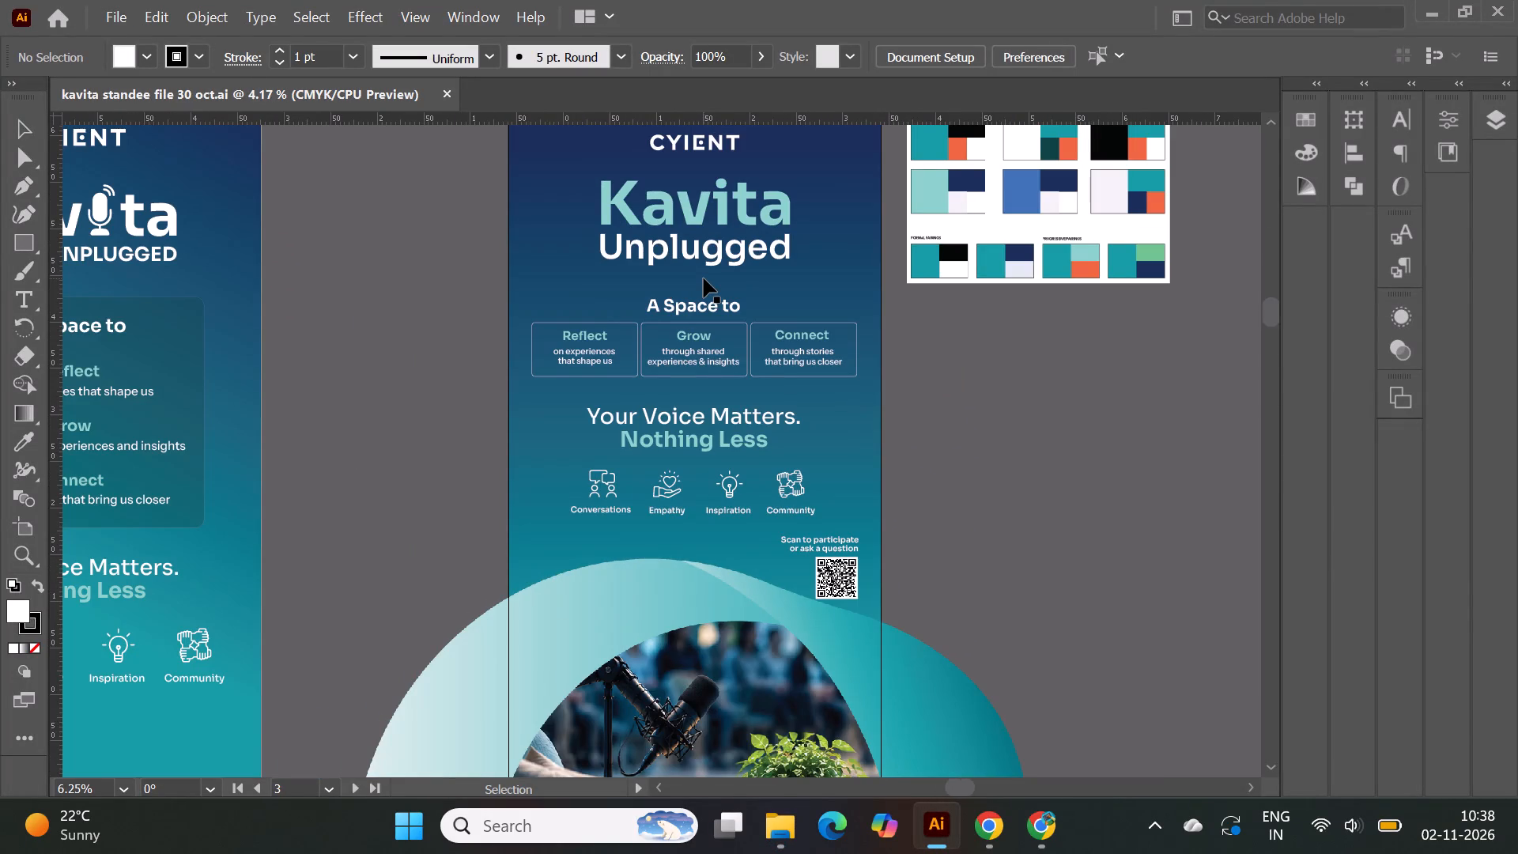
pyautogui.keyDown('alt'); pyautogui.scroll(-1, 821, 301); pyautogui.keyUp('alt')
pyautogui.scroll(-13, 821, 301)
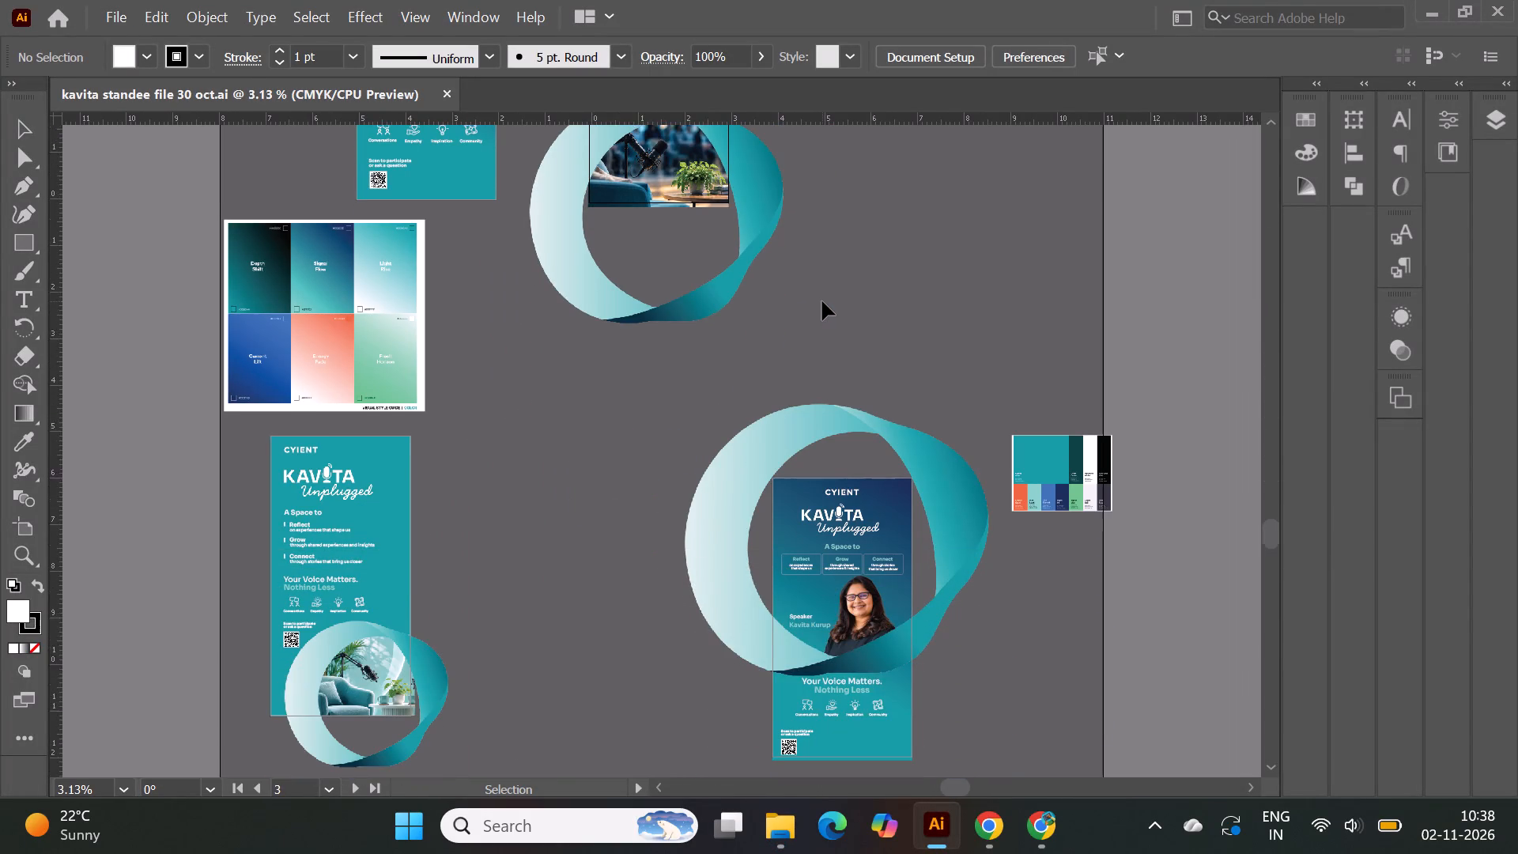
pyautogui.scroll(-1, 822, 301)
pyautogui.keyDown('alt'); pyautogui.scroll(1, 177, 436); pyautogui.keyUp('alt')
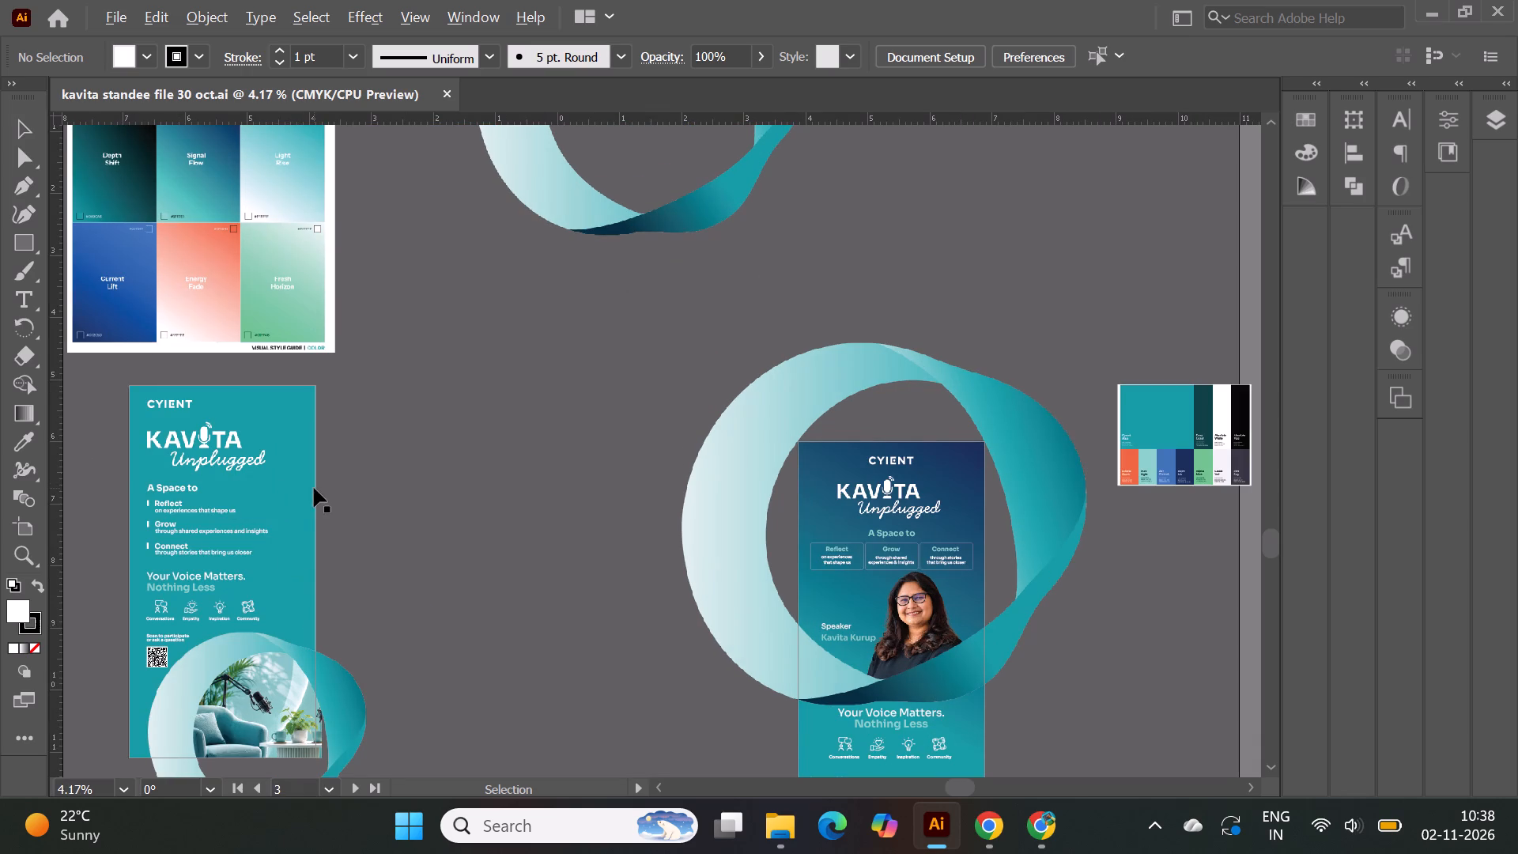
pyautogui.keyDown('alt'); pyautogui.scroll(-1, 822, 489); pyautogui.keyUp('alt')
# Switch to File Explorer, look through the Downloads folder for the exported standee images and open the 3x folder.
pyautogui.click(775, 832)
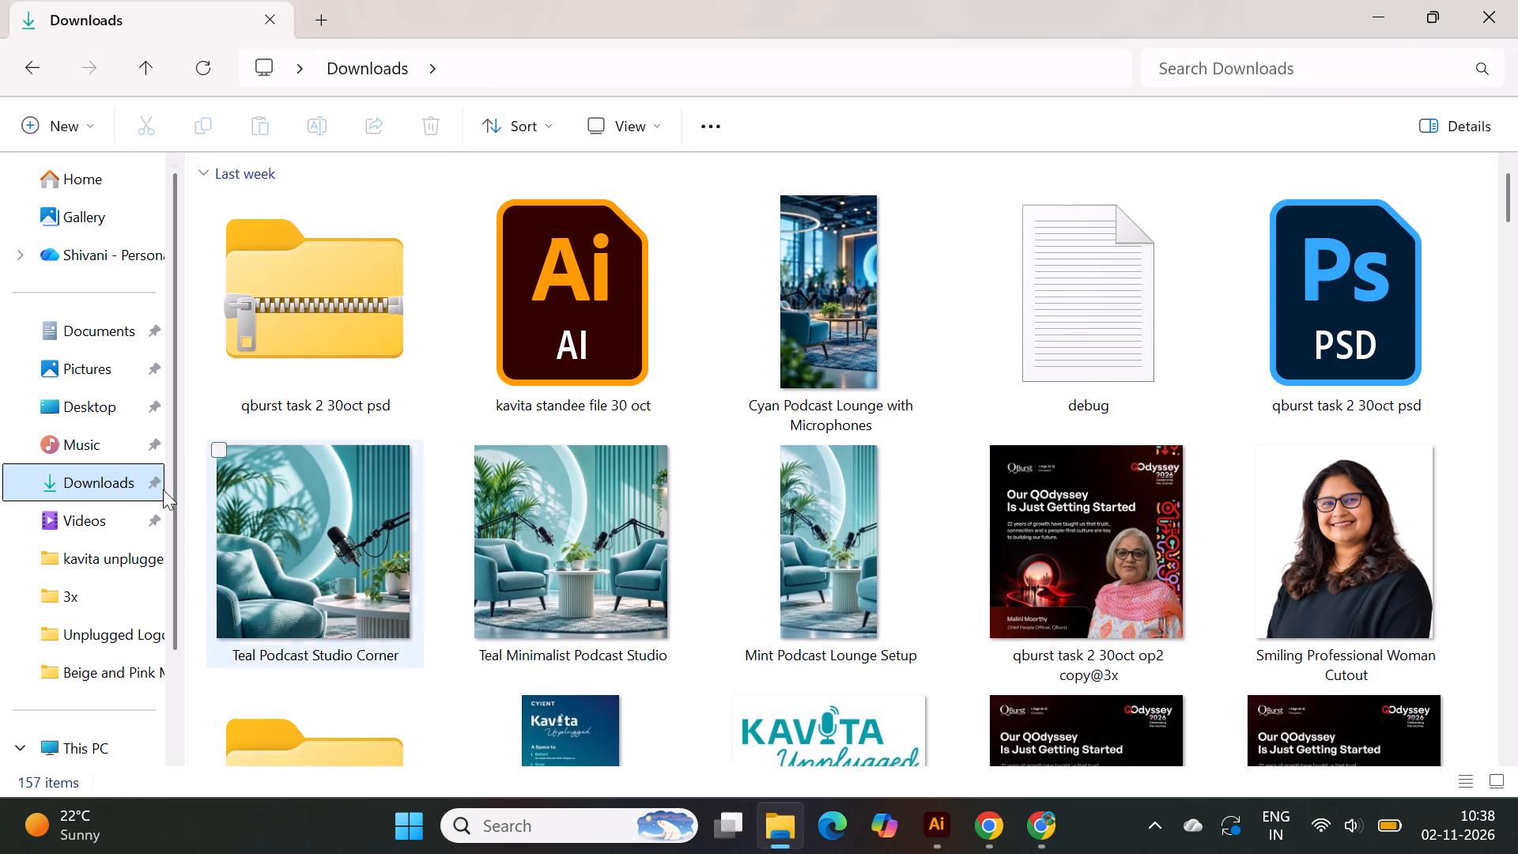
pyautogui.click(96, 474)
pyautogui.scroll(2, 734, 572)
pyautogui.scroll(-3, 734, 572)
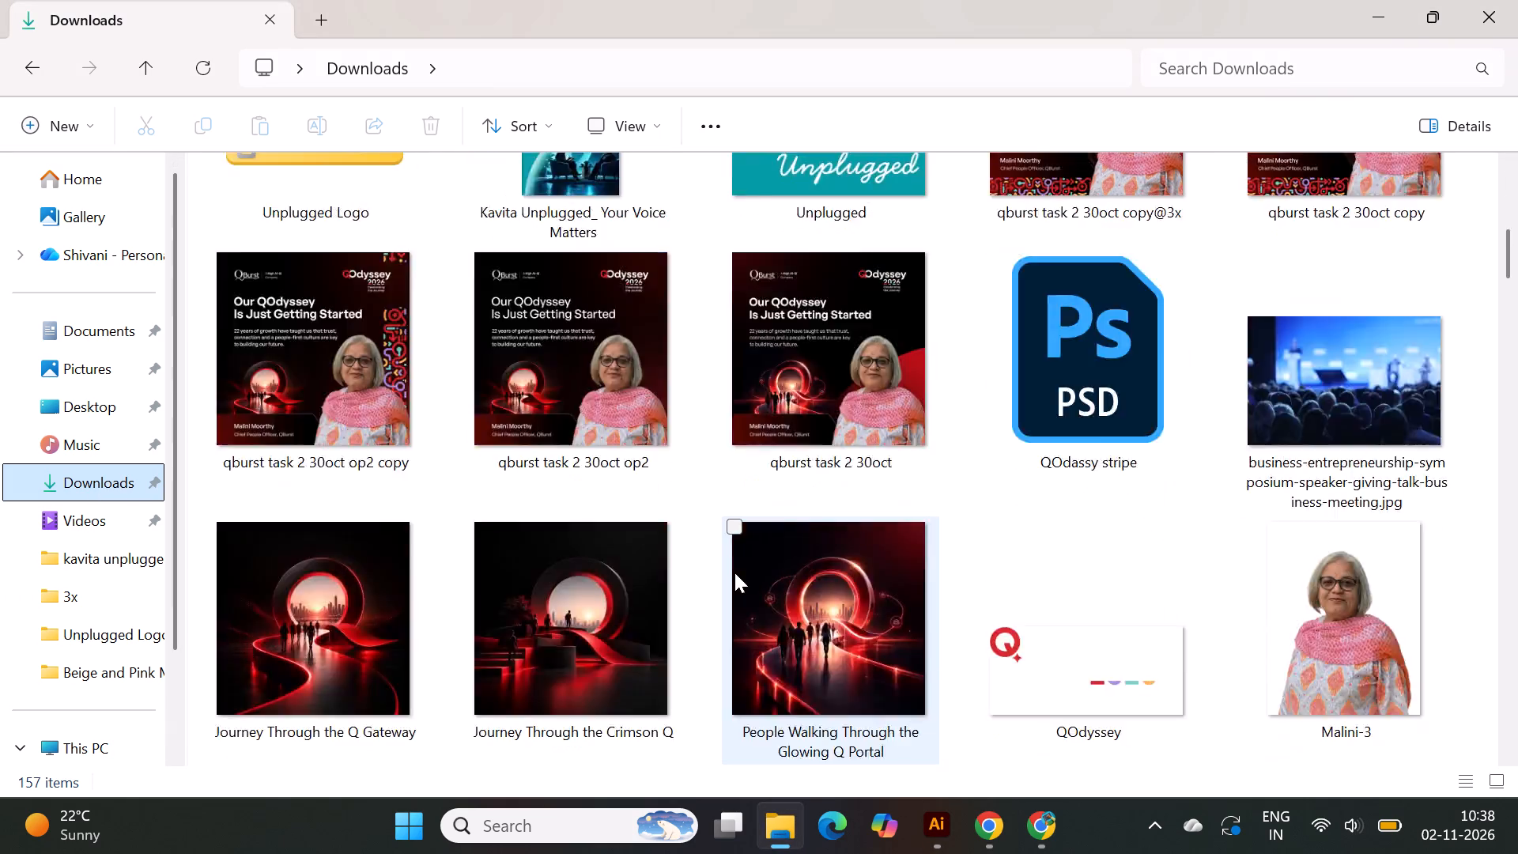
pyautogui.scroll(-5, 734, 572)
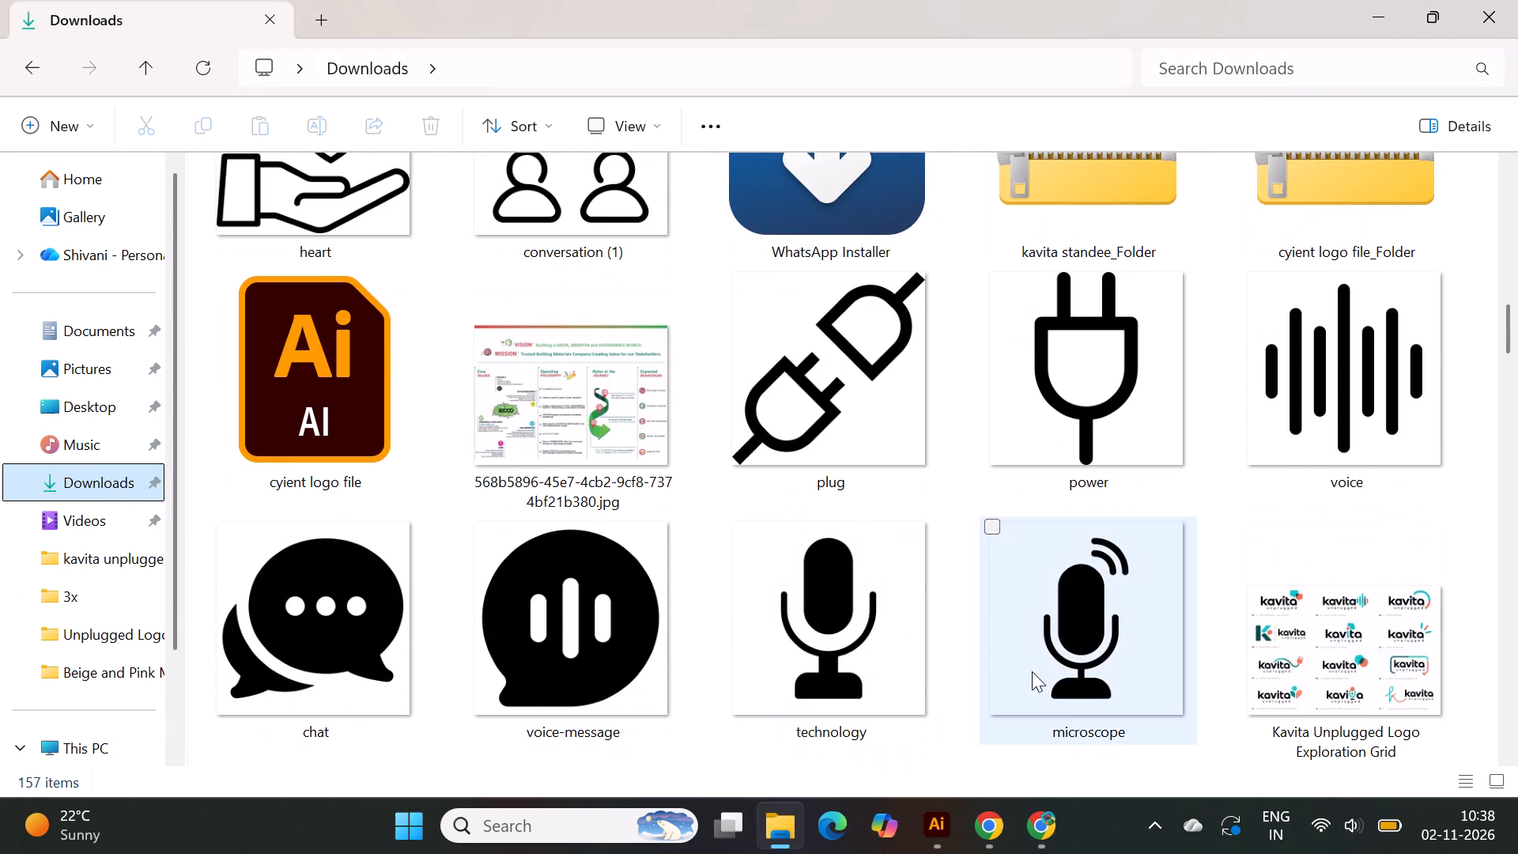
pyautogui.scroll(-5, 1032, 671)
pyautogui.scroll(-1, 723, 619)
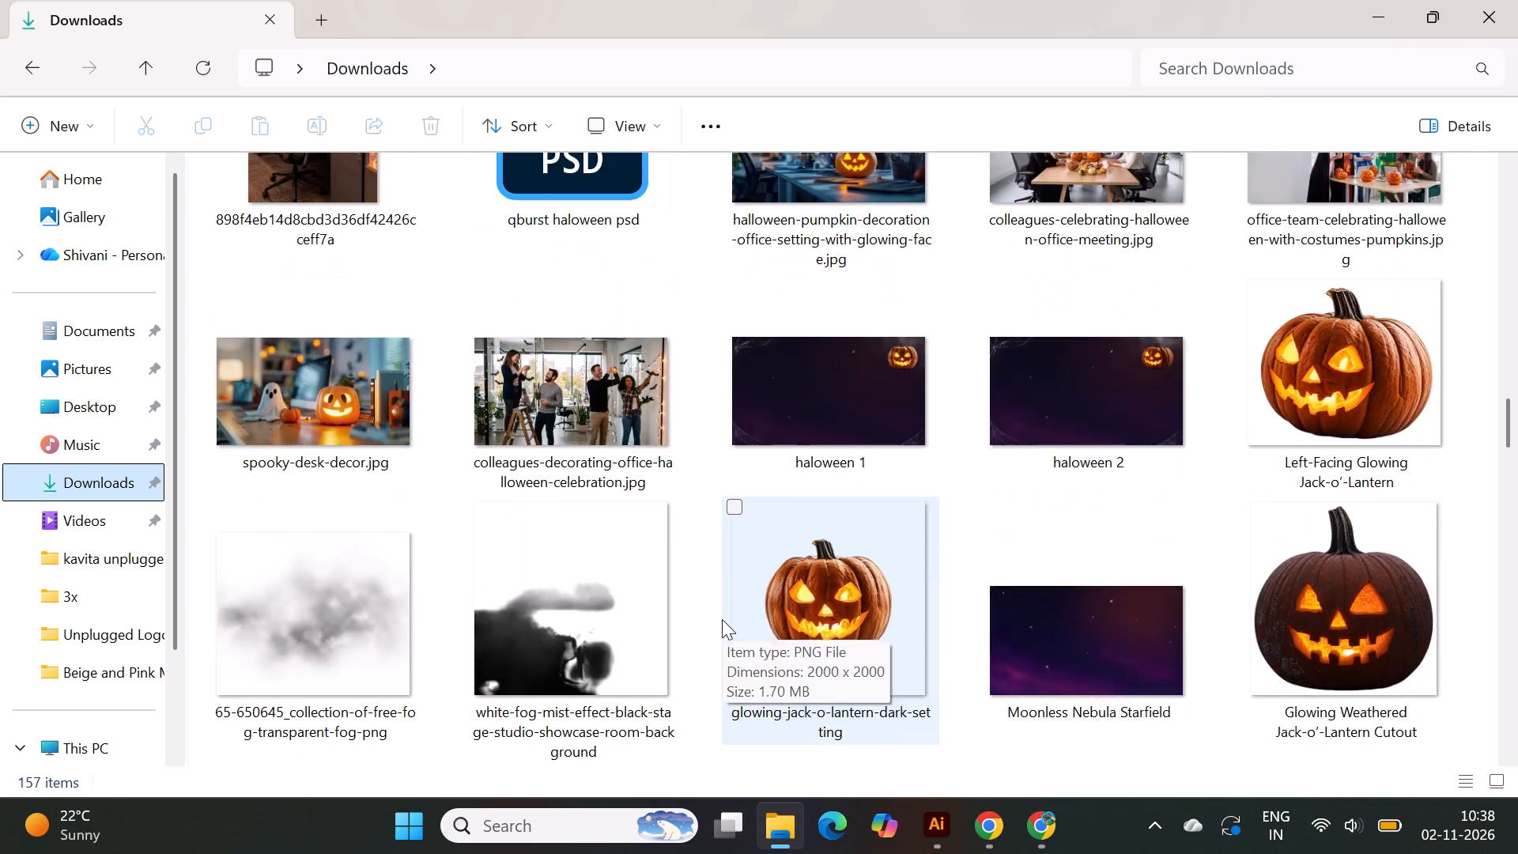
pyautogui.scroll(-2, 722, 619)
pyautogui.scroll(-5, 849, 609)
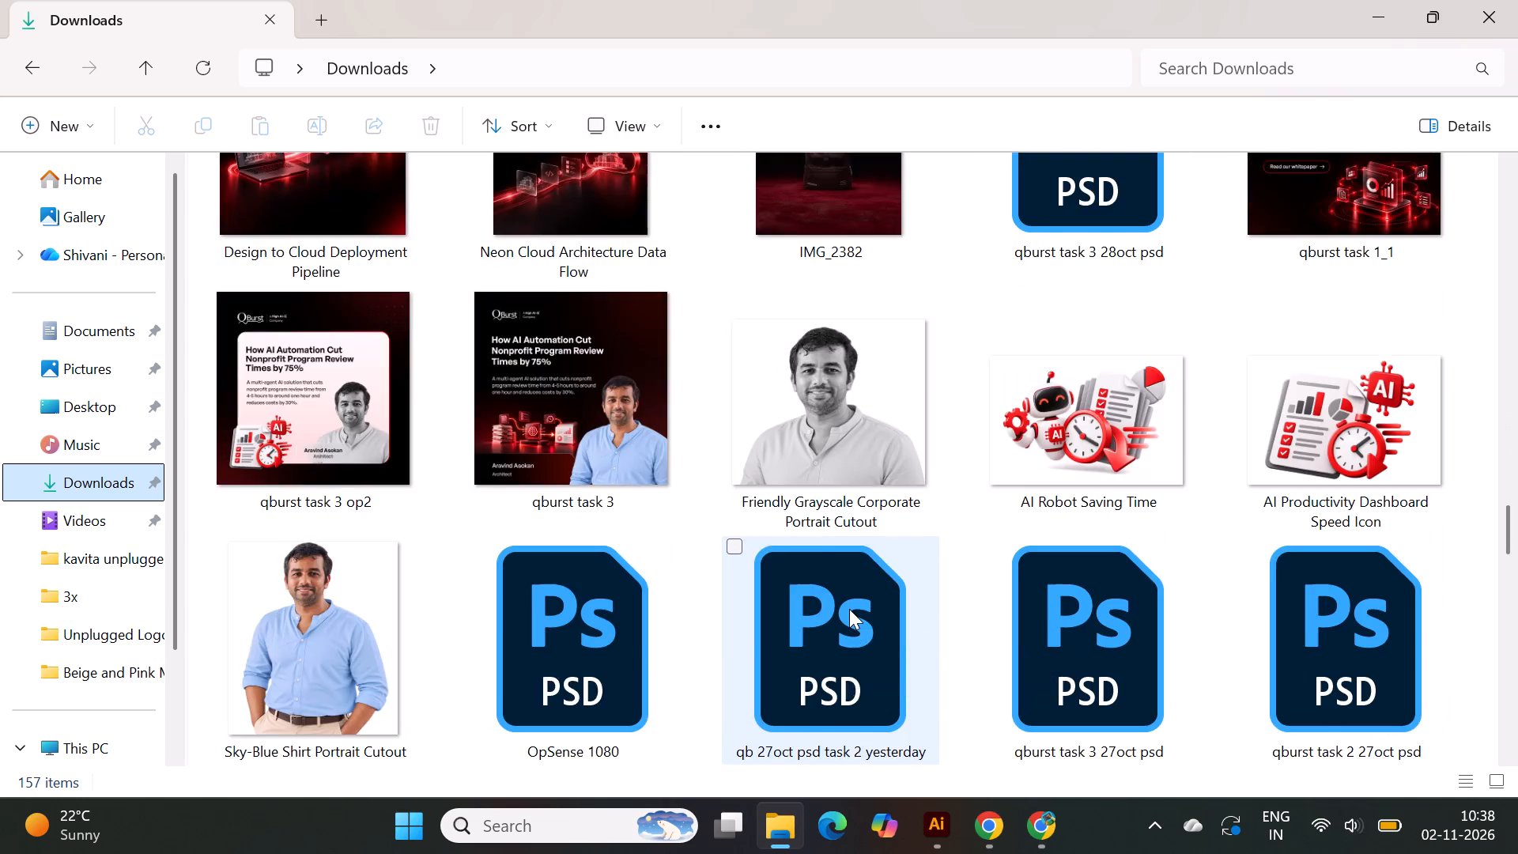
pyautogui.scroll(-3, 849, 609)
pyautogui.doubleClick(1412, 408)
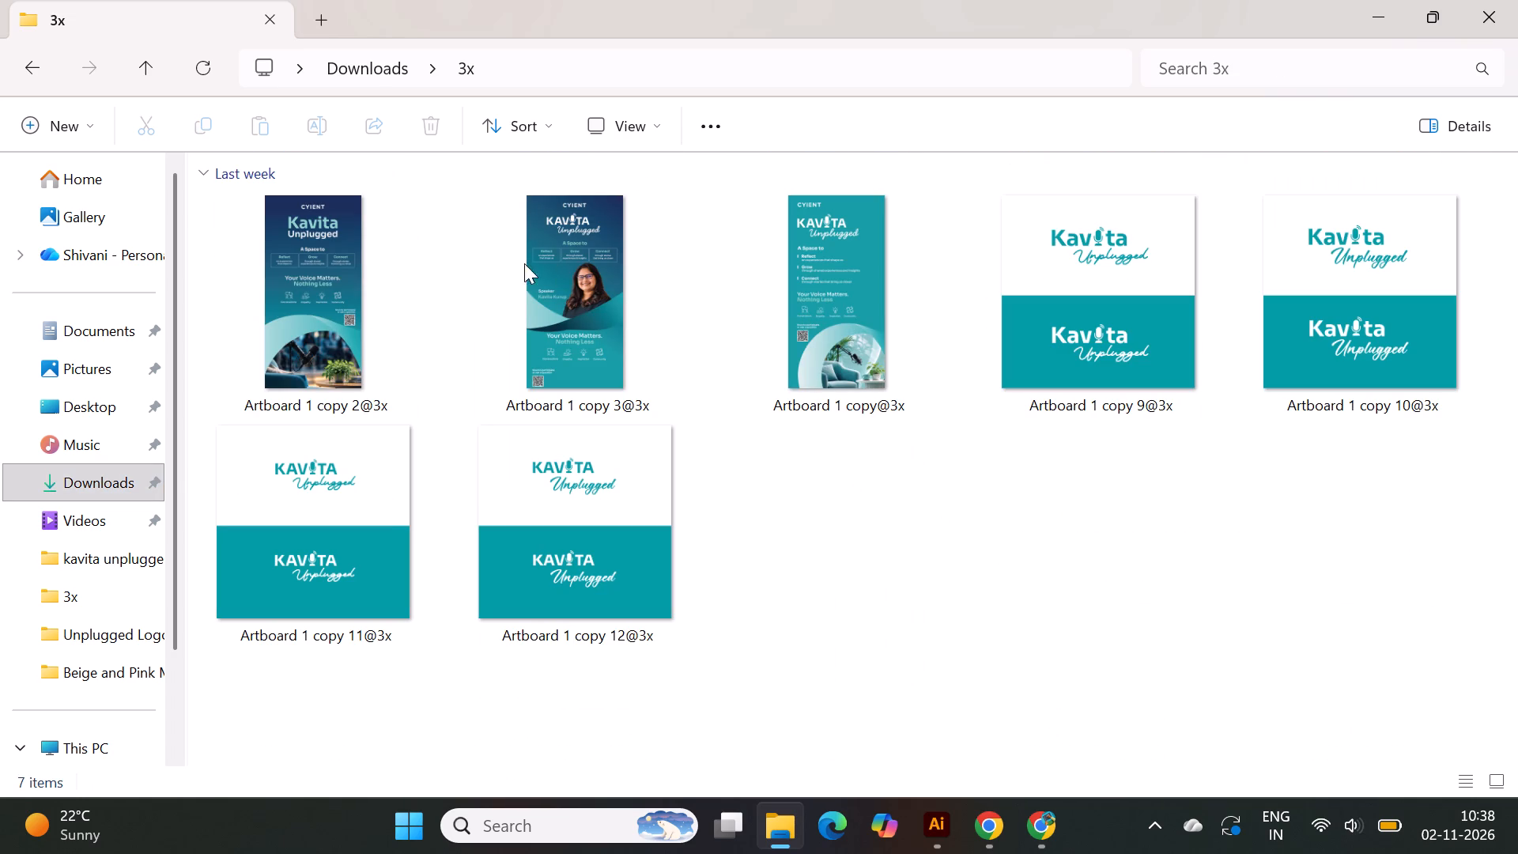
# View the exported standee images Artboard 1 copy 3@3x, copy 2@3x and copy@3x, compare their designs, and return to the 3x folder.
pyautogui.doubleClick(575, 253)
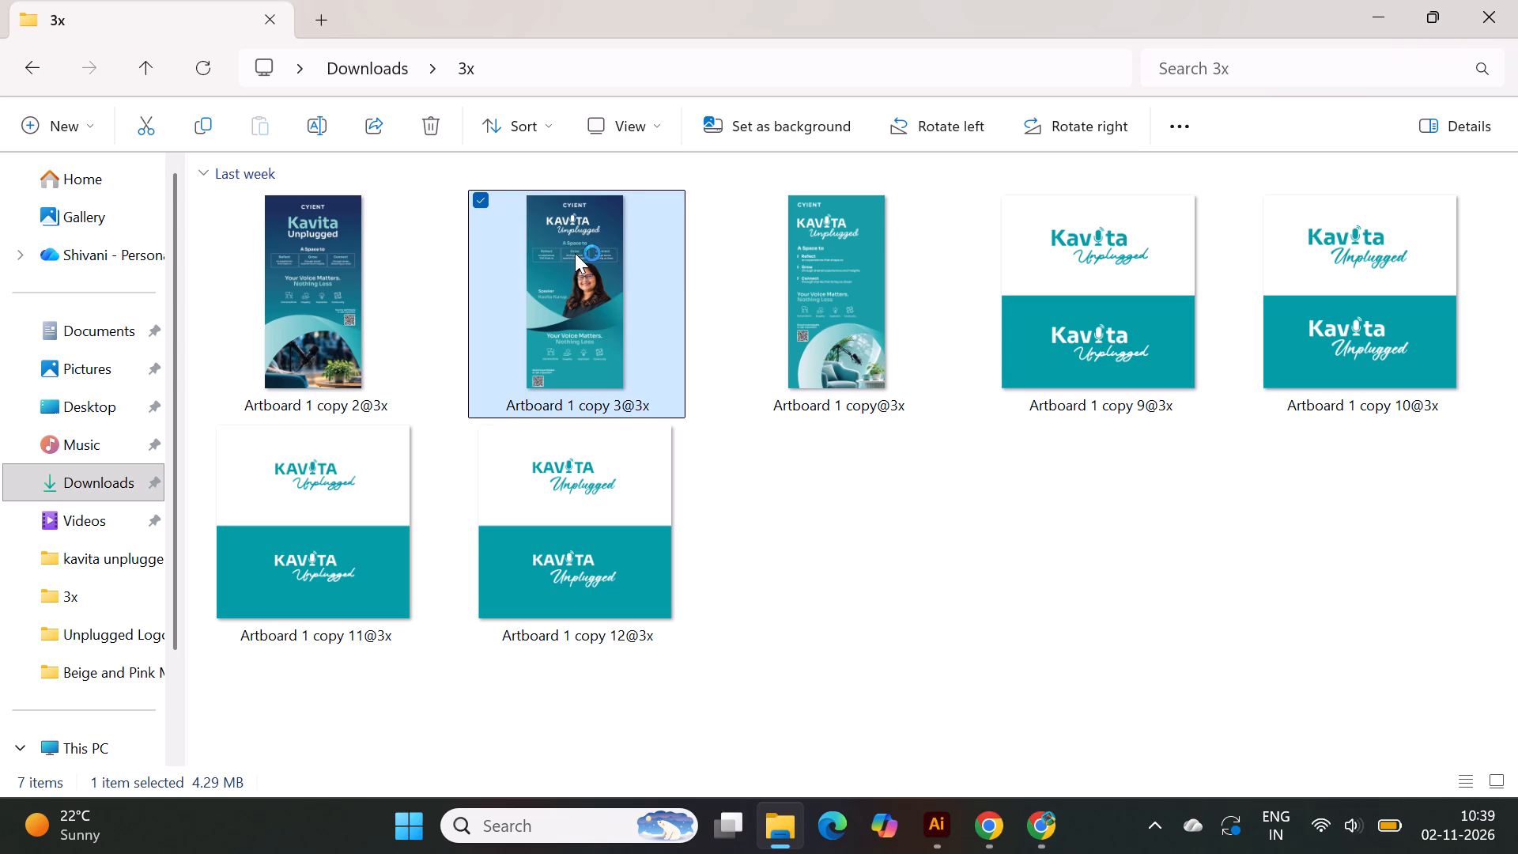
pyautogui.click(1172, 144)
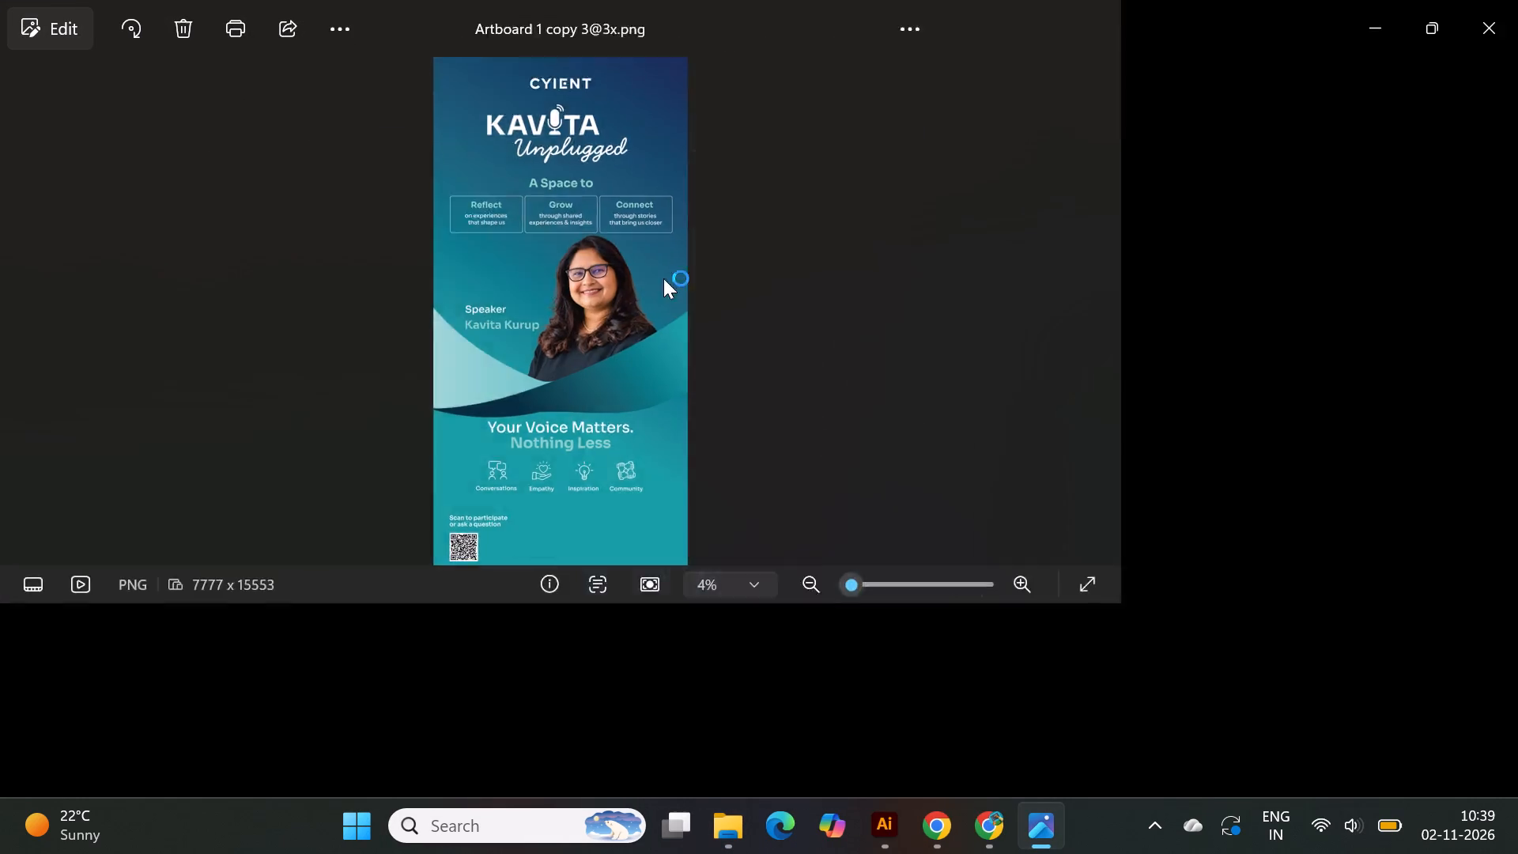
pyautogui.click(15, 415)
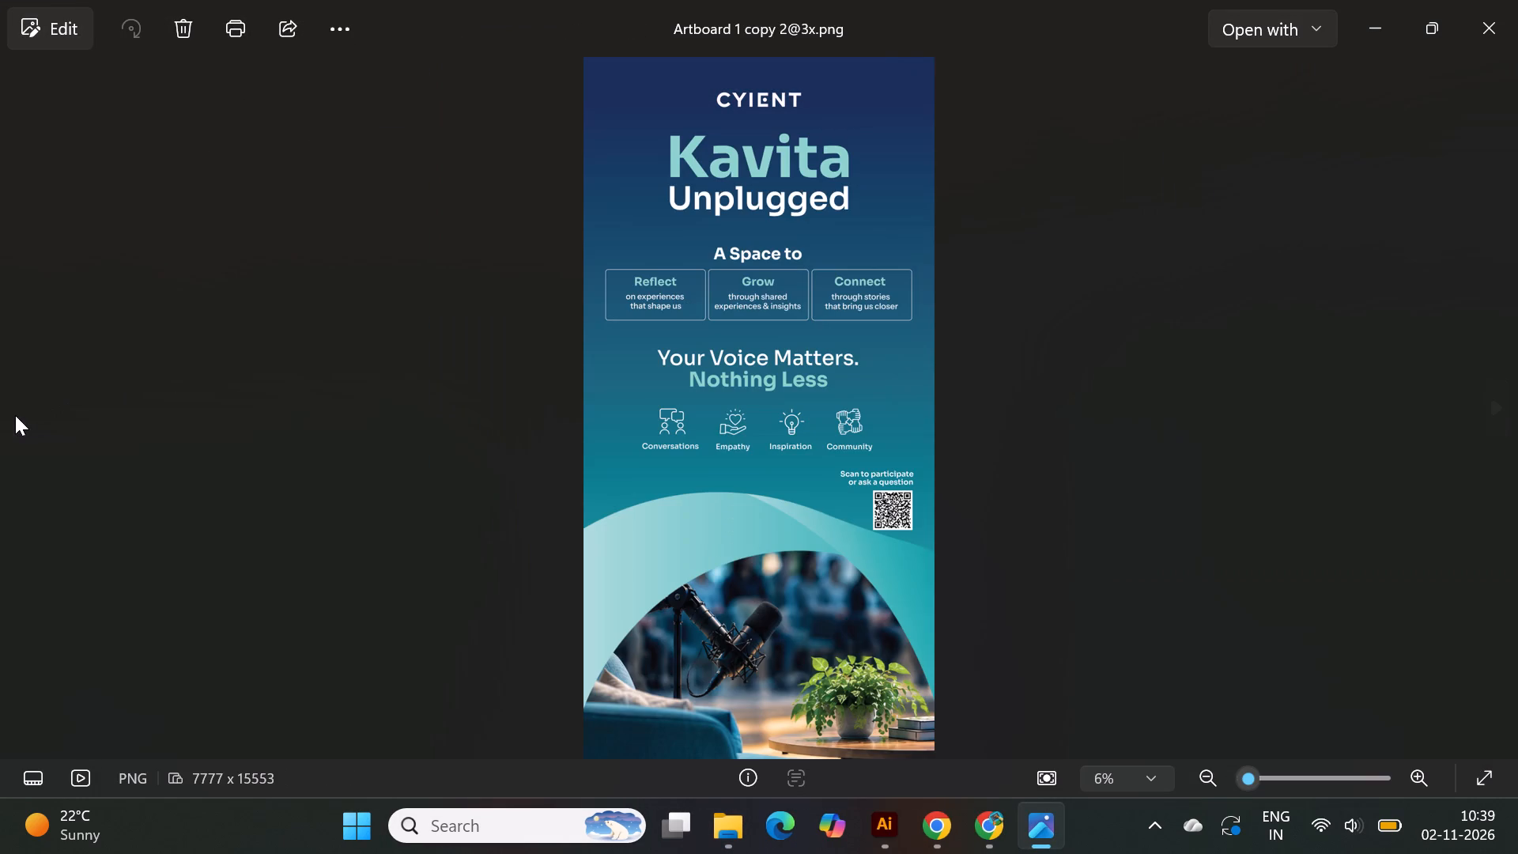
pyautogui.doubleClick(1498, 420)
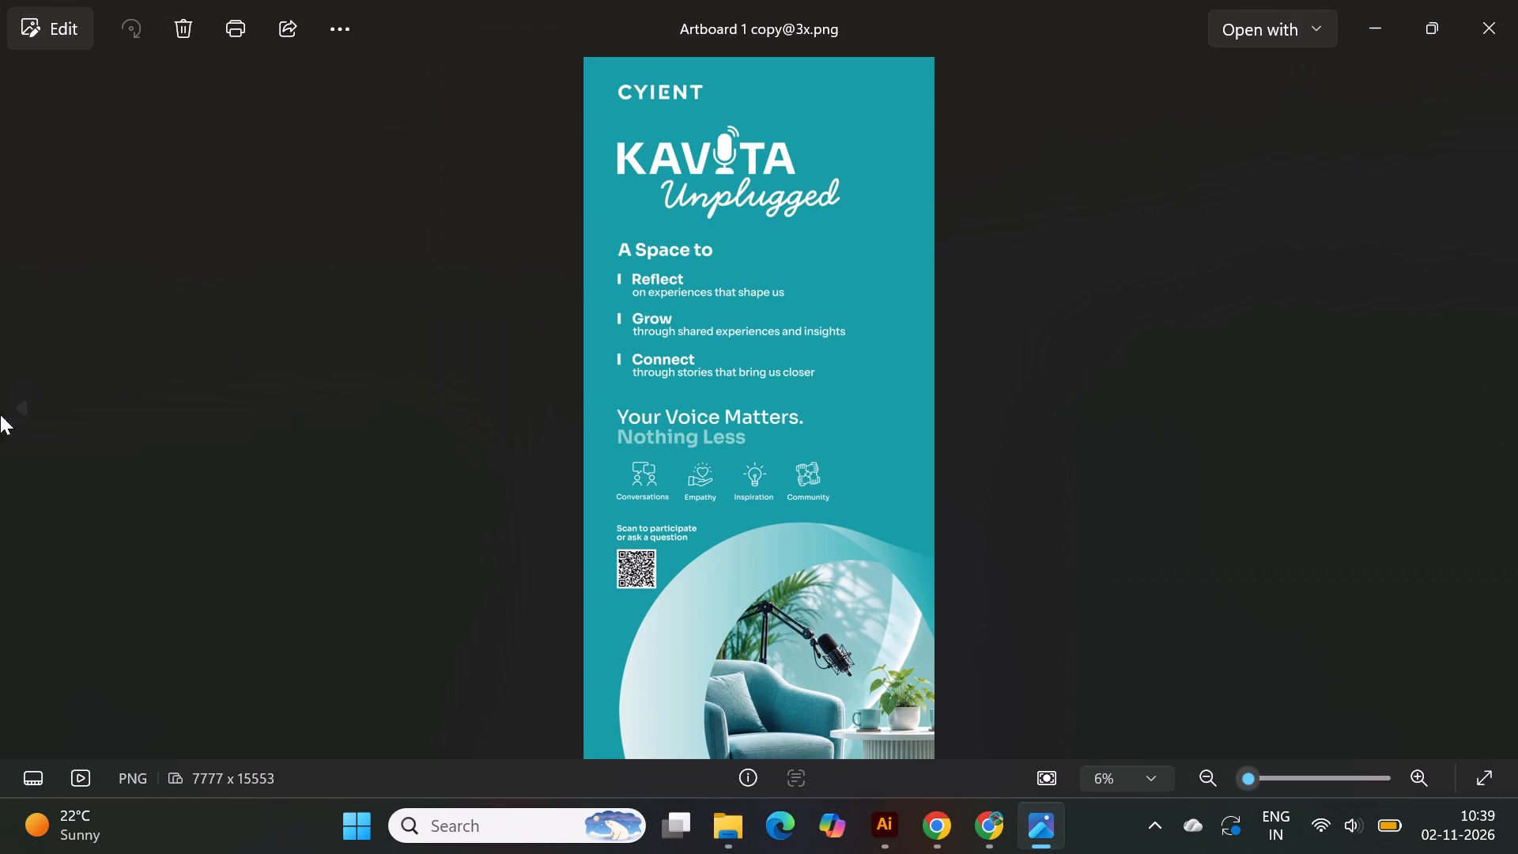
pyautogui.doubleClick(35, 423)
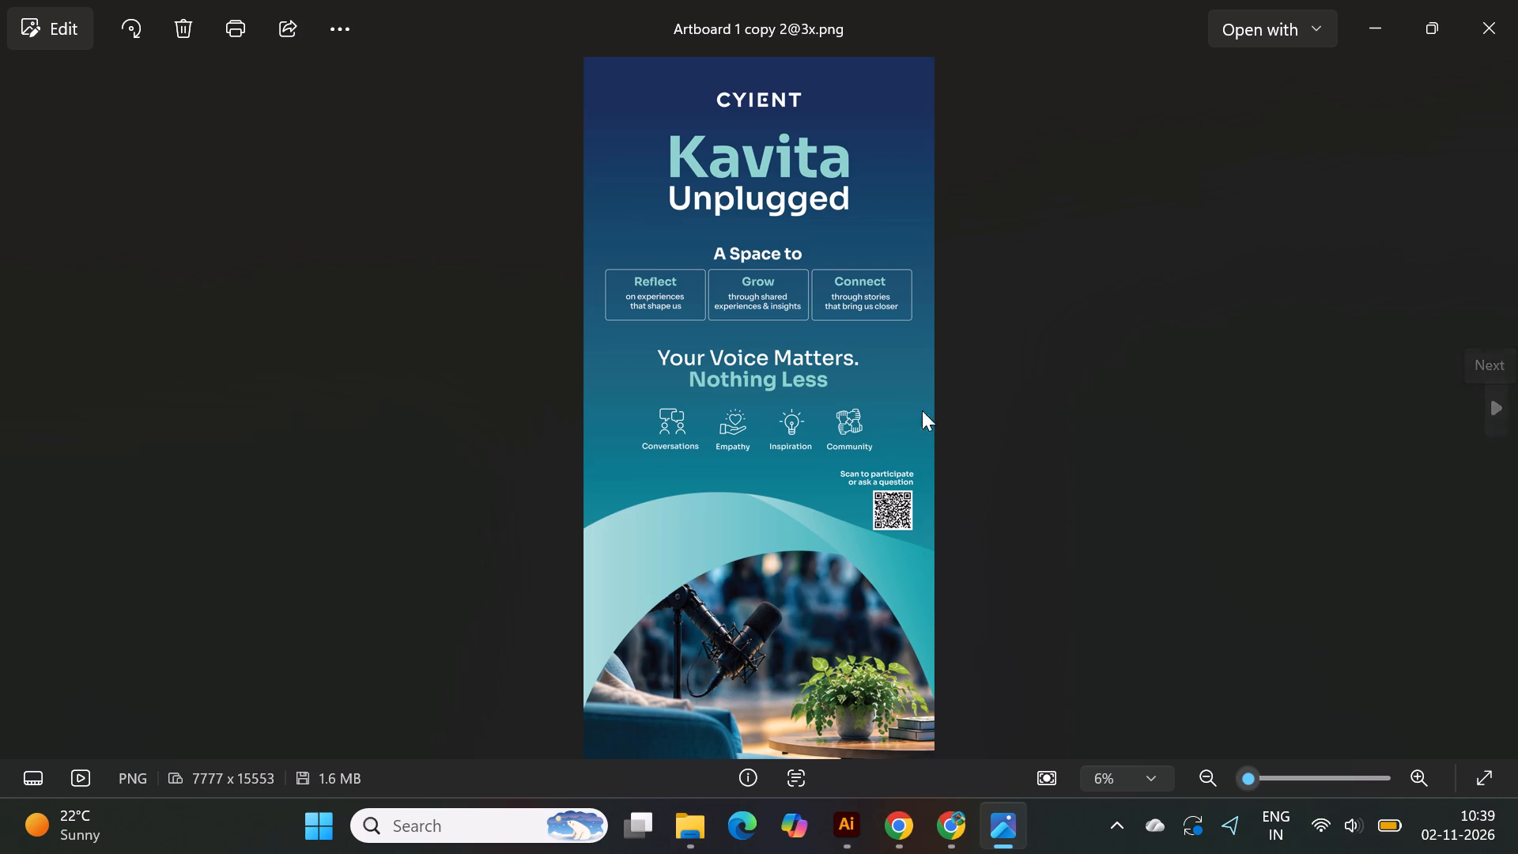
pyautogui.click(1499, 405)
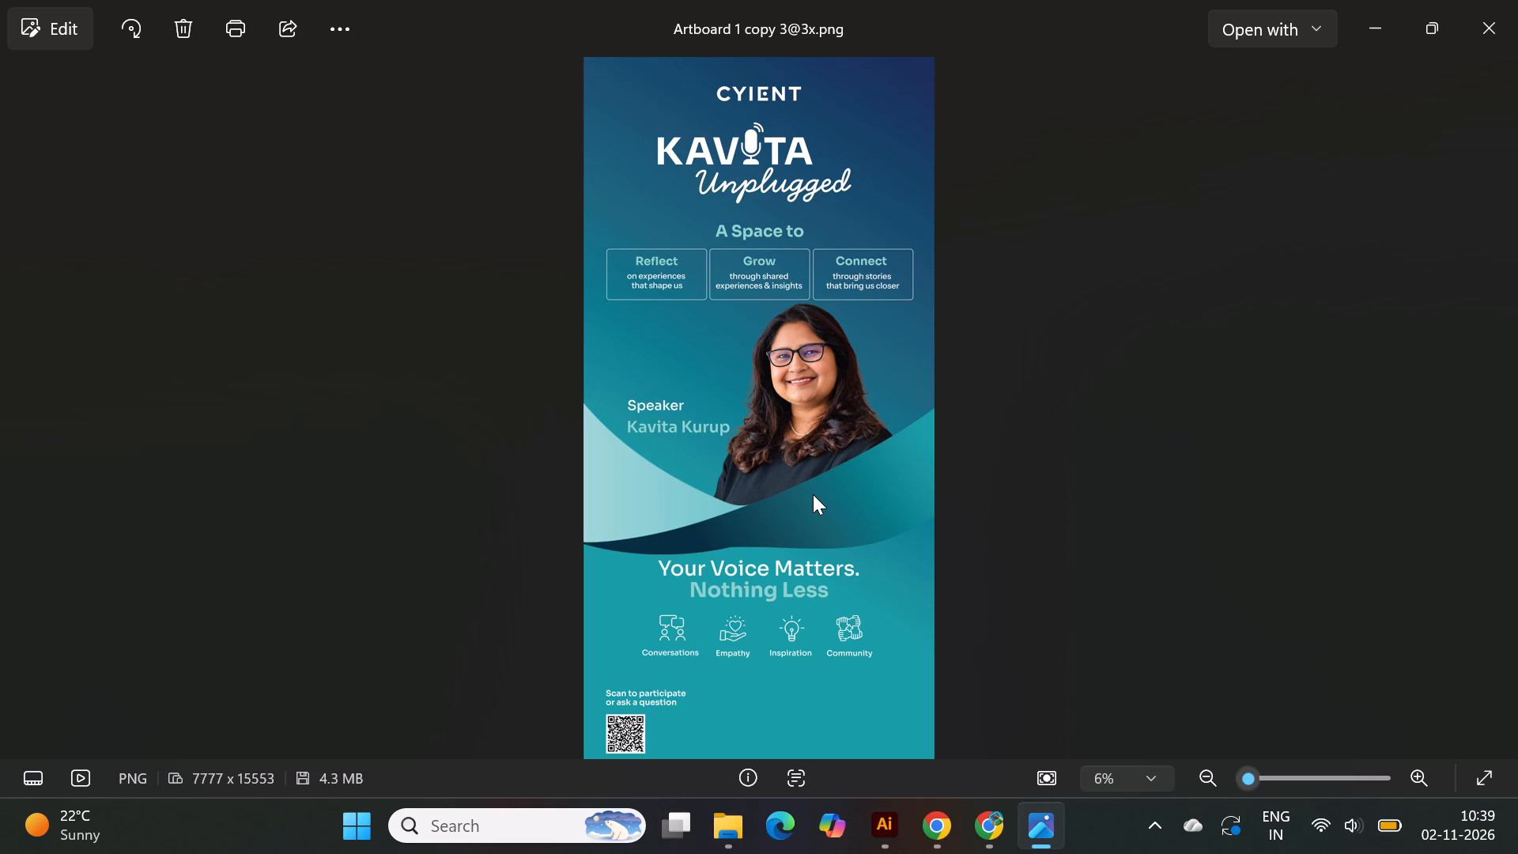
pyautogui.click(1499, 406)
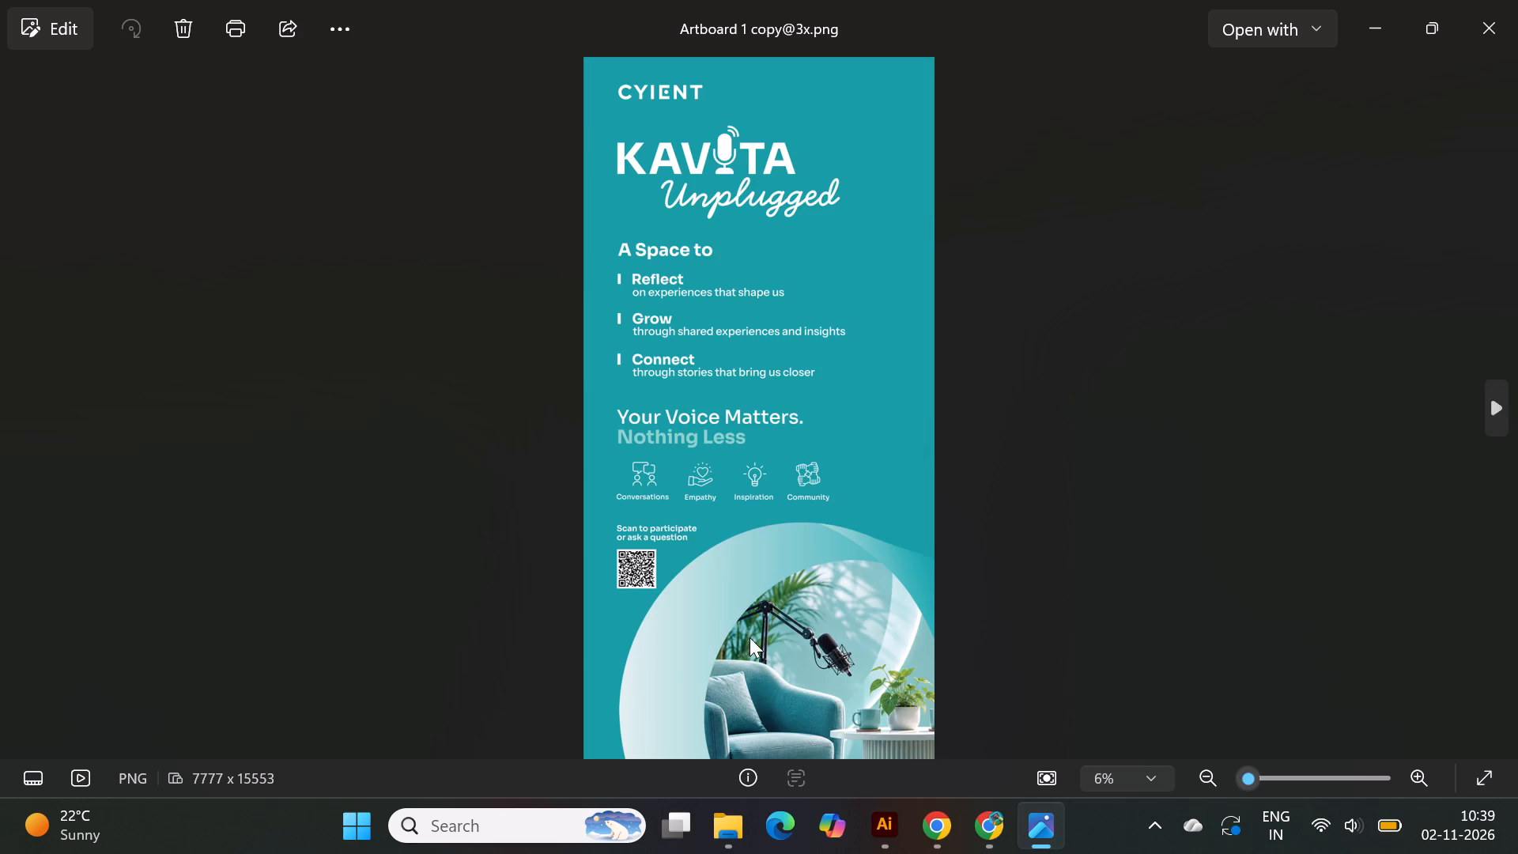
pyautogui.scroll(1, 764, 657)
pyautogui.scroll(-1, 764, 657)
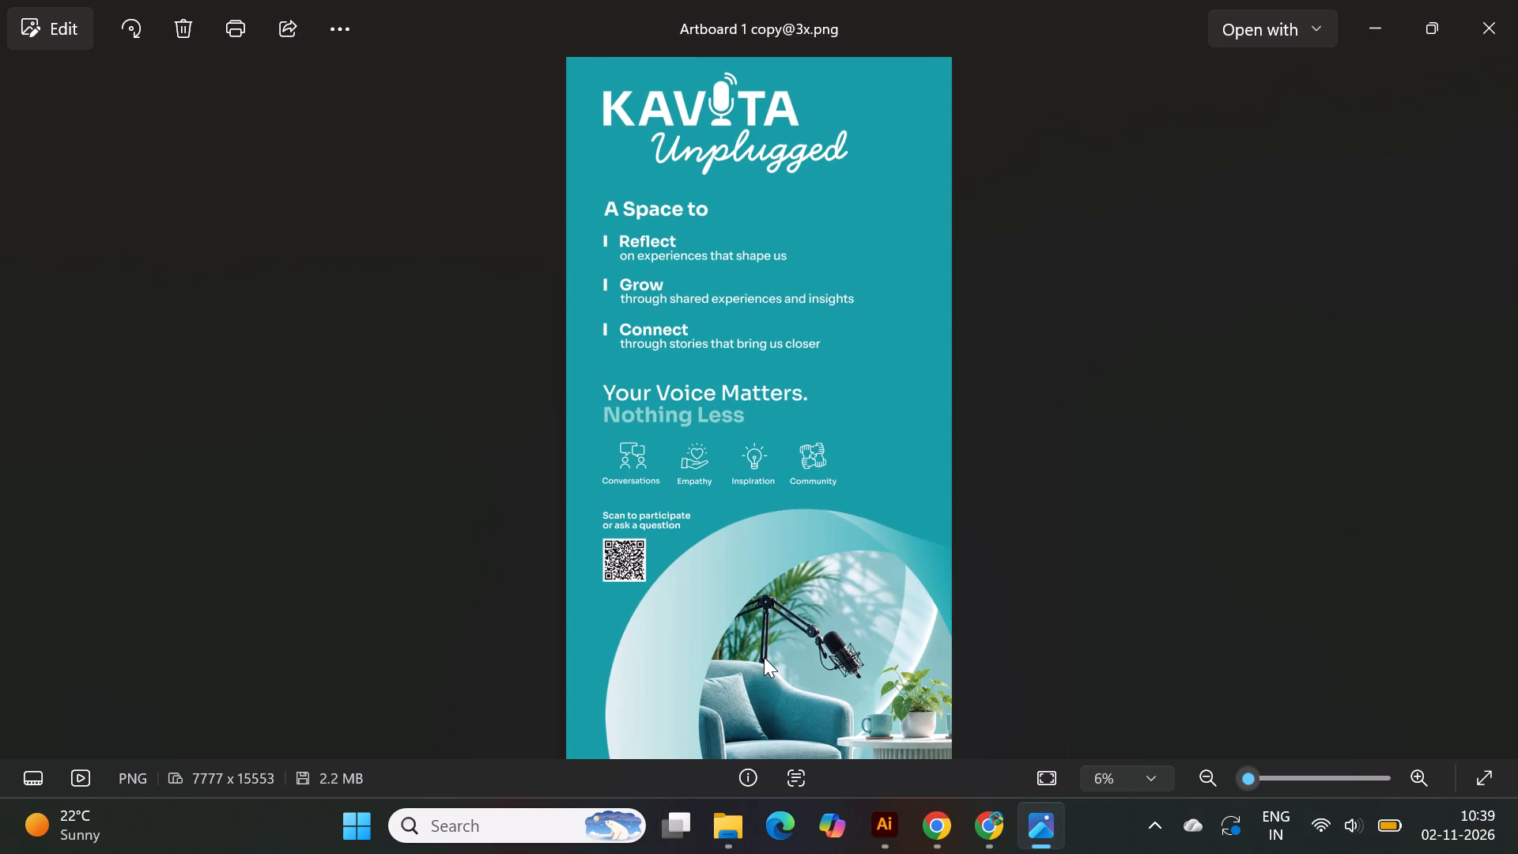
pyautogui.scroll(-9, 764, 657)
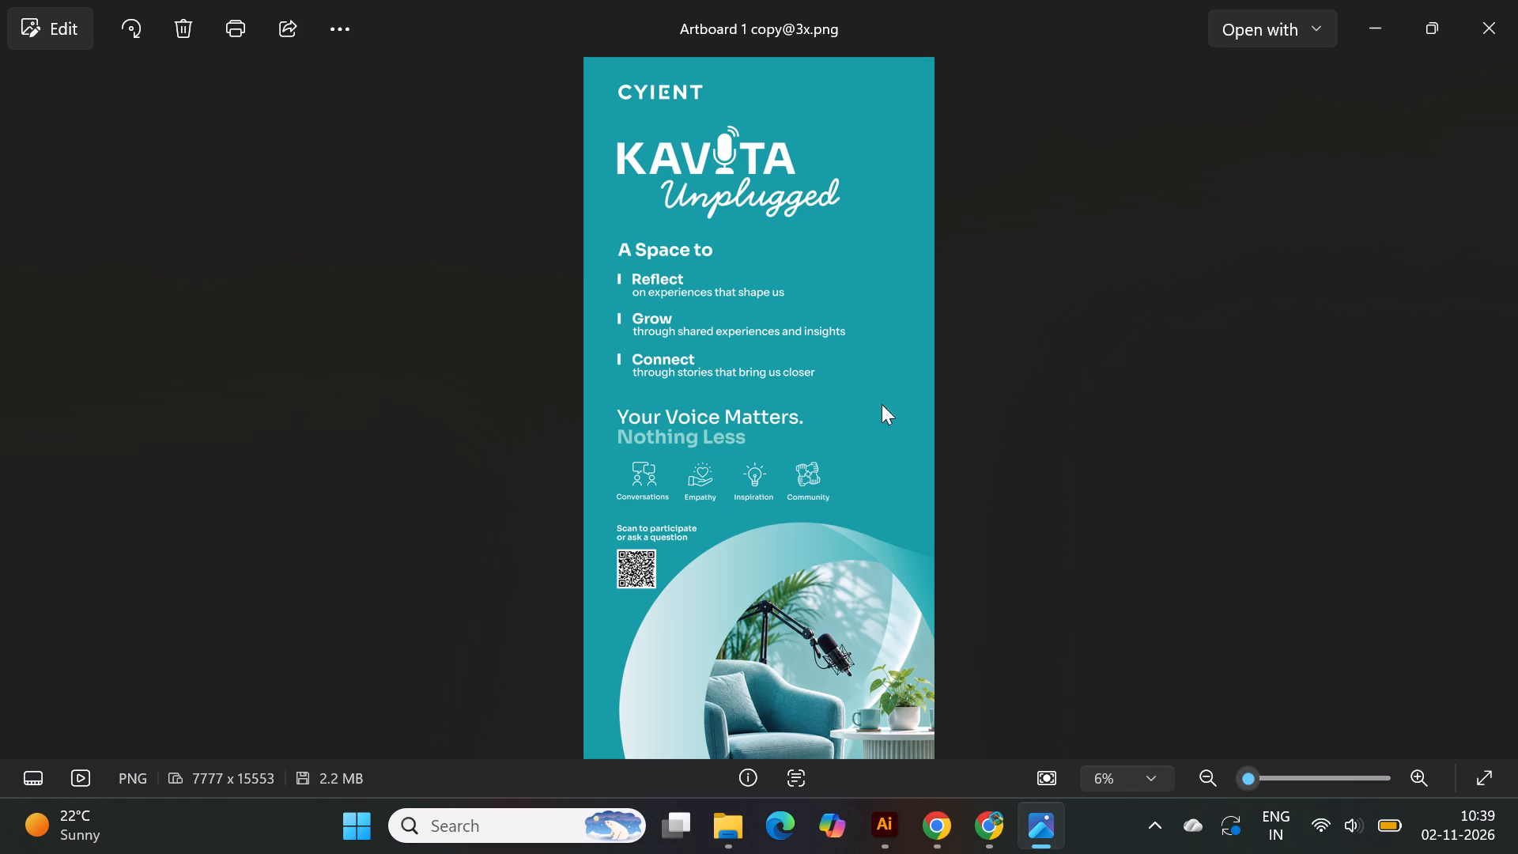
pyautogui.click(1383, 24)
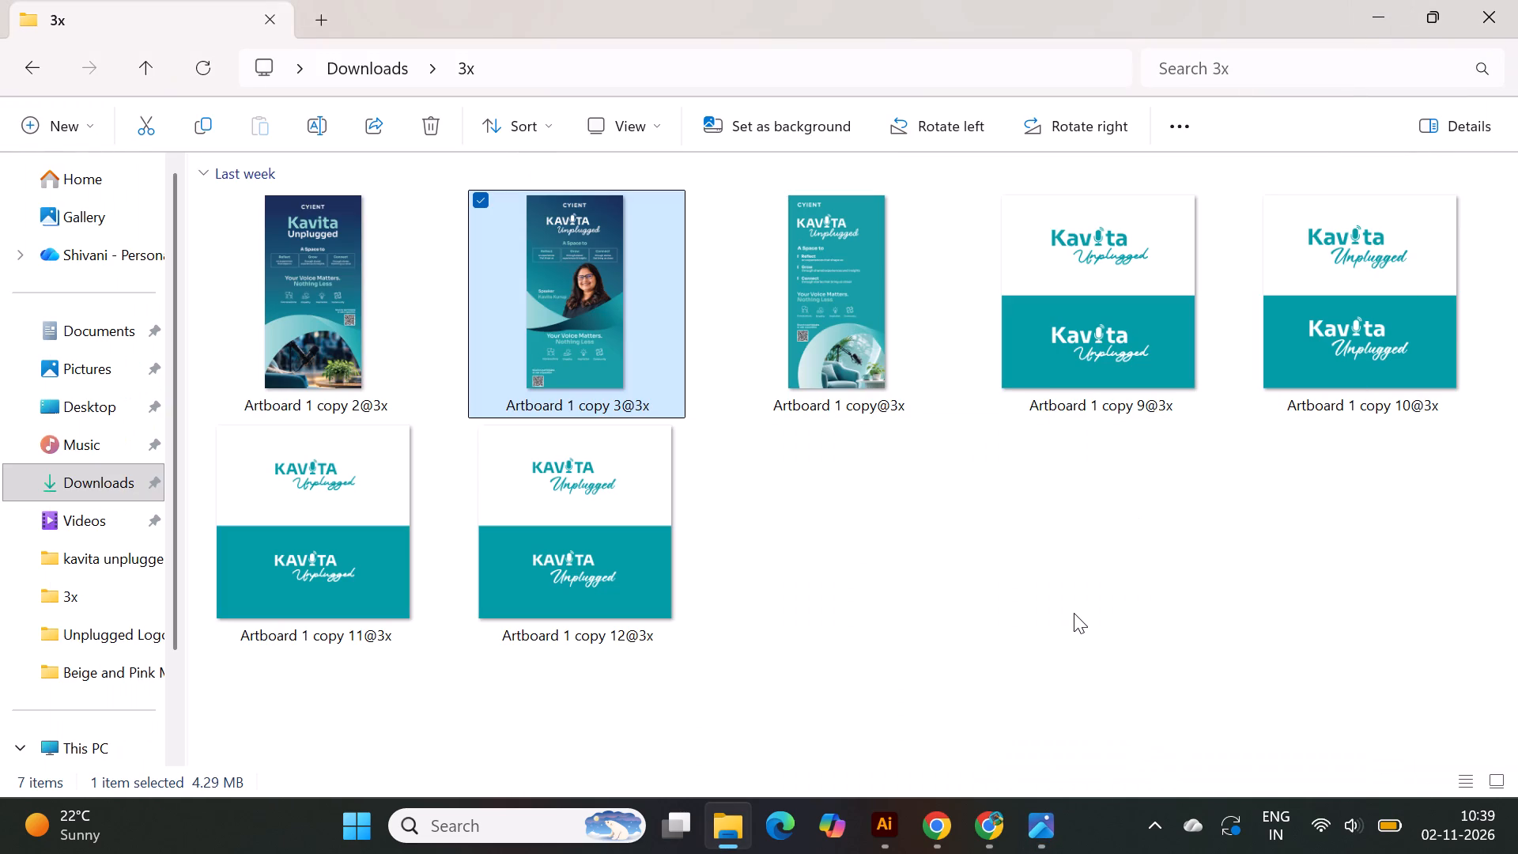
# In File Explorer, go from the 3x folder to the Downloads folder and look through its image and design files.
pyautogui.click(1074, 613)
pyautogui.click(74, 486)
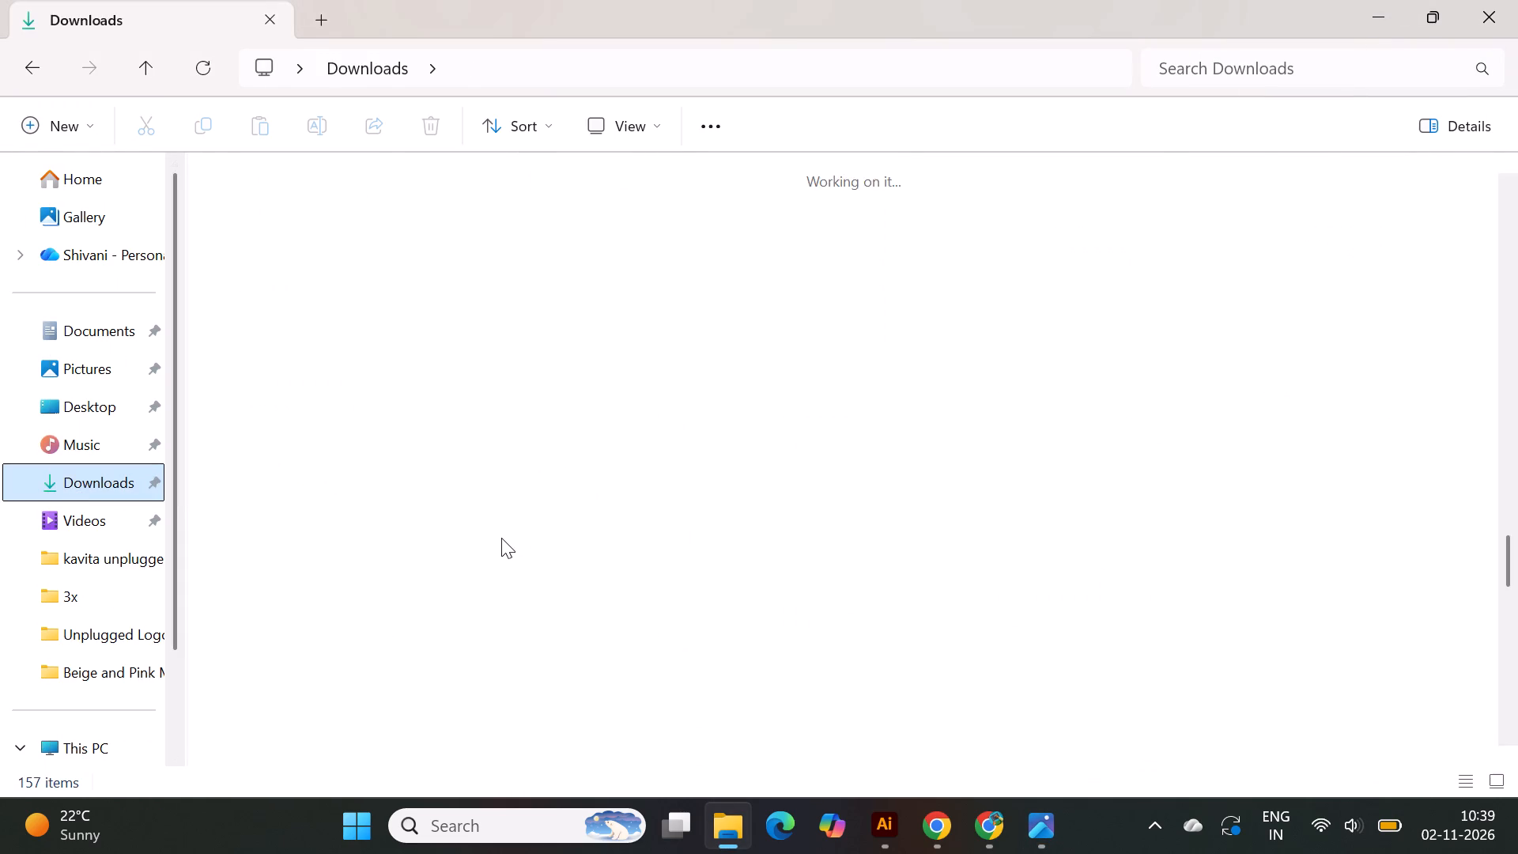
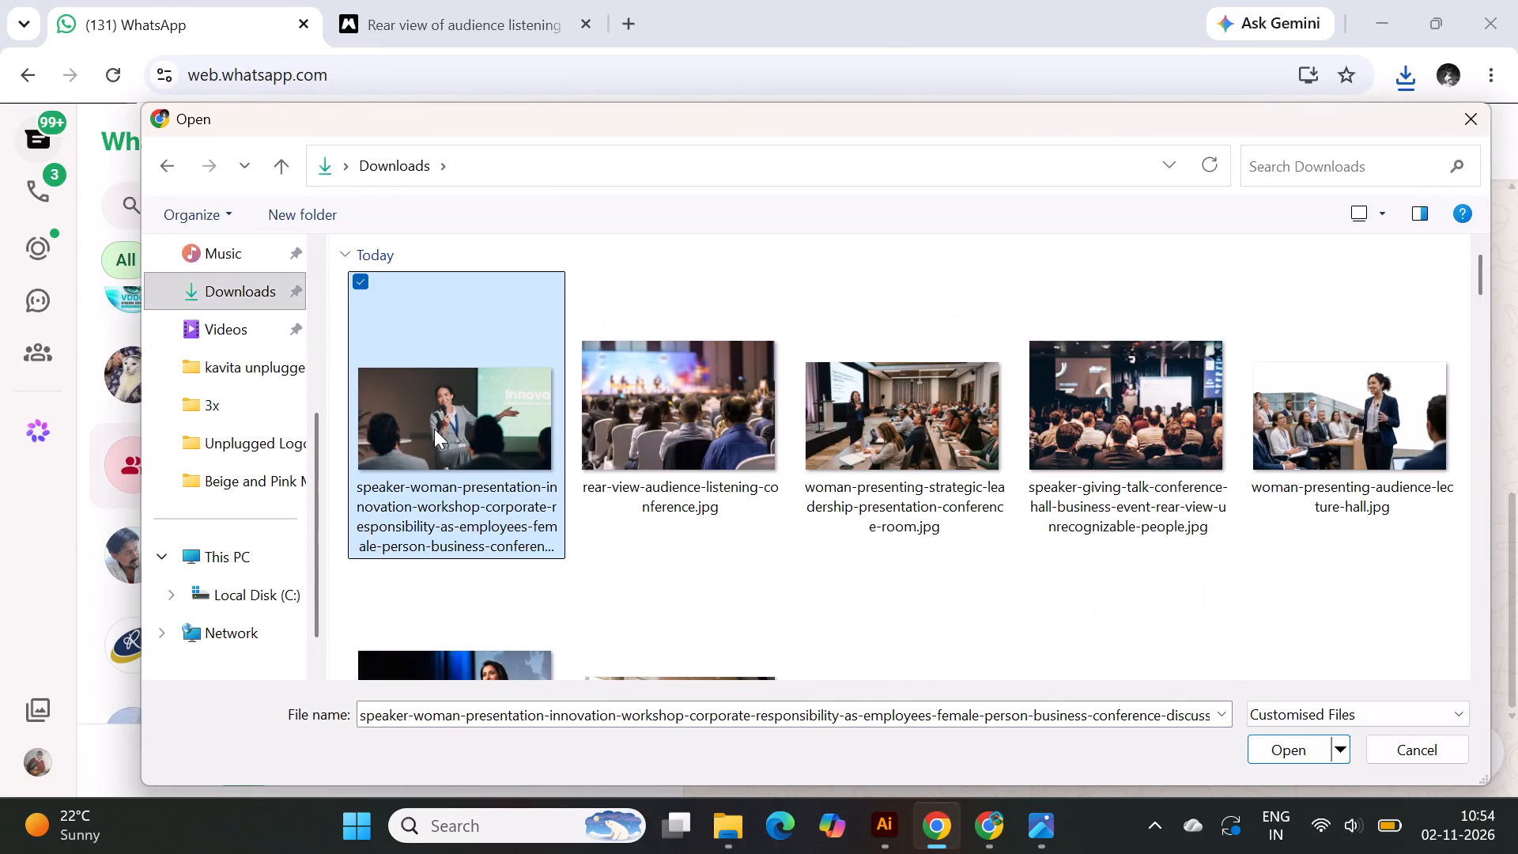
# Add the rear-view audience listening photo and the woman presenting strategic leadership photo to the files selected for the WhatsApp attachment.
pyautogui.keyDown('shift'); pyautogui.click(699, 442); pyautogui.keyUp('shift')
pyautogui.keyDown('shift'); pyautogui.click(908, 444); pyautogui.keyUp('shift')
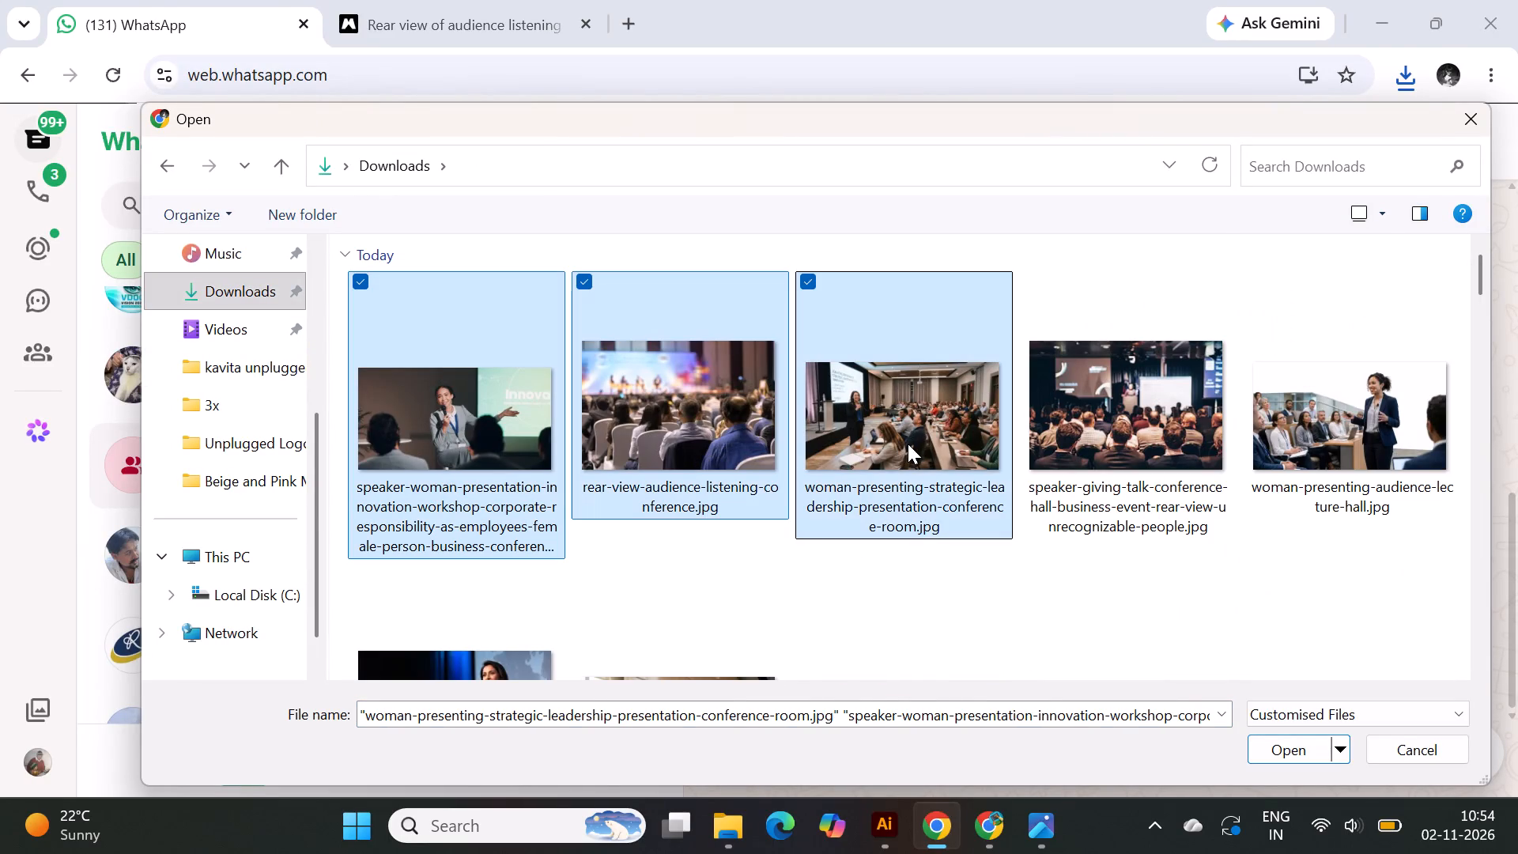
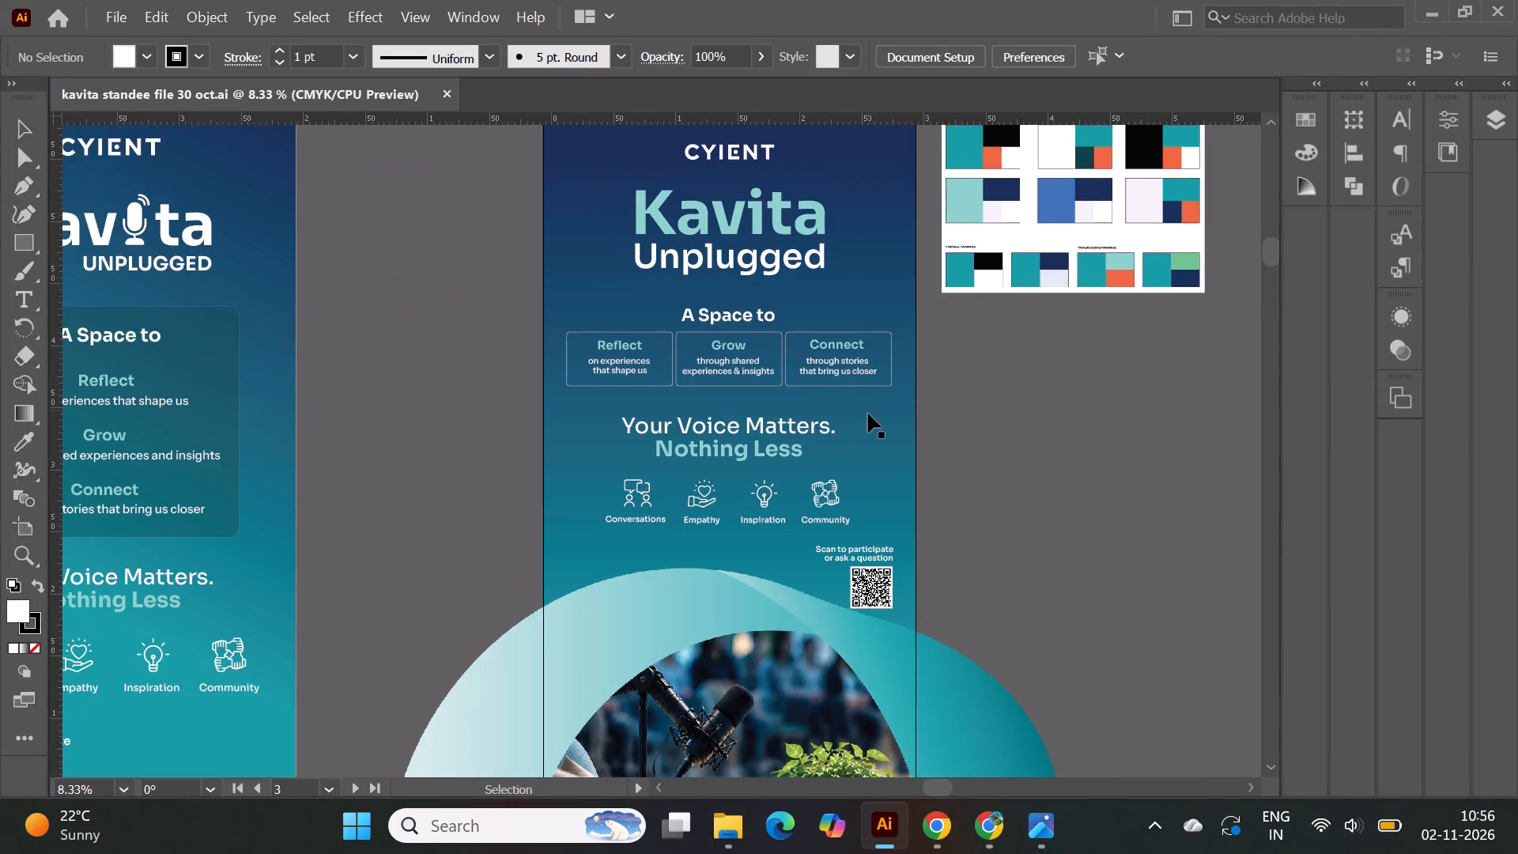
# Place a horizontal ruler guide along the baseline of the "Kavita" title on artboard 3 of the standee.
pyautogui.scroll(2, 869, 415)
pyautogui.click(1043, 491)
pyautogui.keyDown('alt'); pyautogui.scroll(2, 792, 234); pyautogui.keyUp('alt')
pyautogui.click(729, 272)
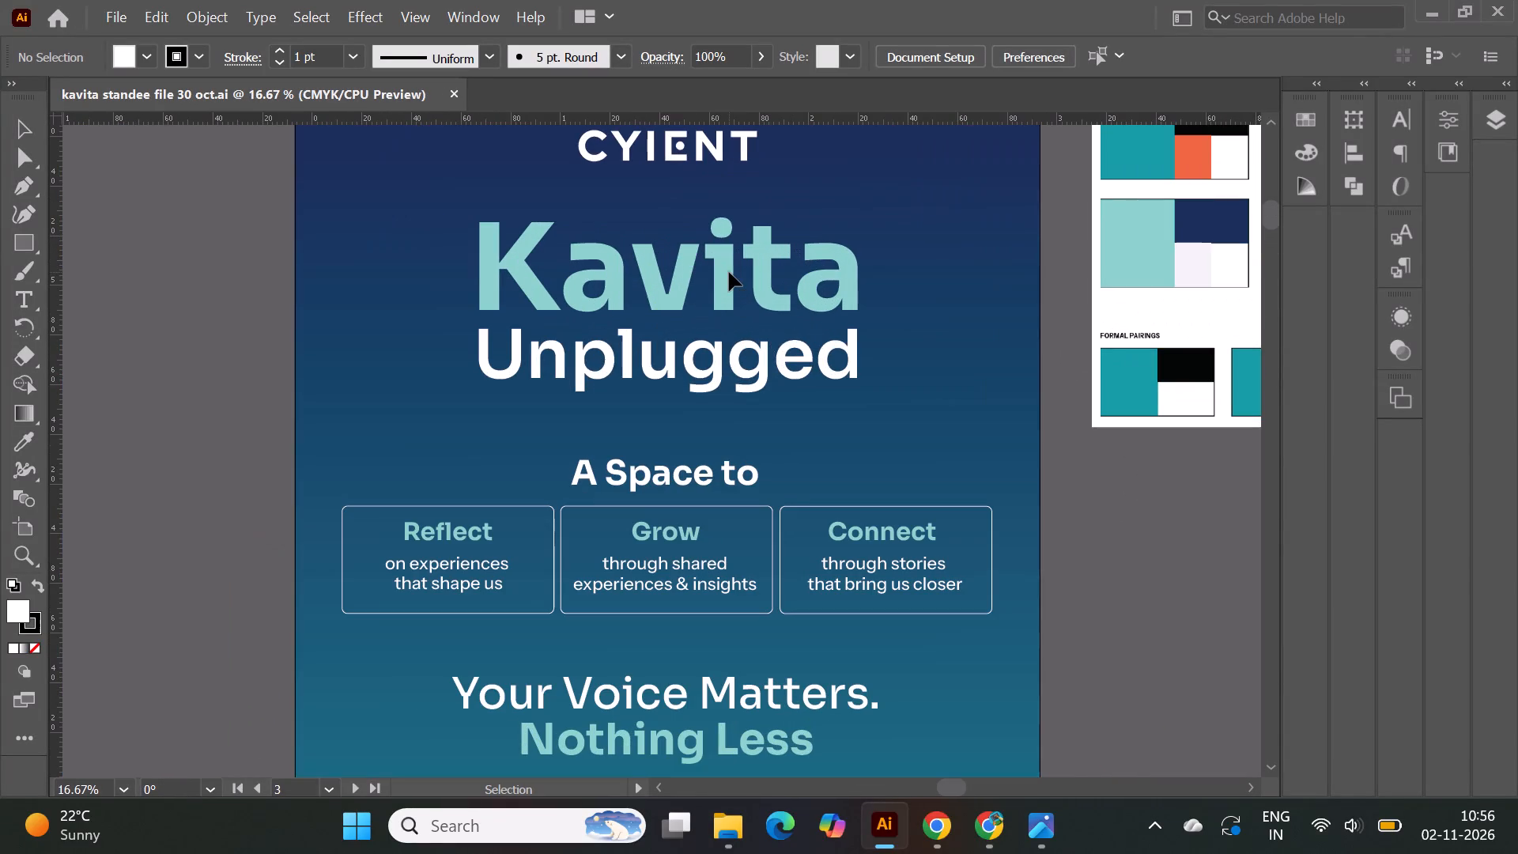
pyautogui.scroll(4, 791, 450)
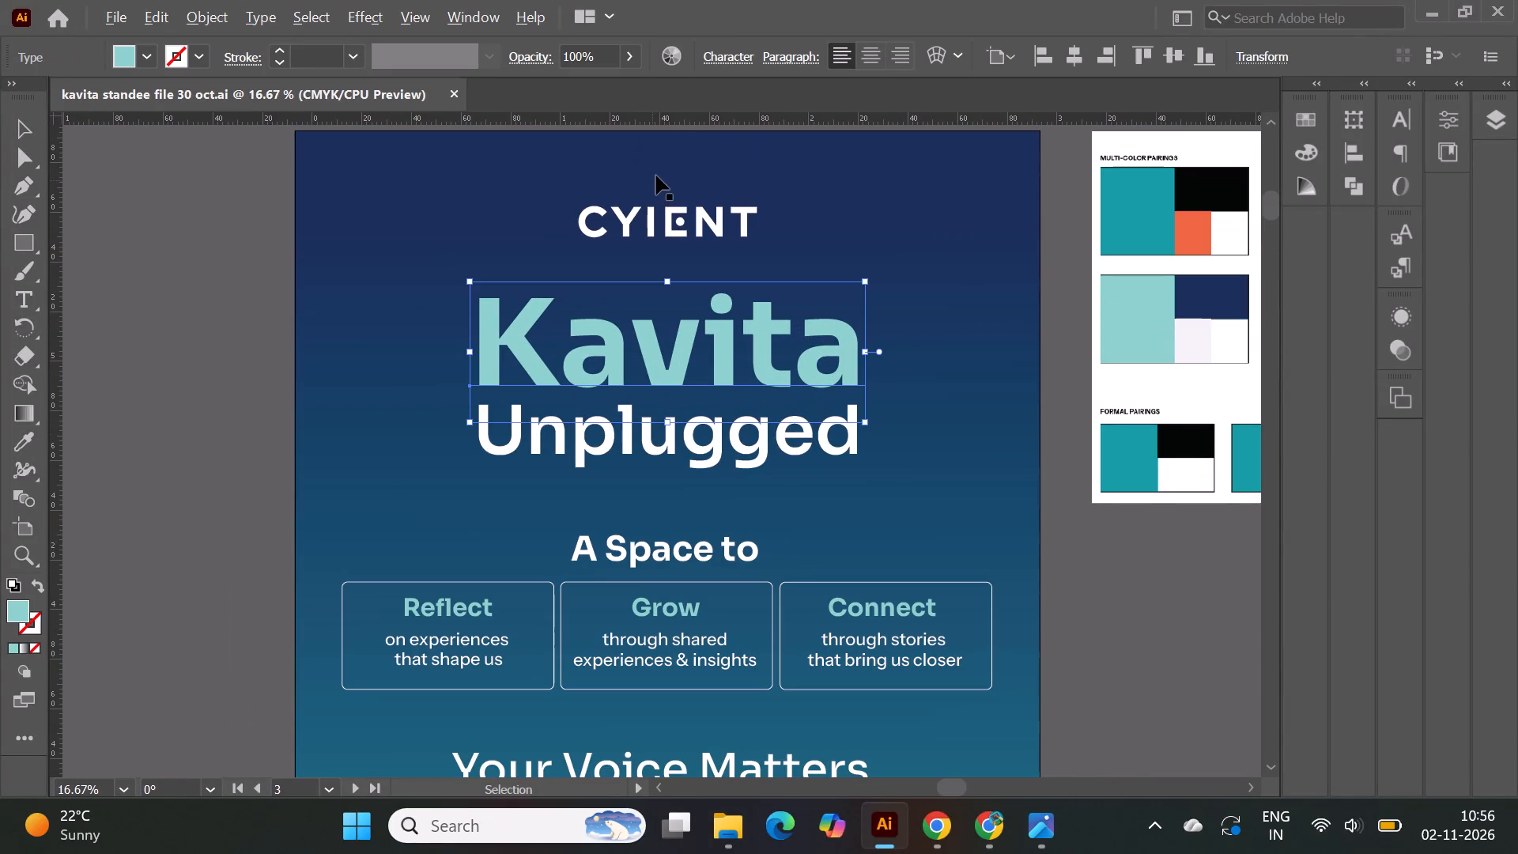
pyautogui.moveTo(686, 117); pyautogui.dragTo(711, 385)
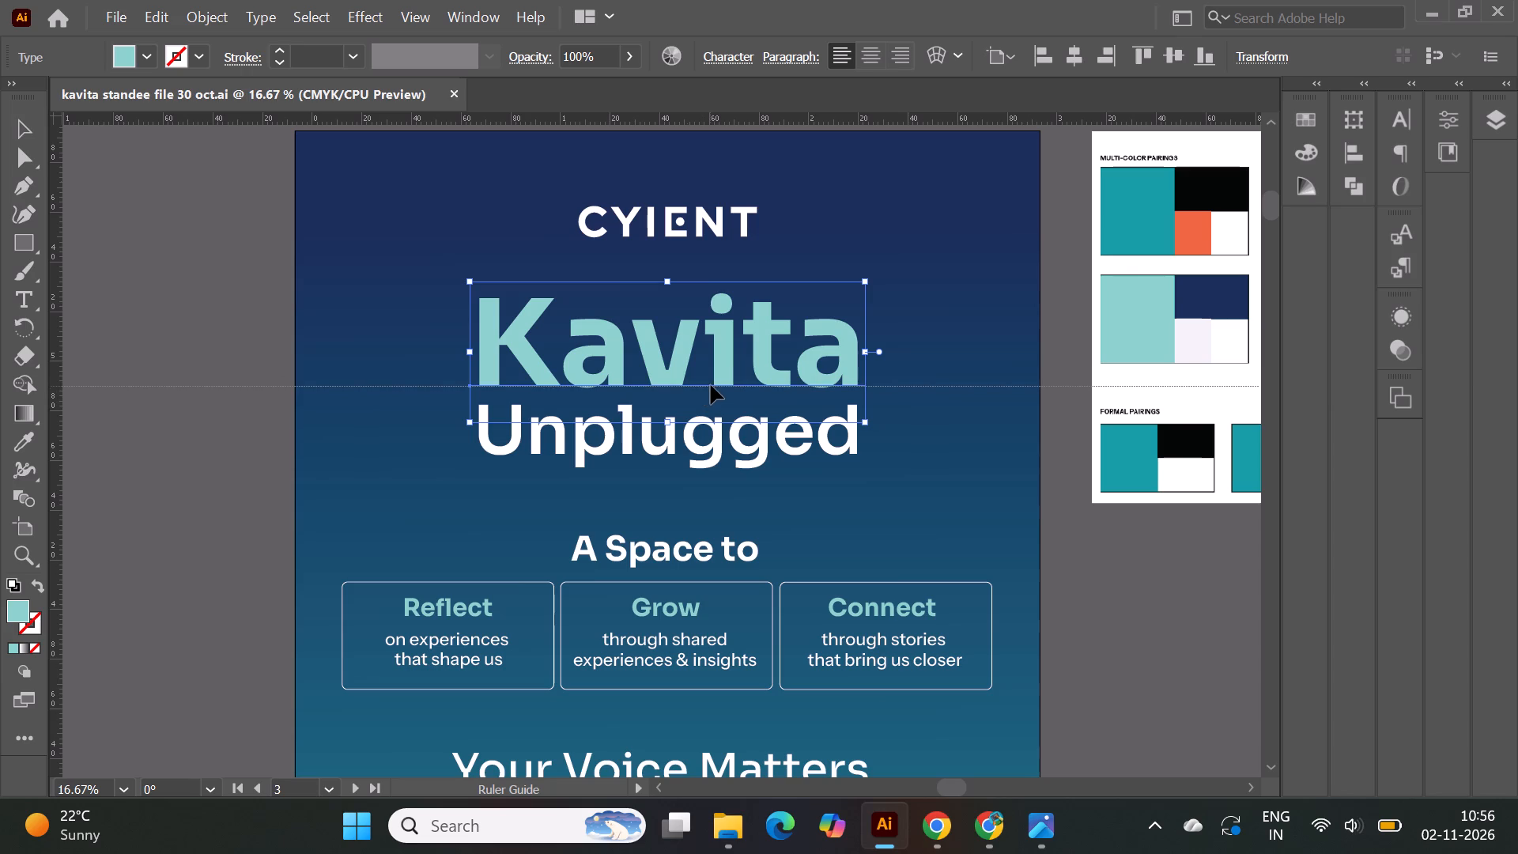
pyautogui.moveTo(711, 385); pyautogui.dragTo(718, 385)
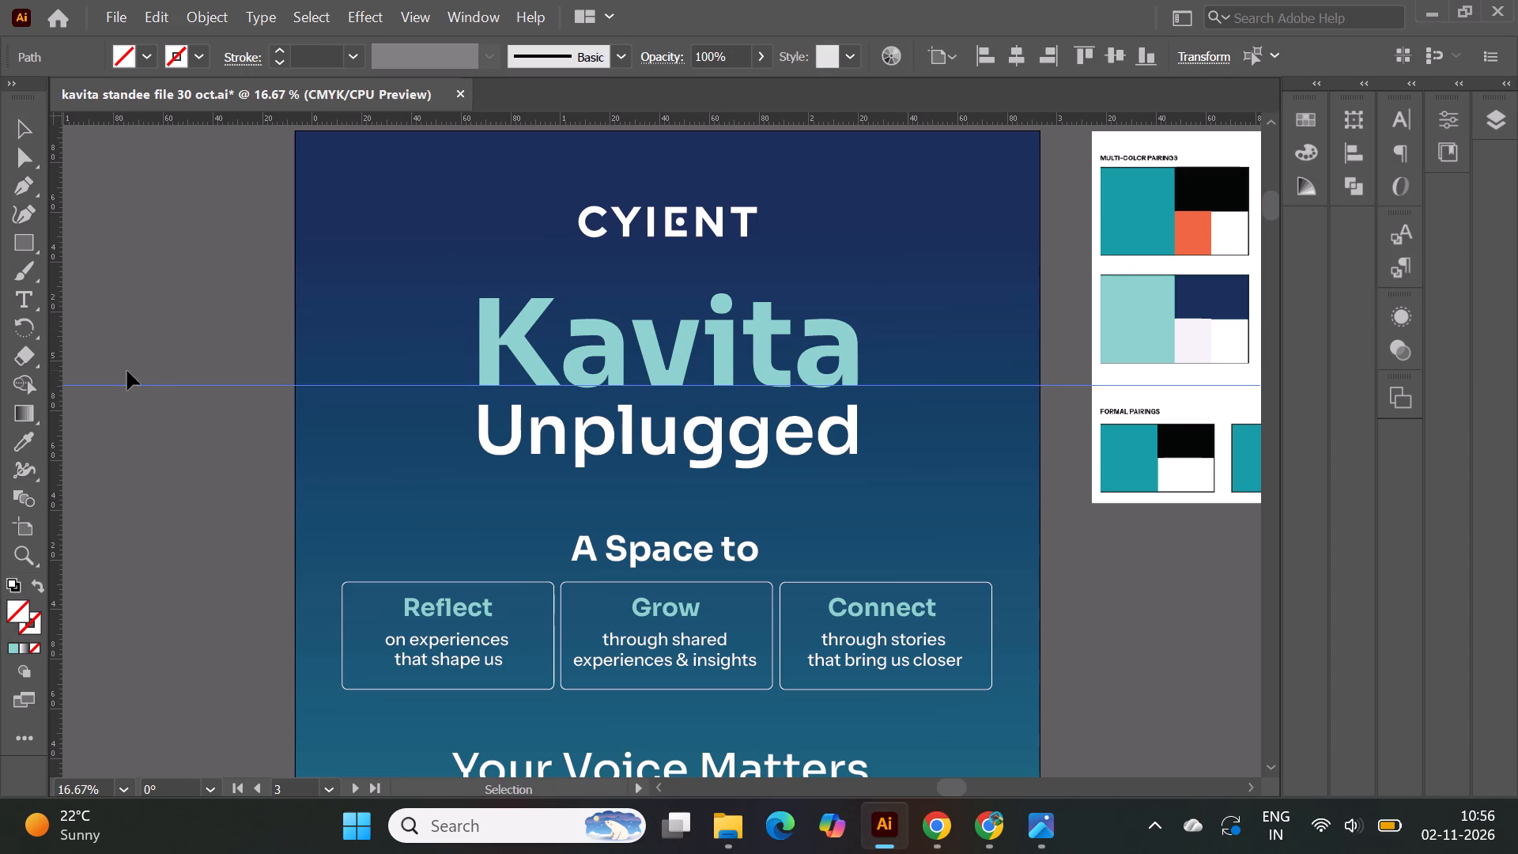
# Place two vertical guides flush with the left and right edges of the "Kavita Unplugged" title lettering.
pyautogui.moveTo(59, 385); pyautogui.dragTo(476, 441)
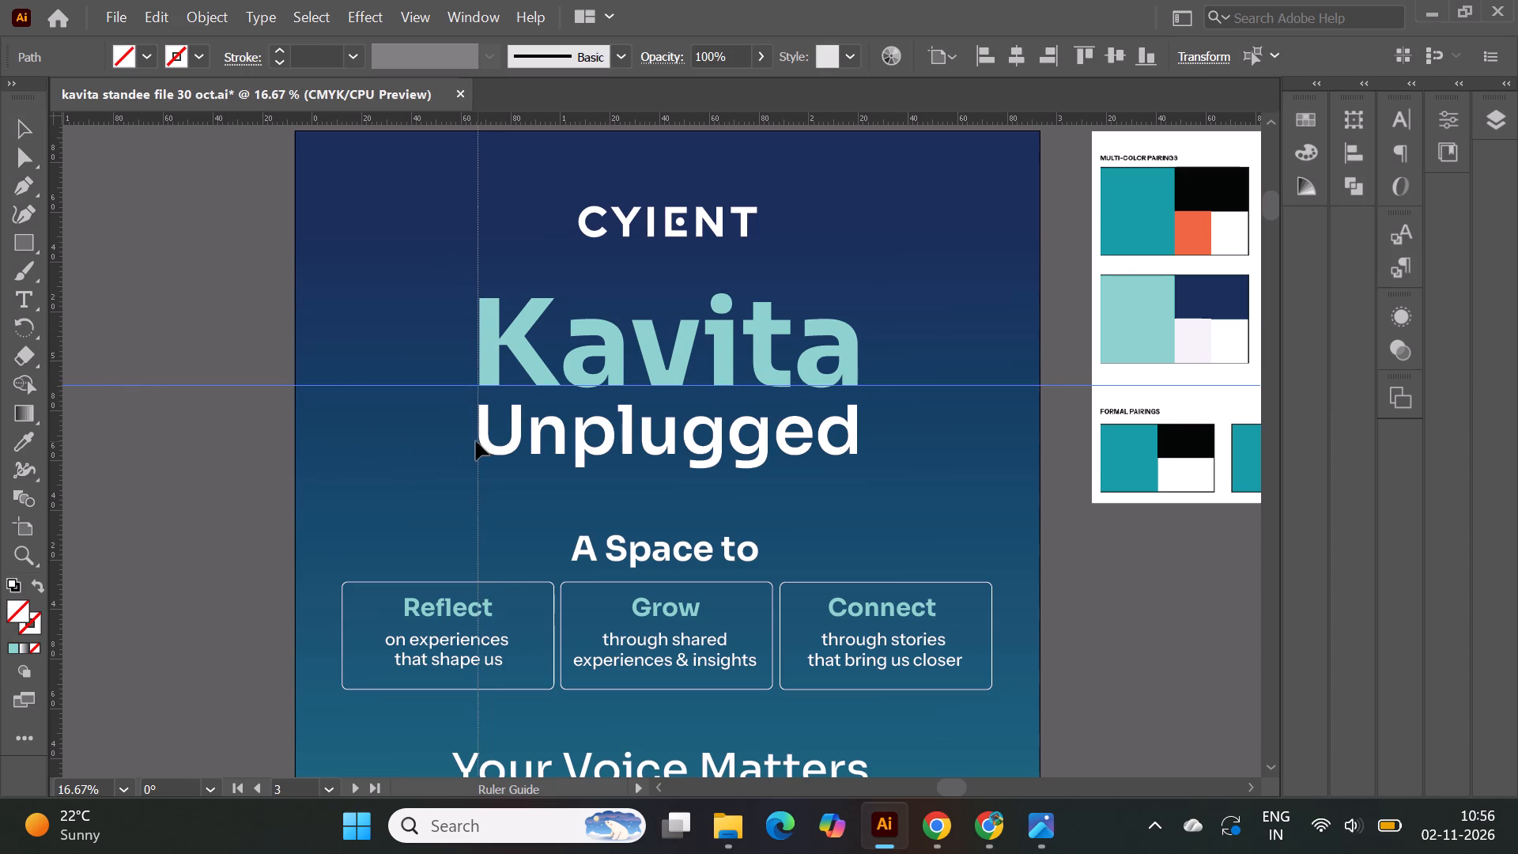
pyautogui.moveTo(476, 441); pyautogui.dragTo(480, 443)
pyautogui.moveTo(56, 434); pyautogui.dragTo(329, 474)
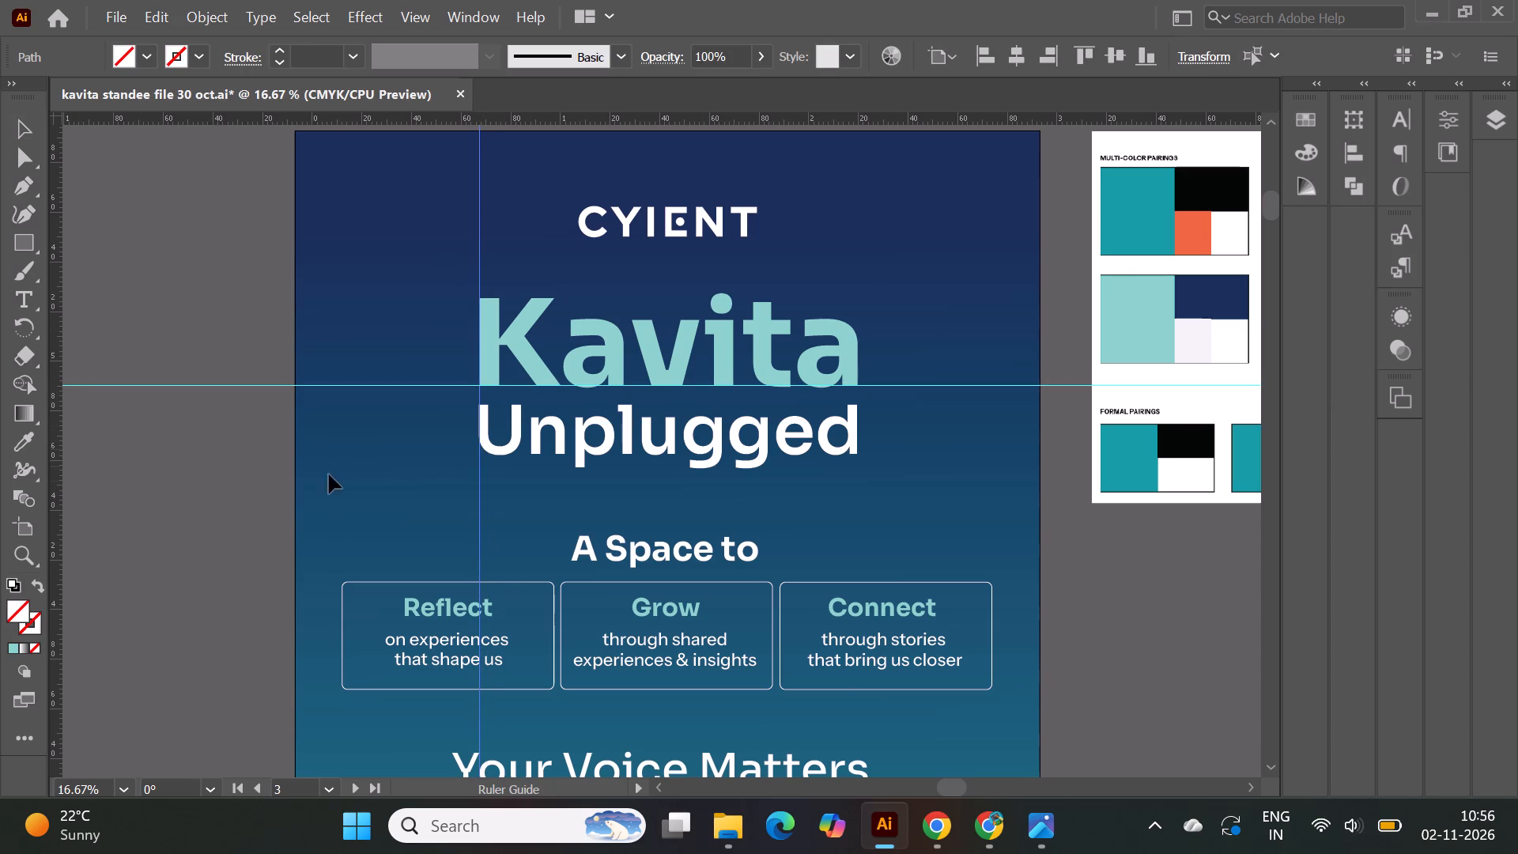
pyautogui.moveTo(329, 474); pyautogui.dragTo(856, 514)
# Replace the horizontal guide under "Kavita" with two horizontal guides marking the title's top edge and the bottom of "Unplugged".
pyautogui.click(928, 387)
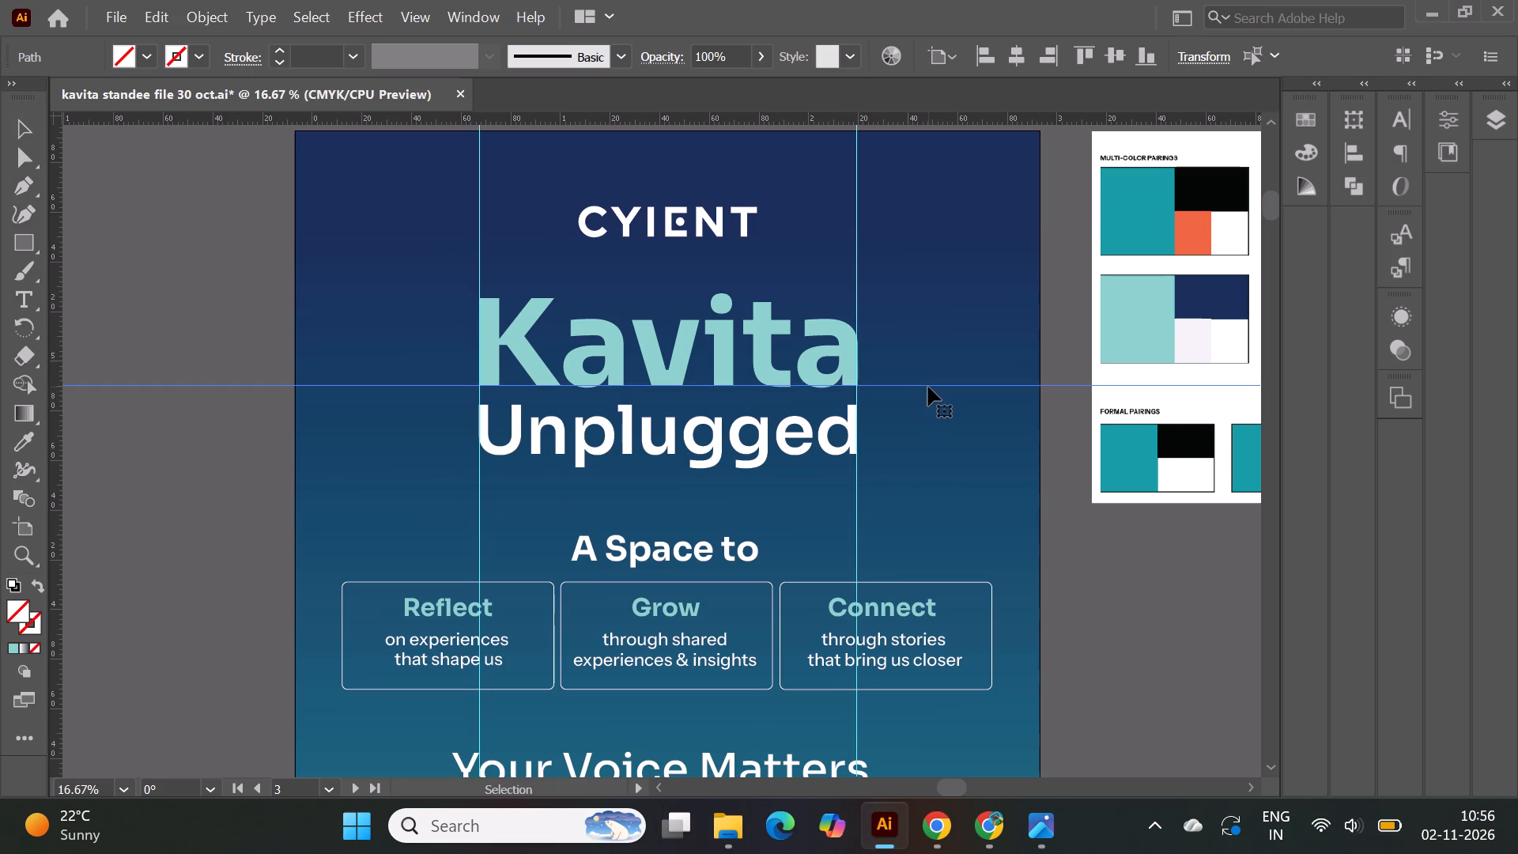
pyautogui.press('Delete')
pyautogui.moveTo(877, 121); pyautogui.dragTo(895, 293)
pyautogui.moveTo(807, 119); pyautogui.dragTo(840, 473)
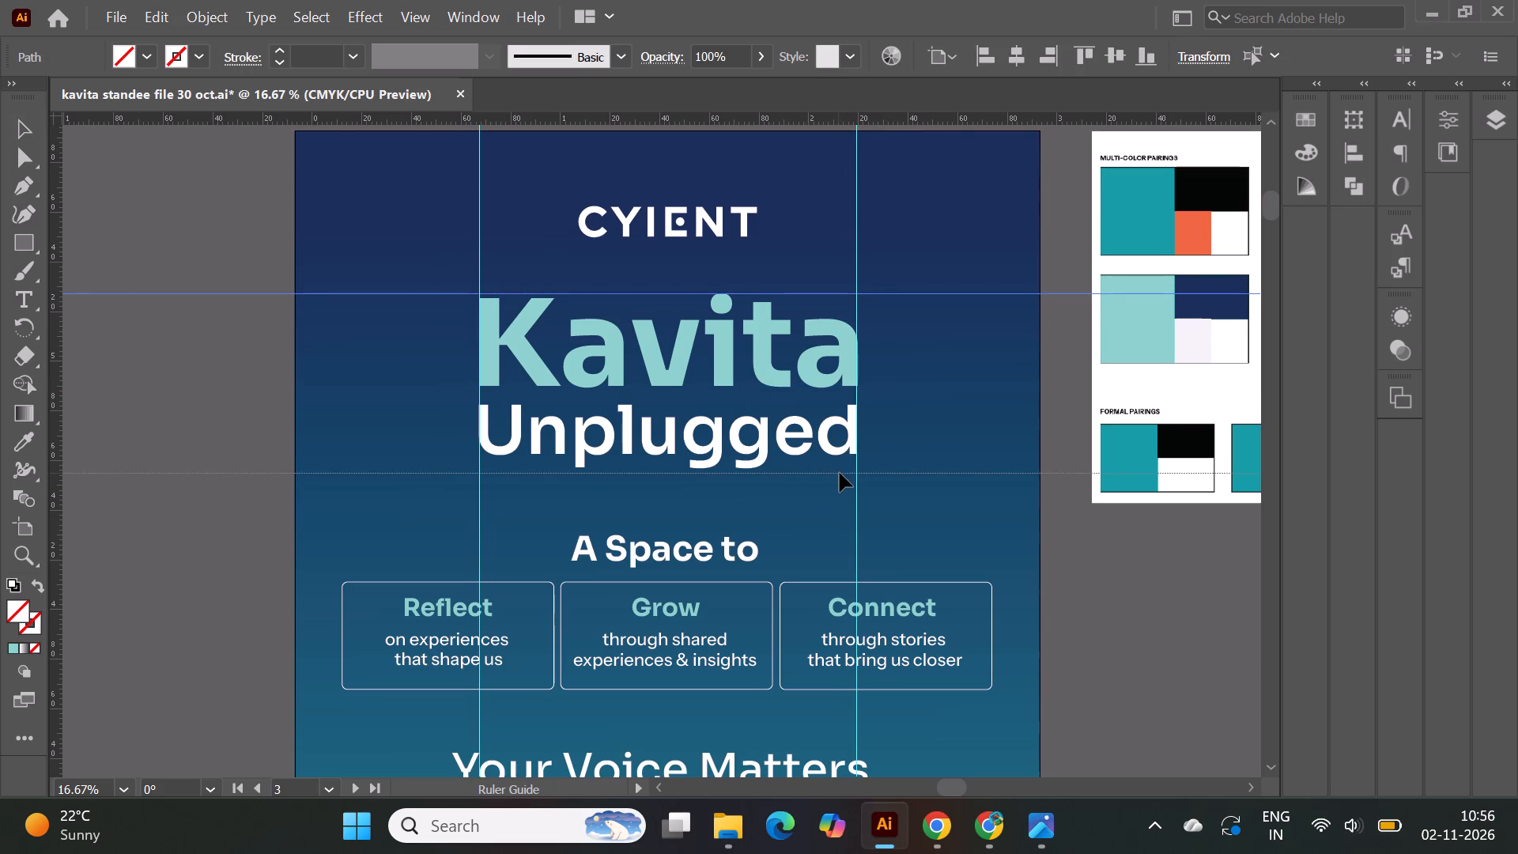
pyautogui.moveTo(840, 473); pyautogui.dragTo(855, 468)
# Delete the "Kavita" and "Unplugged" title texts from the standee, leaving the guided area empty.
pyautogui.click(757, 330)
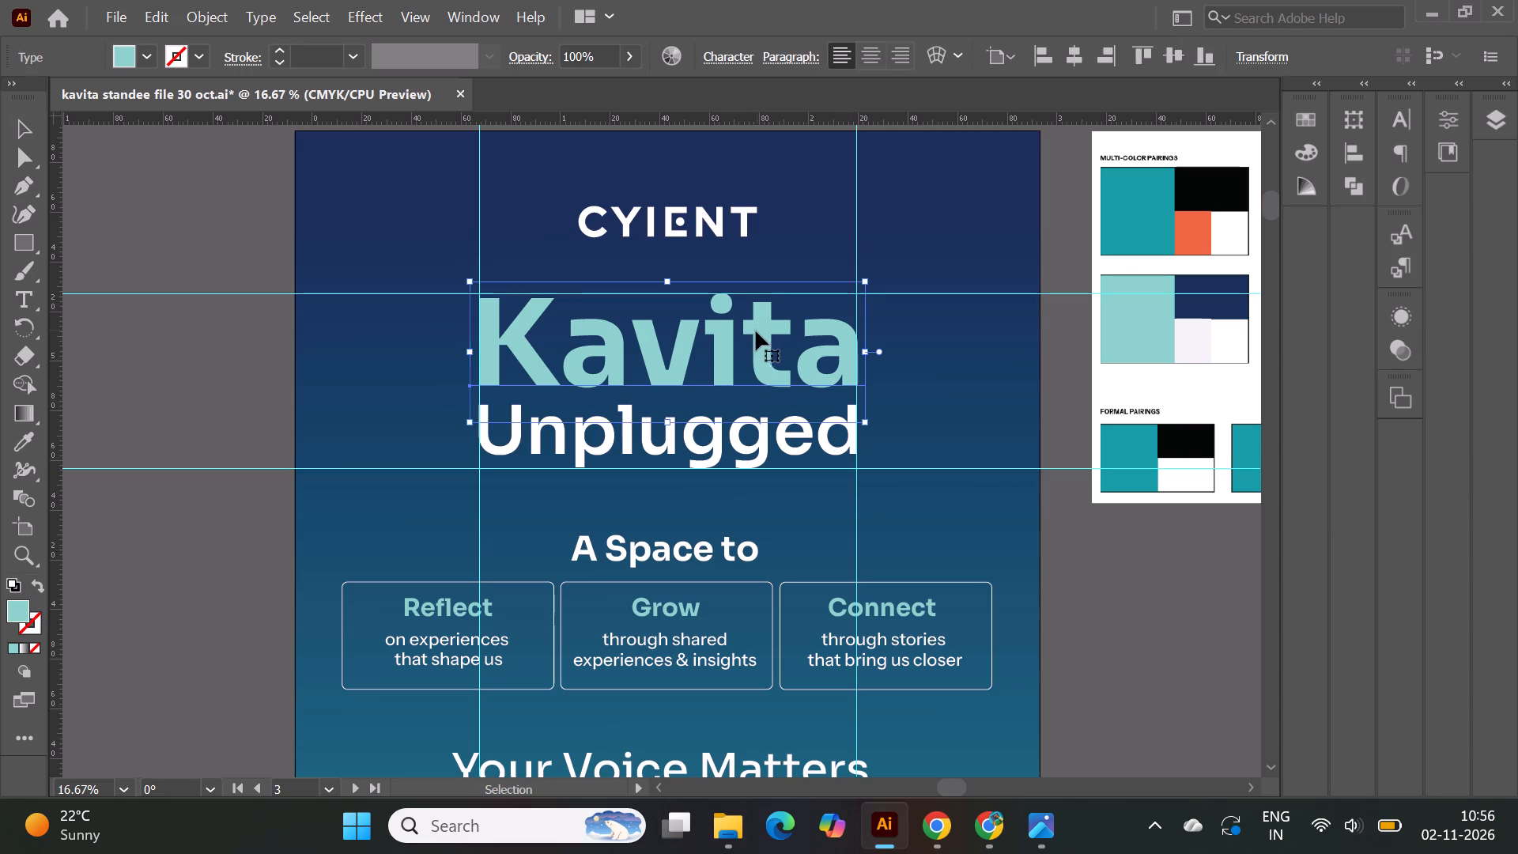
pyautogui.press('Delete')
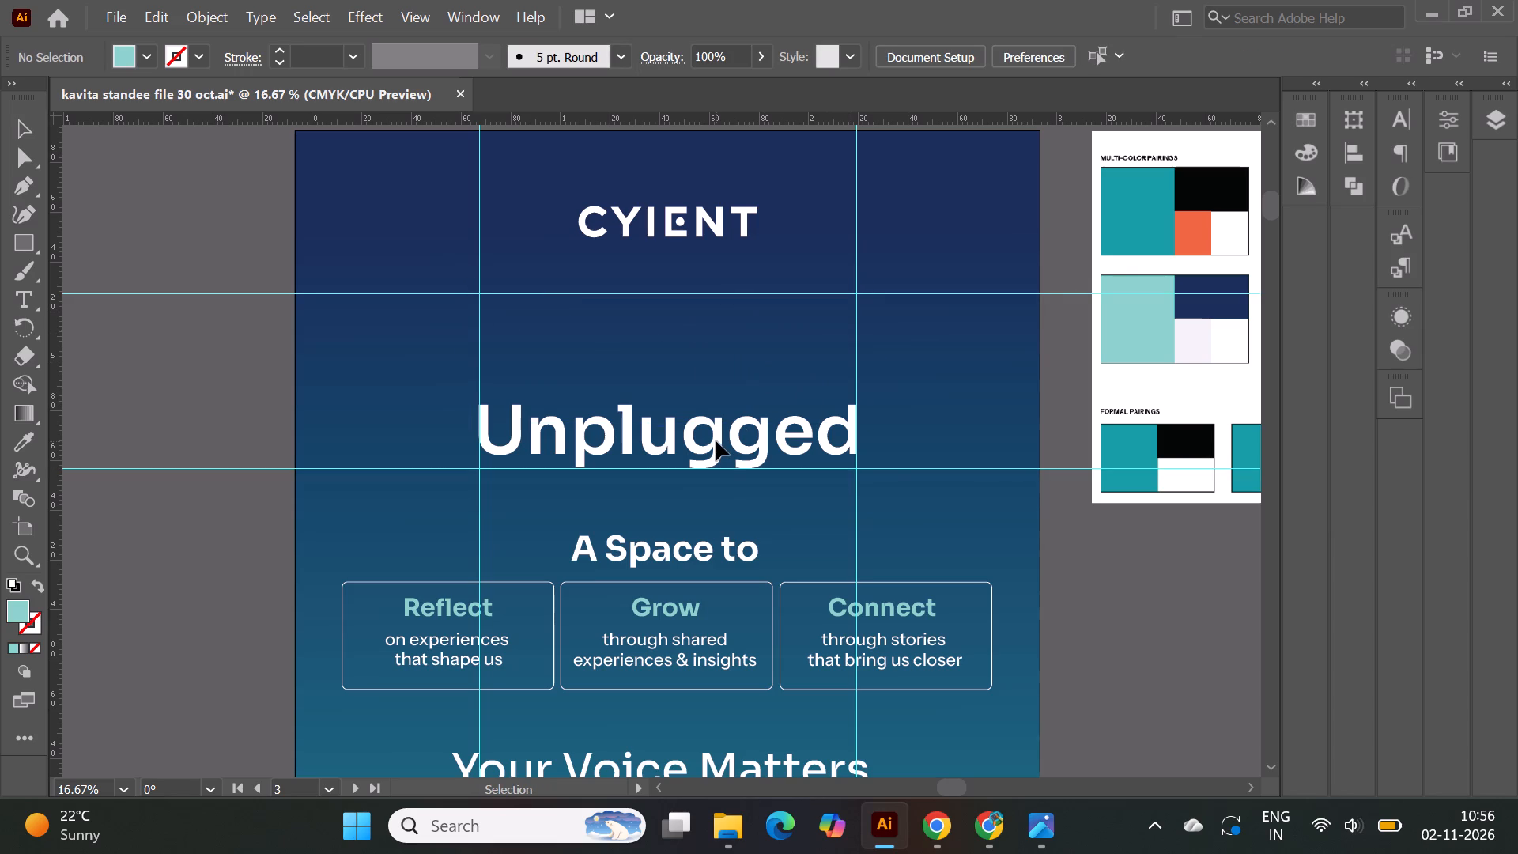
pyautogui.click(716, 441)
pyautogui.press('Delete')
# Look over the other standee layouts and their "Kavita Unplugged" title designs around the standee being edited.
pyautogui.keyDown('alt'); pyautogui.scroll(-2, 630, 395); pyautogui.keyUp('alt')
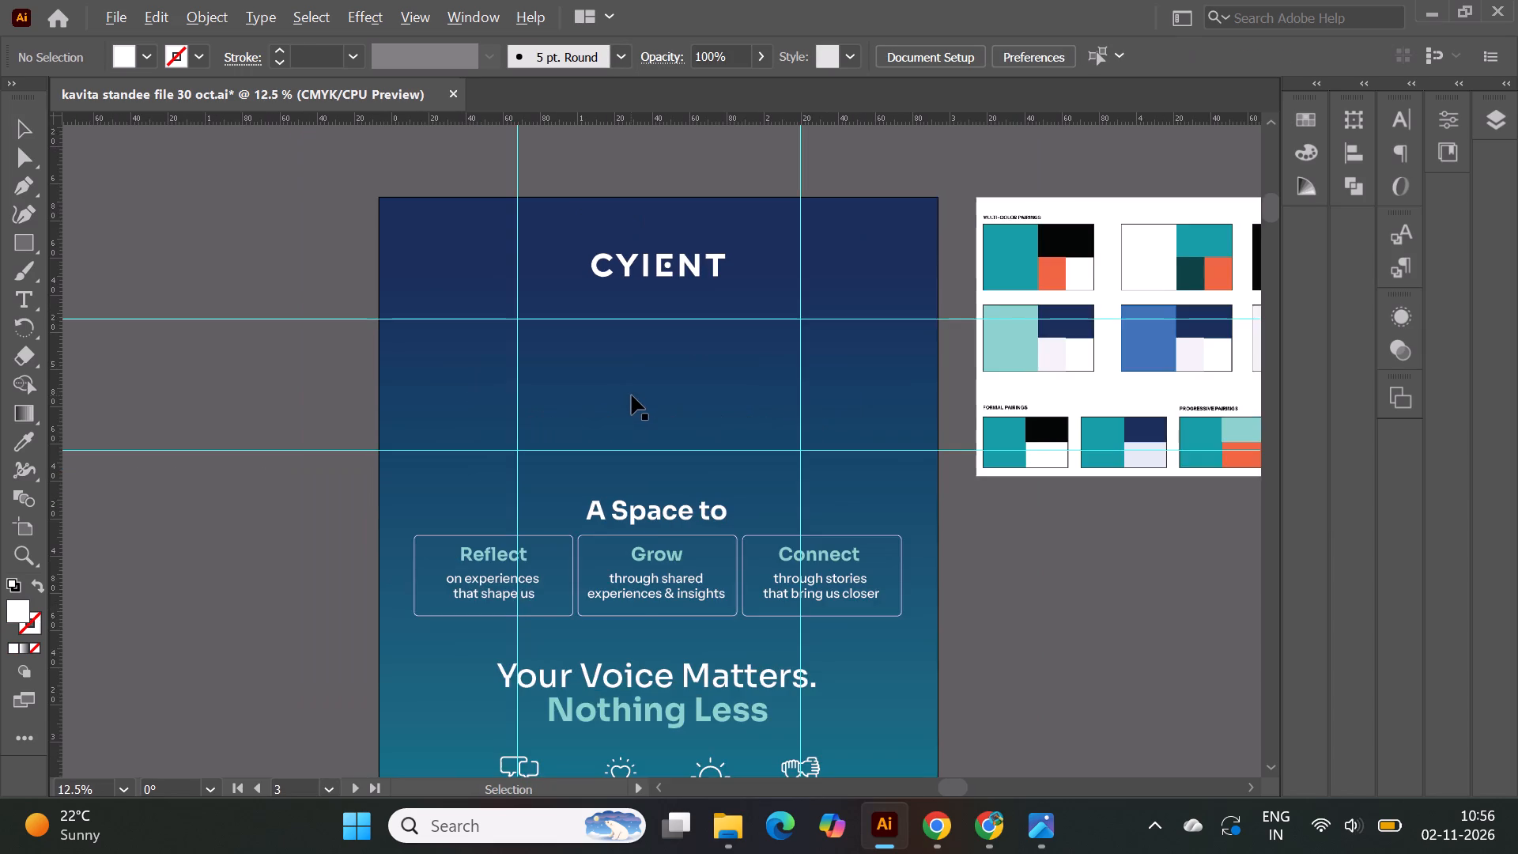
pyautogui.keyDown('alt'); pyautogui.scroll(-2, 652, 391); pyautogui.keyUp('alt')
pyautogui.keyDown('alt'); pyautogui.scroll(1, 379, 244); pyautogui.keyUp('alt')
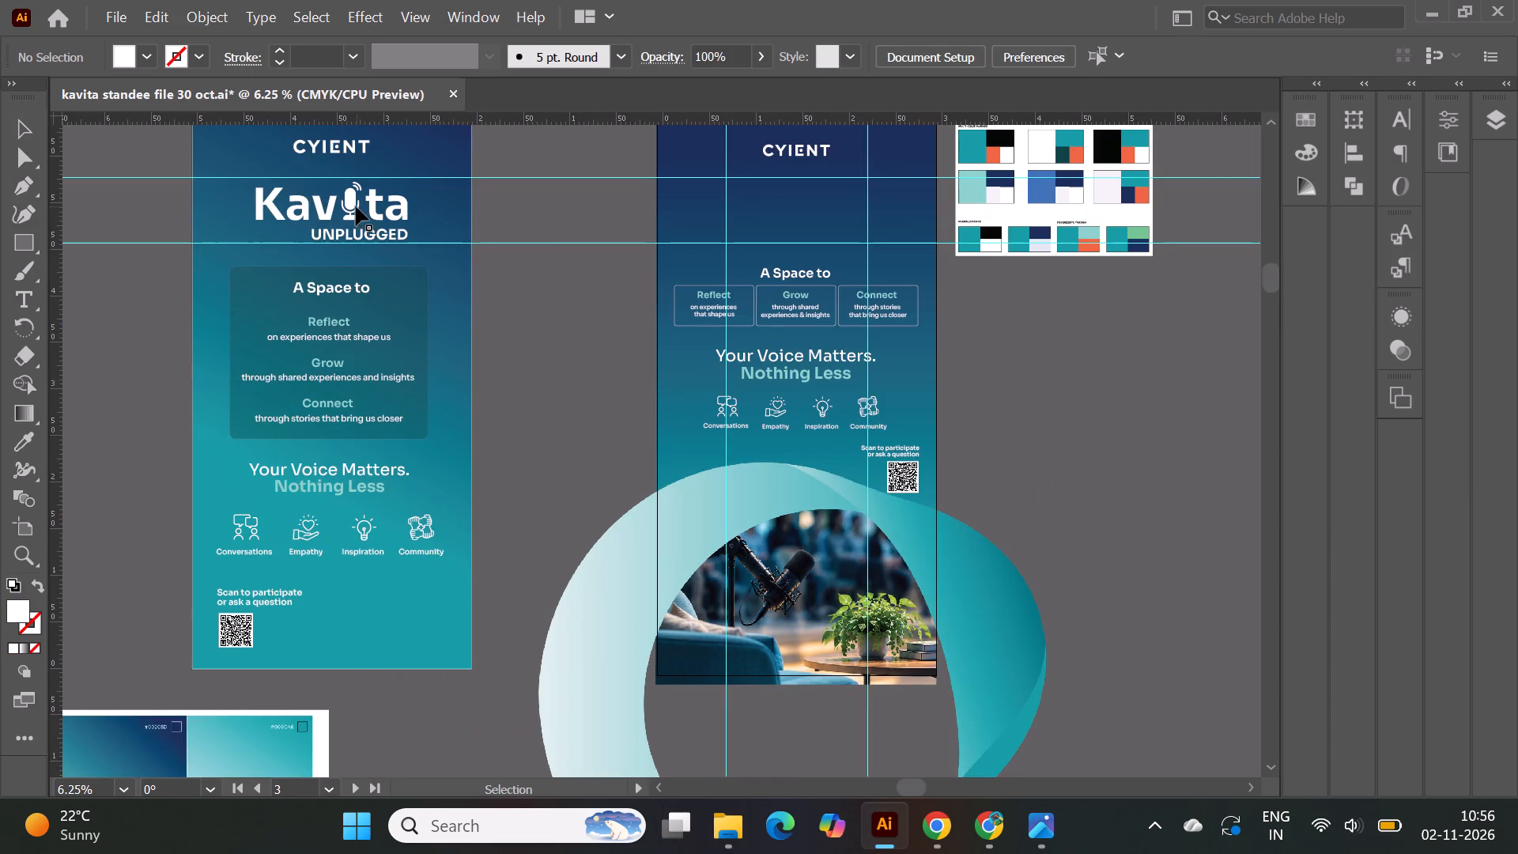
pyautogui.keyDown('alt'); pyautogui.scroll(-2, 698, 354); pyautogui.keyUp('alt')
pyautogui.scroll(-4, 700, 354)
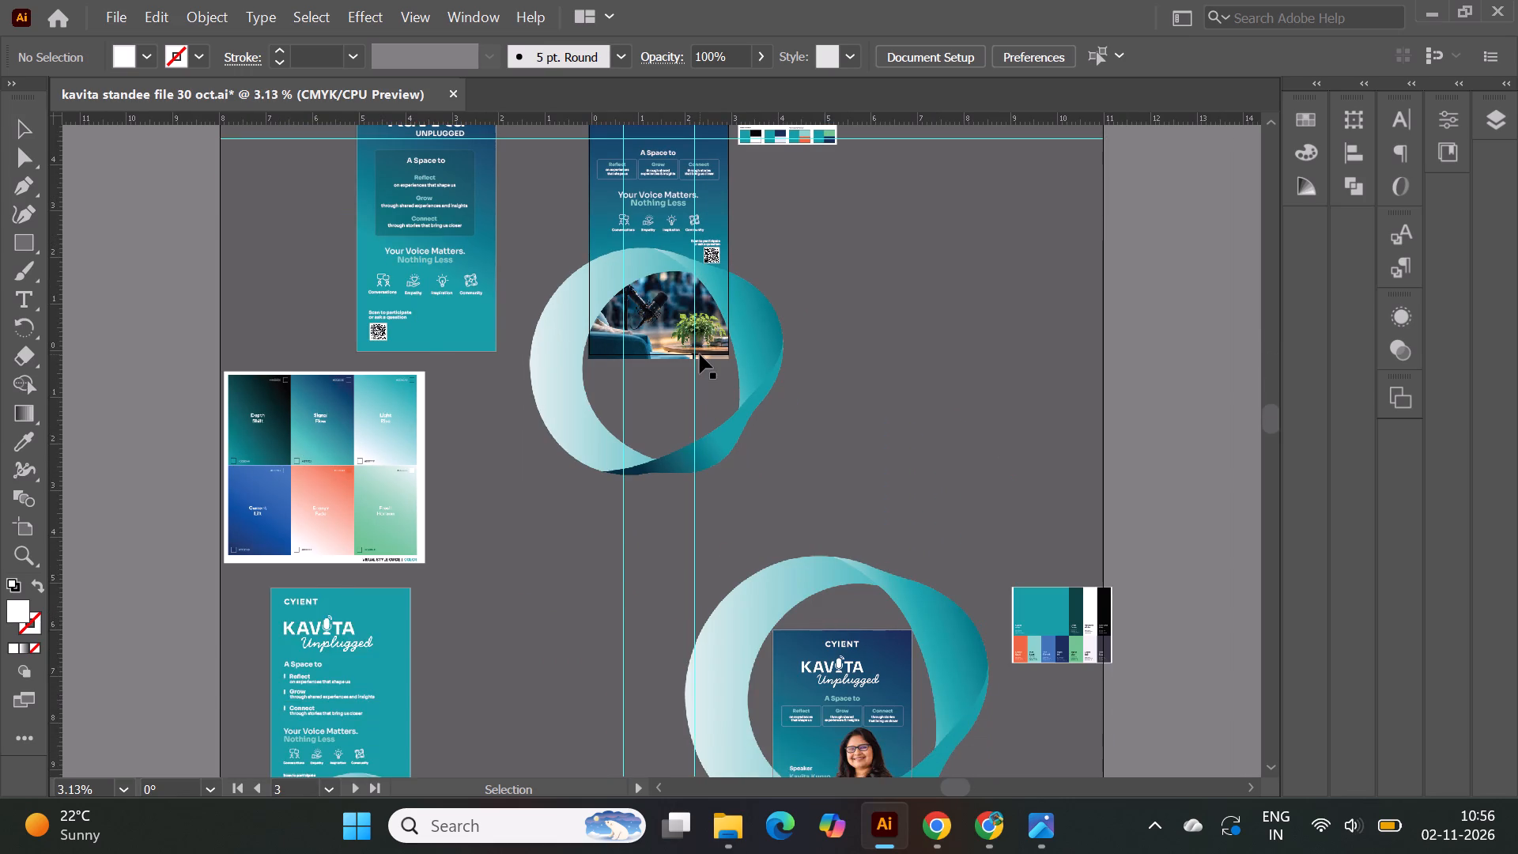
pyautogui.scroll(7, 700, 354)
pyautogui.keyDown('alt'); pyautogui.scroll(3, 655, 225); pyautogui.keyUp('alt')
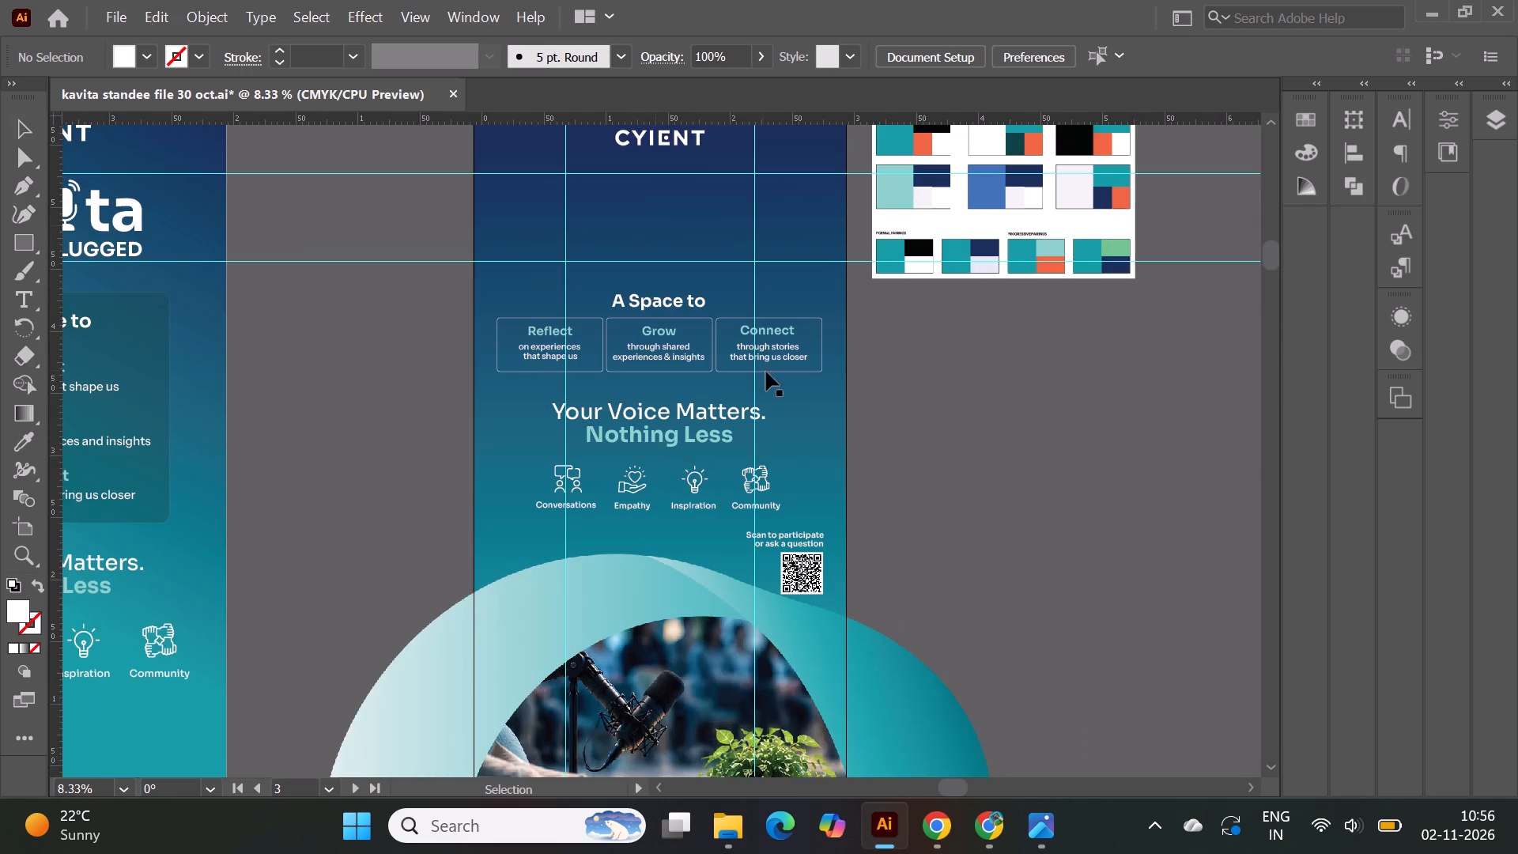
pyautogui.scroll(4, 768, 372)
pyautogui.keyDown('alt'); pyautogui.scroll(-2, 768, 372); pyautogui.keyUp('alt')
pyautogui.scroll(3, 768, 372)
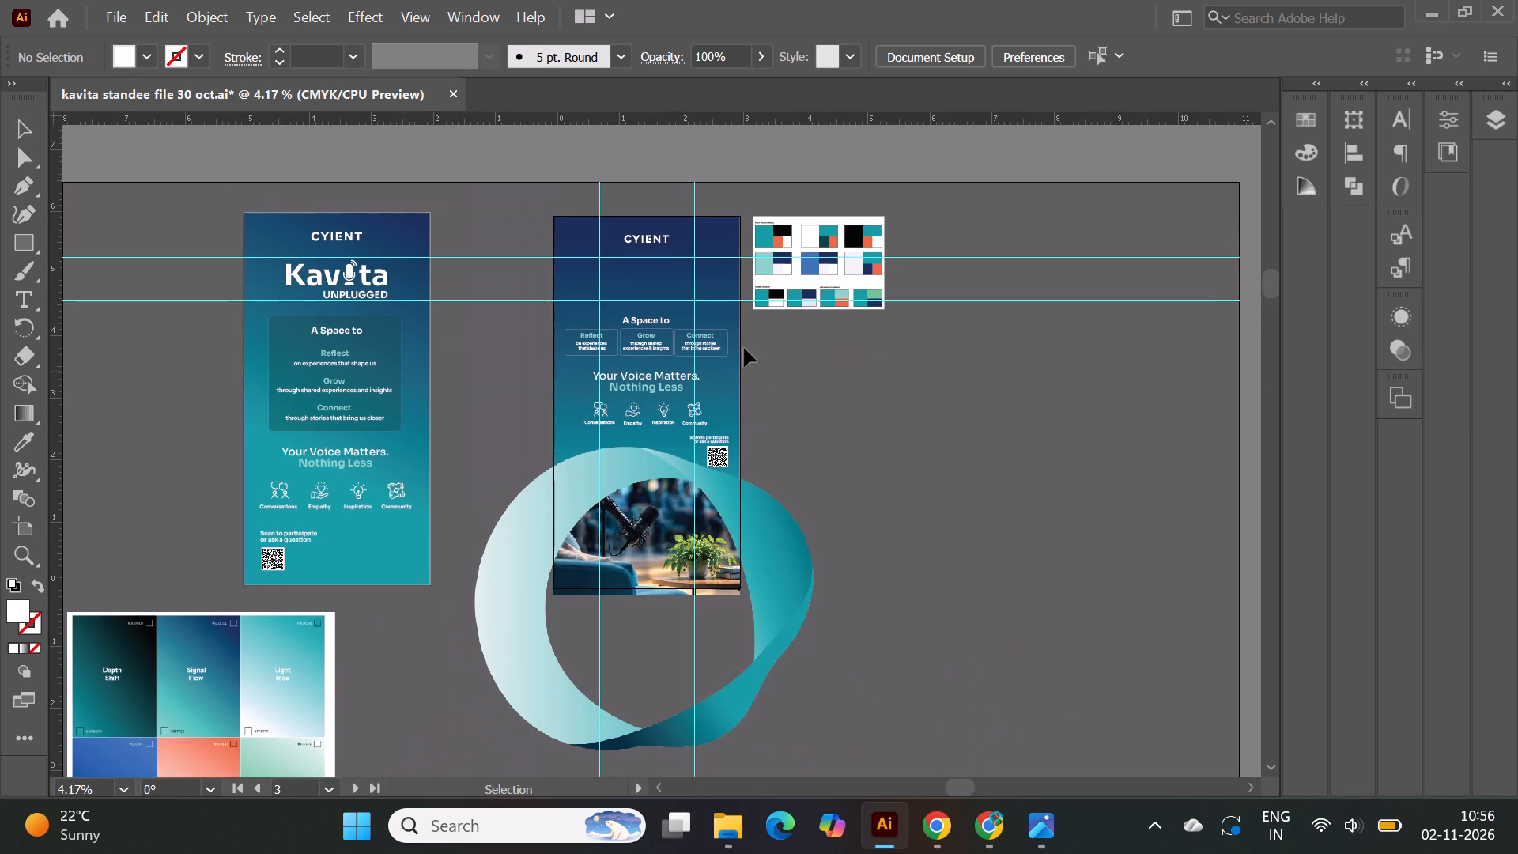
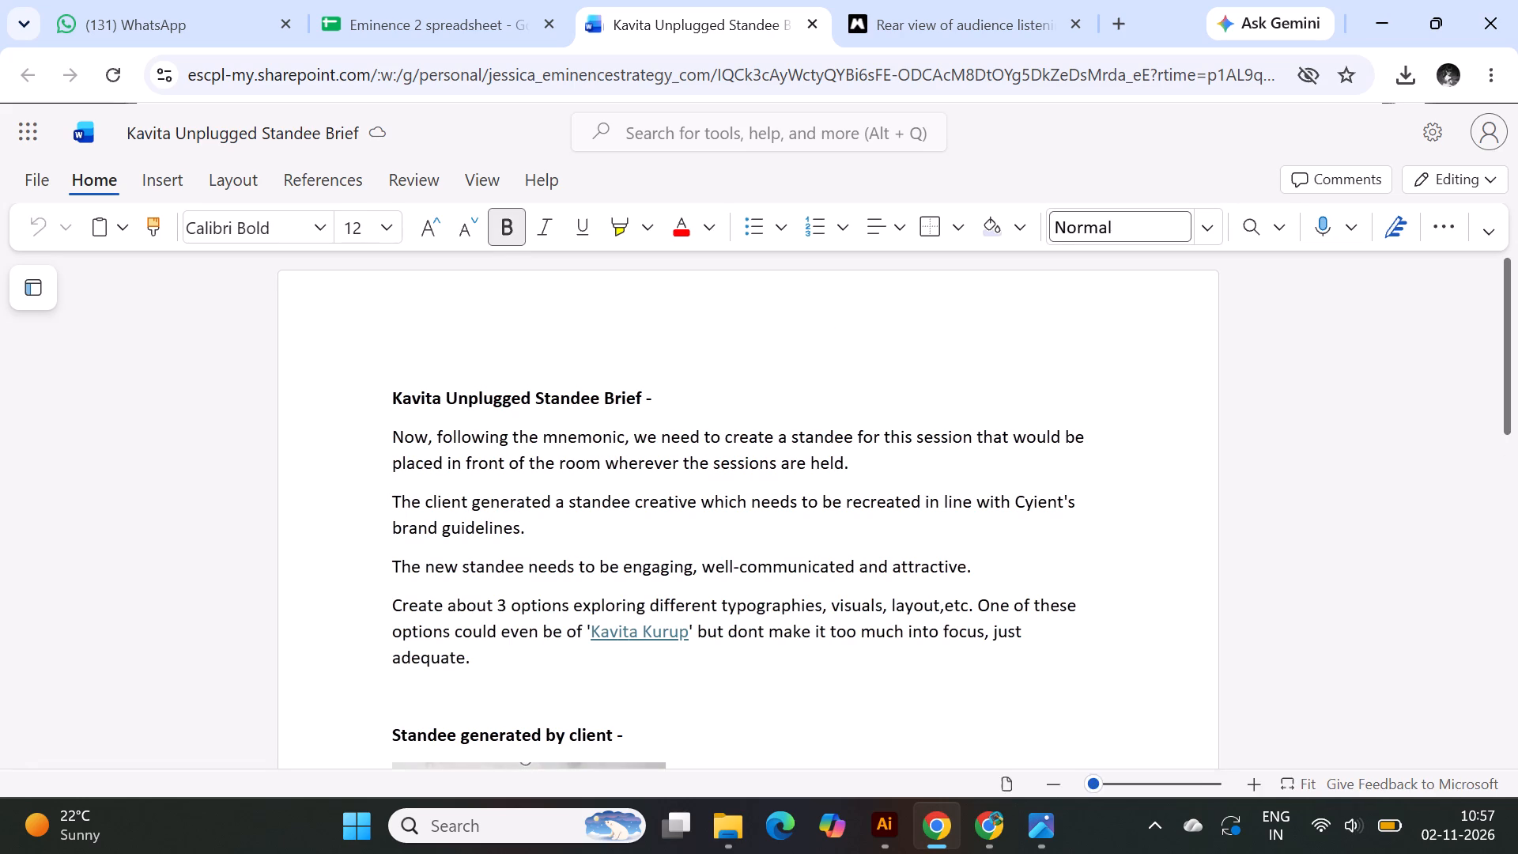
# Read through the Kavita Unplugged Standee Brief, checking the client's standee, the required text and layout, and the icon pointers.
pyautogui.scroll(-12, 676, 473)
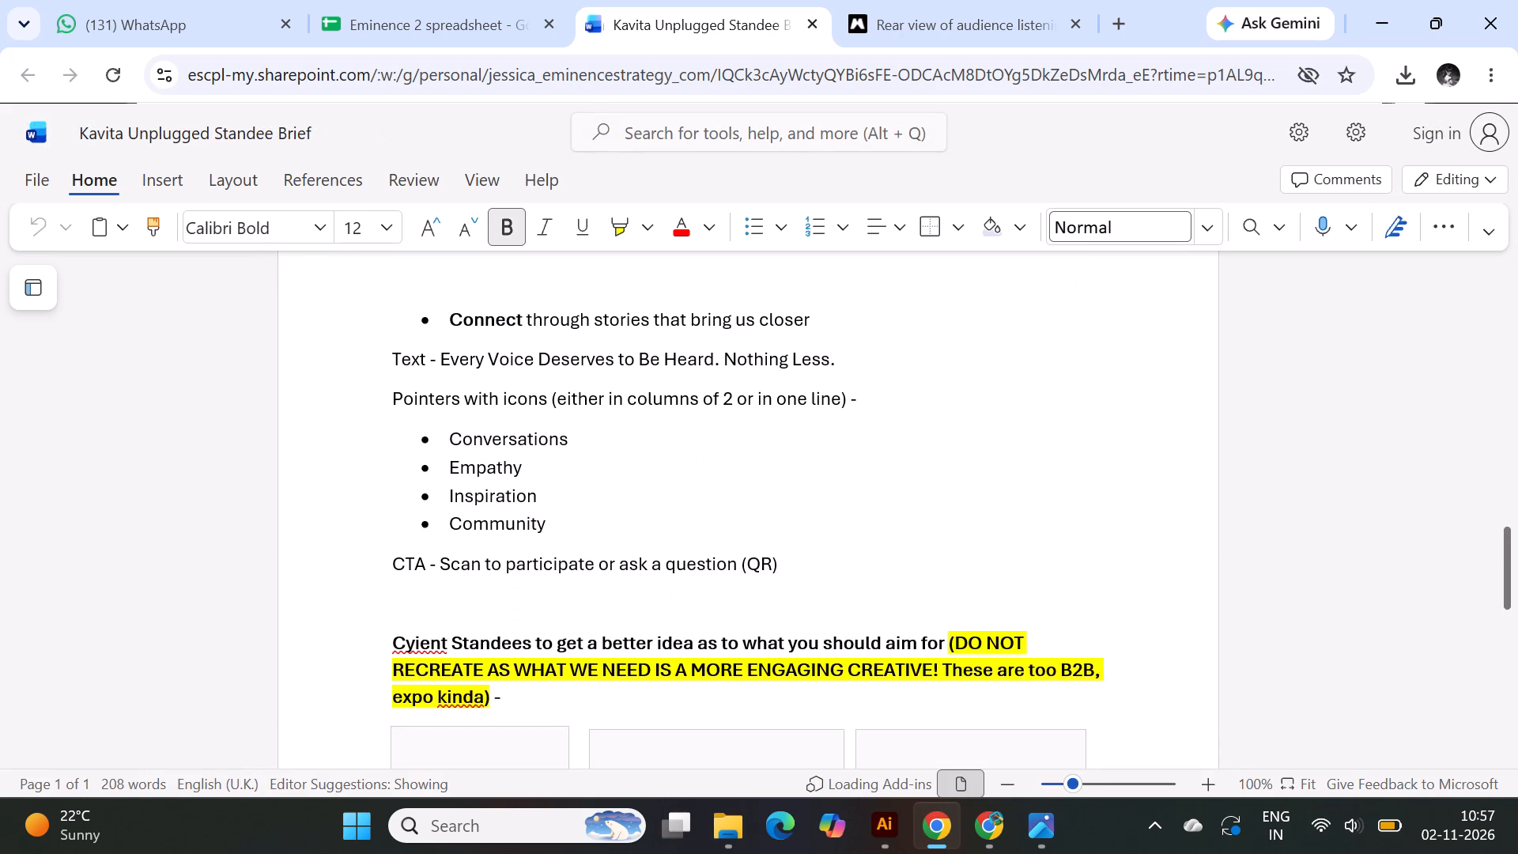
pyautogui.scroll(7, 678, 477)
pyautogui.scroll(2, 923, 477)
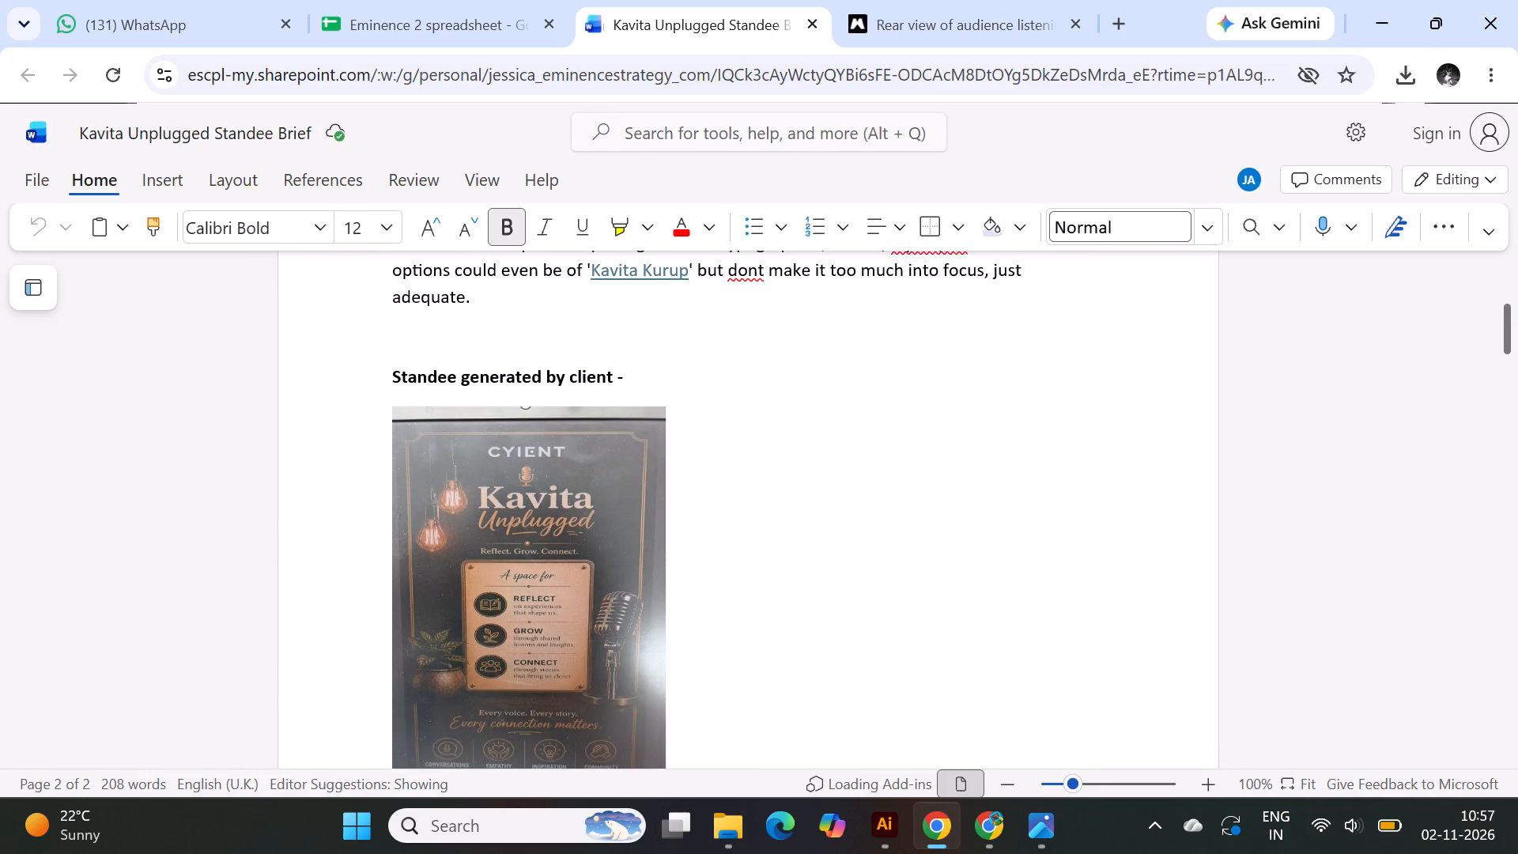
pyautogui.scroll(1, 877, 463)
pyautogui.scroll(-5, 877, 463)
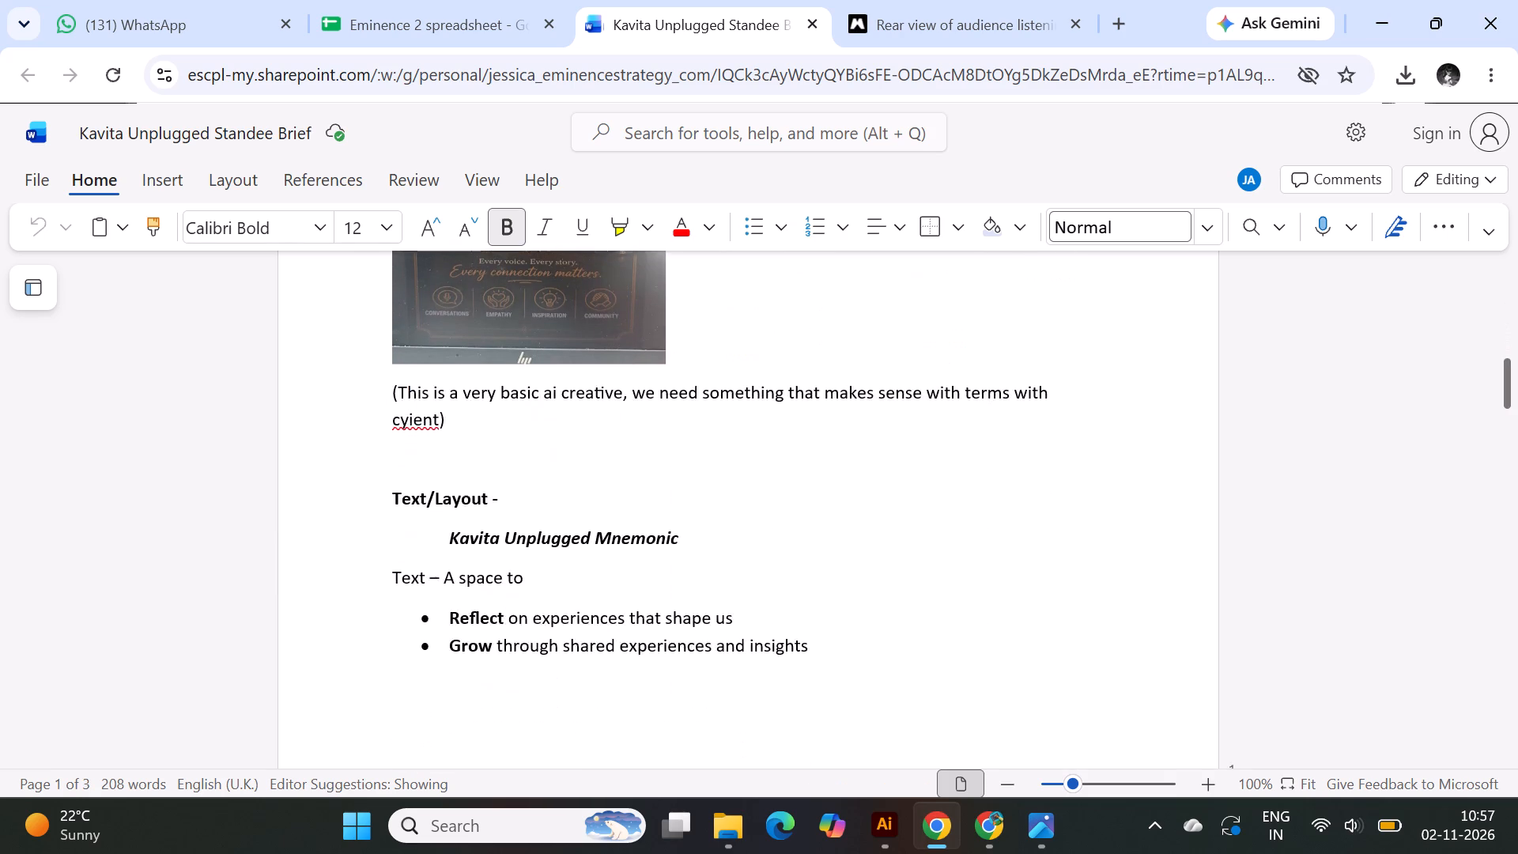
pyautogui.scroll(-1, 877, 463)
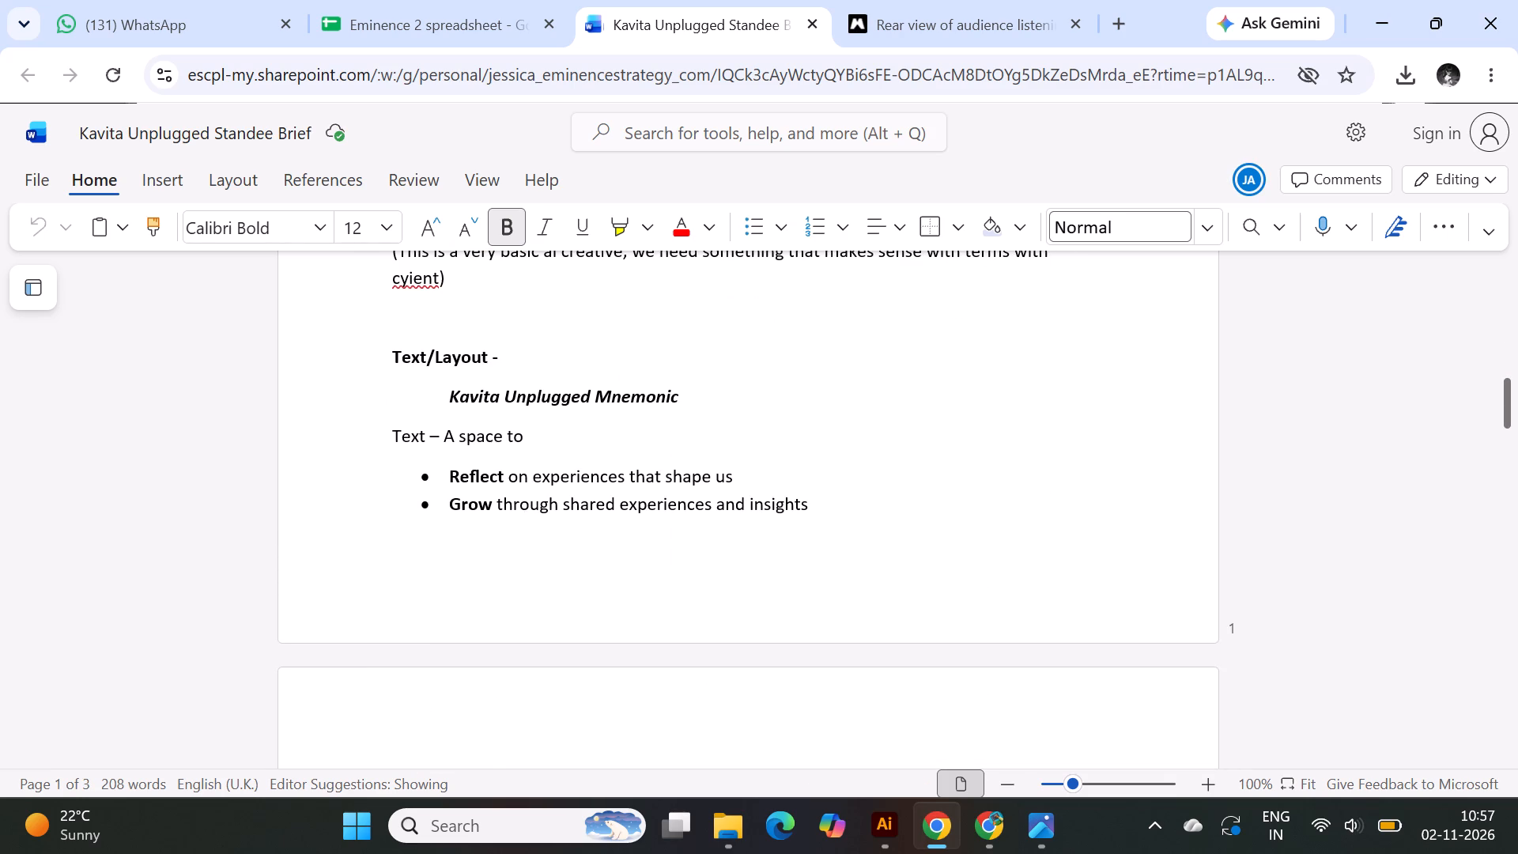
pyautogui.scroll(-1, 603, 406)
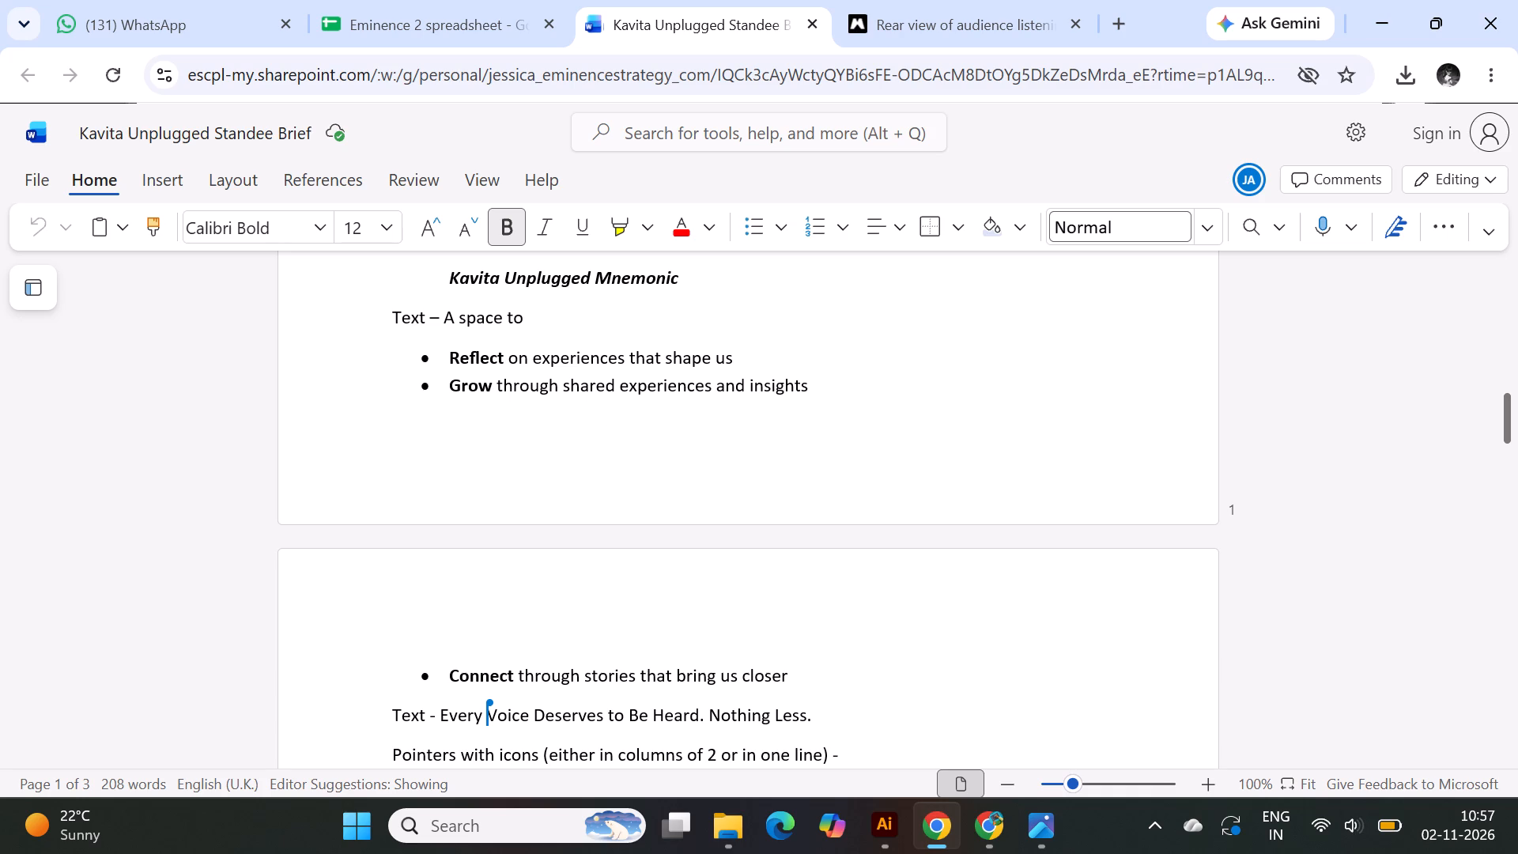
pyautogui.scroll(-2, 603, 420)
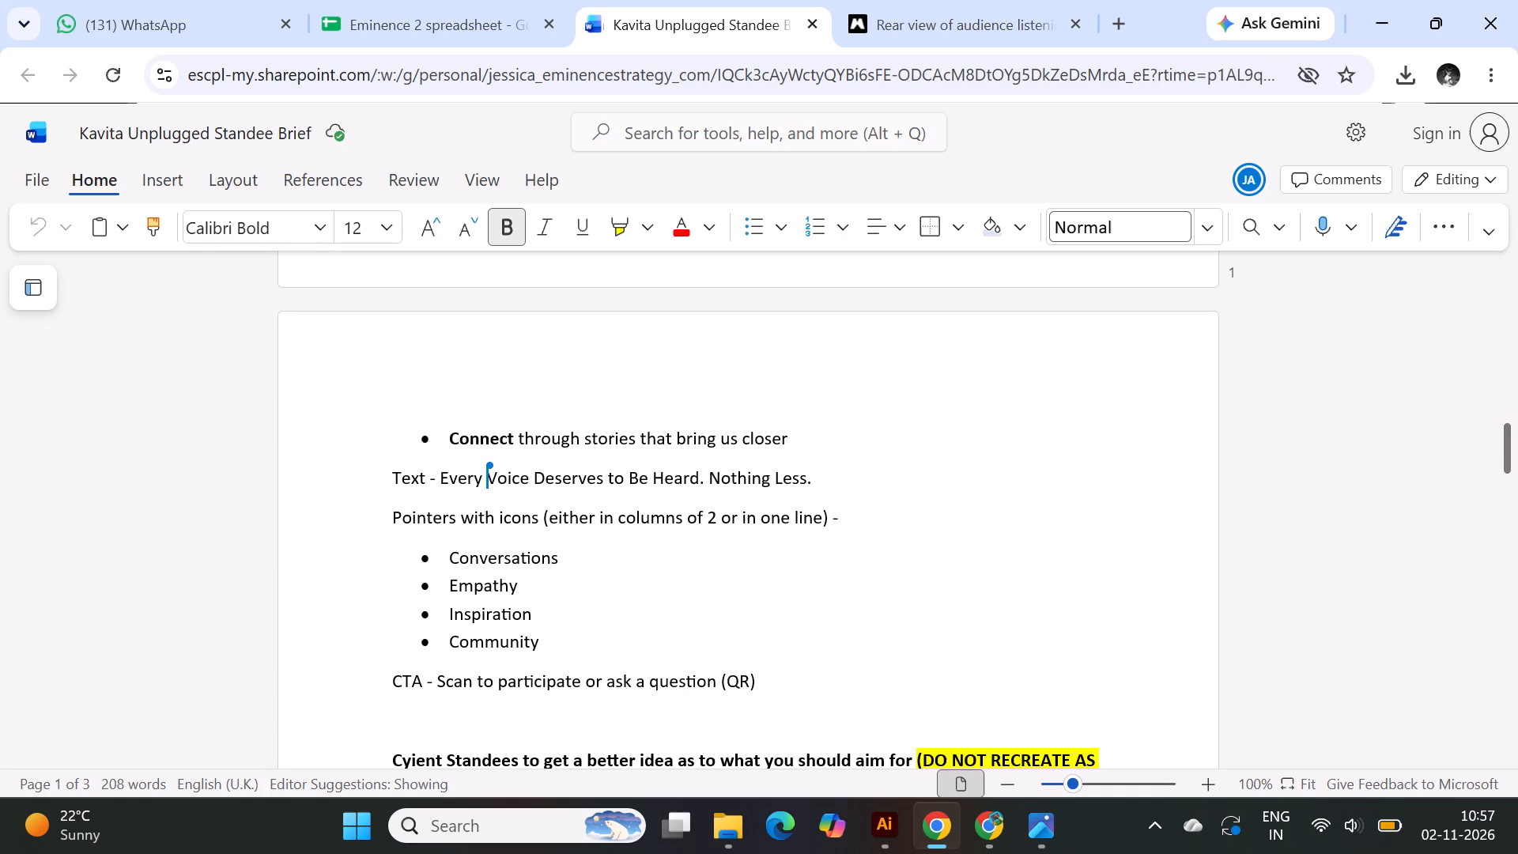
# Copy the sentence "Every Voice Deserves to Be Heard." from the brief's text section.
pyautogui.click(969, 570)
pyautogui.moveTo(440, 478); pyautogui.dragTo(605, 486)
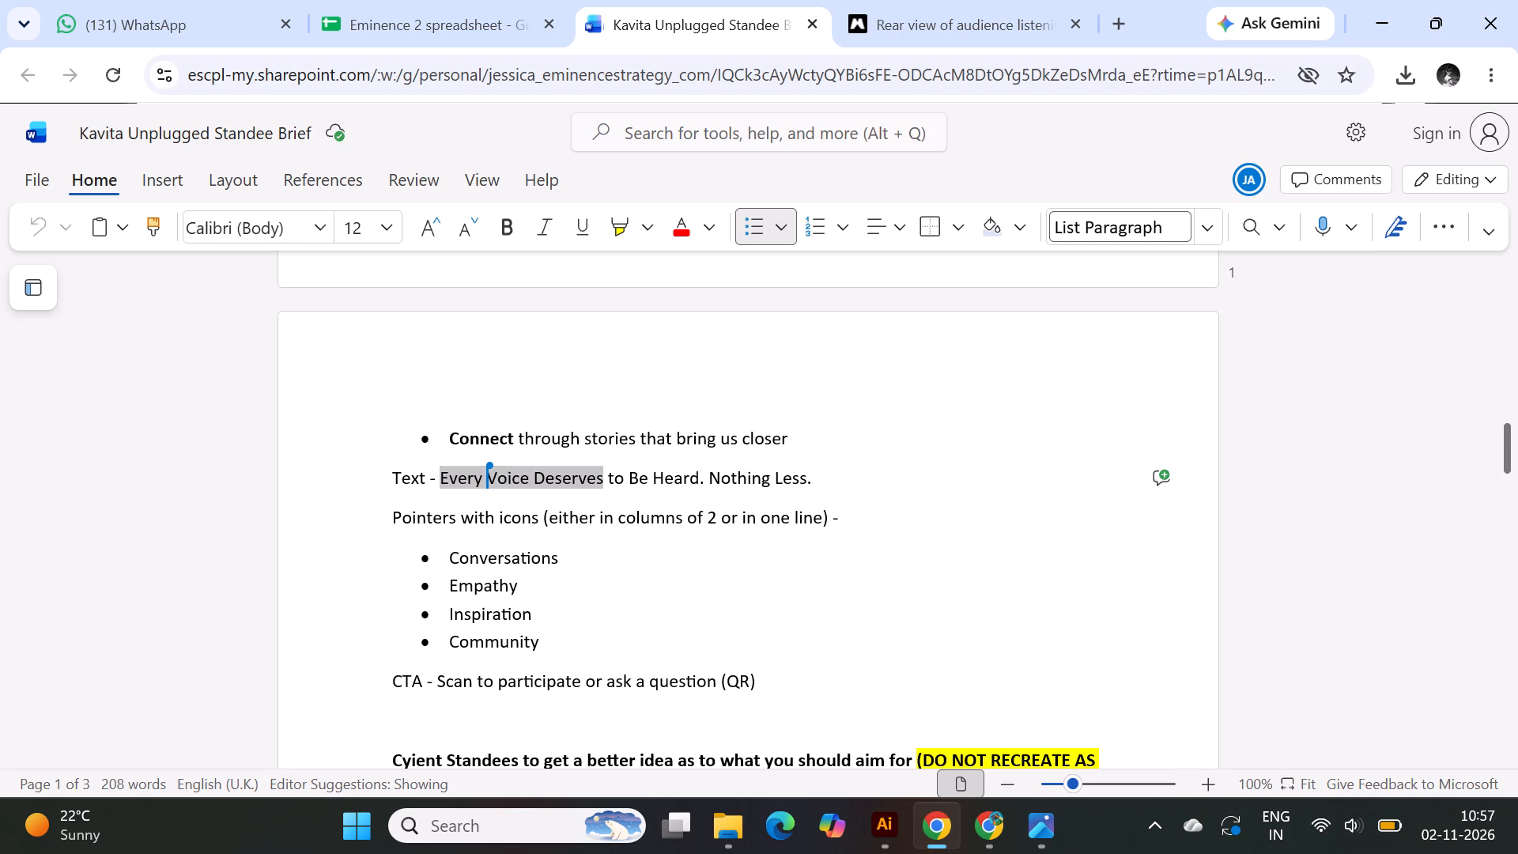
pyautogui.moveTo(605, 486); pyautogui.dragTo(706, 489)
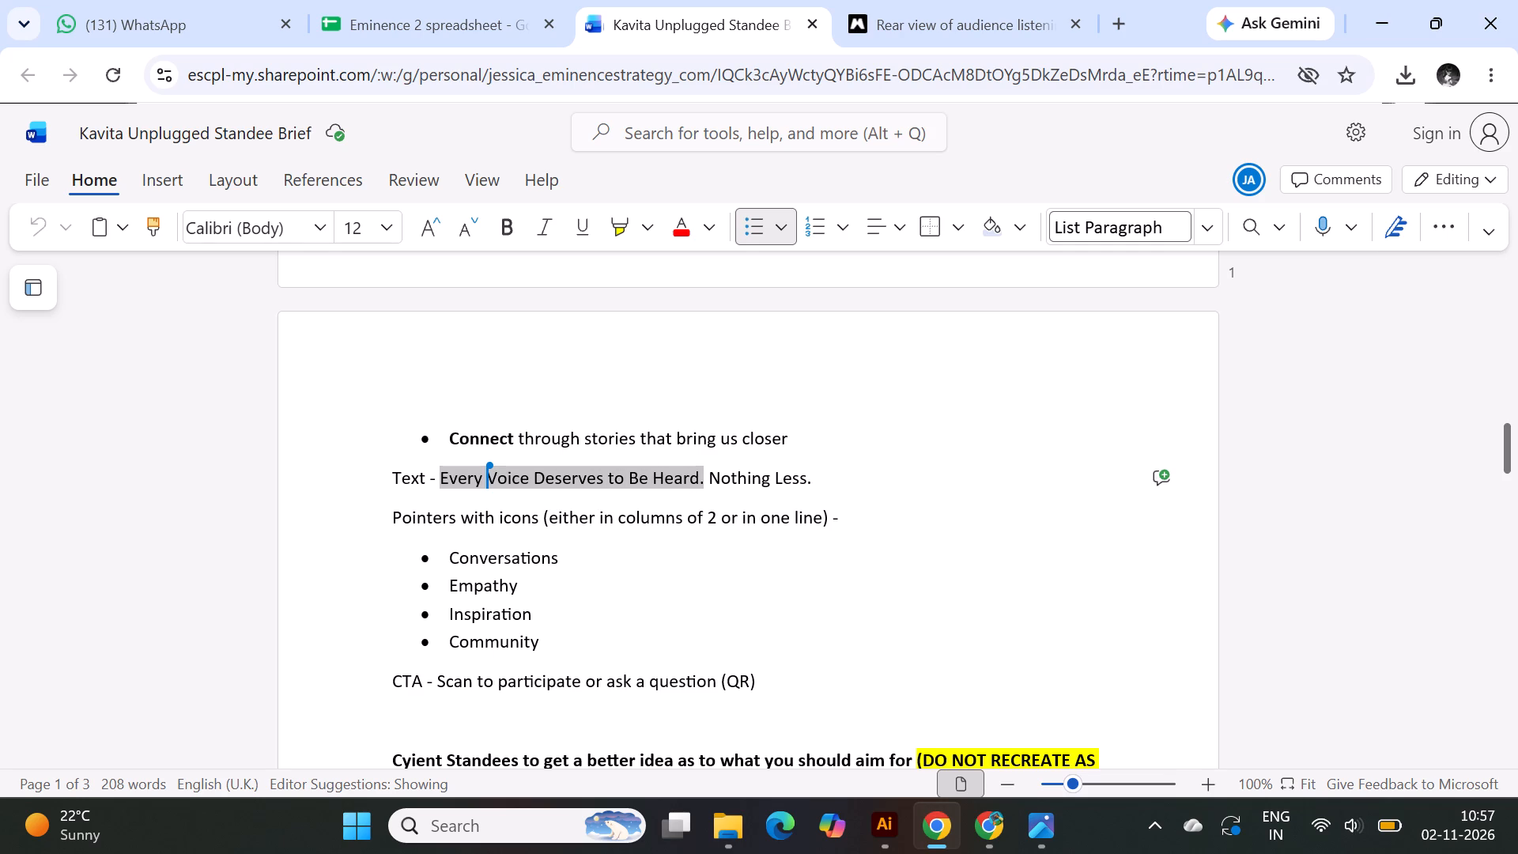
pyautogui.moveTo(706, 489); pyautogui.dragTo(705, 489)
pyautogui.hotkey('ctrl', 'c')
pyautogui.scroll(-1, 677, 484)
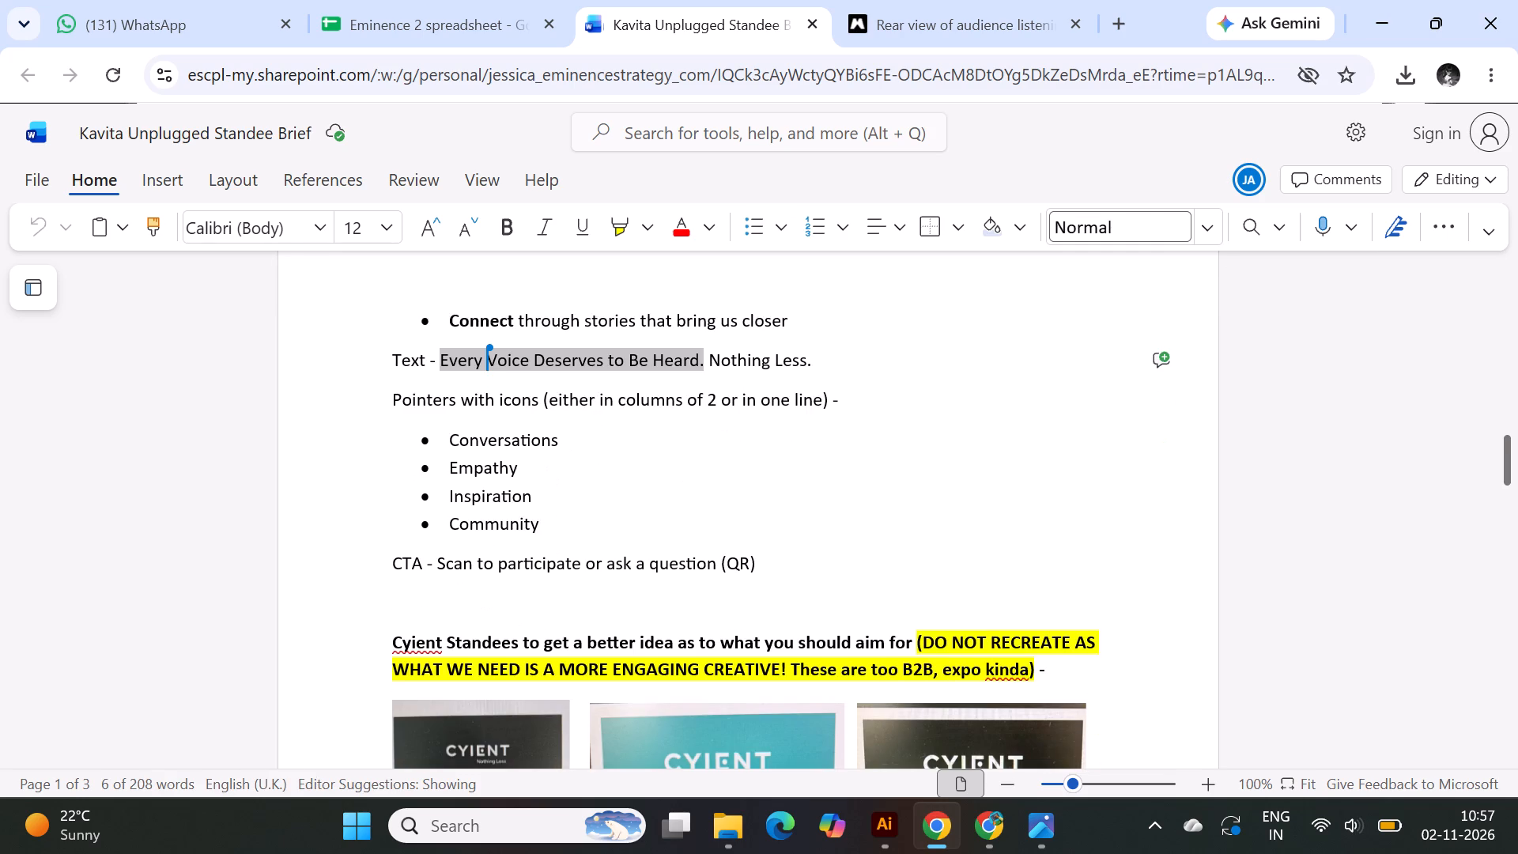
# Switch to Illustrator and replace "Your Voice Matters." above "Nothing Less" with the copied "Every Voice Deserves to Be Heard.".
pyautogui.click(886, 829)
pyautogui.keyDown('alt'); pyautogui.scroll(1, 598, 440); pyautogui.keyUp('alt')
pyautogui.keyDown('alt'); pyautogui.scroll(1, 659, 482); pyautogui.keyUp('alt')
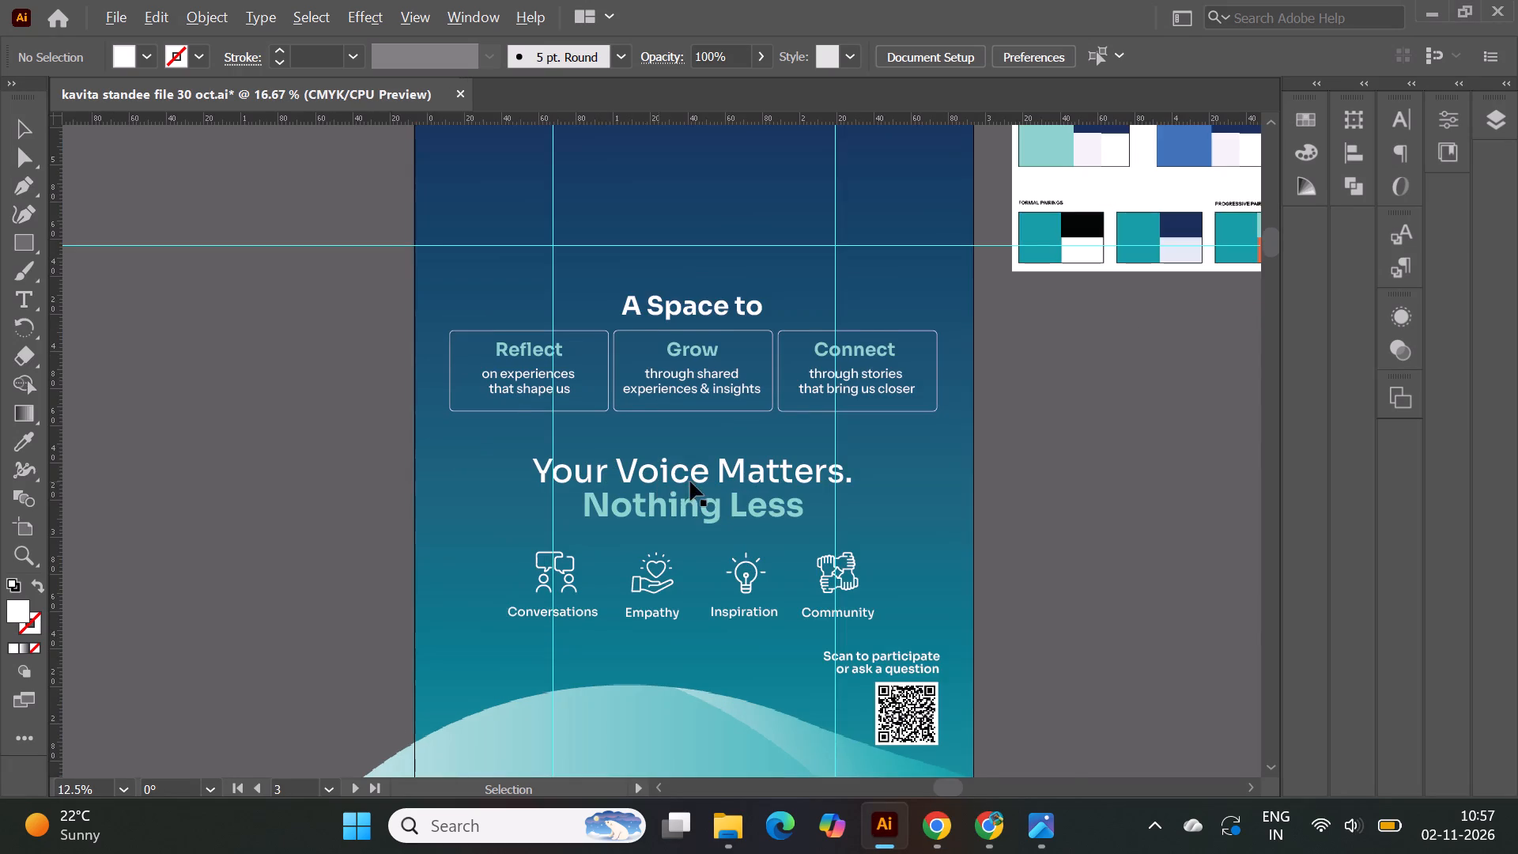
pyautogui.doubleClick(799, 474)
pyautogui.click(853, 474)
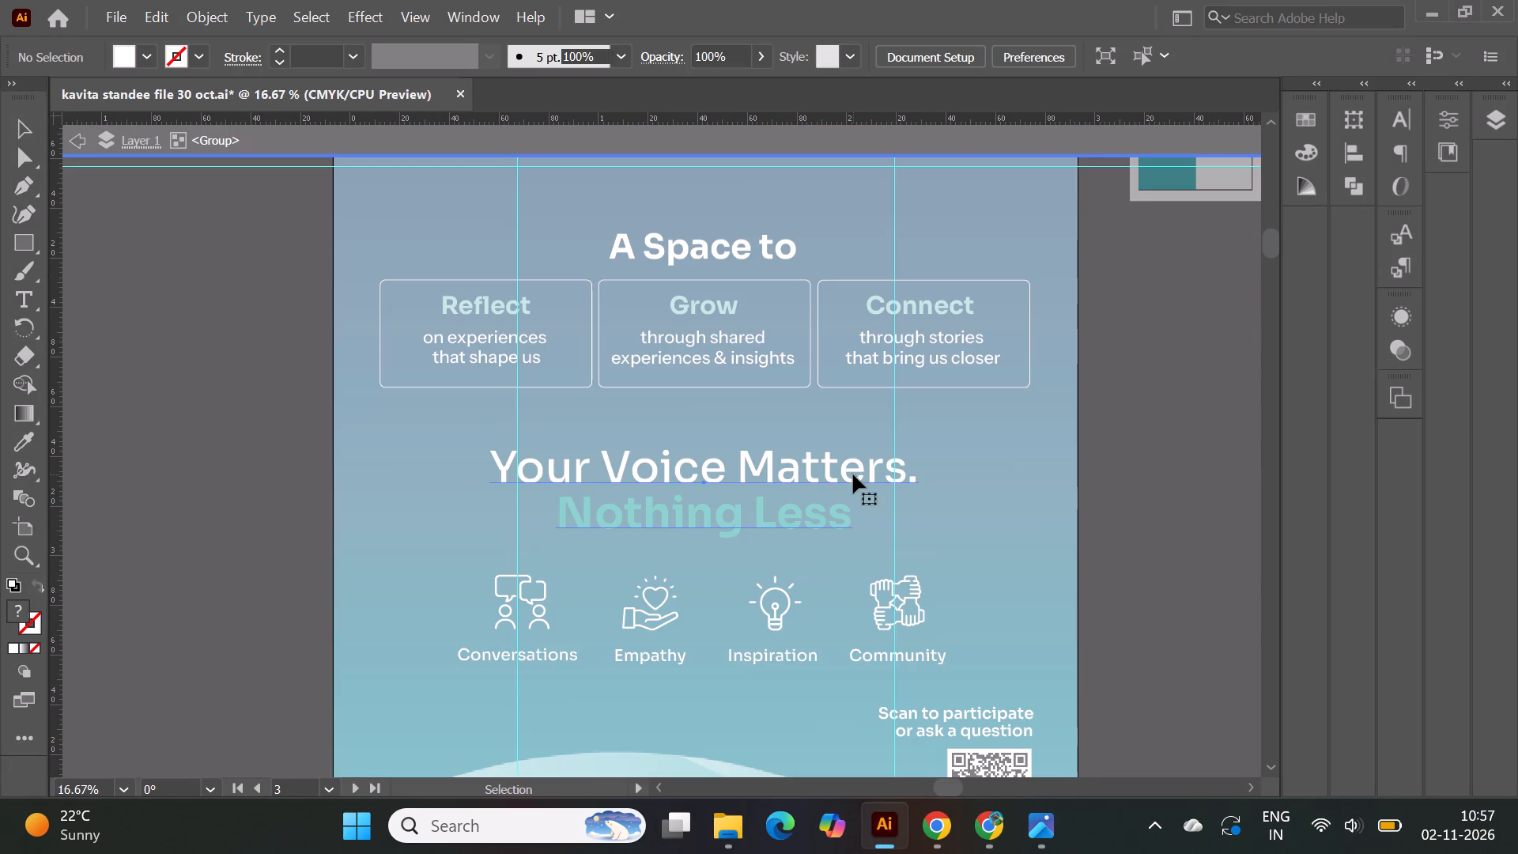
pyautogui.doubleClick(853, 474)
pyautogui.moveTo(917, 476); pyautogui.dragTo(495, 433)
pyautogui.hotkey('ctrl', 'v')
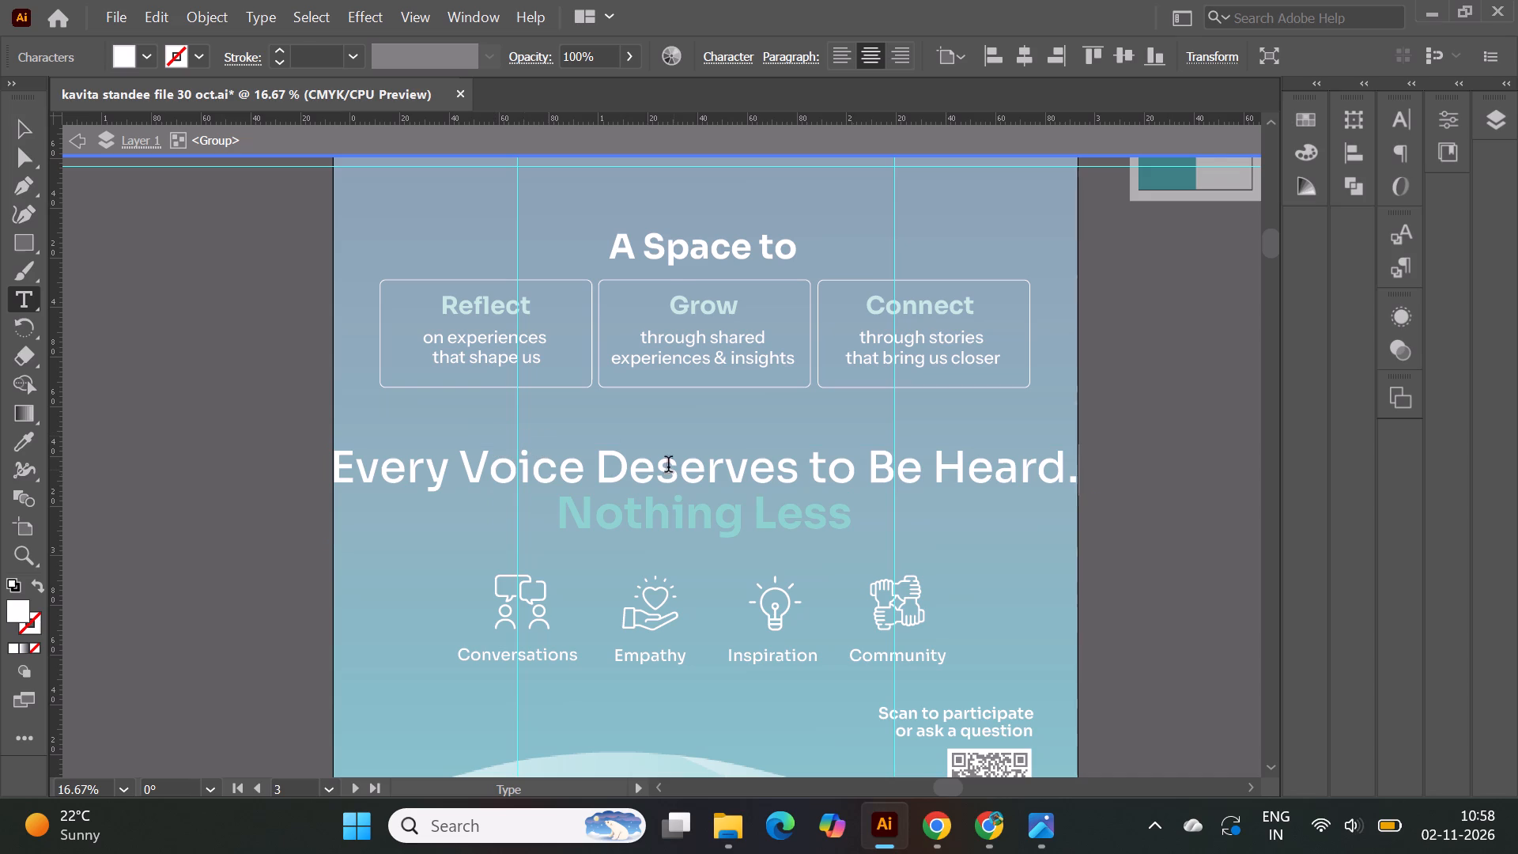
pyautogui.keyDown('alt'); pyautogui.scroll(-2, 674, 470); pyautogui.keyUp('alt')
pyautogui.click(17, 125)
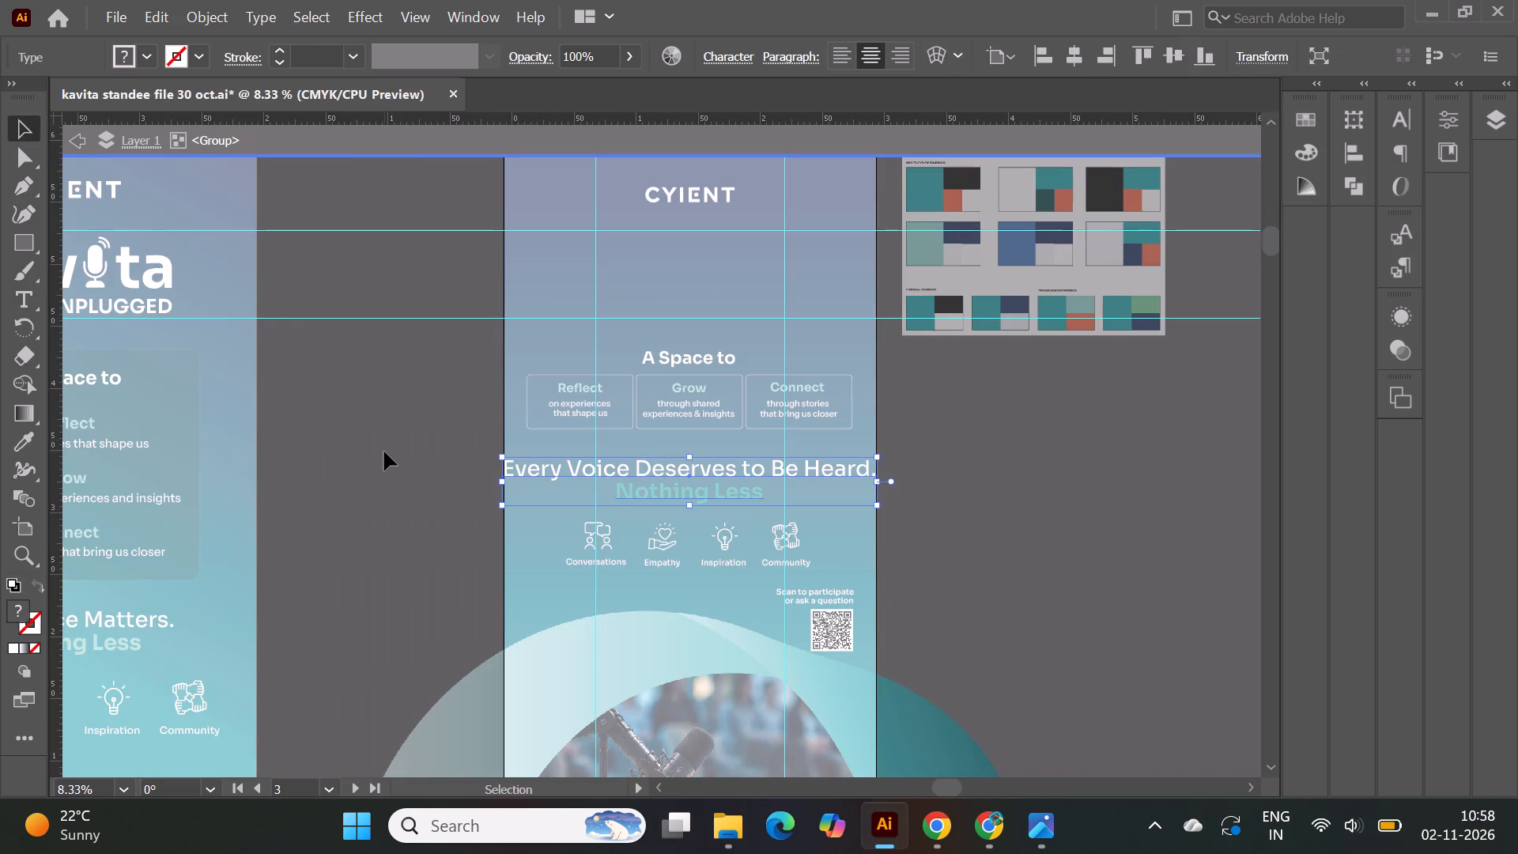
pyautogui.tripleClick(384, 452)
pyautogui.click(978, 490)
# Reduce the font size of the "Every Voice Deserves to Be Heard." line to 121 pt.
pyautogui.keyDown('alt'); pyautogui.scroll(1, 689, 459); pyautogui.keyUp('alt')
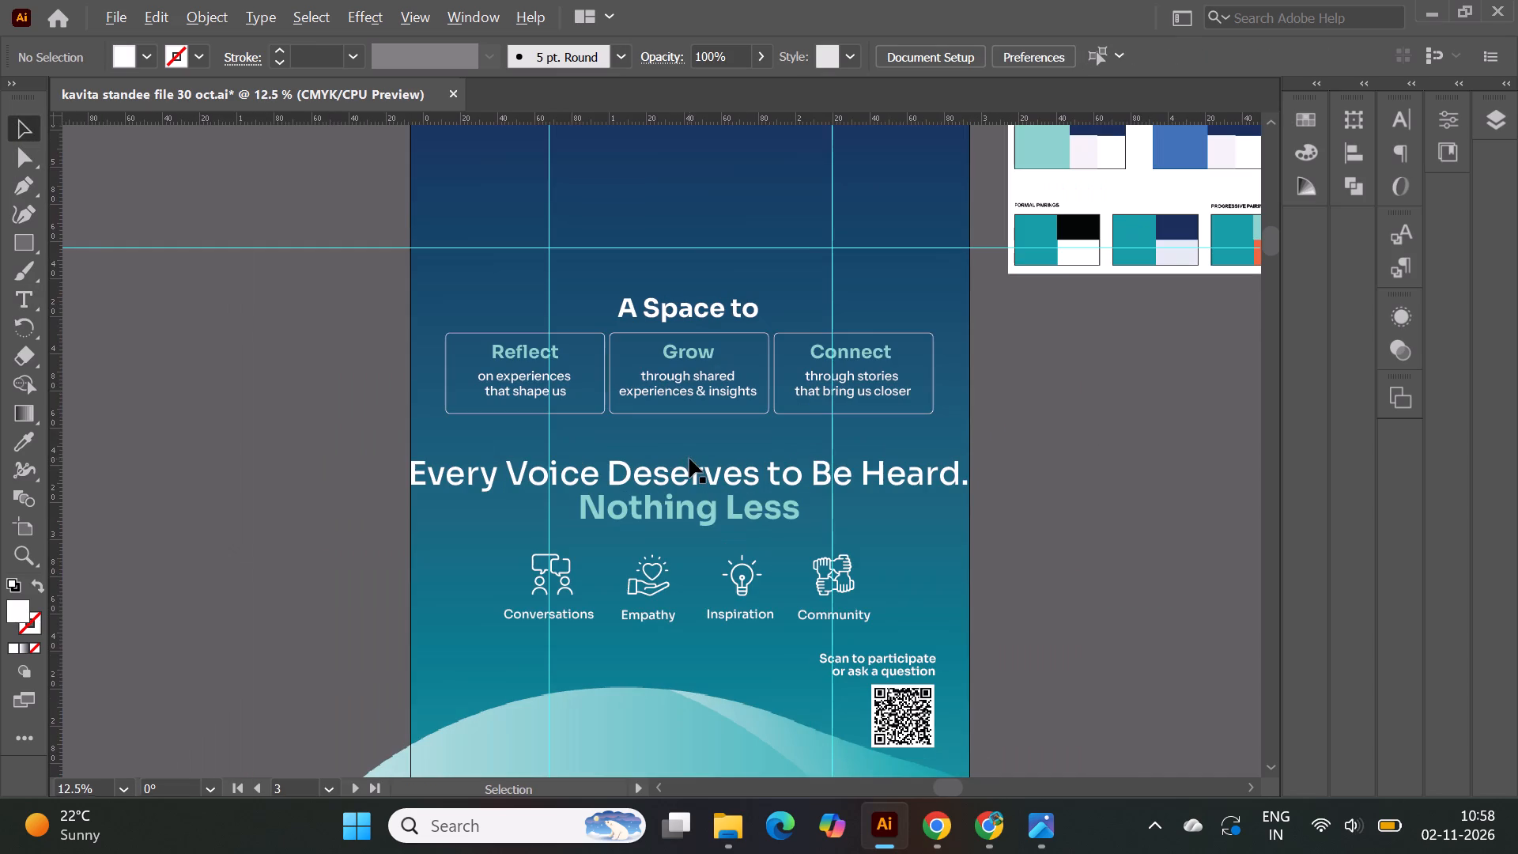
pyautogui.doubleClick(671, 469)
pyautogui.doubleClick(652, 477)
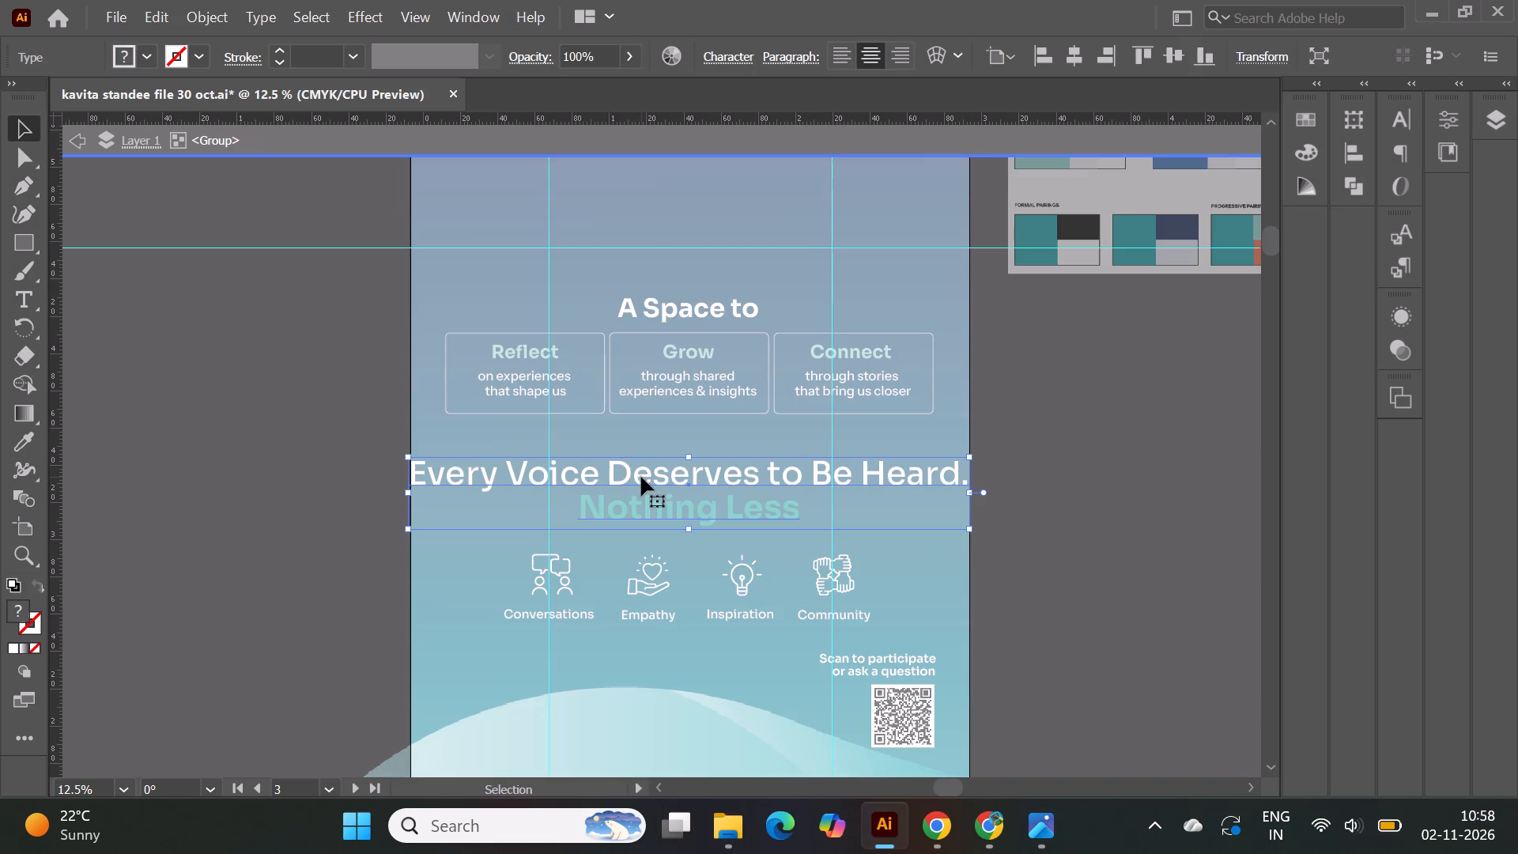
pyautogui.doubleClick(641, 477)
pyautogui.click(611, 477)
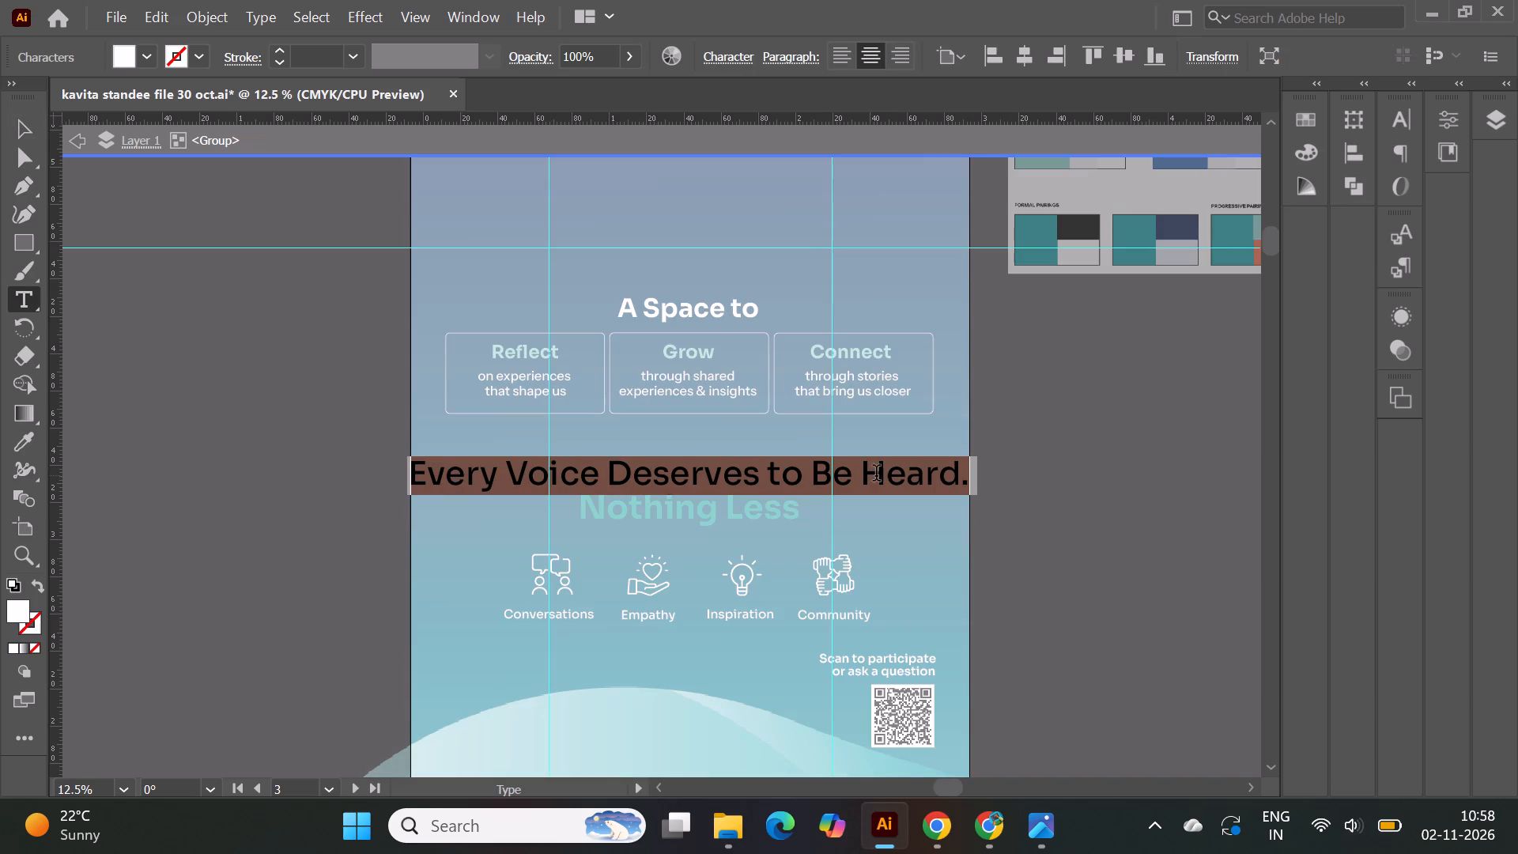
pyautogui.click(1434, 114)
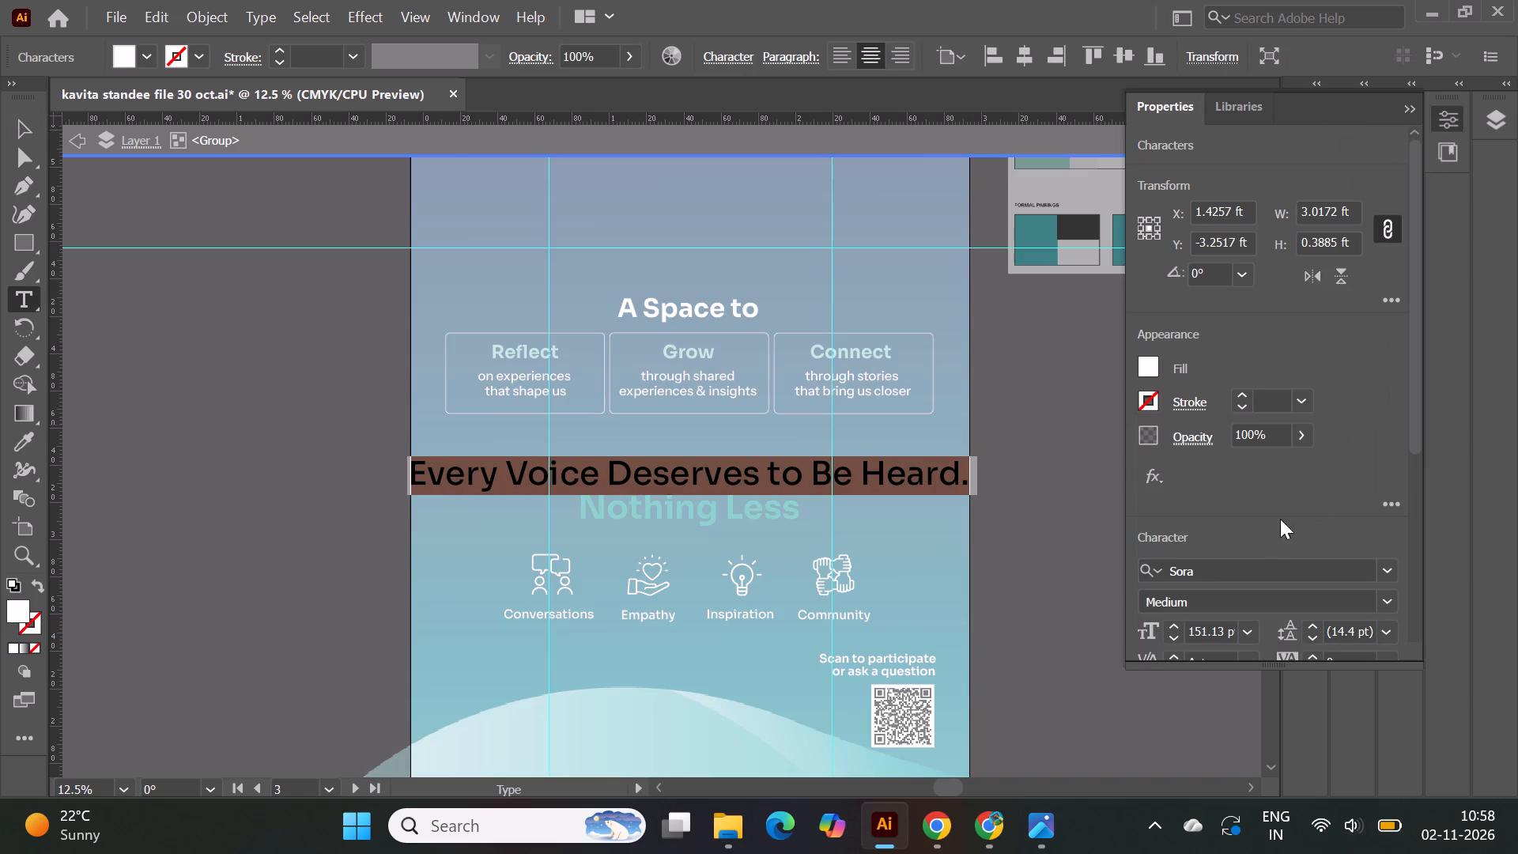
pyautogui.click(1174, 634)
pyautogui.click(1174, 634)
pyautogui.doubleClick(1174, 634)
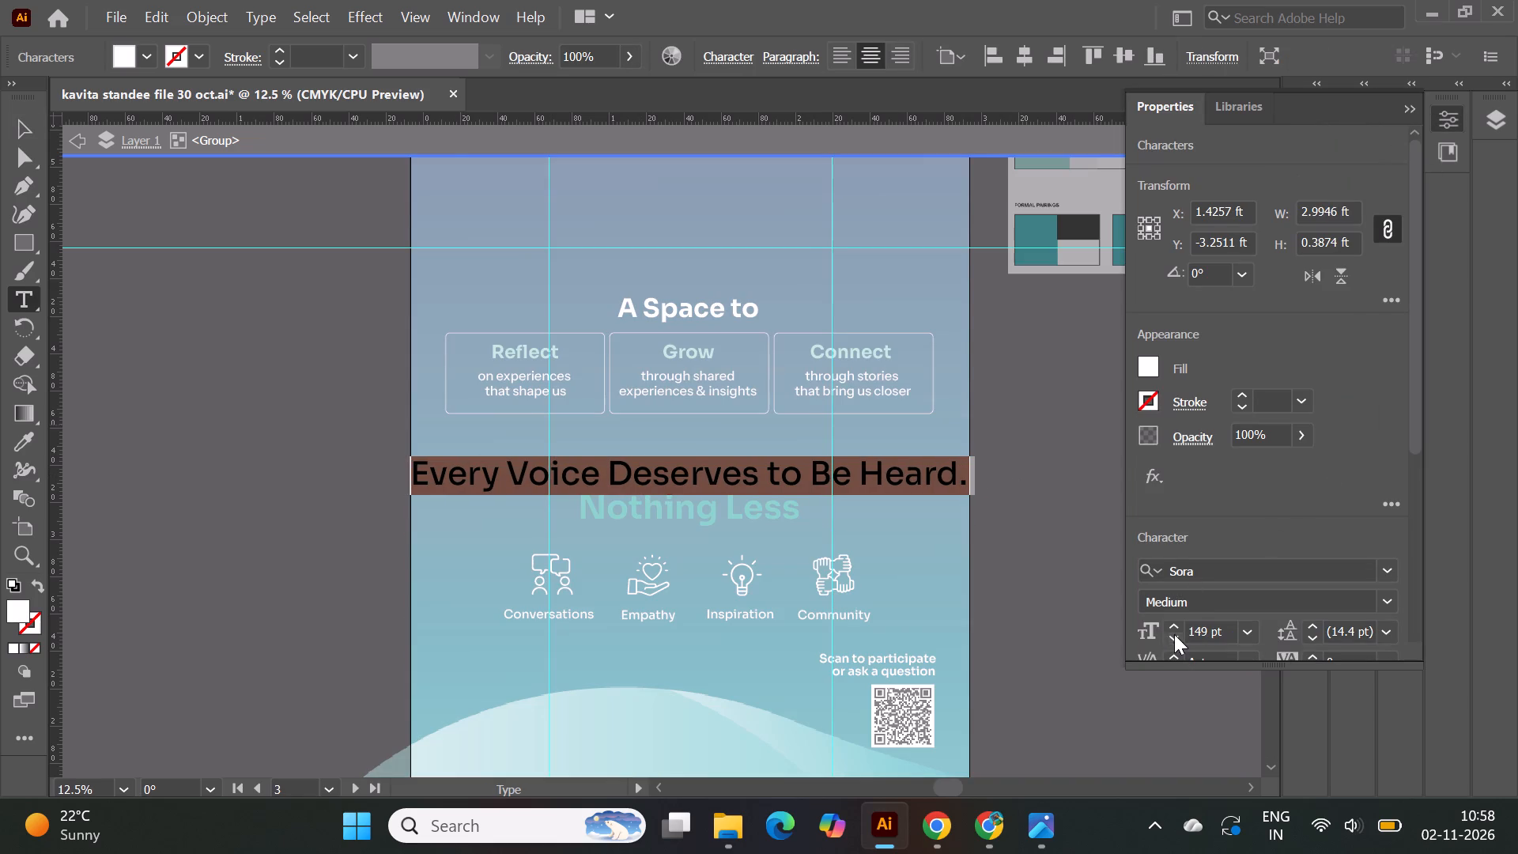
pyautogui.tripleClick(1174, 634)
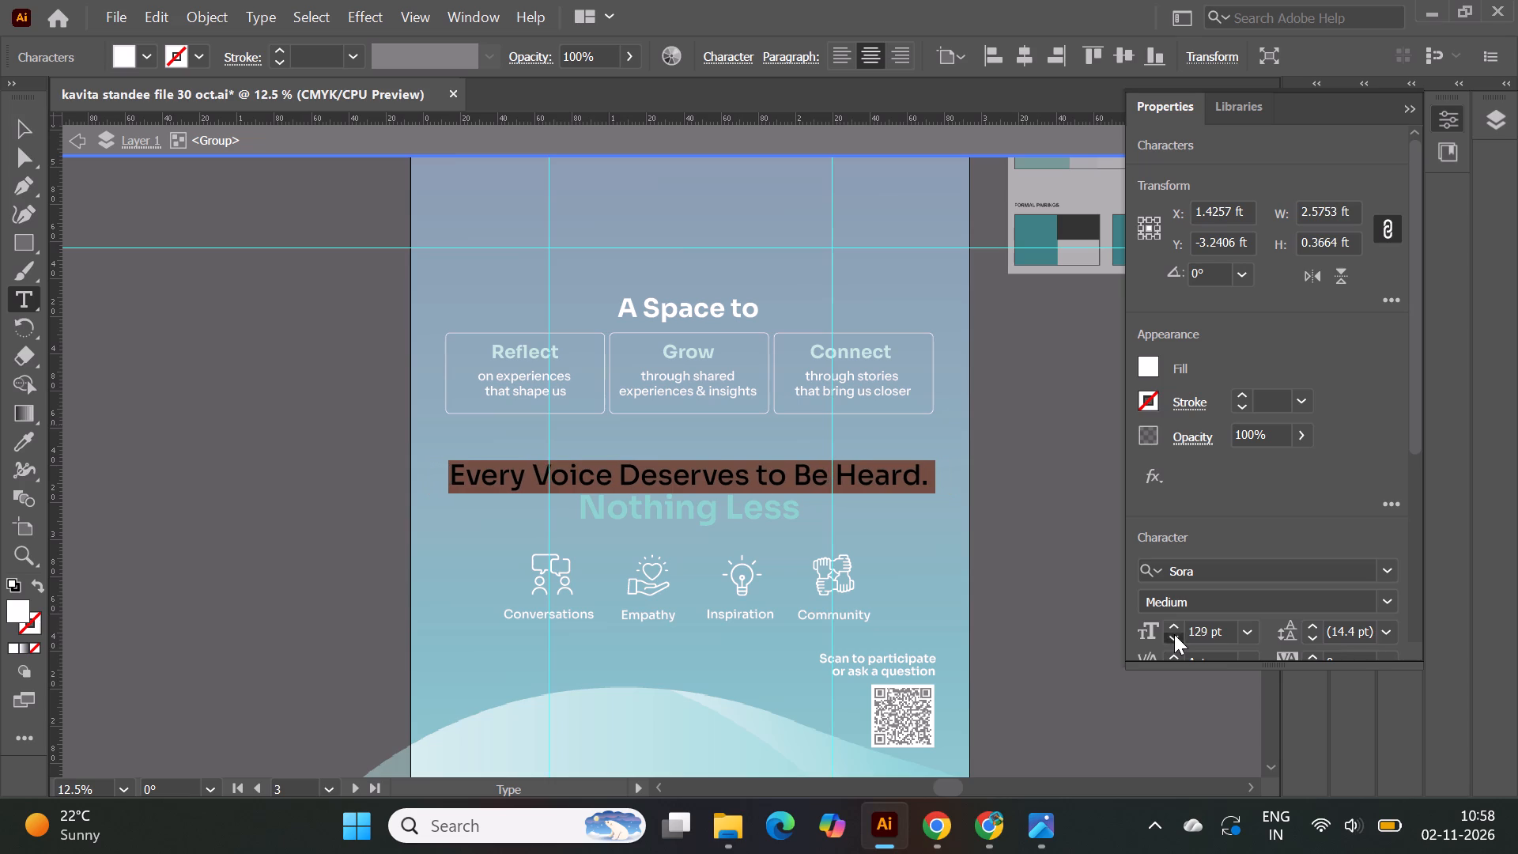
pyautogui.tripleClick(1174, 634)
pyautogui.doubleClick(1174, 634)
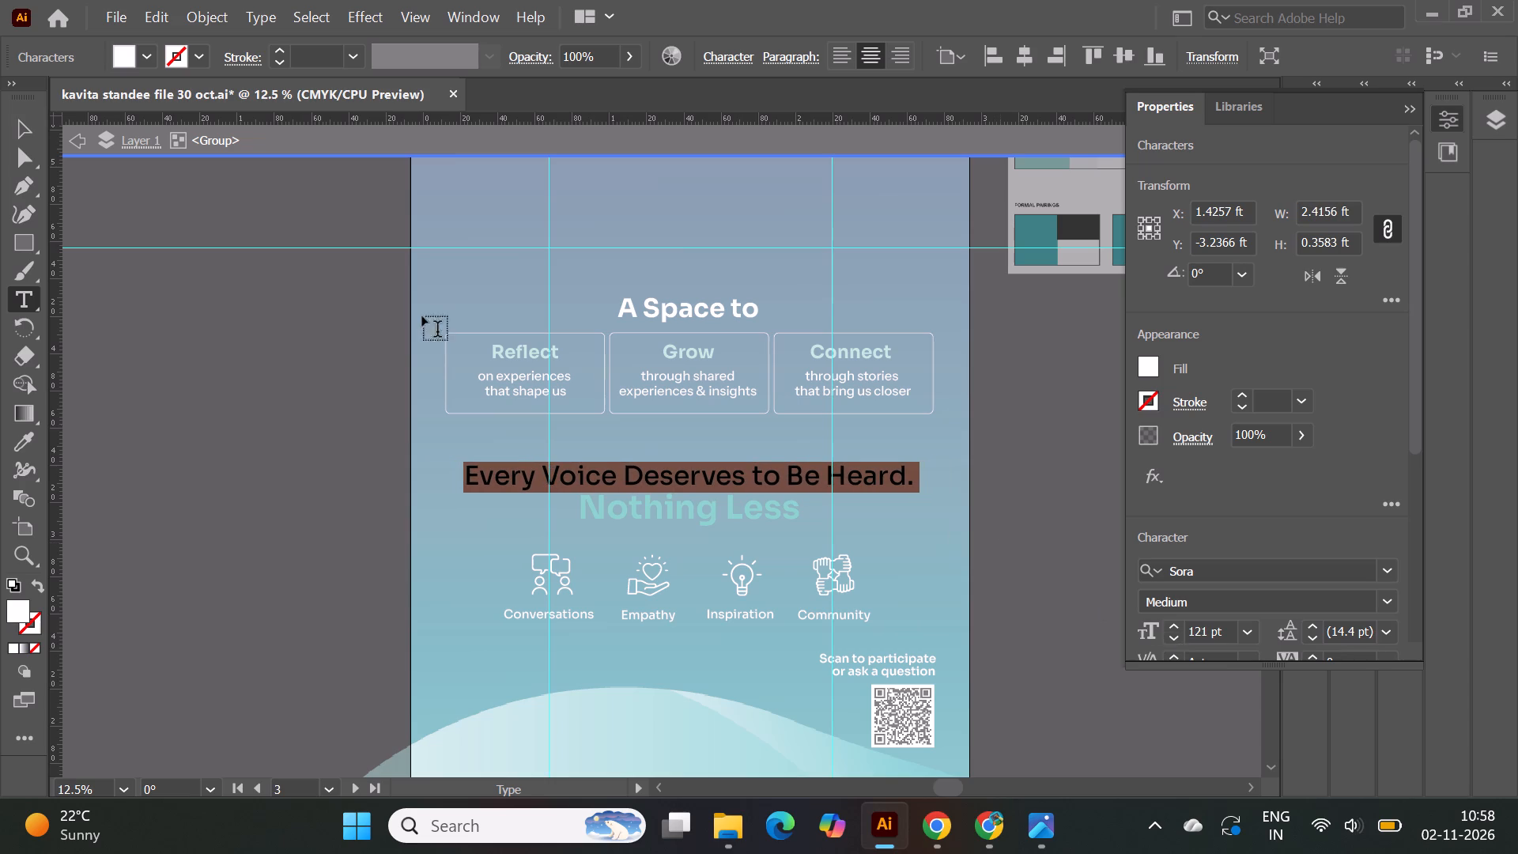
pyautogui.click(35, 132)
pyautogui.tripleClick(240, 364)
pyautogui.click(1063, 478)
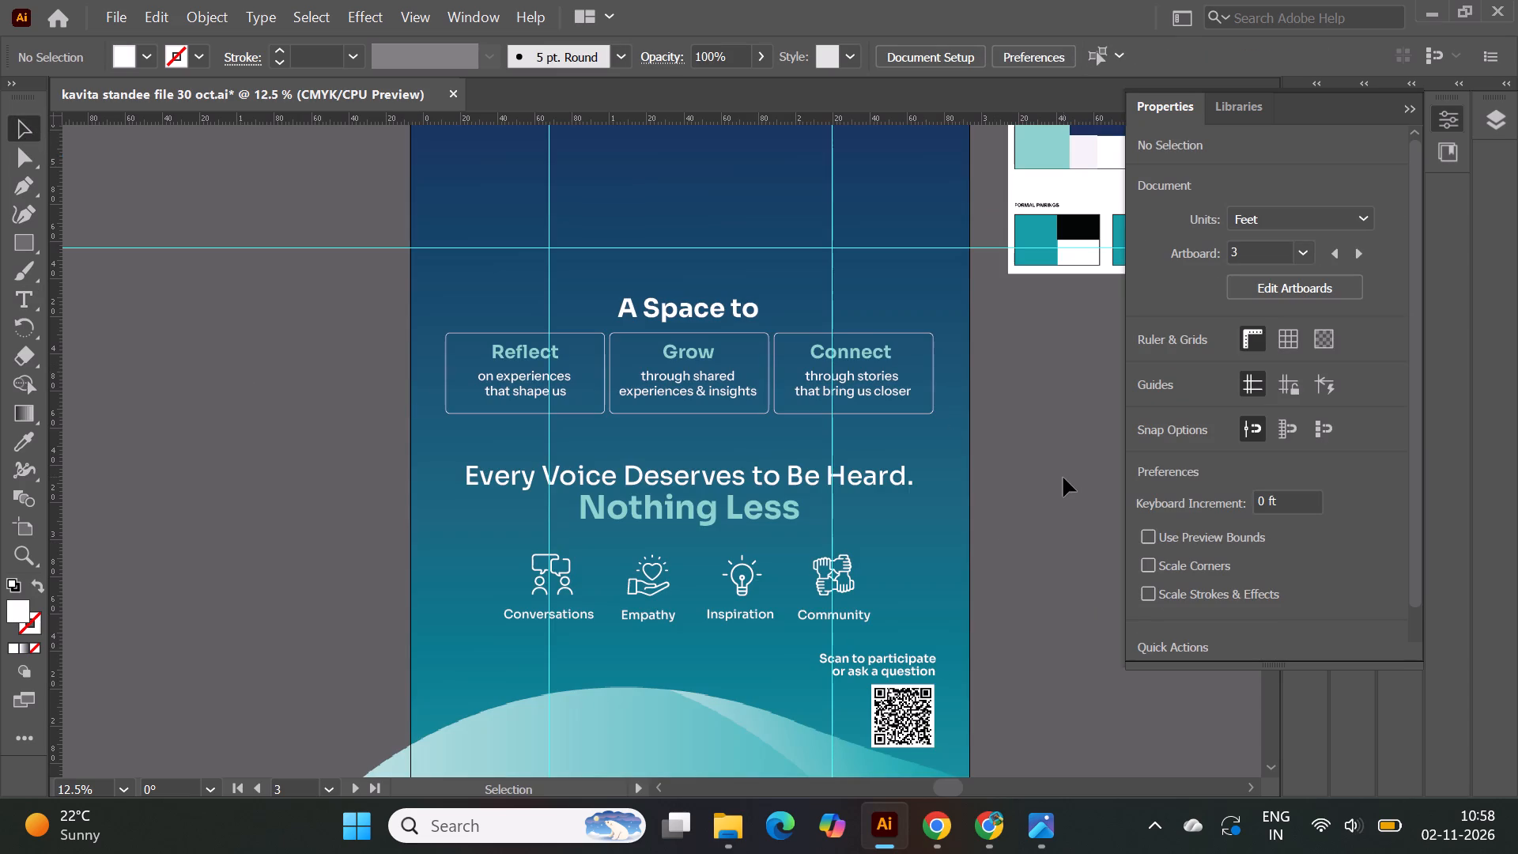
# Examine the reworded tagline and the standee's overall layout, including the empty title area between the guides, against the neighbouring standee.
pyautogui.keyDown('alt'); pyautogui.scroll(1, 750, 511); pyautogui.keyUp('alt')
pyautogui.click(693, 472)
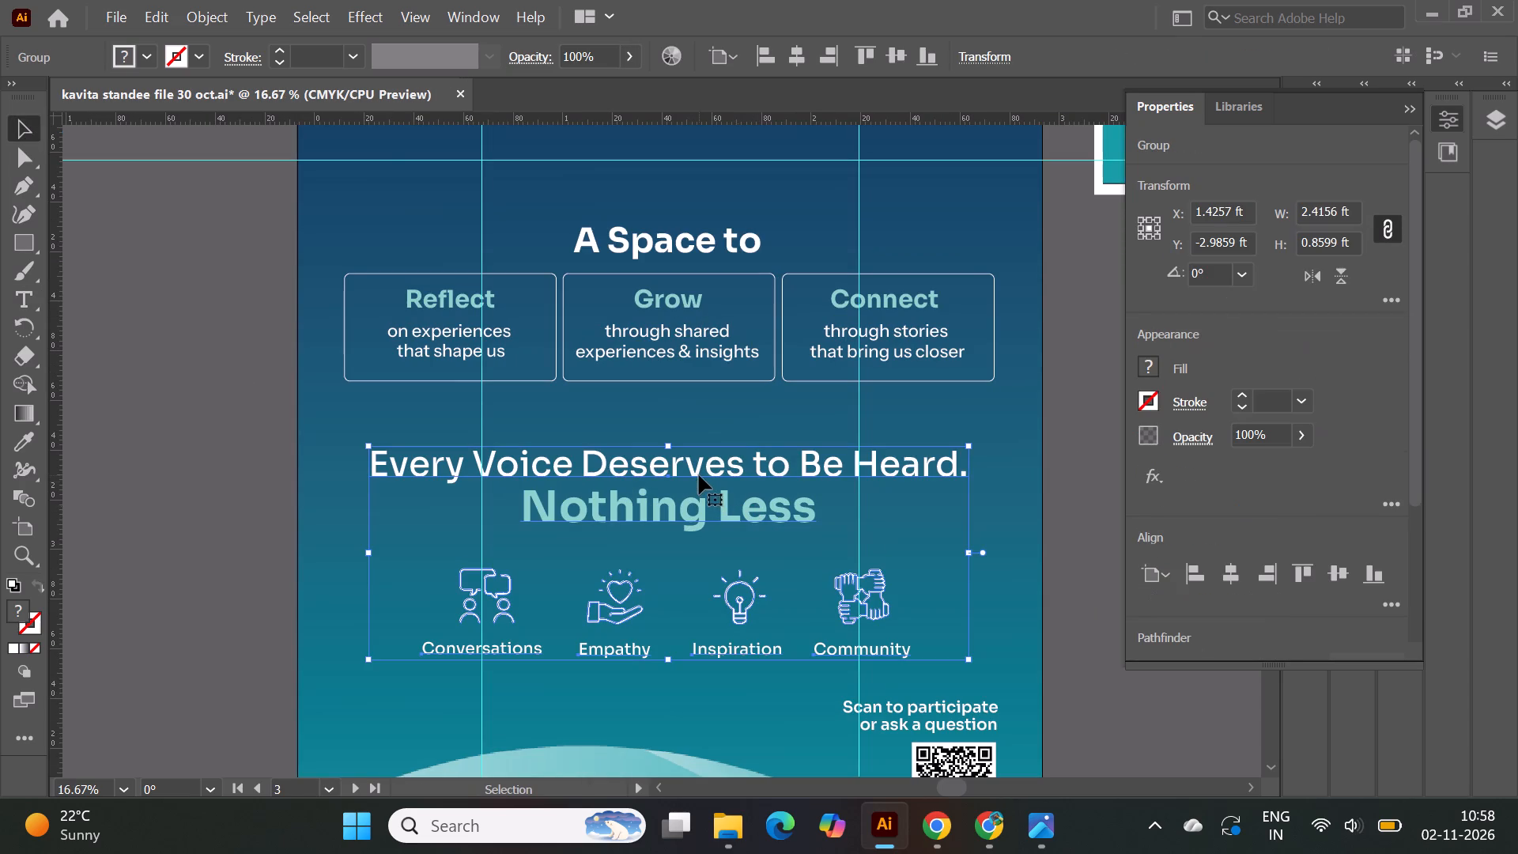
pyautogui.click(154, 507)
pyautogui.keyDown('alt'); pyautogui.scroll(-1, 586, 481); pyautogui.keyUp('alt')
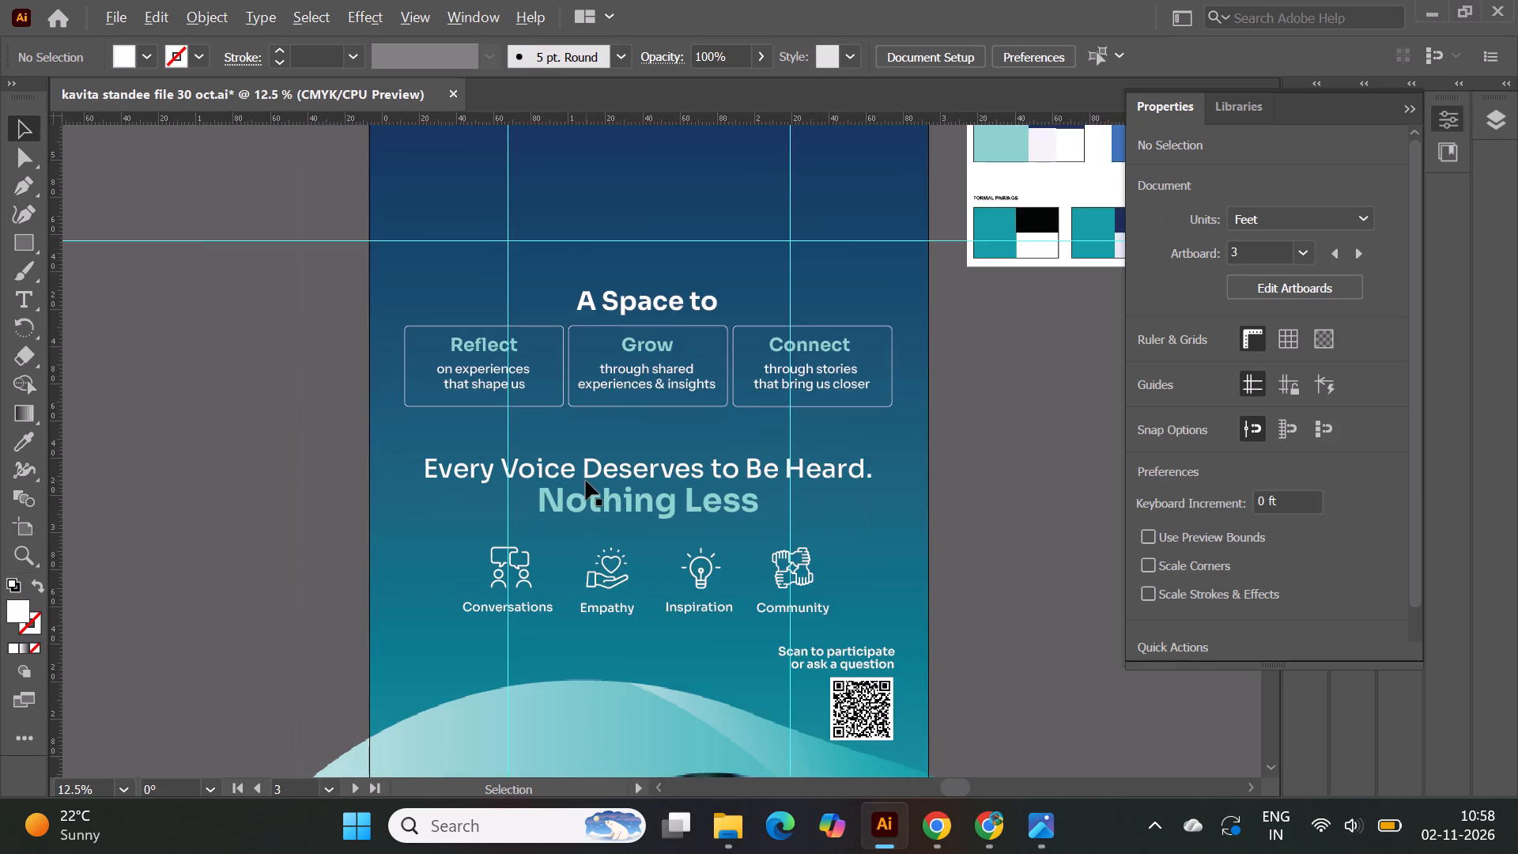
pyautogui.keyDown('alt'); pyautogui.scroll(-1, 586, 481); pyautogui.keyUp('alt')
pyautogui.click(922, 543)
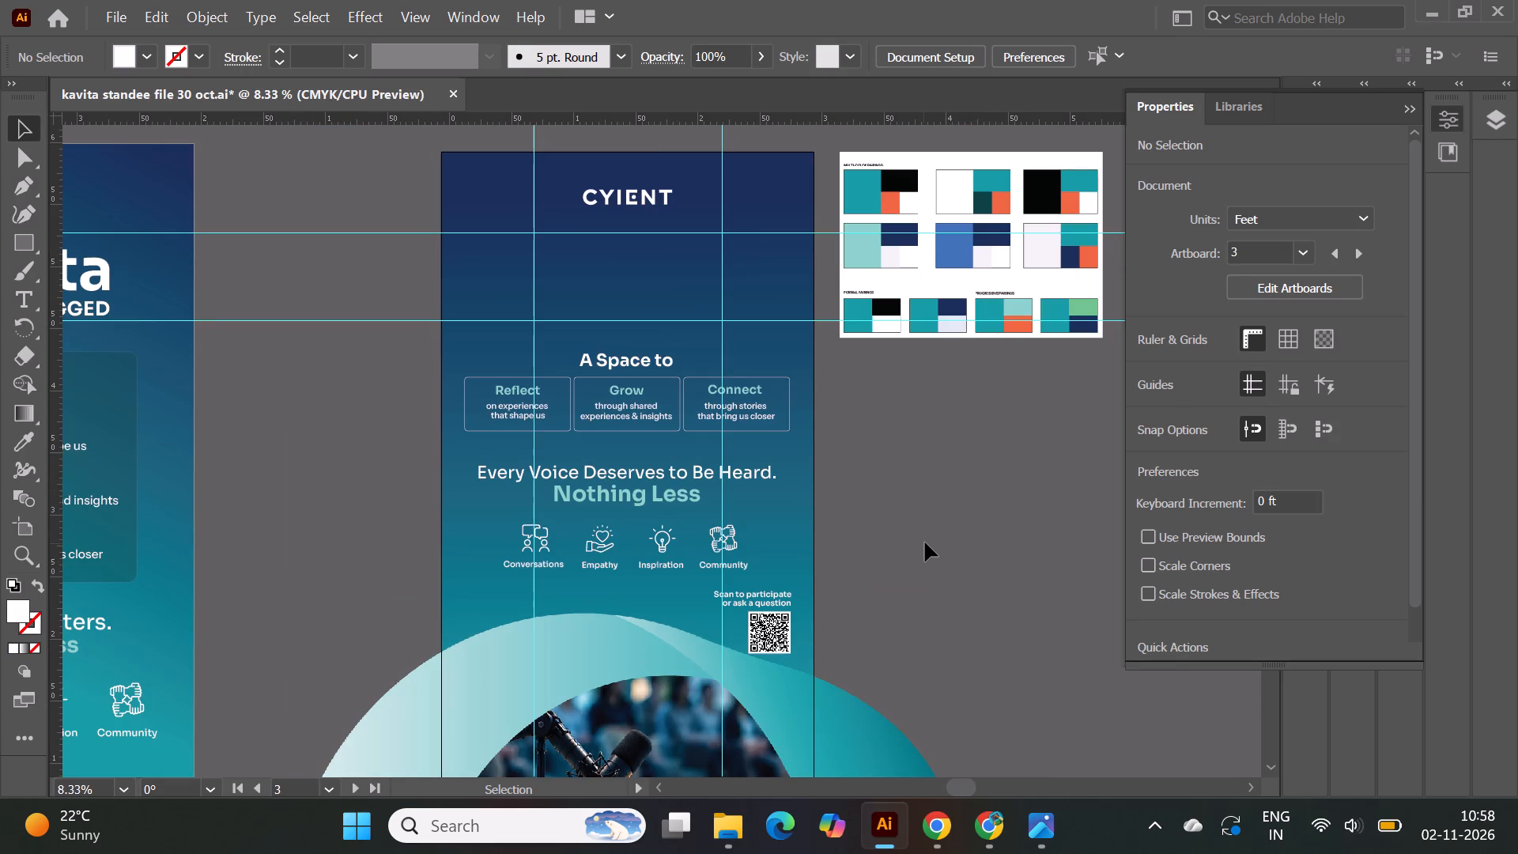
pyautogui.click(1407, 110)
pyautogui.click(1073, 468)
pyautogui.keyDown('alt'); pyautogui.scroll(-1, 704, 256); pyautogui.keyUp('alt')
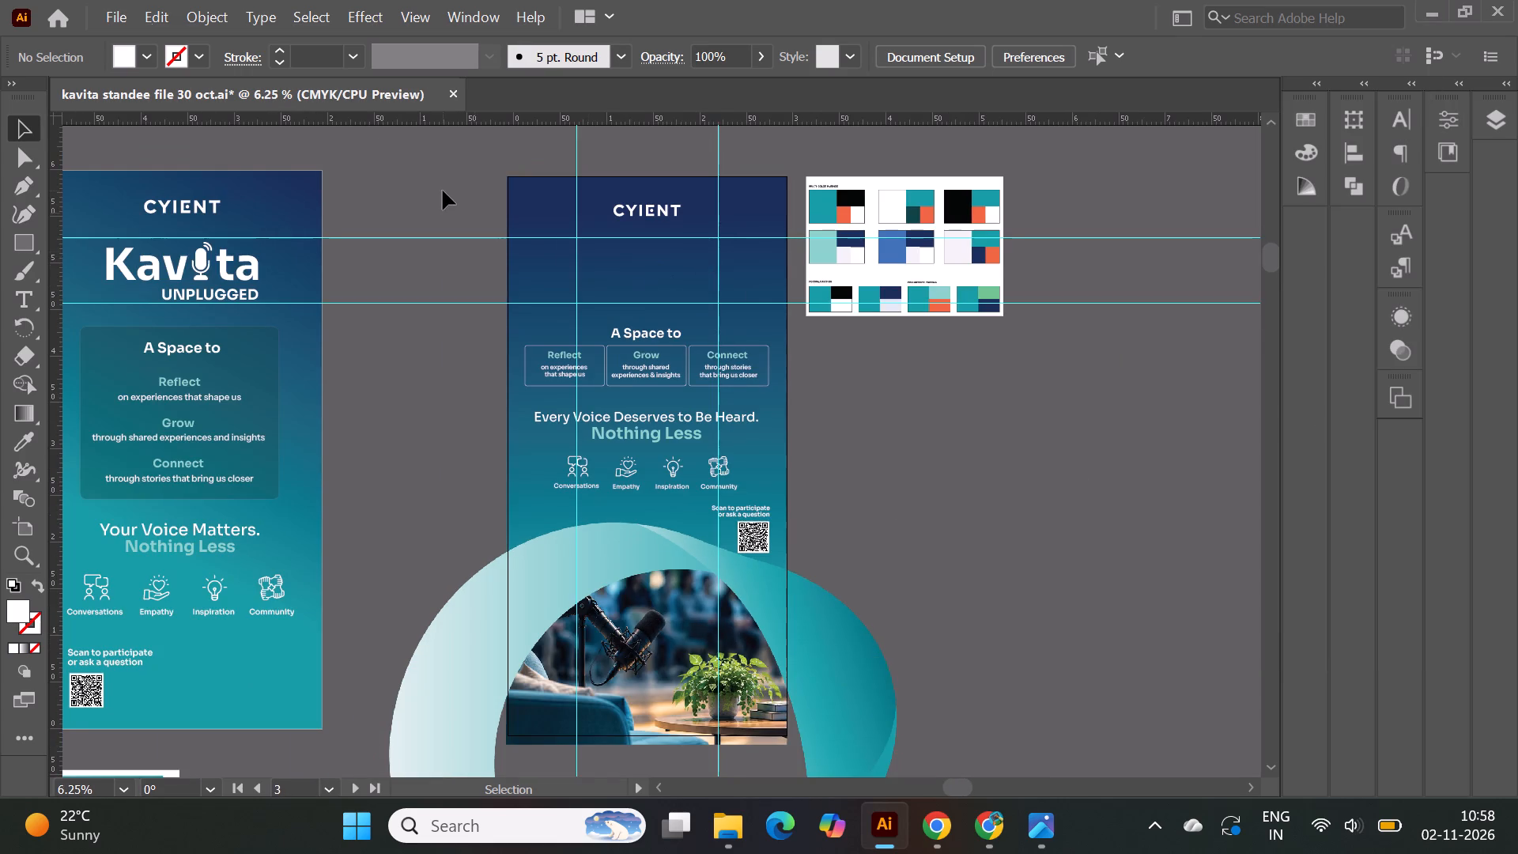
pyautogui.keyDown('alt'); pyautogui.scroll(1, 443, 188); pyautogui.keyUp('alt')
pyautogui.keyDown('alt'); pyautogui.scroll(1, 718, 186); pyautogui.keyUp('alt')
pyautogui.keyDown('alt'); pyautogui.scroll(-2, 713, 186); pyautogui.keyUp('alt')
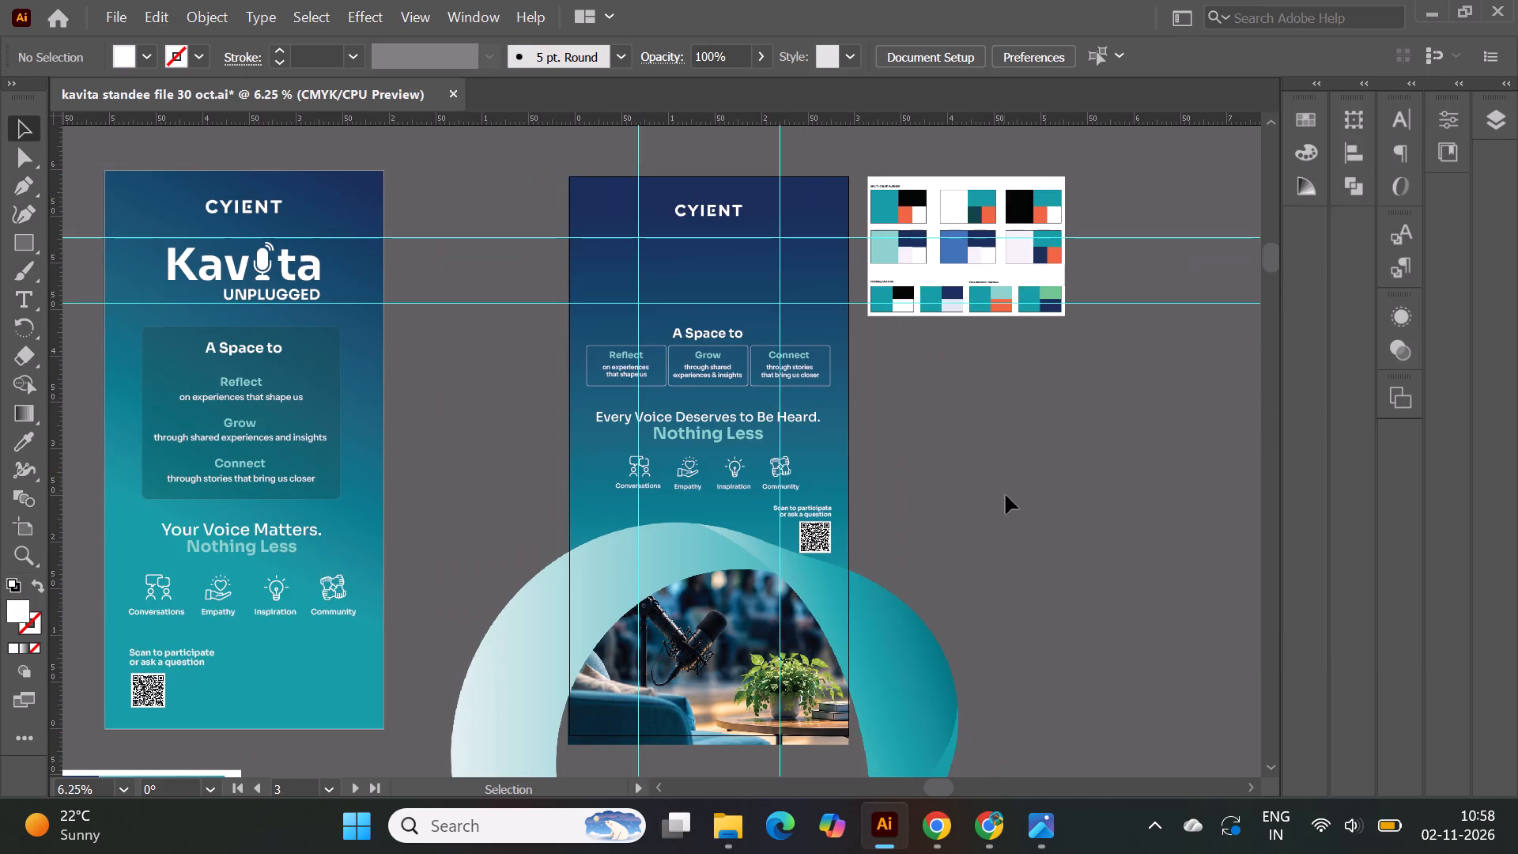
pyautogui.click(1006, 495)
pyautogui.scroll(1, 1006, 495)
pyautogui.keyDown('alt'); pyautogui.scroll(1, 725, 283); pyautogui.keyUp('alt')
pyautogui.click(725, 283)
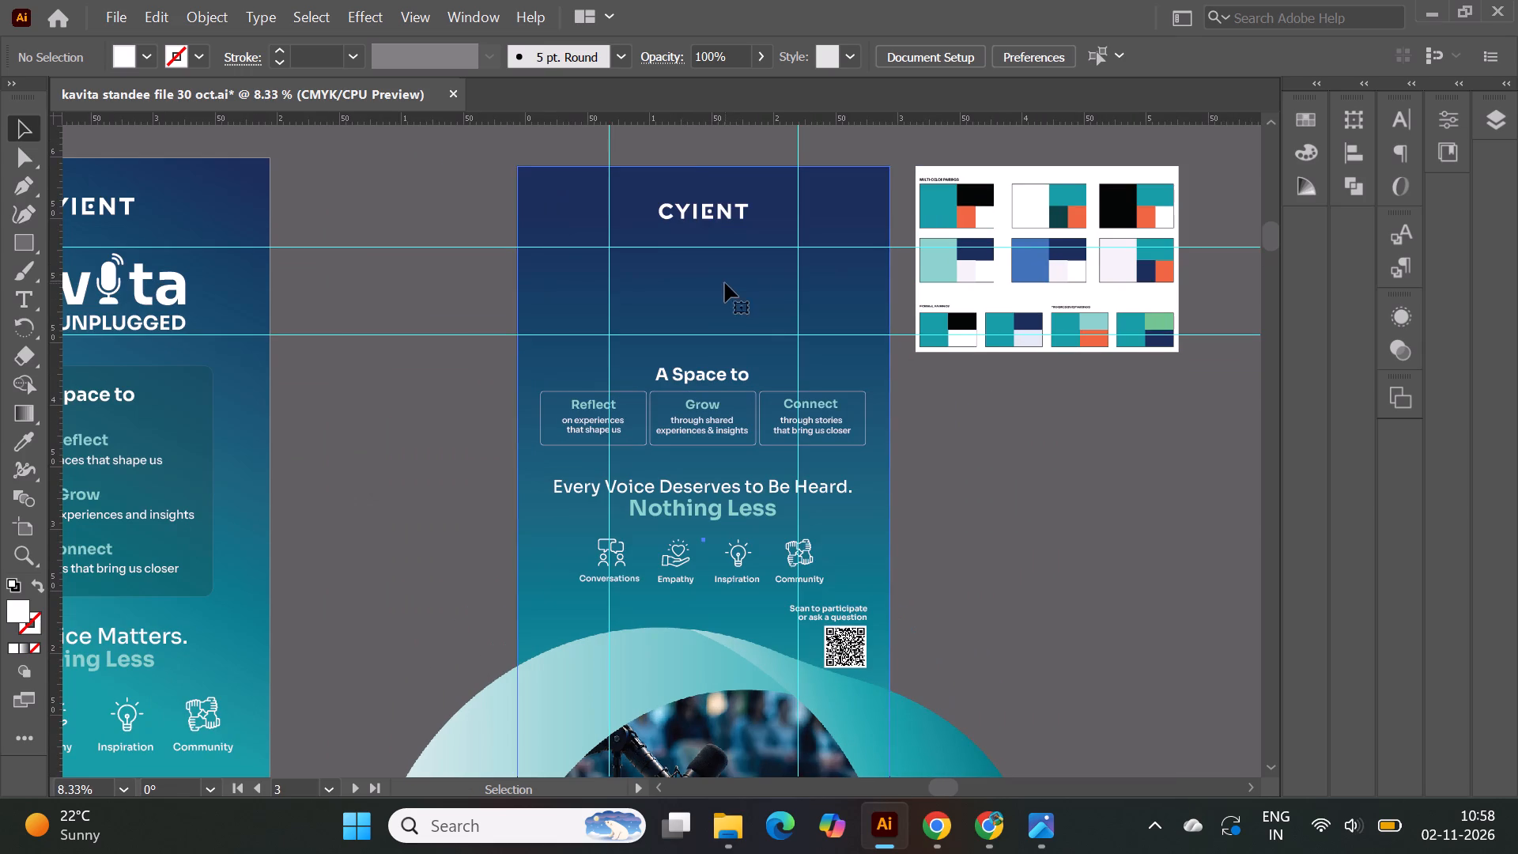
pyautogui.scroll(1, 1018, 493)
pyautogui.click(1018, 493)
# Switch to File Explorer and look over the files in the Downloads folder.
pyautogui.click(719, 827)
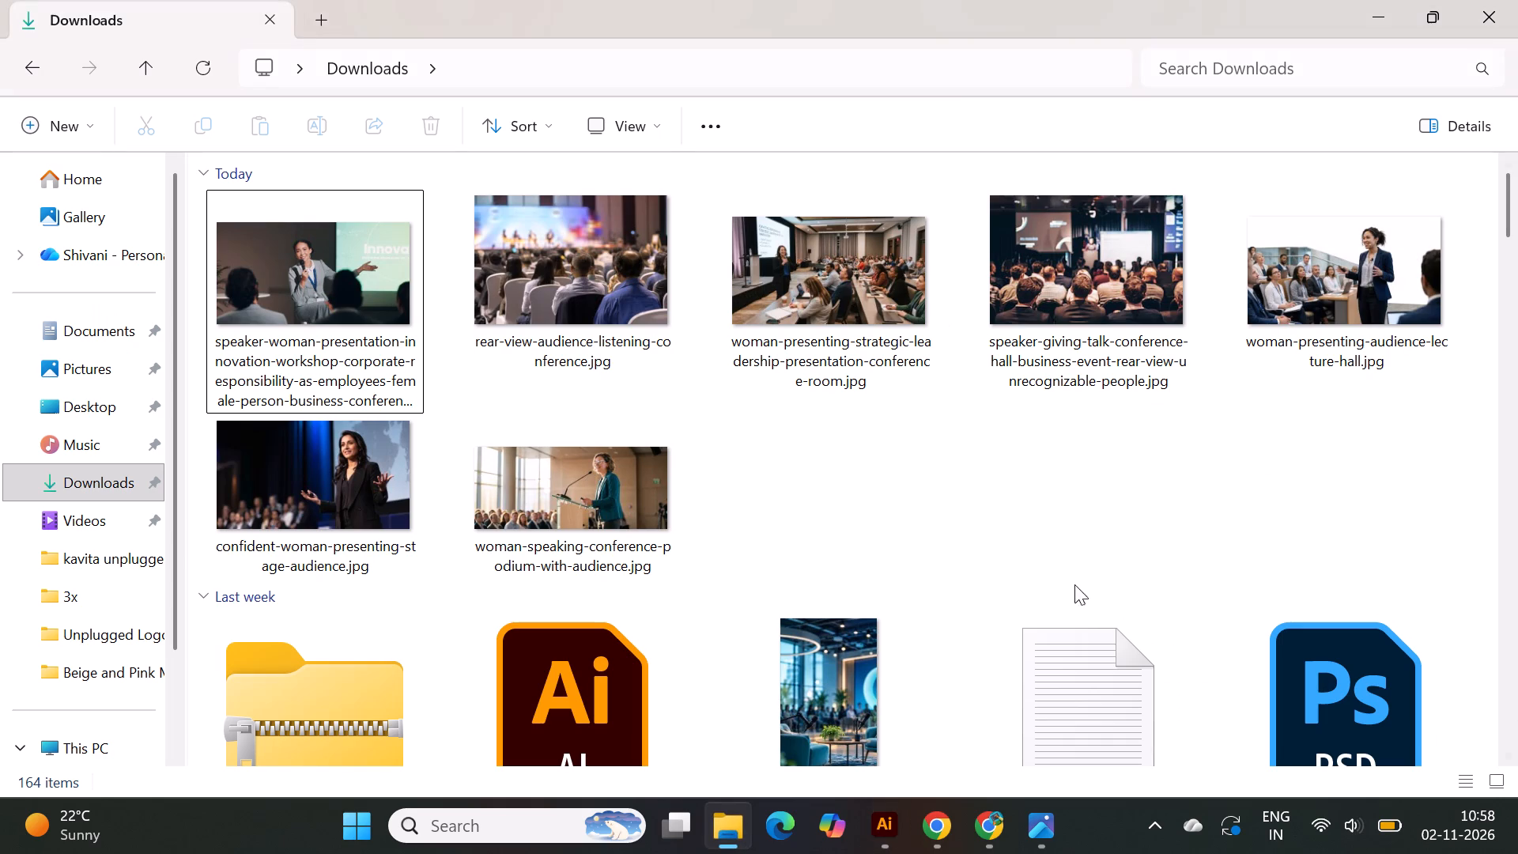
pyautogui.doubleClick(74, 478)
pyautogui.click(909, 520)
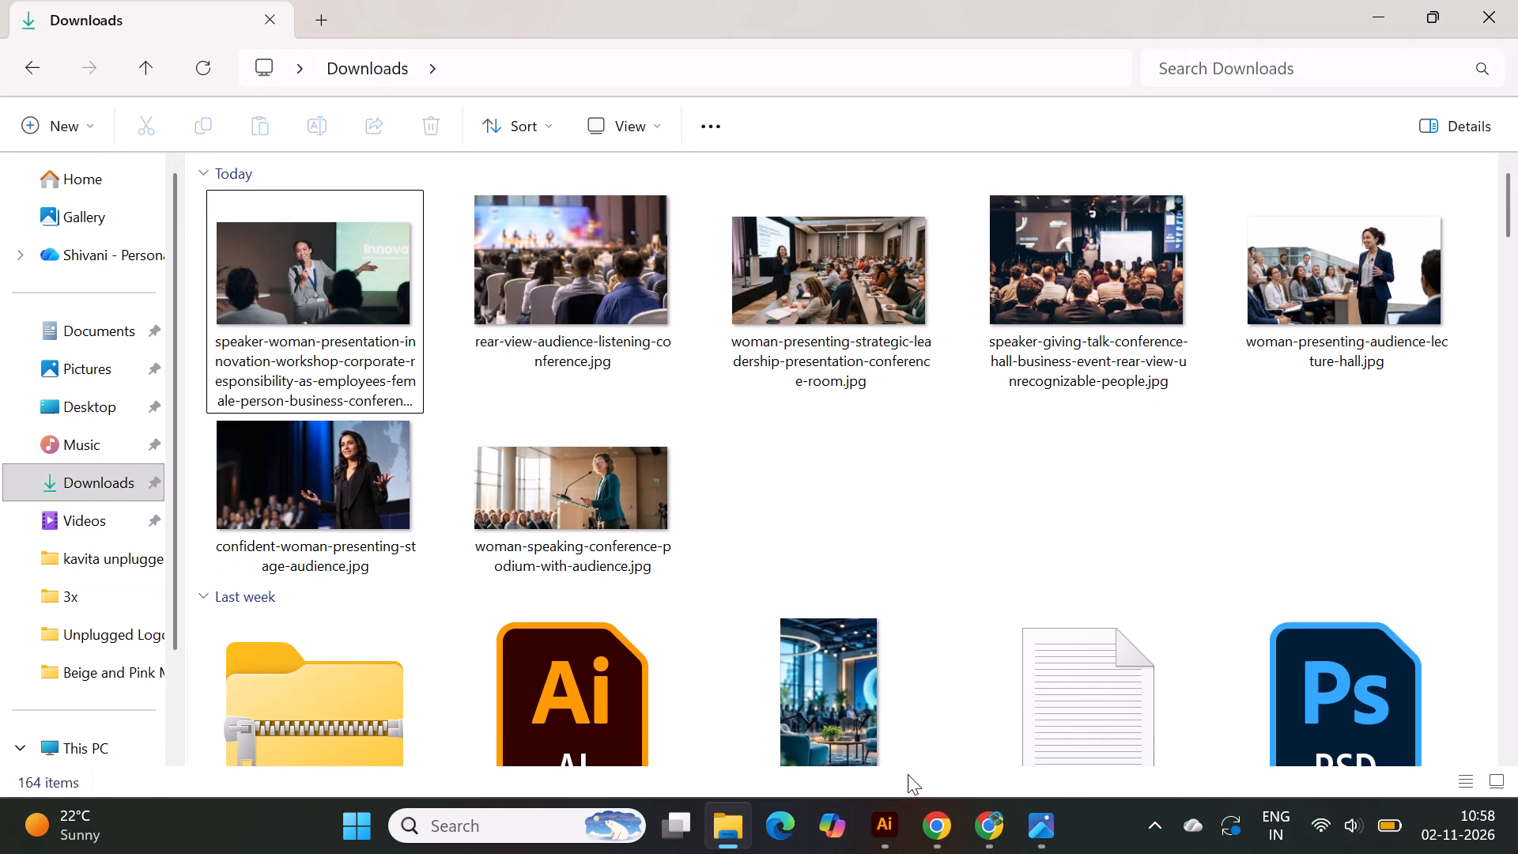
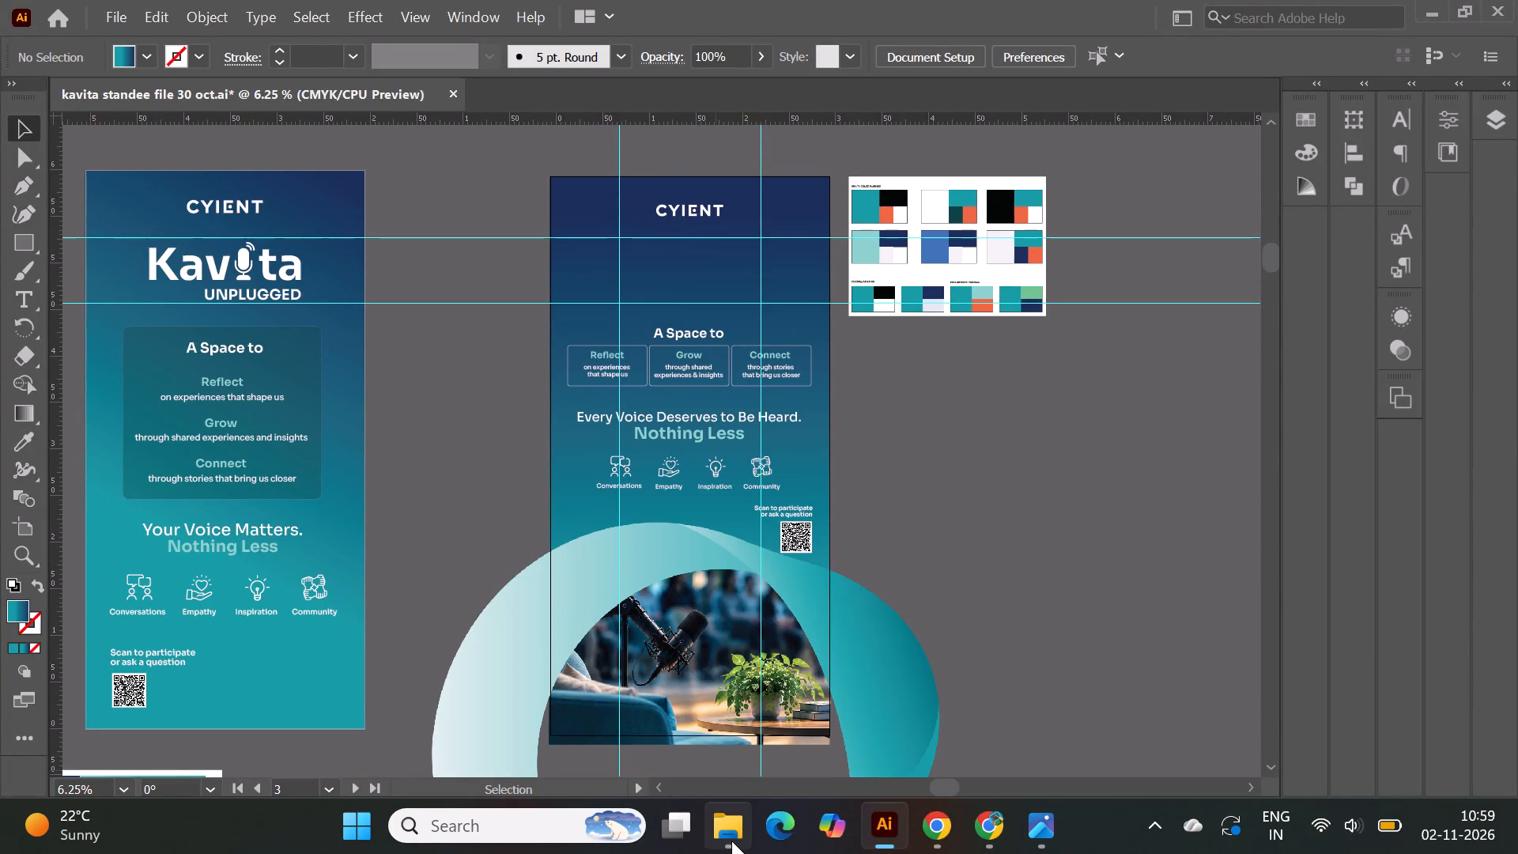
# Switch to File Explorer and look through the files and project folders in Downloads, including the contents of kavita standee_Folder.
pyautogui.click(731, 841)
pyautogui.click(66, 487)
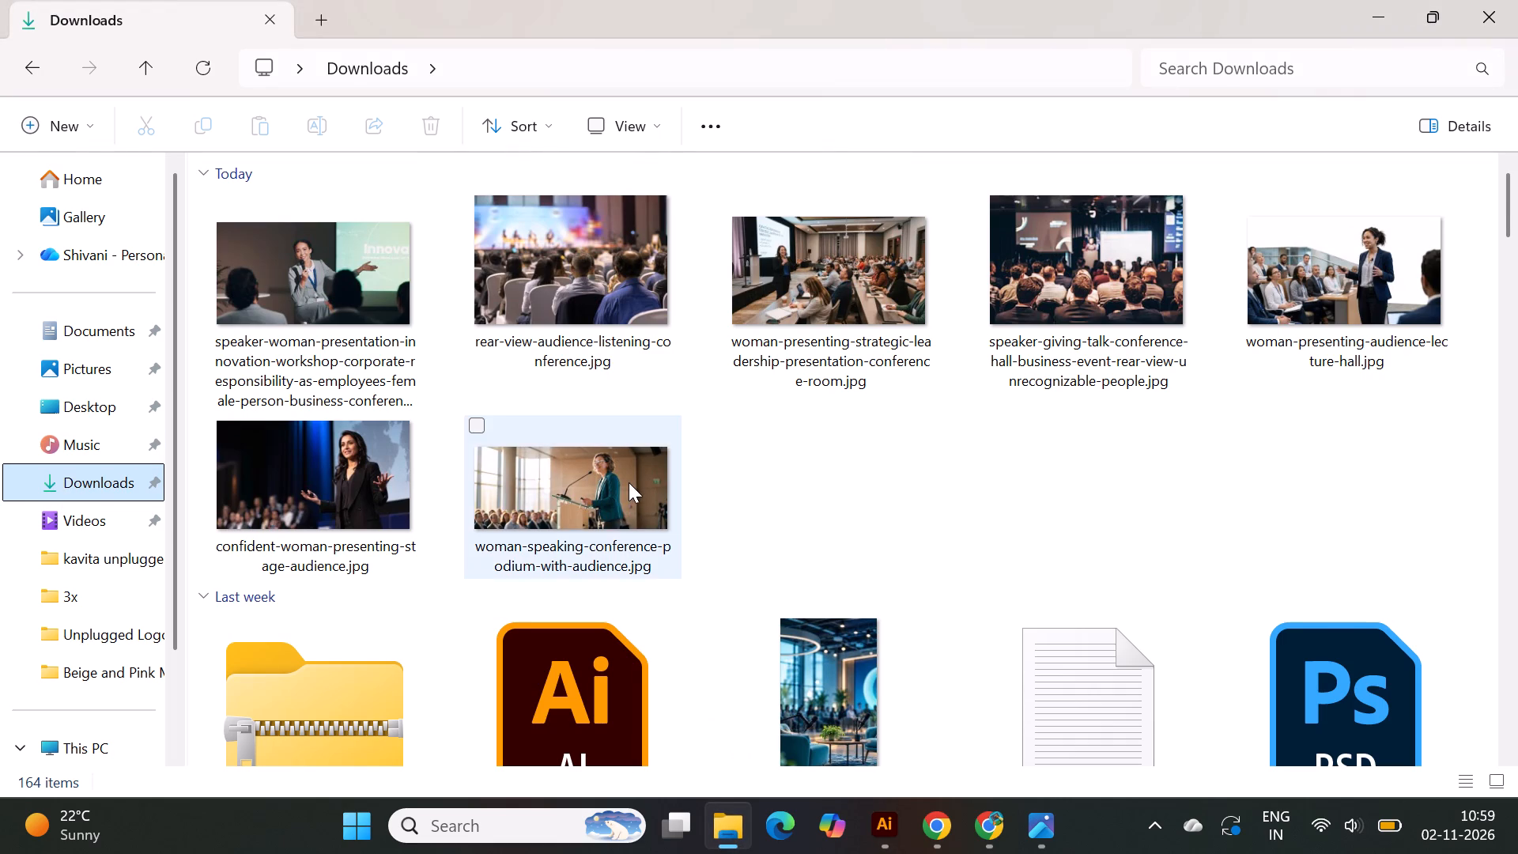
pyautogui.scroll(-3, 629, 482)
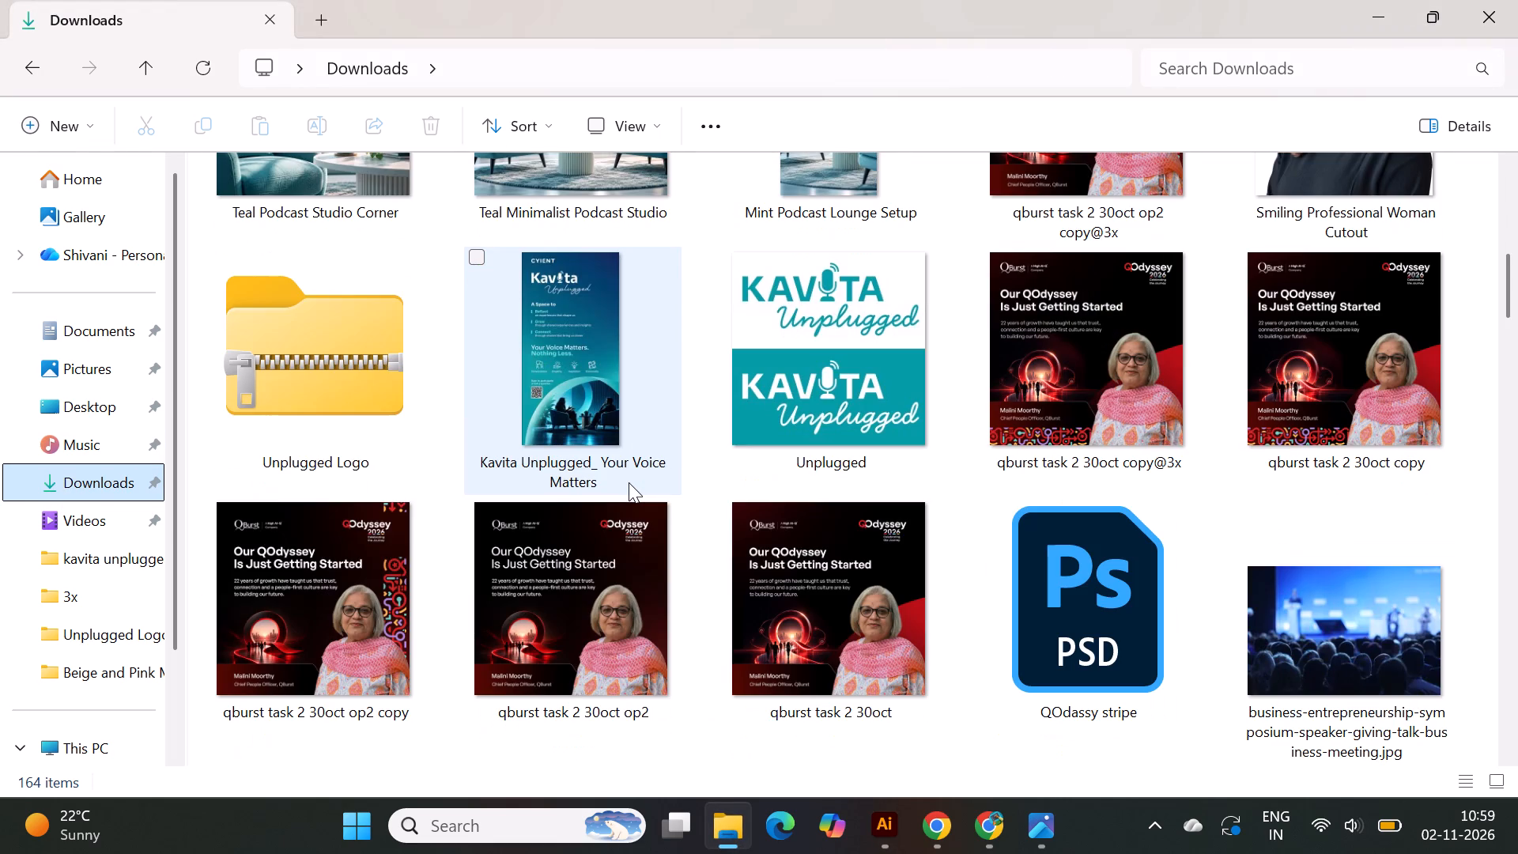
pyautogui.scroll(-3, 629, 482)
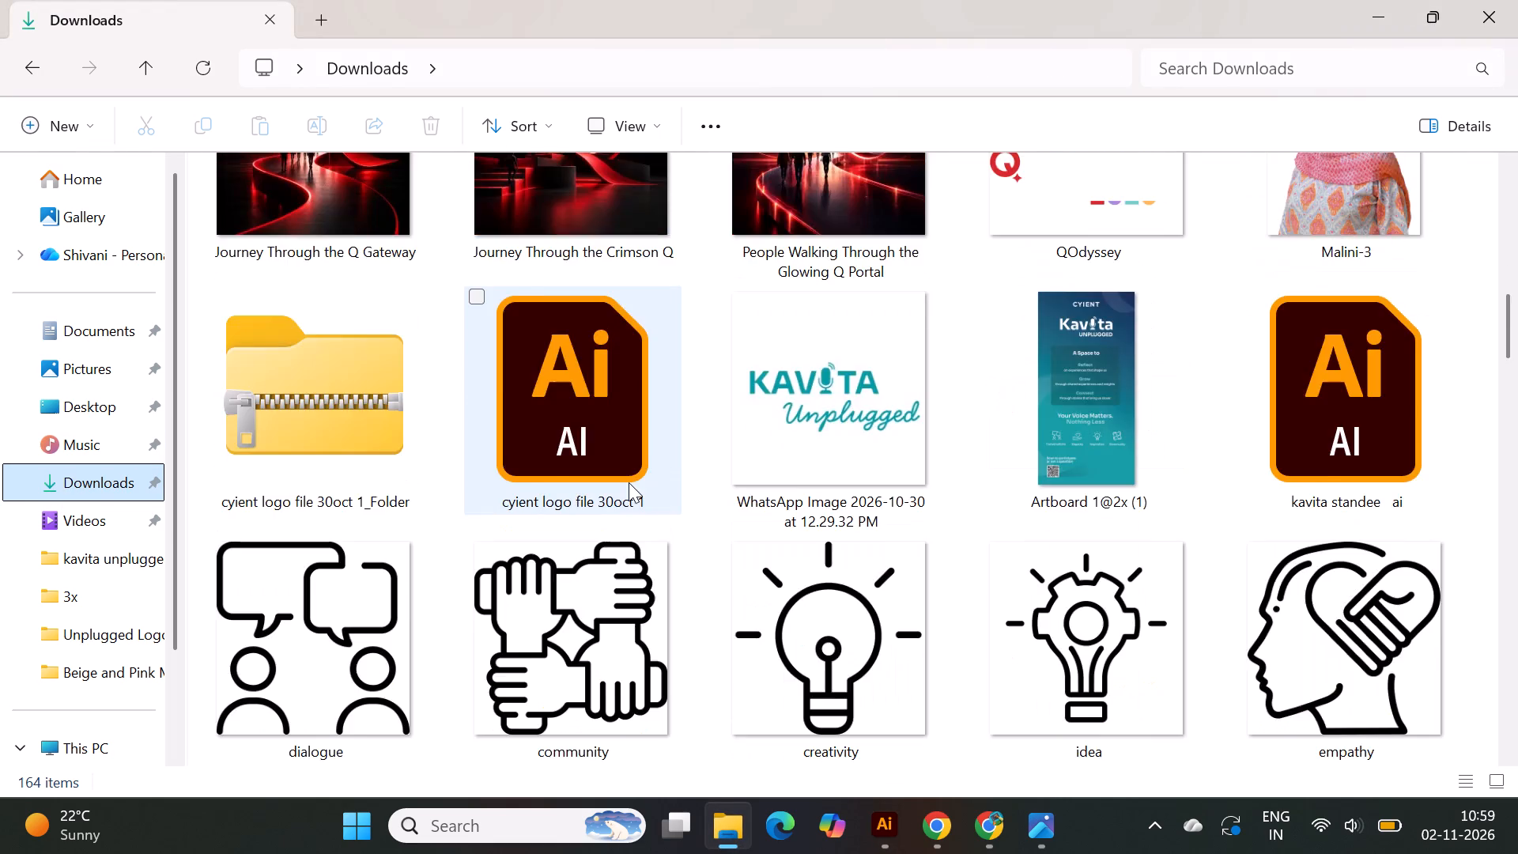
pyautogui.scroll(-5, 629, 482)
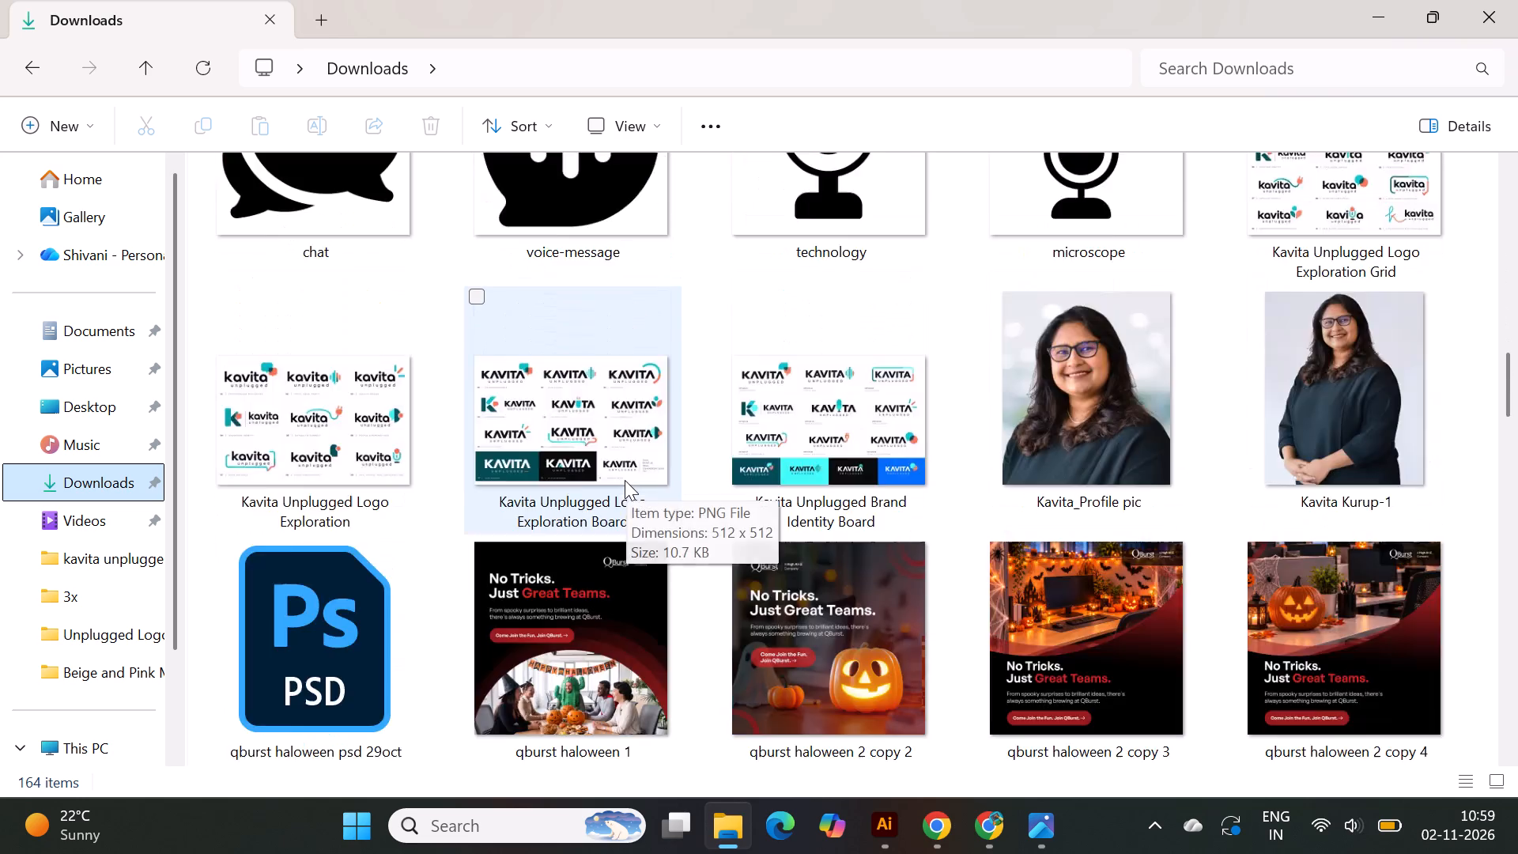
pyautogui.scroll(-5, 625, 480)
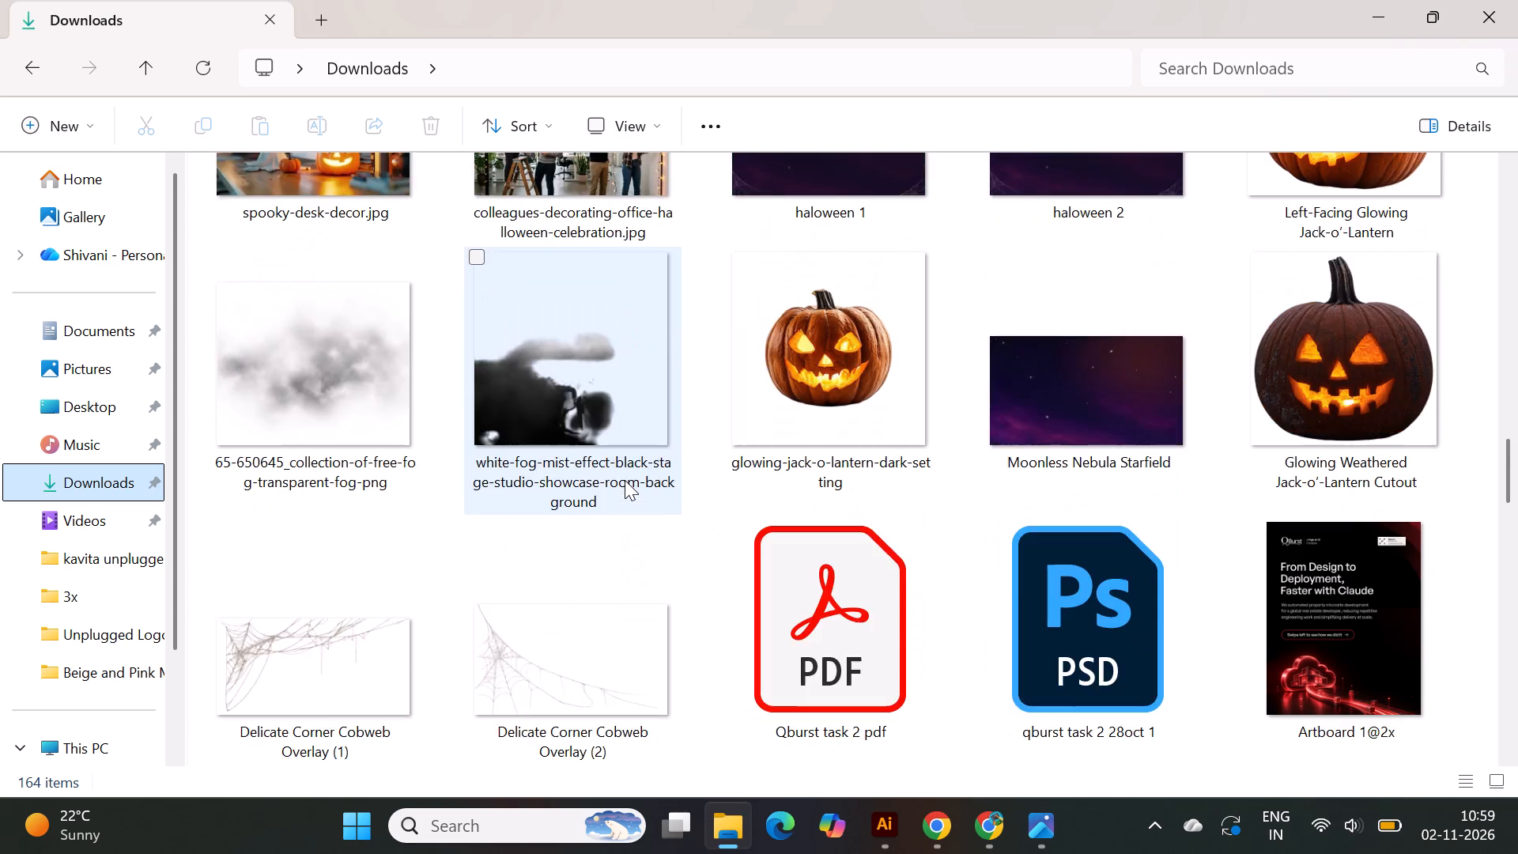
pyautogui.scroll(-4, 625, 480)
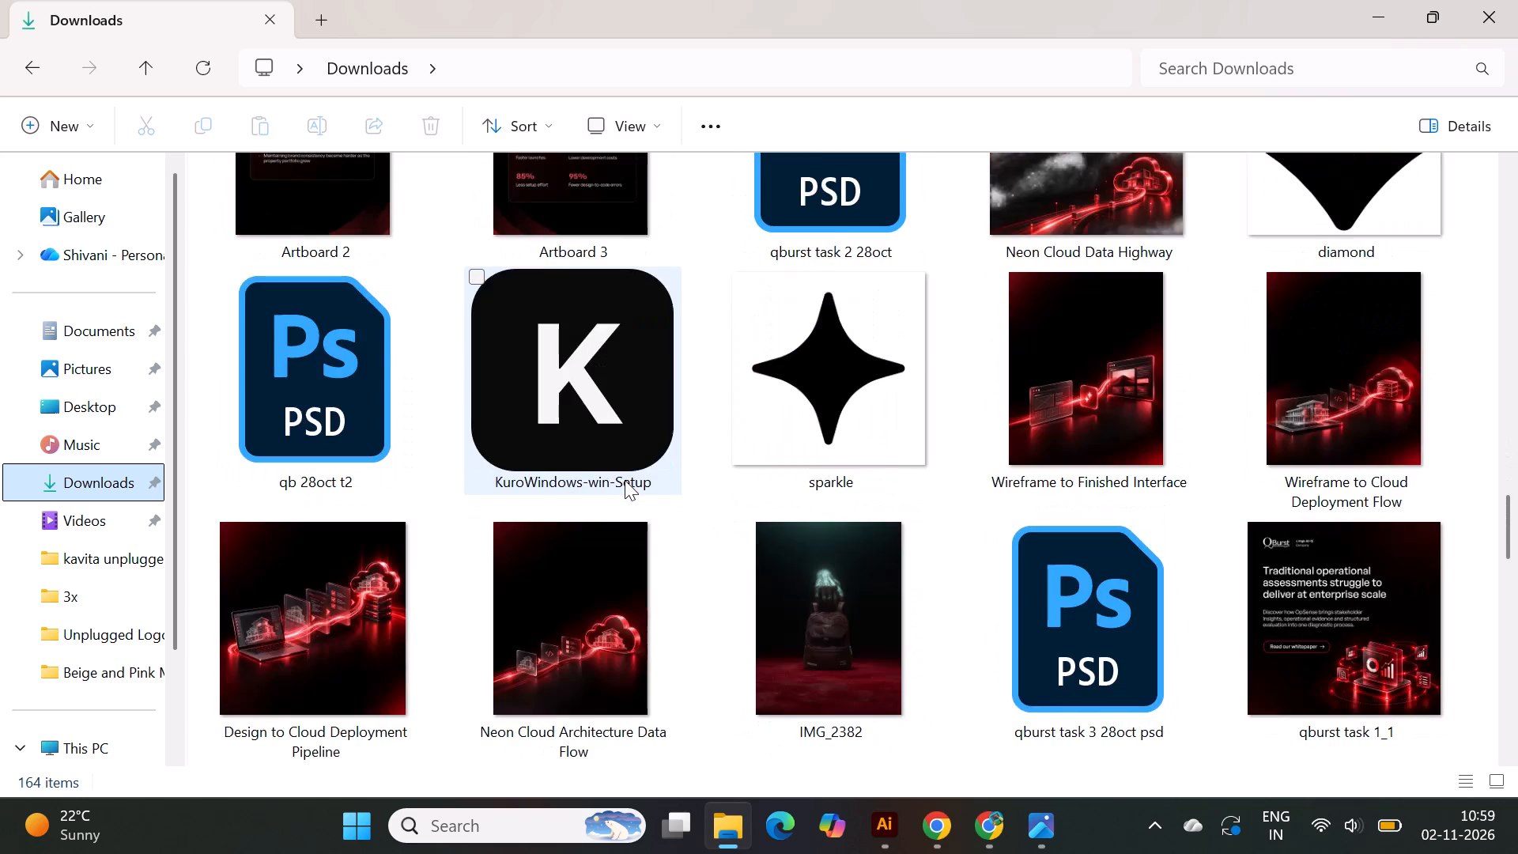
pyautogui.scroll(-5, 625, 480)
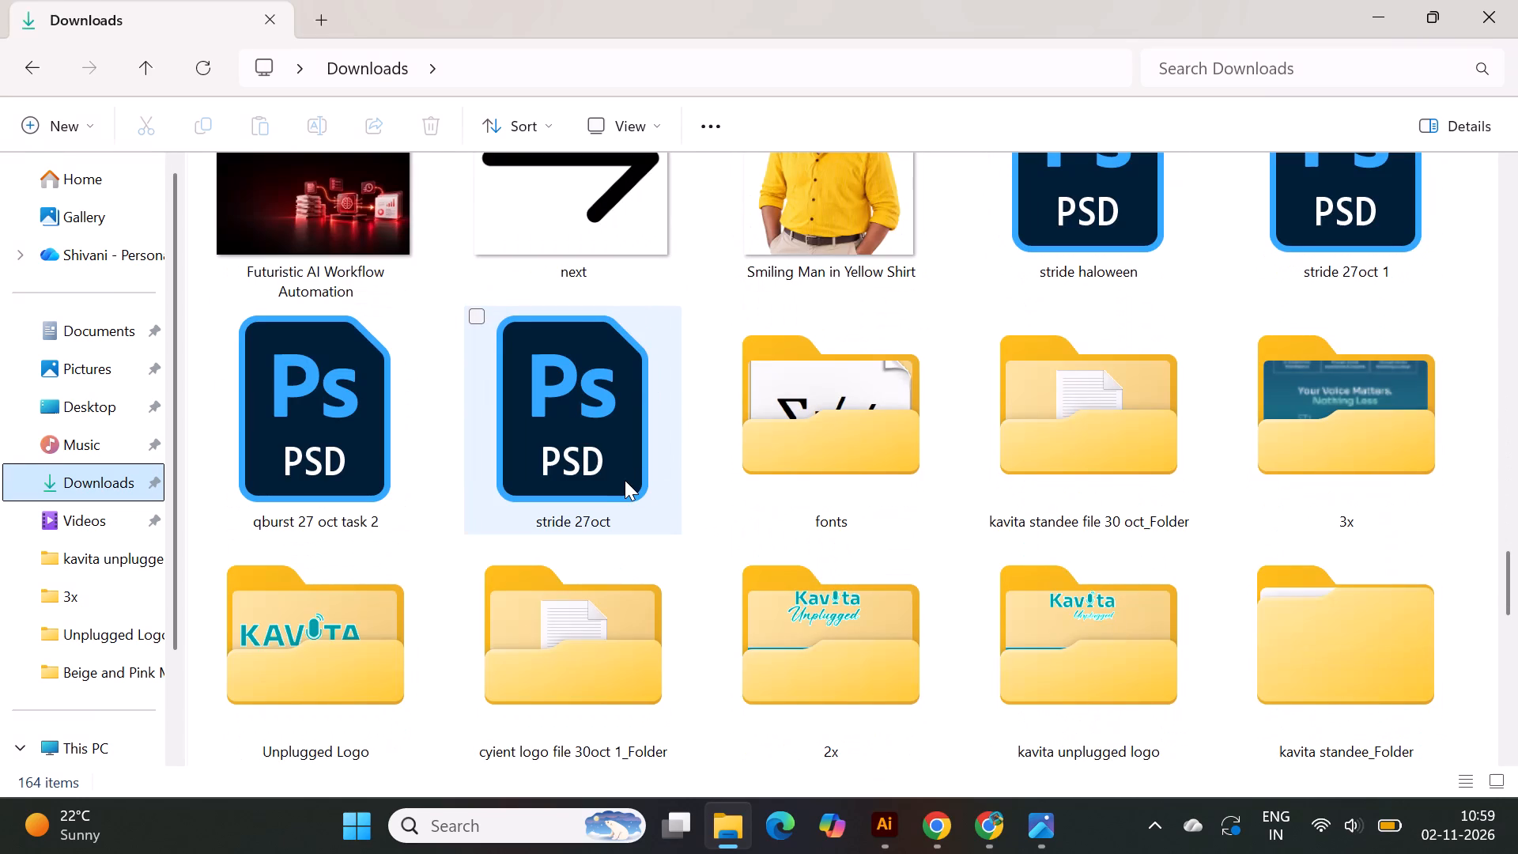
pyautogui.scroll(-1, 619, 478)
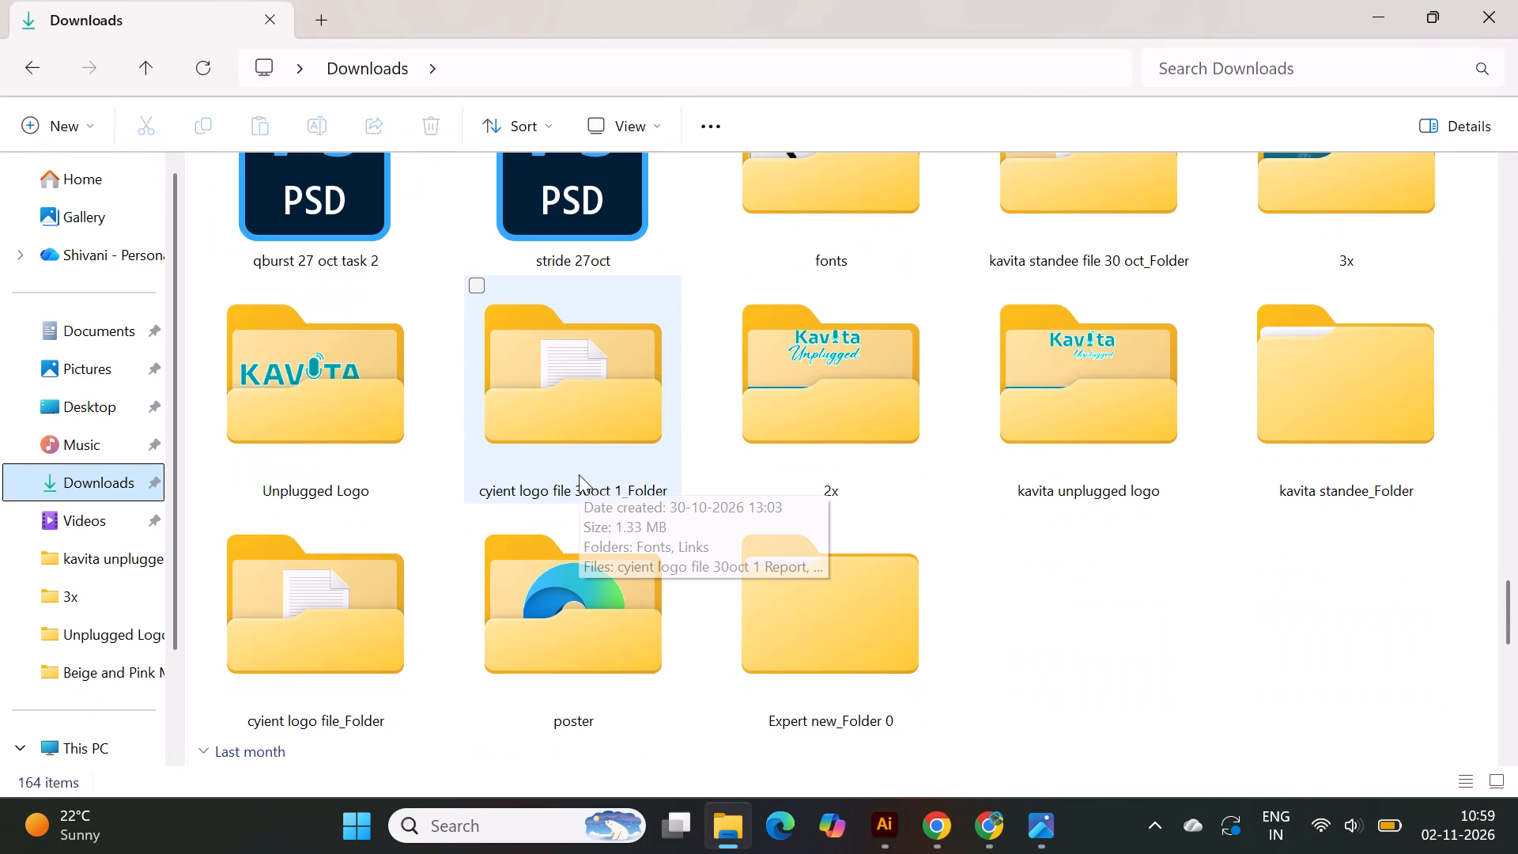
pyautogui.doubleClick(1320, 421)
pyautogui.doubleClick(520, 251)
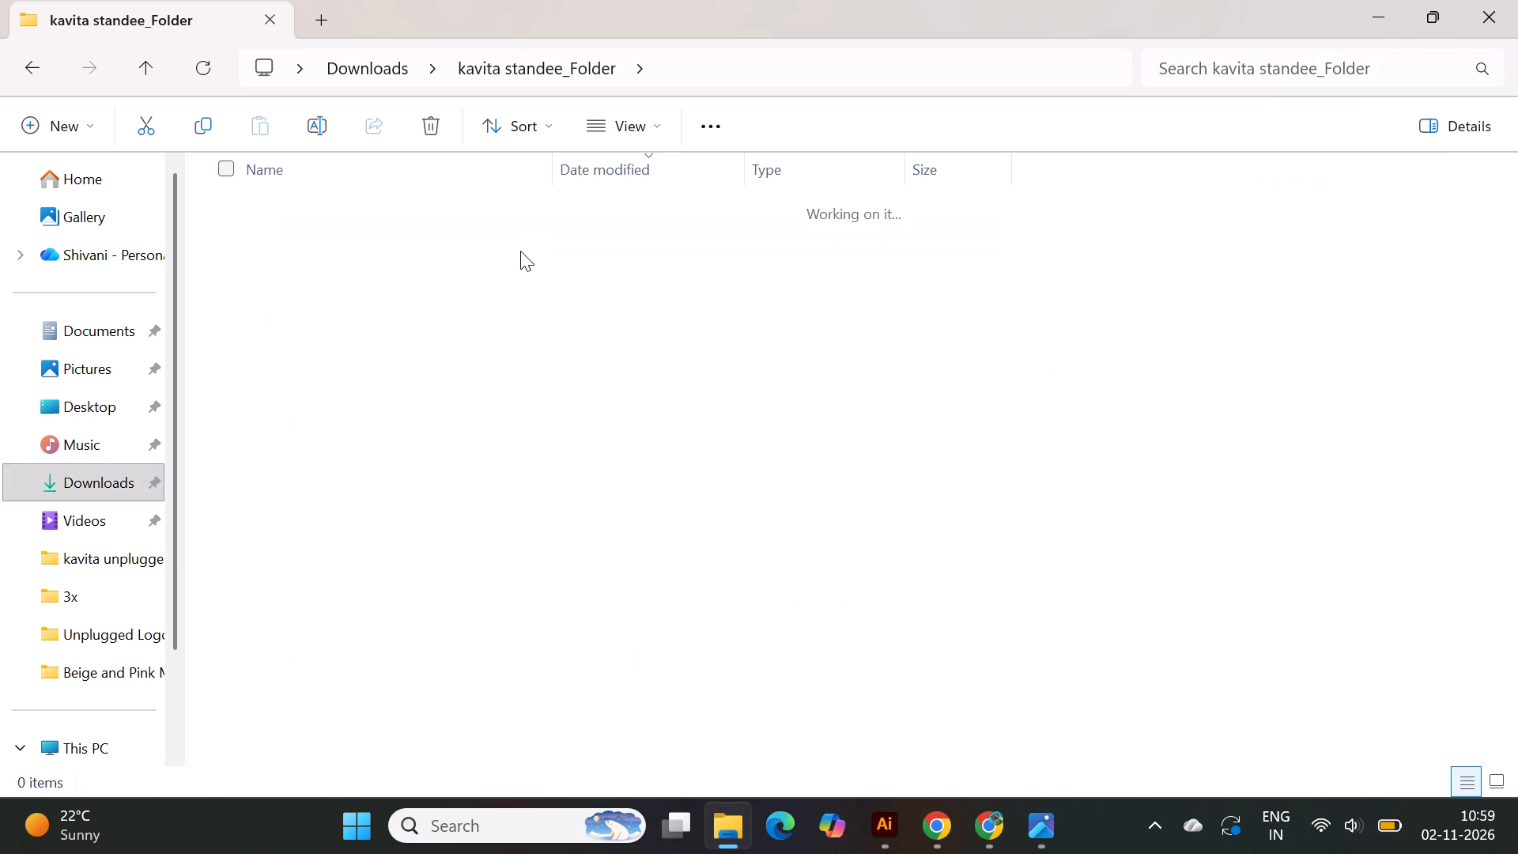
pyautogui.click(523, 446)
pyautogui.click(112, 482)
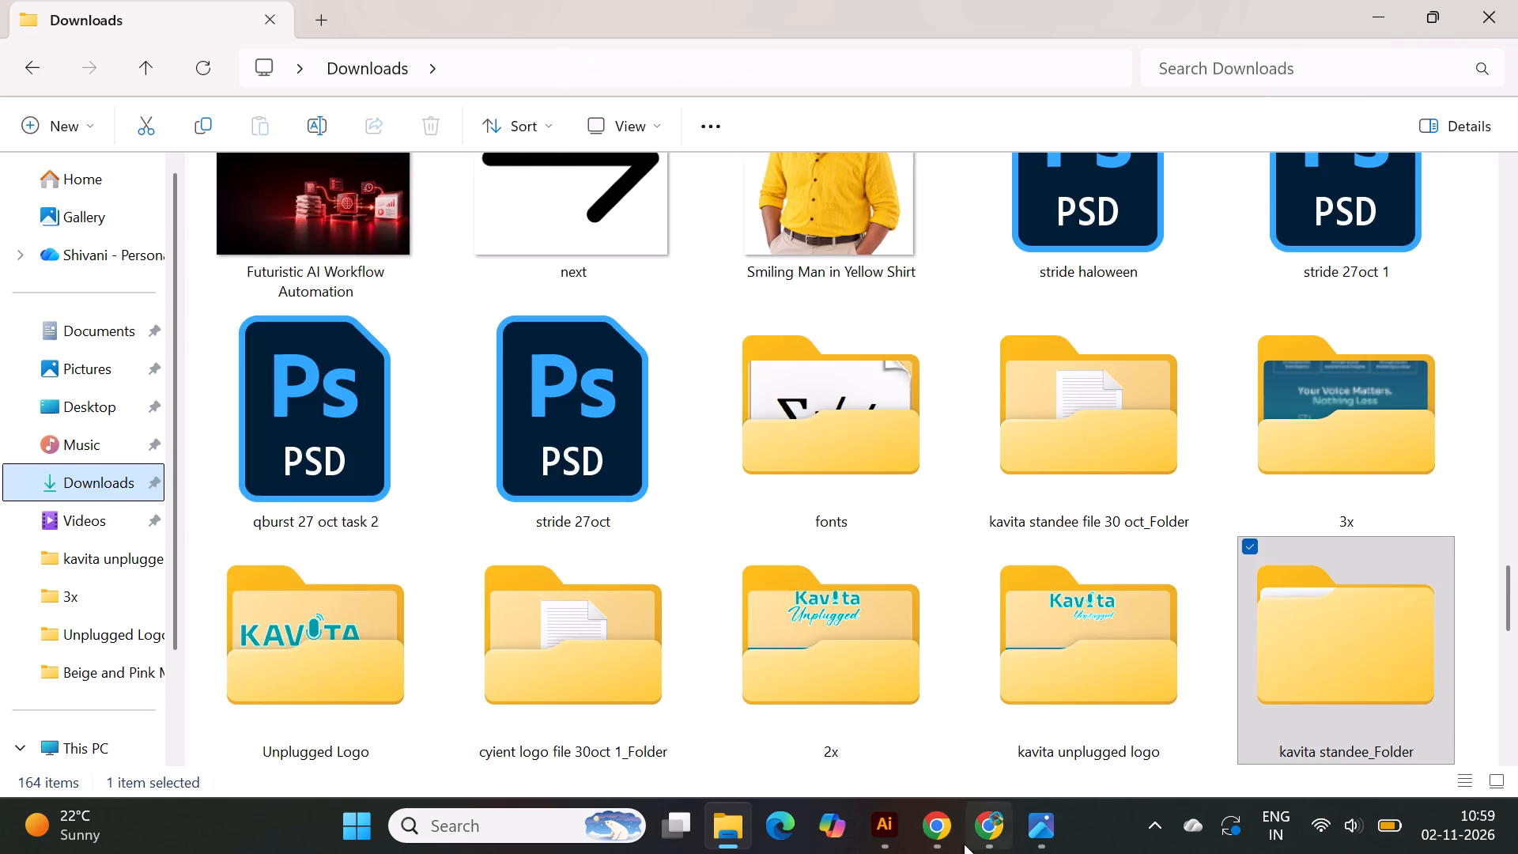
# Switch to Illustrator and copy the white script-style KAVITA Unplugged logo from the lower standee into the upper standee's empty title area.
pyautogui.click(872, 829)
pyautogui.click(1015, 540)
pyautogui.keyDown('alt'); pyautogui.scroll(-2, 783, 370); pyautogui.keyUp('alt')
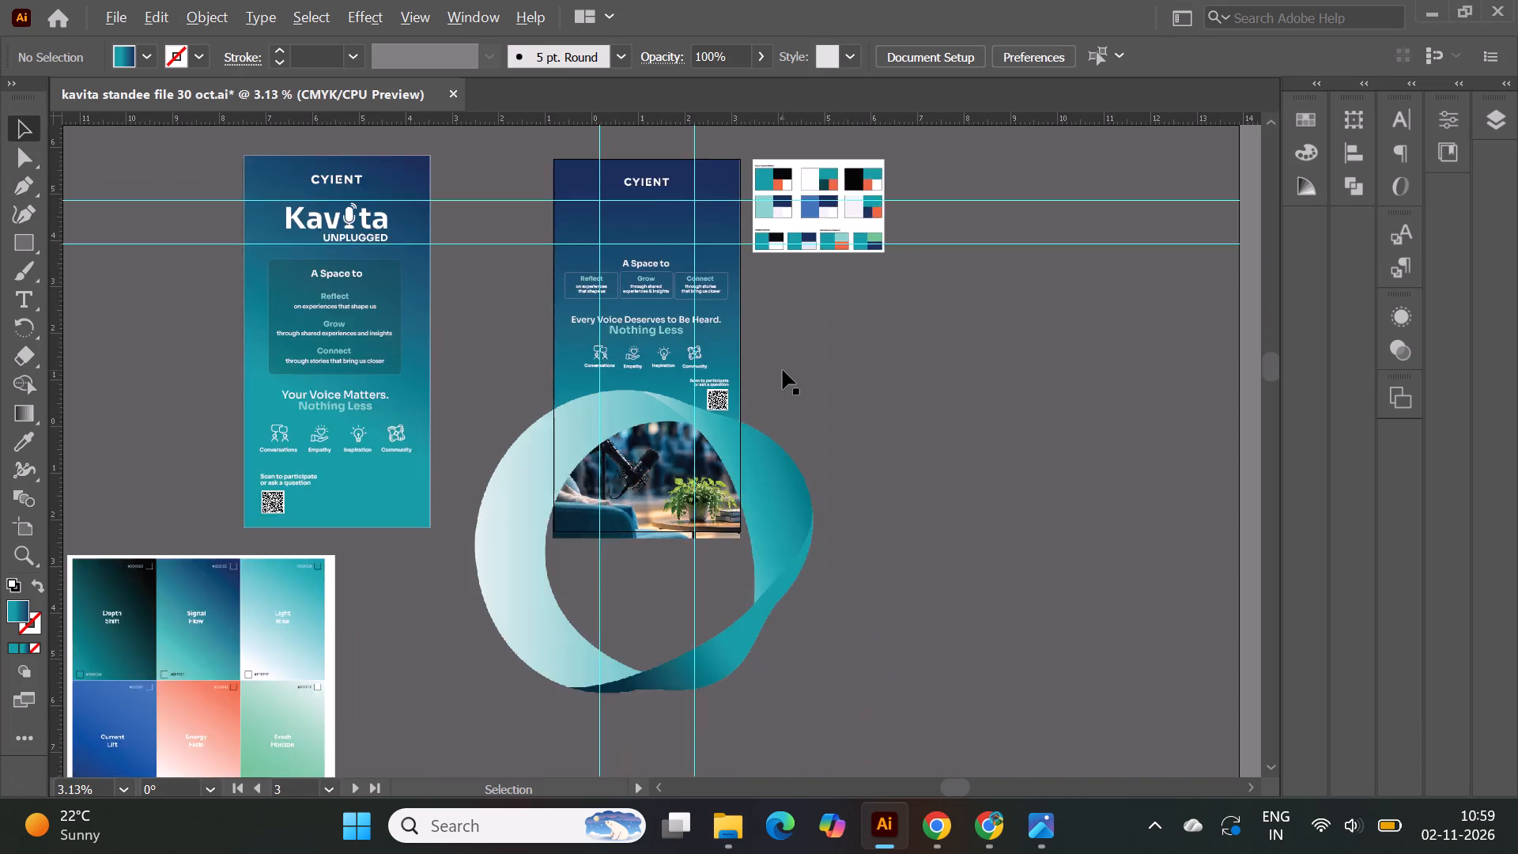
pyautogui.keyDown('alt'); pyautogui.scroll(-1, 783, 370); pyautogui.keyUp('alt')
pyautogui.scroll(-2, 783, 370)
pyautogui.click(826, 708)
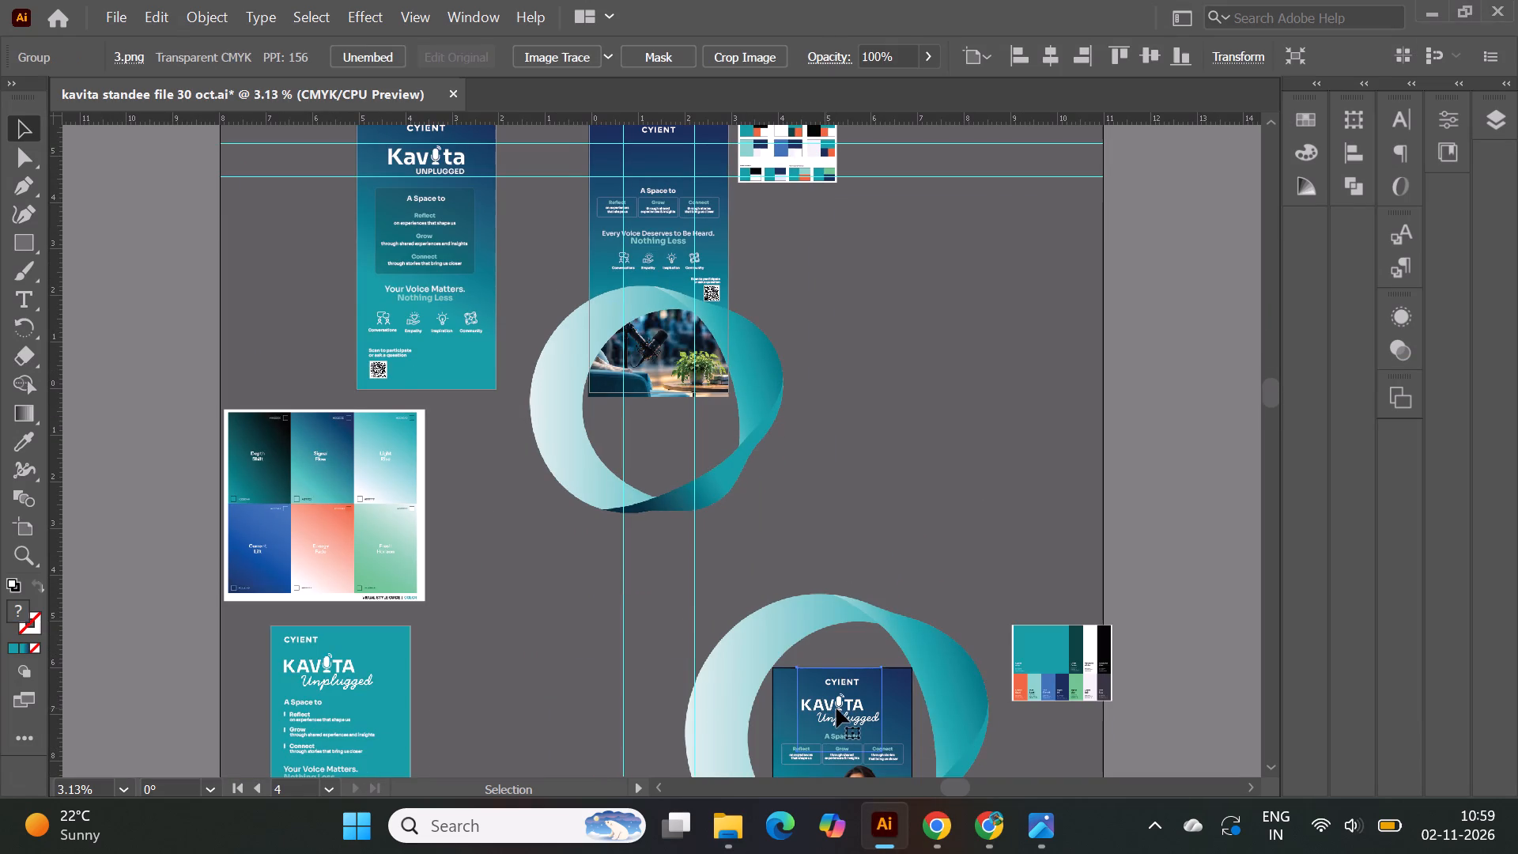
pyautogui.keyDown('alt'); pyautogui.moveTo(838, 705); pyautogui.dragTo(919, 367); pyautogui.keyUp('alt')
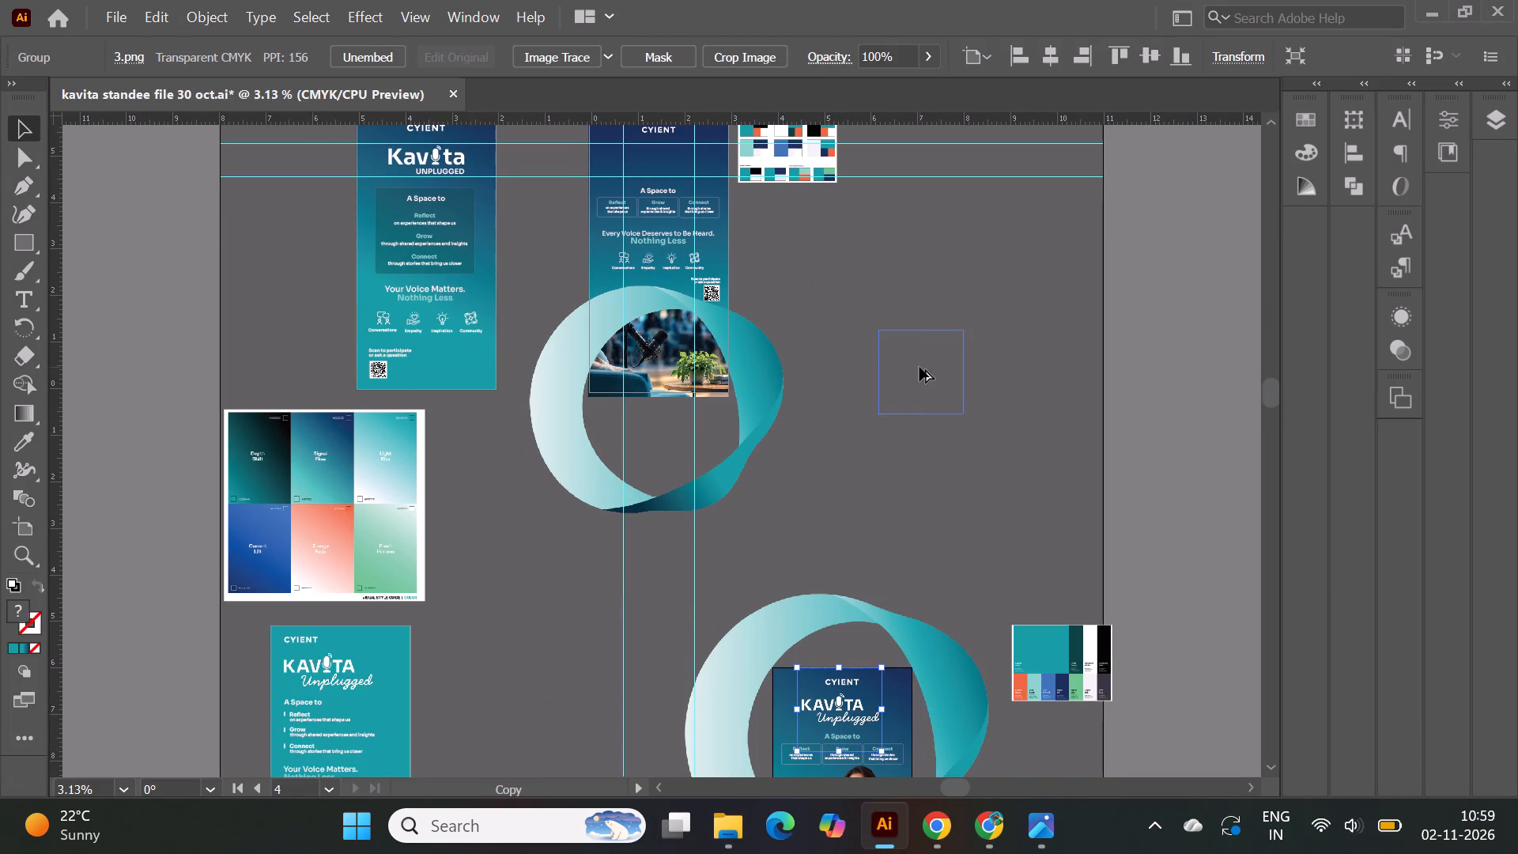
pyautogui.scroll(7, 878, 452)
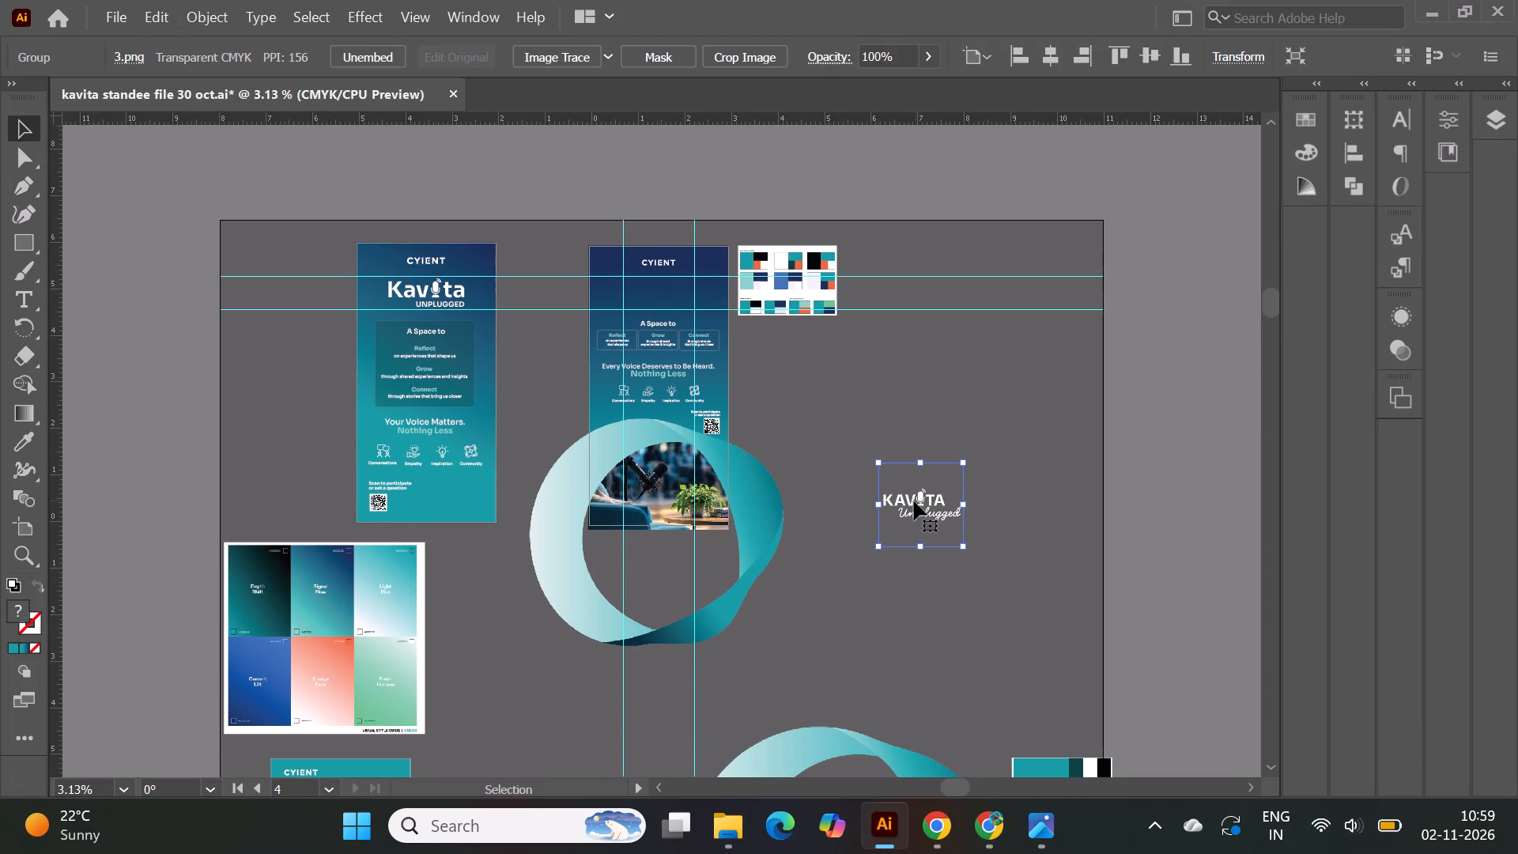
pyautogui.moveTo(923, 497); pyautogui.dragTo(652, 285)
# Fit the KAVITA Unplugged logo between the horizontal guides below the CYIENT logo, fine-tuning its size and centring it horizontally on the artboard.
pyautogui.keyDown('alt'); pyautogui.scroll(6, 648, 278); pyautogui.keyUp('alt')
pyautogui.scroll(5, 711, 444)
pyautogui.keyDown('alt'); pyautogui.scroll(-2, 658, 513); pyautogui.keyUp('alt')
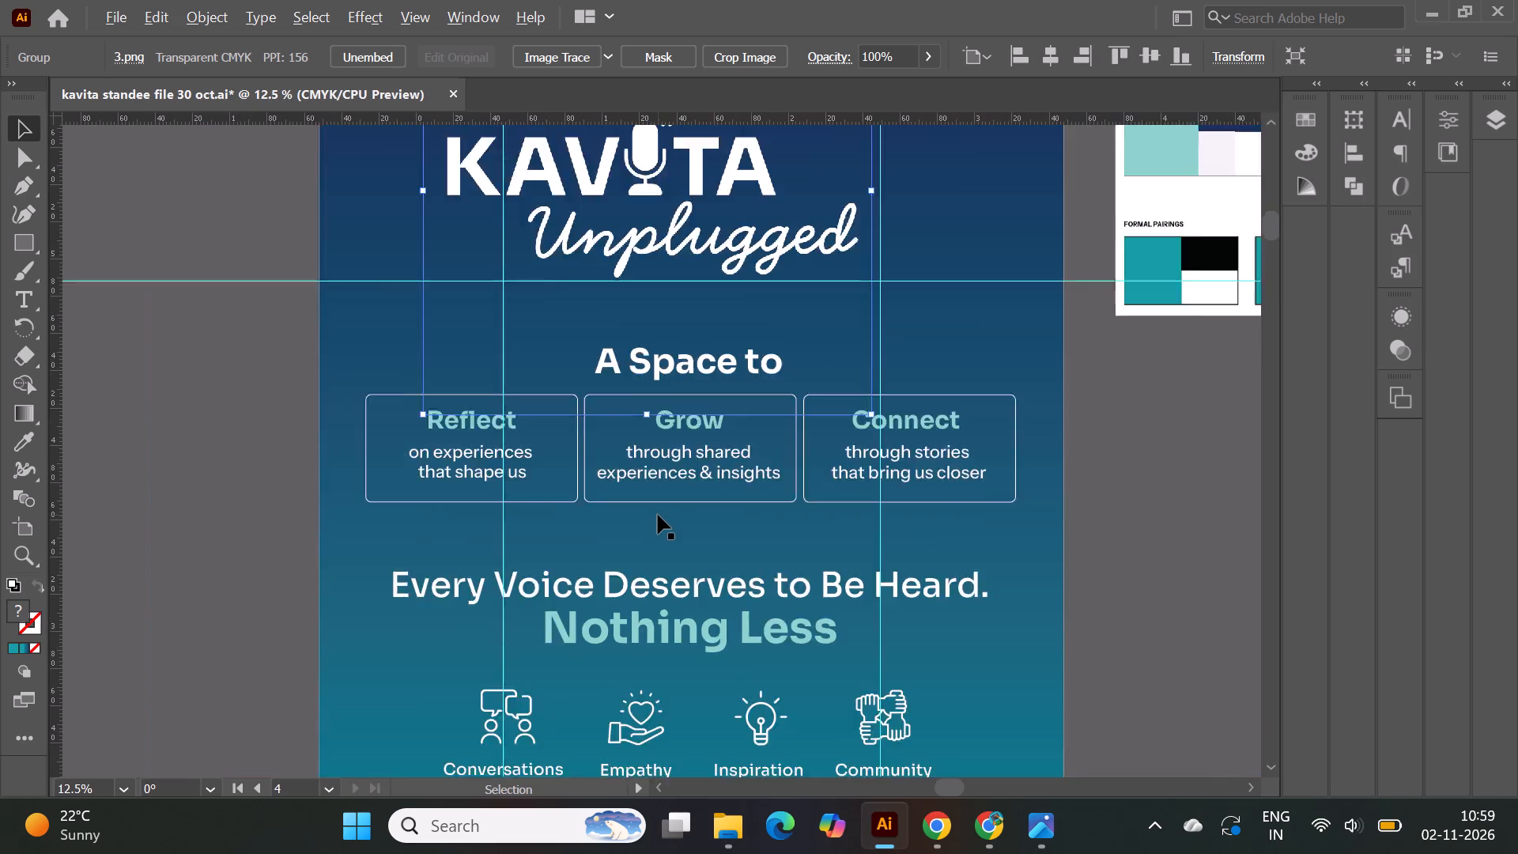
pyautogui.scroll(3, 716, 542)
pyautogui.keyDown('alt'); pyautogui.scroll(1, 748, 263); pyautogui.keyUp('alt')
pyautogui.moveTo(610, 306); pyautogui.dragTo(645, 303)
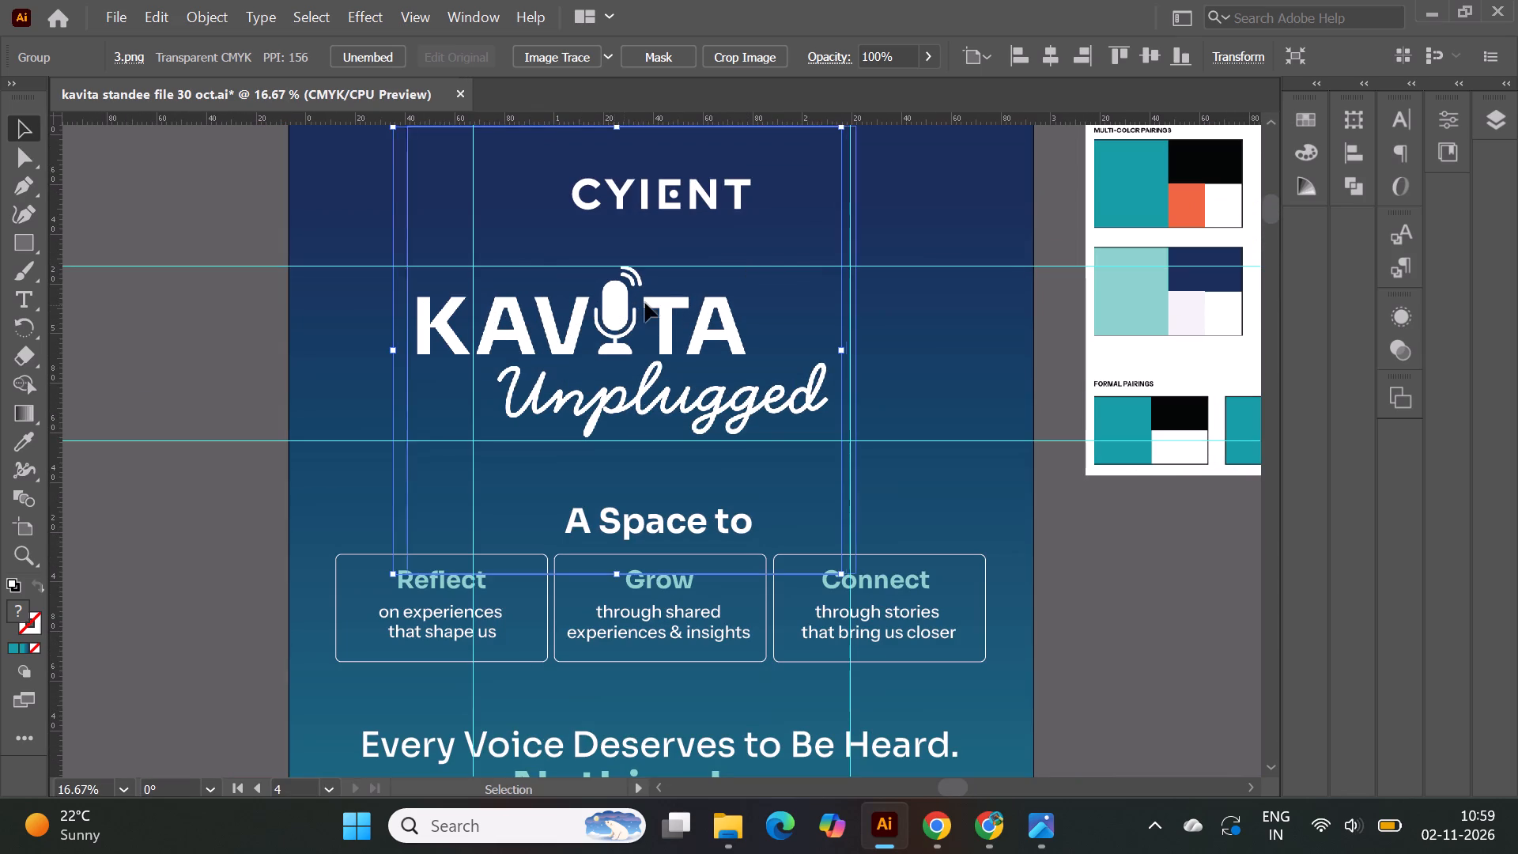
pyautogui.moveTo(645, 303); pyautogui.dragTo(656, 301)
pyautogui.moveTo(668, 301); pyautogui.dragTo(681, 304)
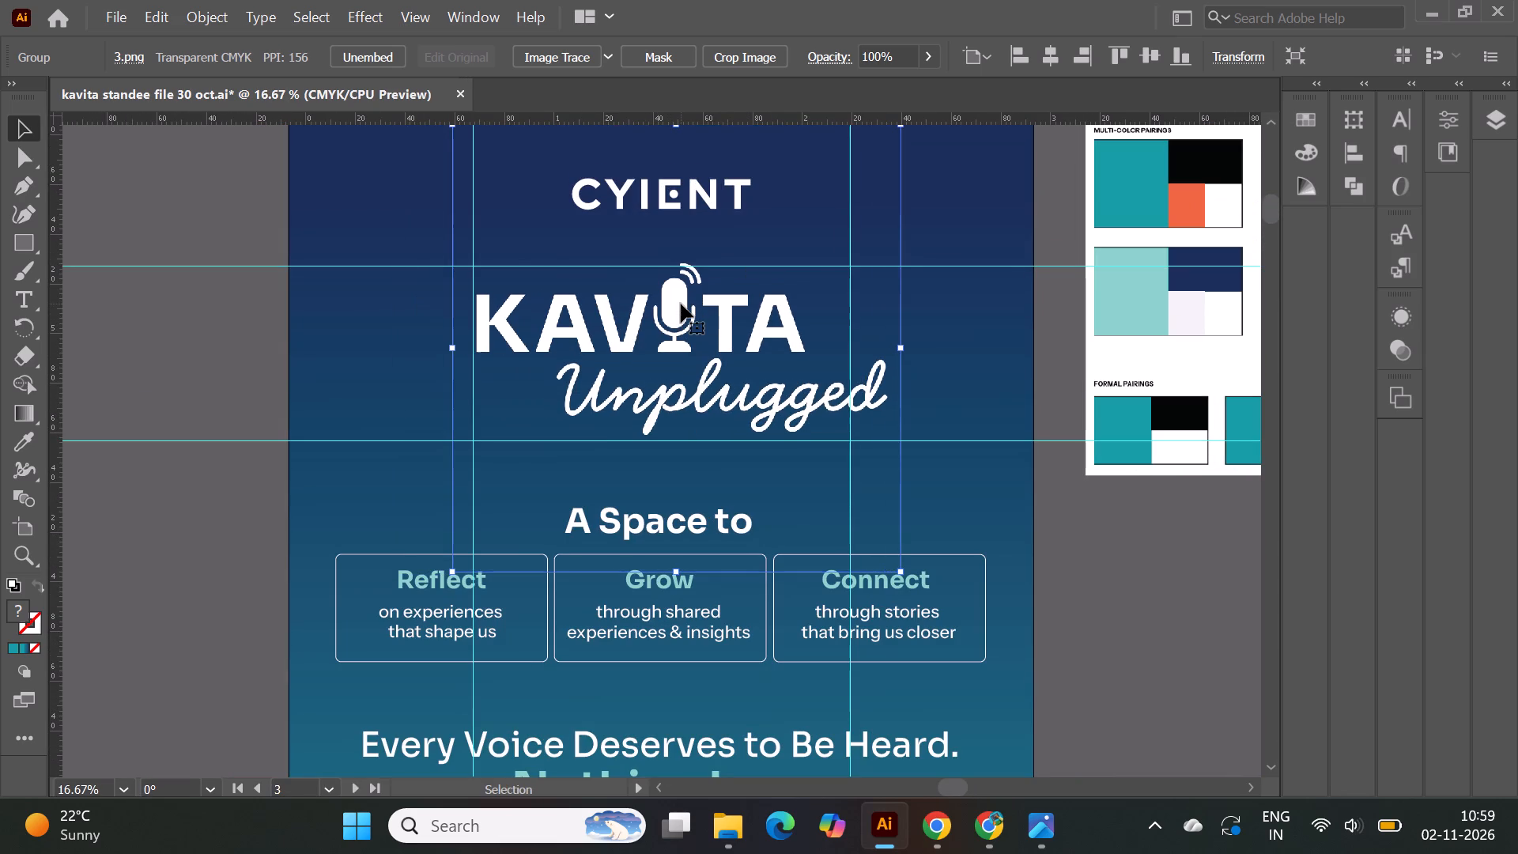
pyautogui.moveTo(681, 304); pyautogui.dragTo(673, 304)
pyautogui.click(673, 304)
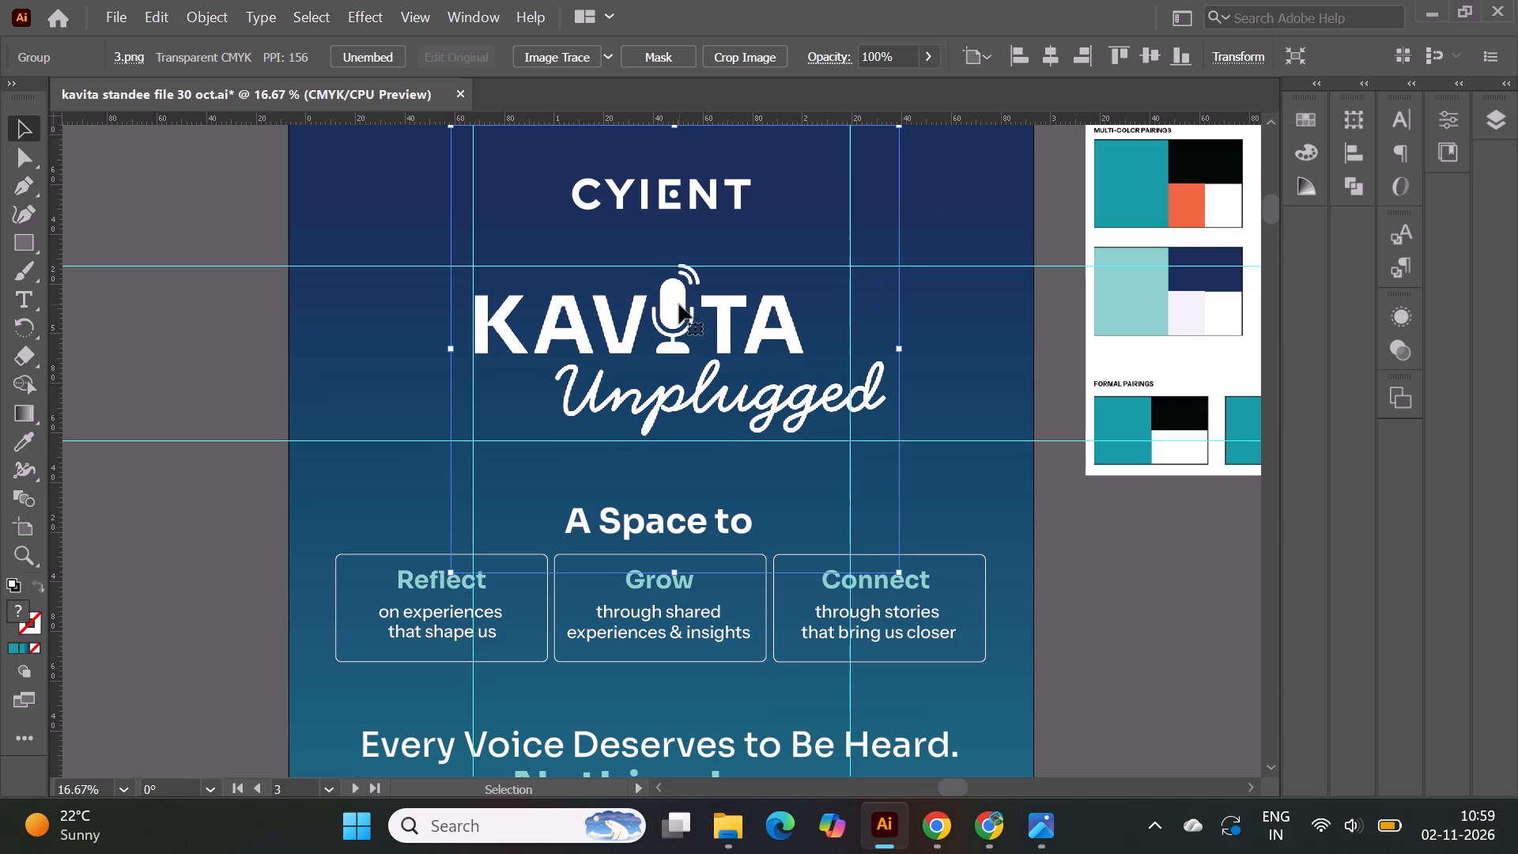
pyautogui.keyDown('shift'); pyautogui.moveTo(896, 347); pyautogui.dragTo(885, 346); pyautogui.keyUp('shift')
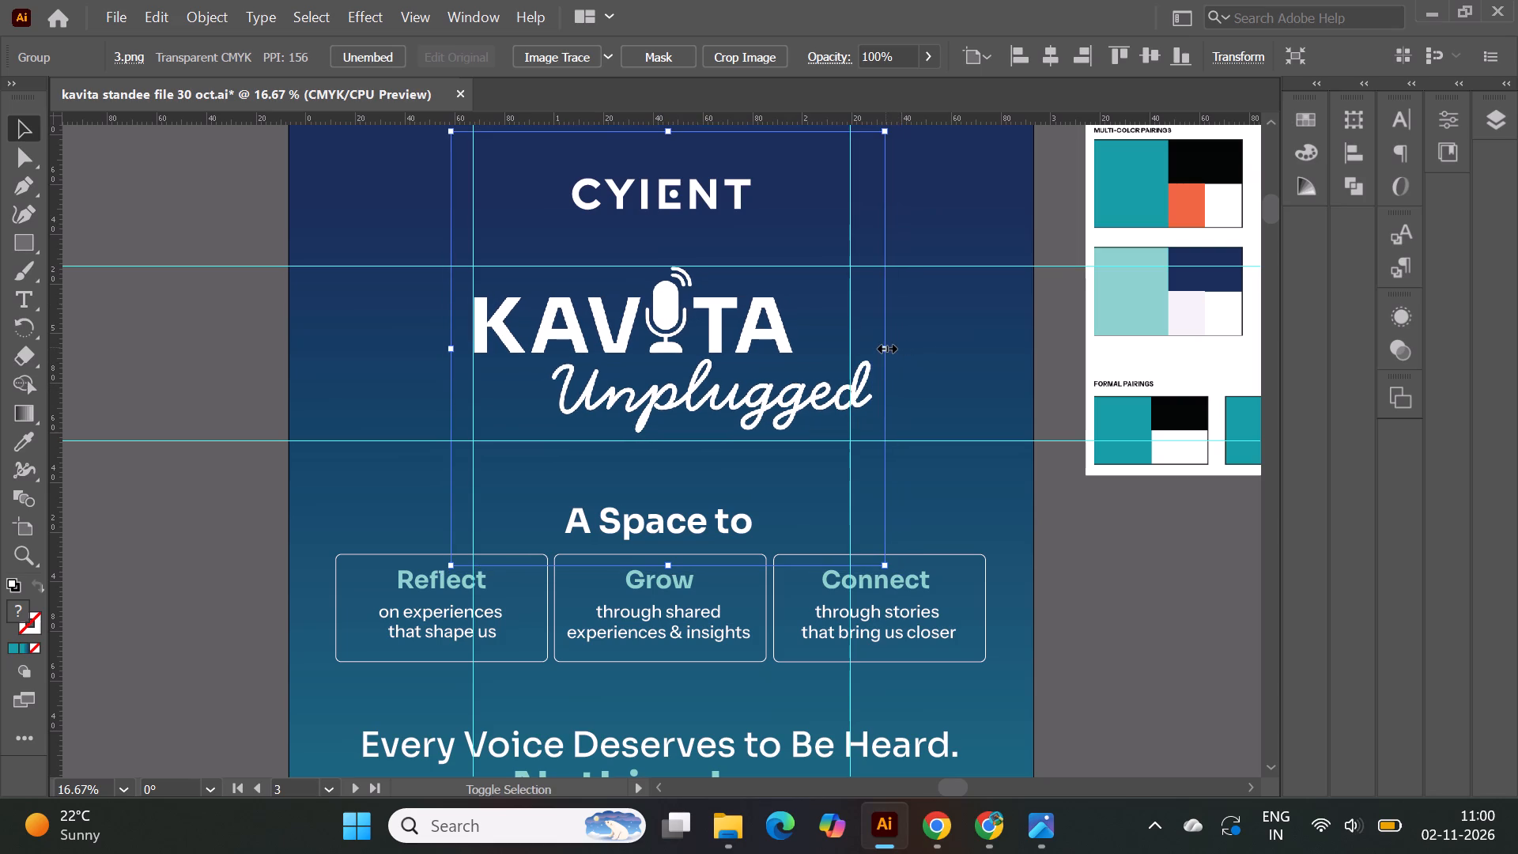
pyautogui.keyDown('shift'); pyautogui.moveTo(885, 561); pyautogui.dragTo(905, 576); pyautogui.keyUp('shift')
pyautogui.click(1150, 540)
pyautogui.click(672, 324)
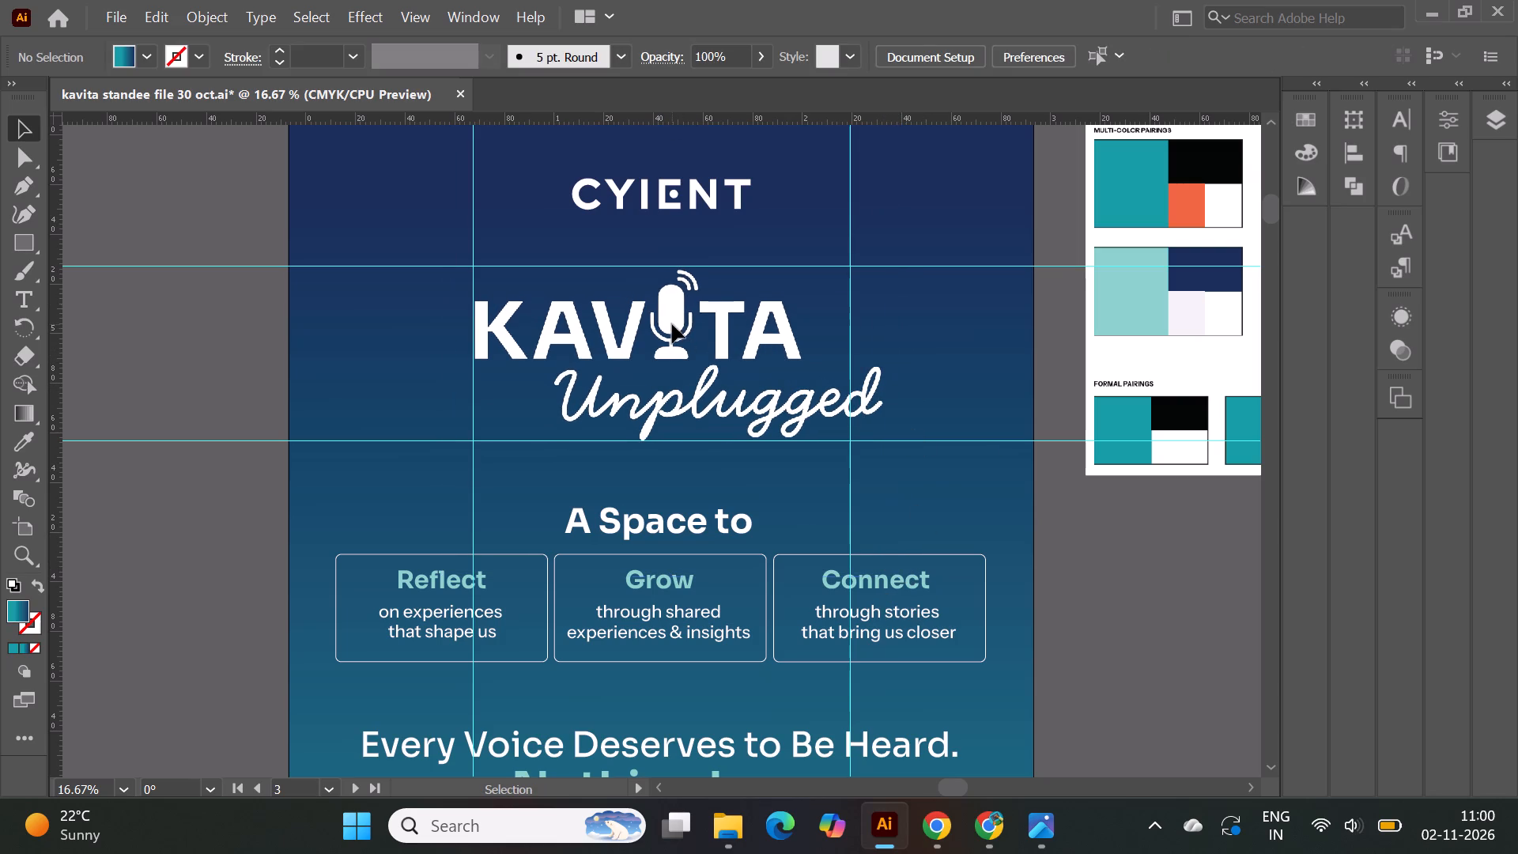
pyautogui.click(1047, 60)
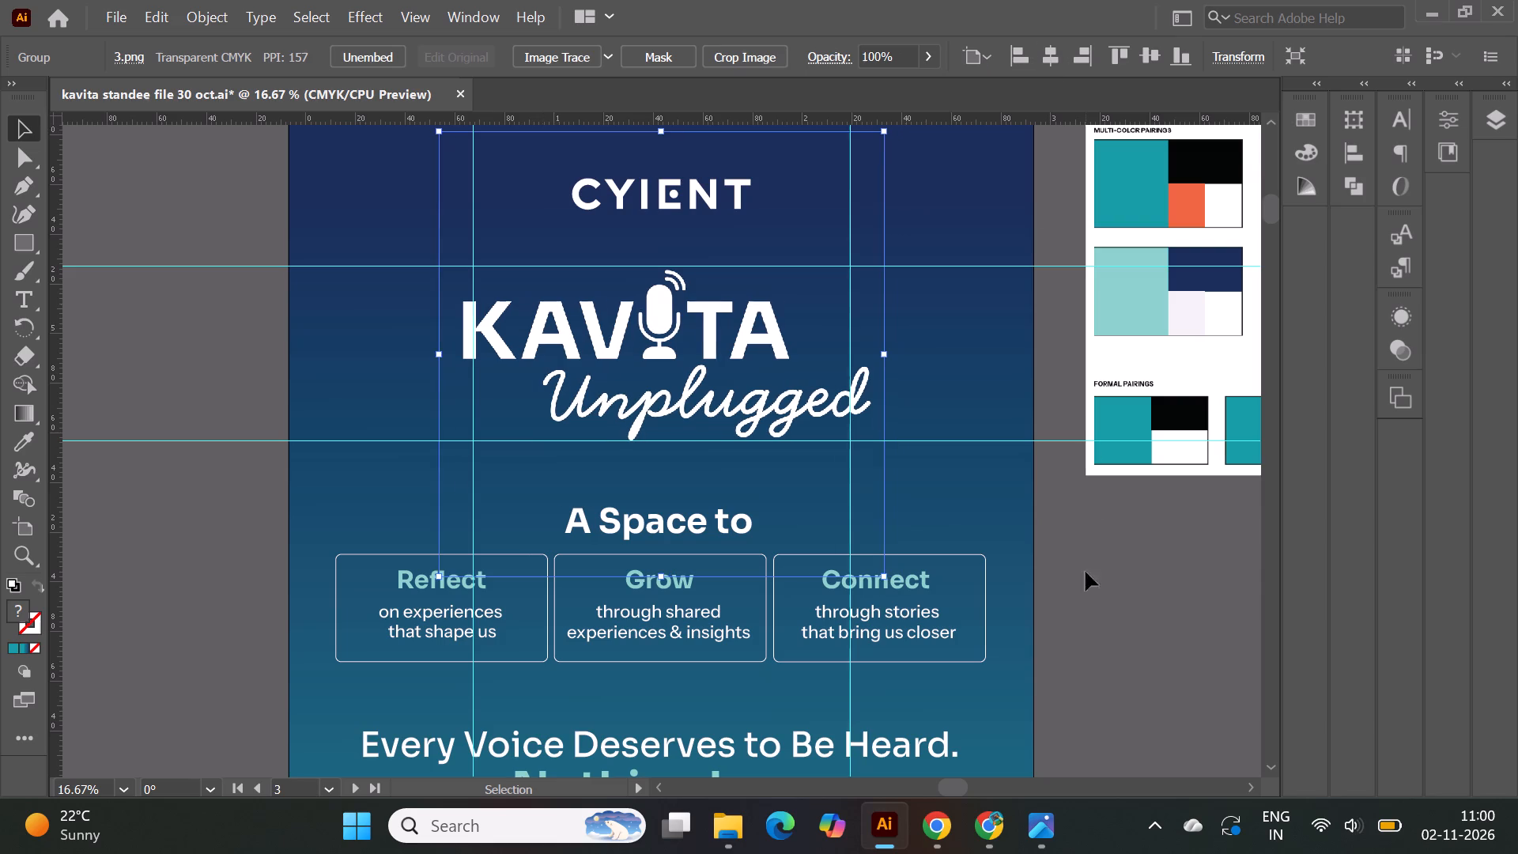
pyautogui.click(1078, 609)
# Examine the standee's layout with the new title logo, comparing it with the neighbouring Kavita Unplugged standee.
pyautogui.keyDown('alt'); pyautogui.scroll(-2, 664, 291); pyautogui.keyUp('alt')
pyautogui.click(310, 466)
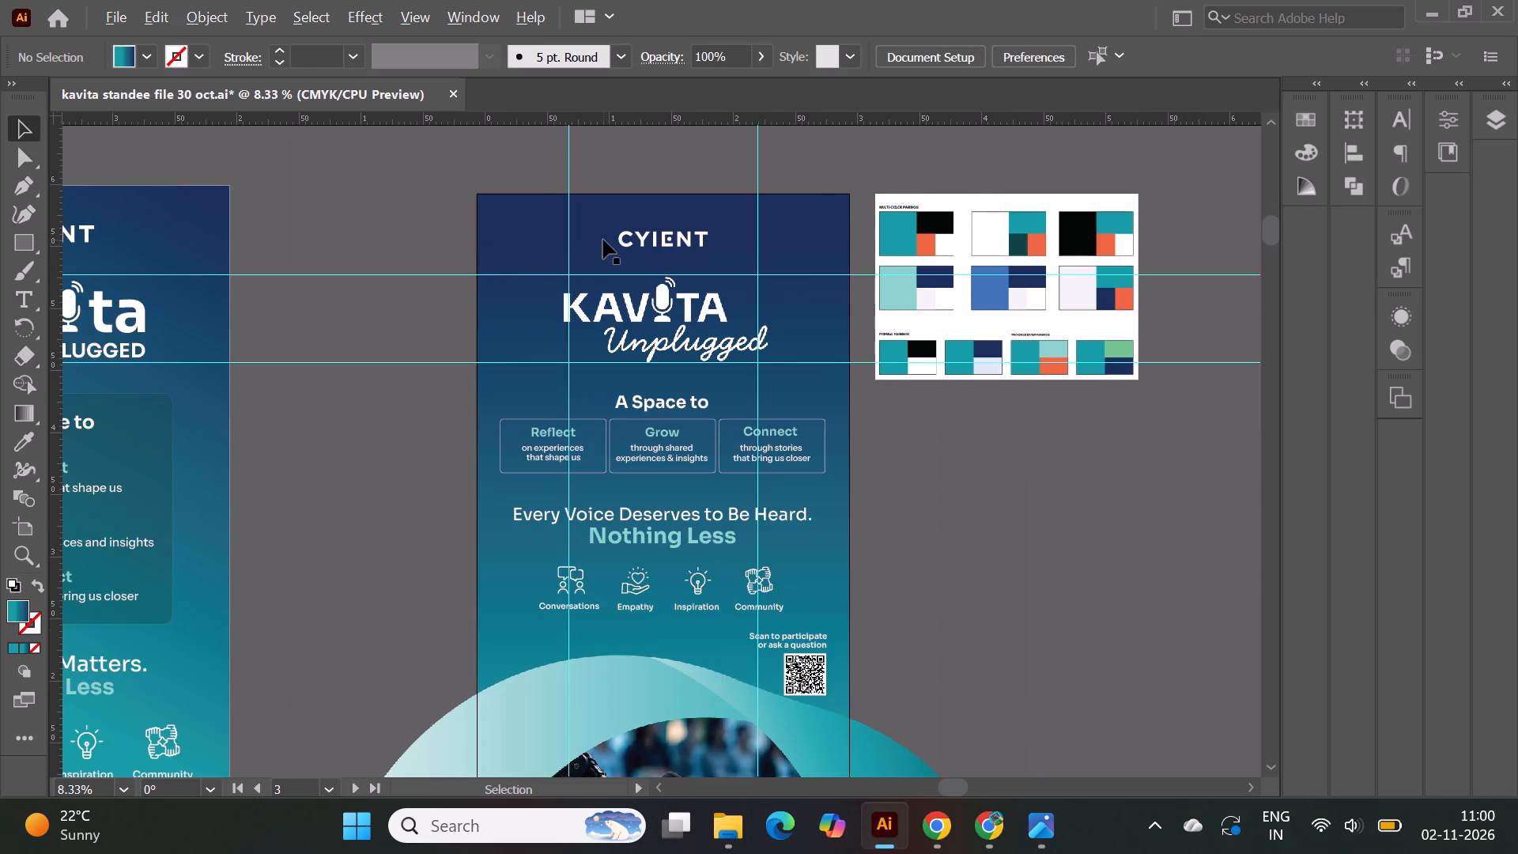
pyautogui.keyDown('alt'); pyautogui.scroll(-3, 603, 240); pyautogui.keyUp('alt')
pyautogui.click(948, 438)
pyautogui.keyDown('alt'); pyautogui.scroll(2, 637, 169); pyautogui.keyUp('alt')
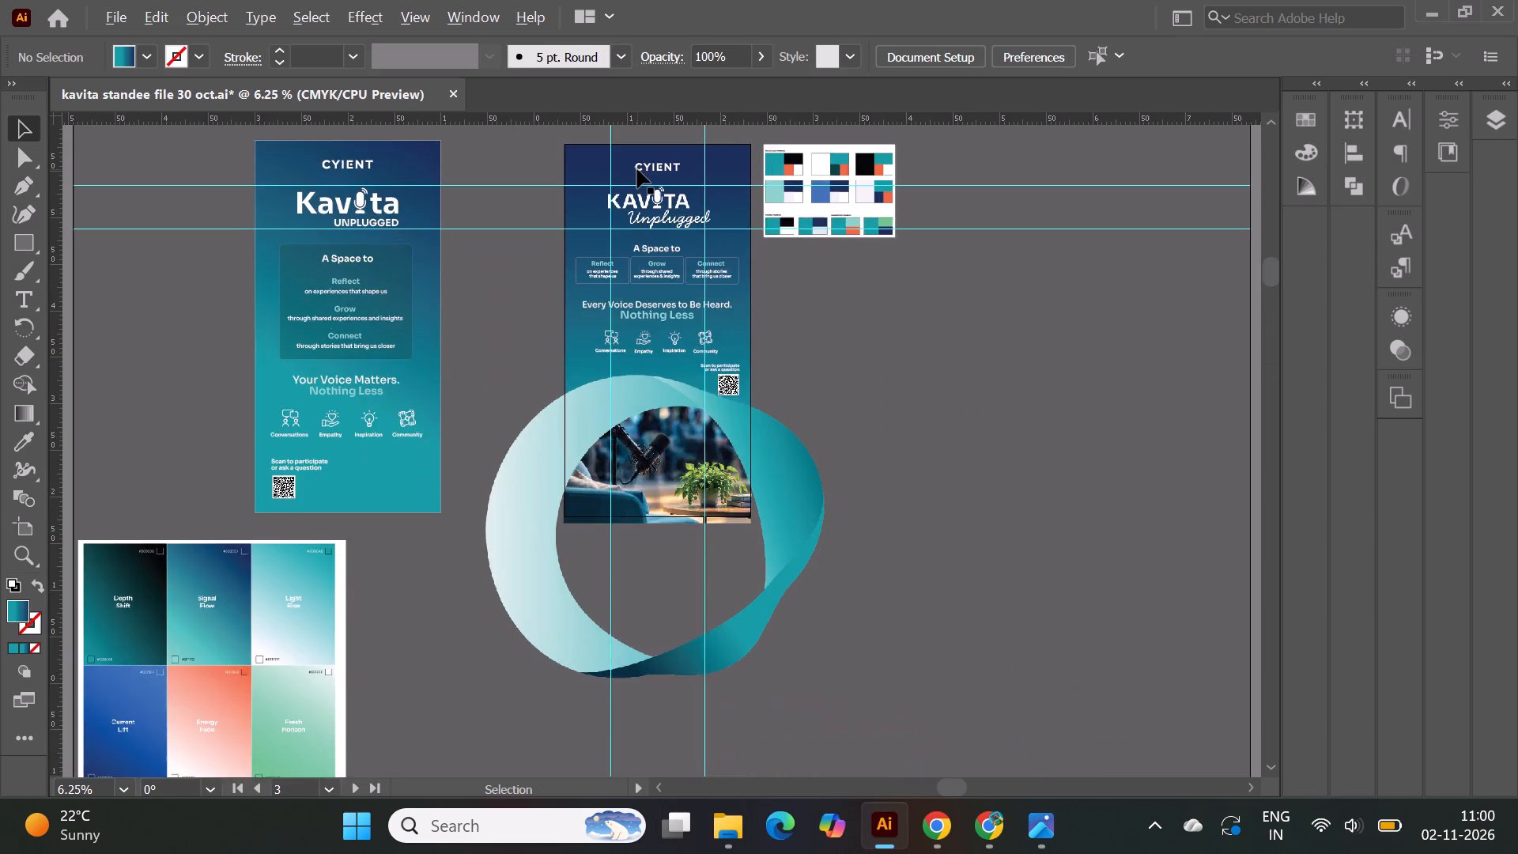
pyautogui.keyDown('alt'); pyautogui.scroll(1, 637, 169); pyautogui.keyUp('alt')
pyautogui.scroll(-6, 779, 463)
pyautogui.keyDown('alt'); pyautogui.scroll(-1, 648, 289); pyautogui.keyUp('alt')
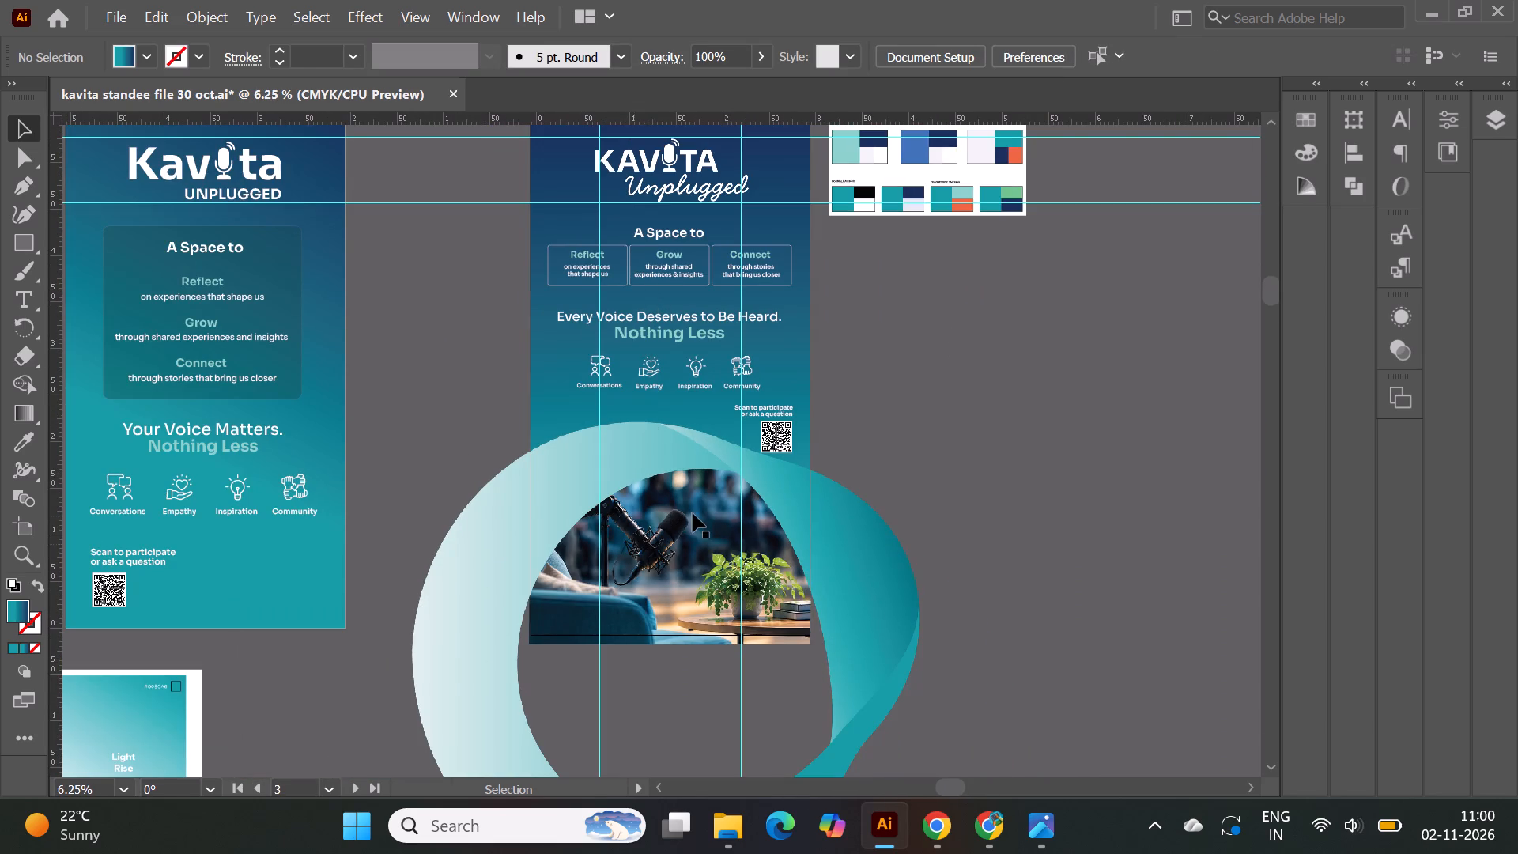
# Place the woman-speaking-conference-podium-with-audience photo from the Downloads folder into the Illustrator standee document.
pyautogui.click(693, 517)
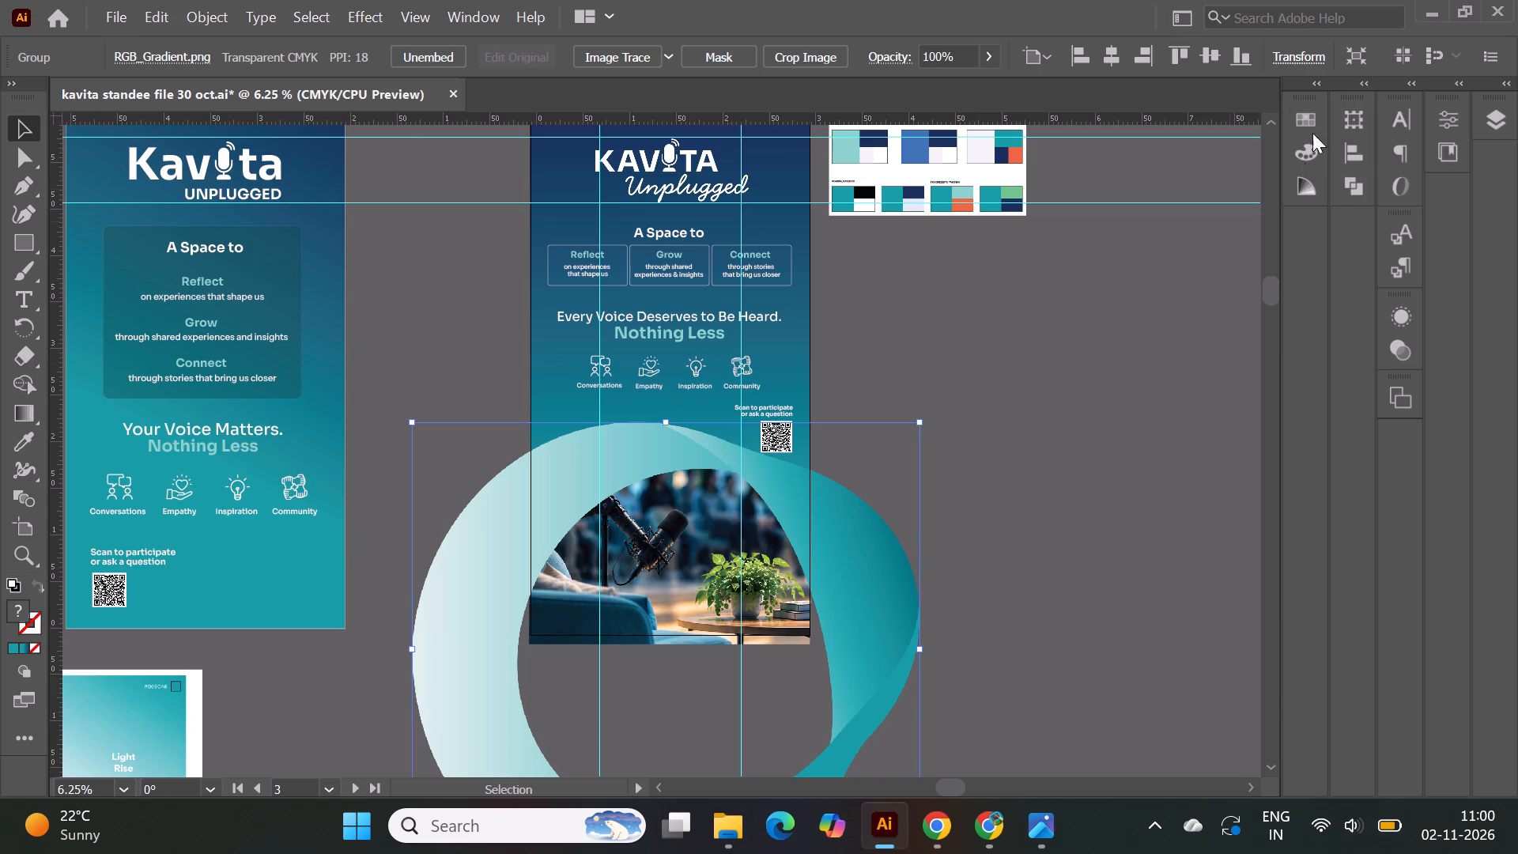
pyautogui.click(1470, 11)
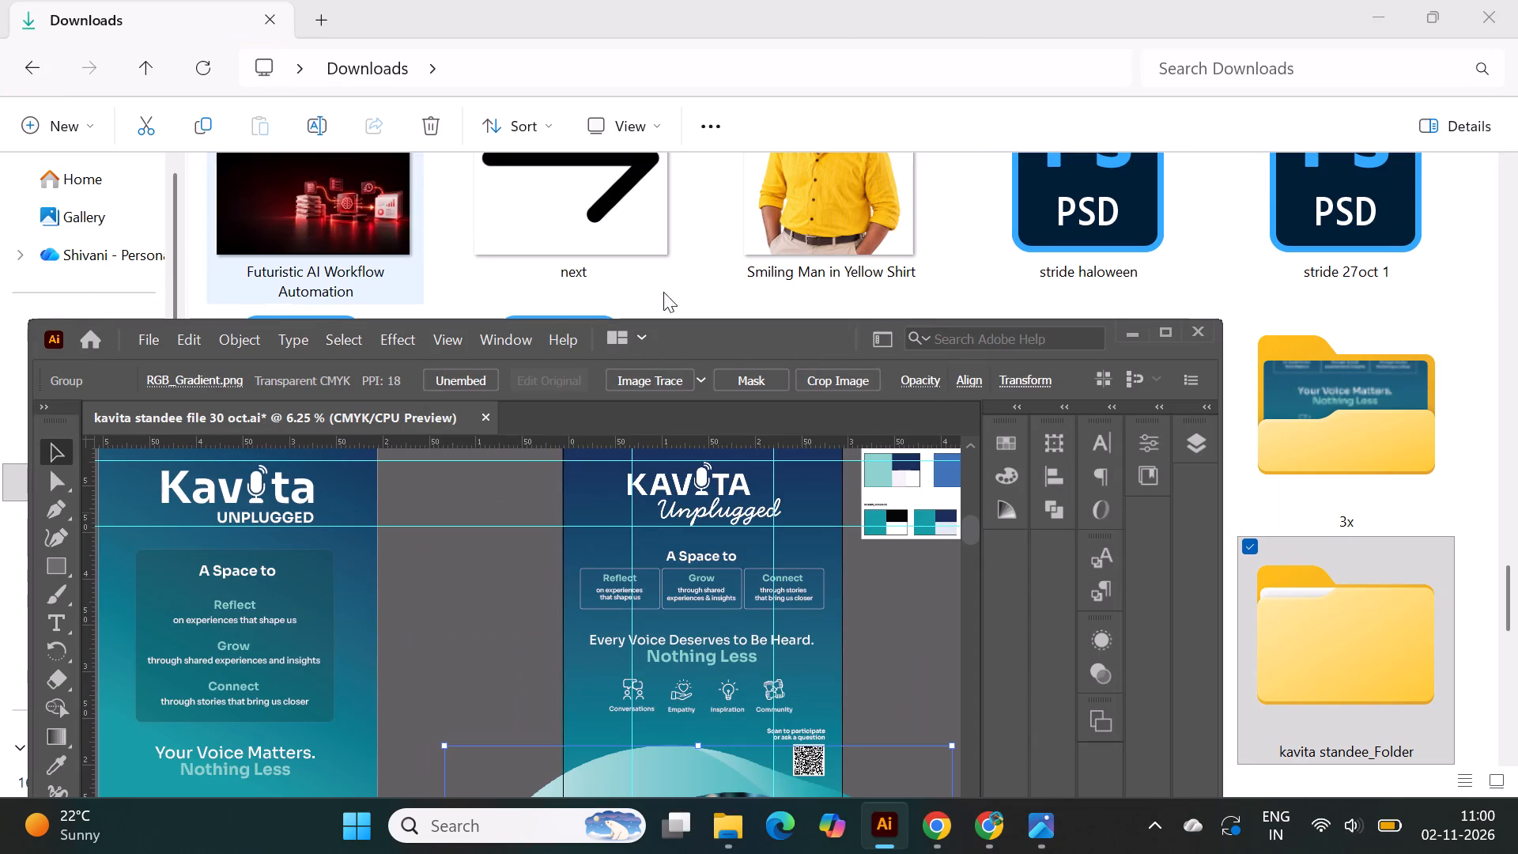
pyautogui.moveTo(819, 330); pyautogui.dragTo(831, 598)
pyautogui.click(122, 486)
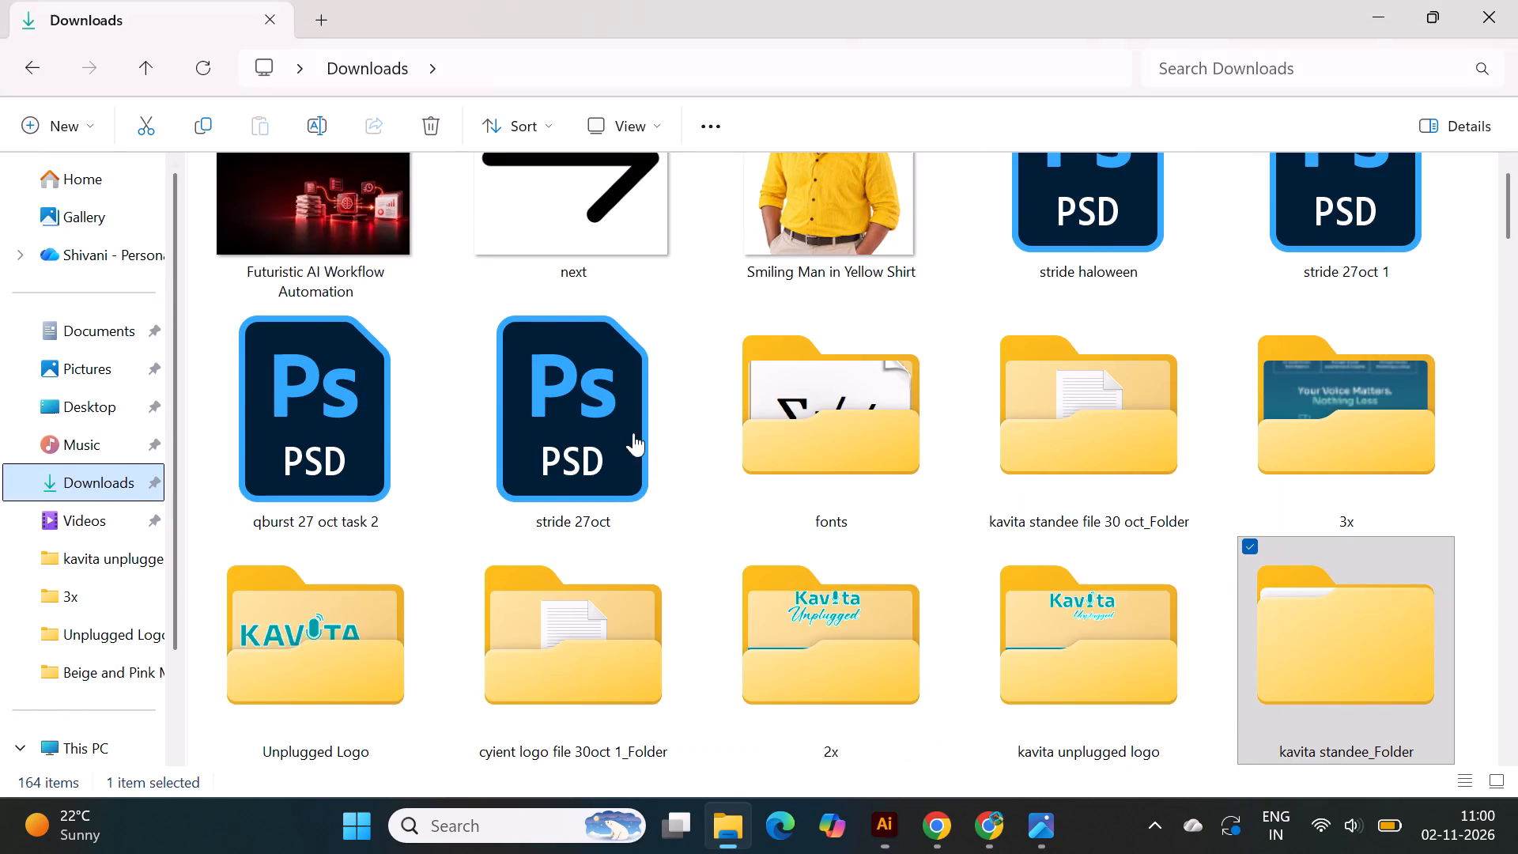
pyautogui.scroll(10, 661, 428)
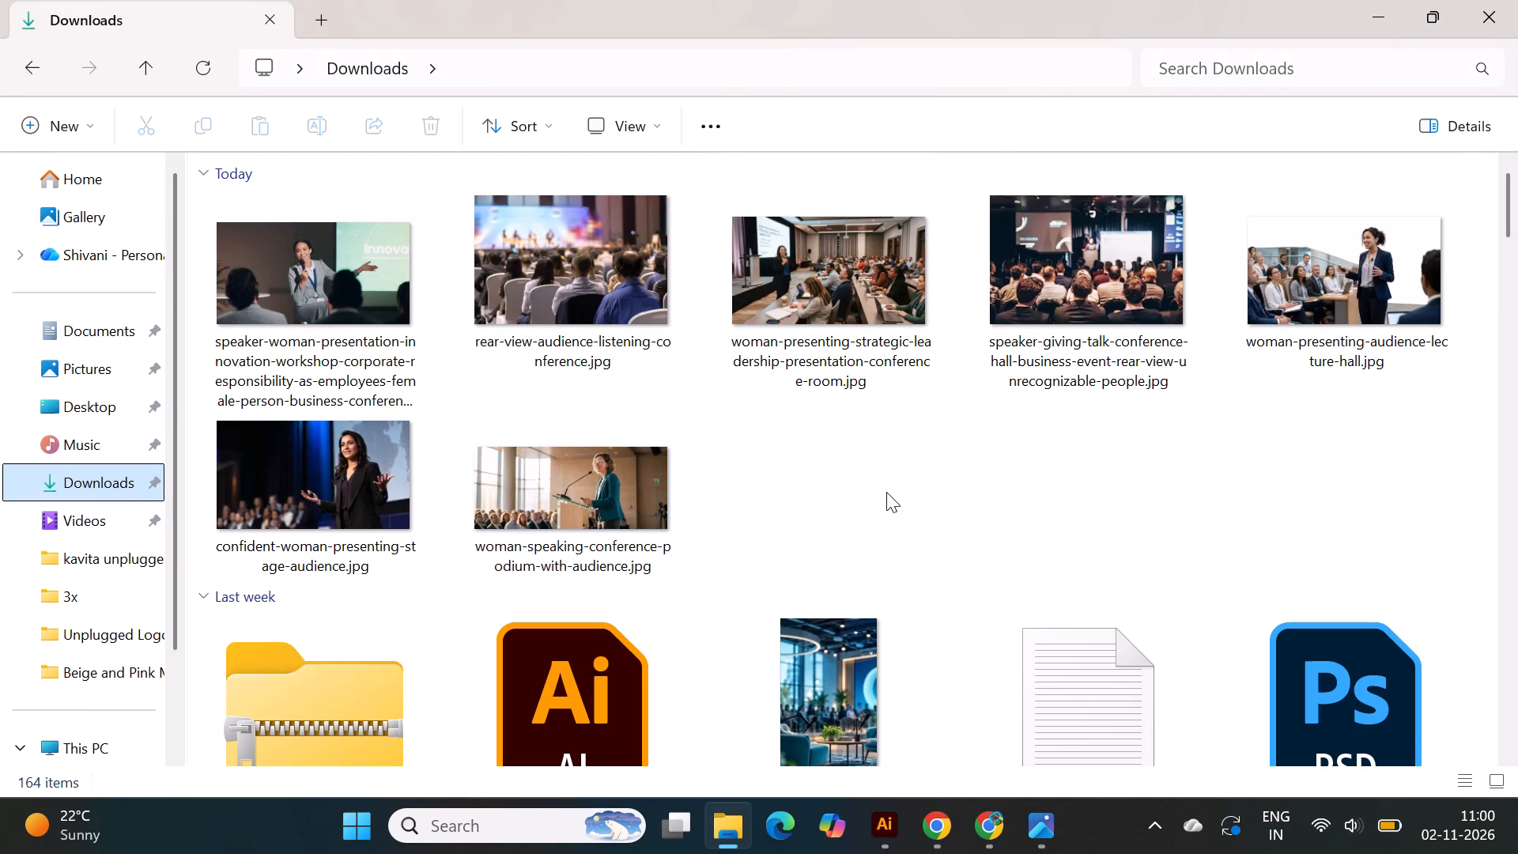
pyautogui.click(584, 497)
pyautogui.moveTo(601, 500); pyautogui.dragTo(630, 540)
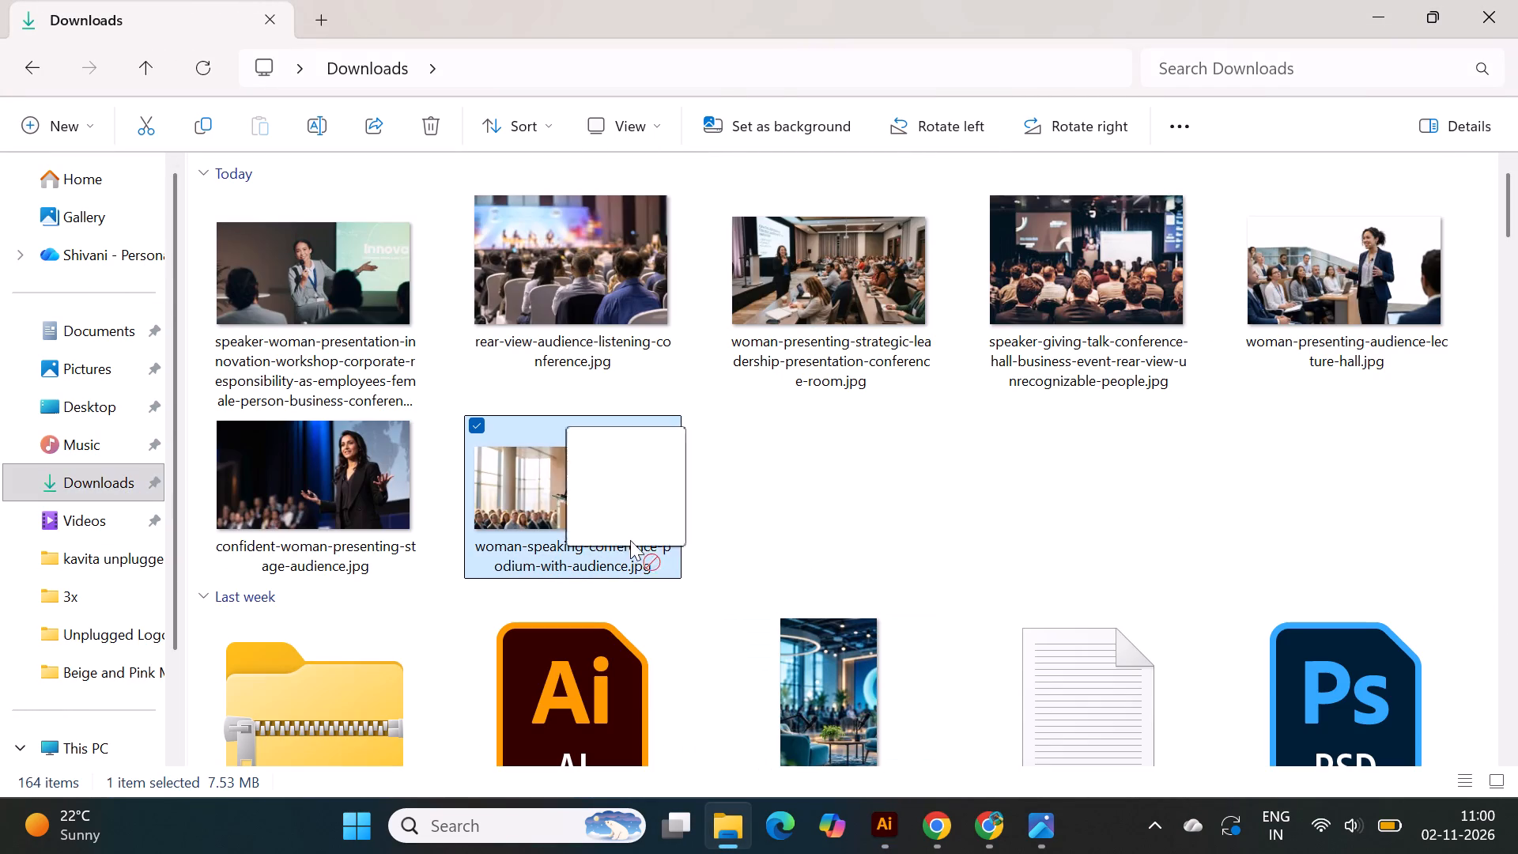
pyautogui.moveTo(630, 540); pyautogui.dragTo(764, 765)
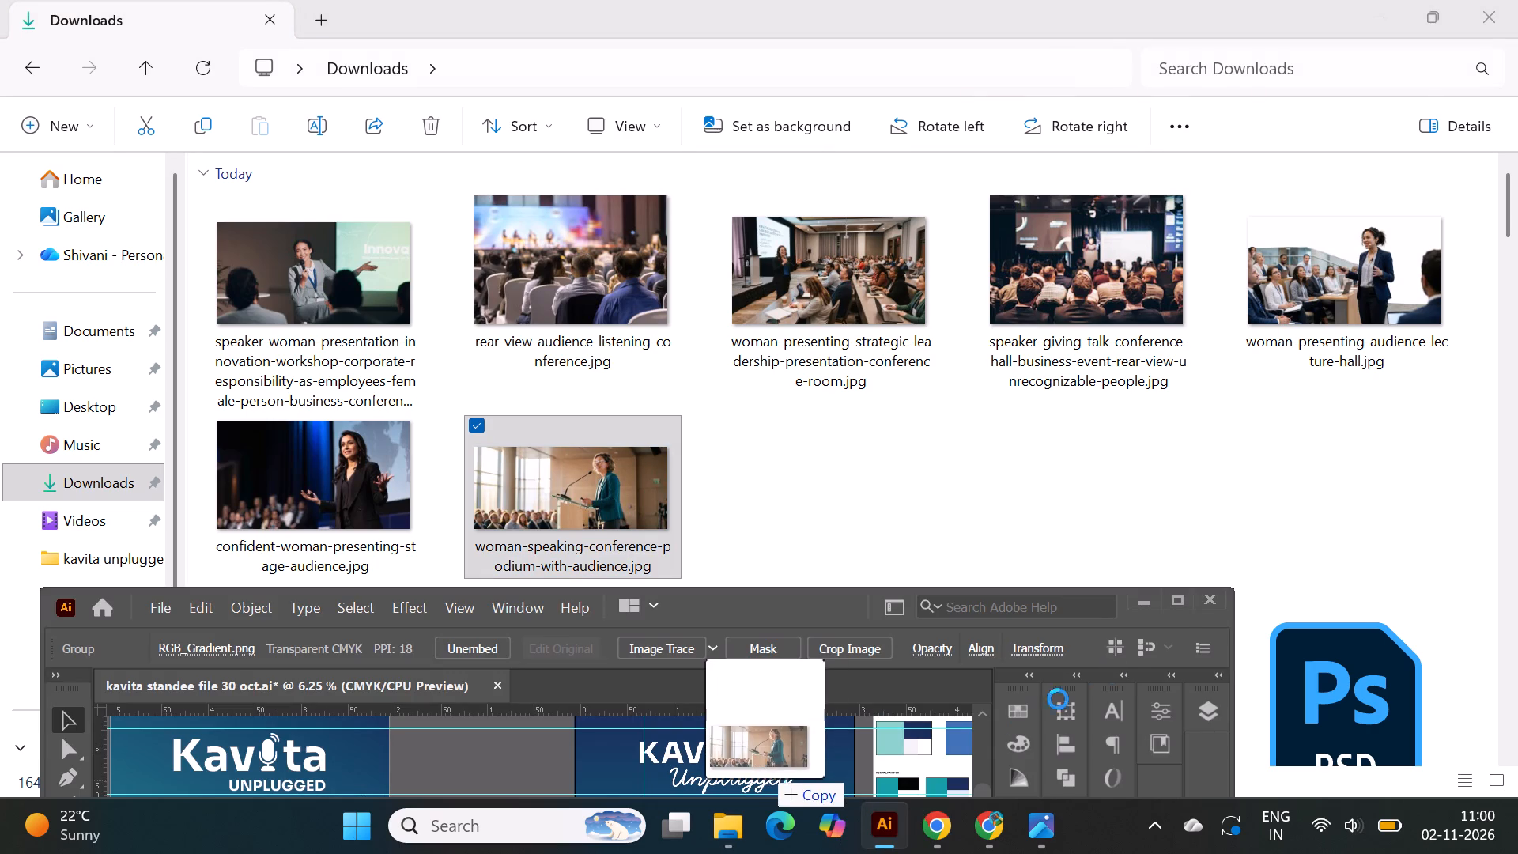
pyautogui.click(1177, 603)
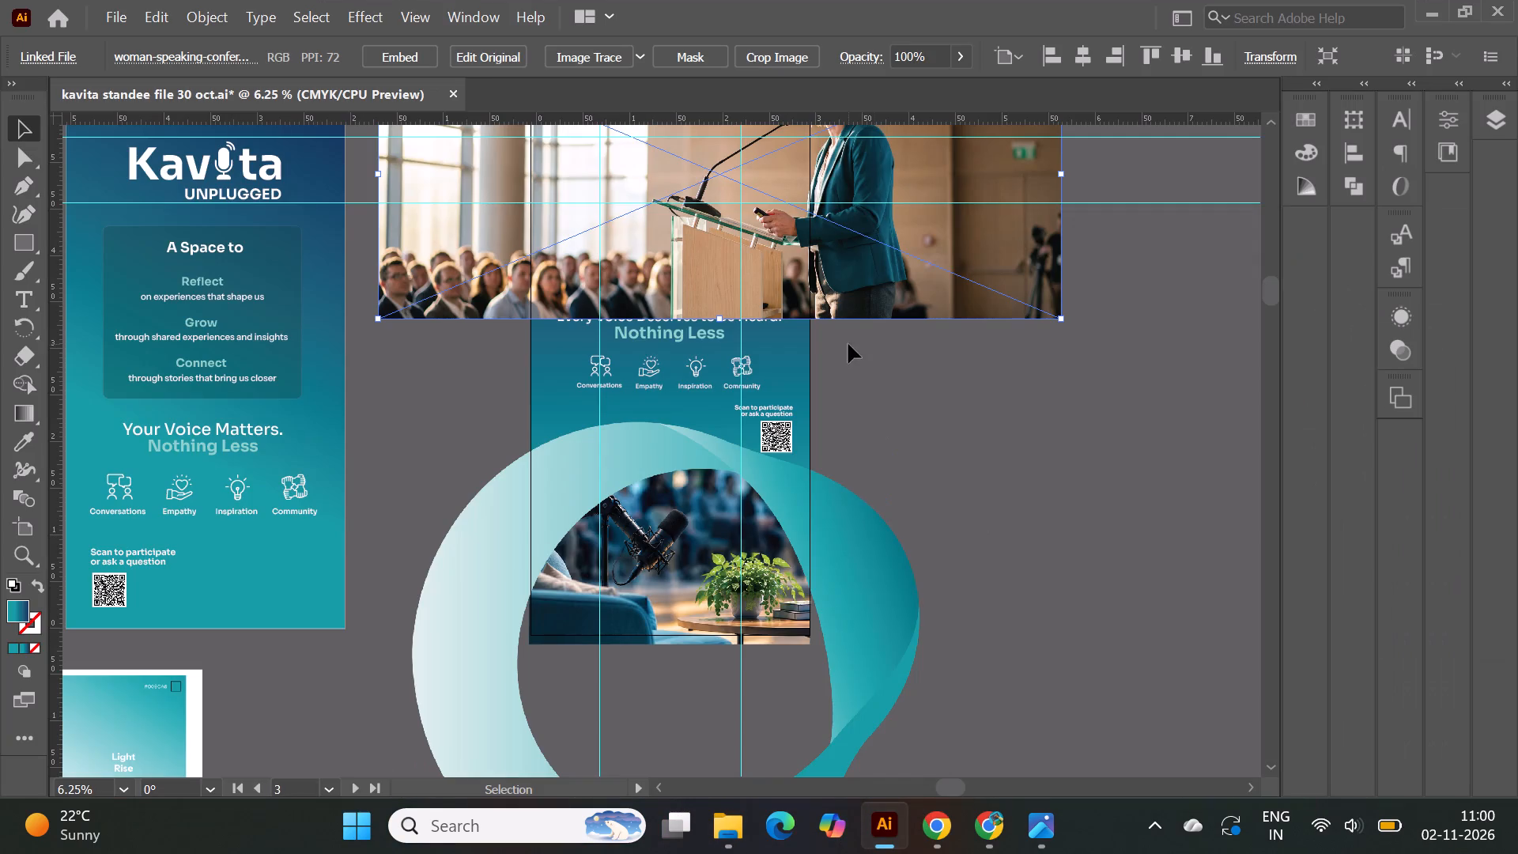
# Move the podium speaker photo over the ribbon ring at the standee's bottom and scale it down proportionally to roughly two thirds.
pyautogui.keyDown('alt'); pyautogui.scroll(-1, 919, 466); pyautogui.keyUp('alt')
pyautogui.moveTo(791, 284); pyautogui.dragTo(761, 582)
pyautogui.click(1064, 437)
pyautogui.click(1019, 492)
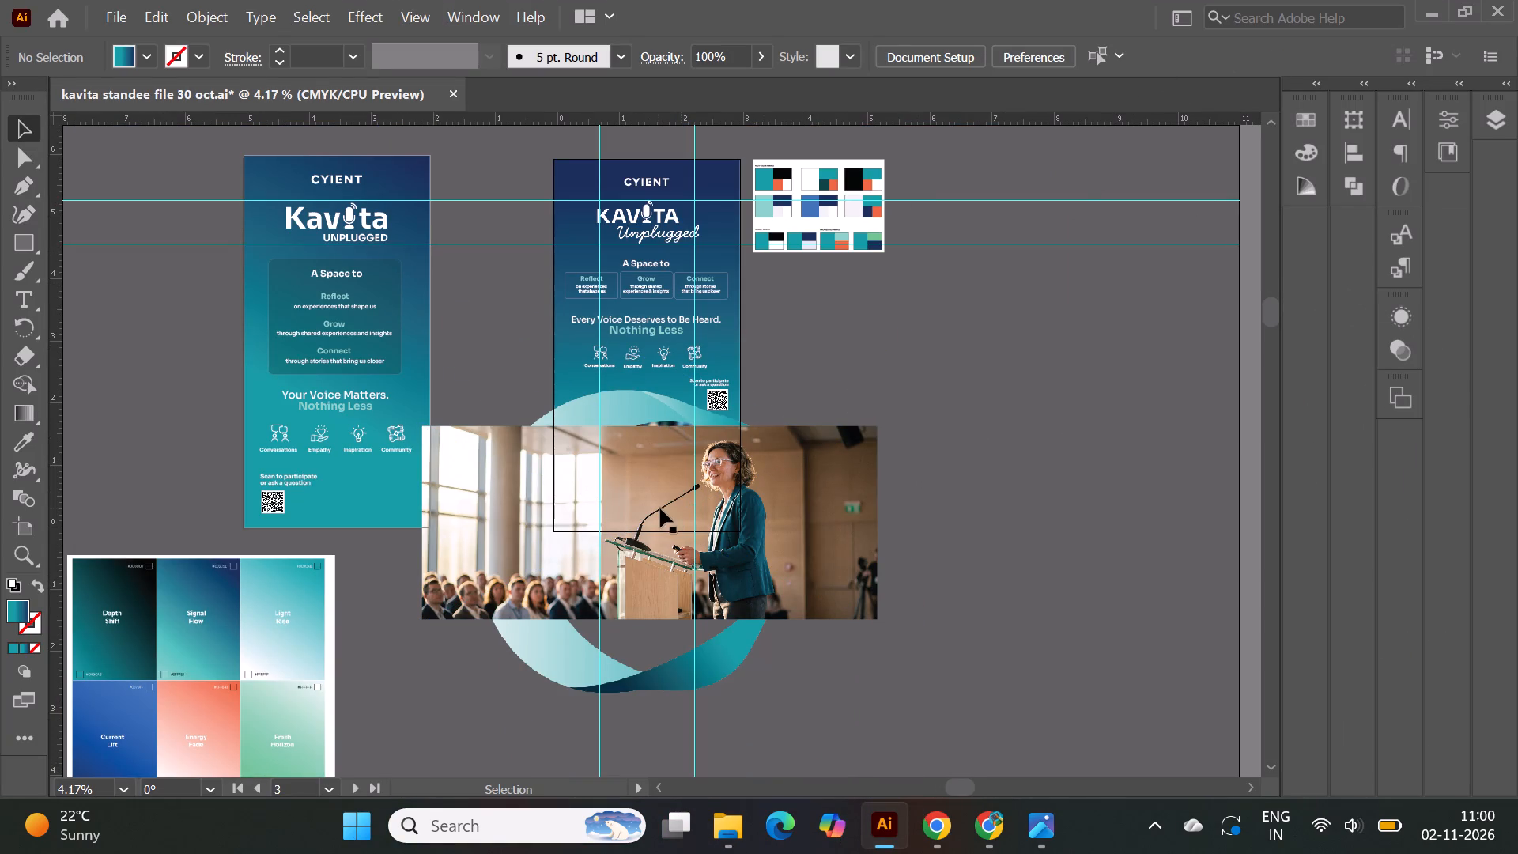
pyautogui.click(658, 508)
pyautogui.click(663, 489)
pyautogui.keyDown('shift'); pyautogui.moveTo(421, 616); pyautogui.dragTo(531, 582); pyautogui.keyUp('shift')
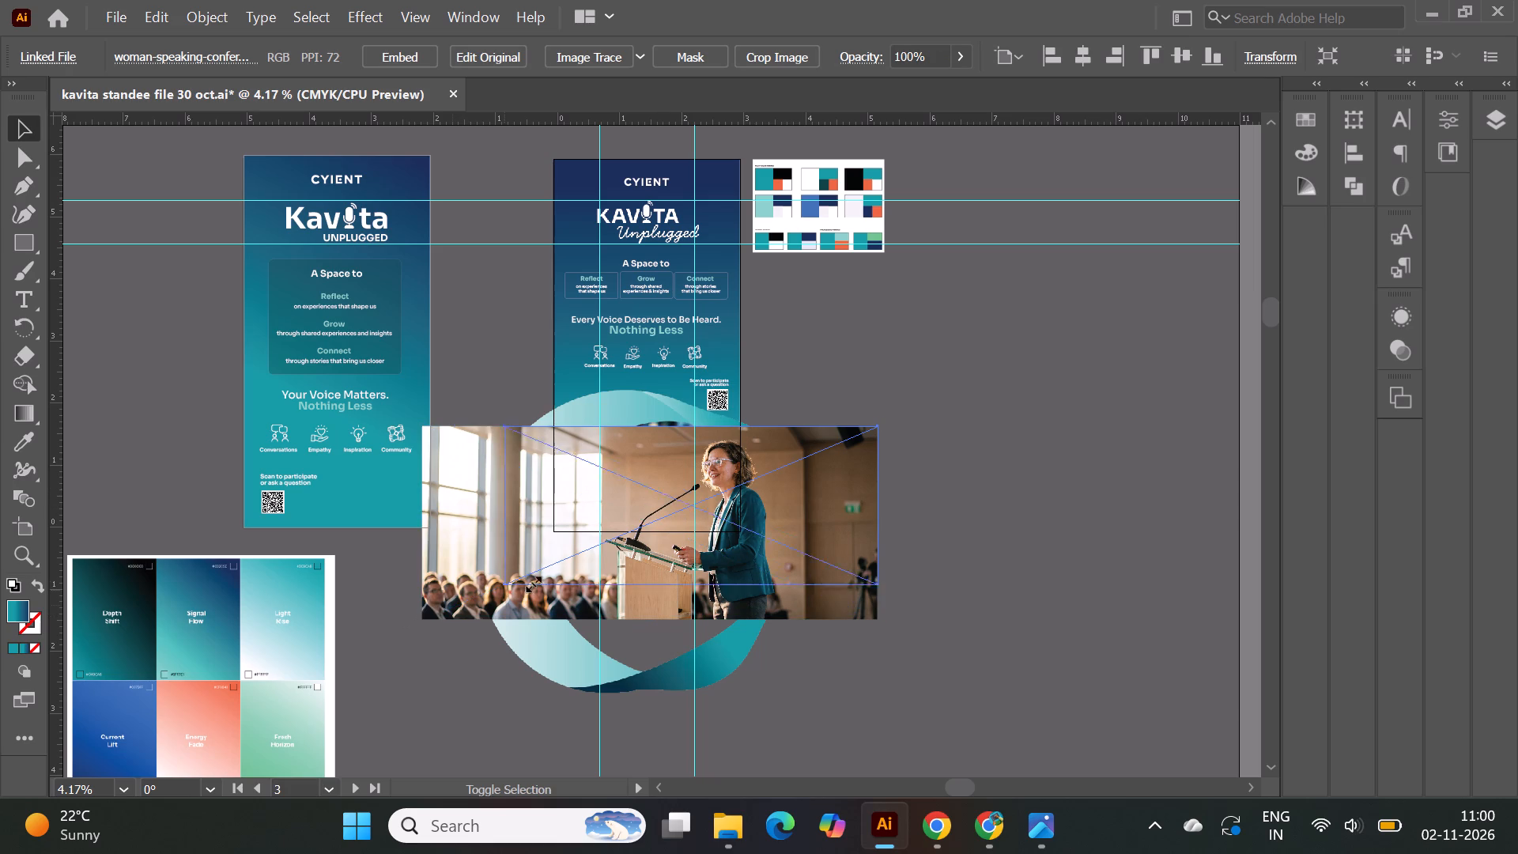
pyautogui.keyDown('shift'); pyautogui.moveTo(531, 582); pyautogui.dragTo(572, 569); pyautogui.keyUp('shift')
pyautogui.moveTo(808, 490); pyautogui.dragTo(656, 556)
pyautogui.click(915, 556)
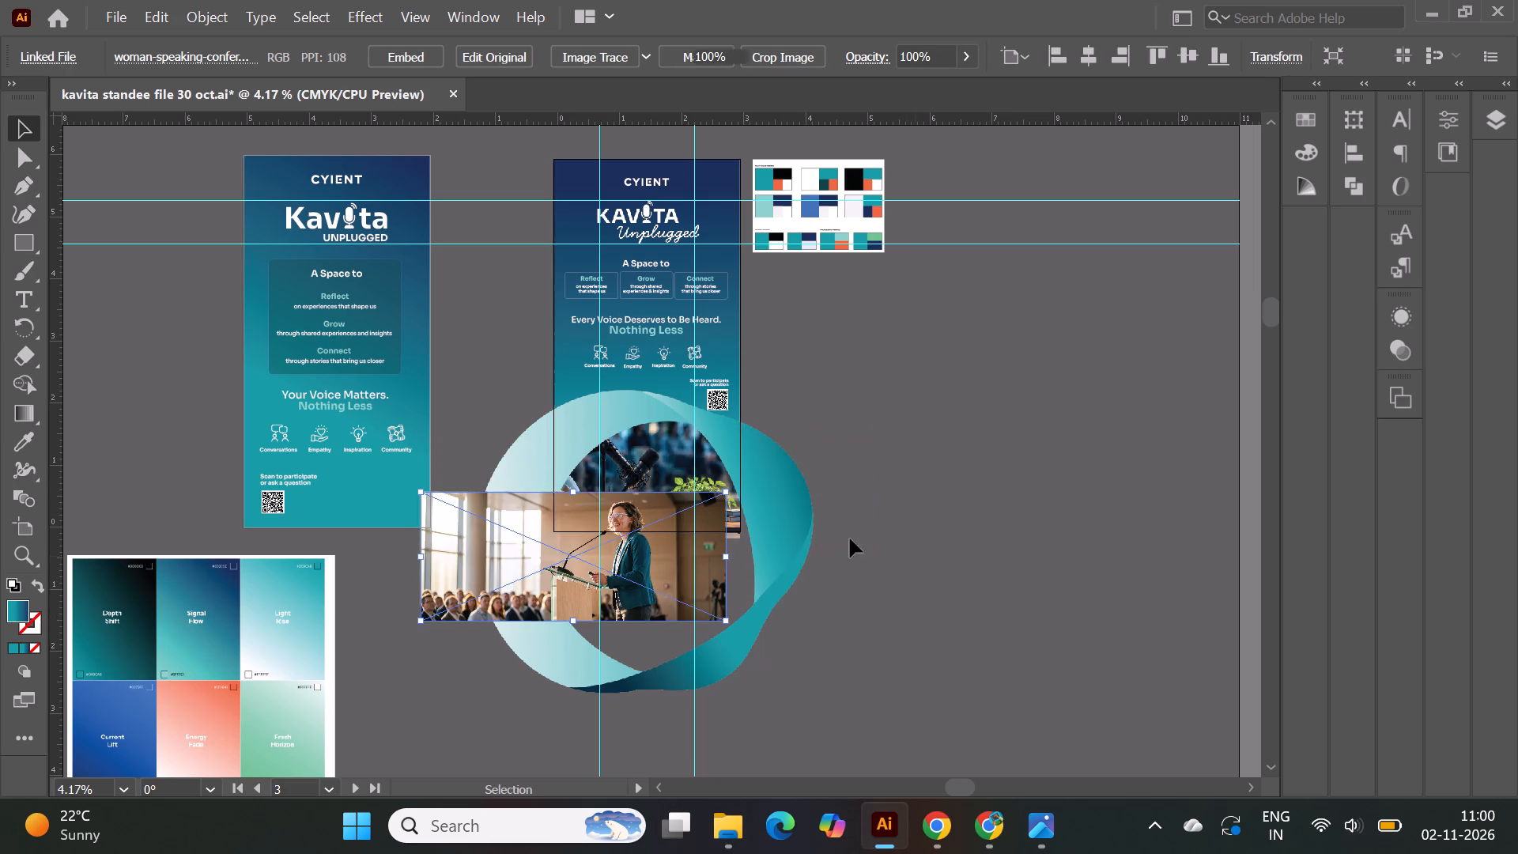
# Restack the podium speaker photo beneath the ribbon ring and into the clipping group that masks the ring's opening.
pyautogui.click(669, 470)
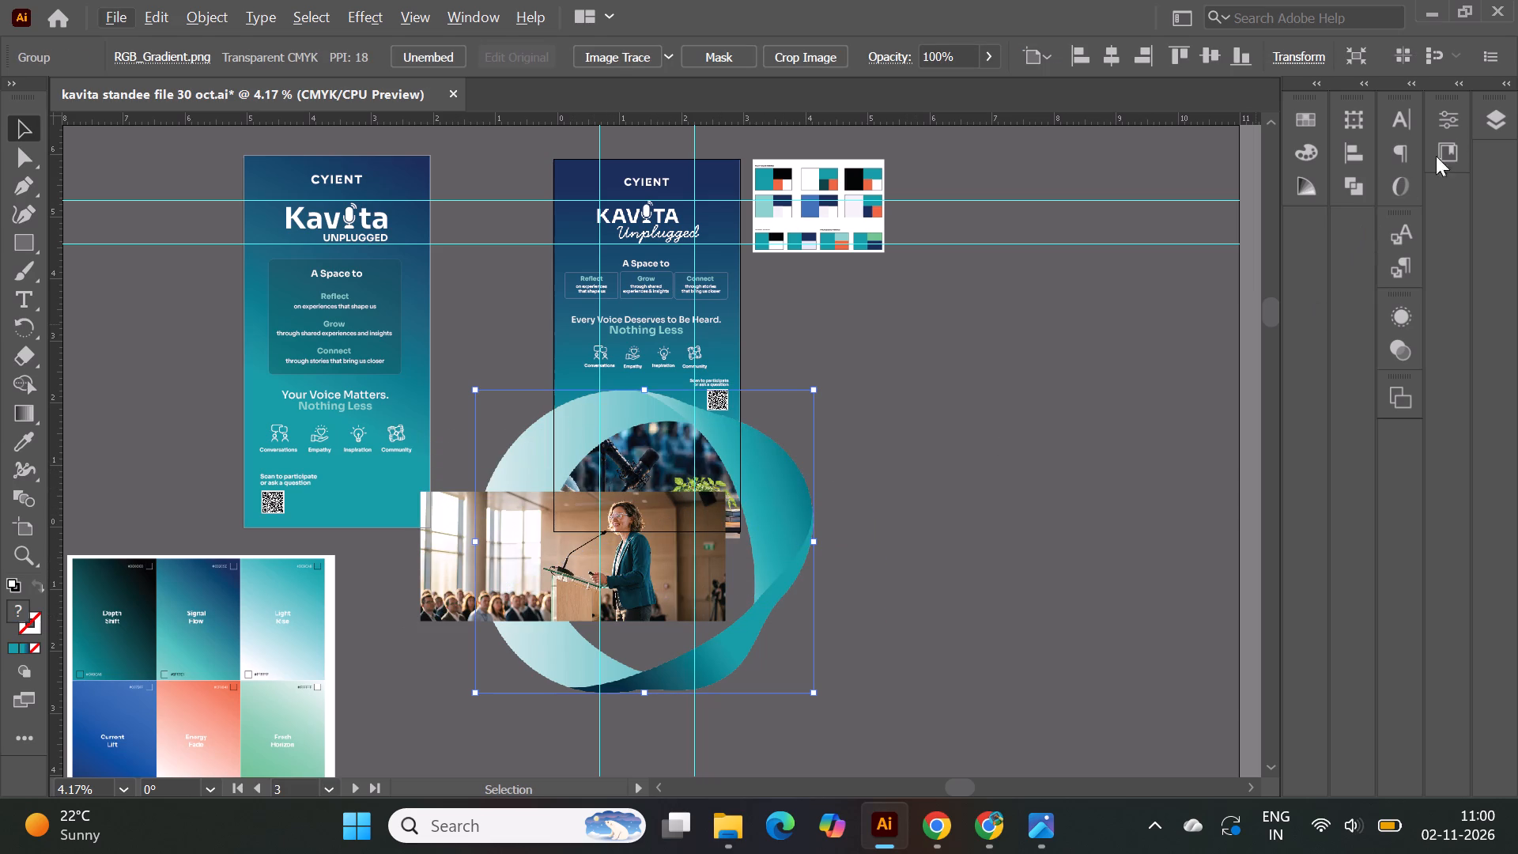
pyautogui.click(1487, 122)
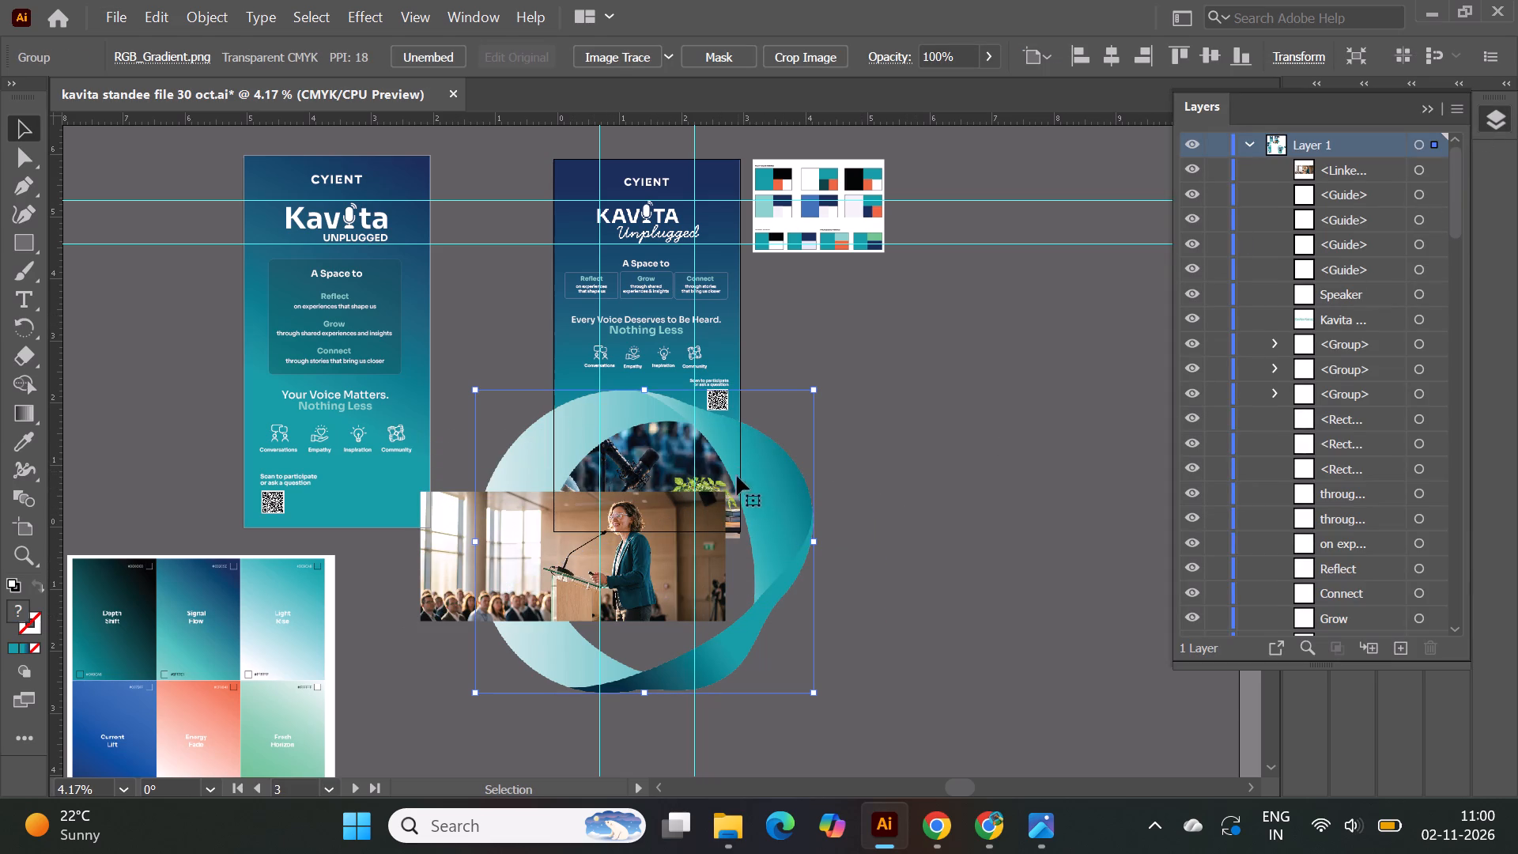
pyautogui.doubleClick(929, 520)
pyautogui.click(670, 463)
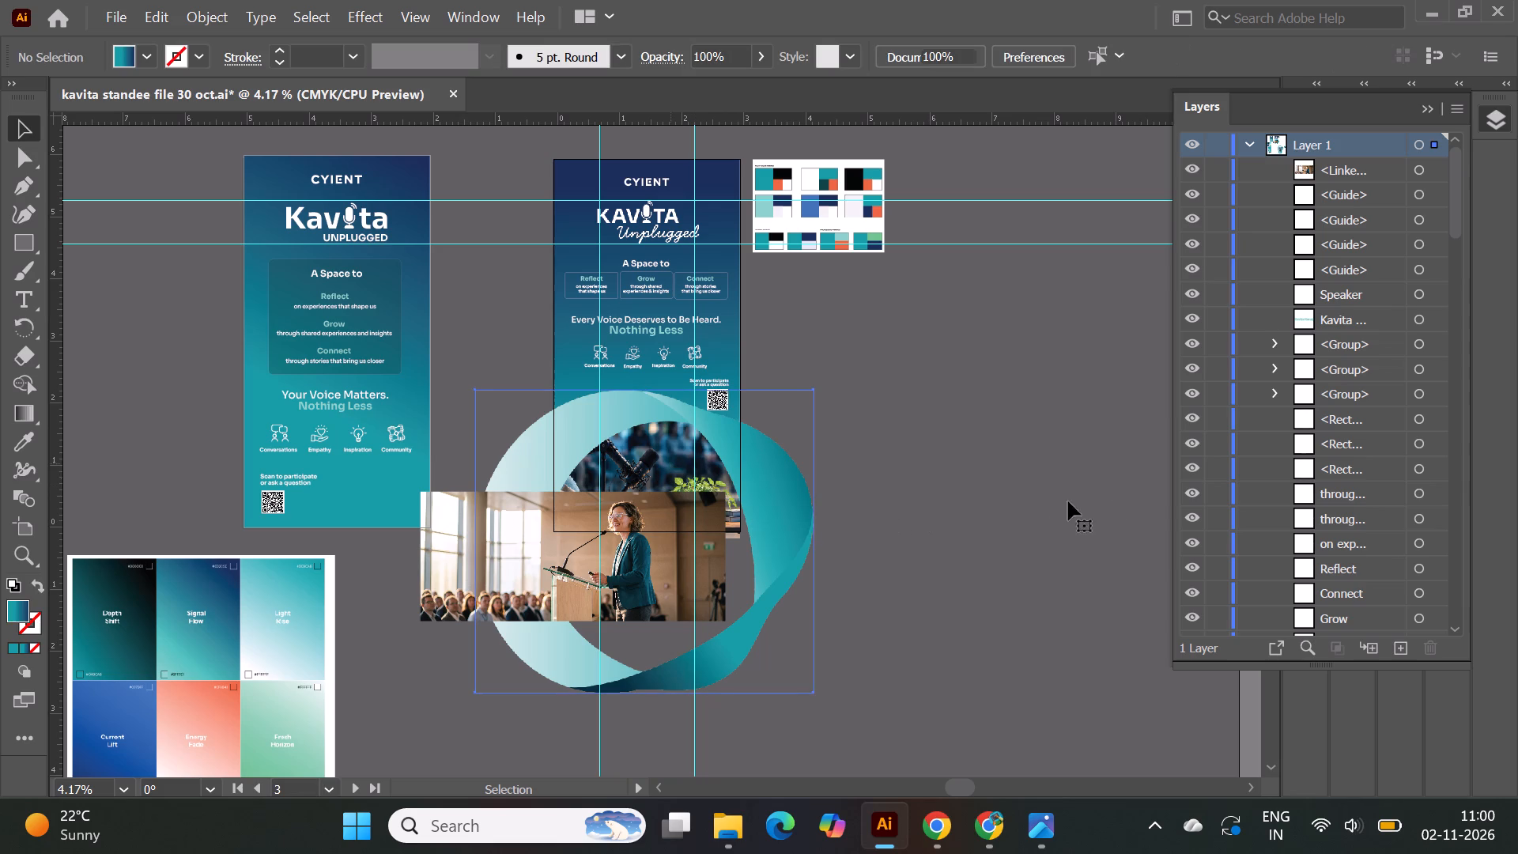
pyautogui.scroll(-6, 1335, 345)
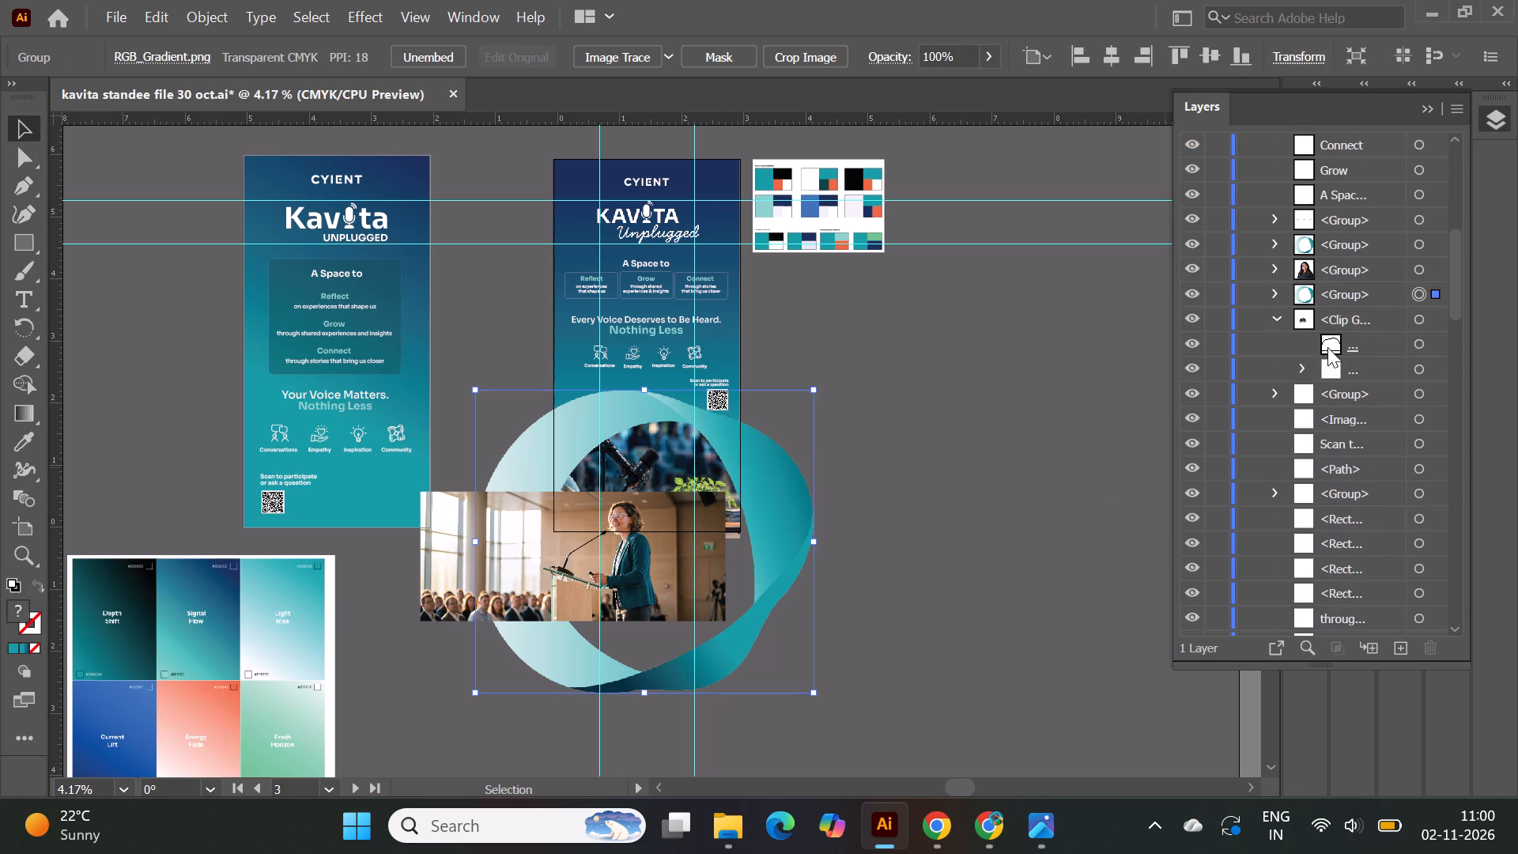
pyautogui.click(648, 559)
pyautogui.scroll(7, 1428, 387)
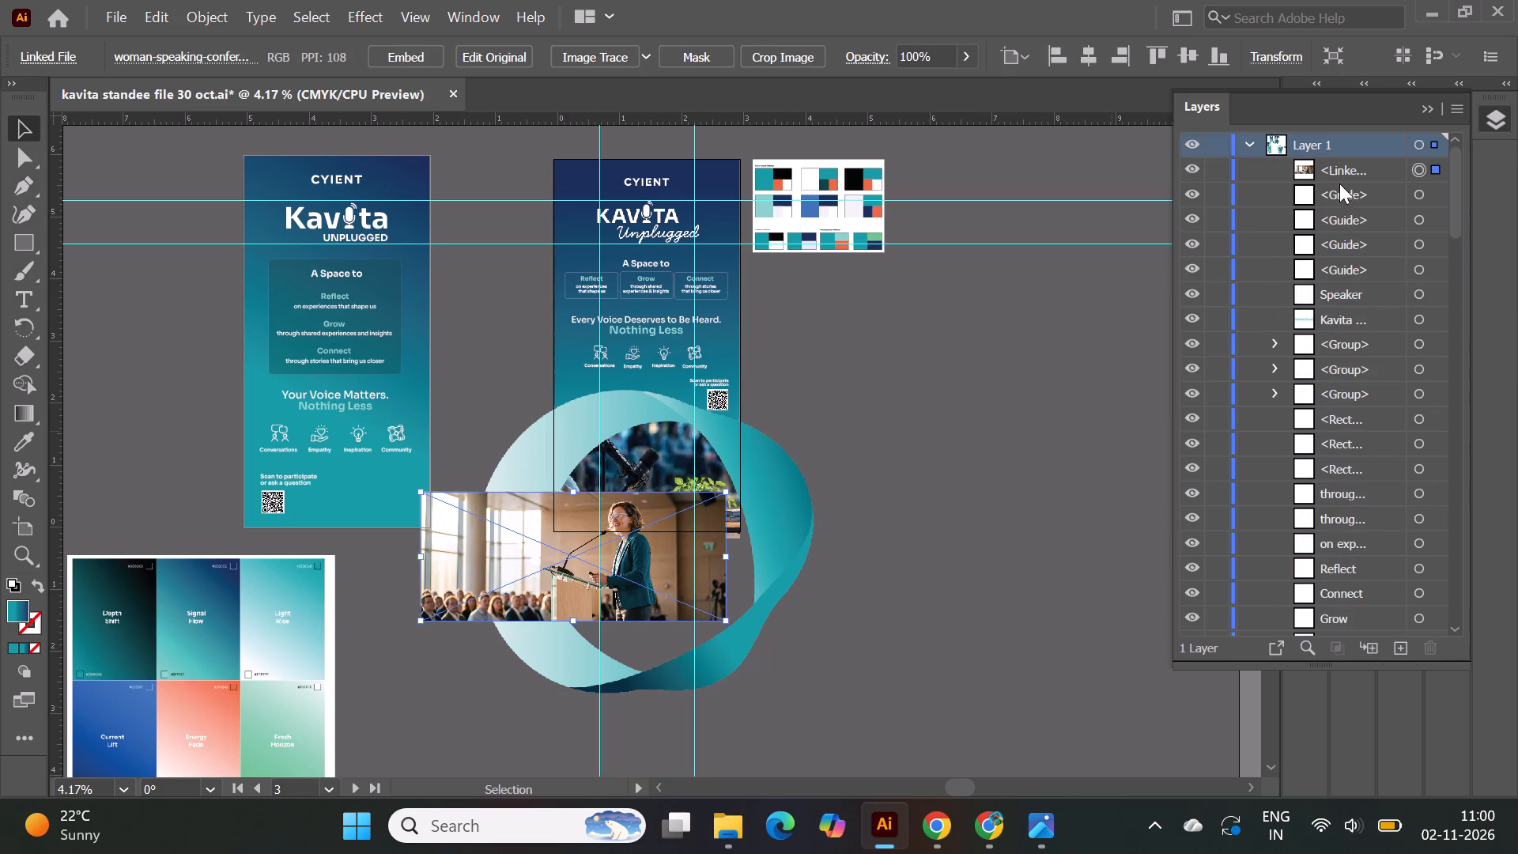
pyautogui.click(1346, 176)
pyautogui.moveTo(1356, 165); pyautogui.dragTo(1369, 553)
pyautogui.scroll(-3, 1371, 518)
pyautogui.moveTo(1345, 319); pyautogui.dragTo(1345, 435)
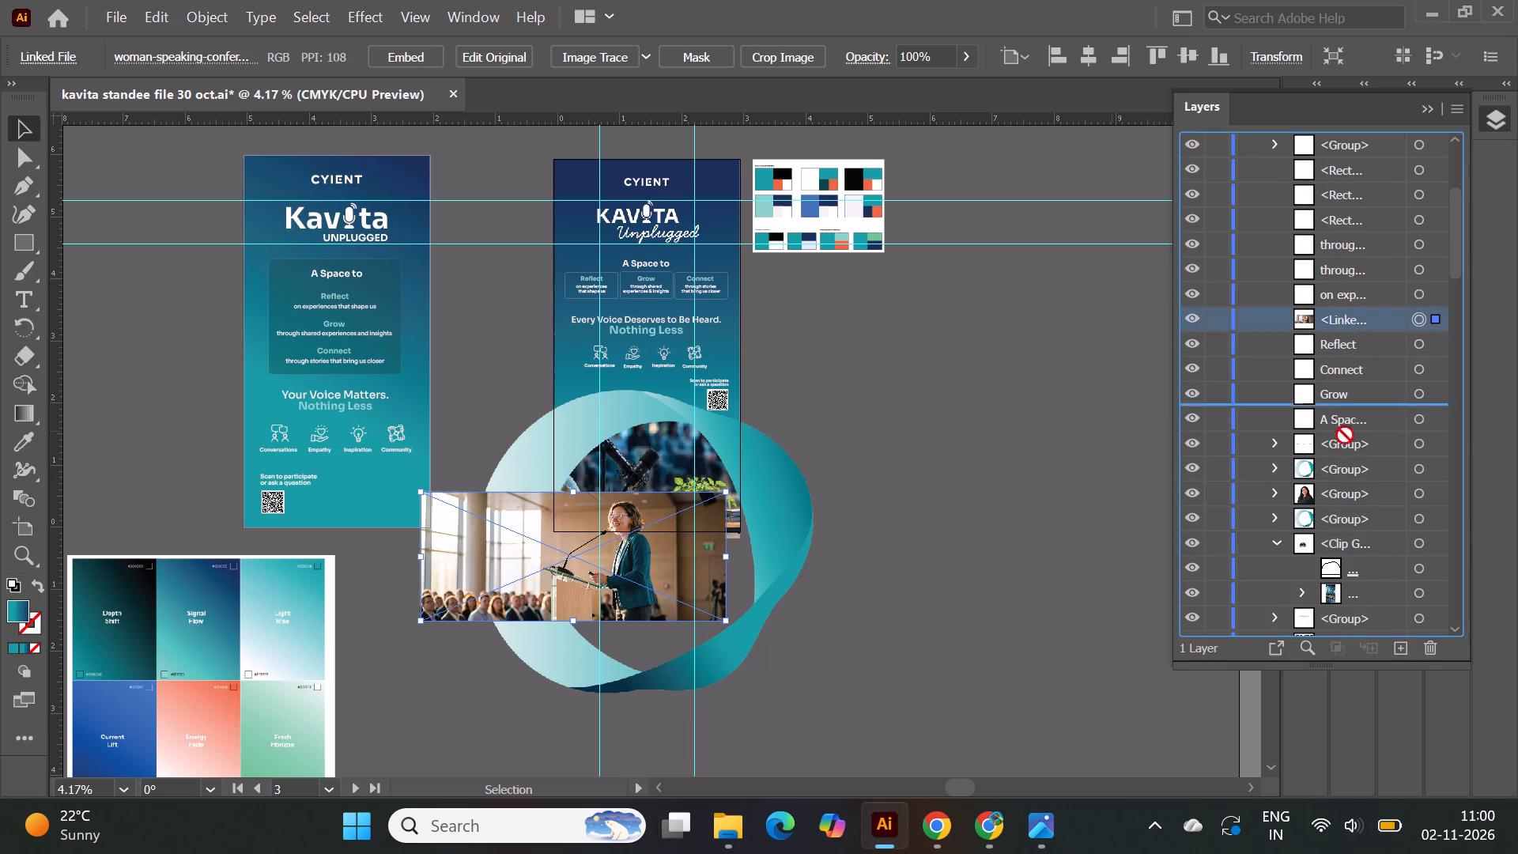
pyautogui.moveTo(1345, 435); pyautogui.dragTo(1339, 534)
pyautogui.scroll(-1, 1339, 533)
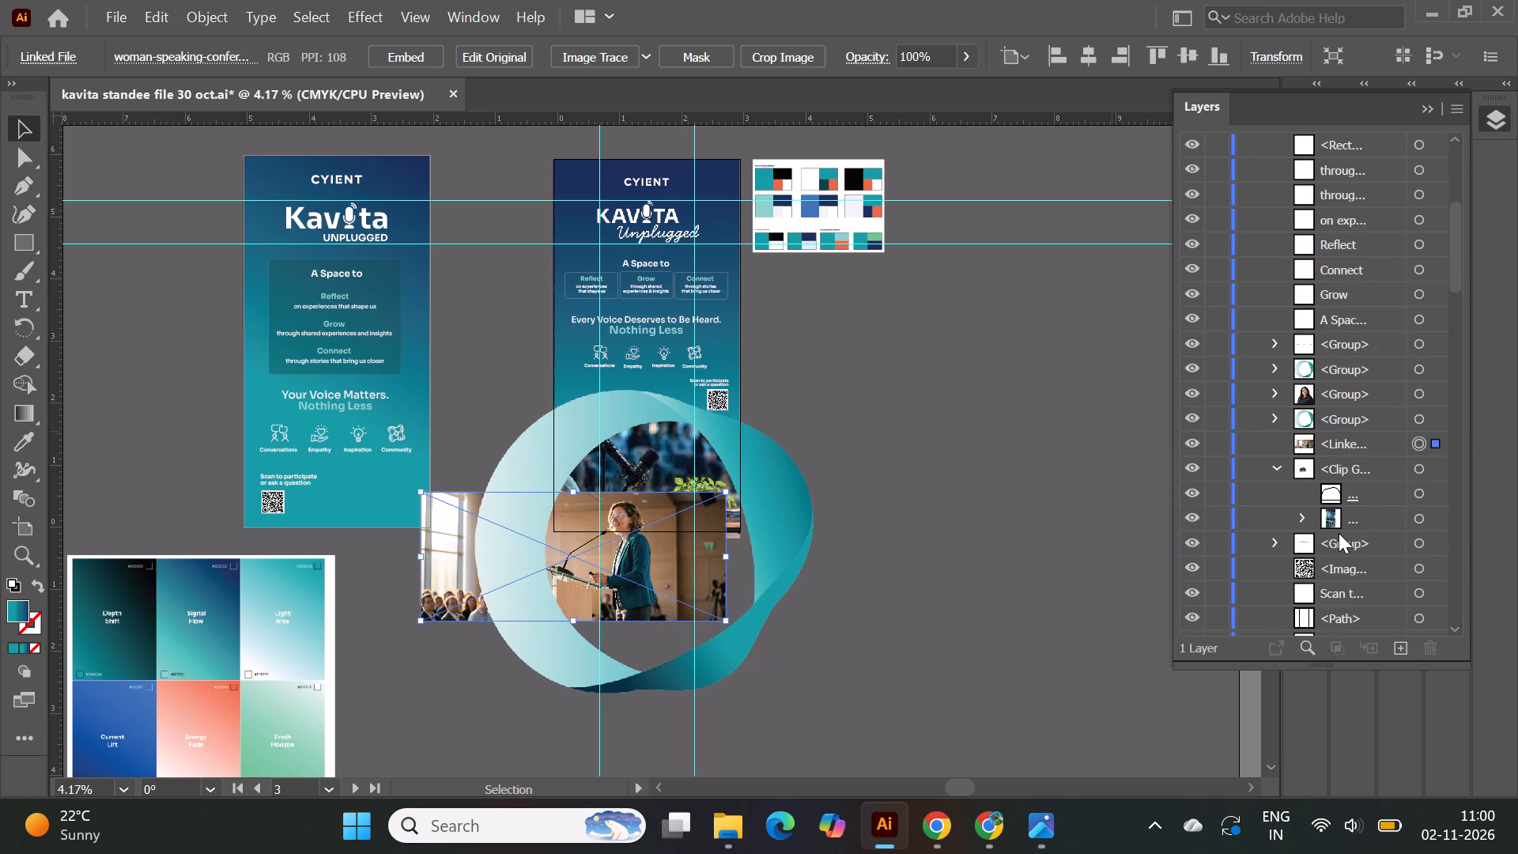
pyautogui.moveTo(1353, 436); pyautogui.dragTo(1353, 477)
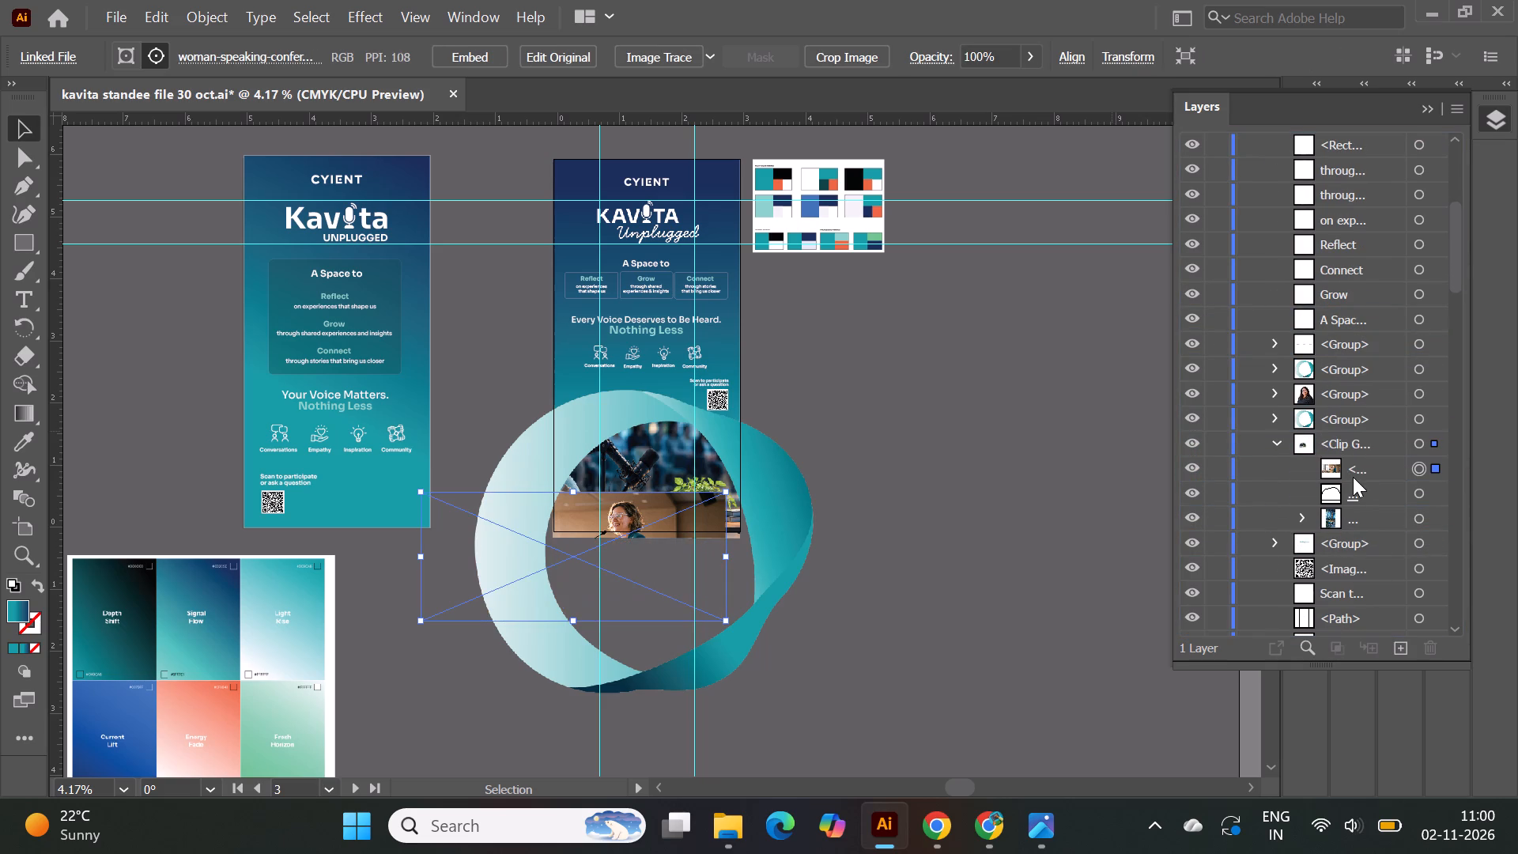
# Scale and reposition the clipped speaker photo so the woman, podium and audience fill the ring's opening on the standee.
pyautogui.keyDown('shift'); pyautogui.moveTo(727, 486); pyautogui.dragTo(911, 381); pyautogui.keyUp('shift')
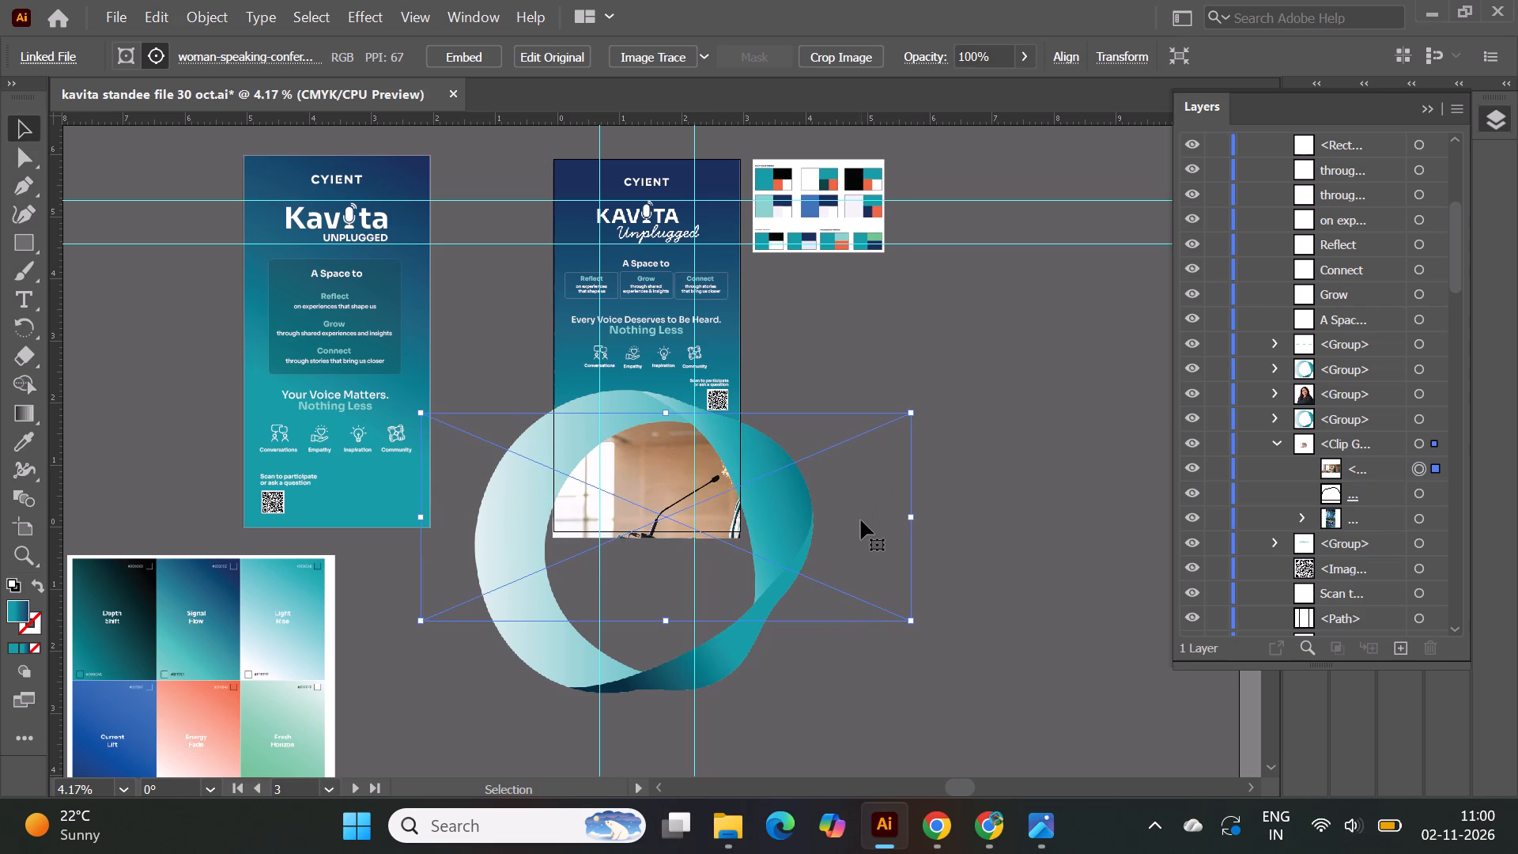
pyautogui.moveTo(878, 534); pyautogui.dragTo(843, 523)
pyautogui.moveTo(844, 531); pyautogui.dragTo(836, 536)
pyautogui.moveTo(835, 550); pyautogui.dragTo(817, 553)
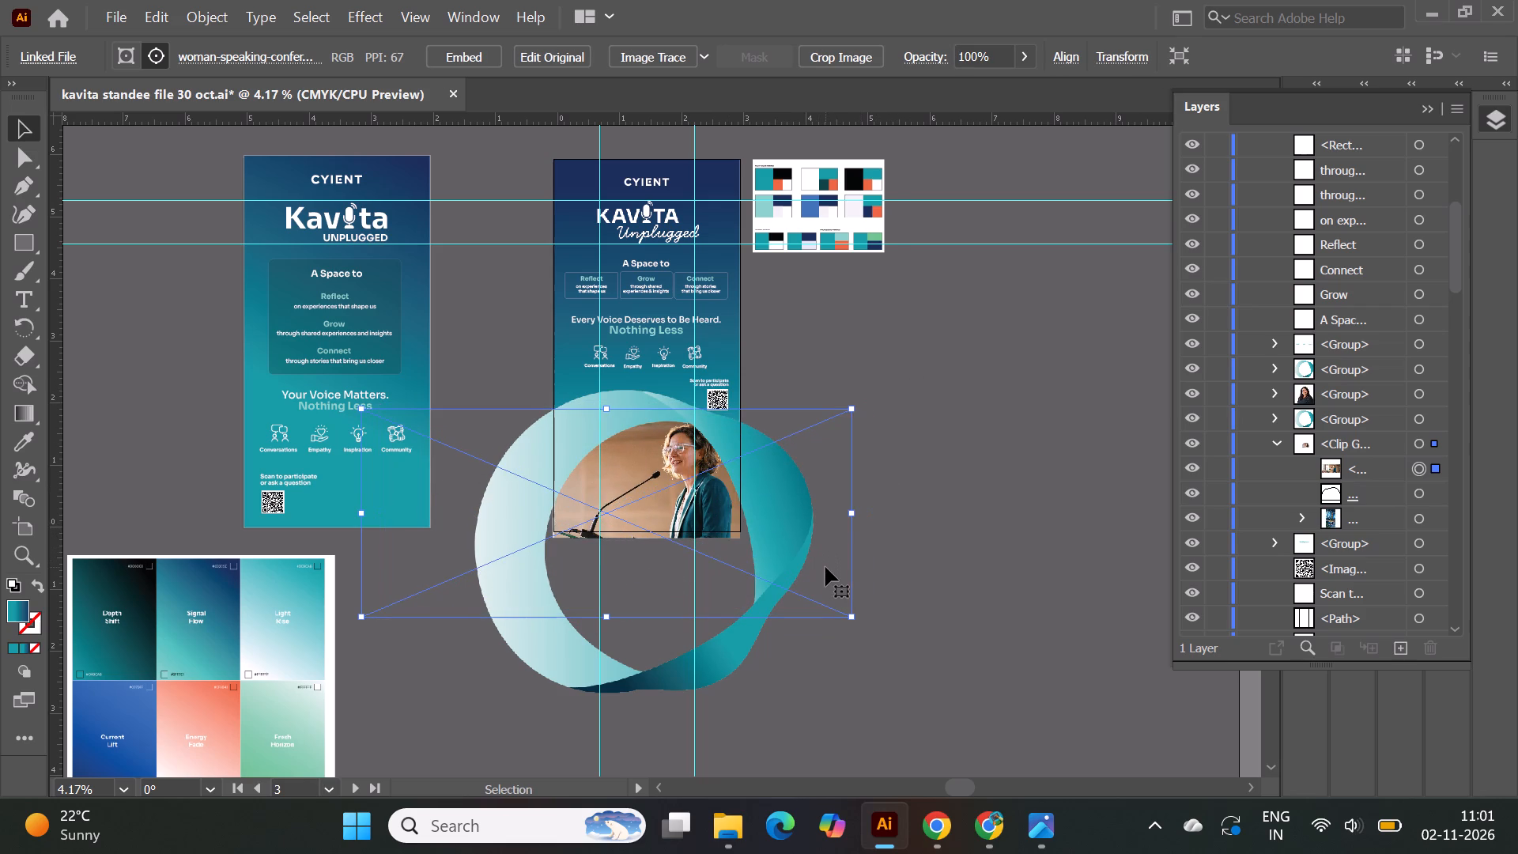
pyautogui.moveTo(825, 567); pyautogui.dragTo(817, 568)
pyautogui.keyDown('shift'); pyautogui.moveTo(842, 622); pyautogui.dragTo(824, 605); pyautogui.keyUp('shift')
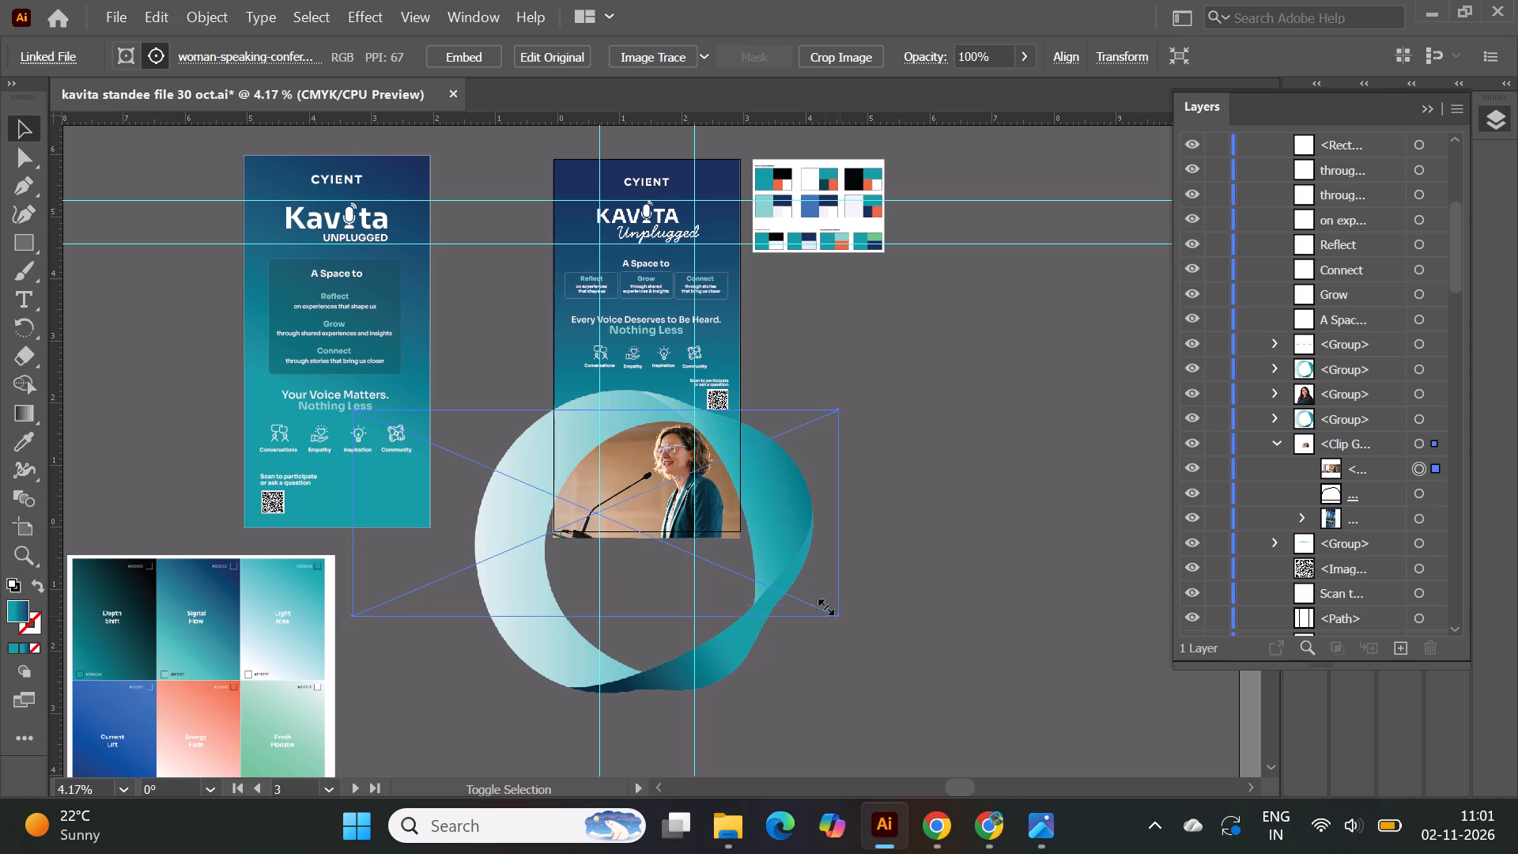
pyautogui.keyDown('shift'); pyautogui.moveTo(824, 605); pyautogui.dragTo(814, 601); pyautogui.keyUp('shift')
pyautogui.keyDown('shift'); pyautogui.moveTo(352, 599); pyautogui.dragTo(466, 571); pyautogui.keyUp('shift')
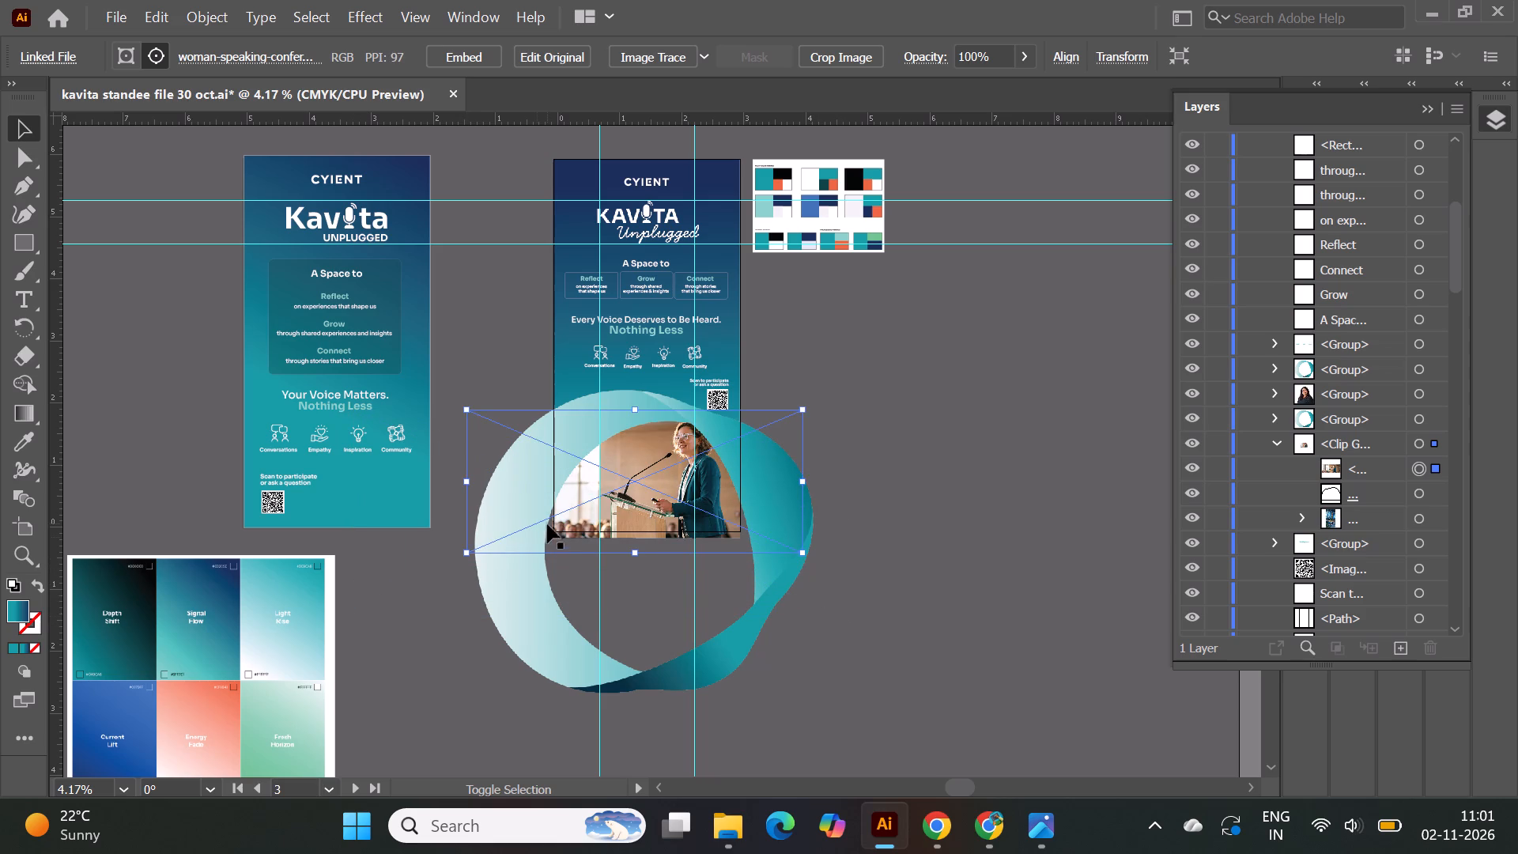
pyautogui.keyDown('shift'); pyautogui.moveTo(465, 556); pyautogui.dragTo(491, 552); pyautogui.keyUp('shift')
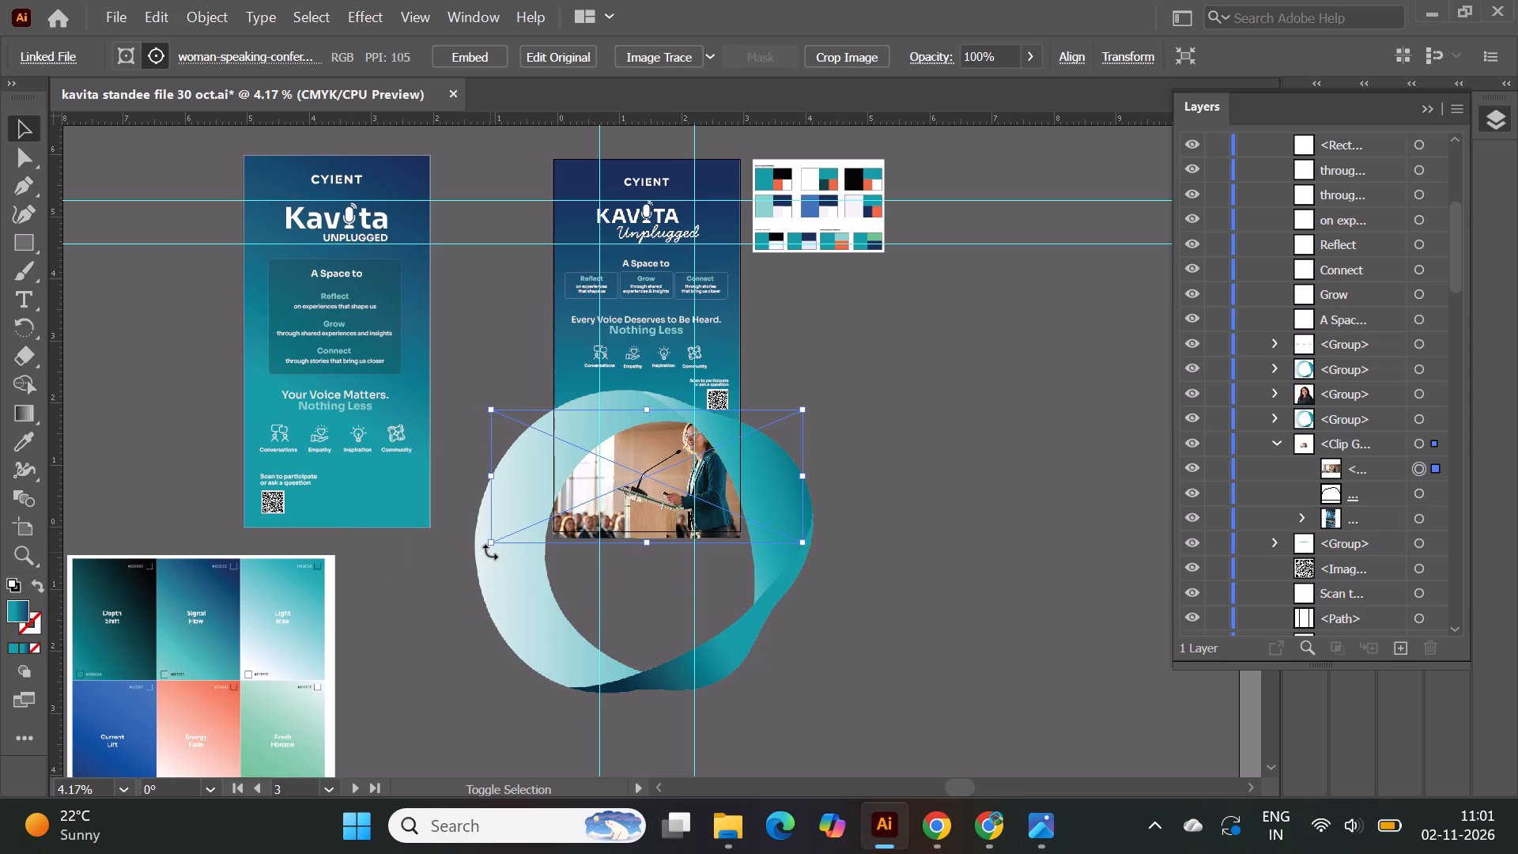
pyautogui.keyDown('shift'); pyautogui.moveTo(806, 414); pyautogui.dragTo(786, 416); pyautogui.keyUp('shift')
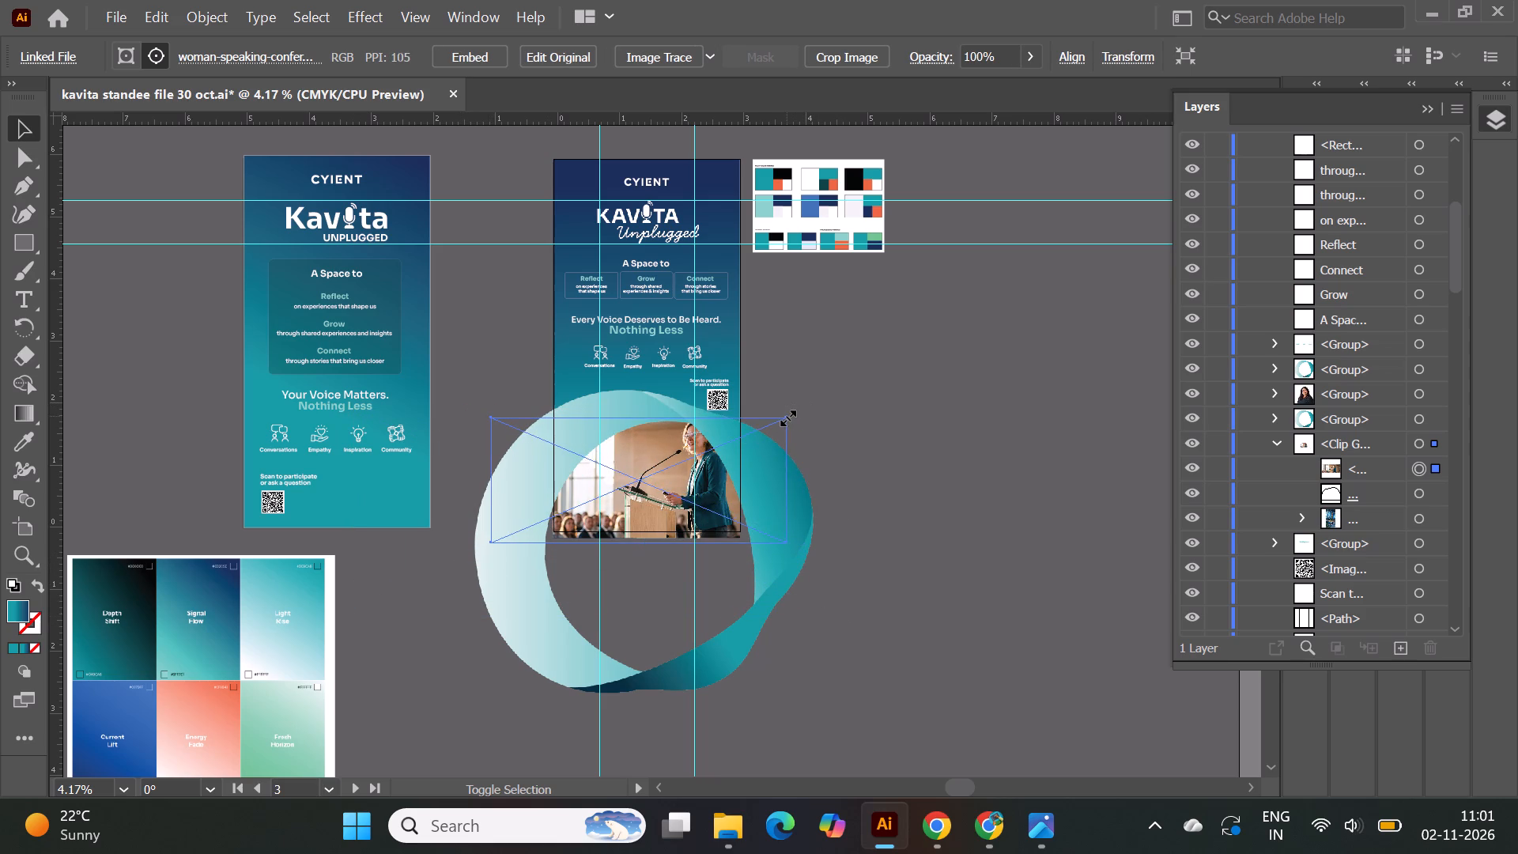
pyautogui.tripleClick(994, 412)
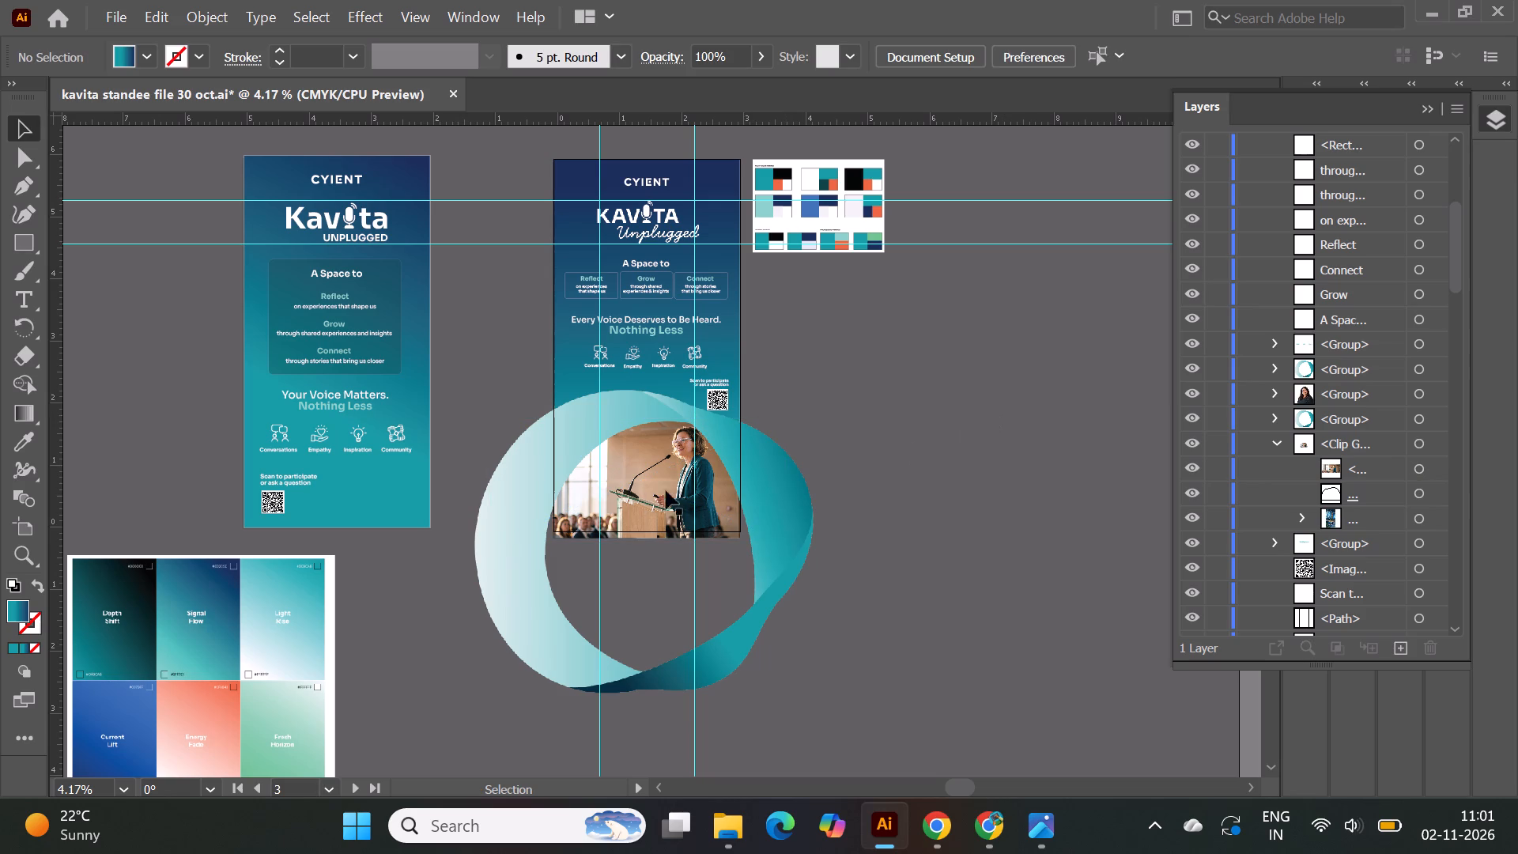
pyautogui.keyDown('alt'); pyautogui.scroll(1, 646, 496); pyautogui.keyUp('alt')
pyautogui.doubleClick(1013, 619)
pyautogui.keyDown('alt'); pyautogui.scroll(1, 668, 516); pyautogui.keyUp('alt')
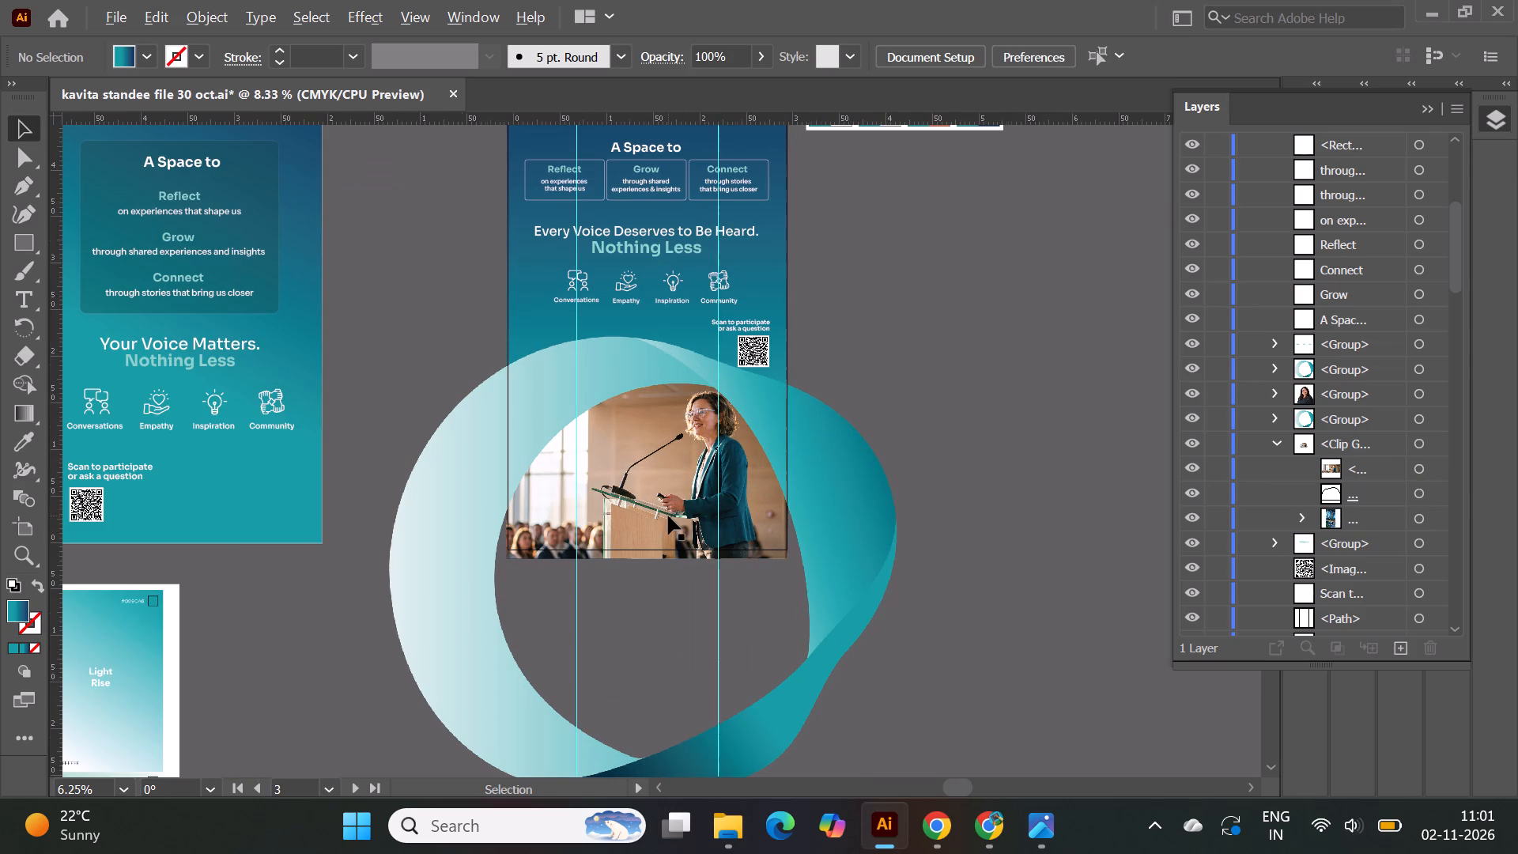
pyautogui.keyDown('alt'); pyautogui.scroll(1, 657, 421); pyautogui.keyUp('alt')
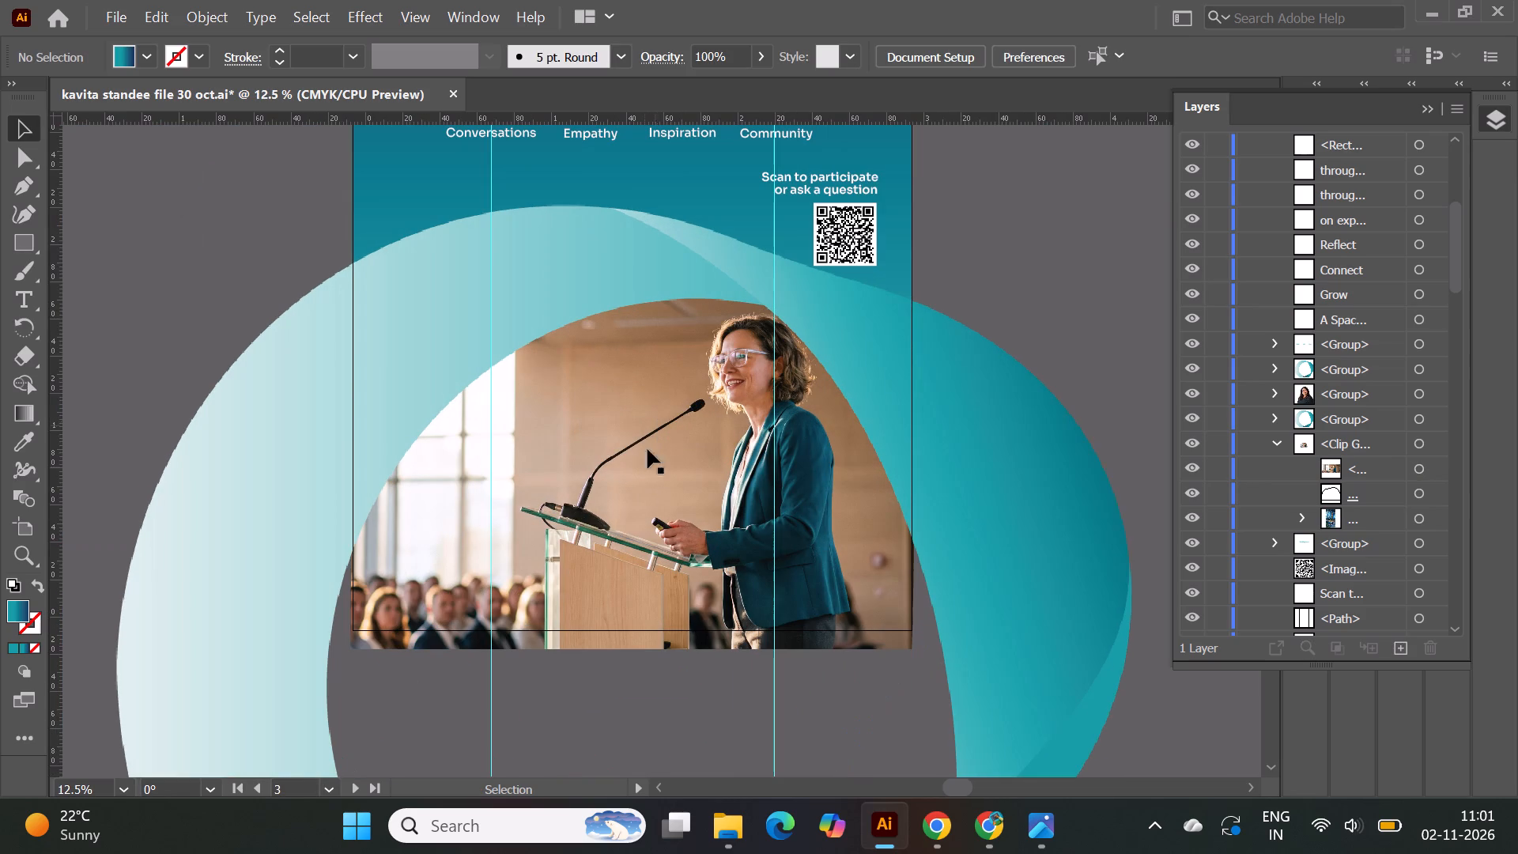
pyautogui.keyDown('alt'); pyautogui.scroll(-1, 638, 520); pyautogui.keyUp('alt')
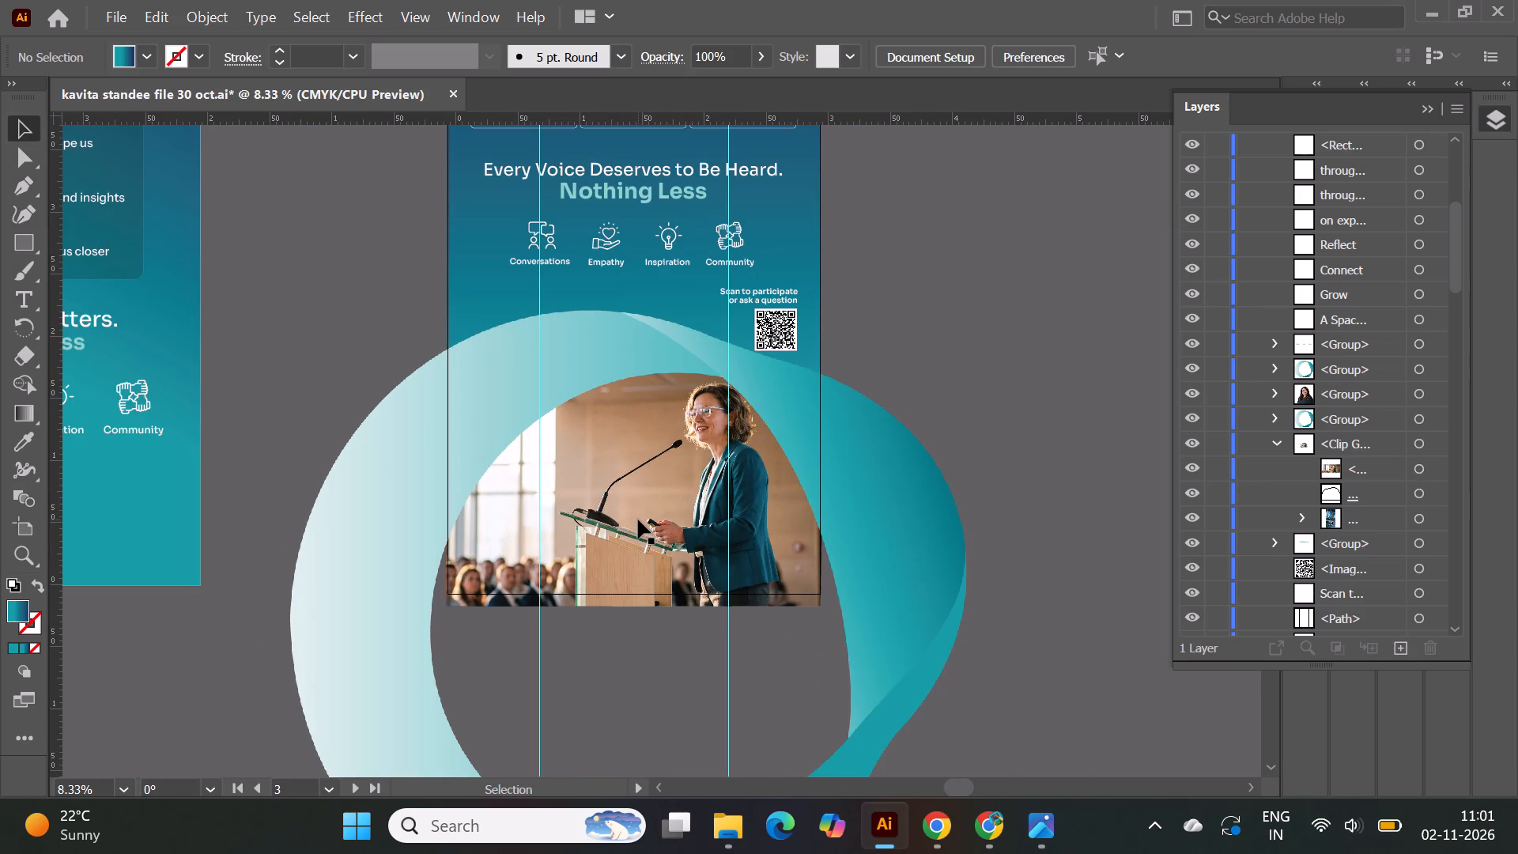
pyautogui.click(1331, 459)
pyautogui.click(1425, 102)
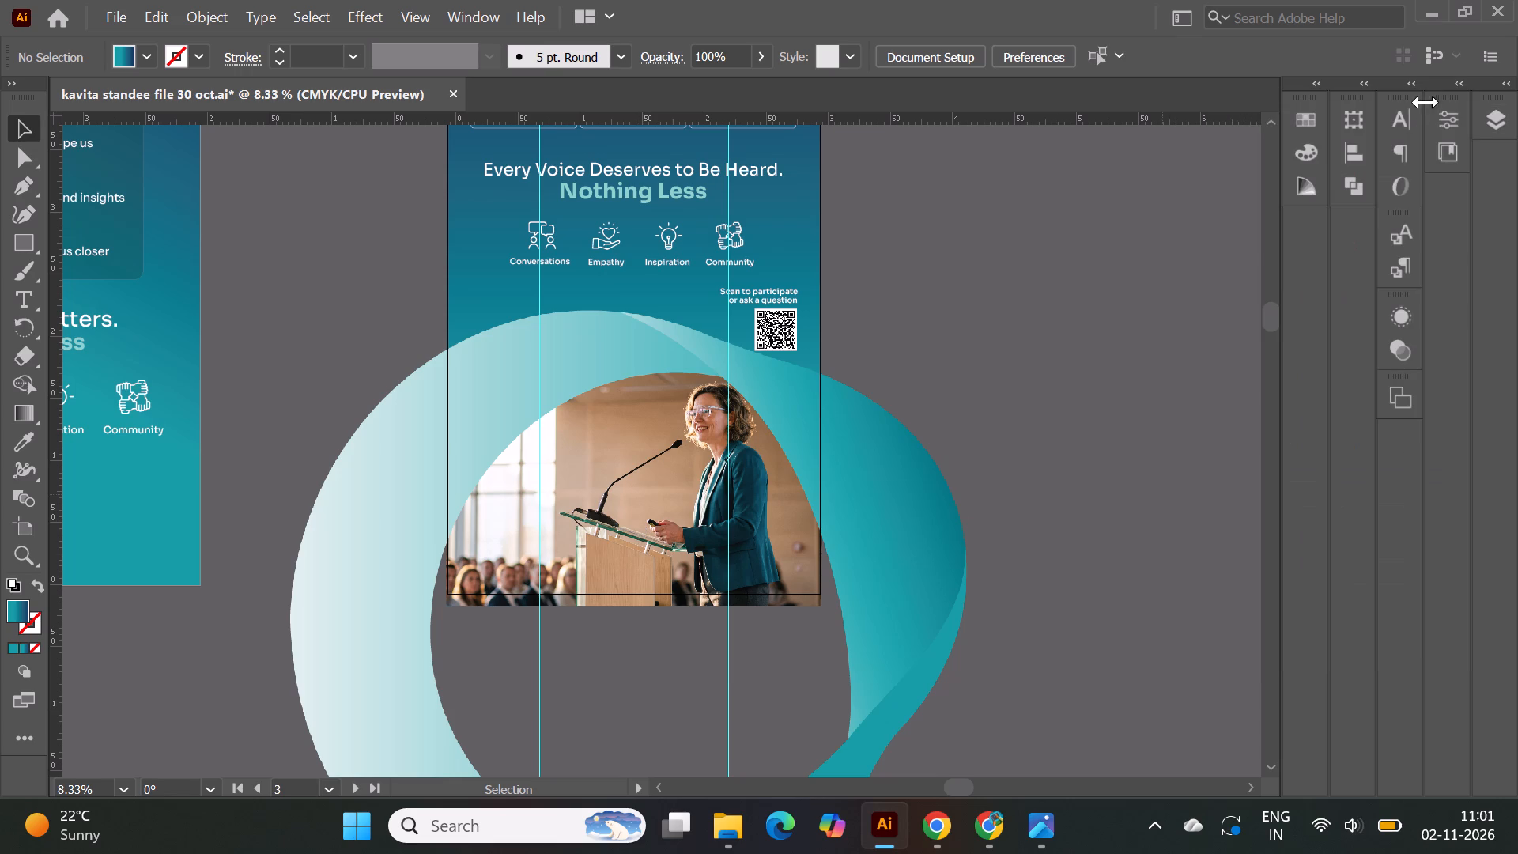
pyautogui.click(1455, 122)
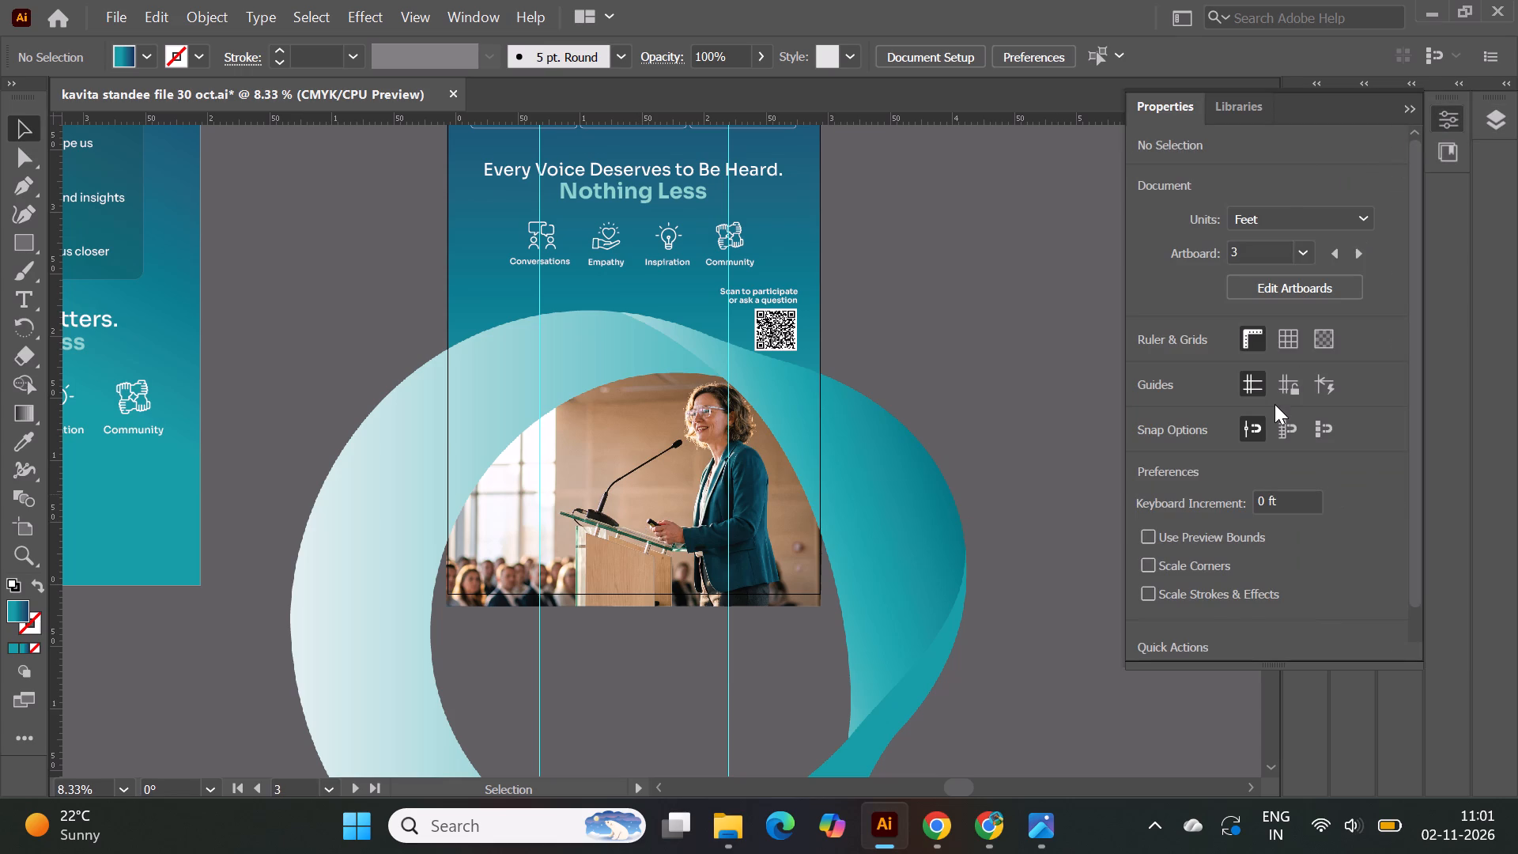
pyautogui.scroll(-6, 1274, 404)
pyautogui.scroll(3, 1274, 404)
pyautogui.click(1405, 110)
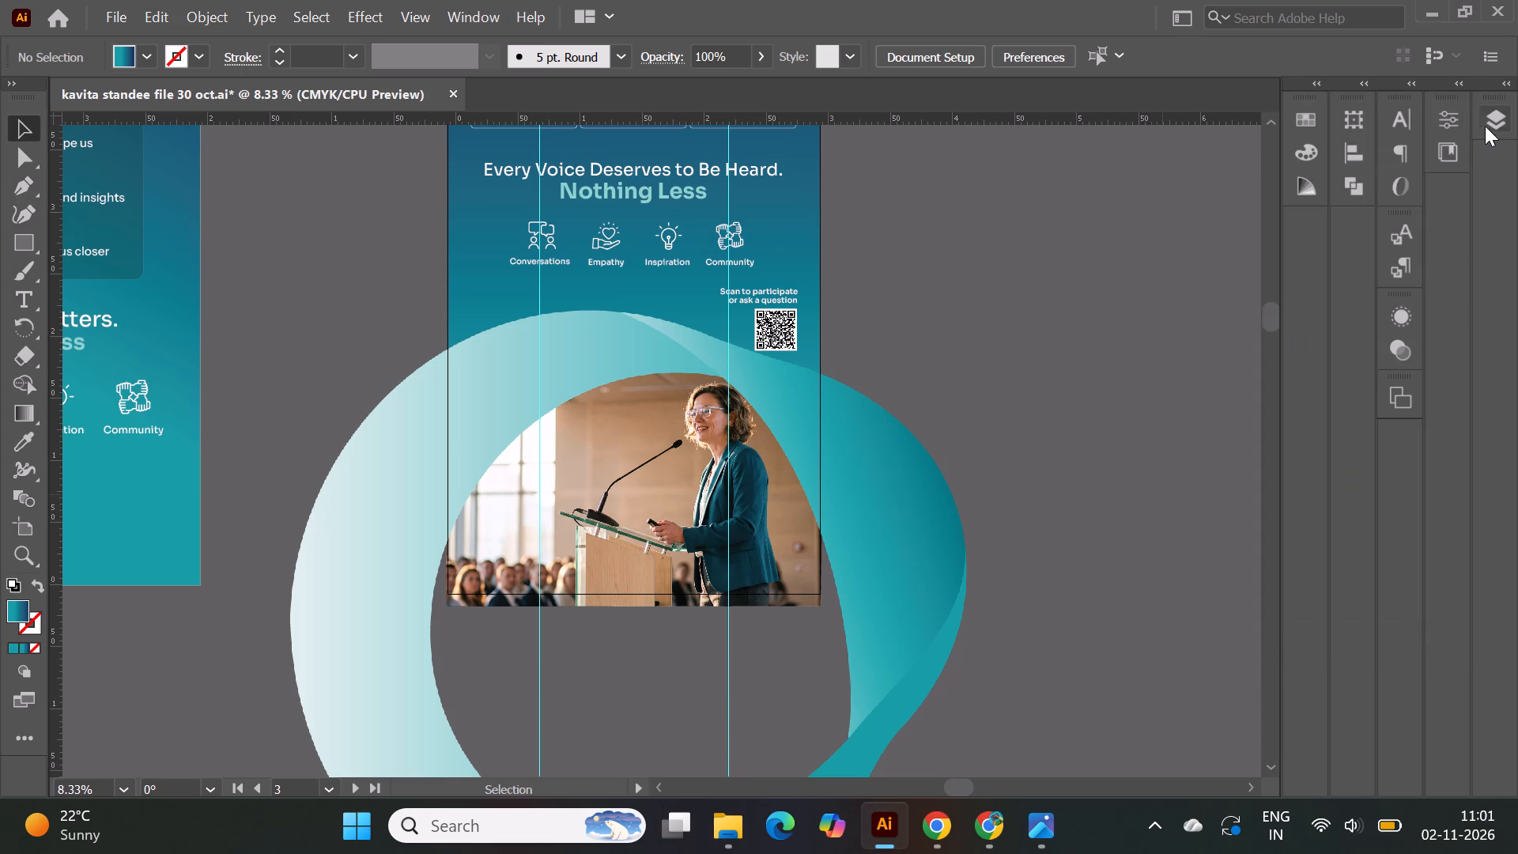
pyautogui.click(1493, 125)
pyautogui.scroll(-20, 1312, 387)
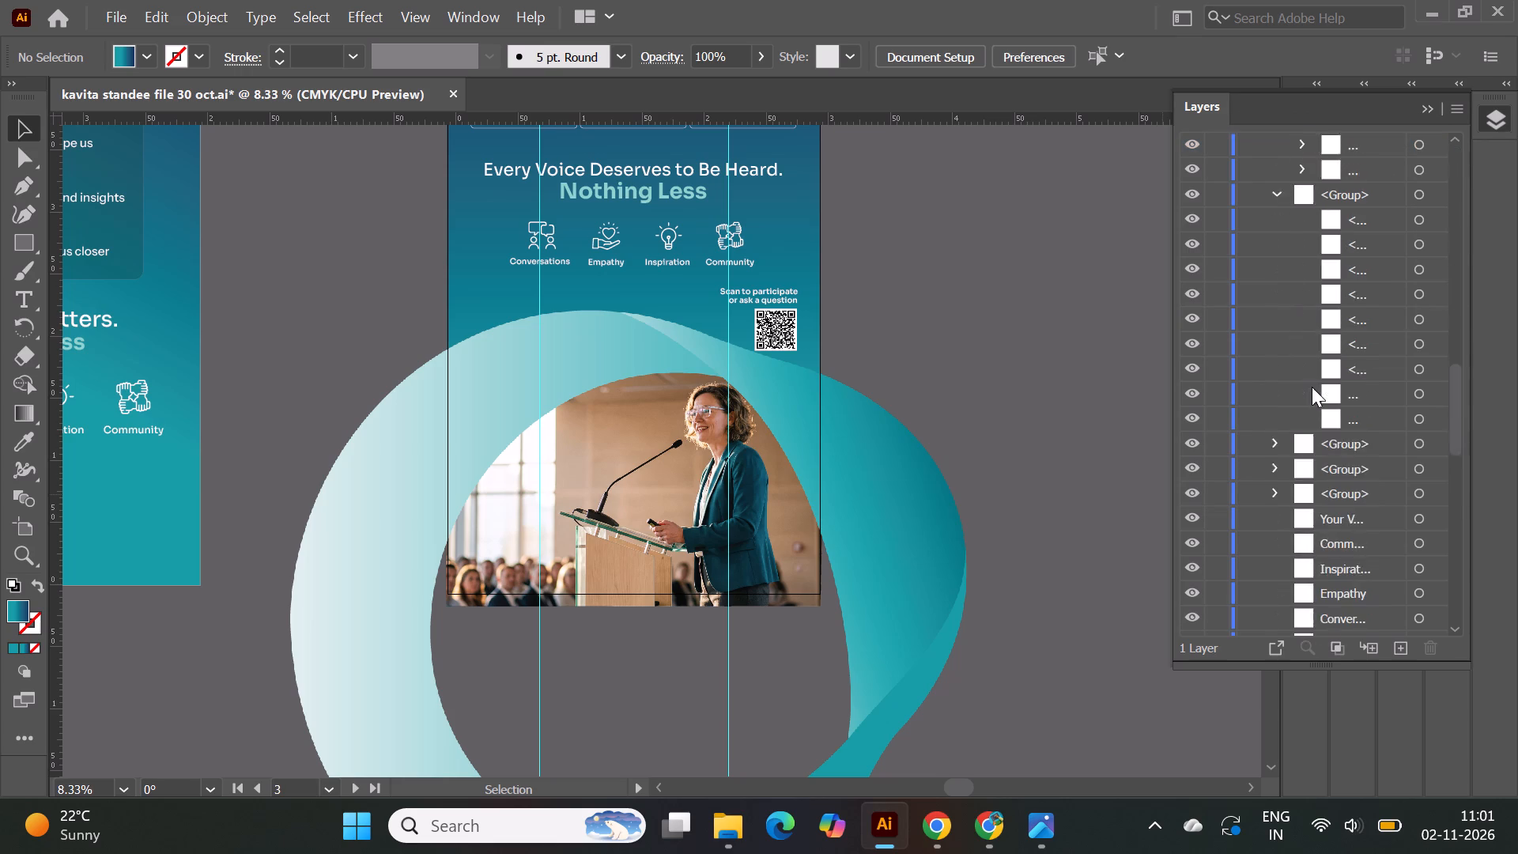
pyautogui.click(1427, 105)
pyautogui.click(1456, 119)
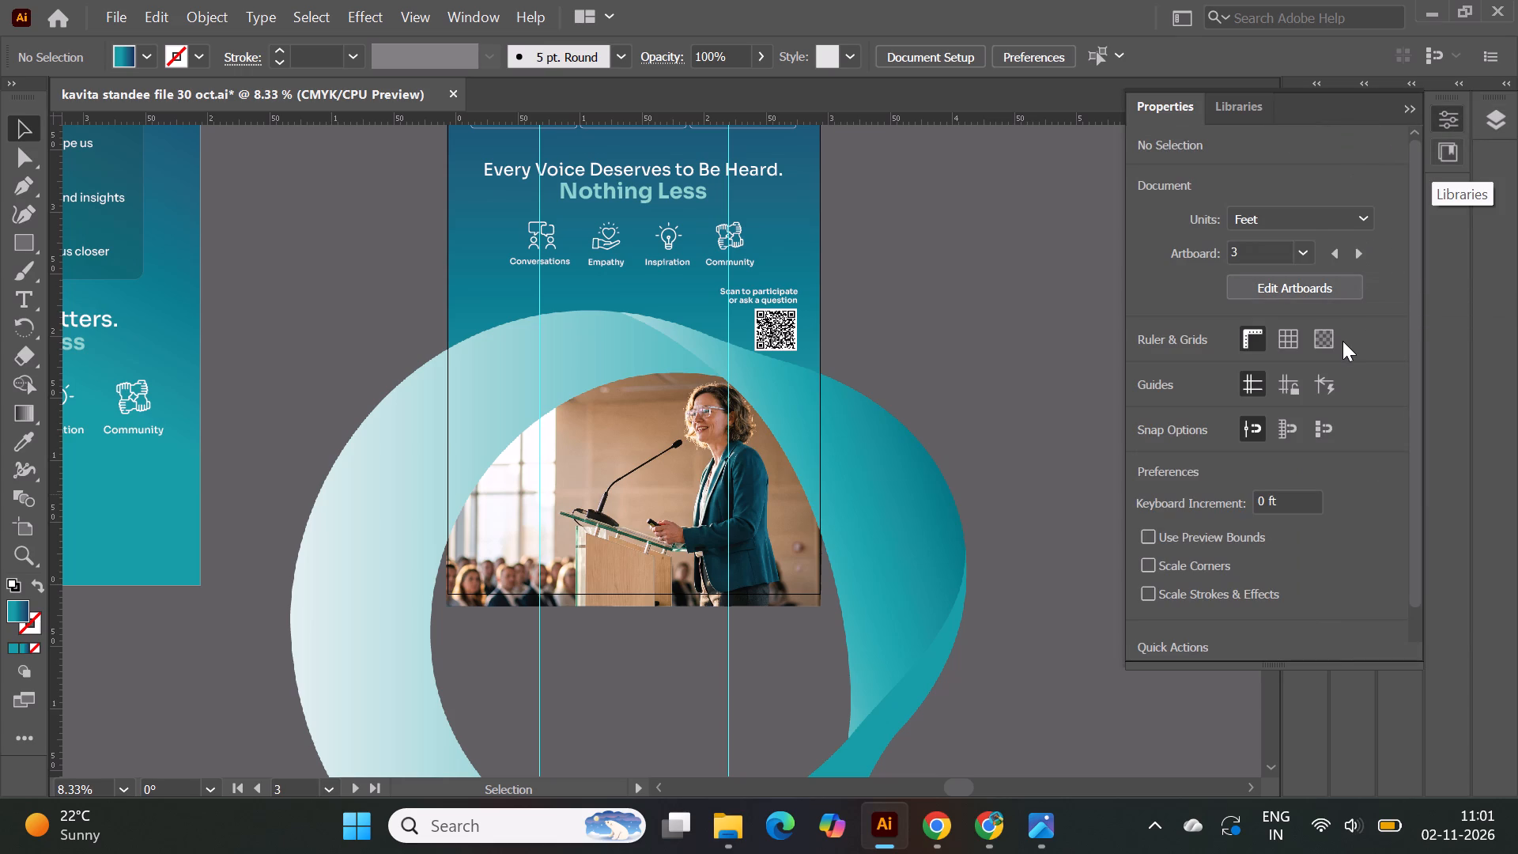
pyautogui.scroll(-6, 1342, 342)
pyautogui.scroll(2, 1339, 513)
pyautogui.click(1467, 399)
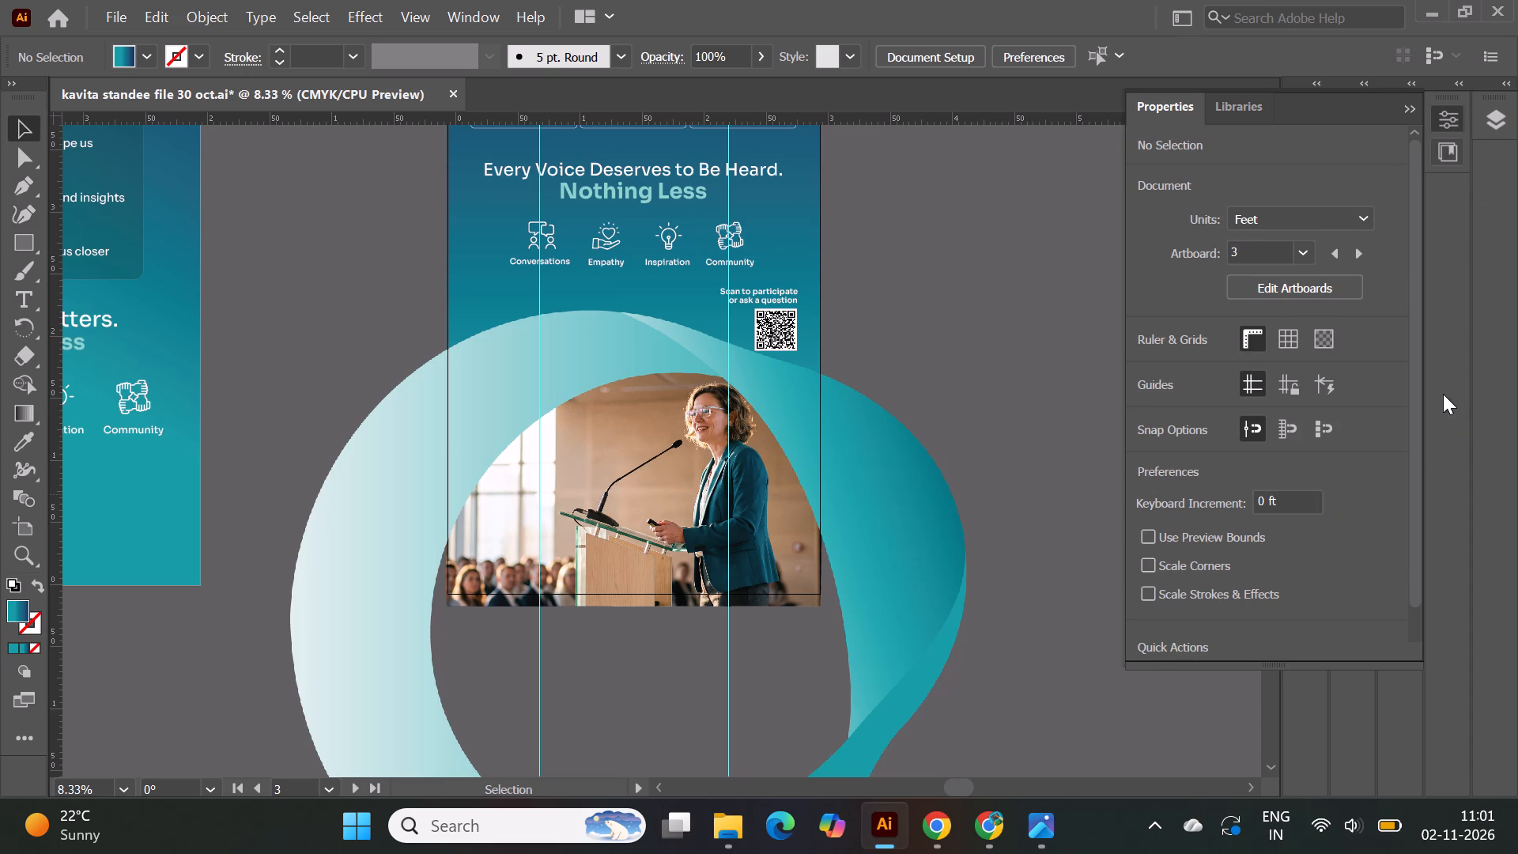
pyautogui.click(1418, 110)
# Select the speaker photo inside the clipping group and flip it horizontally so the woman faces the other way.
pyautogui.click(1497, 121)
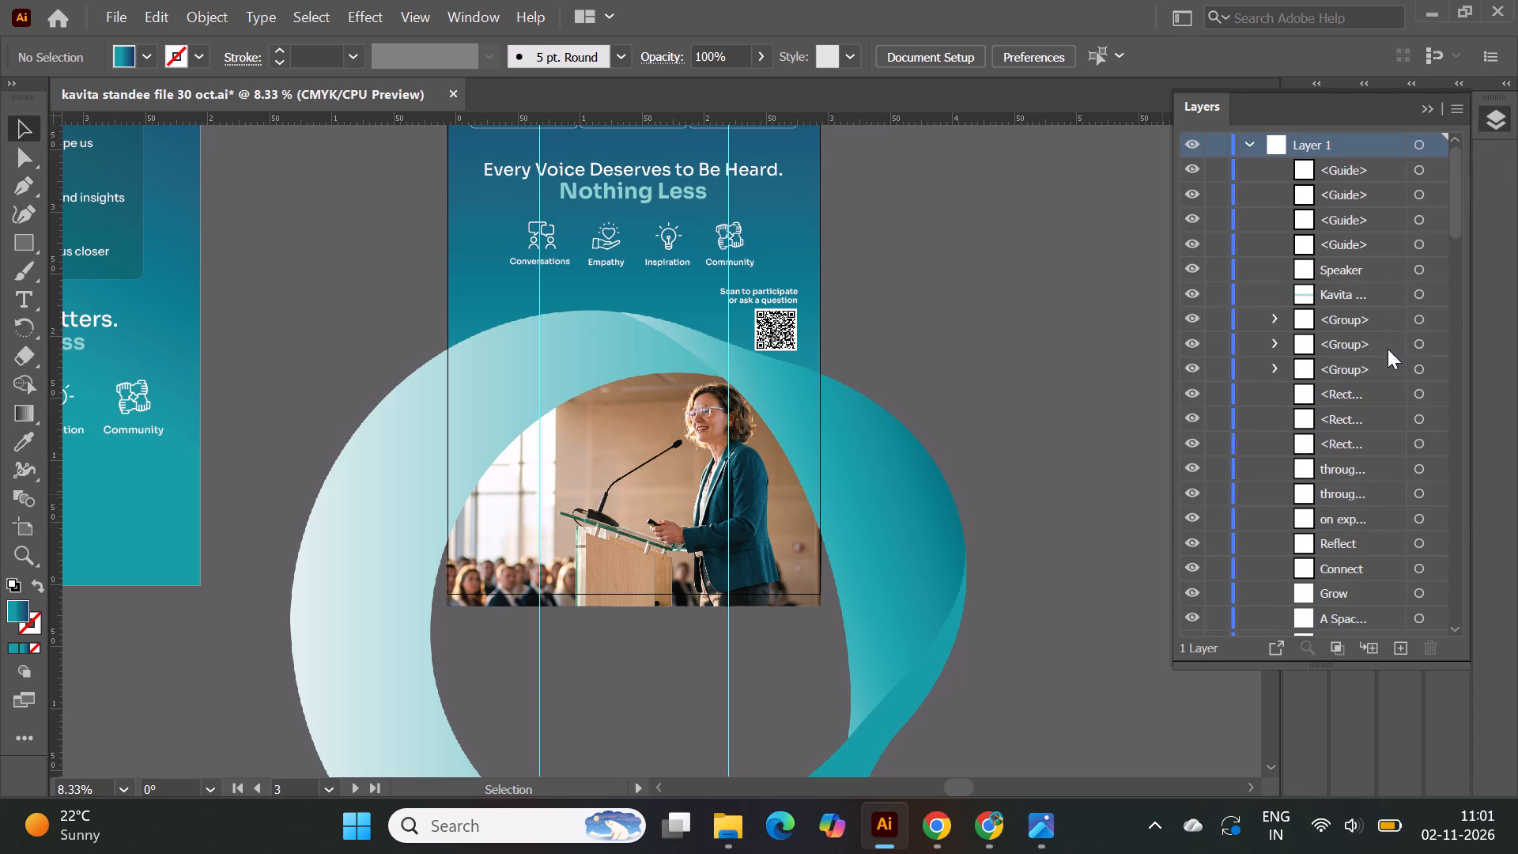
pyautogui.scroll(-20, 1286, 452)
pyautogui.scroll(-2, 1286, 452)
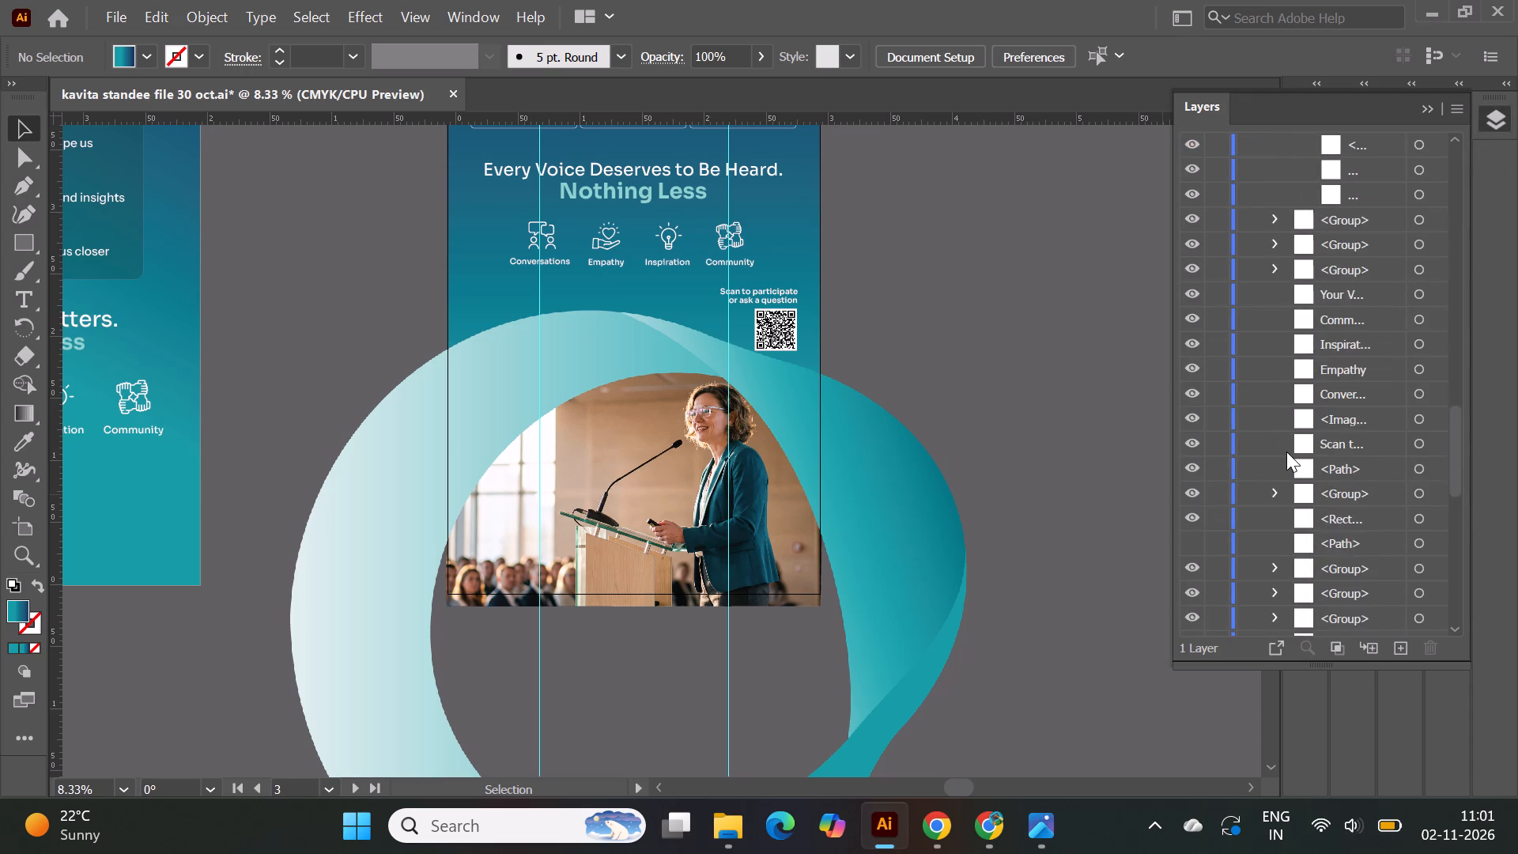
pyautogui.scroll(-10, 1286, 452)
pyautogui.scroll(-13, 1286, 452)
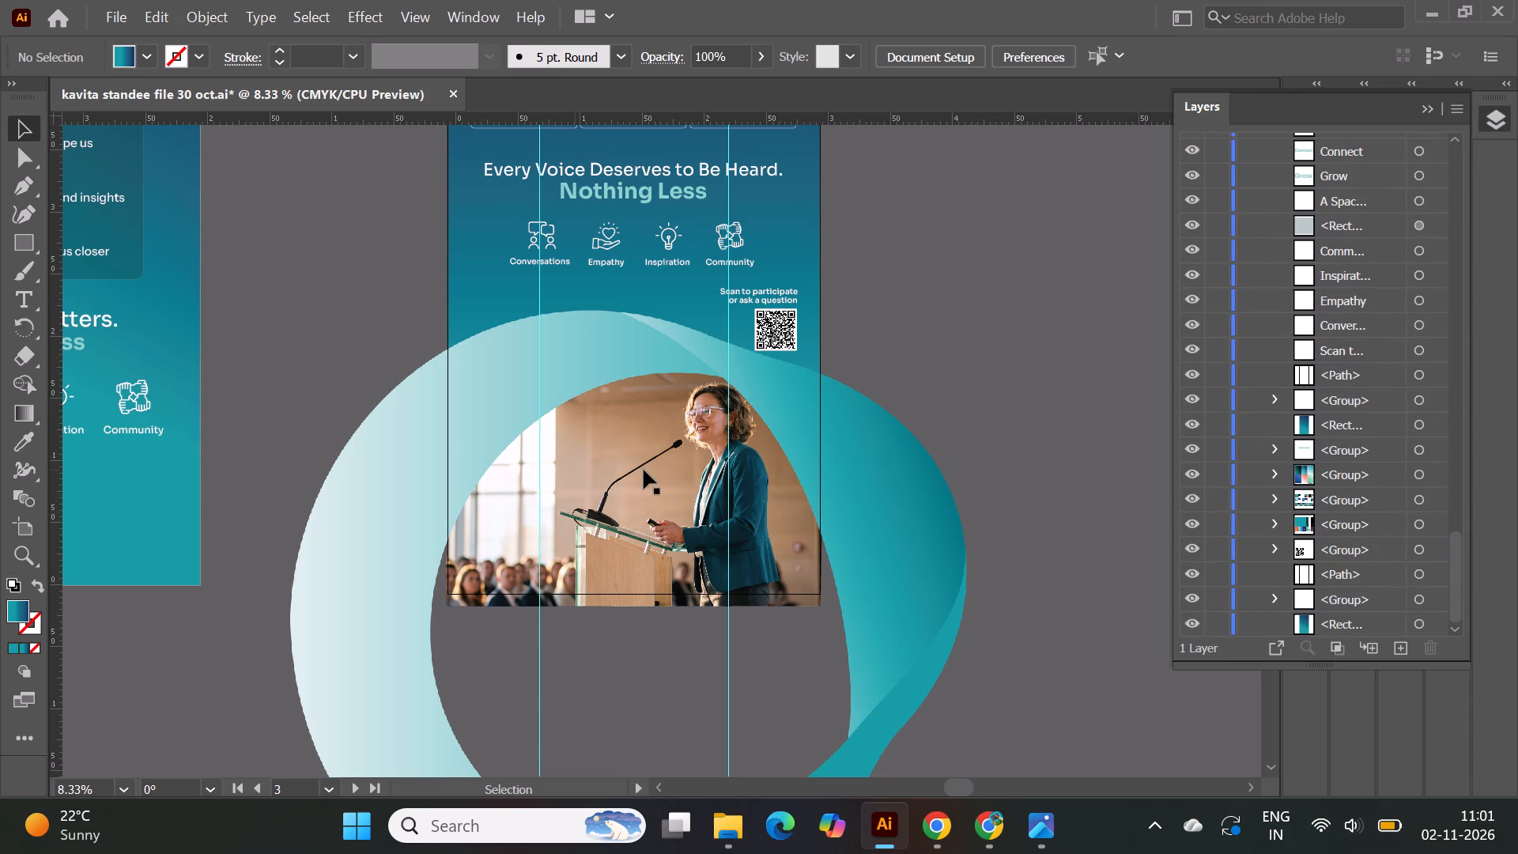
pyautogui.click(648, 470)
pyautogui.scroll(-6, 1315, 511)
pyautogui.scroll(12, 1315, 511)
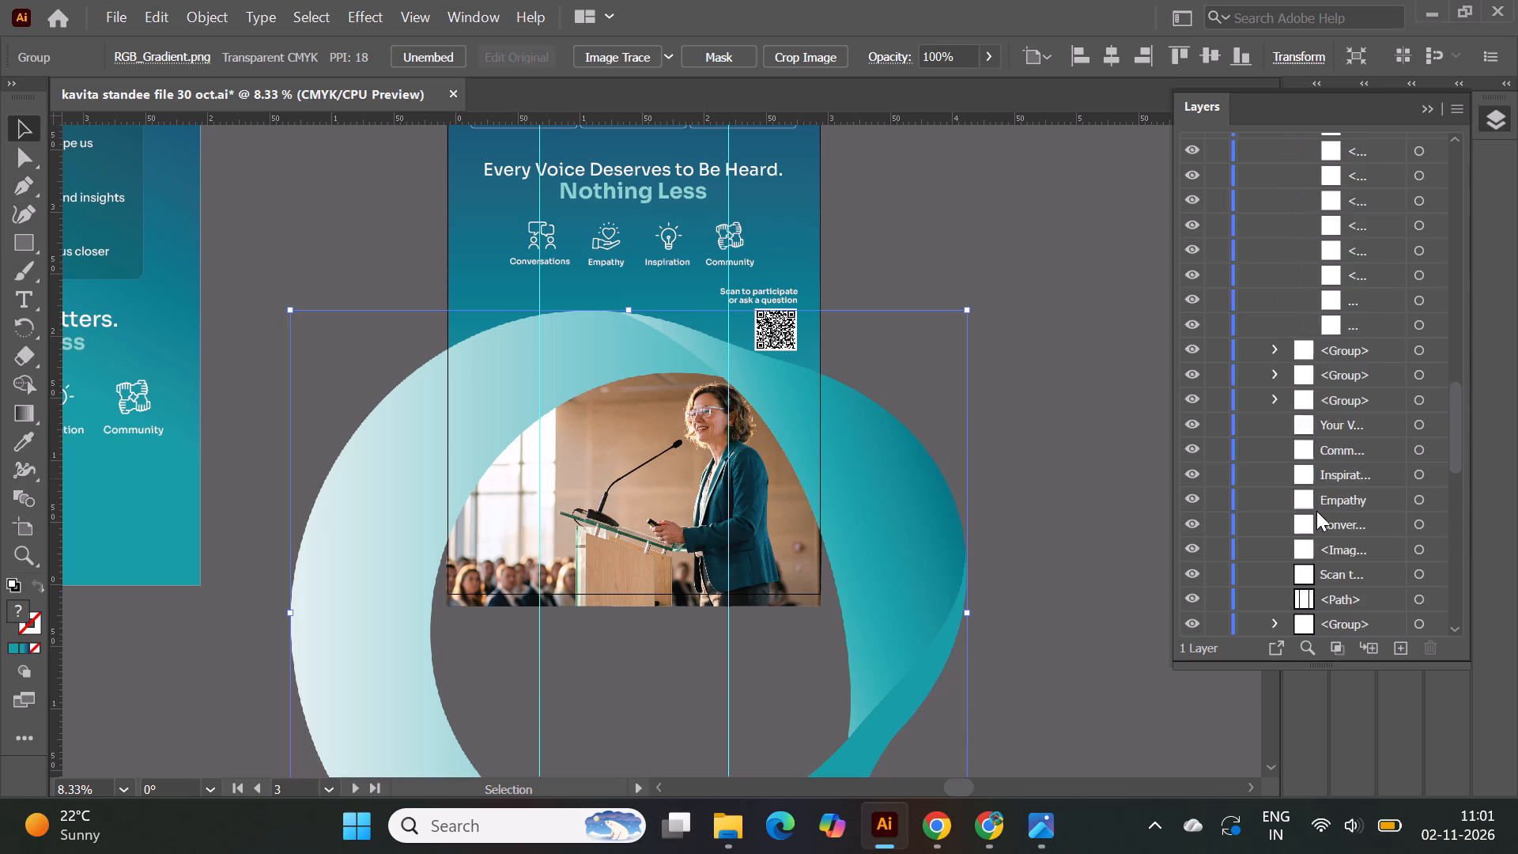
pyautogui.scroll(14, 1316, 511)
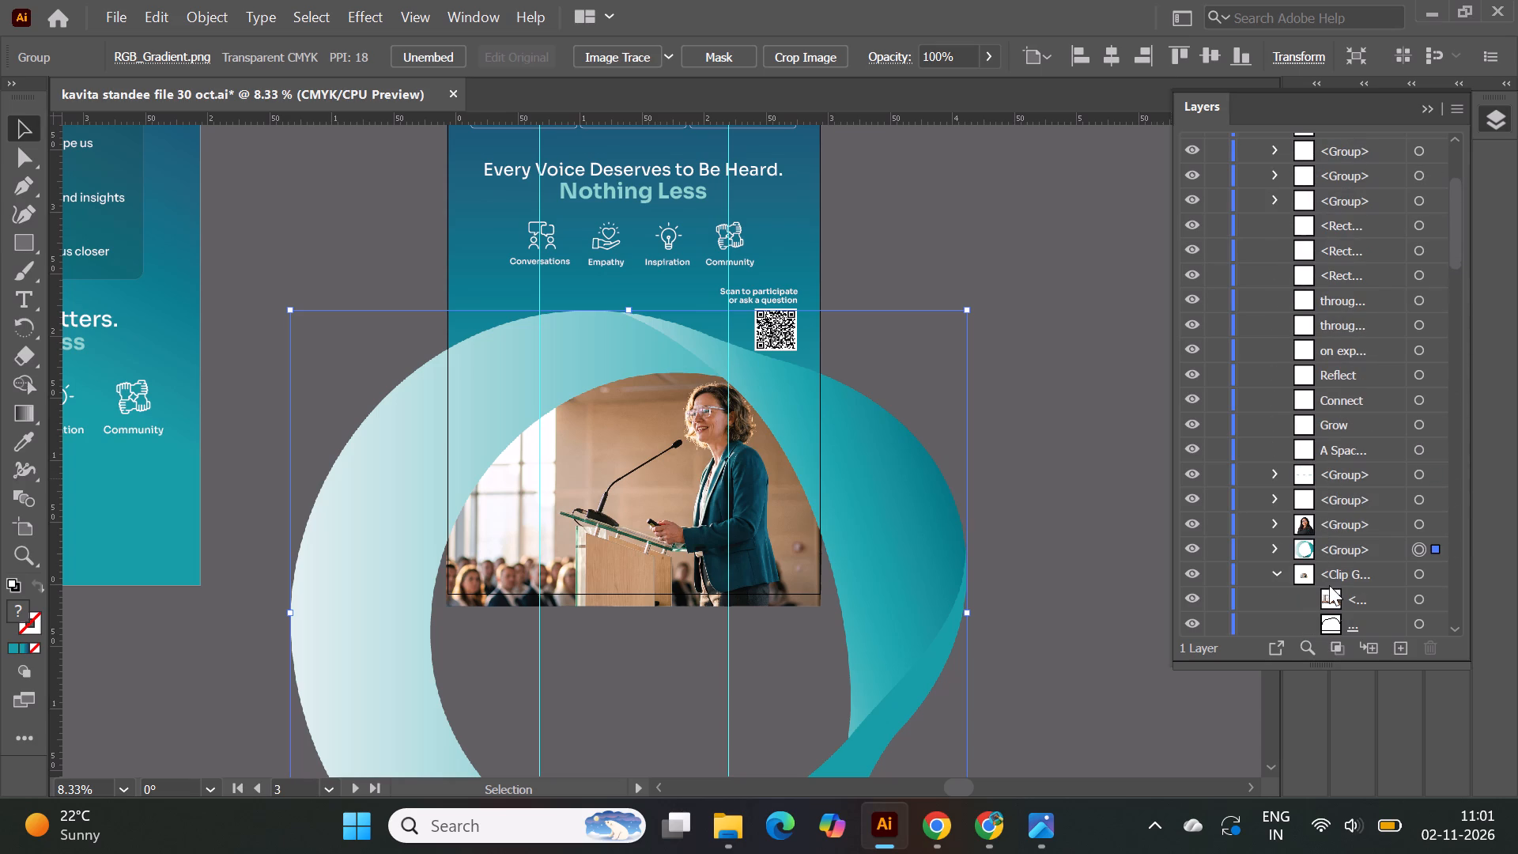
pyautogui.click(1333, 600)
pyautogui.click(1301, 572)
pyautogui.click(1329, 599)
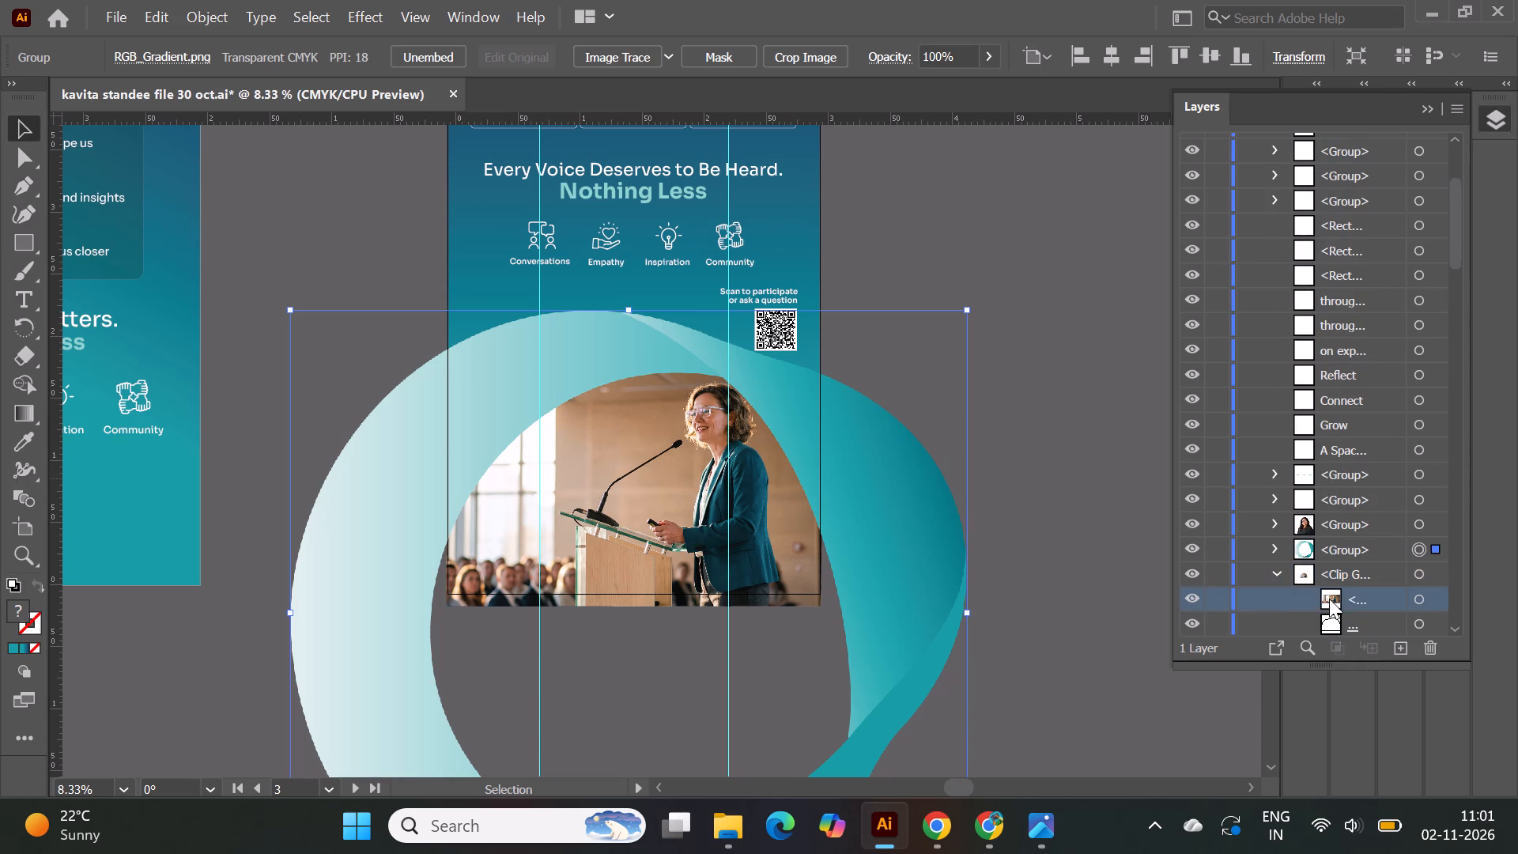
pyautogui.click(1426, 603)
pyautogui.click(1427, 108)
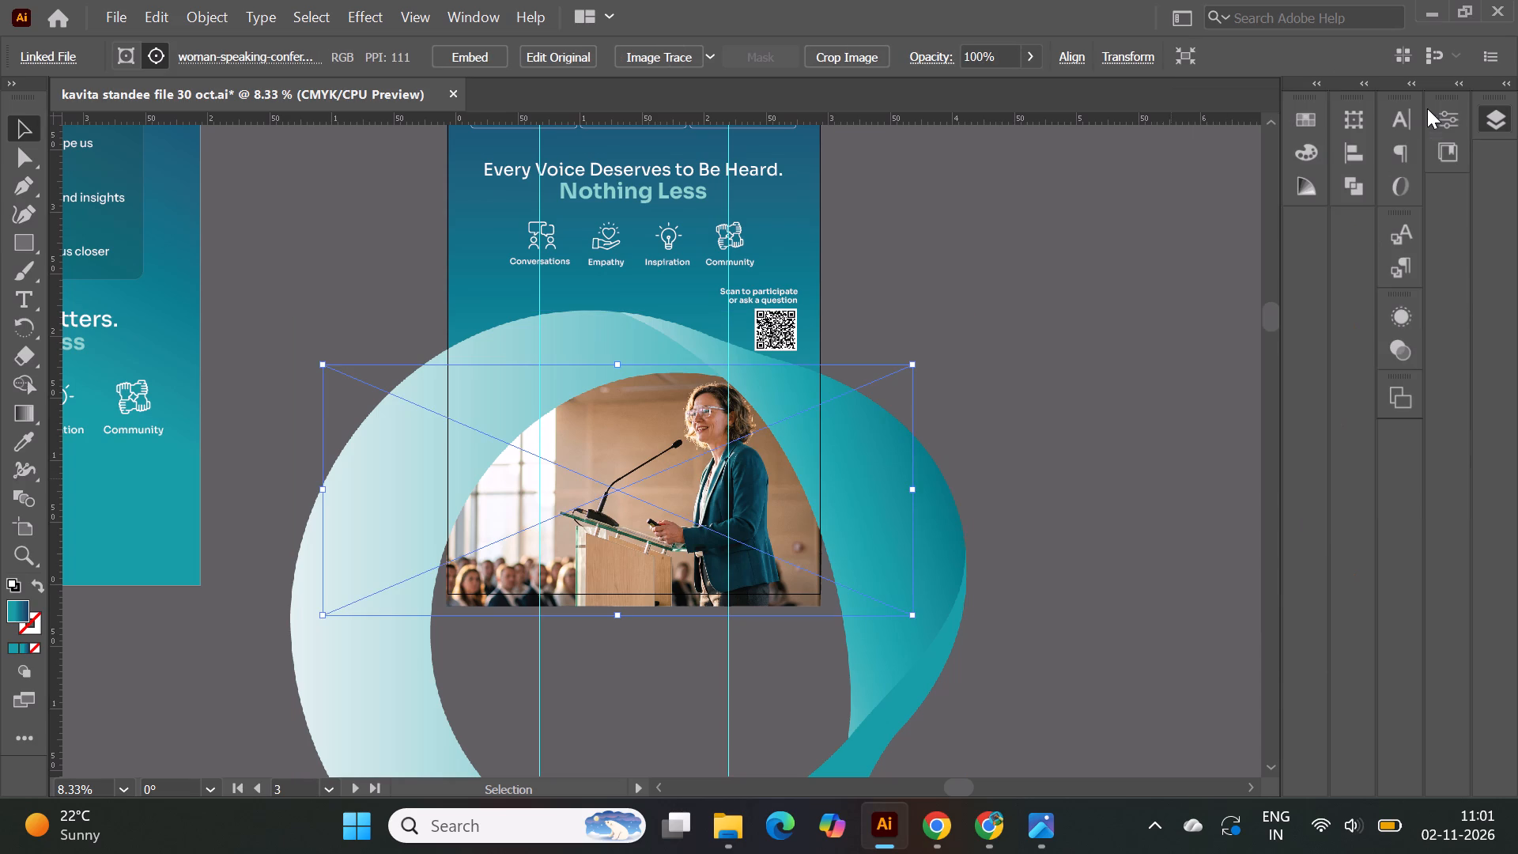
pyautogui.click(1448, 125)
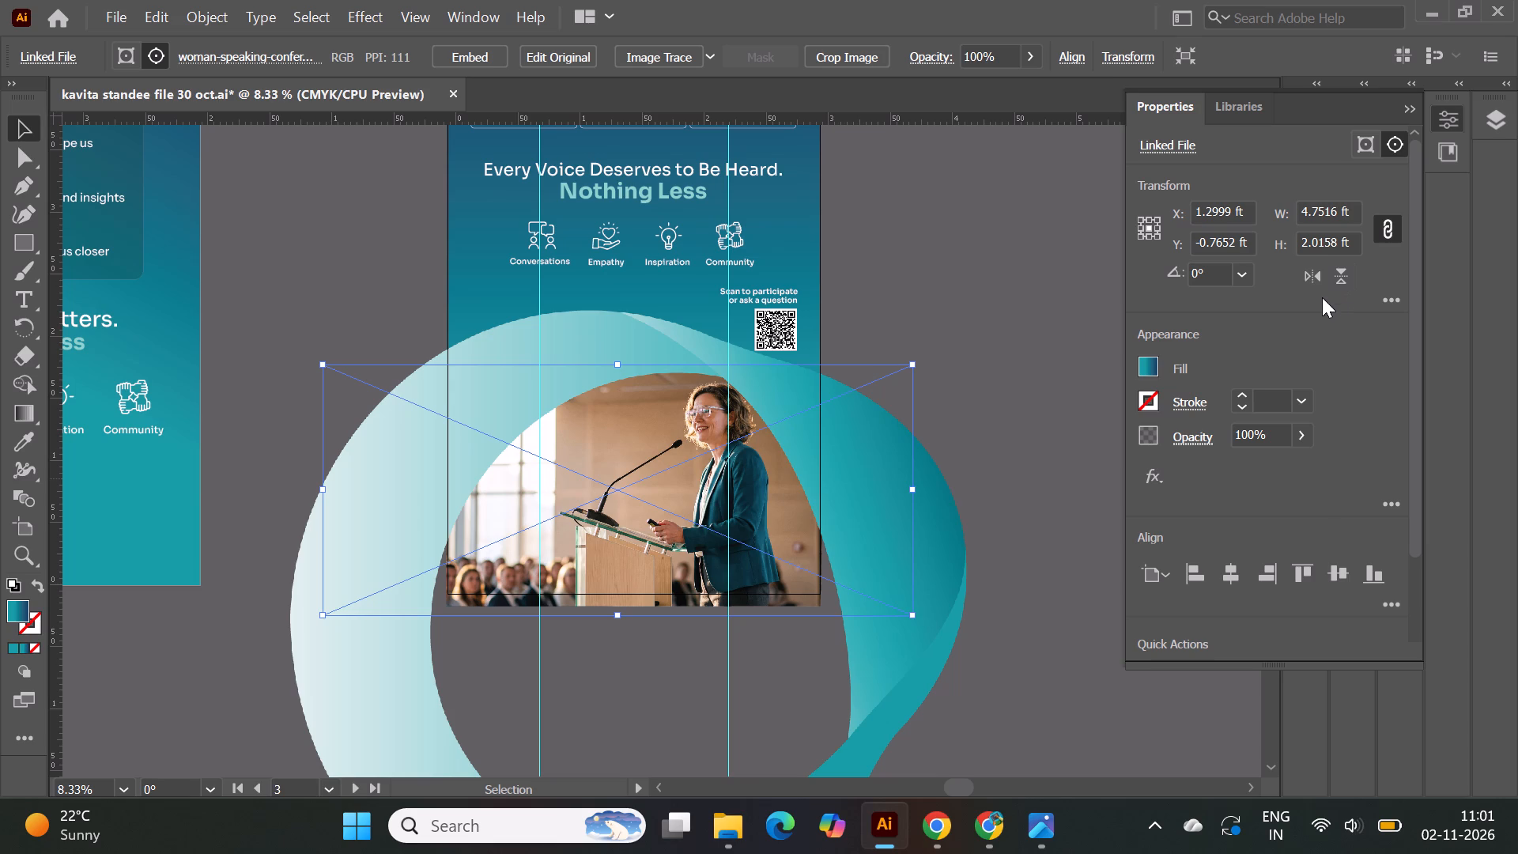
pyautogui.click(1308, 277)
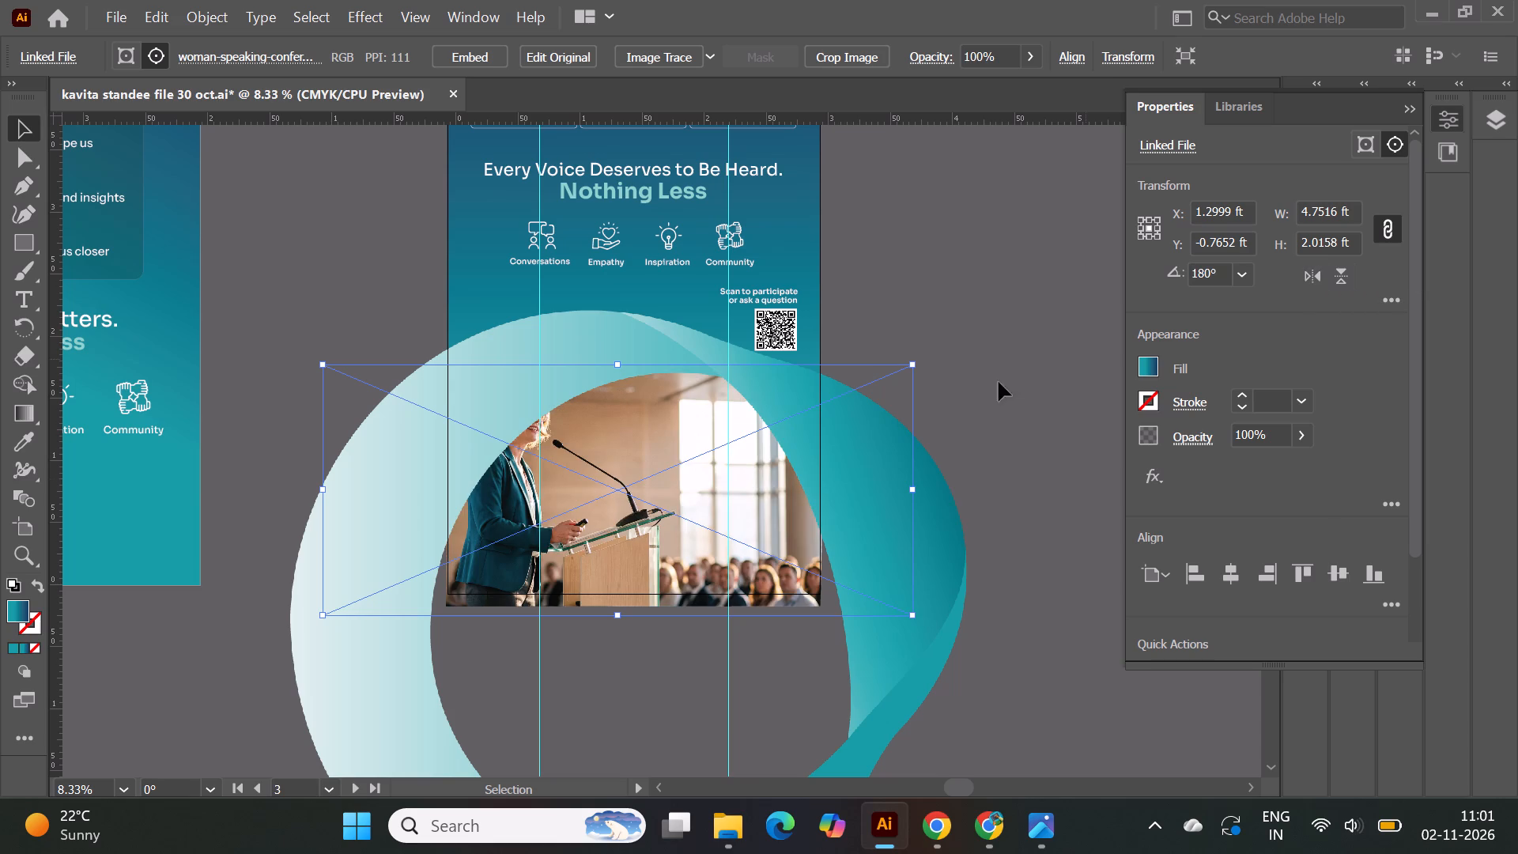
# Move the ribbon ring slightly up and to the left, to about X 1.17 ft, Y 0.11 ft, uncovering the speaker's face.
pyautogui.moveTo(651, 502); pyautogui.dragTo(689, 508)
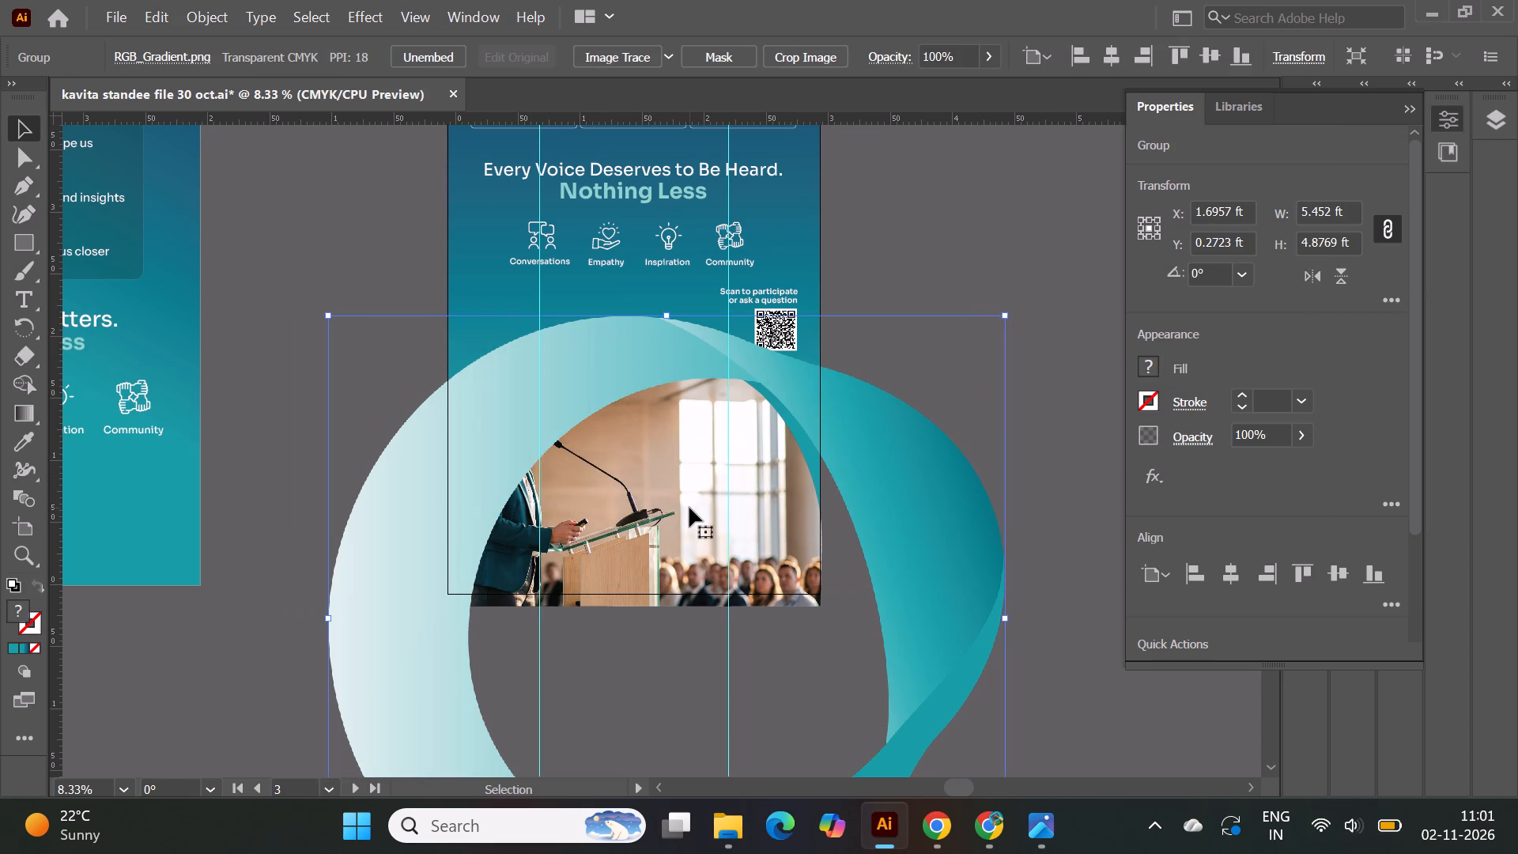
pyautogui.hotkey('ctrl', 'z')
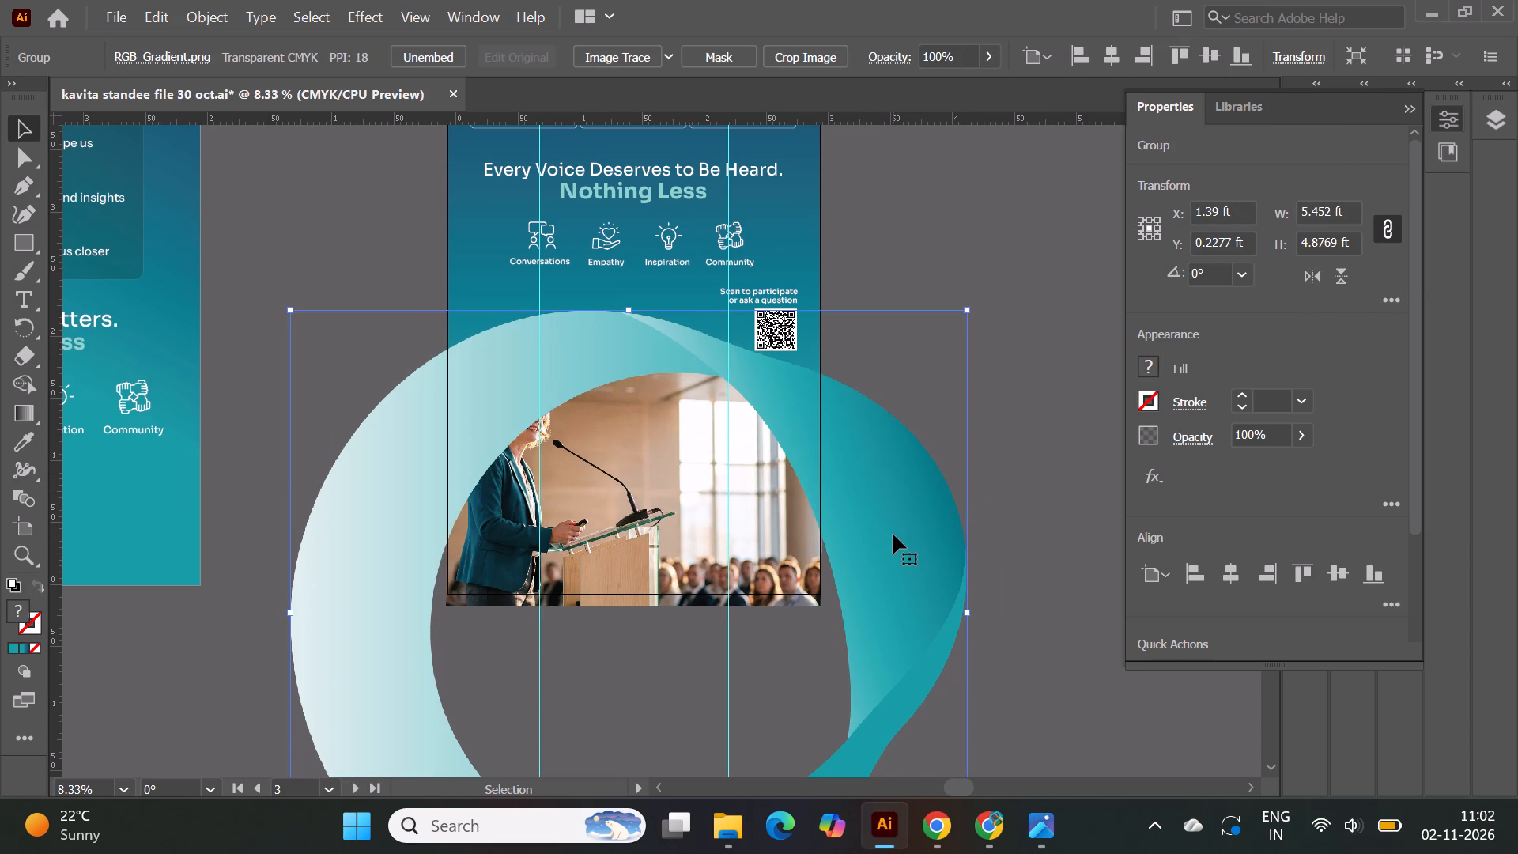
pyautogui.moveTo(893, 535); pyautogui.dragTo(861, 523)
pyautogui.moveTo(870, 531); pyautogui.dragTo(874, 519)
pyautogui.moveTo(874, 519); pyautogui.dragTo(875, 529)
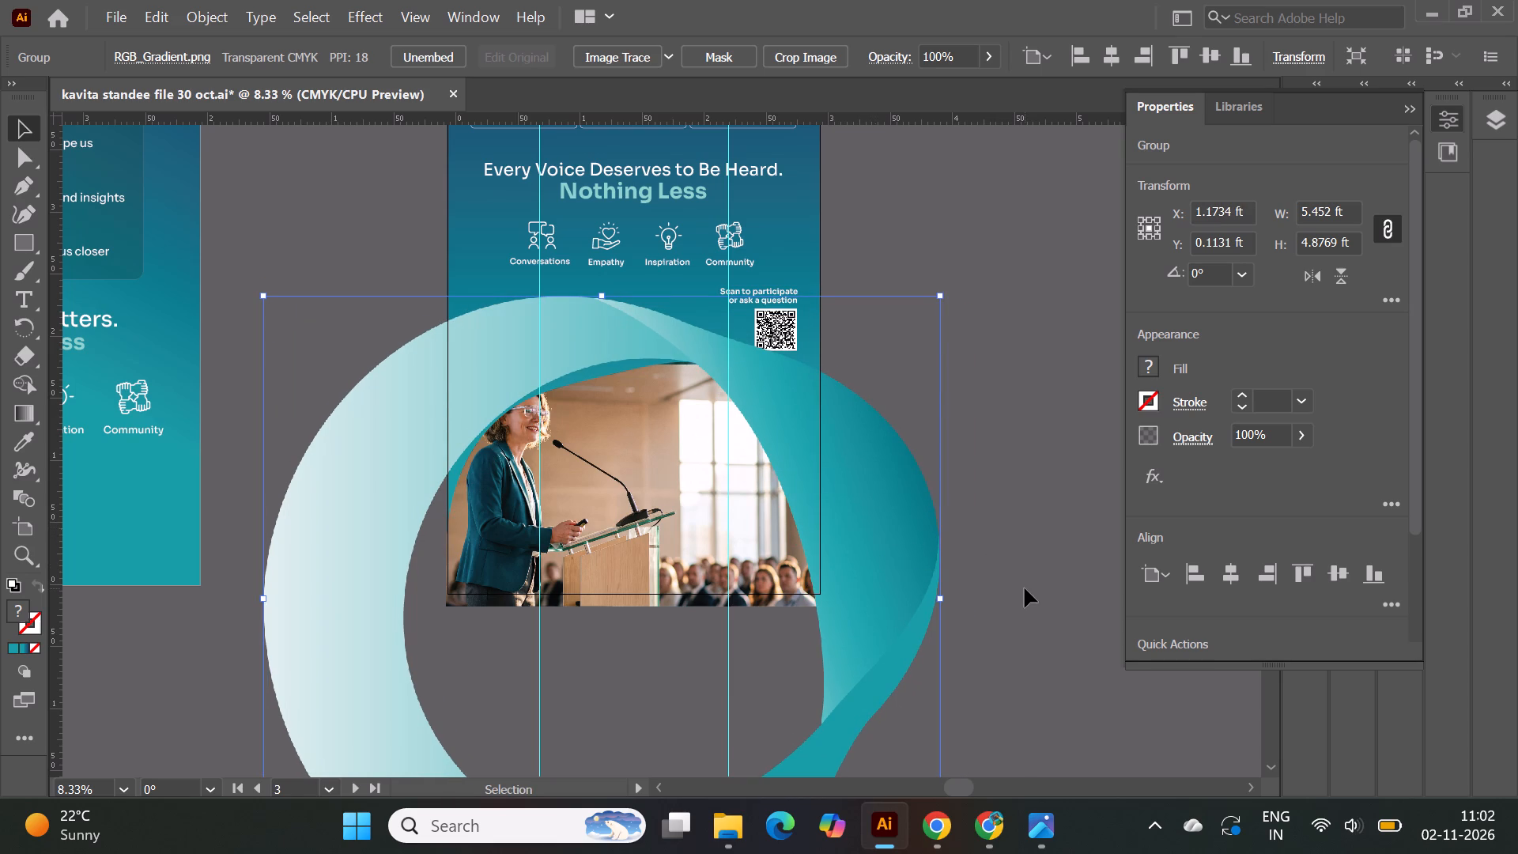
# Select the speaker photo and its clipping path inside the clipping group and enlarge them together proportionally to about 5.09 ft wide.
pyautogui.click(625, 512)
pyautogui.click(1406, 105)
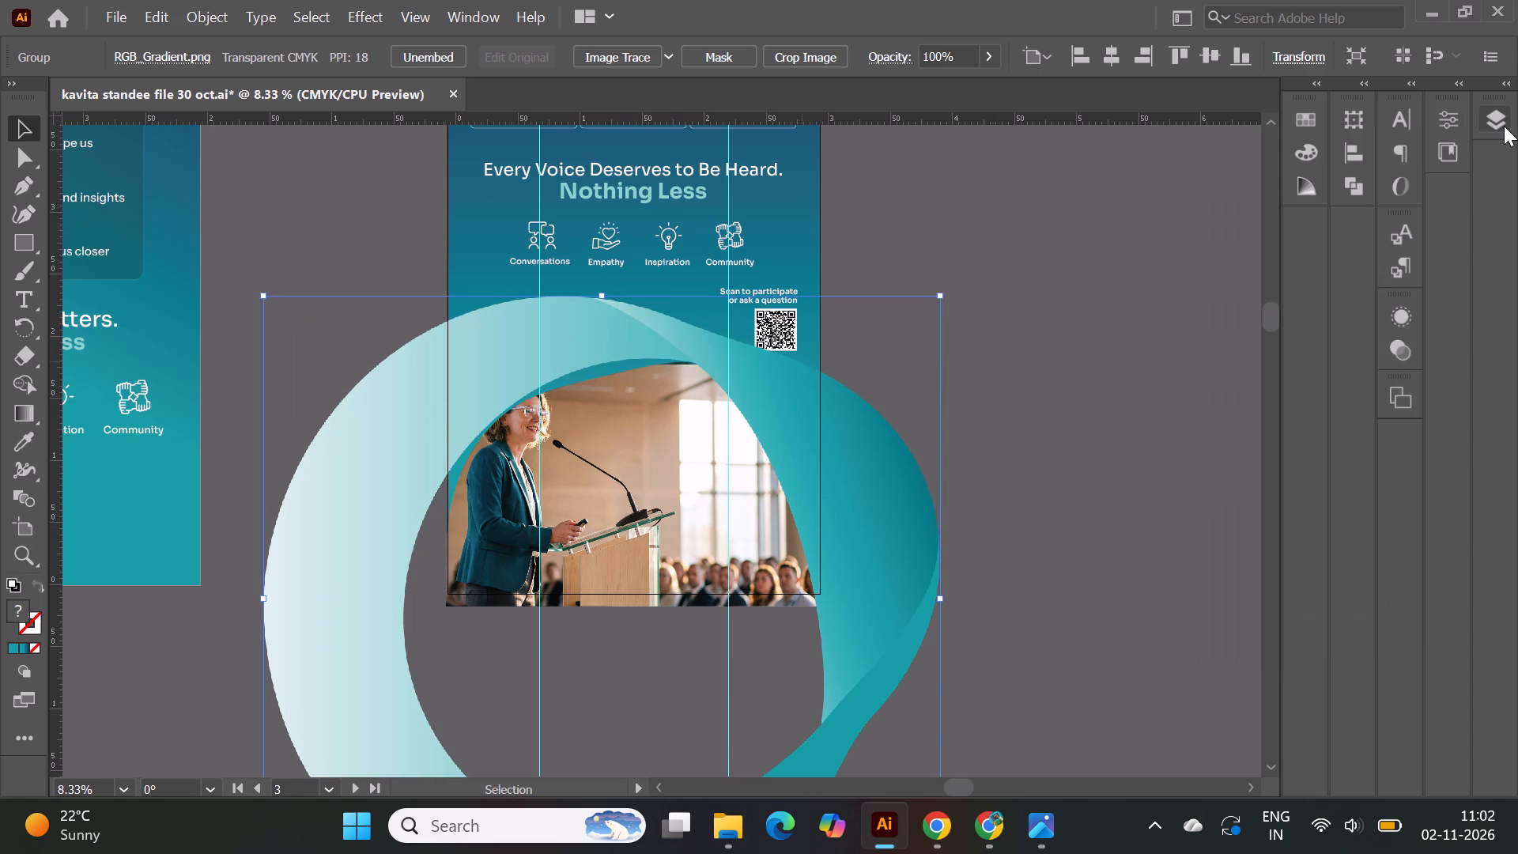
pyautogui.click(1504, 126)
pyautogui.click(625, 474)
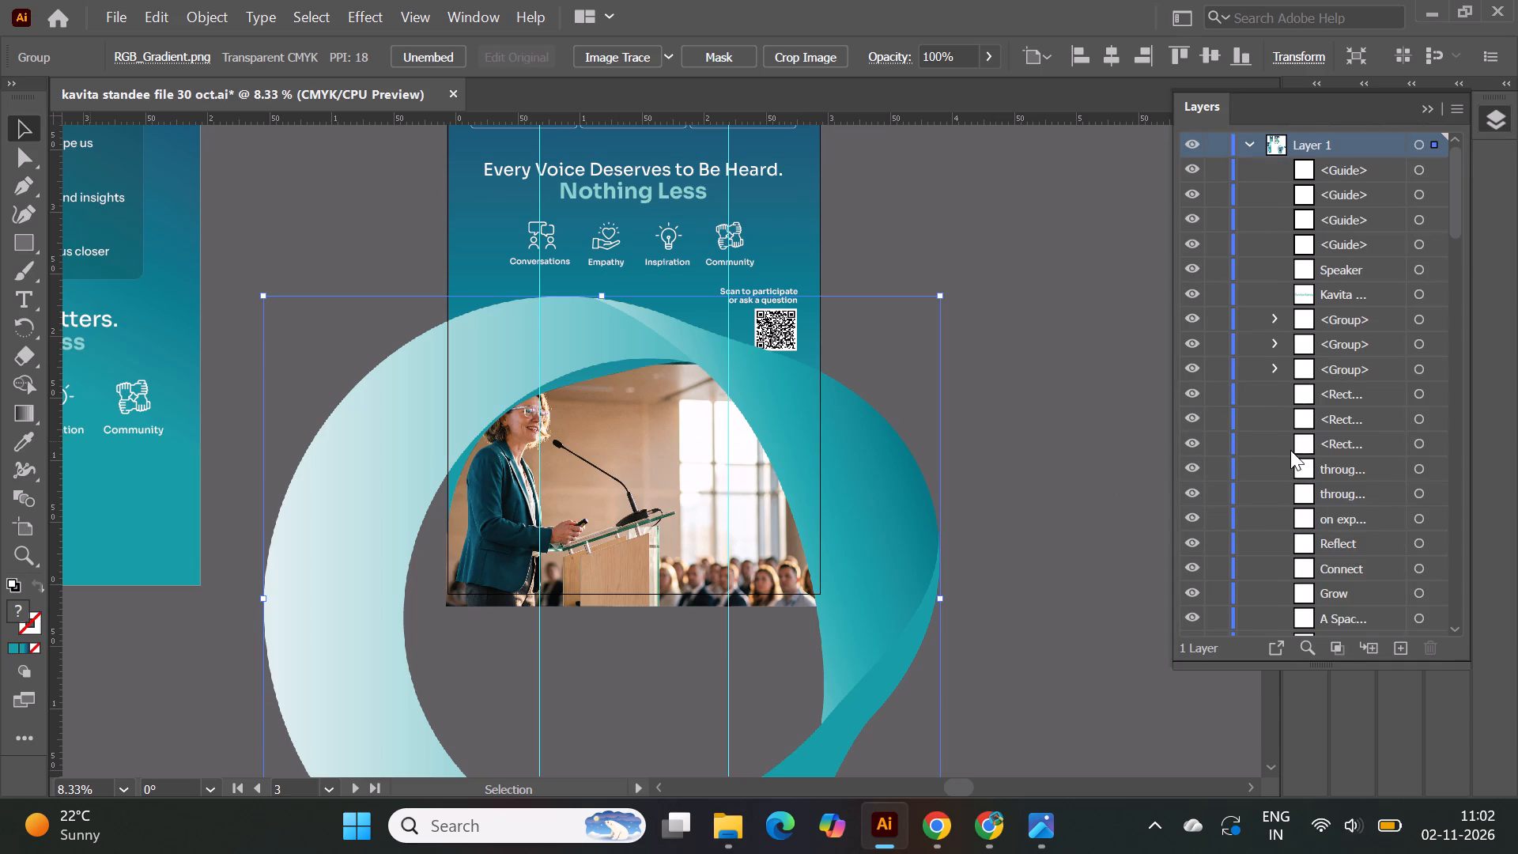
pyautogui.scroll(-6, 1290, 450)
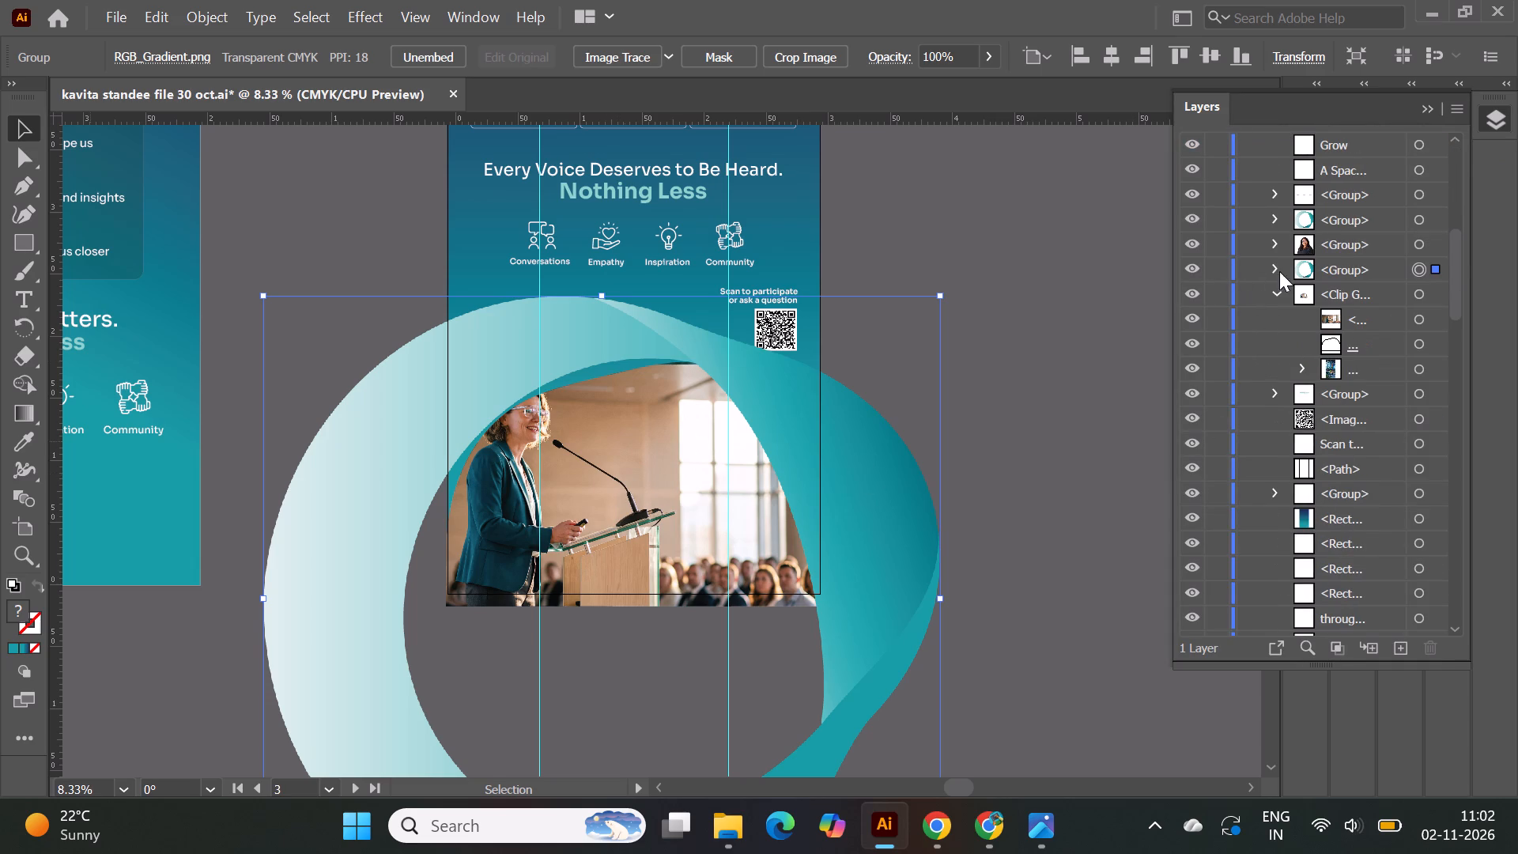
pyautogui.click(1348, 296)
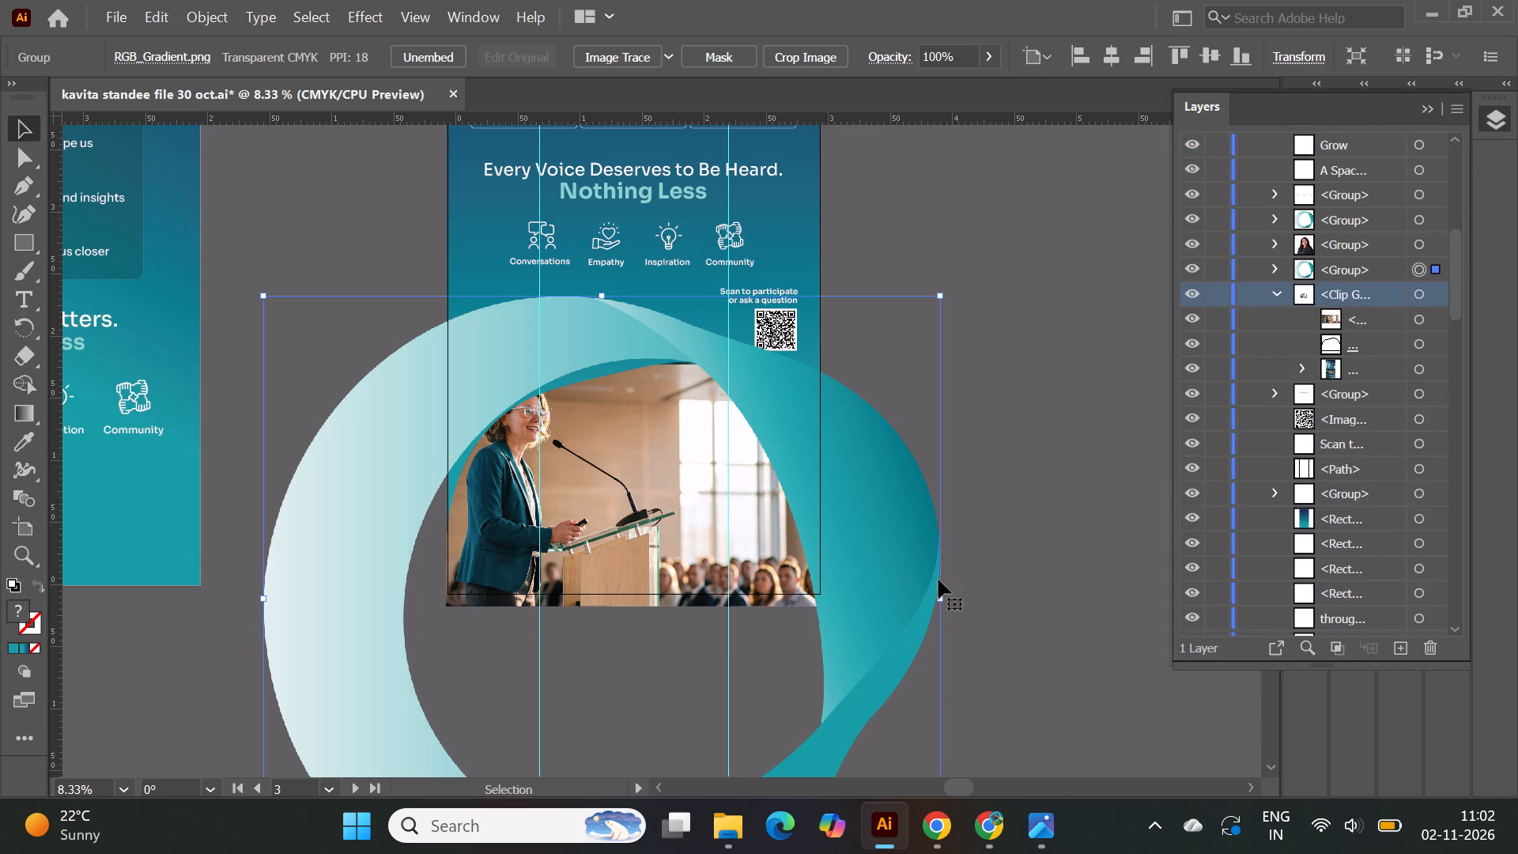
pyautogui.keyDown('shift'); pyautogui.click(1361, 352); pyautogui.keyUp('shift')
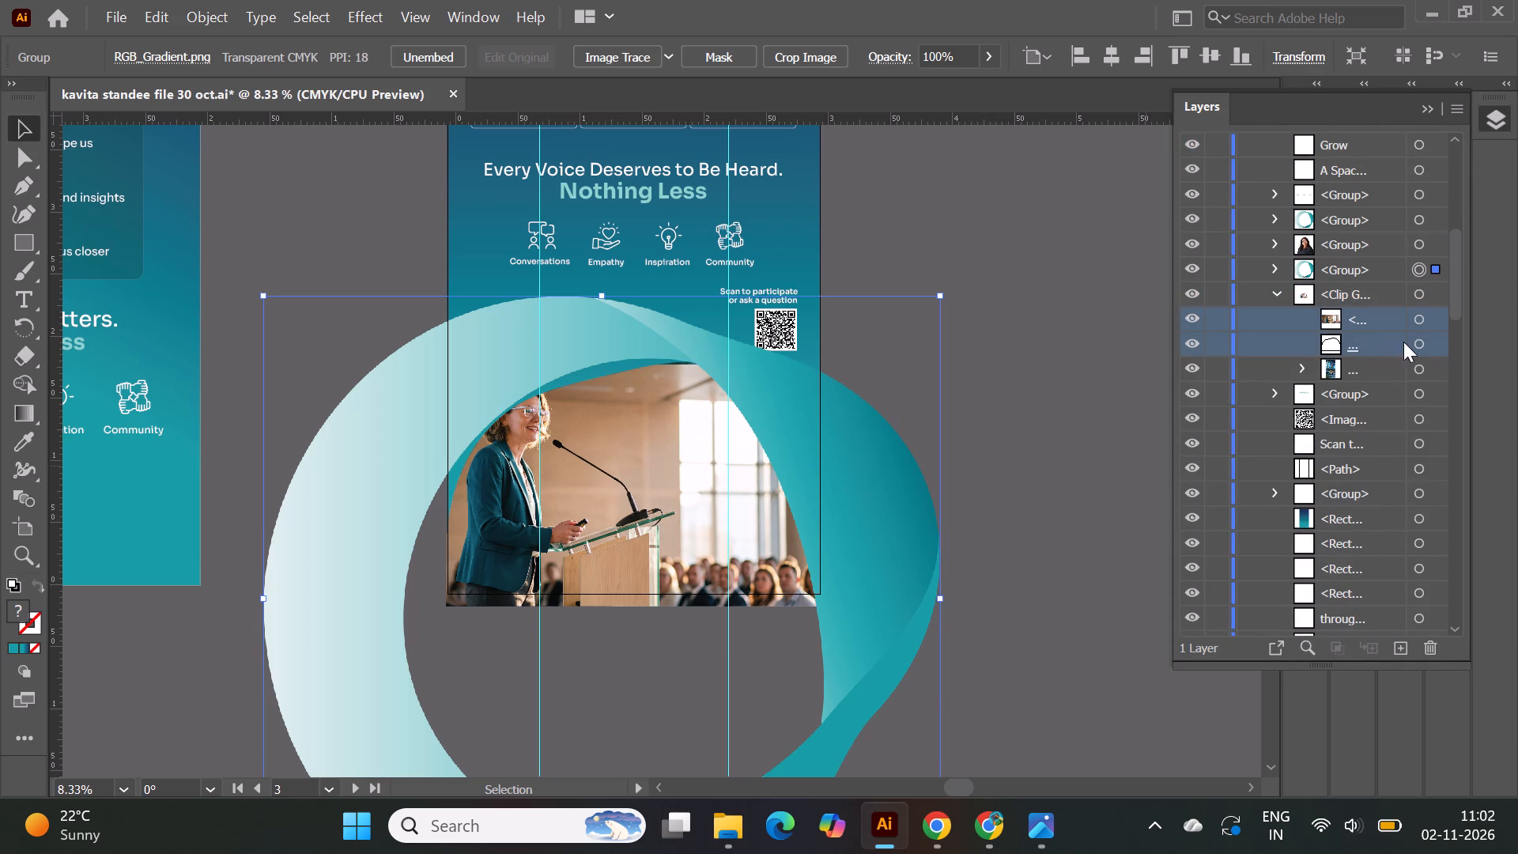
pyautogui.click(1429, 353)
pyautogui.keyDown('shift'); pyautogui.click(1430, 318); pyautogui.keyUp('shift')
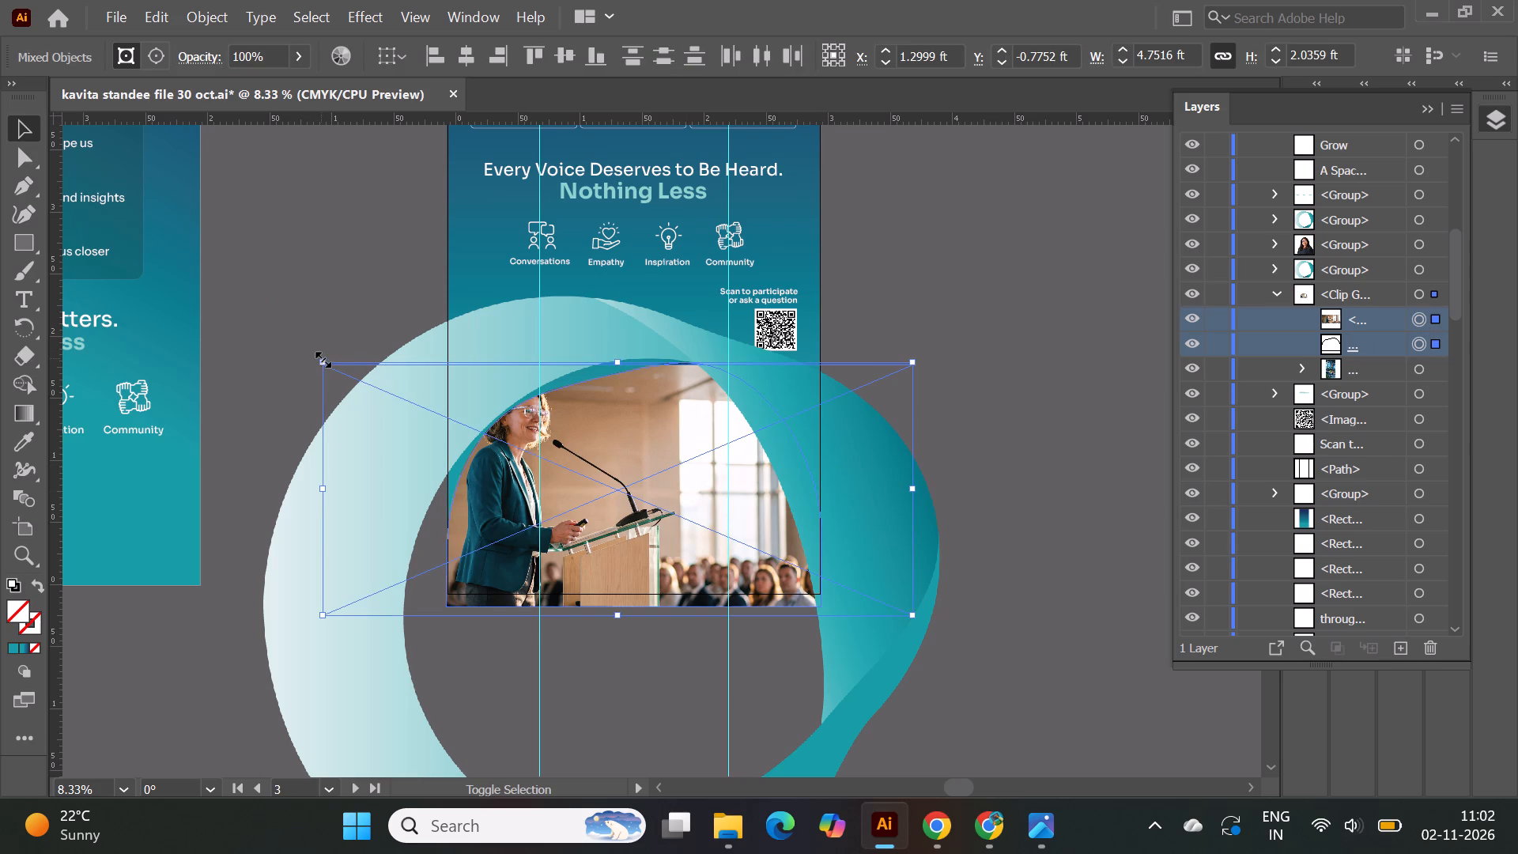
pyautogui.keyDown('shift'); pyautogui.moveTo(321, 357); pyautogui.dragTo(281, 342); pyautogui.keyUp('shift')
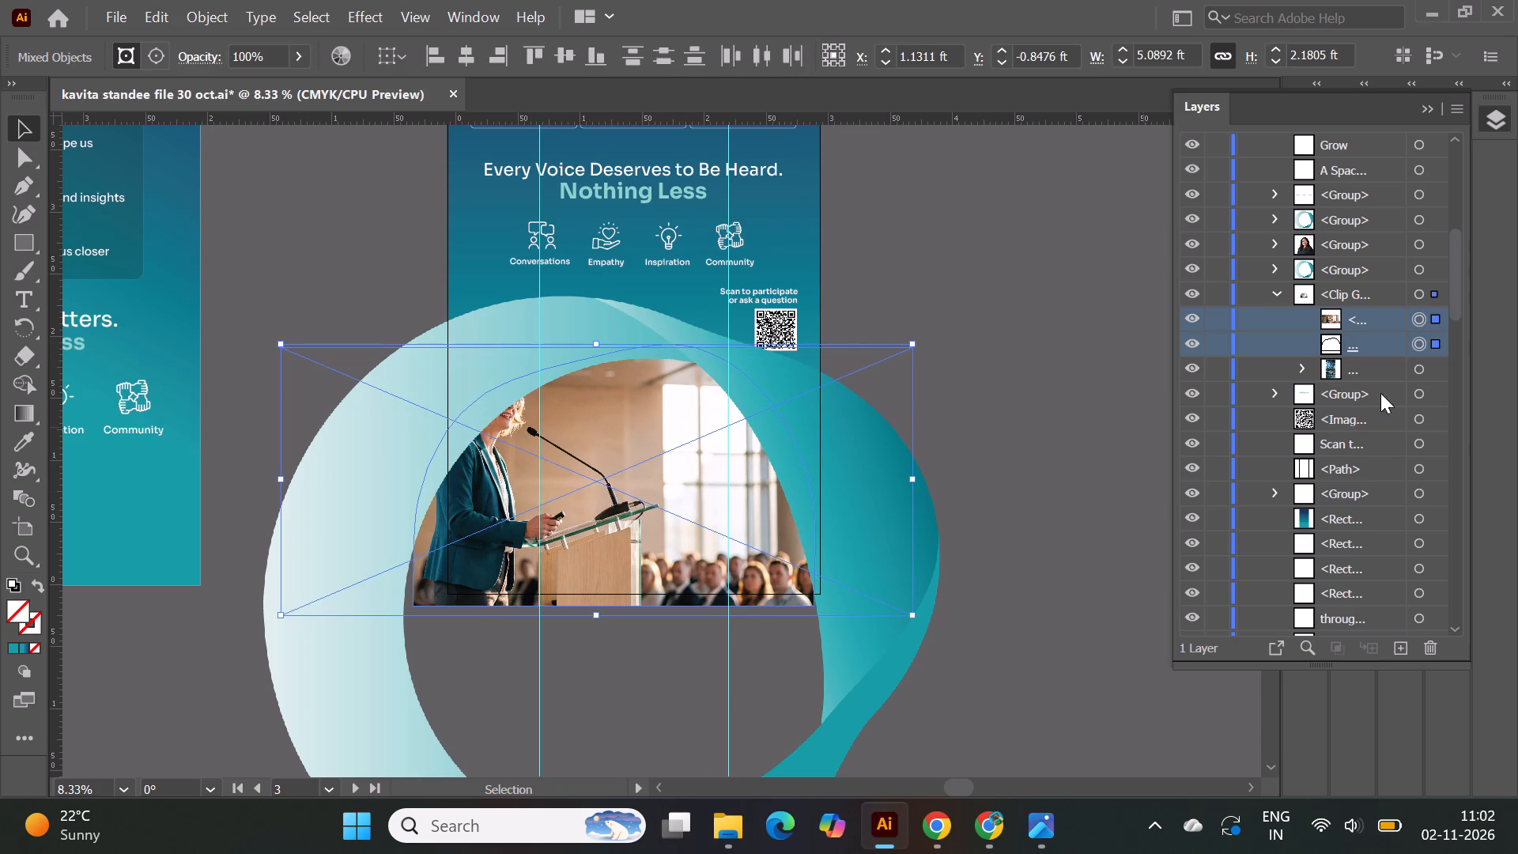
# Select only the speaker photo inside the clipping group and scale it down proportionally, bringing the woman's head inside the ring's opening.
pyautogui.click(1403, 323)
pyautogui.click(1435, 323)
pyautogui.click(1441, 319)
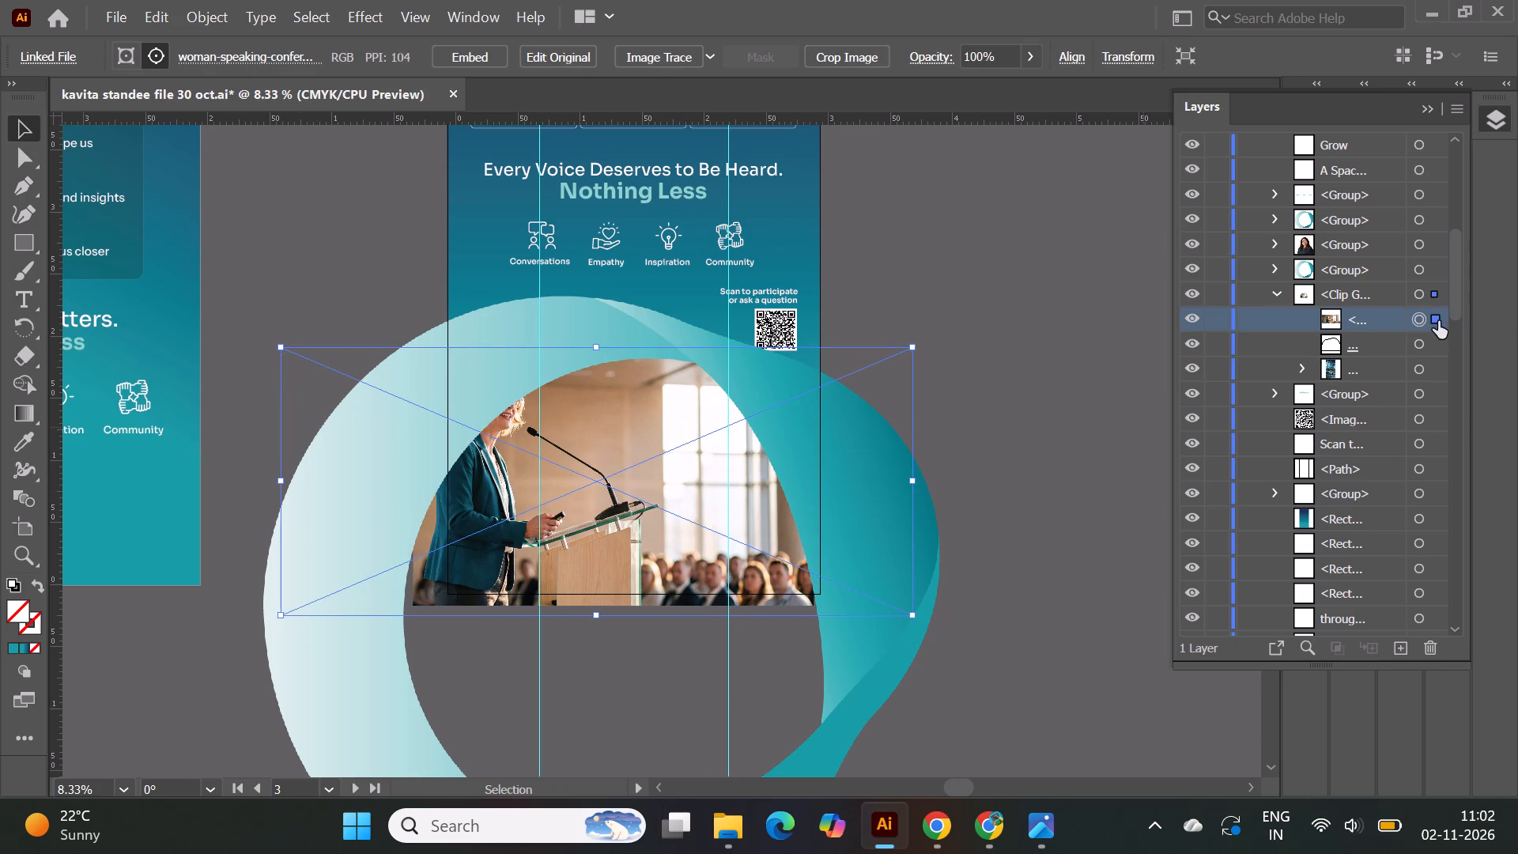
pyautogui.click(1397, 297)
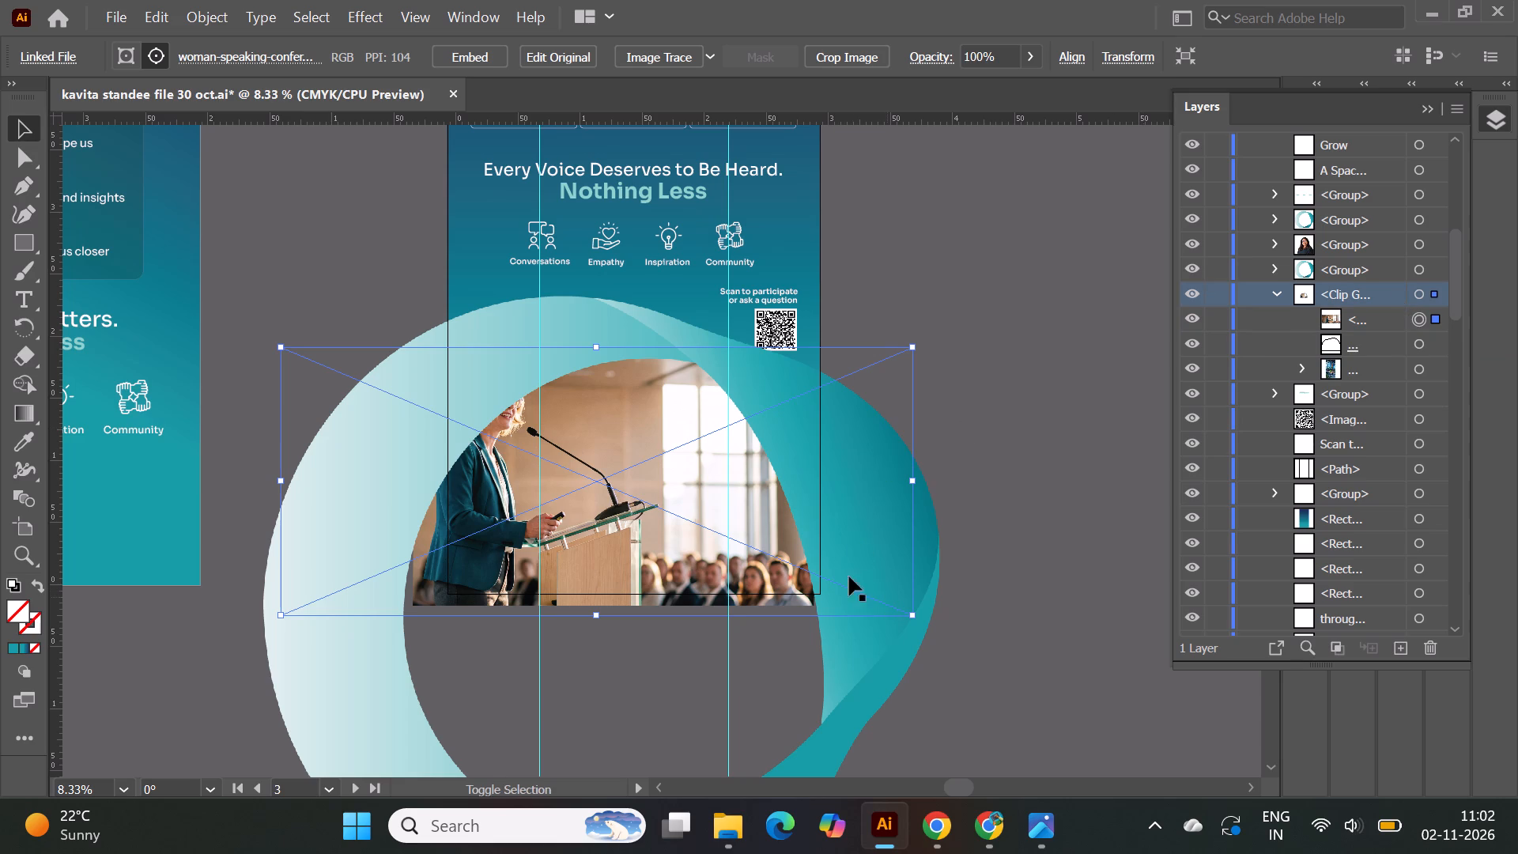
pyautogui.keyDown('shift'); pyautogui.moveTo(282, 344); pyautogui.dragTo(338, 372); pyautogui.keyUp('shift')
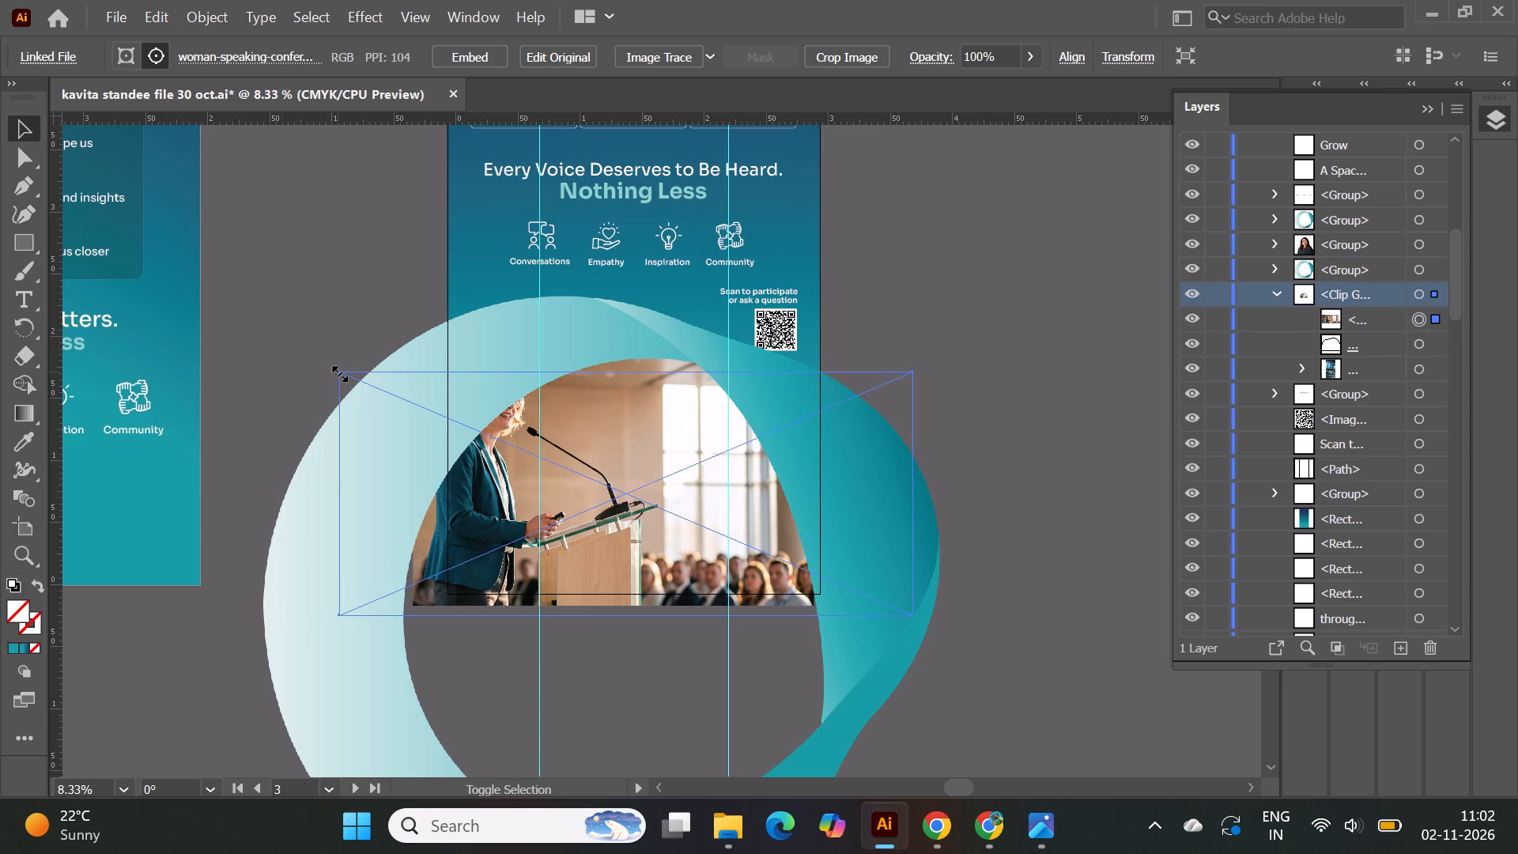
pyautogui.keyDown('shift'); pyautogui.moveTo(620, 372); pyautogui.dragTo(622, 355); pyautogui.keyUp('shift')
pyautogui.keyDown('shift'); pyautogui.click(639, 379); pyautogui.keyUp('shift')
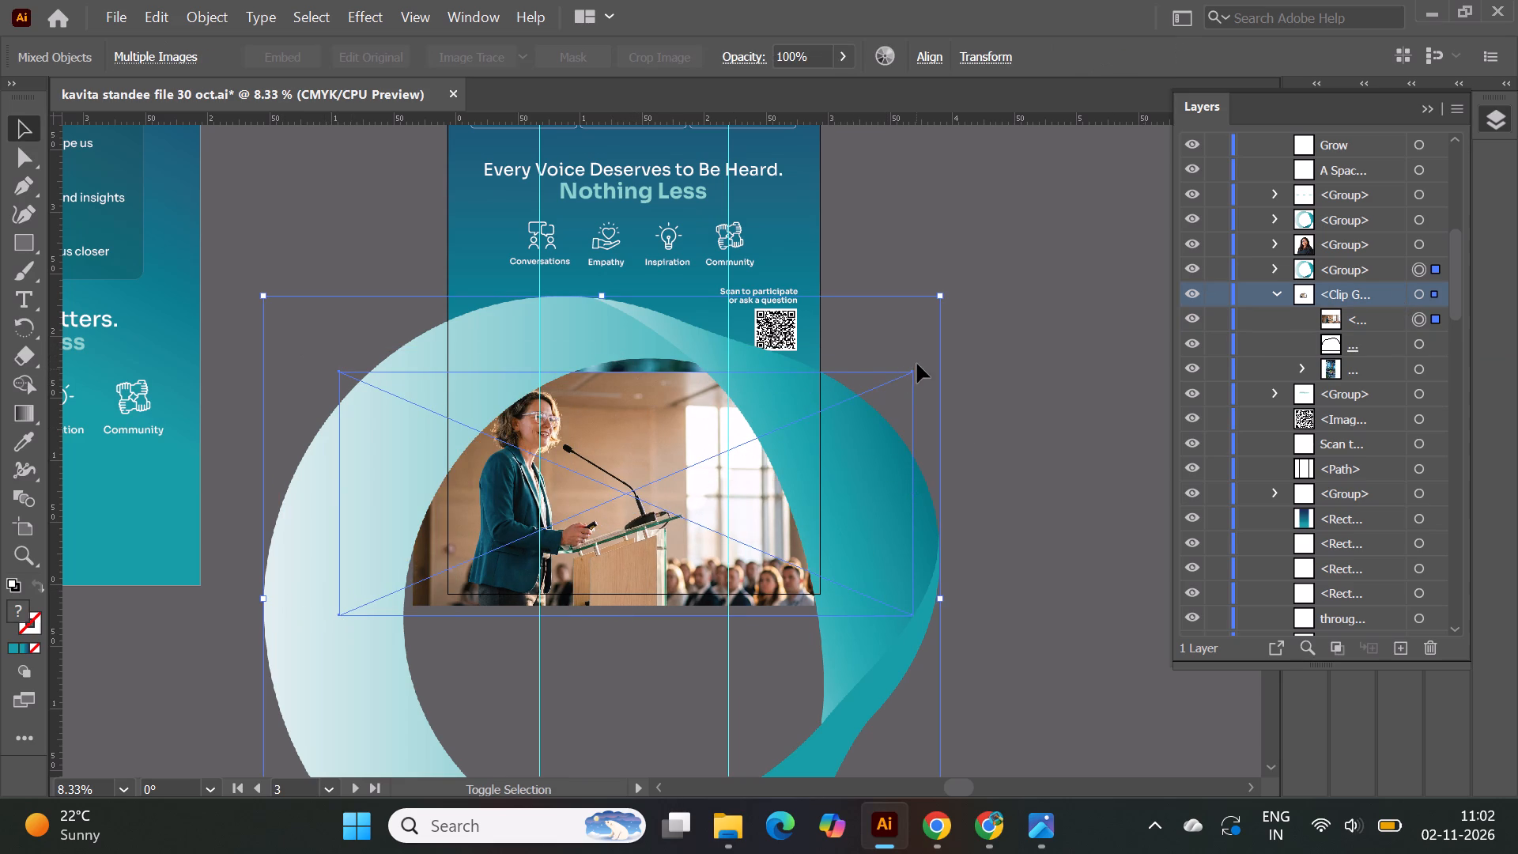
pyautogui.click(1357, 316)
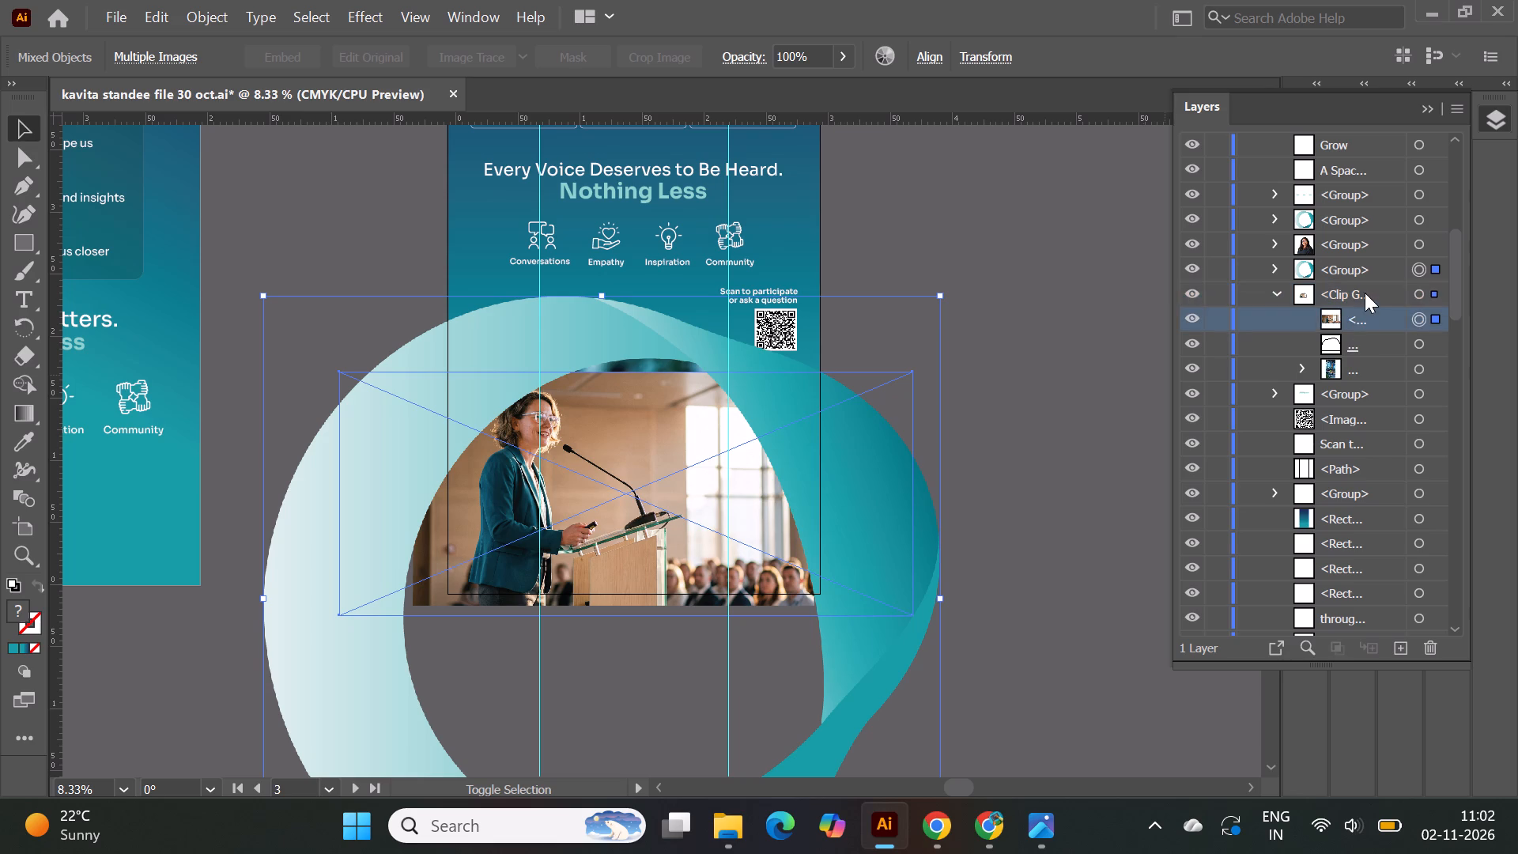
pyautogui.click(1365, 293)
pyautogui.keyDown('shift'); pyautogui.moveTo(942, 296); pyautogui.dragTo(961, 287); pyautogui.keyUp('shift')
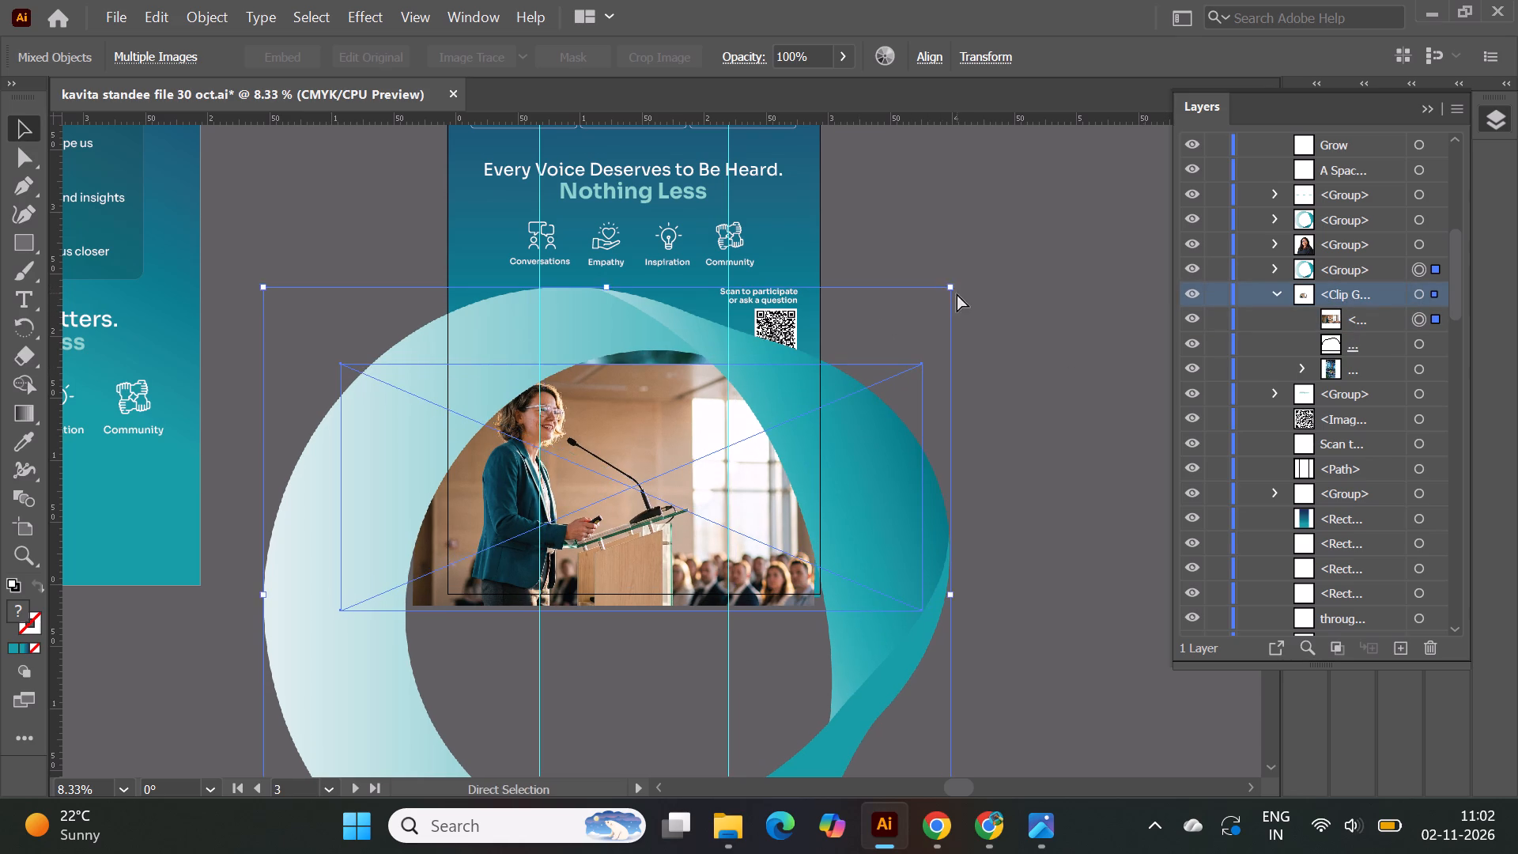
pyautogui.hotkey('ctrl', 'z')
# Reselect the clipped speaker photo alone and fine-tune its scale proportionally until it fills the top of the ring's opening.
pyautogui.click(1400, 323)
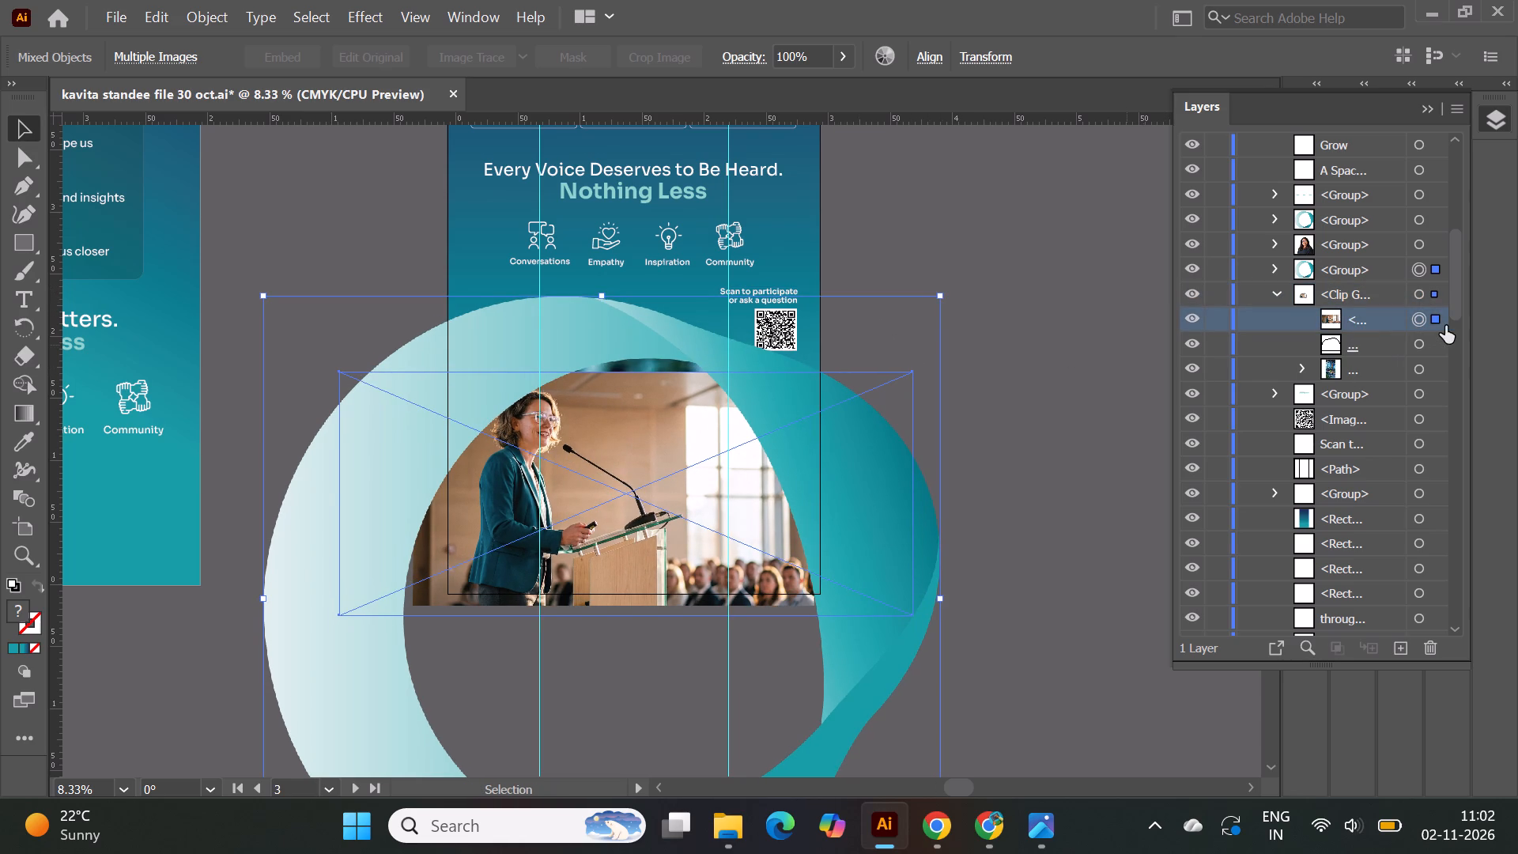
pyautogui.click(1445, 326)
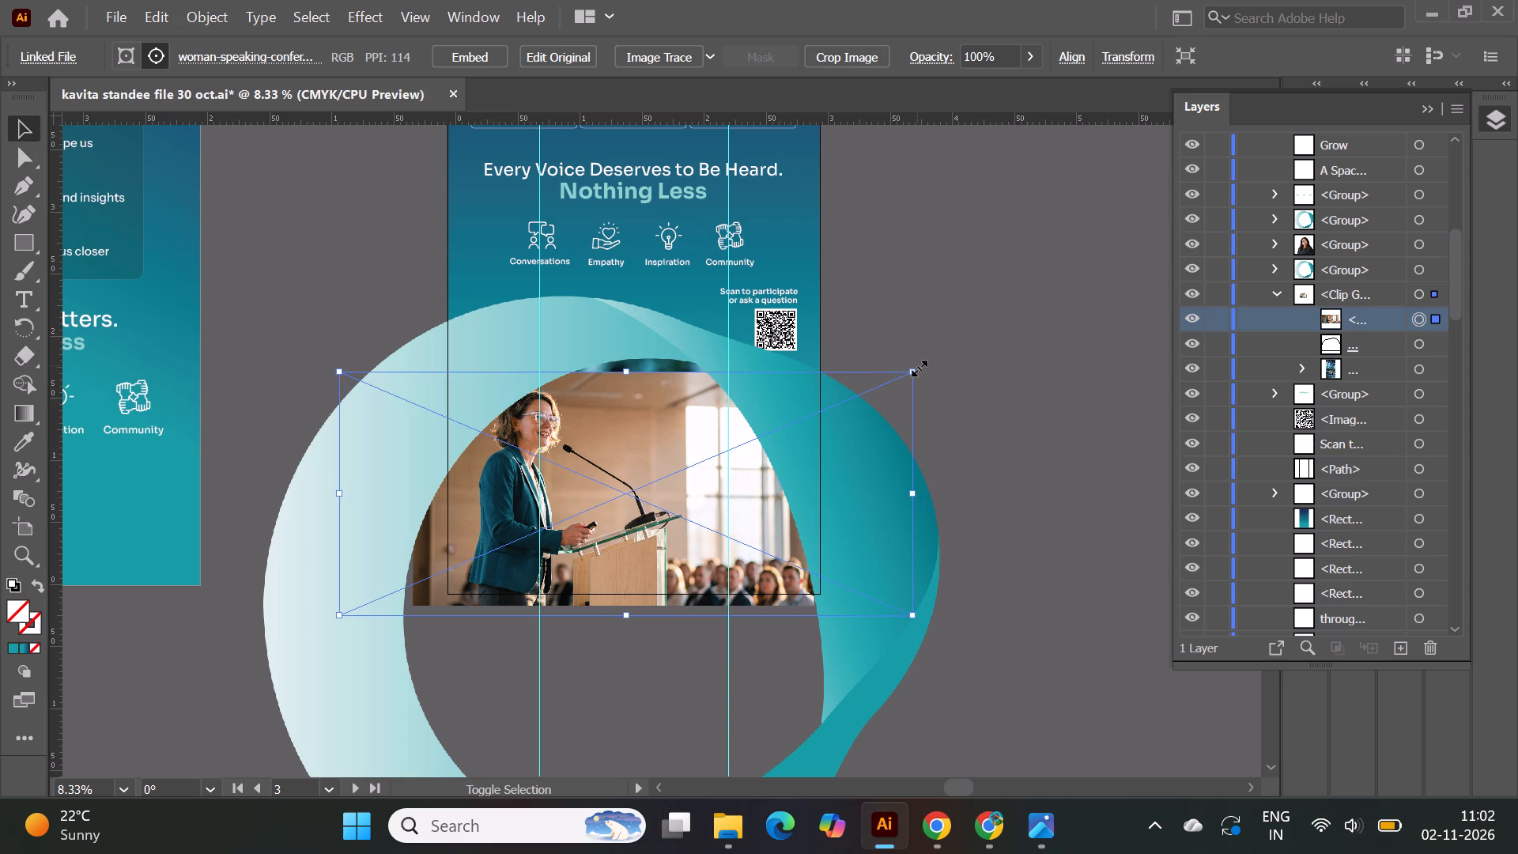
pyautogui.keyDown('shift'); pyautogui.moveTo(915, 367); pyautogui.dragTo(958, 355); pyautogui.keyUp('shift')
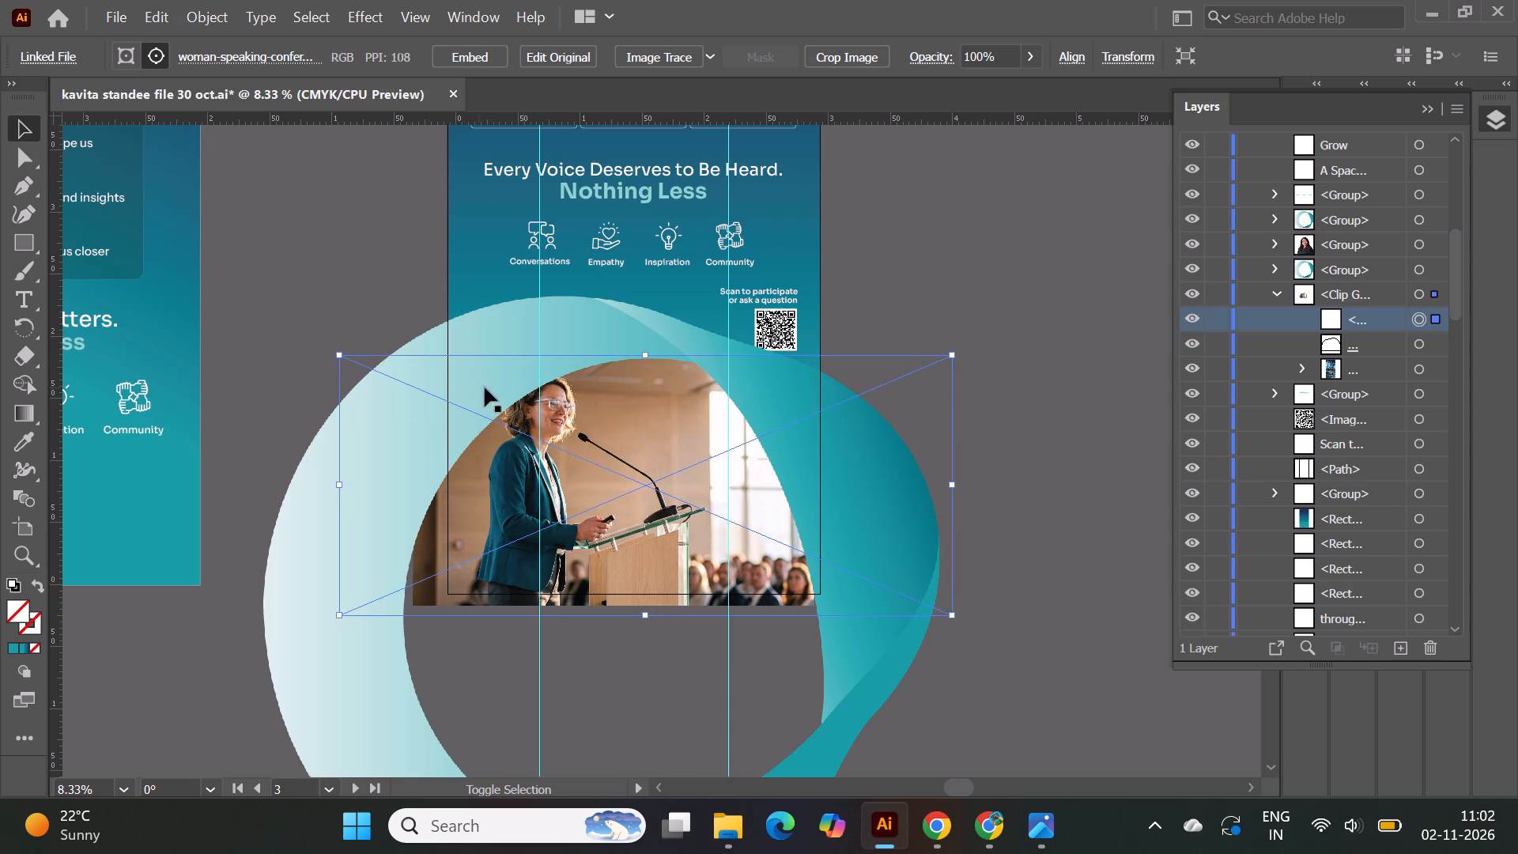
pyautogui.keyDown('shift'); pyautogui.click(333, 352); pyautogui.keyUp('shift')
pyautogui.keyDown('shift'); pyautogui.moveTo(338, 353); pyautogui.dragTo(344, 345); pyautogui.keyUp('shift')
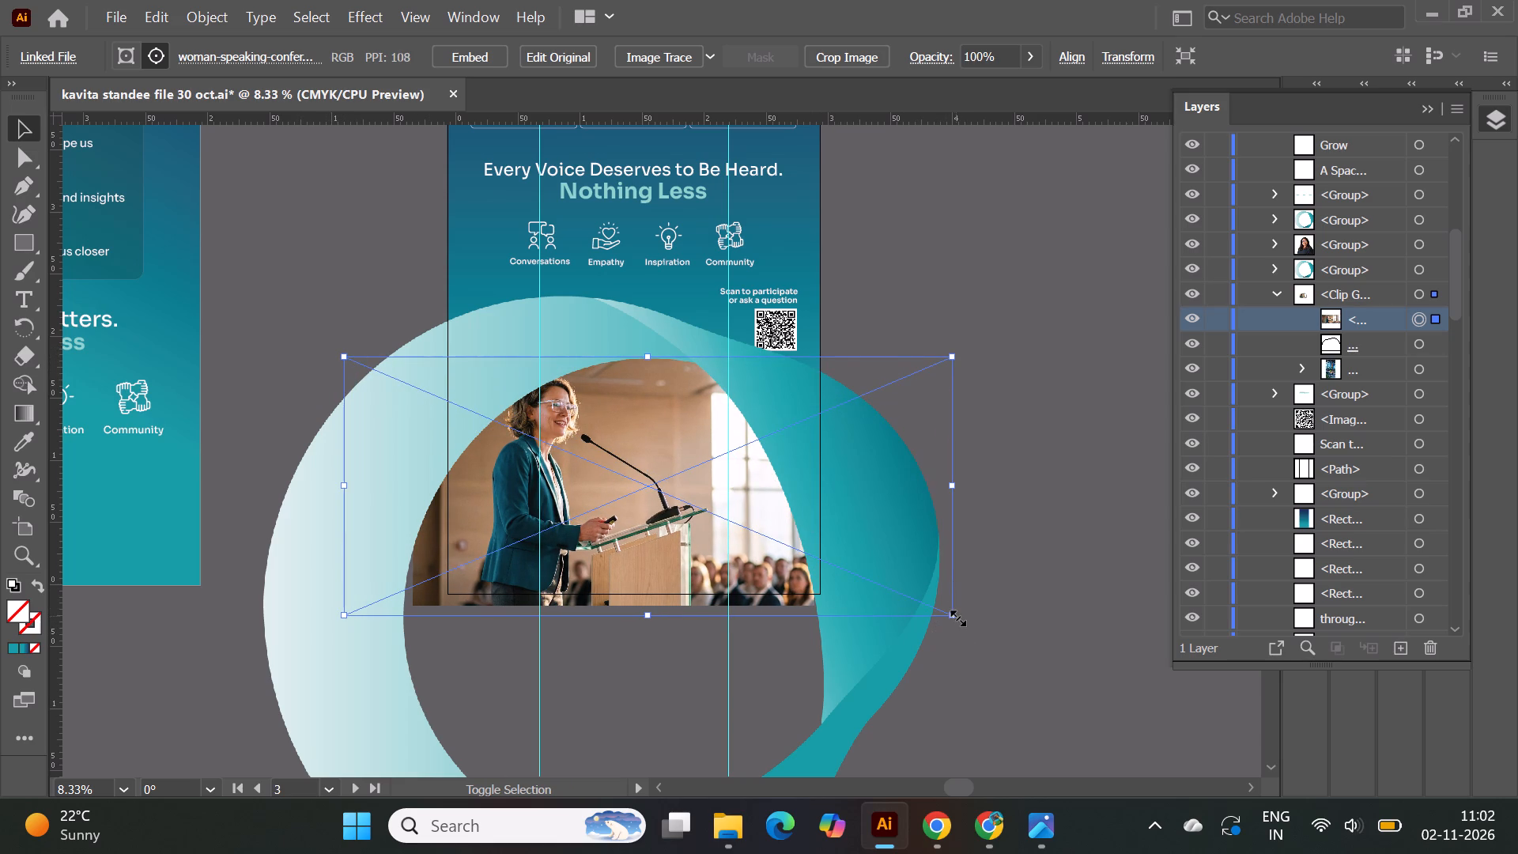
pyautogui.keyDown('shift'); pyautogui.moveTo(956, 616); pyautogui.dragTo(926, 606); pyautogui.keyUp('shift')
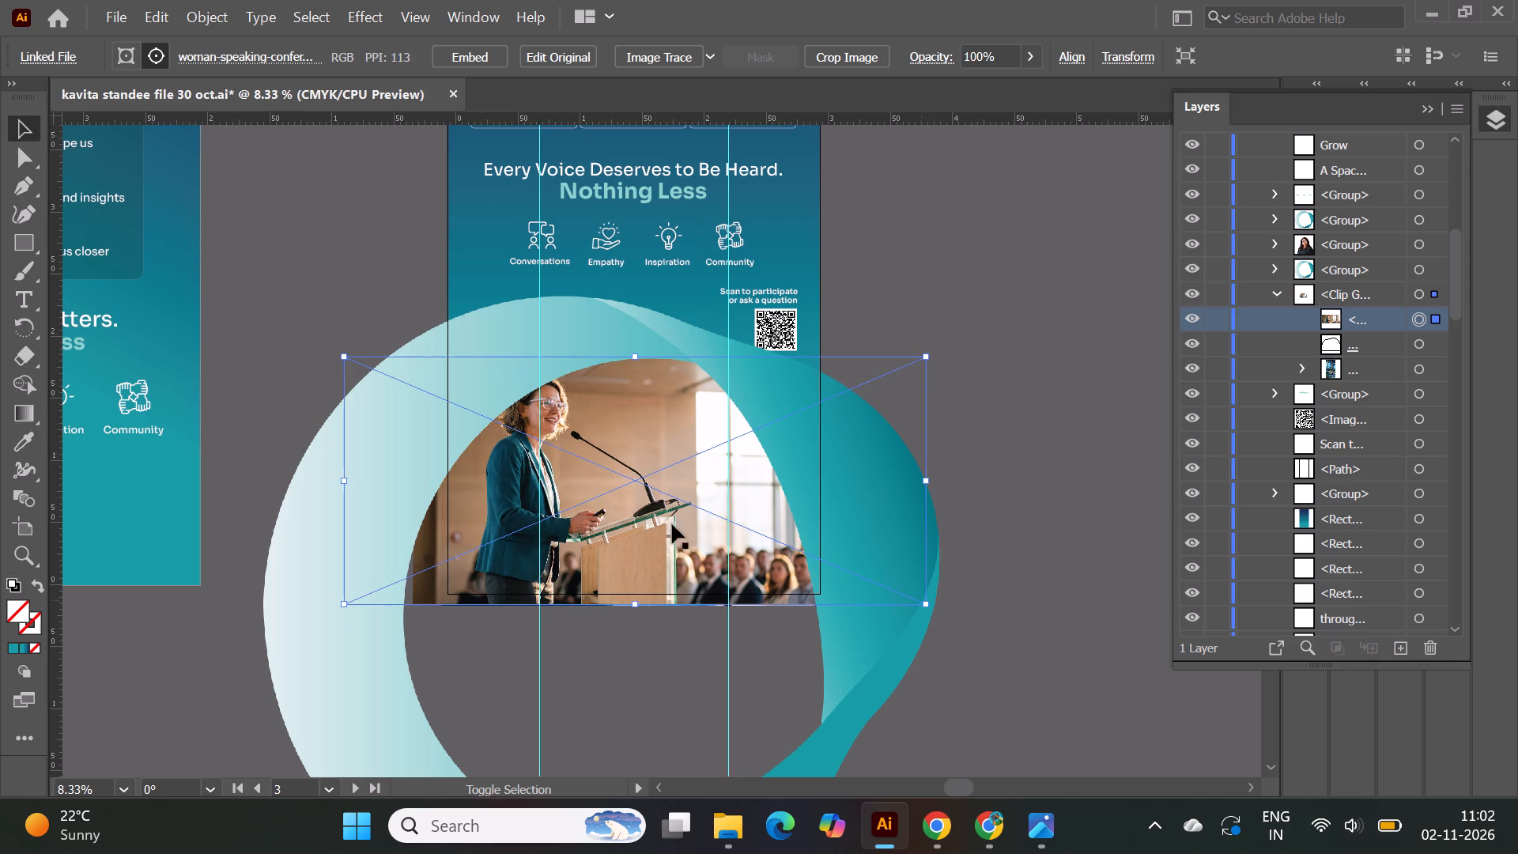
pyautogui.keyDown('shift'); pyautogui.moveTo(346, 357); pyautogui.dragTo(346, 357); pyautogui.keyUp('shift')
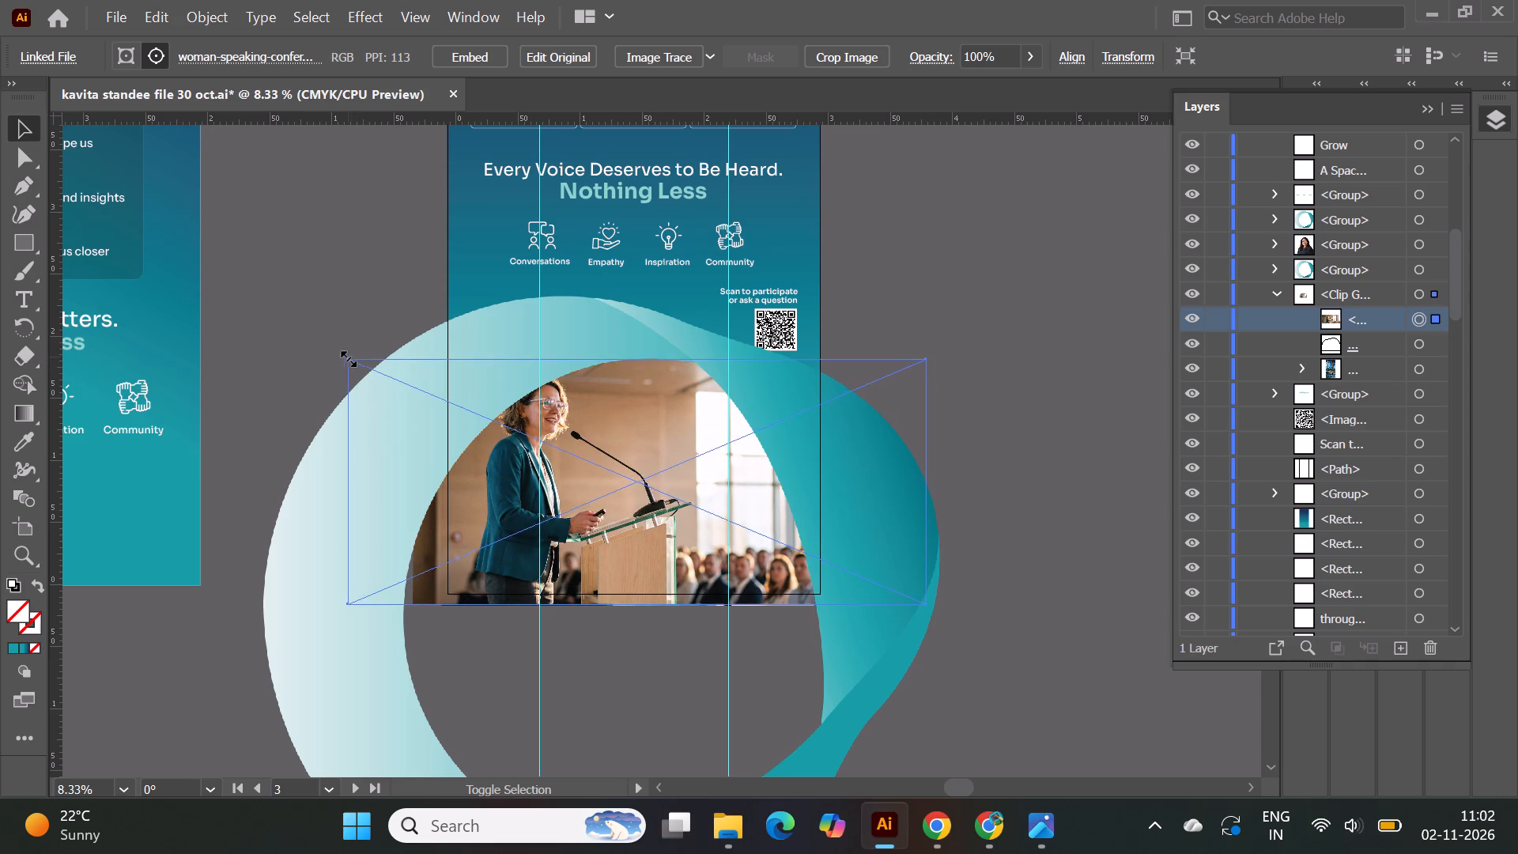
pyautogui.keyDown('shift'); pyautogui.moveTo(346, 357); pyautogui.dragTo(362, 364); pyautogui.keyUp('shift')
pyautogui.keyDown('shift'); pyautogui.moveTo(361, 361); pyautogui.dragTo(347, 359); pyautogui.keyUp('shift')
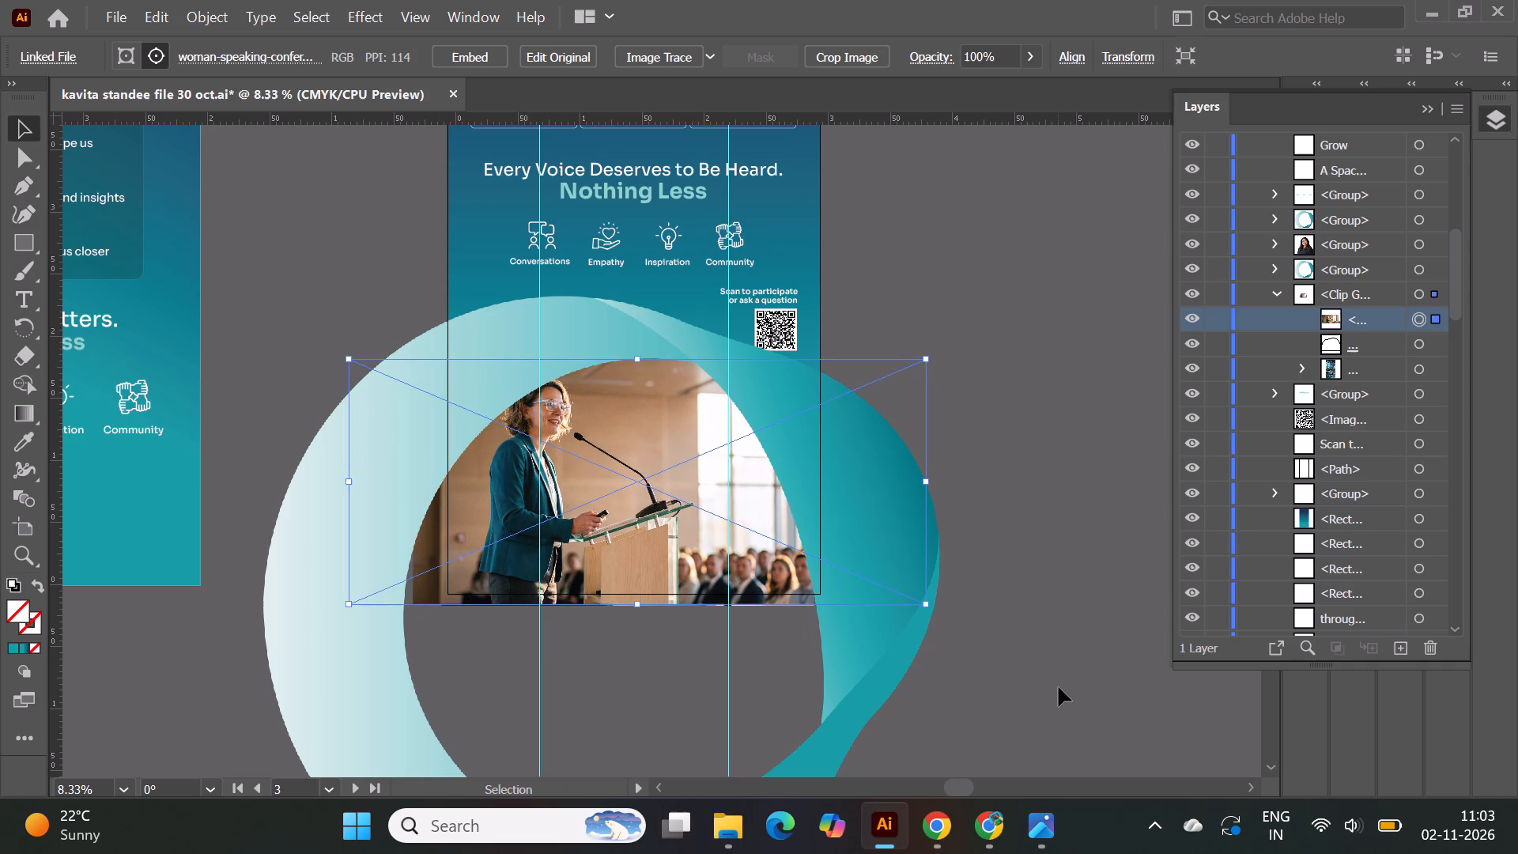
pyautogui.tripleClick(1059, 687)
pyautogui.keyDown('alt'); pyautogui.scroll(-1, 698, 601); pyautogui.keyUp('alt')
pyautogui.doubleClick(1088, 565)
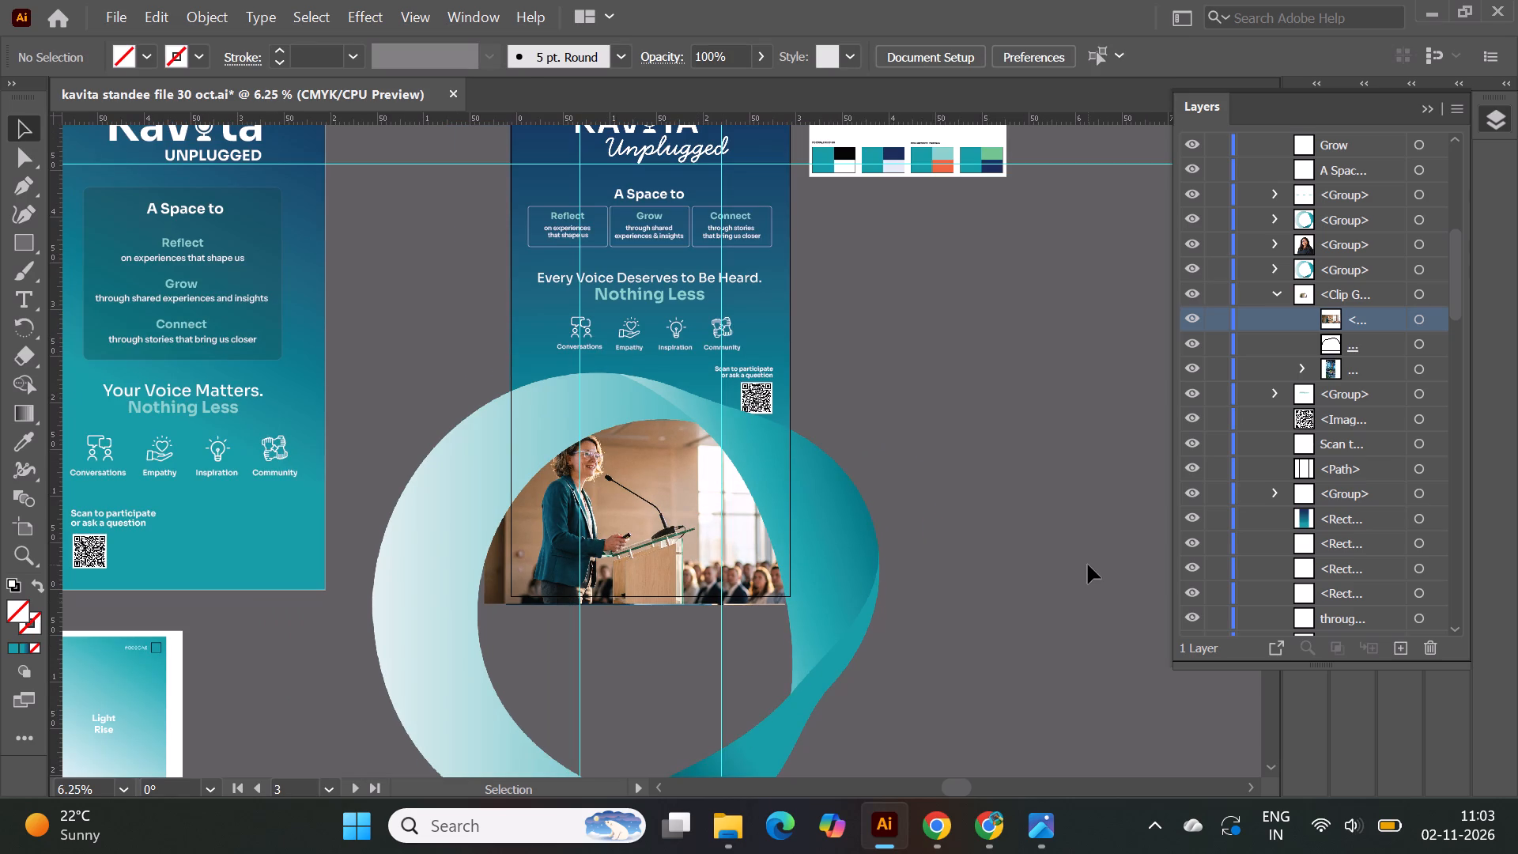
# Hide the ribbon ring group that overlaps the QR code and the speaker photo.
pyautogui.keyDown('alt'); pyautogui.scroll(1, 670, 387); pyautogui.keyUp('alt')
pyautogui.click(767, 464)
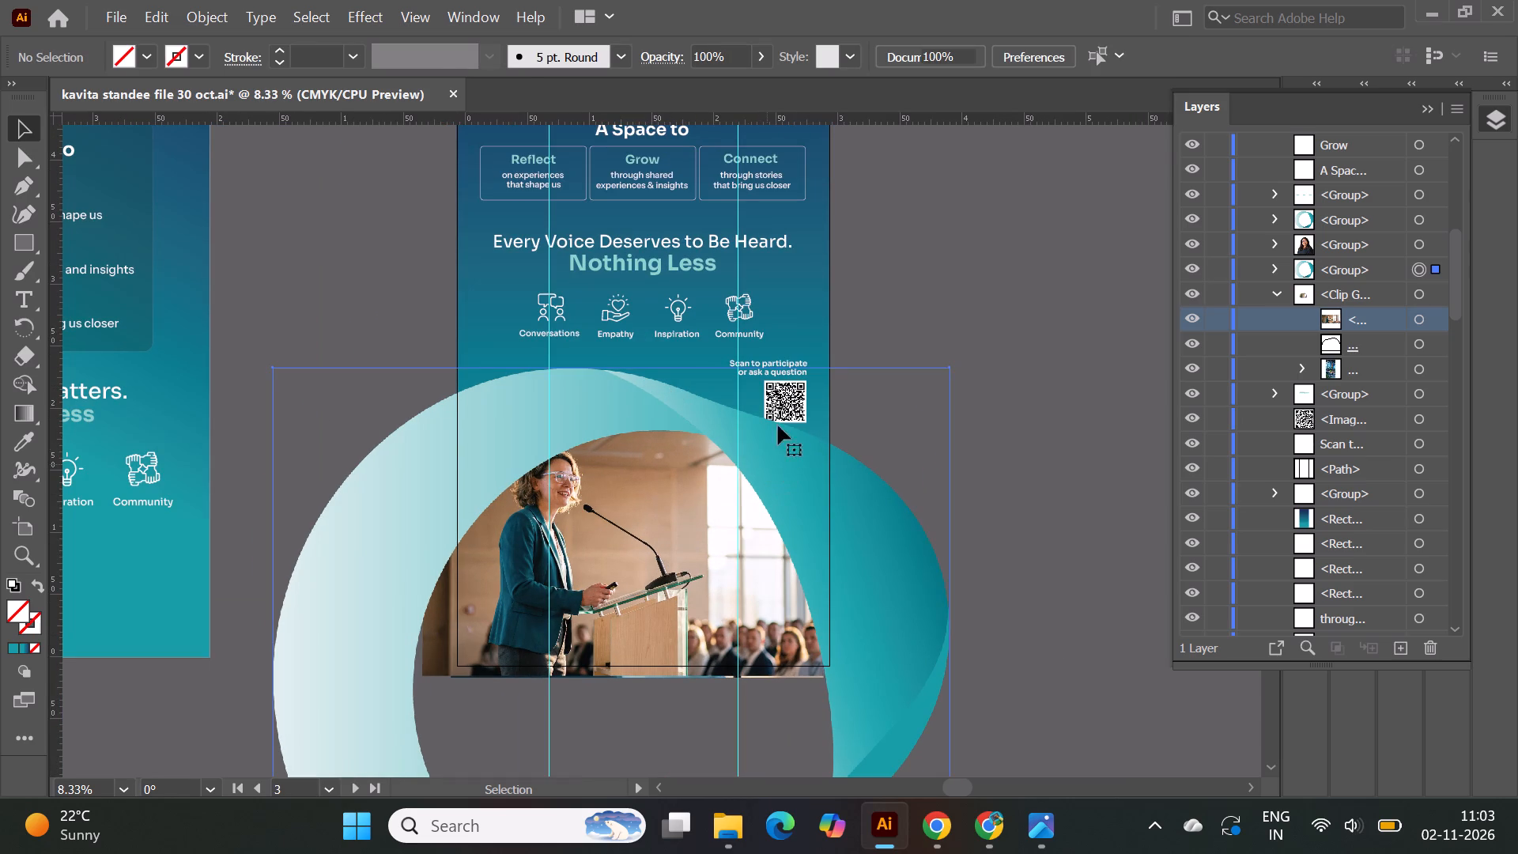
pyautogui.click(781, 402)
pyautogui.click(869, 315)
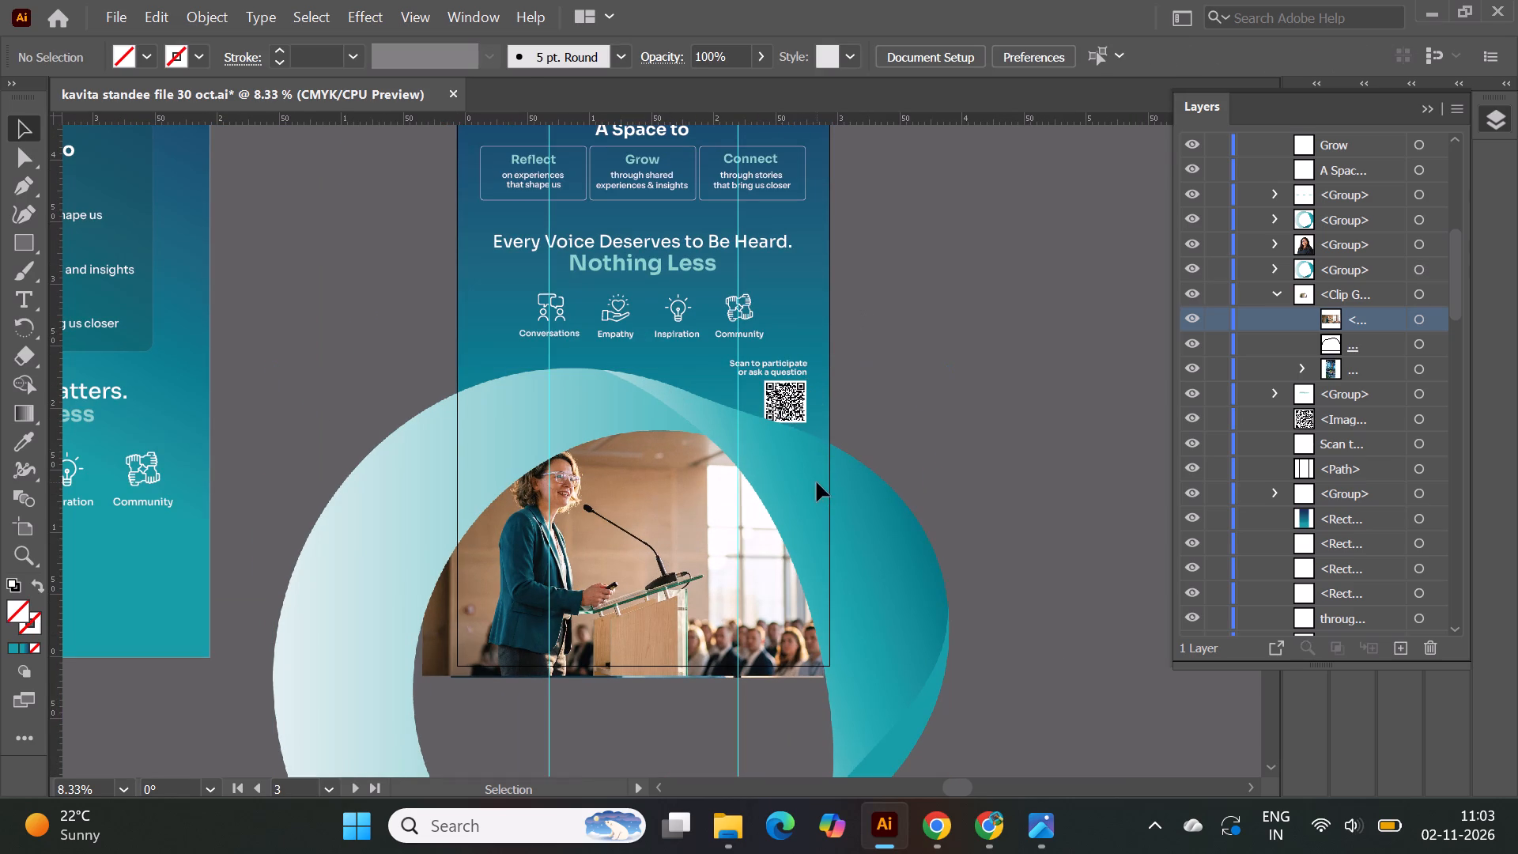
pyautogui.click(817, 482)
pyautogui.click(1185, 270)
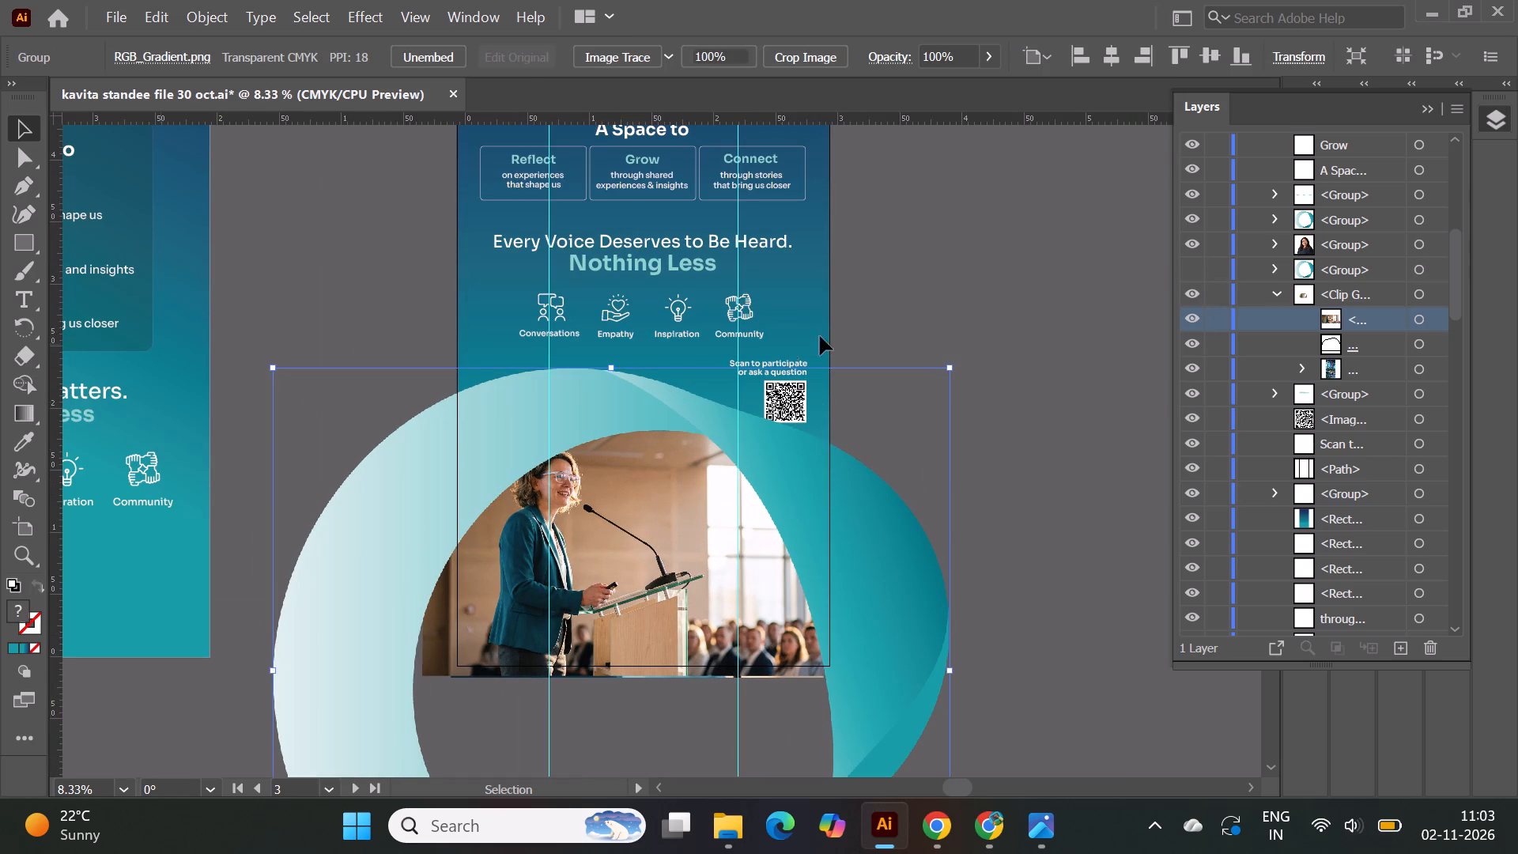
# Move the QR code and its "Scan to participate or ask a question" caption together slightly up and right, to about X 2.49 ft, Y -2.18 ft.
pyautogui.click(776, 369)
pyautogui.keyDown('shift'); pyautogui.click(783, 399); pyautogui.keyUp('shift')
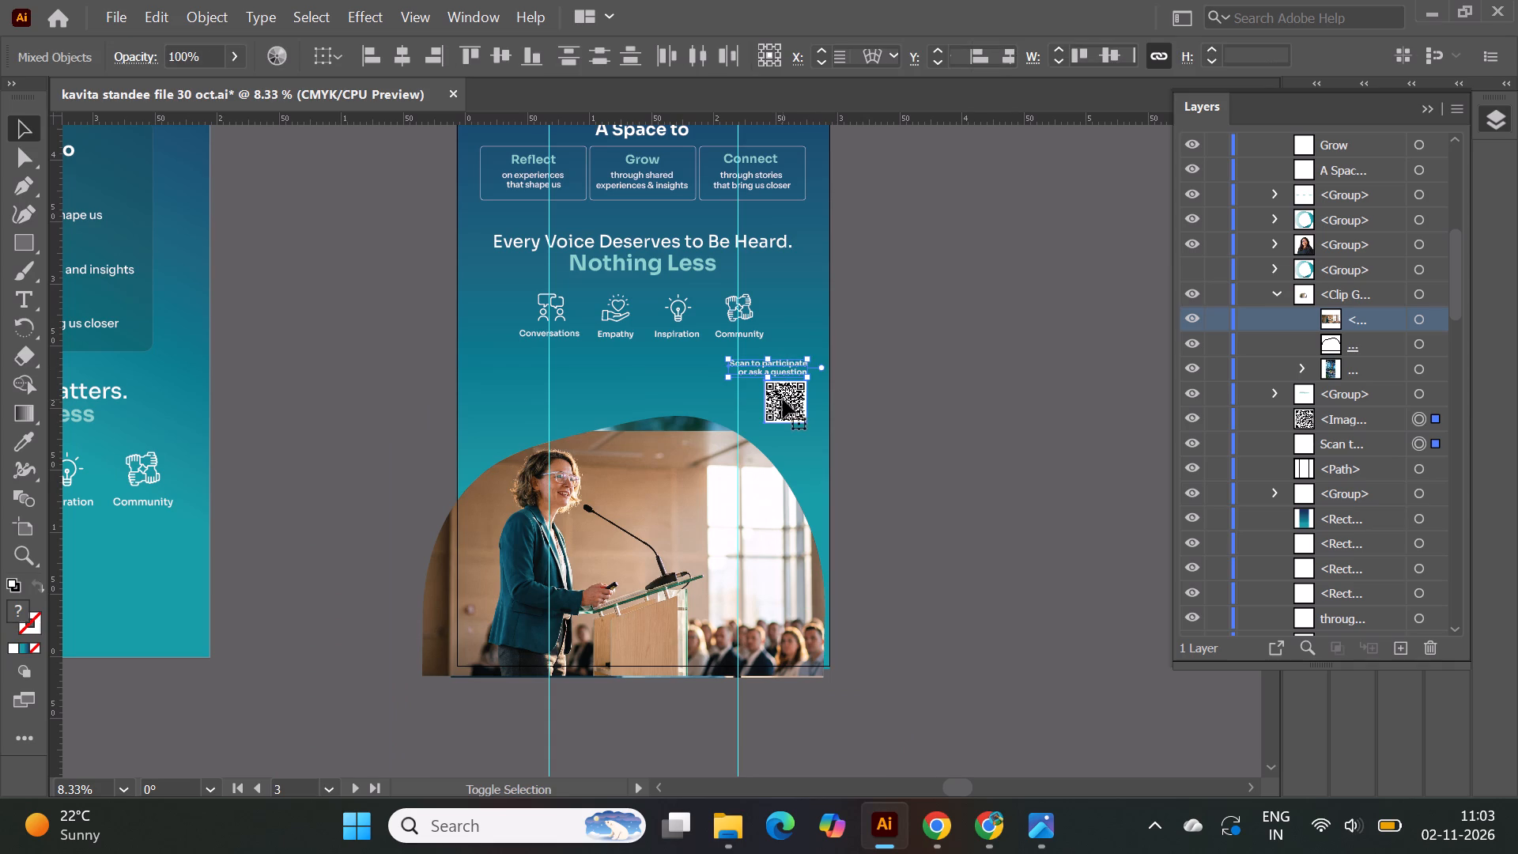
pyautogui.keyDown('alt'); pyautogui.scroll(1, 746, 356); pyautogui.keyUp('alt')
pyautogui.moveTo(816, 417); pyautogui.dragTo(818, 405)
pyautogui.click(818, 405)
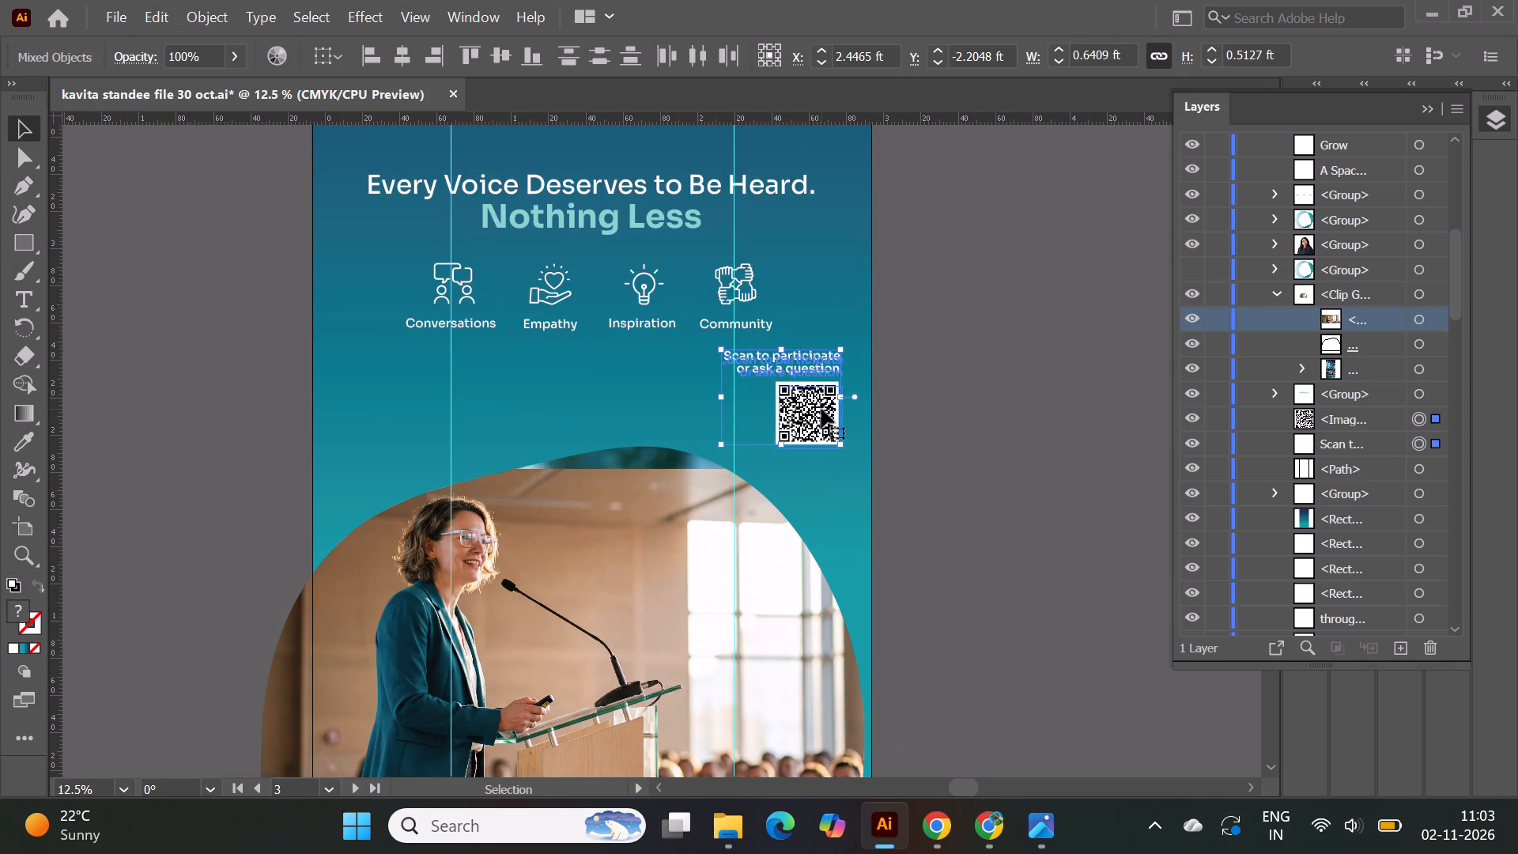
pyautogui.click(821, 409)
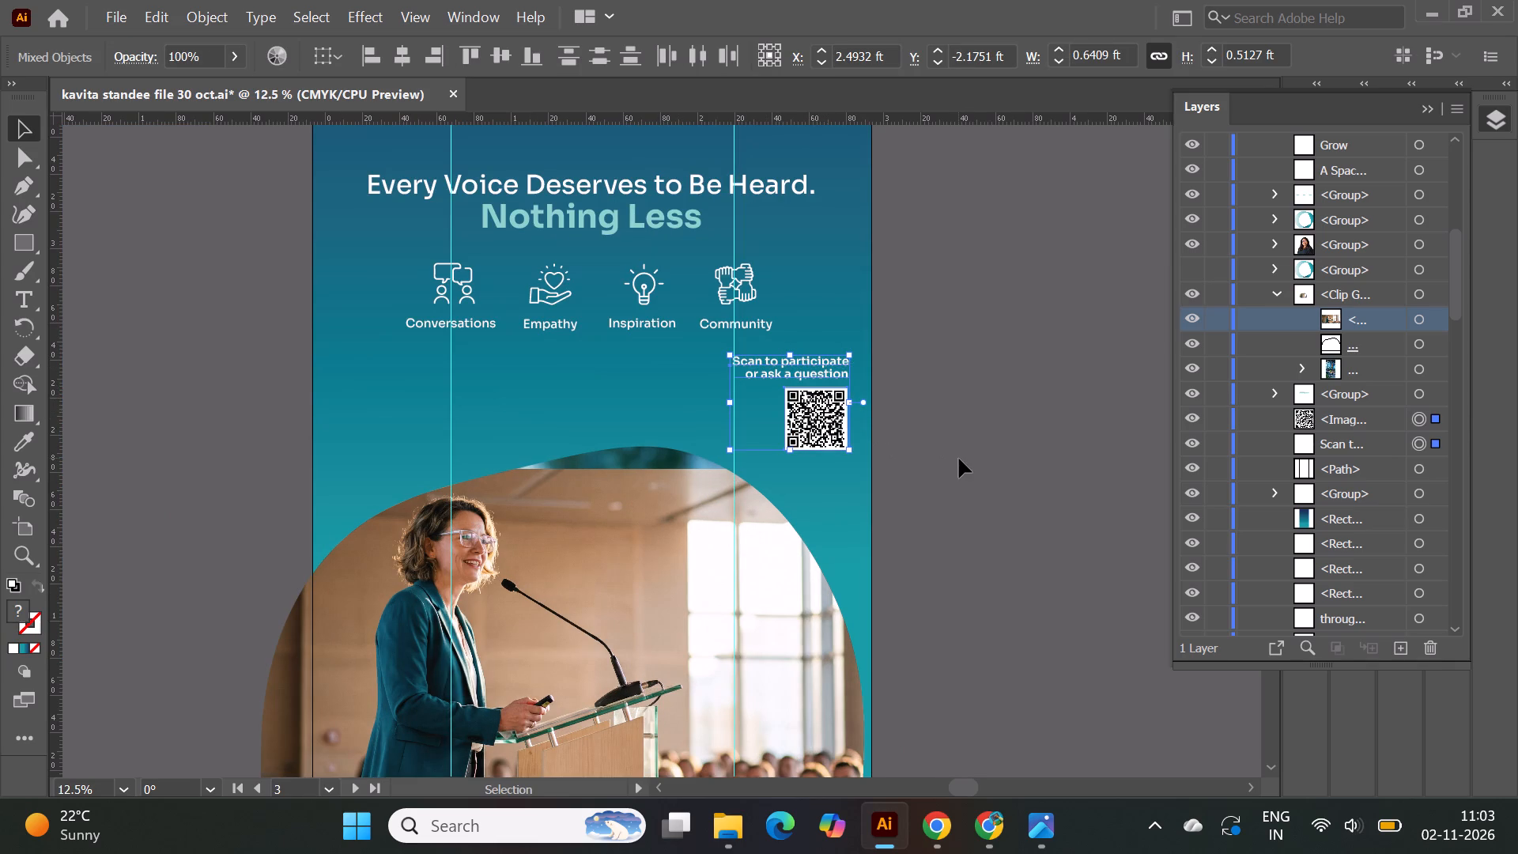
# Show the ribbon ring group again over the speaker photo, leaving nothing selected or isolated.
pyautogui.click(1188, 273)
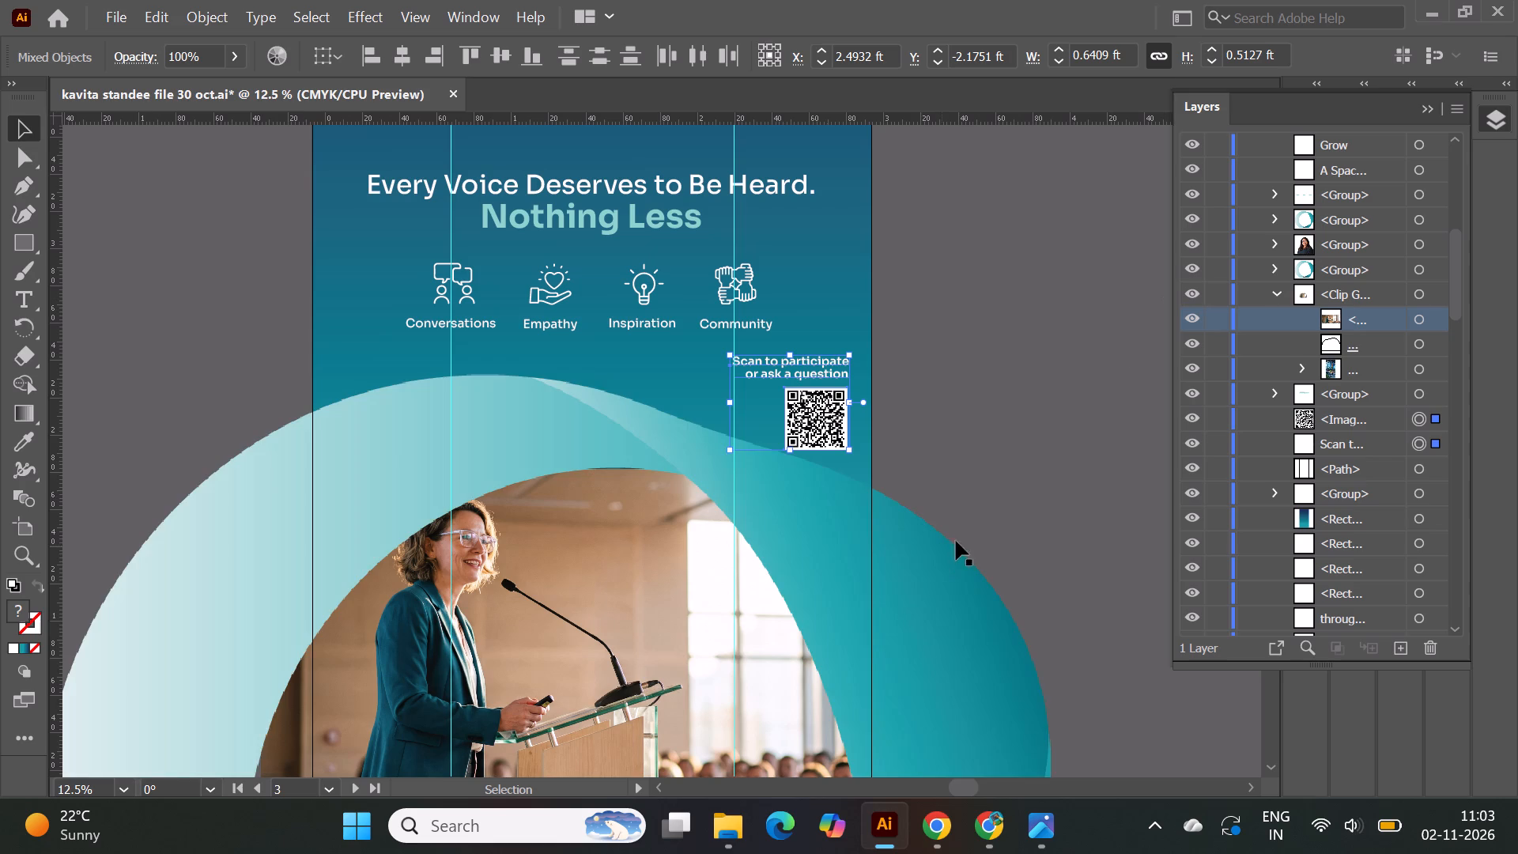
pyautogui.doubleClick(989, 482)
pyautogui.keyDown('alt'); pyautogui.scroll(-1, 776, 405); pyautogui.keyUp('alt')
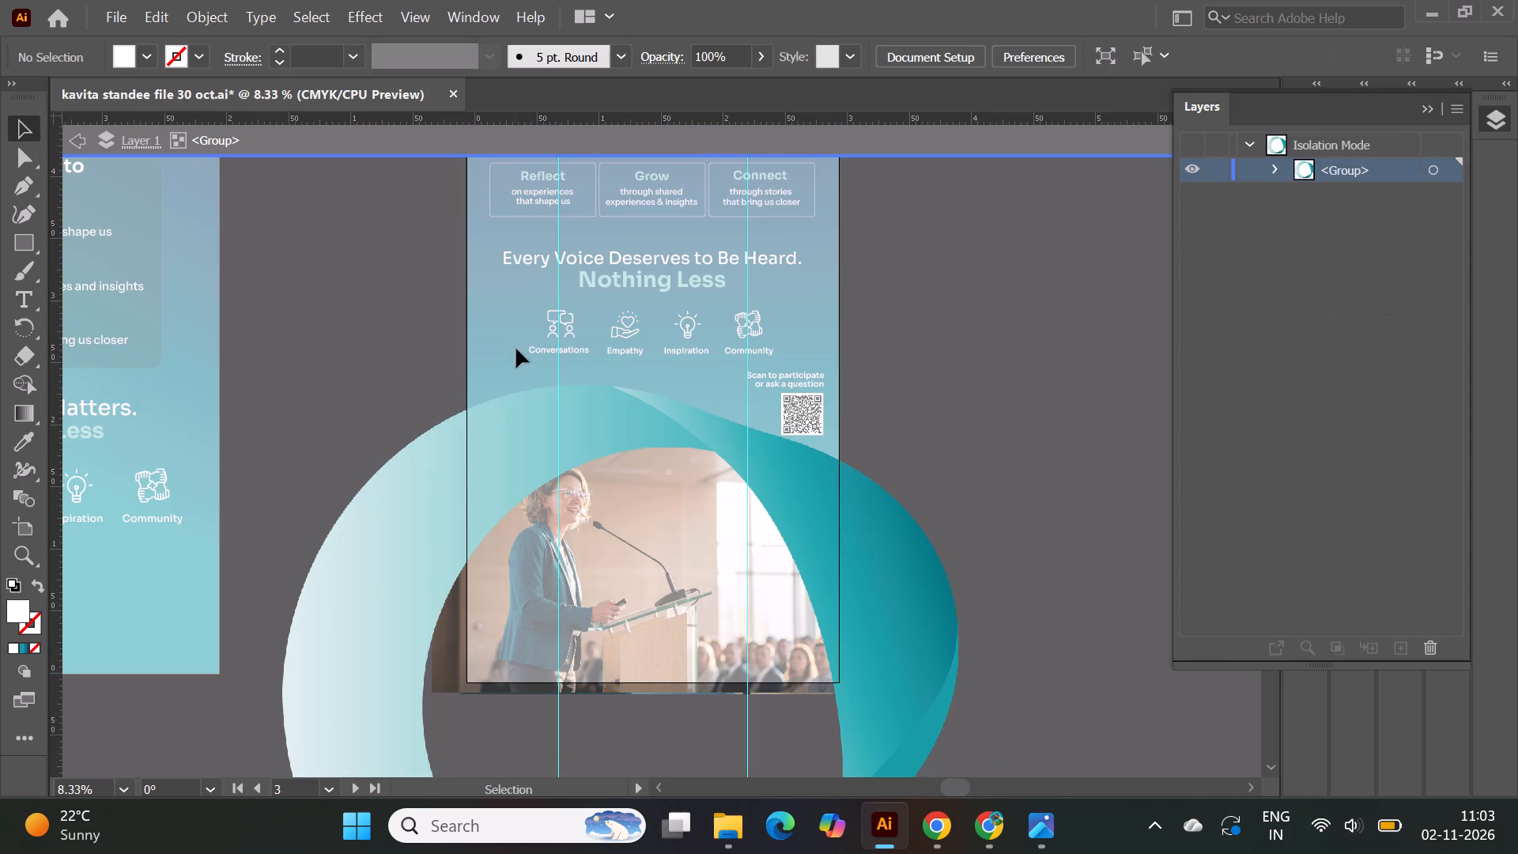
pyautogui.tripleClick(377, 334)
pyautogui.click(377, 334)
pyautogui.keyDown('alt'); pyautogui.scroll(-2, 829, 625); pyautogui.keyUp('alt')
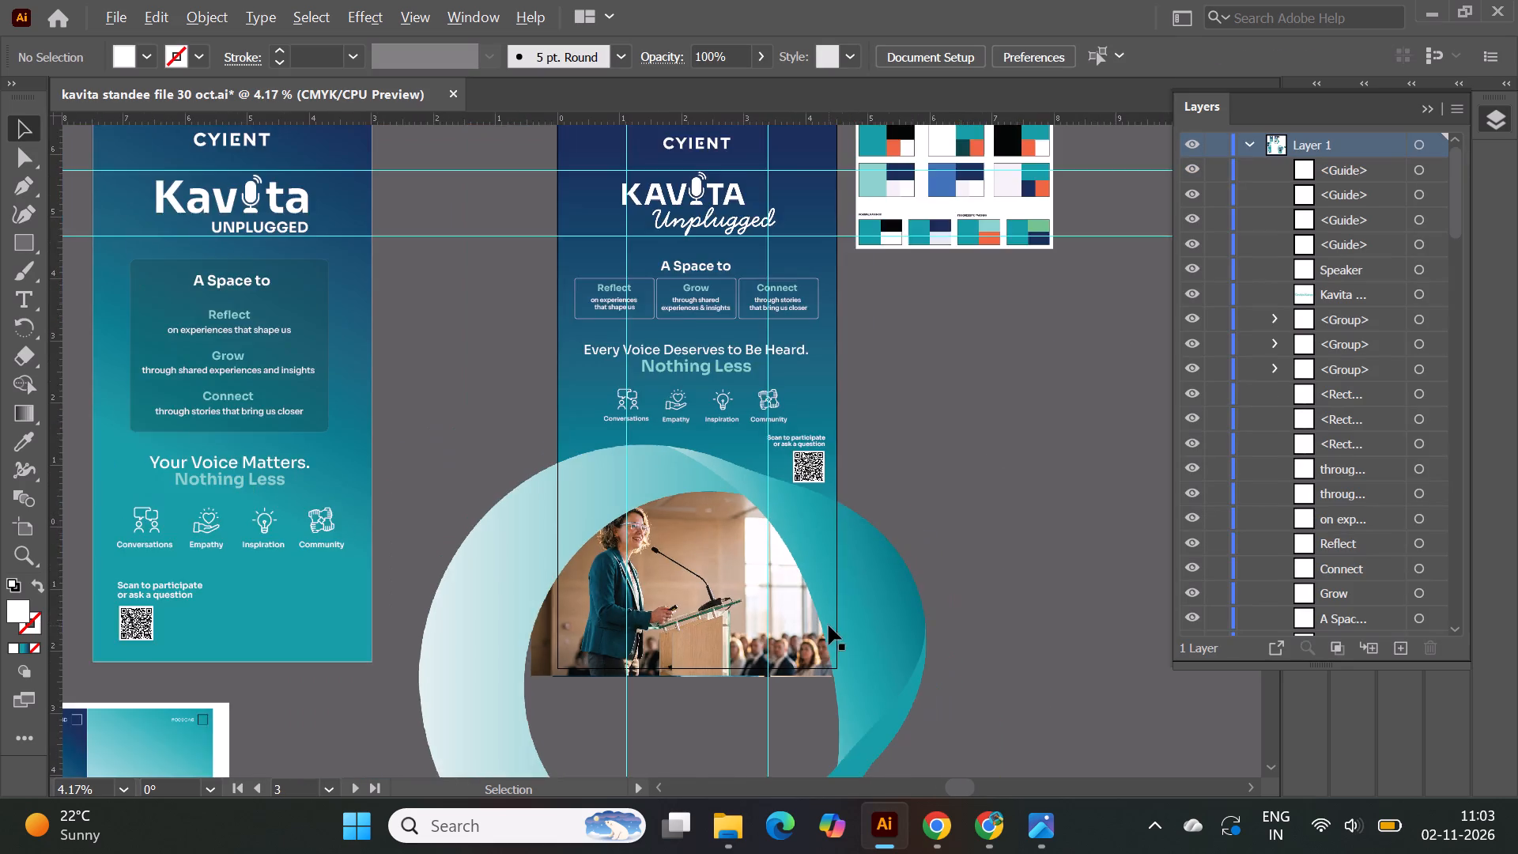
pyautogui.keyDown('alt'); pyautogui.scroll(1, 670, 240); pyautogui.keyUp('alt')
pyautogui.scroll(4, 697, 391)
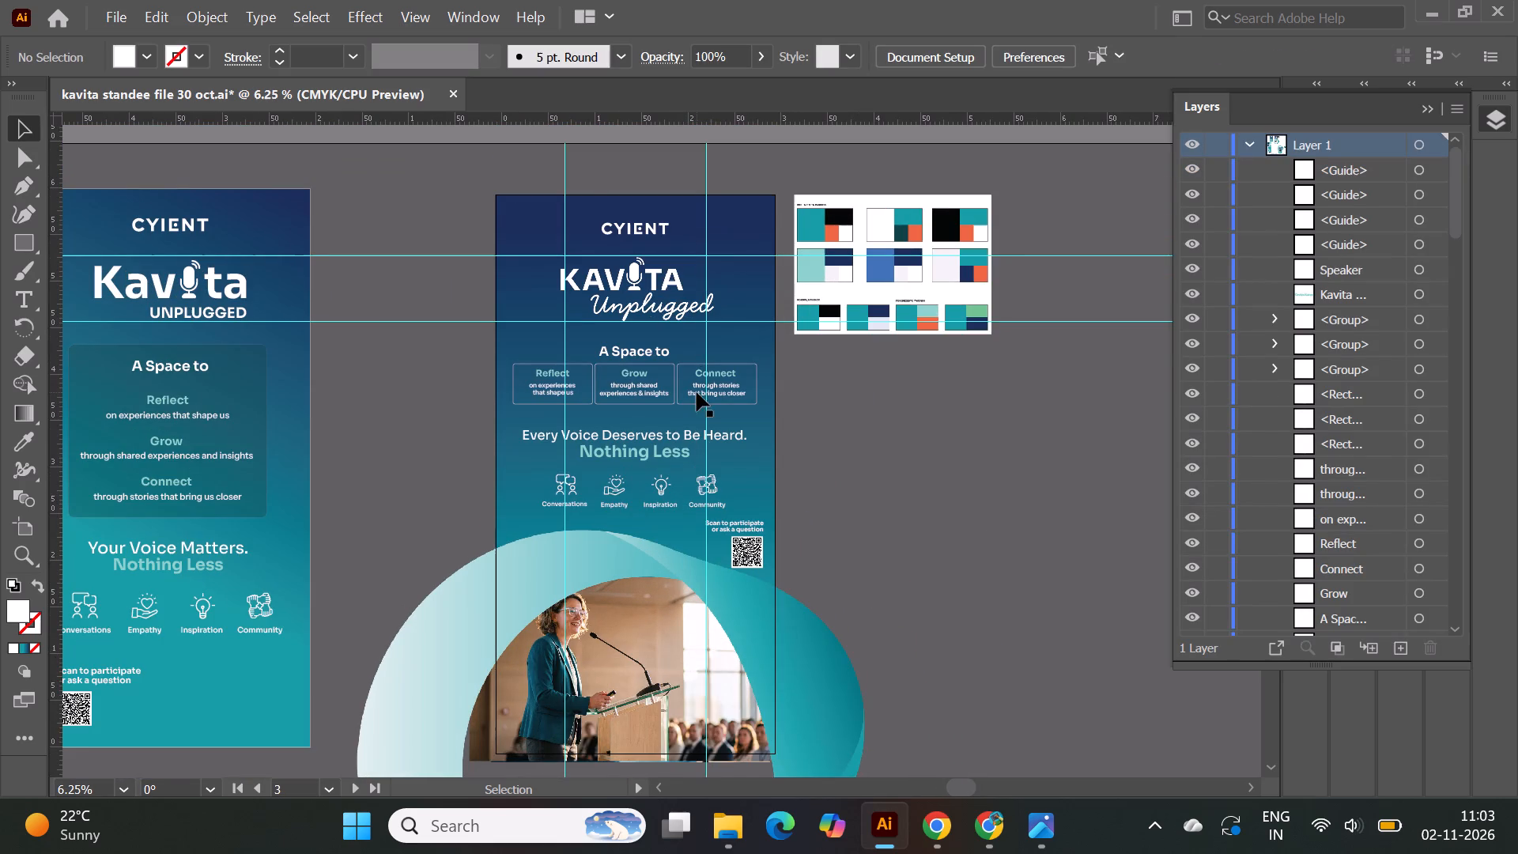
# Delete the two vertical and two horizontal guides crossing the standee's title area, leaving nothing selected.
pyautogui.scroll(2, 697, 392)
pyautogui.click(706, 214)
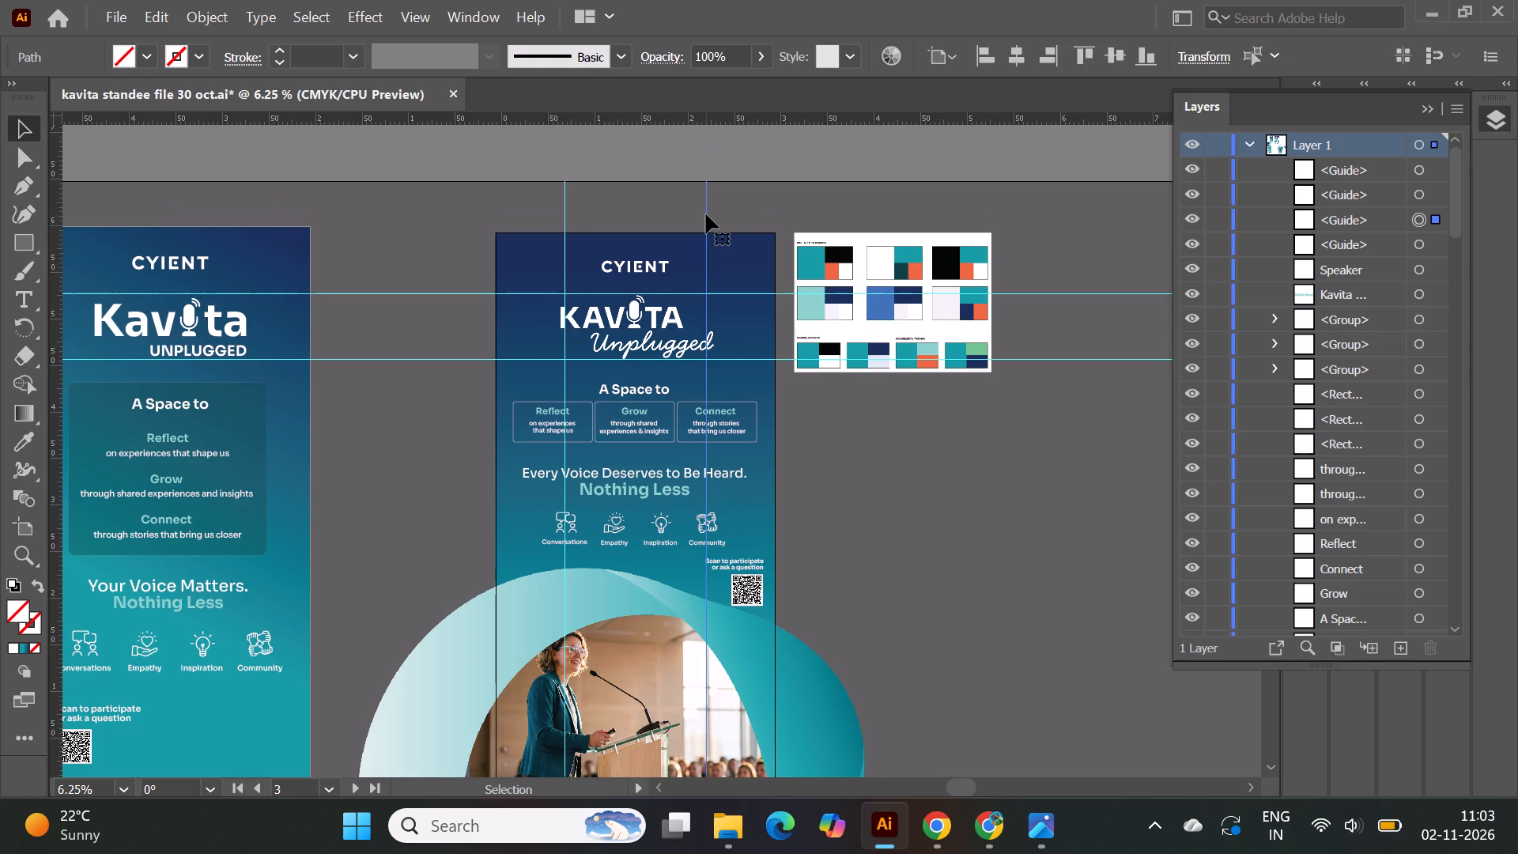
pyautogui.press('Delete')
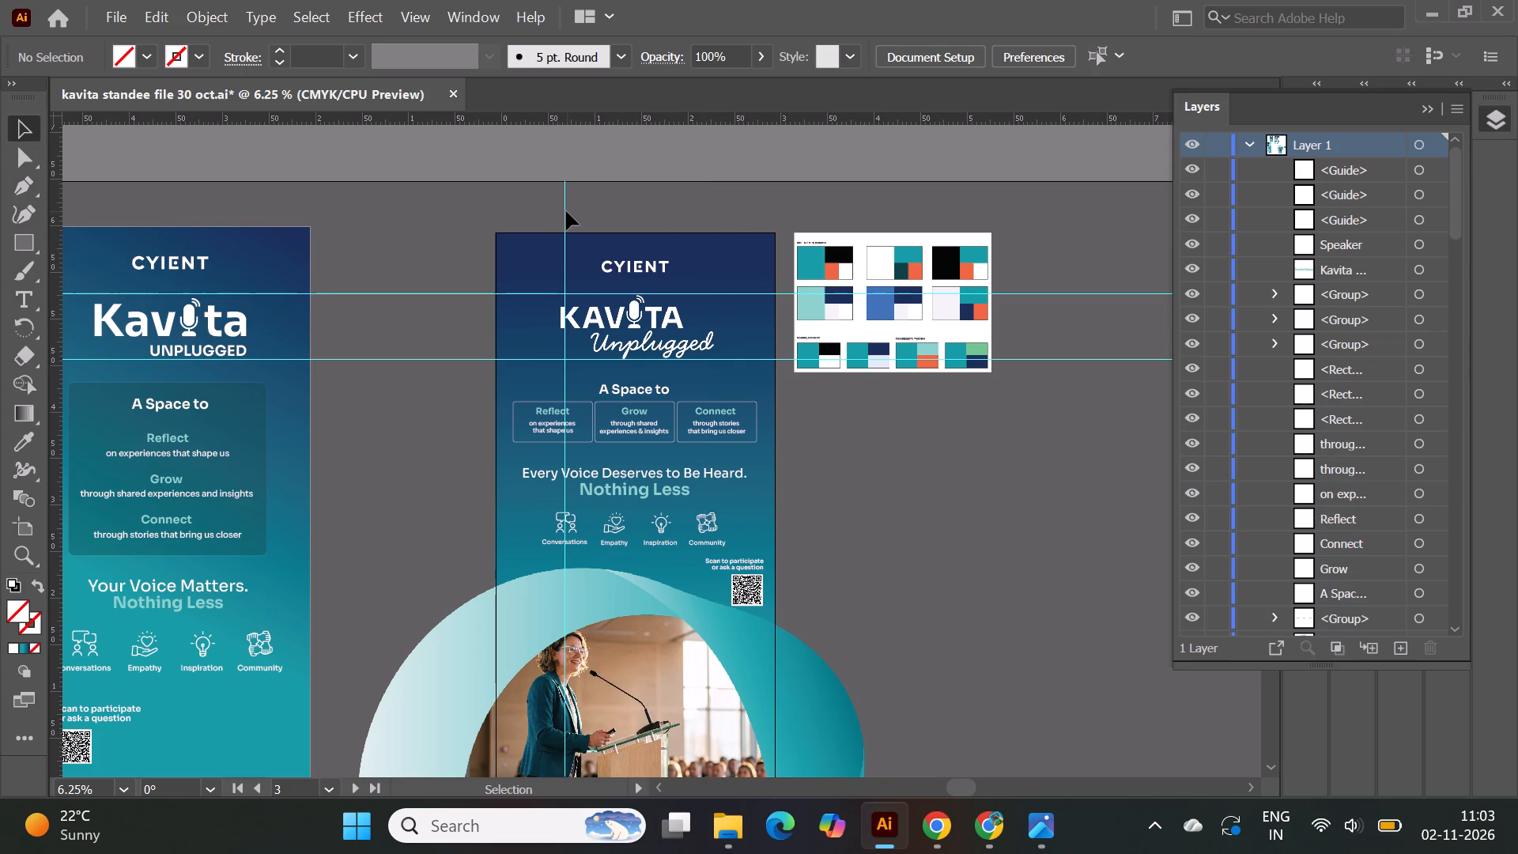
pyautogui.click(566, 211)
pyautogui.click(565, 206)
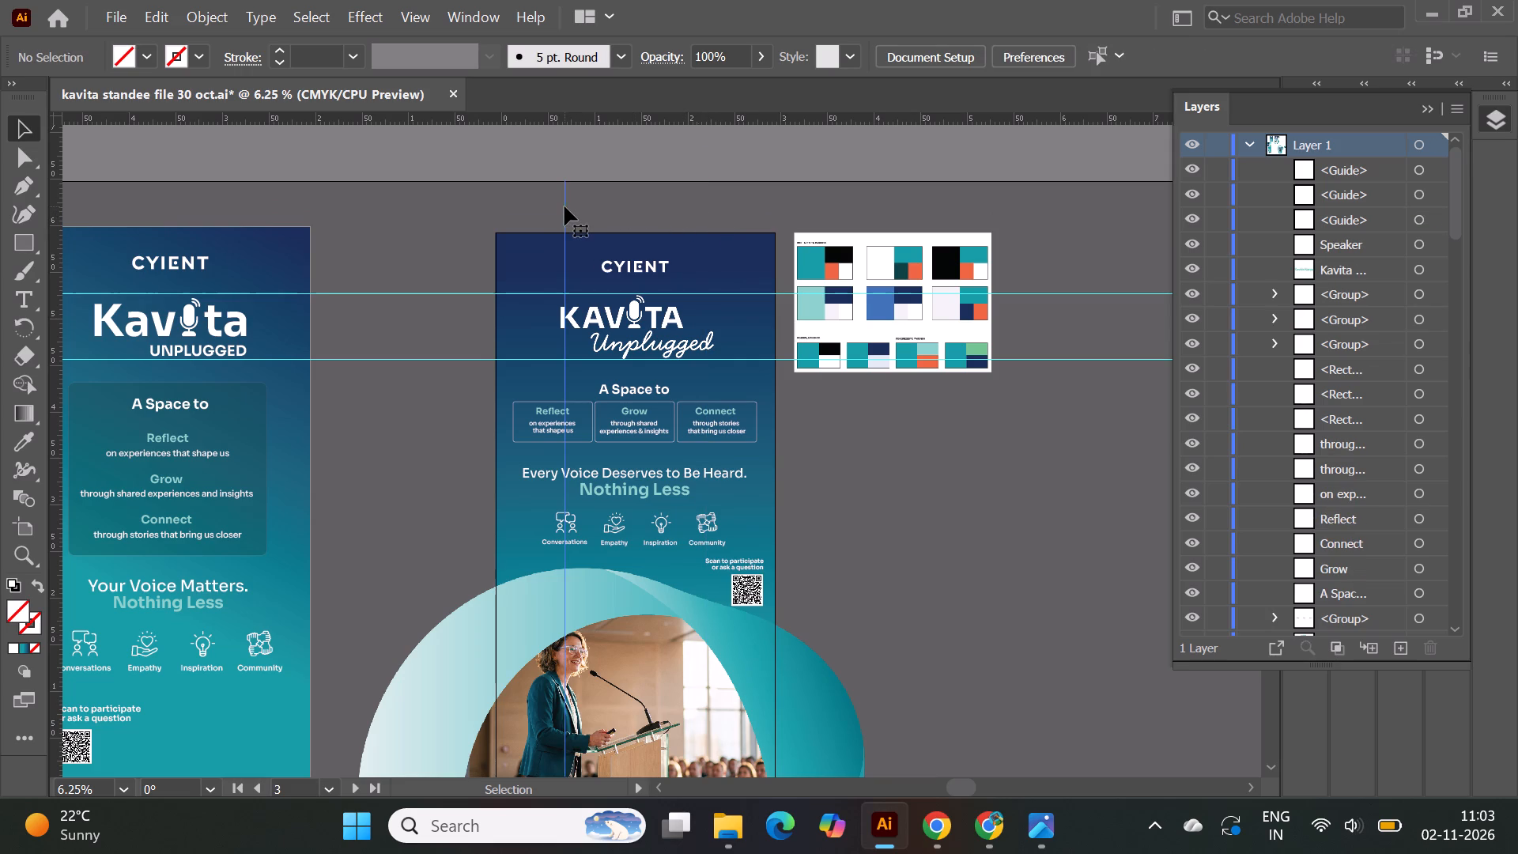
pyautogui.press('Delete')
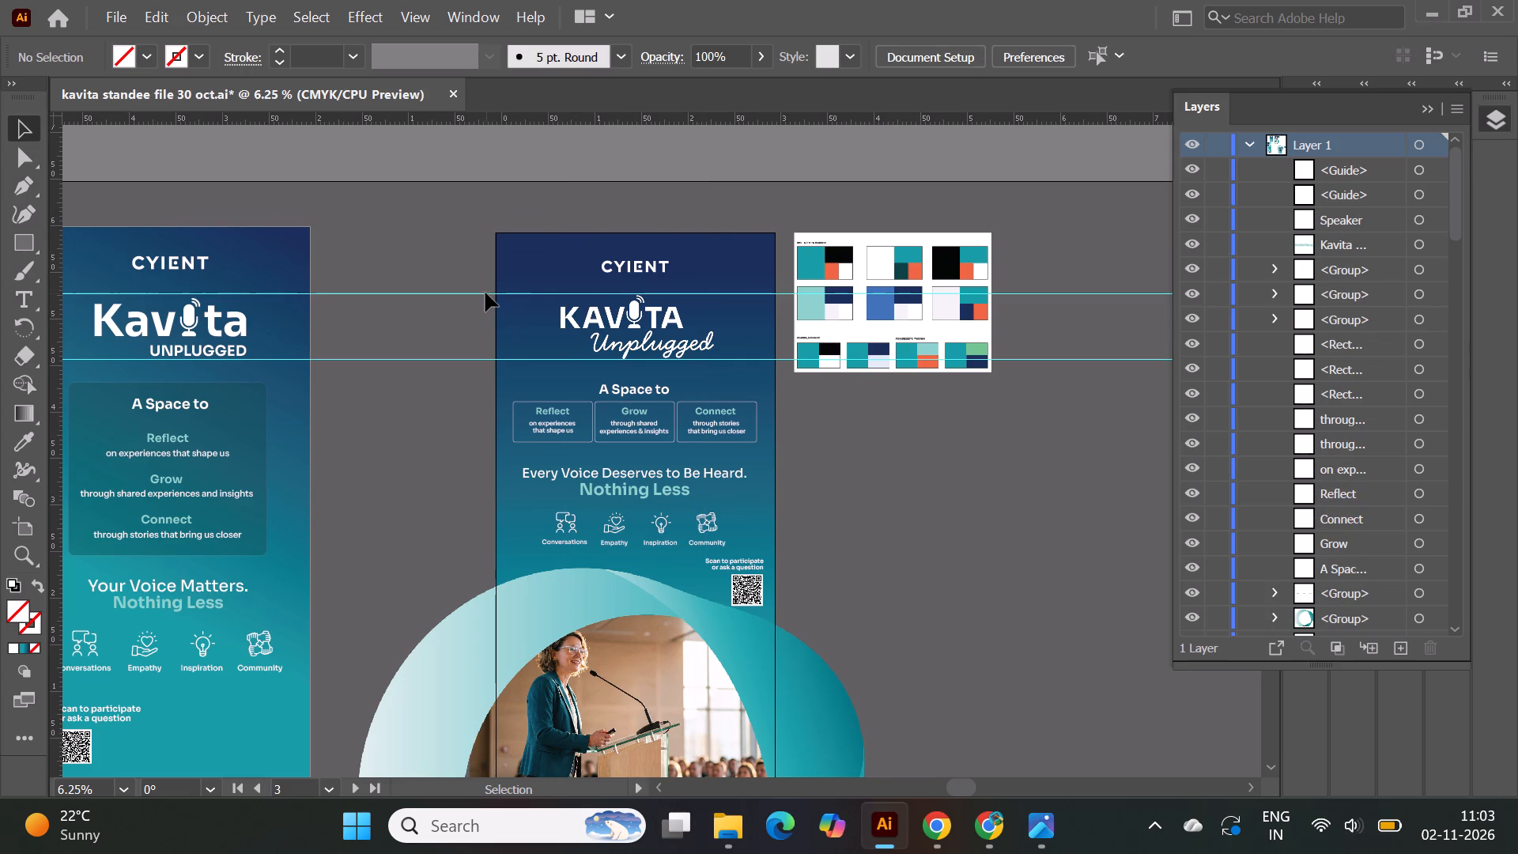
pyautogui.click(485, 293)
pyautogui.press('Delete')
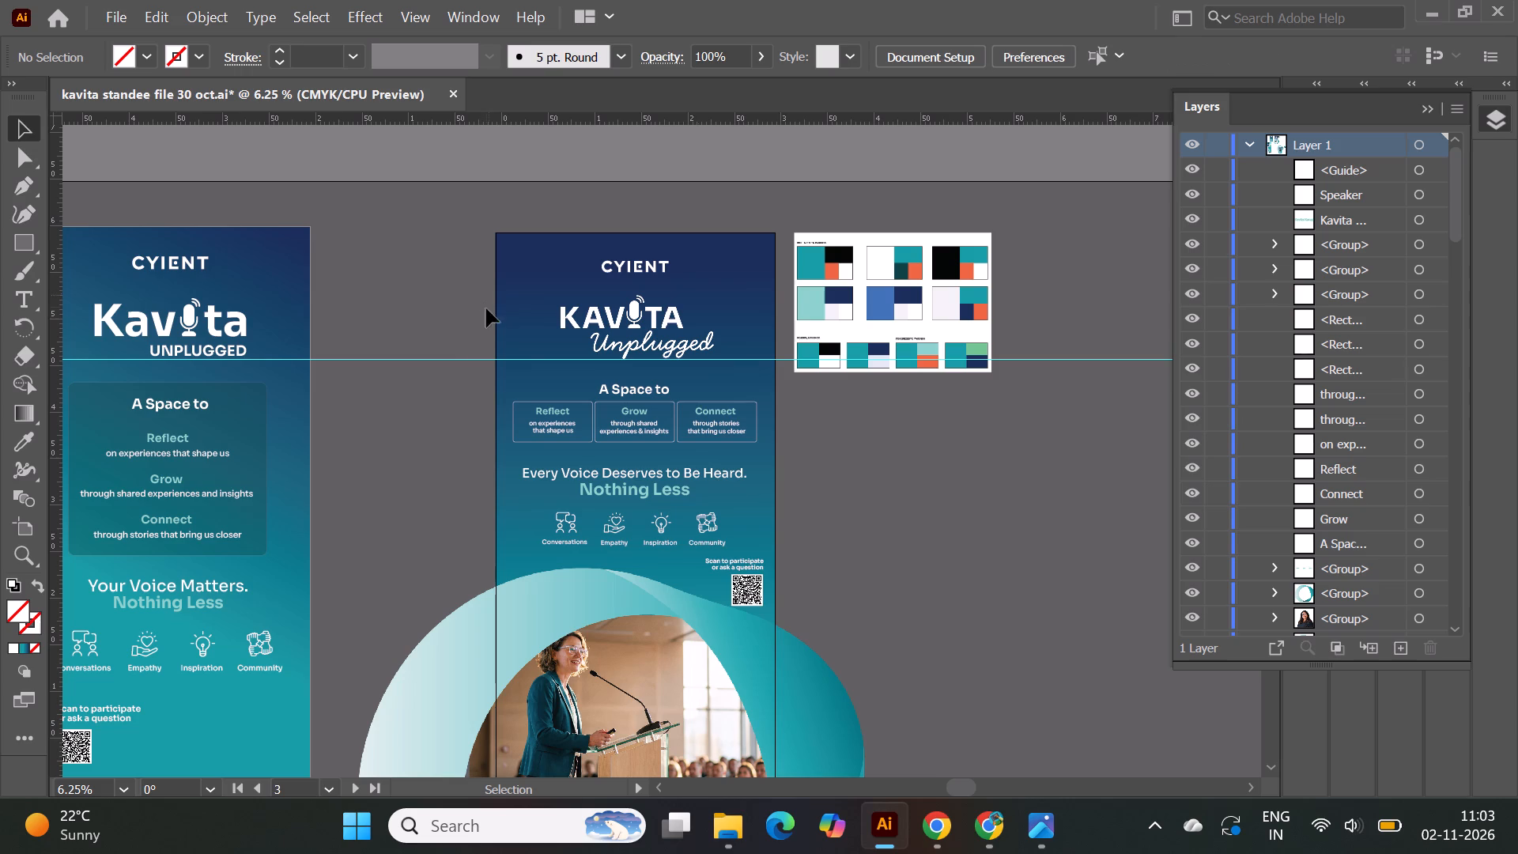
pyautogui.click(476, 360)
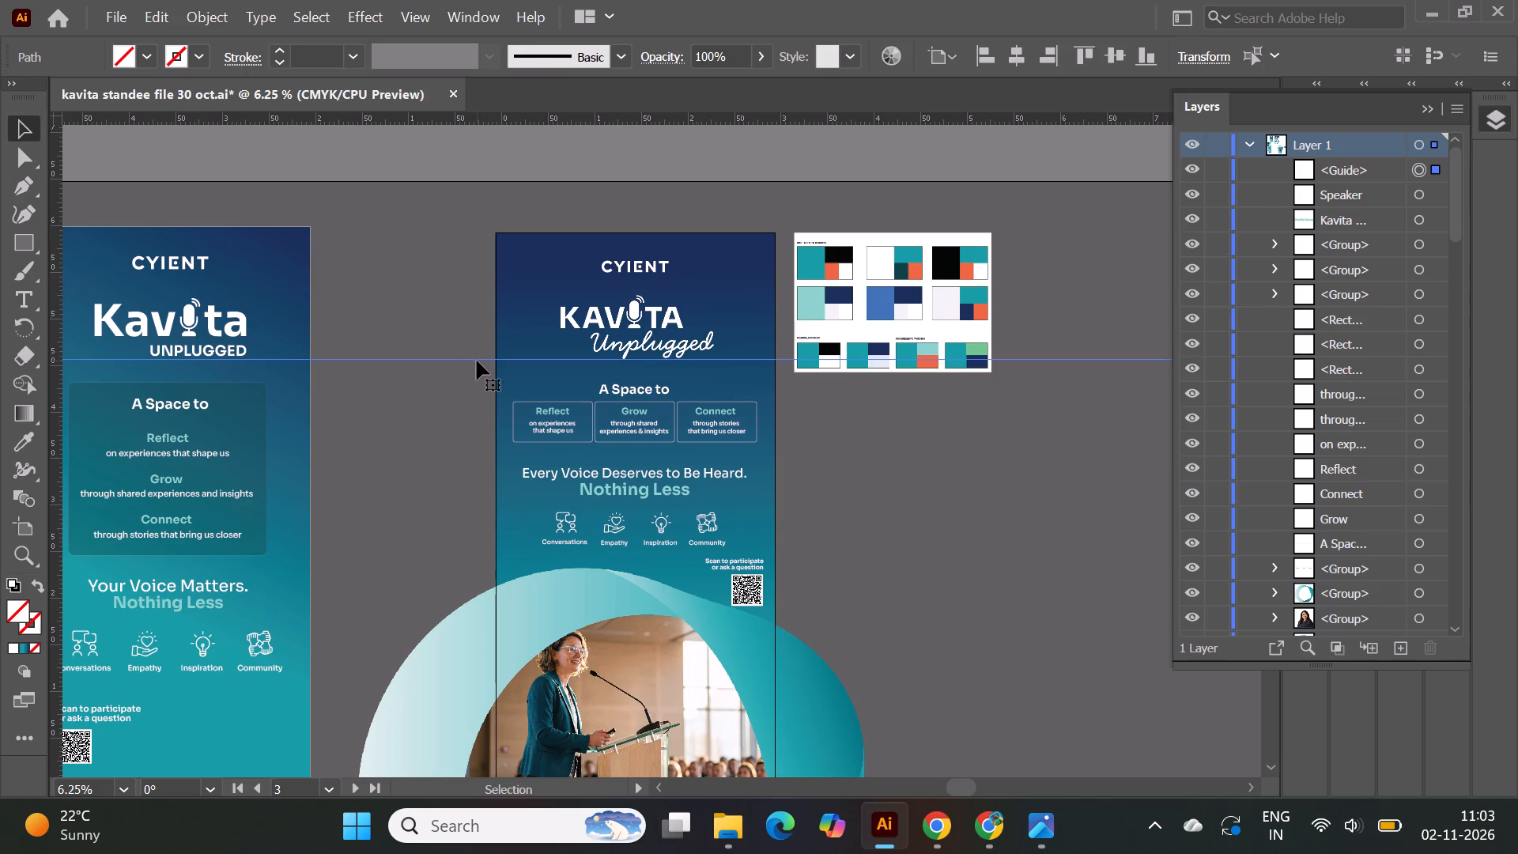
pyautogui.press('Delete')
pyautogui.click(900, 480)
# Examine the revised standee's overall layout, from the title logo to the ribbon ring, beside the earlier version.
pyautogui.scroll(-7, 900, 480)
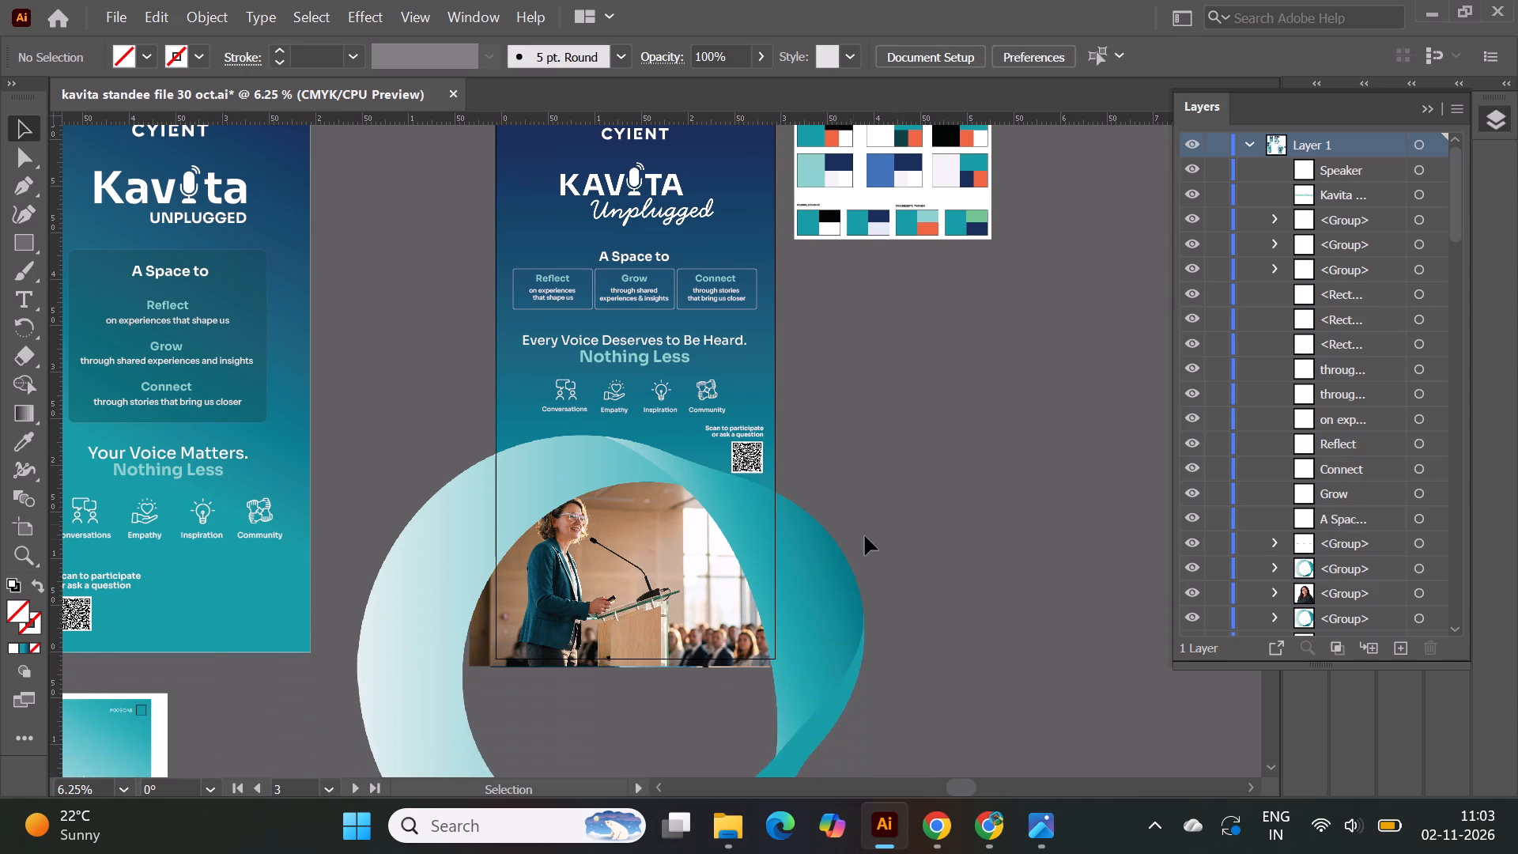
pyautogui.keyDown('alt'); pyautogui.scroll(1, 630, 508); pyautogui.keyUp('alt')
pyautogui.scroll(-3, 630, 508)
pyautogui.keyDown('alt'); pyautogui.scroll(-1, 723, 603); pyautogui.keyUp('alt')
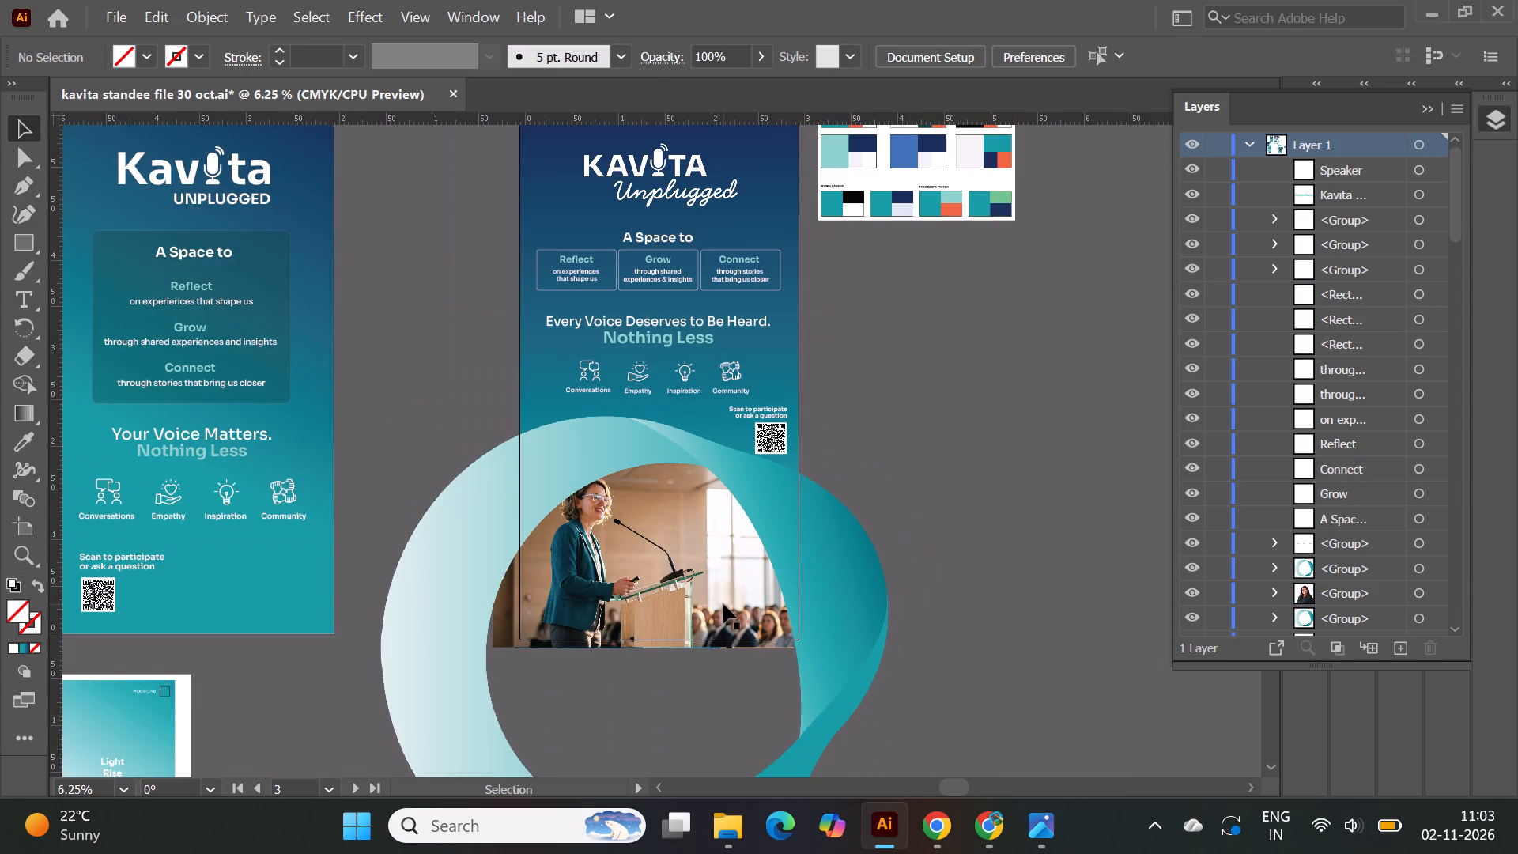
pyautogui.scroll(5, 723, 604)
pyautogui.keyDown('alt'); pyautogui.scroll(1, 645, 333); pyautogui.keyUp('alt')
pyautogui.scroll(2, 645, 335)
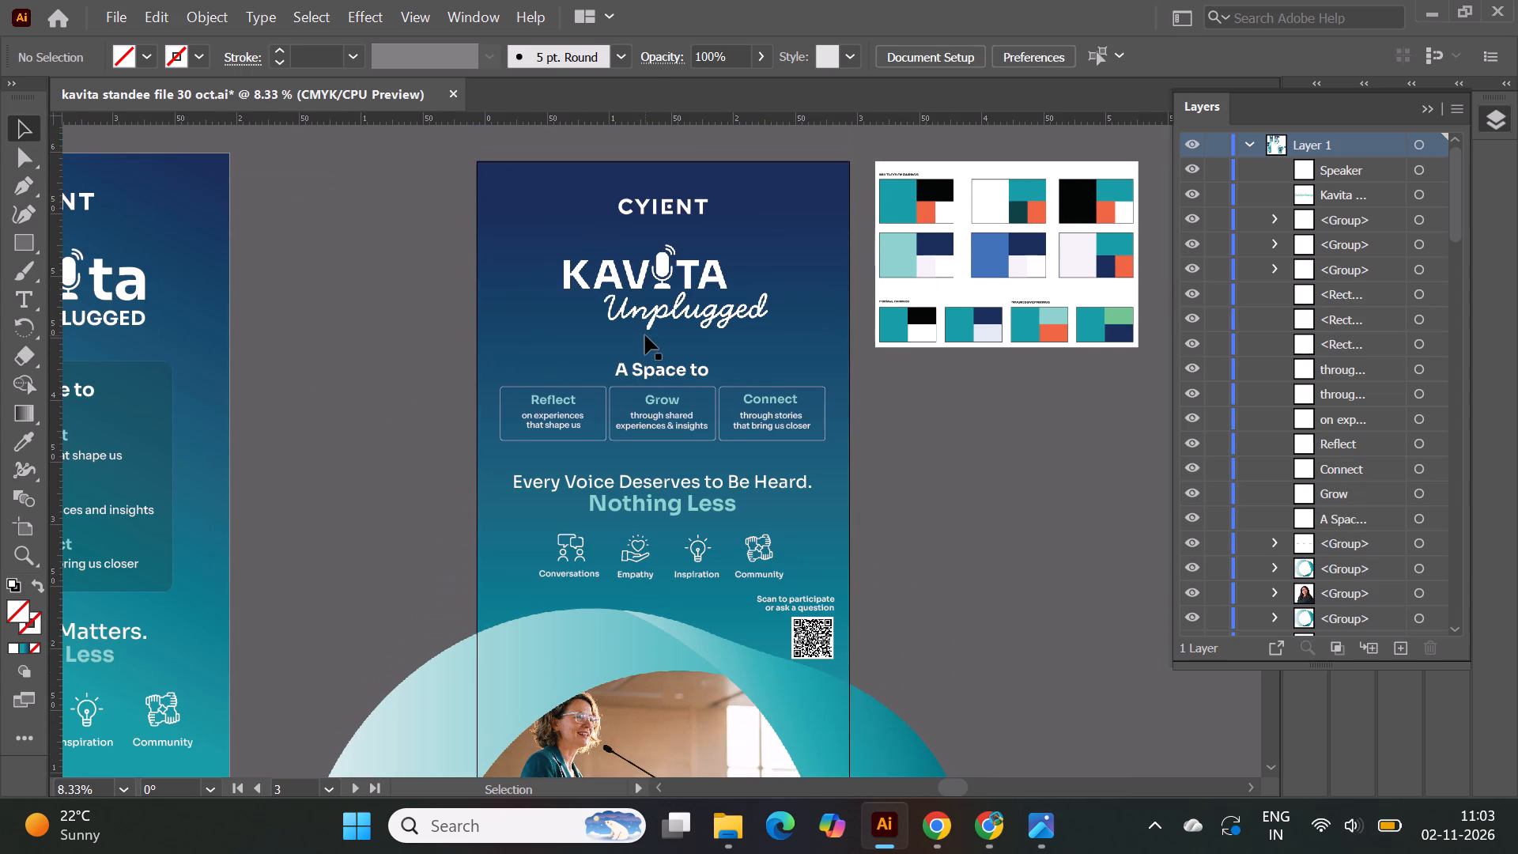
pyautogui.scroll(-4, 645, 335)
pyautogui.keyDown('alt'); pyautogui.scroll(-1, 730, 274); pyautogui.keyUp('alt')
pyautogui.scroll(-1, 730, 274)
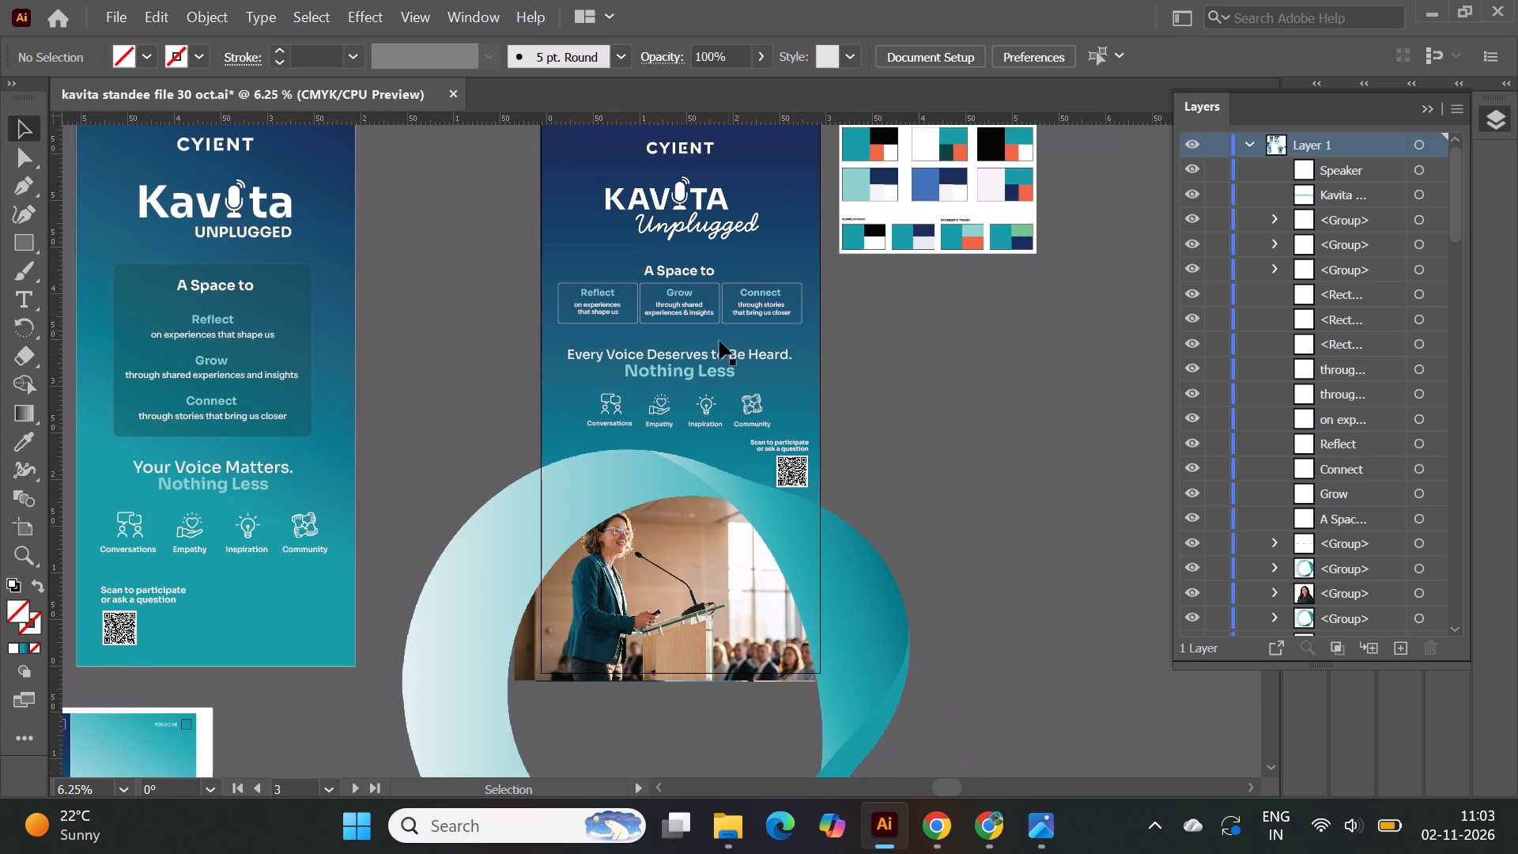
pyautogui.keyDown('alt'); pyautogui.scroll(1, 668, 359); pyautogui.keyUp('alt')
pyautogui.keyDown('alt'); pyautogui.scroll(-1, 668, 359); pyautogui.keyUp('alt')
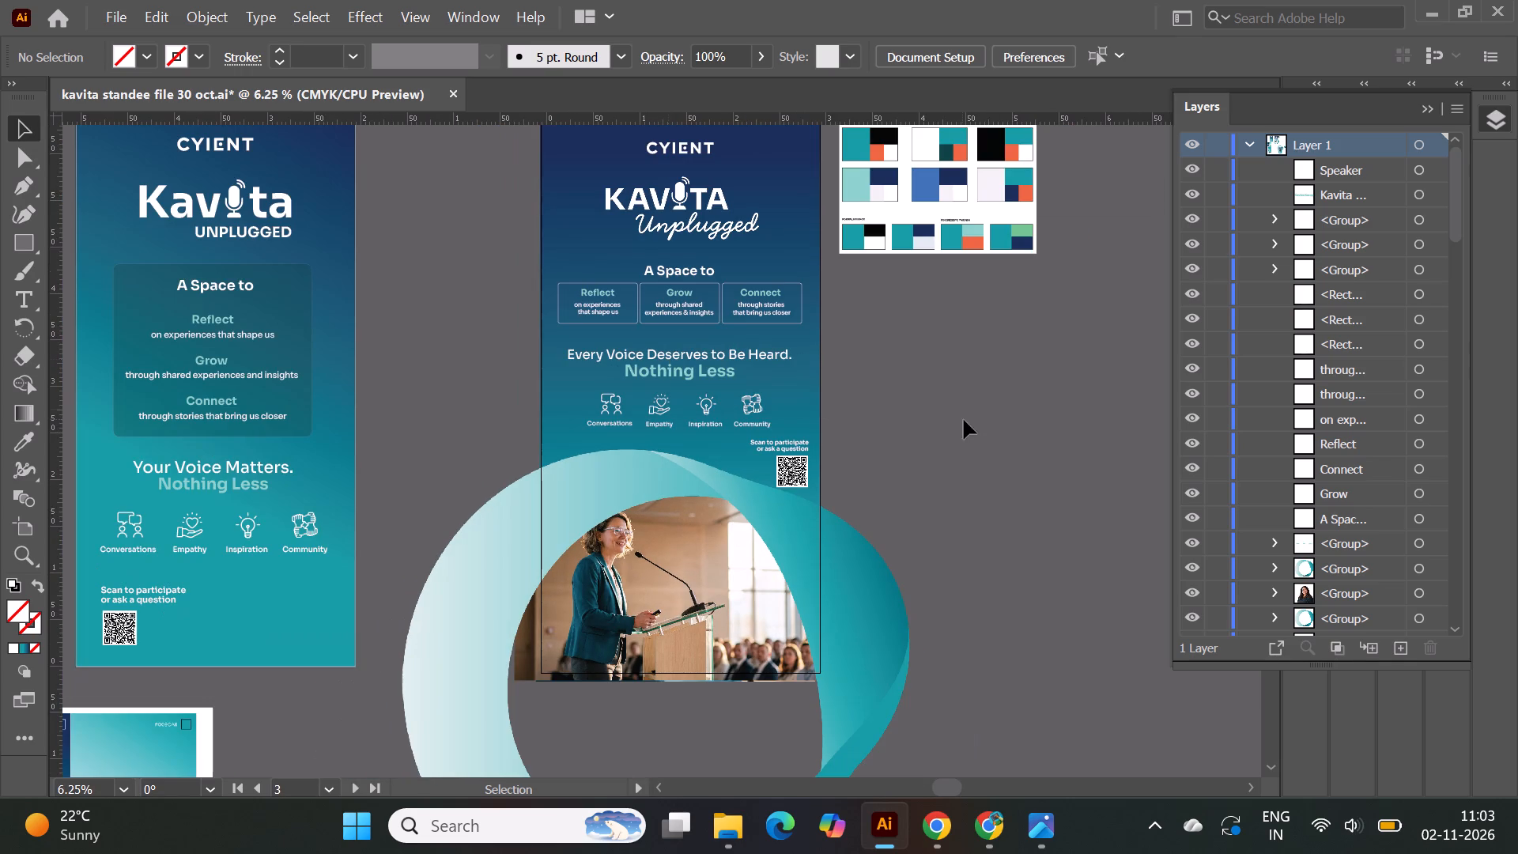
pyautogui.click(970, 429)
# Check where the ribbon ring group sits in the layer stack relative to the clipped speaker photo.
pyautogui.click(1422, 109)
pyautogui.click(1064, 461)
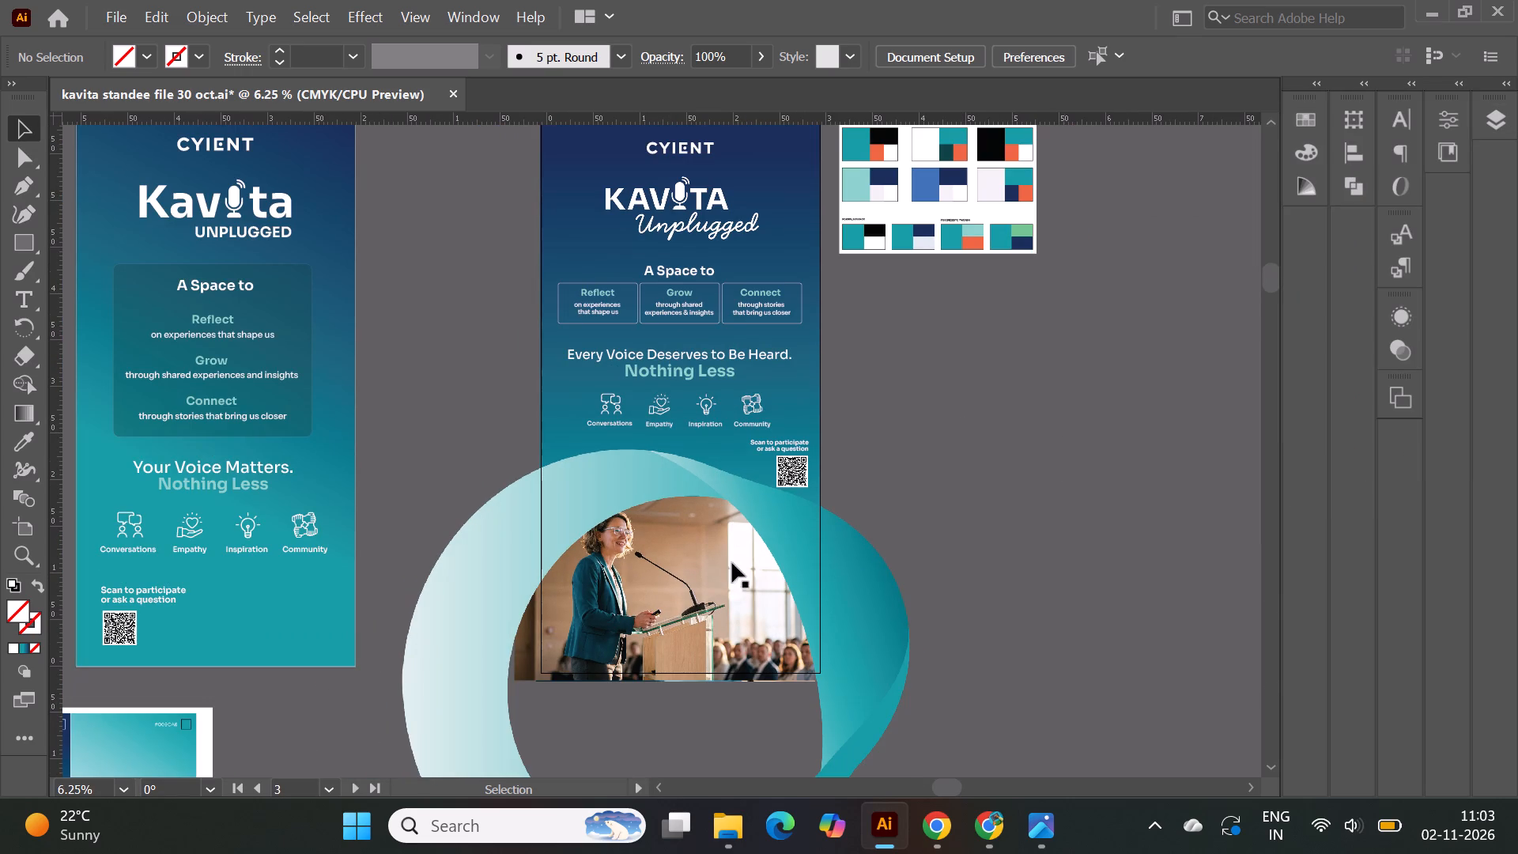
pyautogui.click(663, 596)
pyautogui.click(1447, 122)
pyautogui.click(1504, 116)
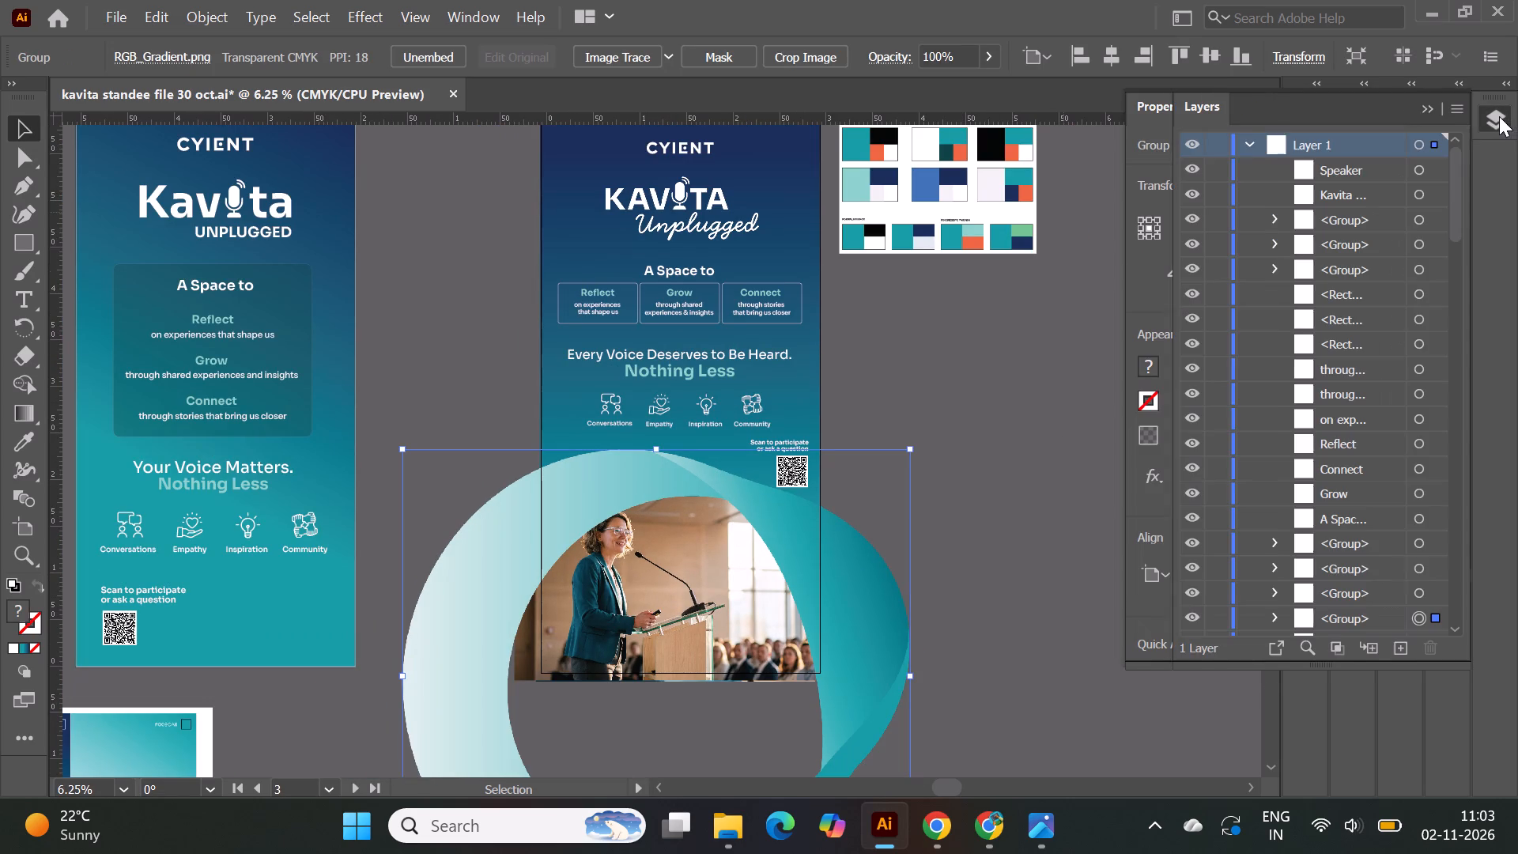
pyautogui.scroll(-6, 1325, 407)
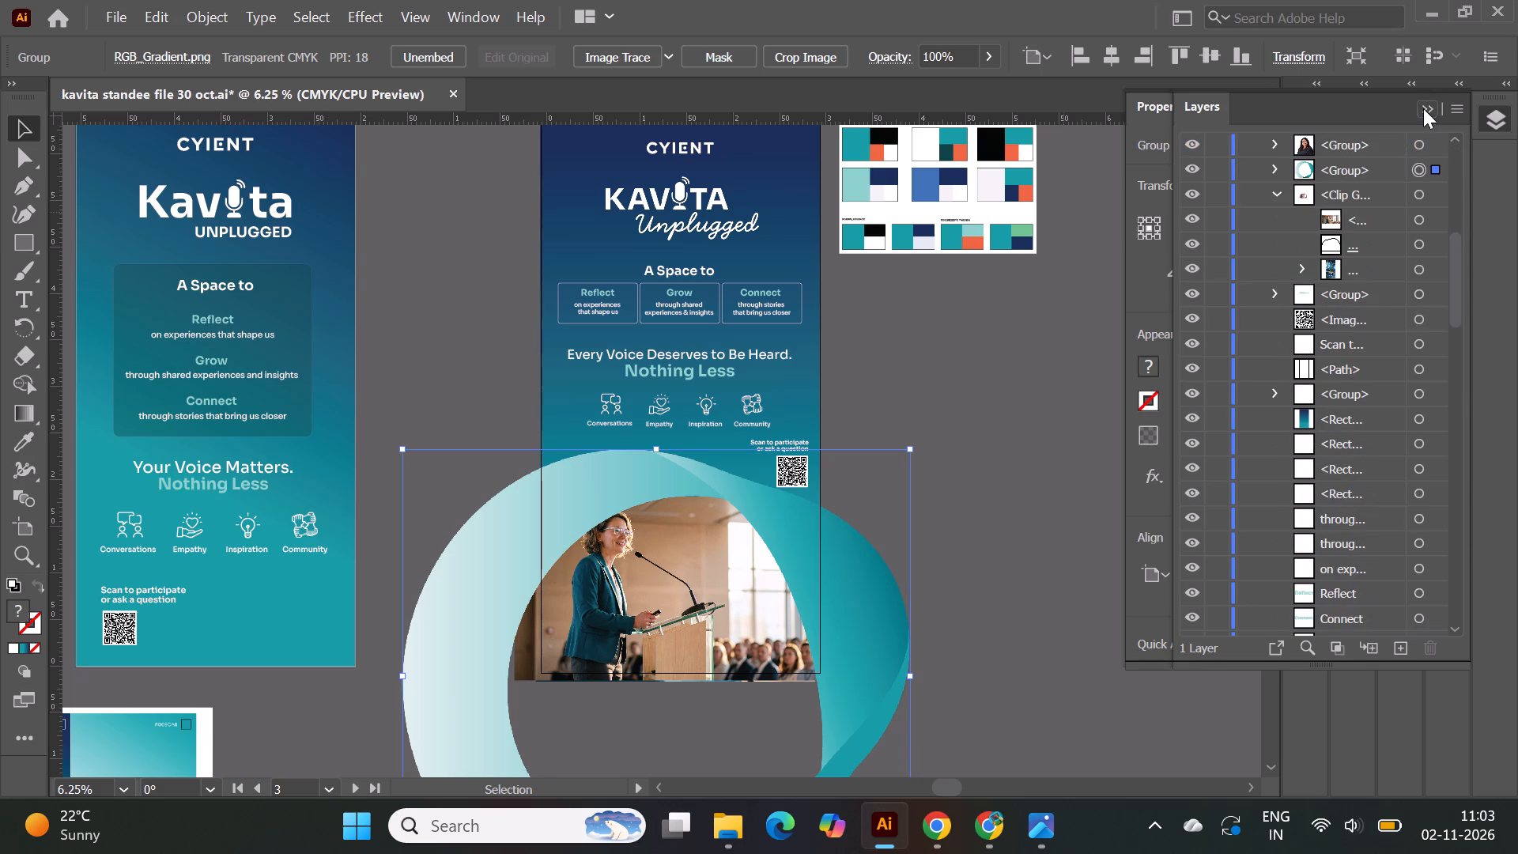
pyautogui.click(1423, 108)
pyautogui.click(1408, 108)
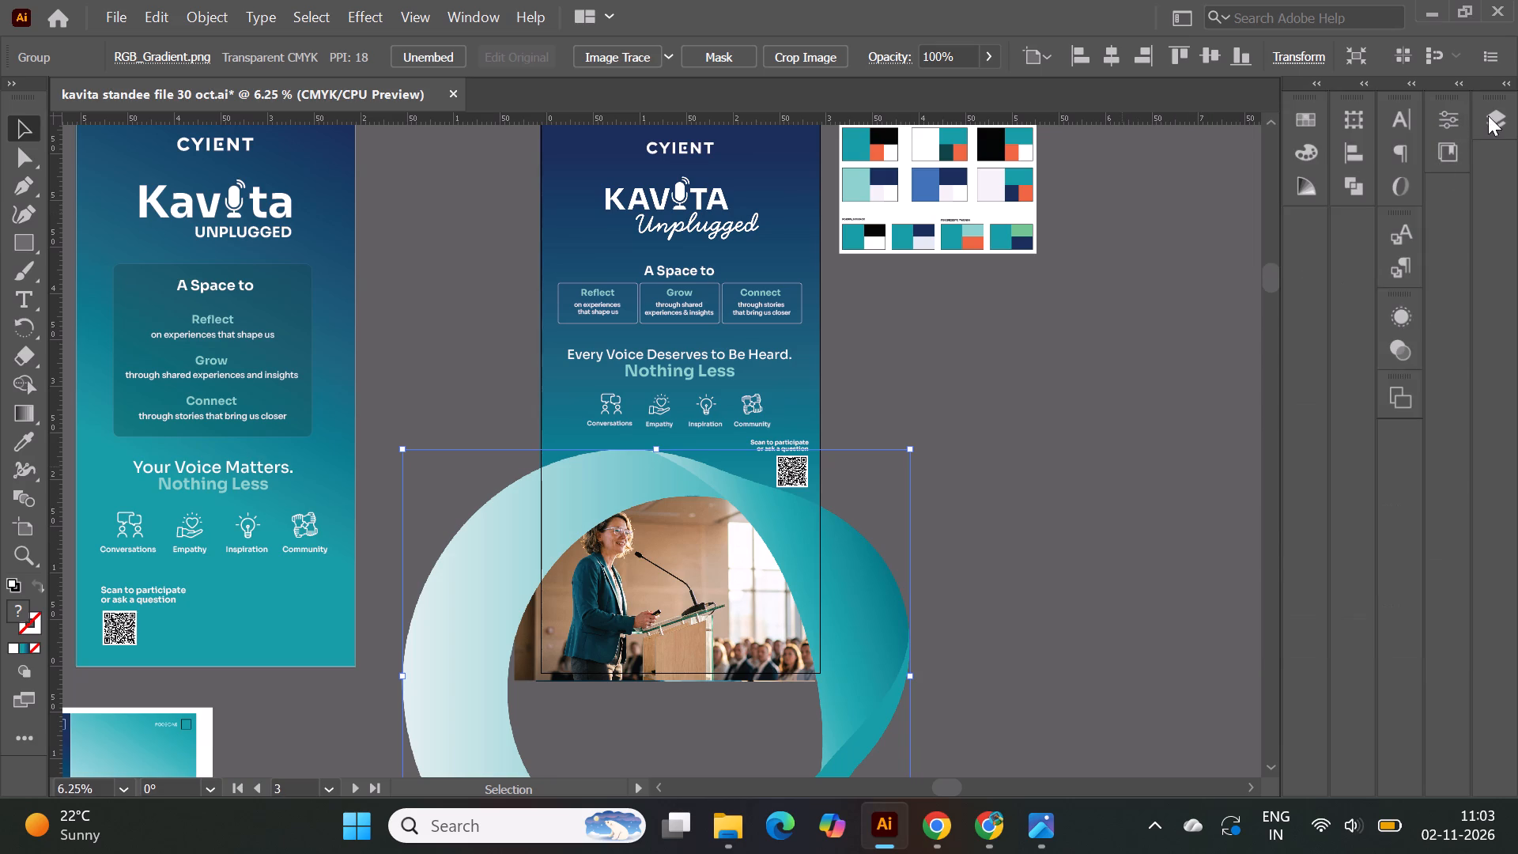
pyautogui.click(1495, 115)
pyautogui.scroll(-3, 1275, 467)
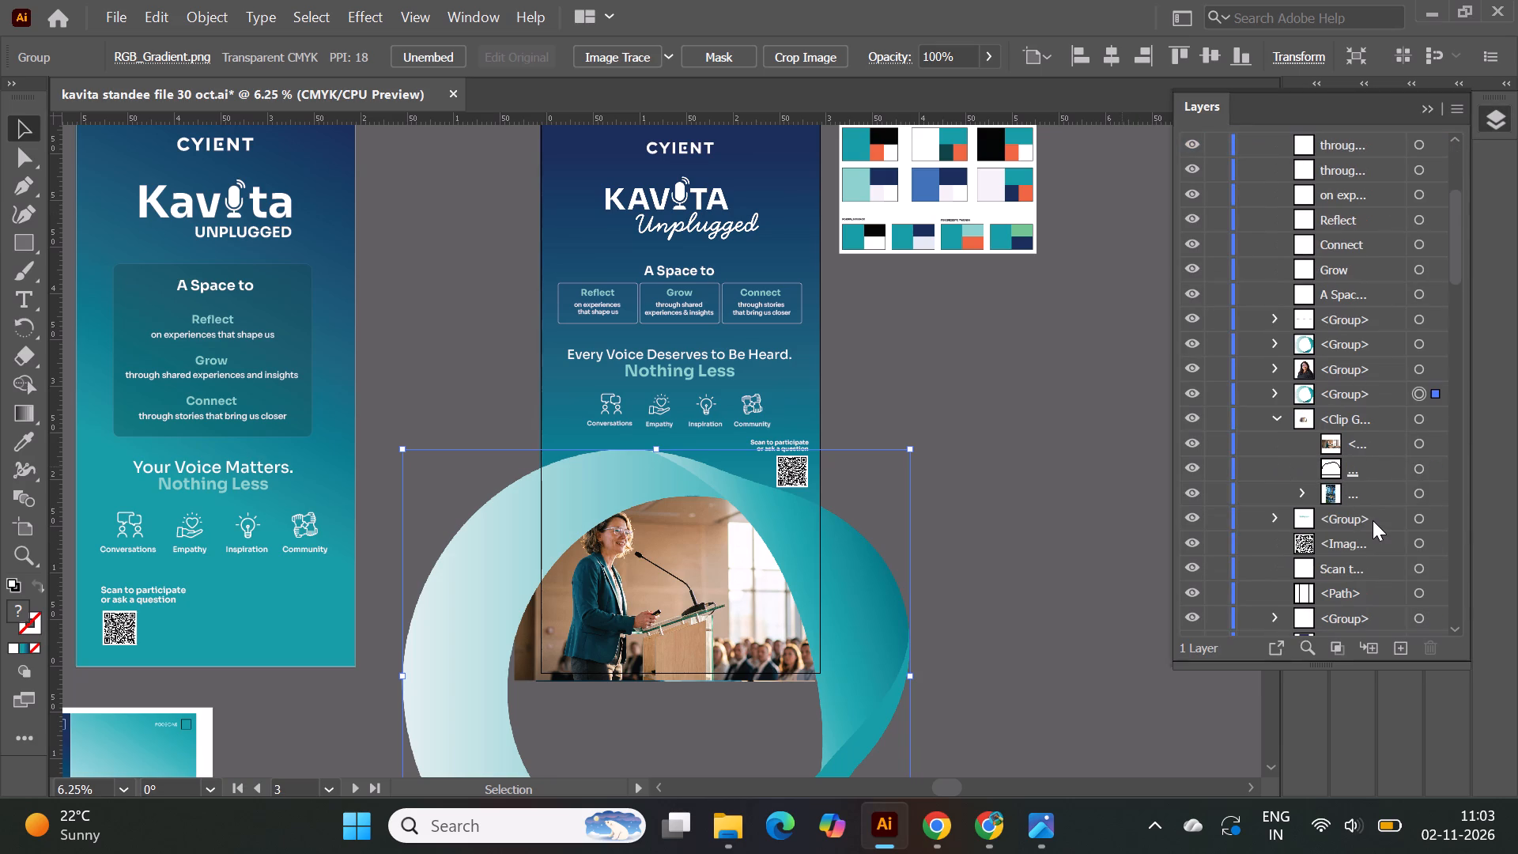
pyautogui.click(1135, 561)
pyautogui.scroll(-2, 1135, 561)
# Draw a closed arch over the speaker photo with the Curvature tool, about 3.01 ft wide and 2.08 ft high, straight-edged at the artboard's sides and bottom.
pyautogui.click(22, 225)
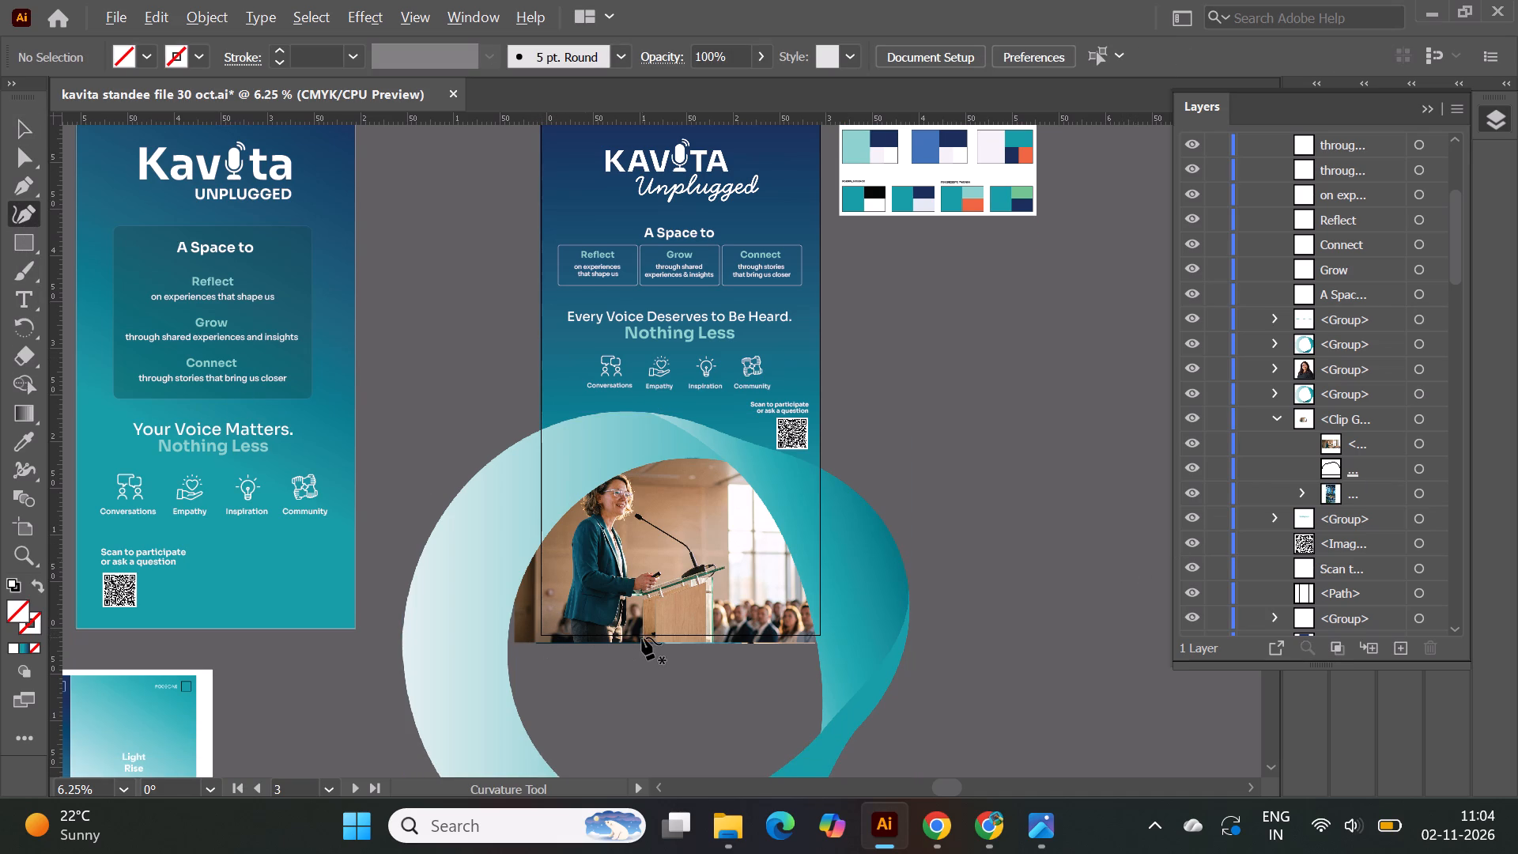
pyautogui.keyDown('alt'); pyautogui.scroll(1, 642, 637); pyautogui.keyUp('alt')
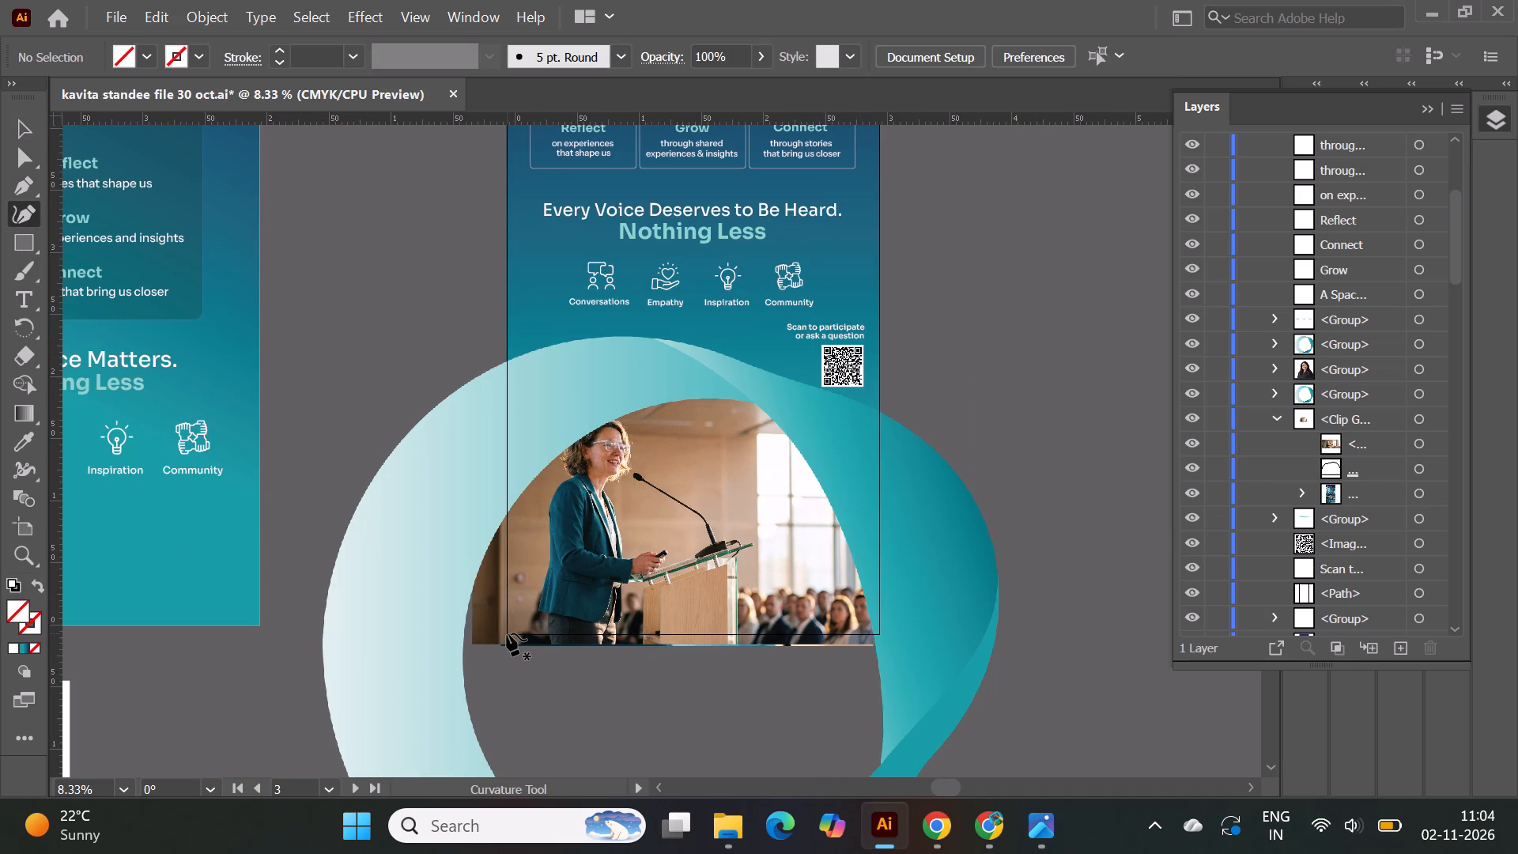
pyautogui.doubleClick(508, 634)
pyautogui.doubleClick(506, 512)
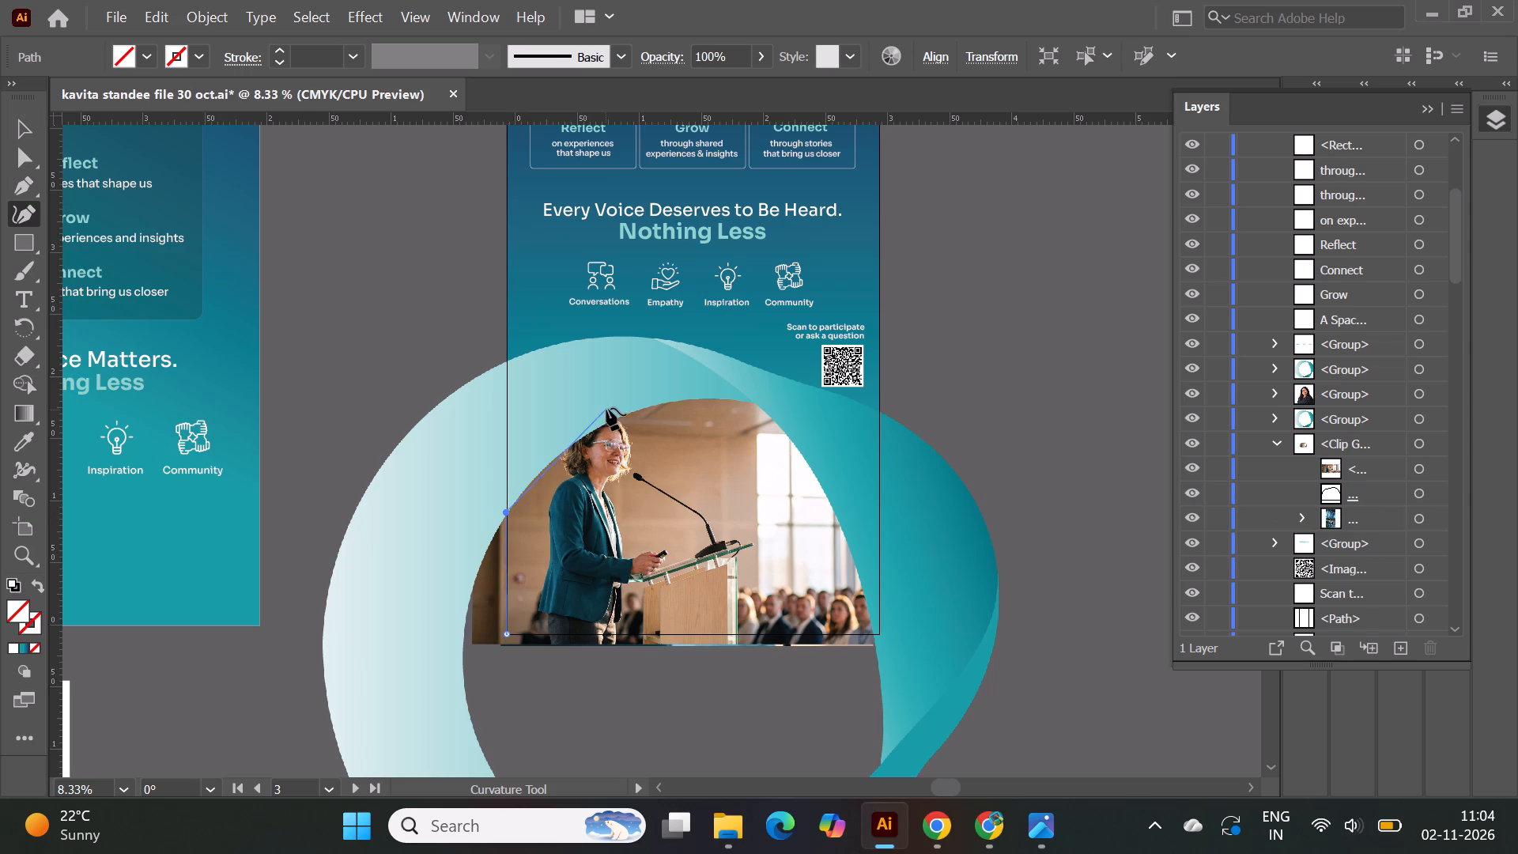
pyautogui.click(545, 436)
pyautogui.click(723, 381)
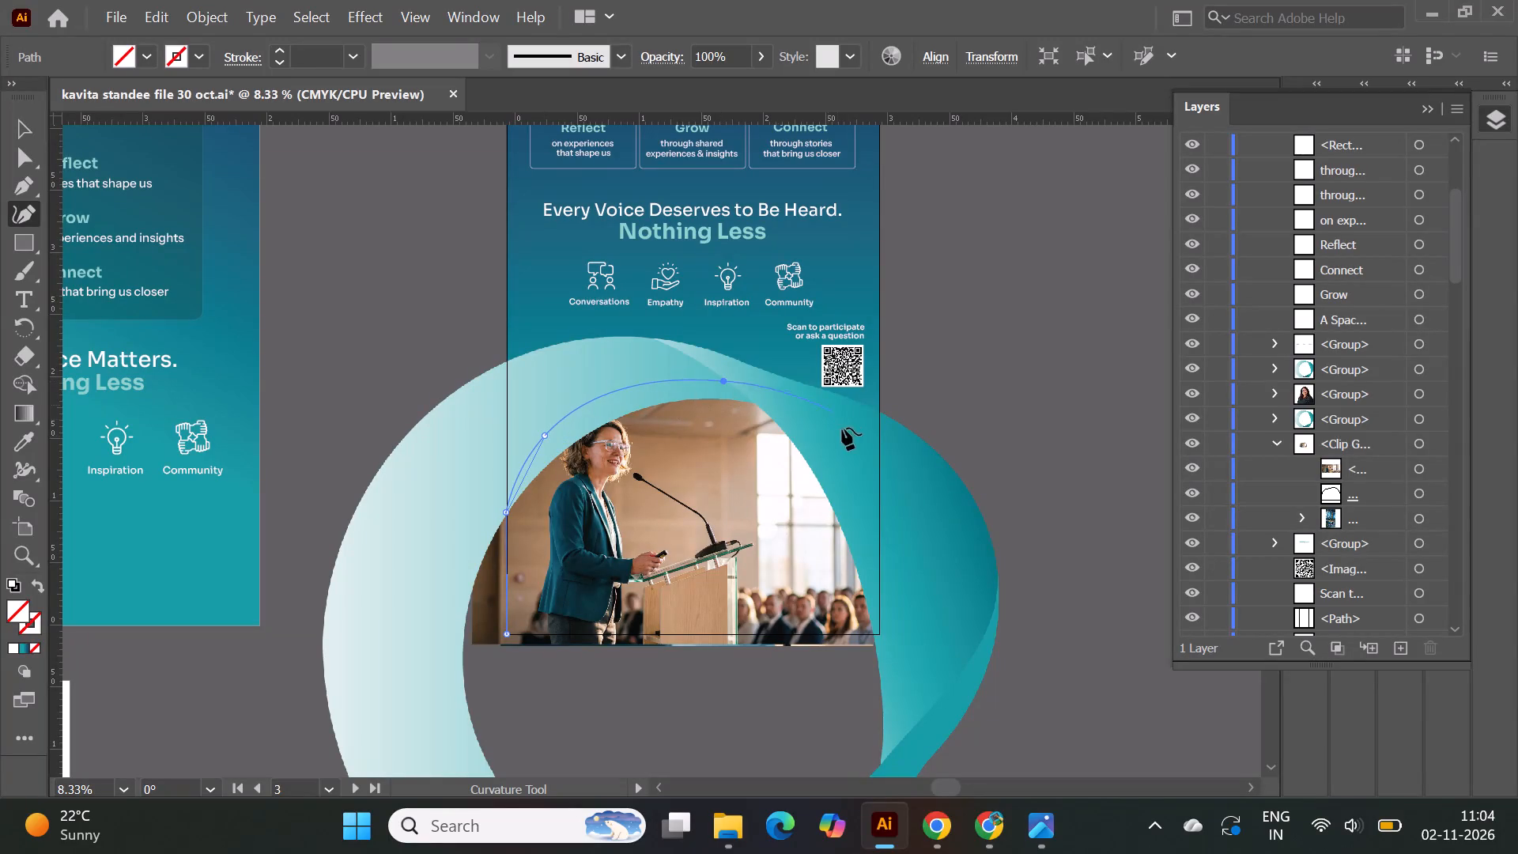
pyautogui.click(844, 483)
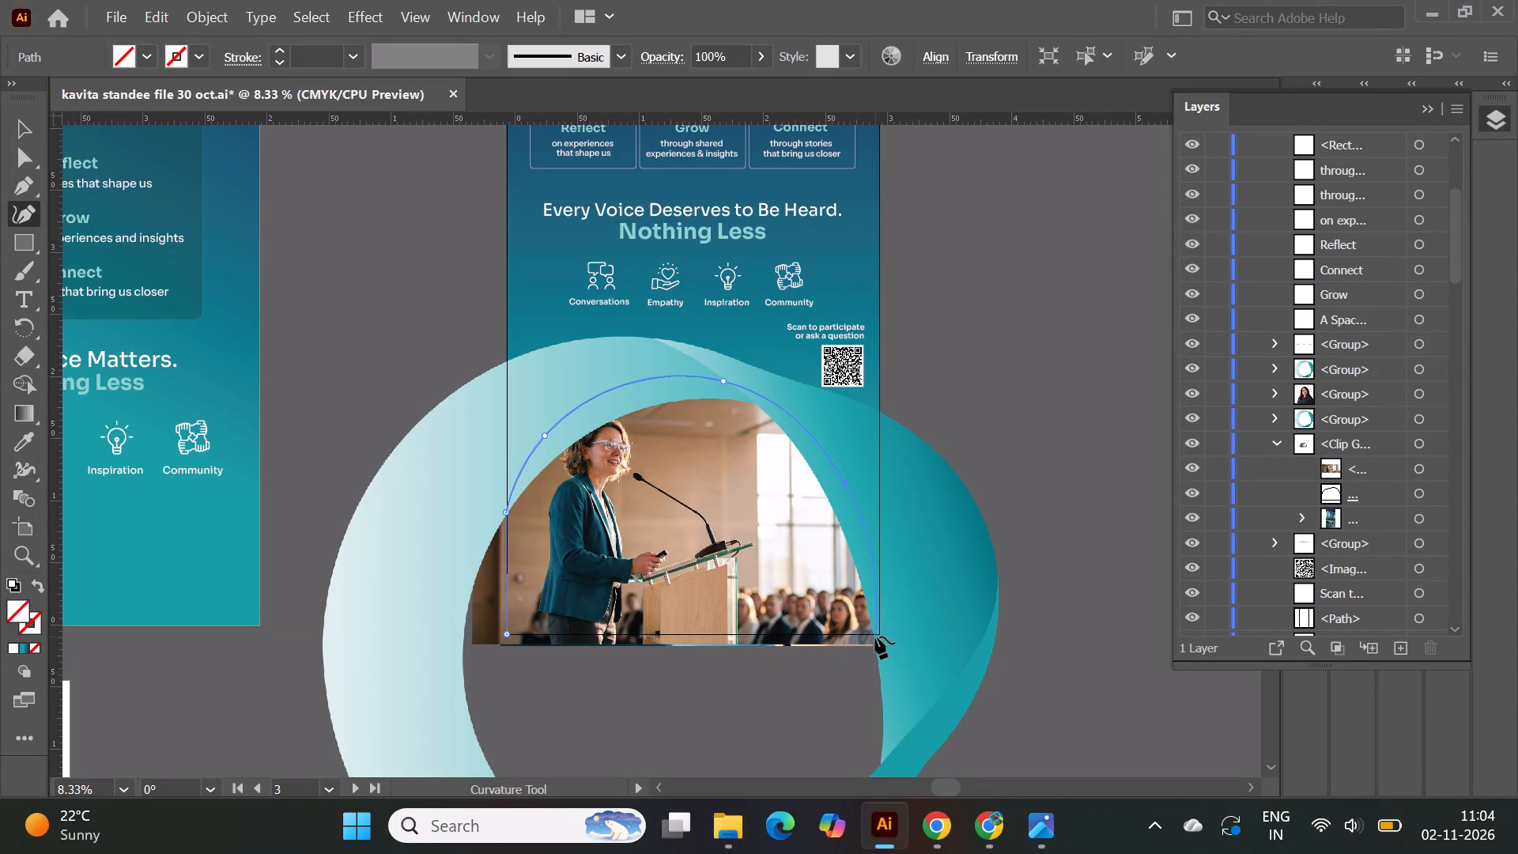
pyautogui.doubleClick(878, 632)
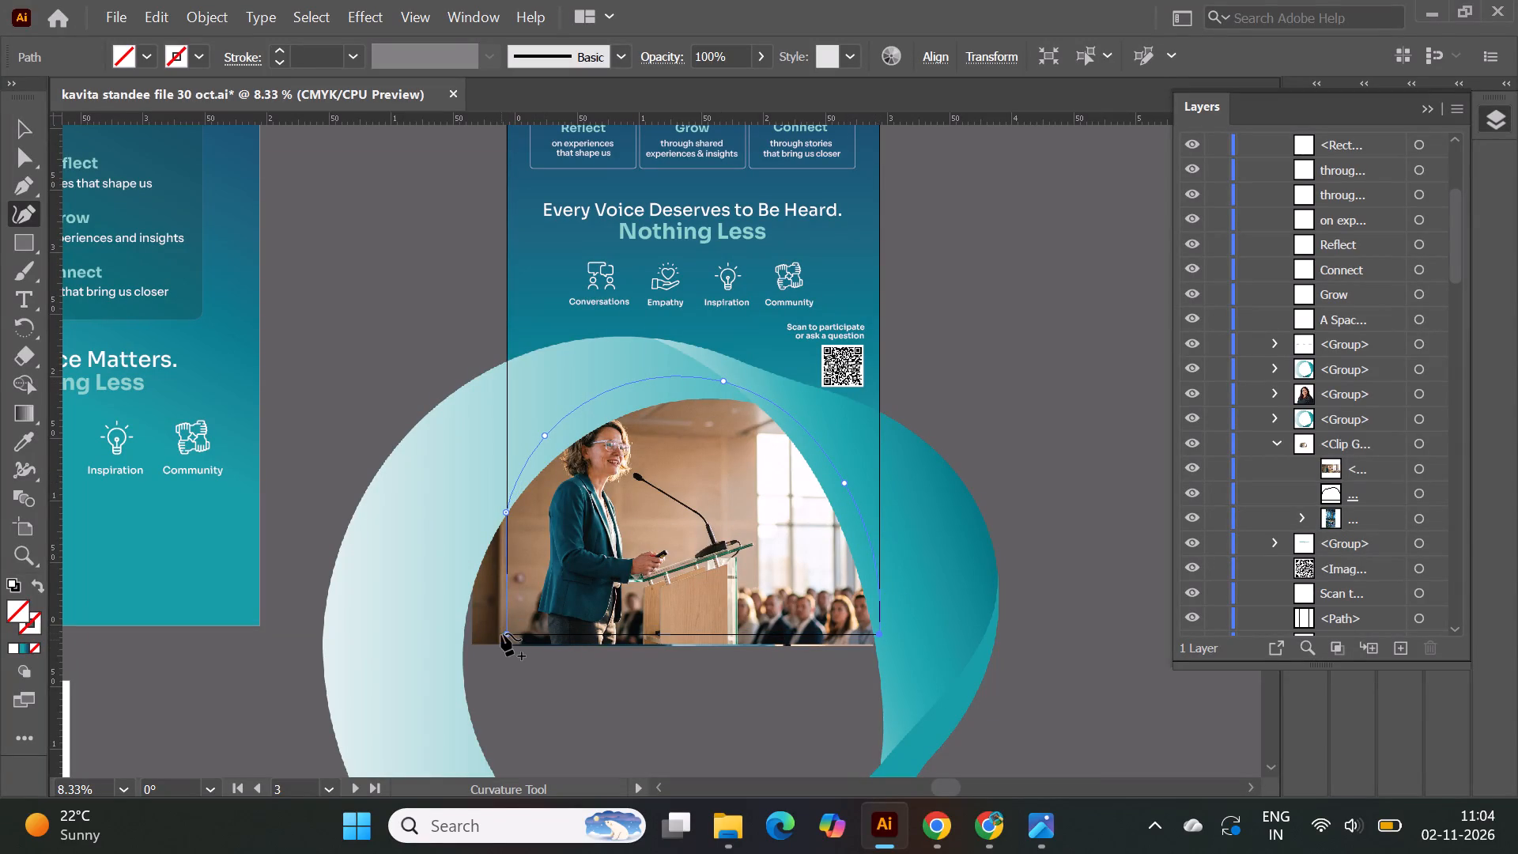
pyautogui.doubleClick(505, 636)
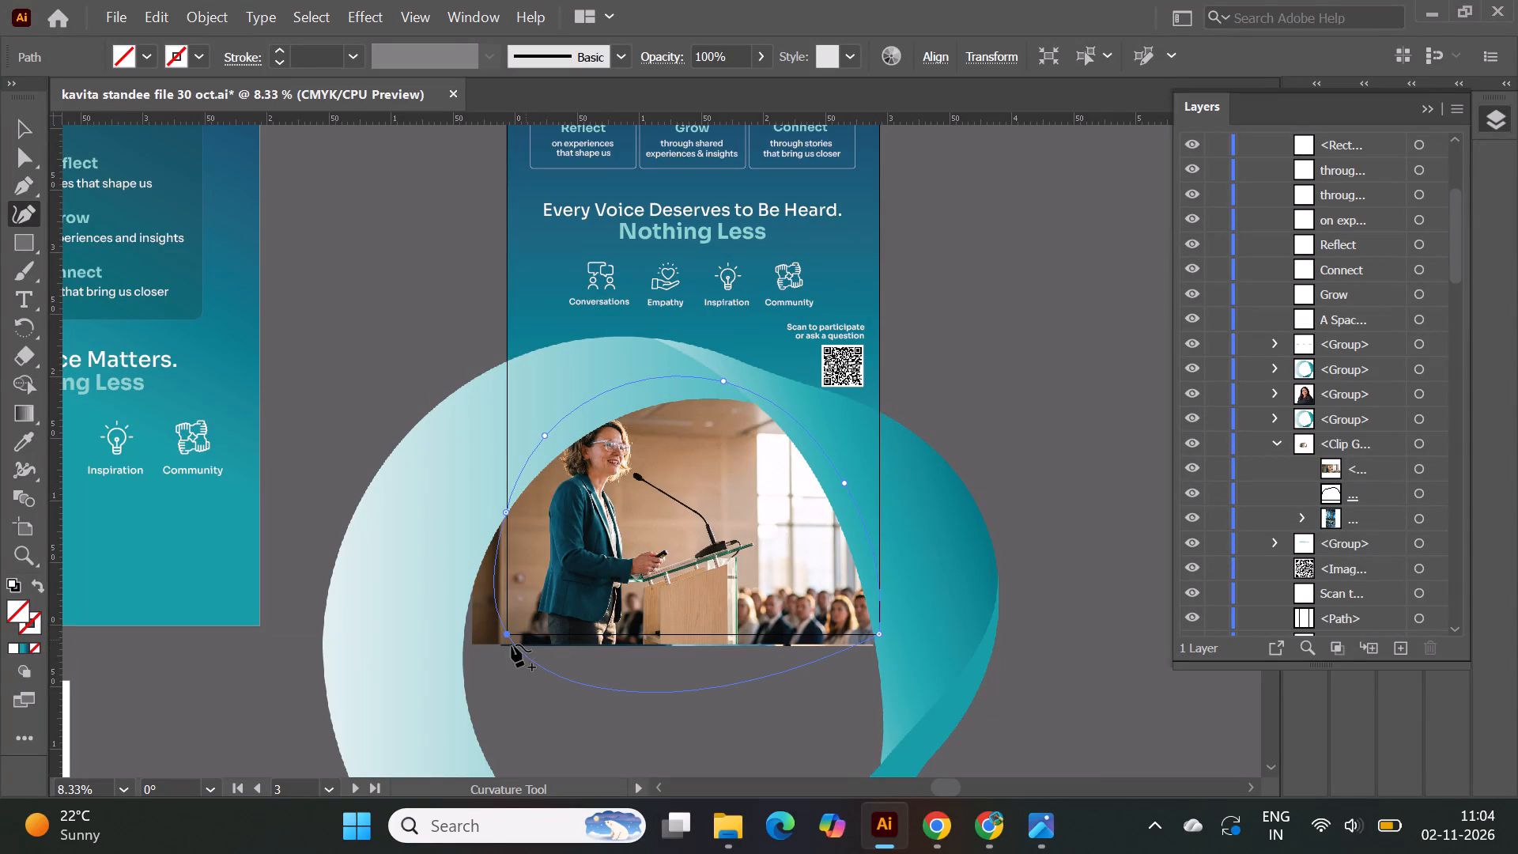
pyautogui.click(503, 636)
pyautogui.click(510, 633)
pyautogui.doubleClick(506, 633)
# Fill the new arch shape with a solid medium blue swatch, without a stroke.
pyautogui.click(134, 60)
pyautogui.click(167, 111)
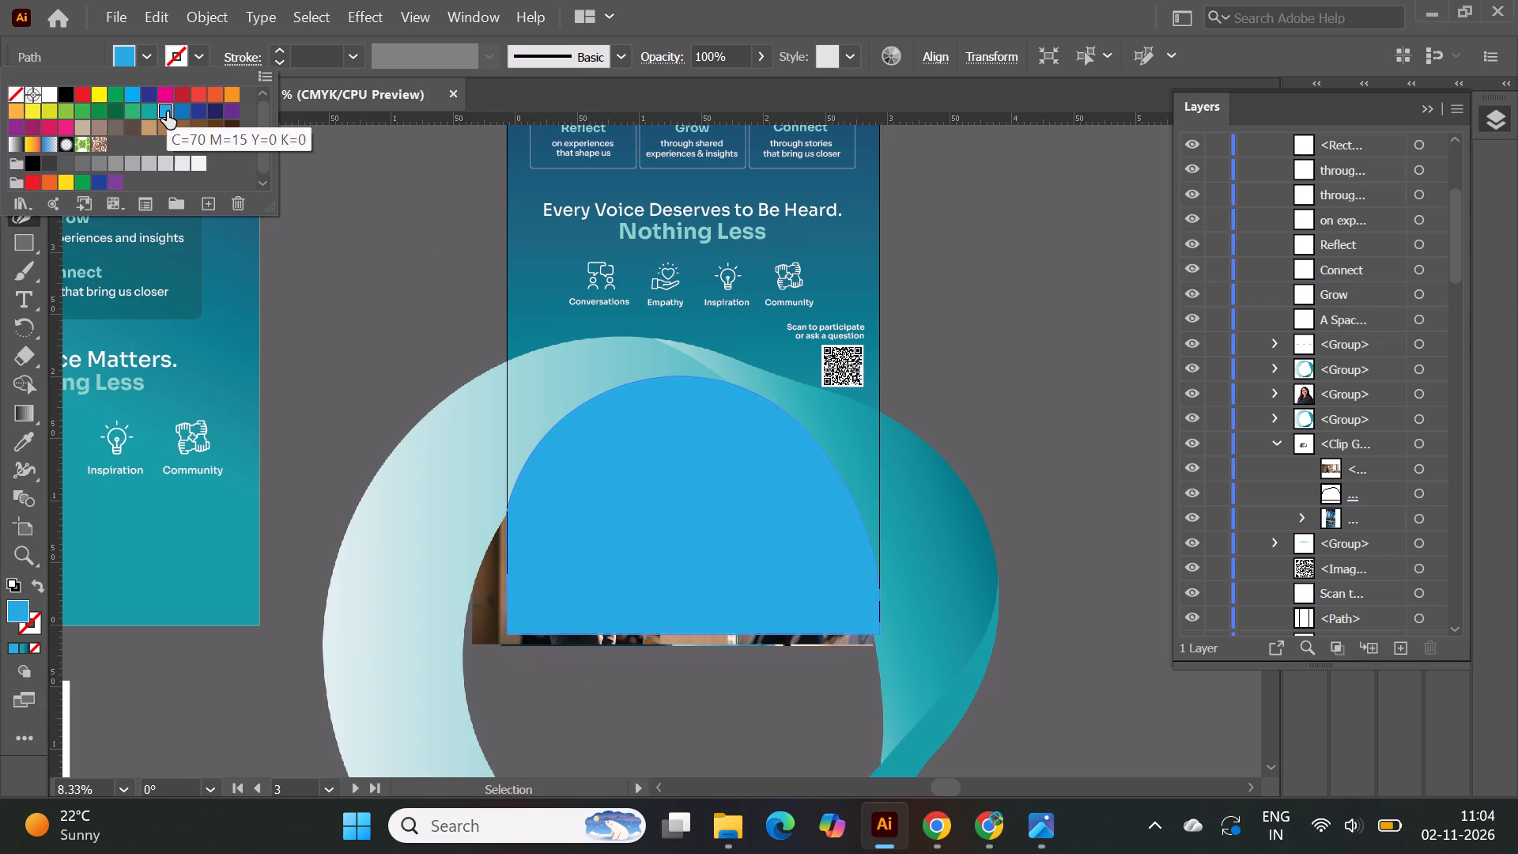
pyautogui.click(177, 111)
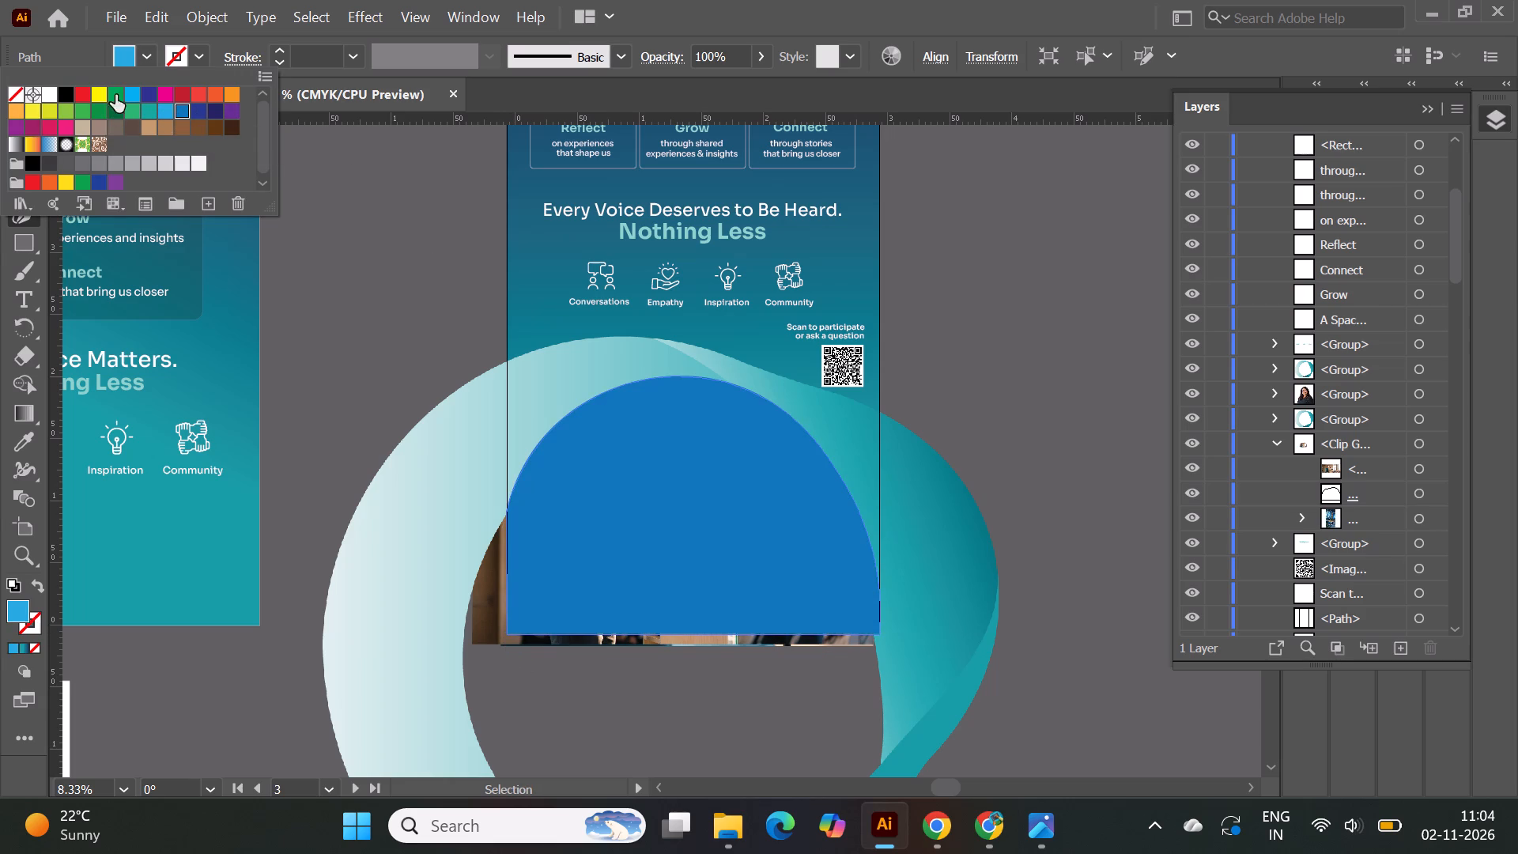
pyautogui.click(368, 229)
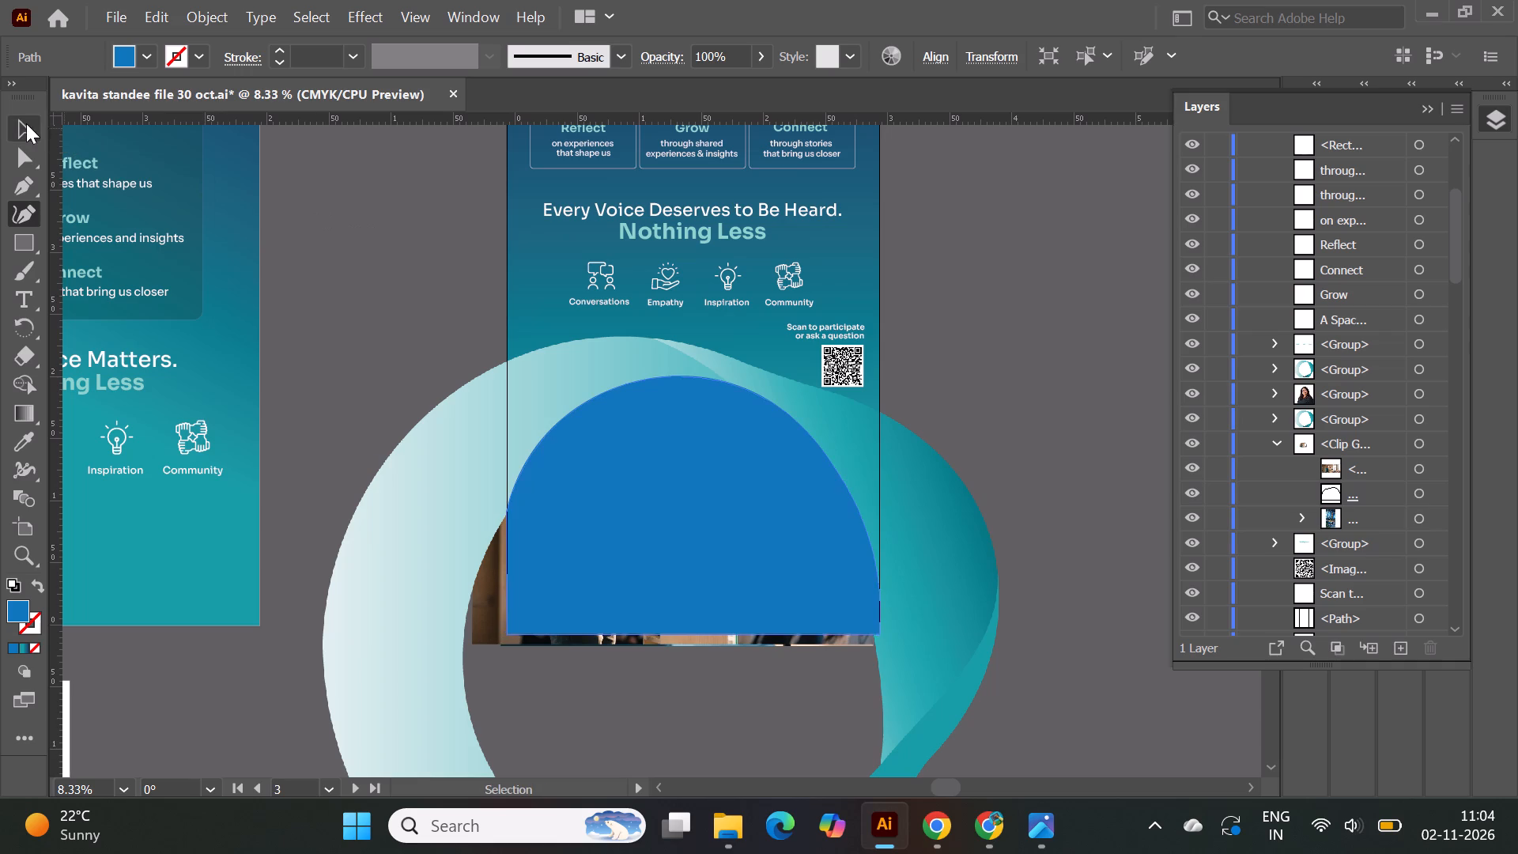
pyautogui.click(26, 123)
pyautogui.click(323, 249)
# Move the blue arch path down the layer stack, beneath the ribbon ring group and directly above the speaker photo's clip group.
pyautogui.click(693, 521)
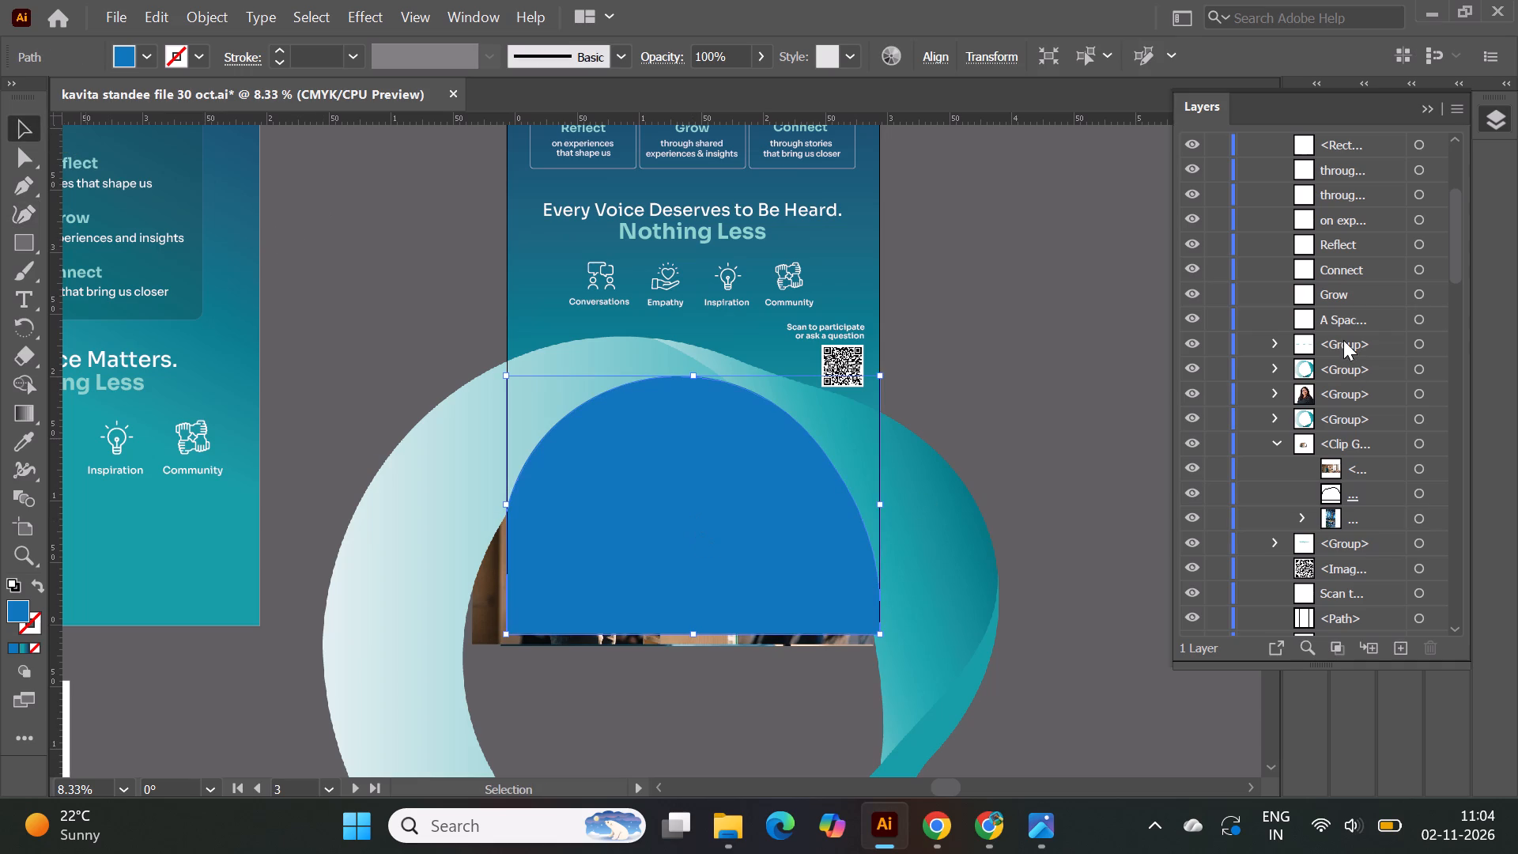
pyautogui.scroll(6, 1355, 278)
pyautogui.click(1346, 171)
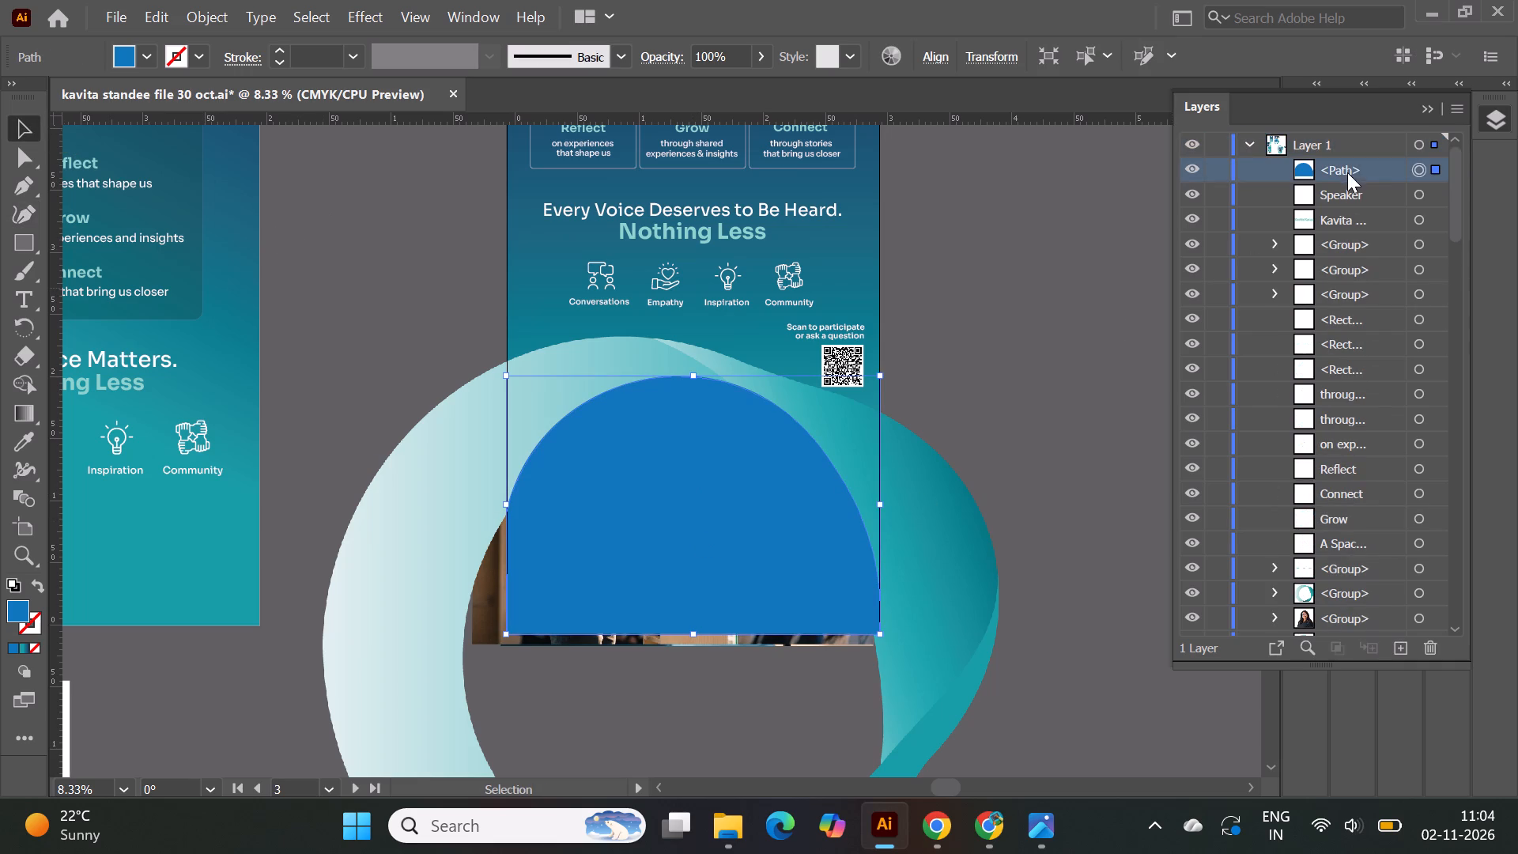
pyautogui.moveTo(1365, 168); pyautogui.dragTo(1357, 581)
pyautogui.scroll(-1, 1357, 580)
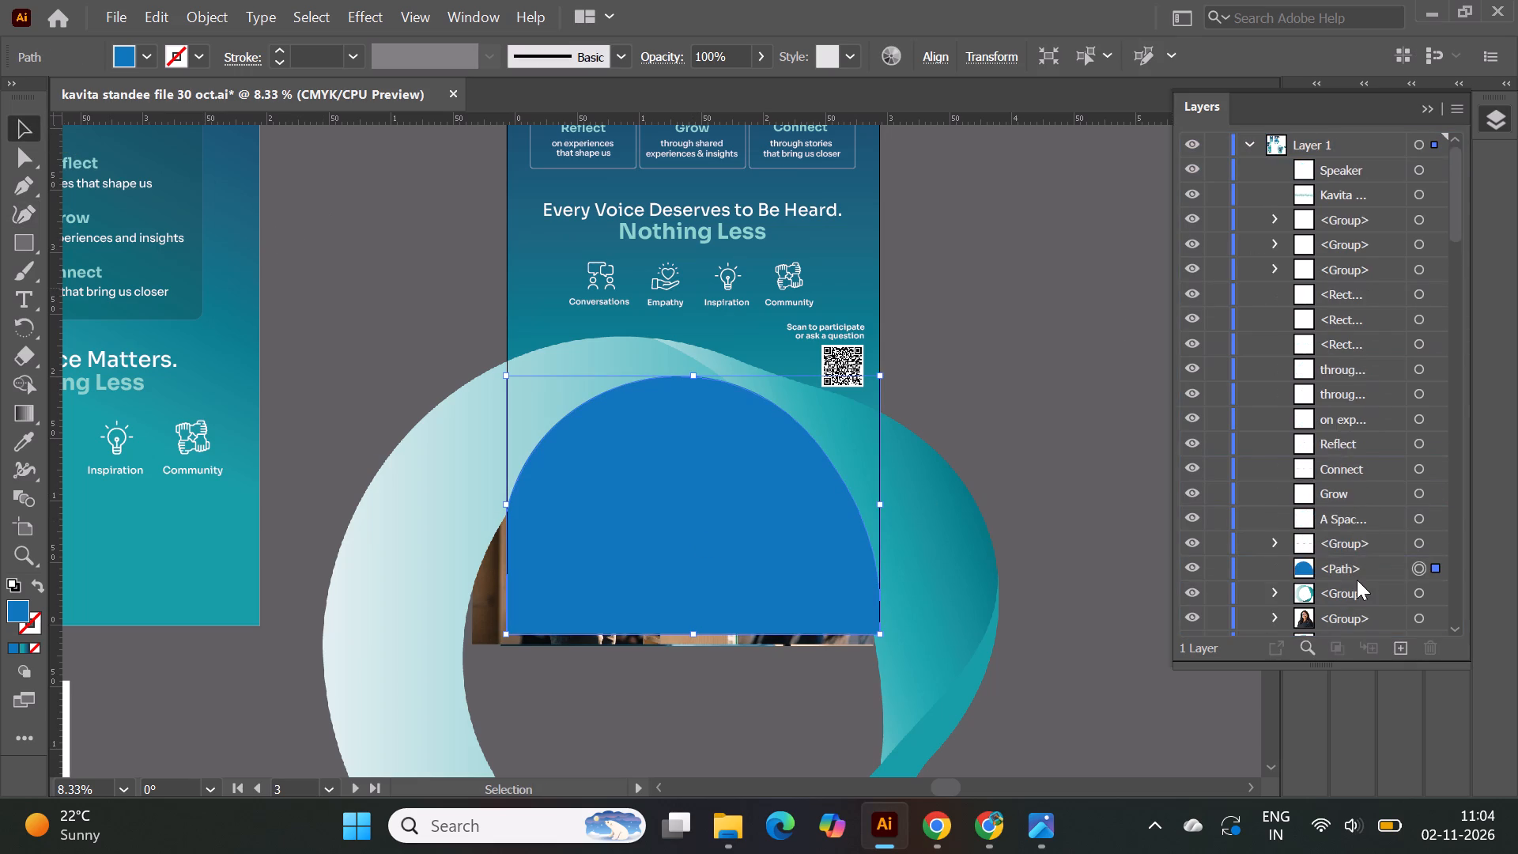
pyautogui.scroll(-1, 1357, 580)
pyautogui.moveTo(1338, 414); pyautogui.dragTo(1339, 456)
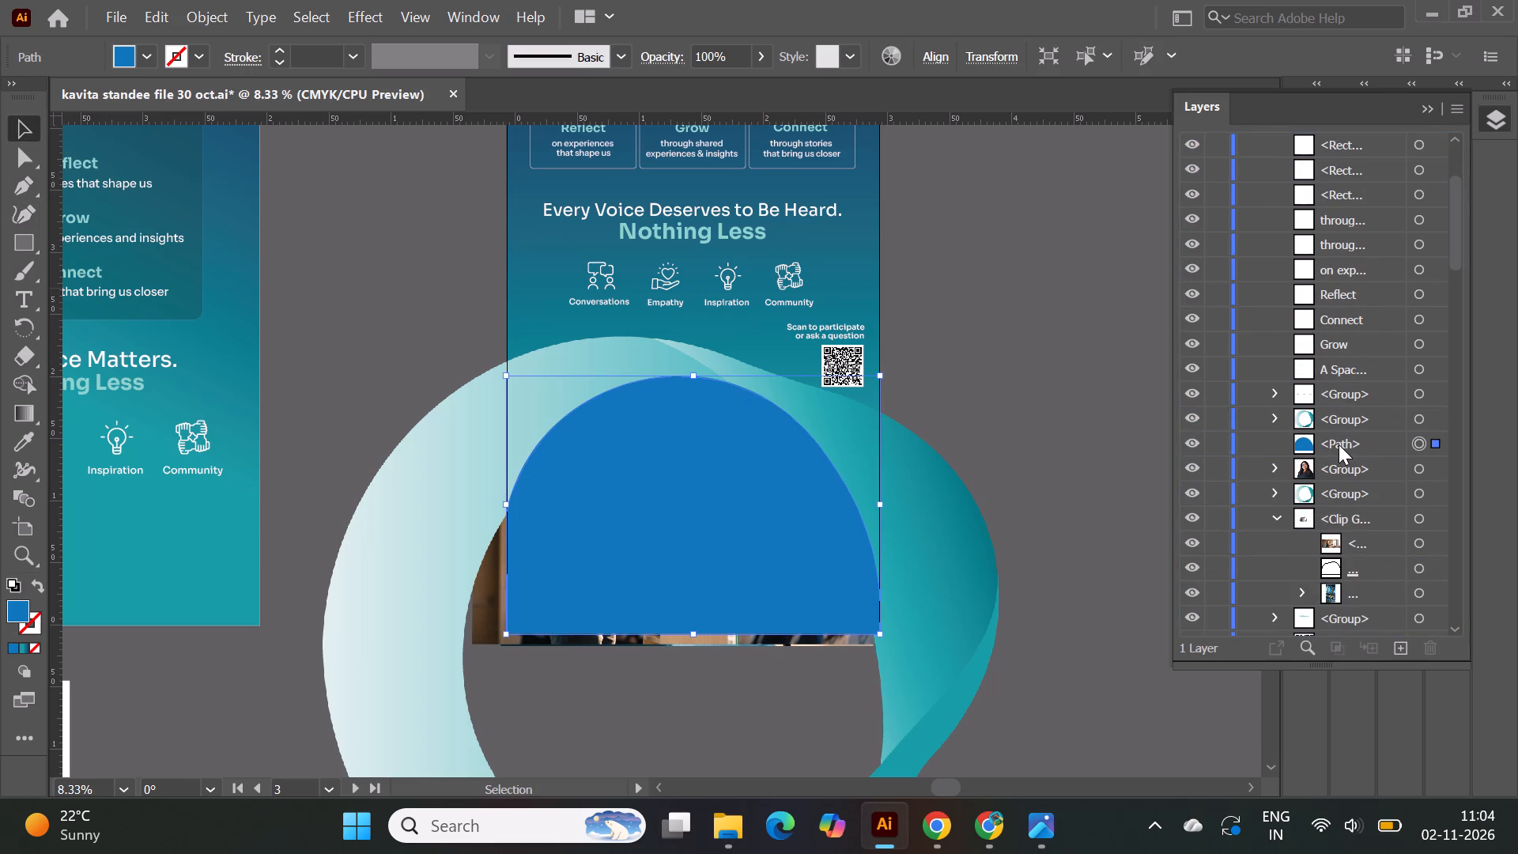
pyautogui.moveTo(1338, 439); pyautogui.dragTo(1338, 508)
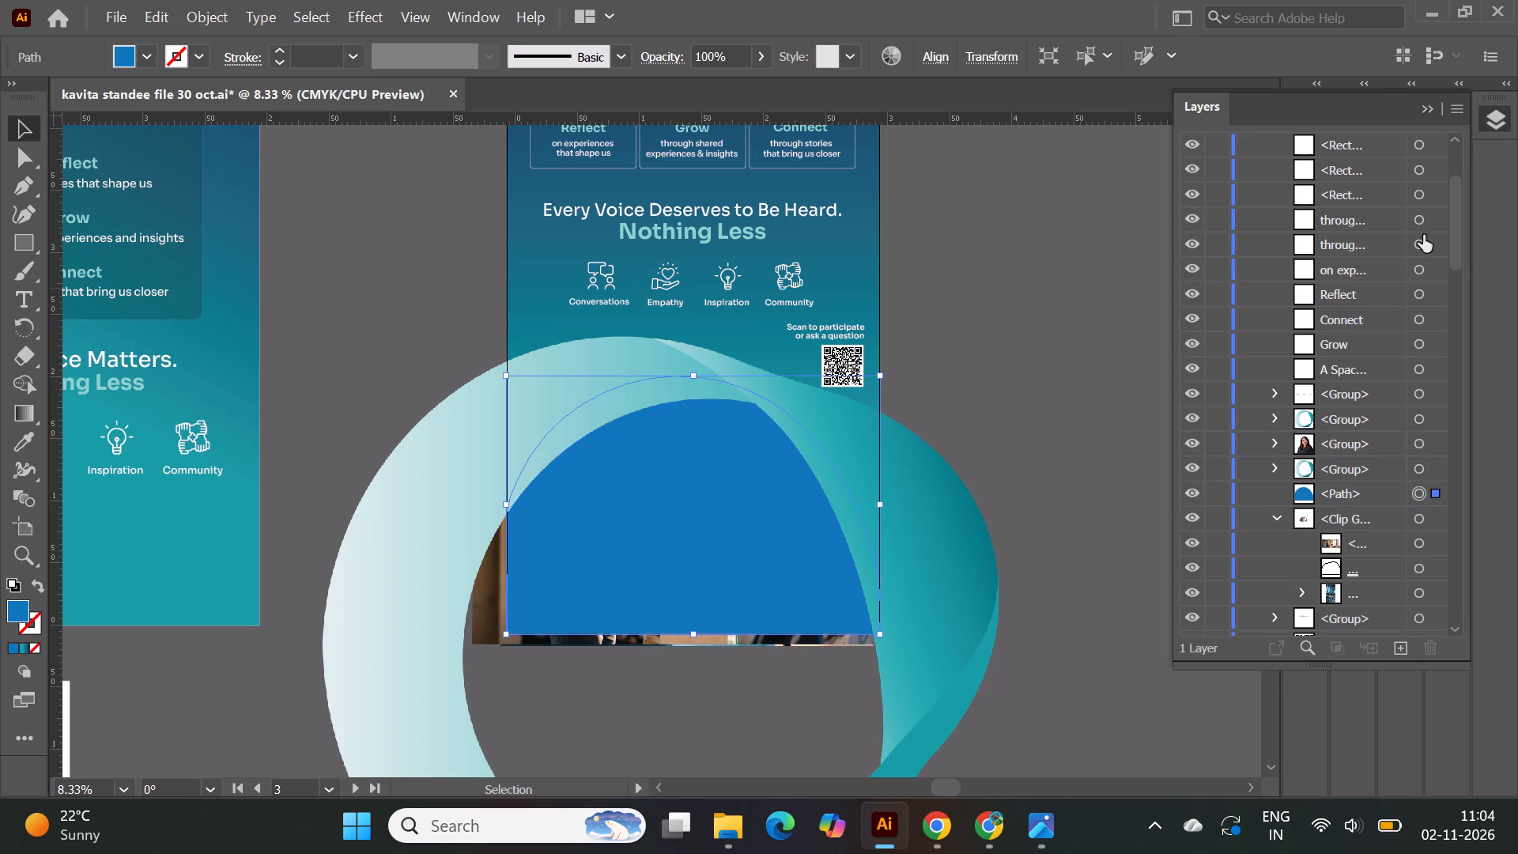
# Lower the blue arch overlay's opacity to 27% so the speaker photo shows through.
pyautogui.click(1420, 113)
pyautogui.click(1458, 119)
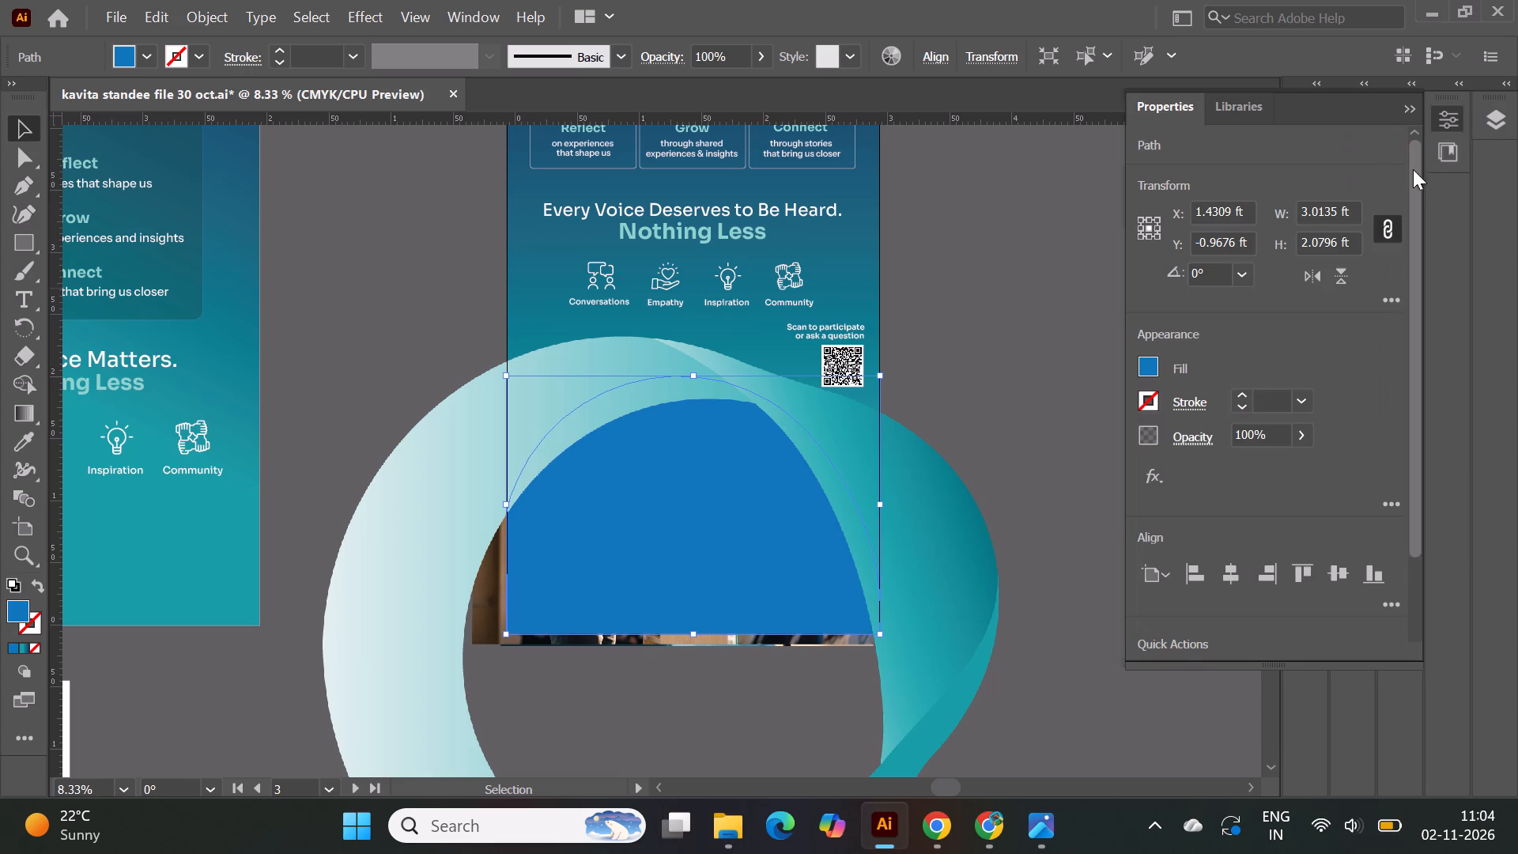
pyautogui.click(1299, 436)
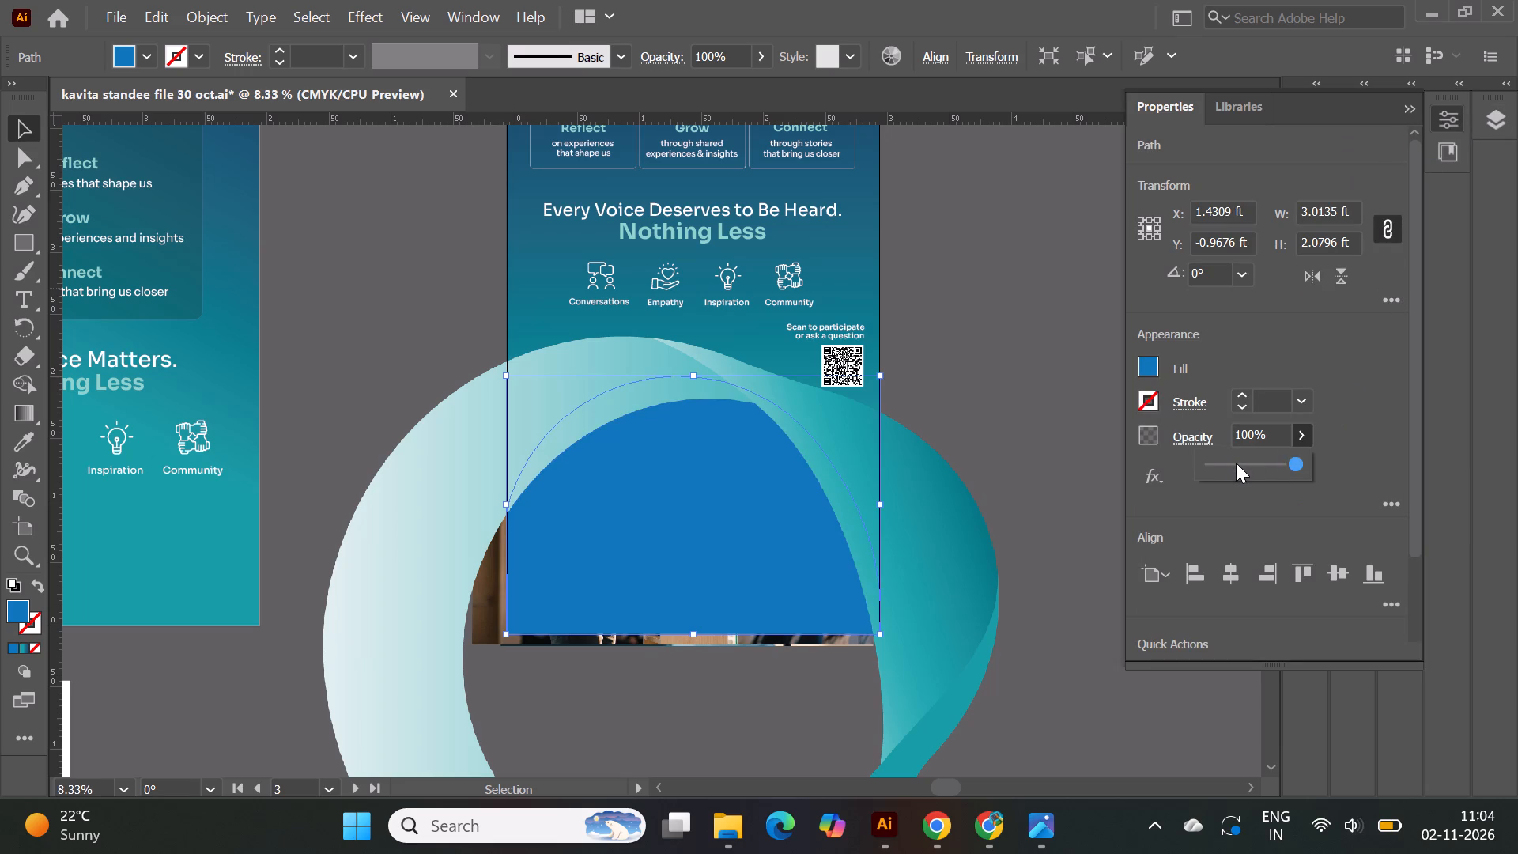
pyautogui.click(1236, 463)
pyautogui.click(1252, 465)
pyautogui.click(1243, 467)
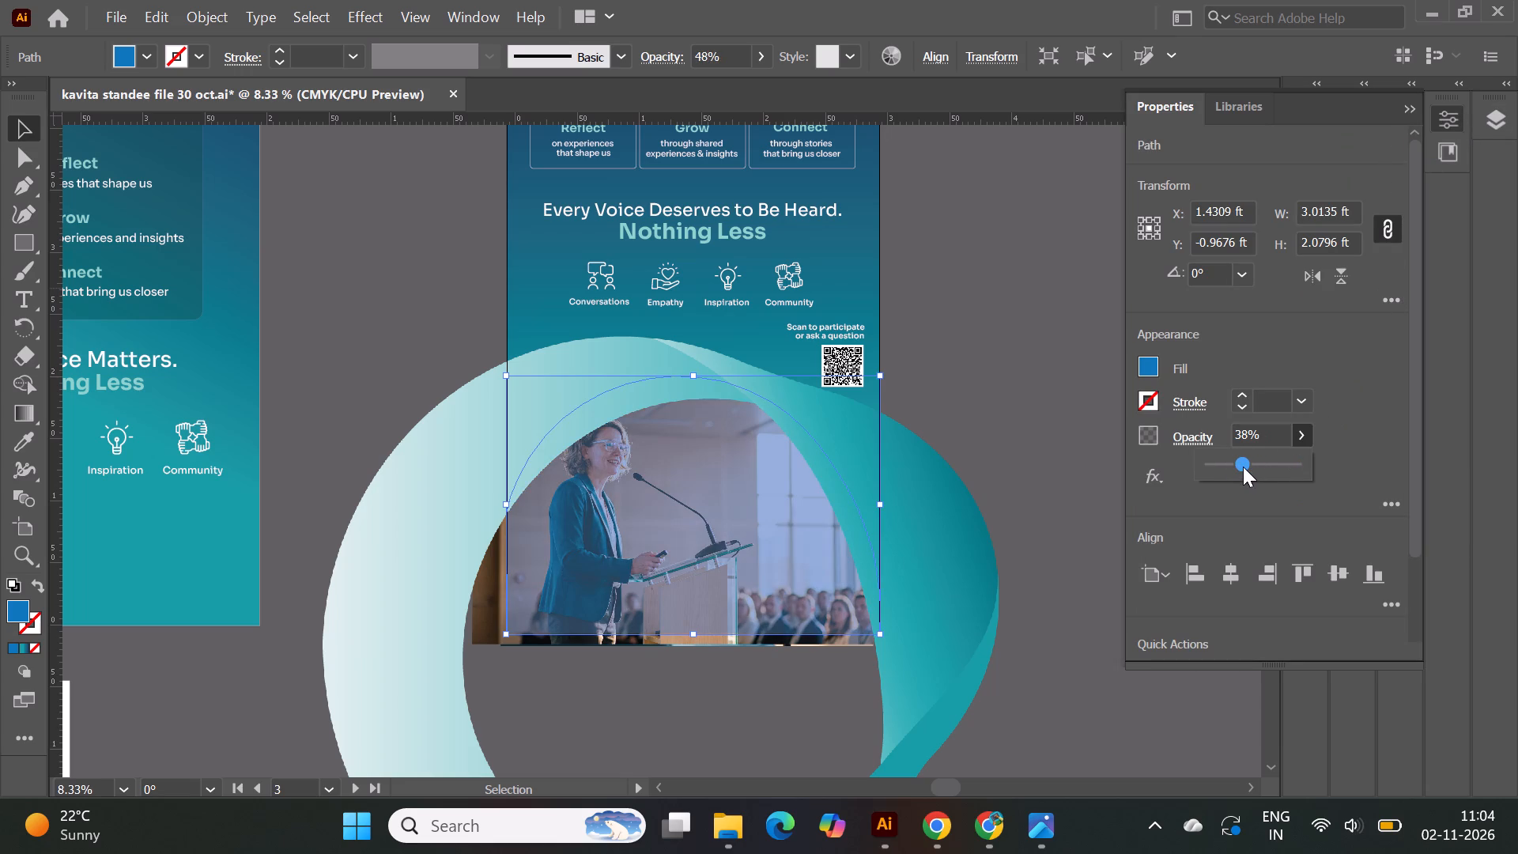
pyautogui.click(1238, 467)
pyautogui.click(1233, 469)
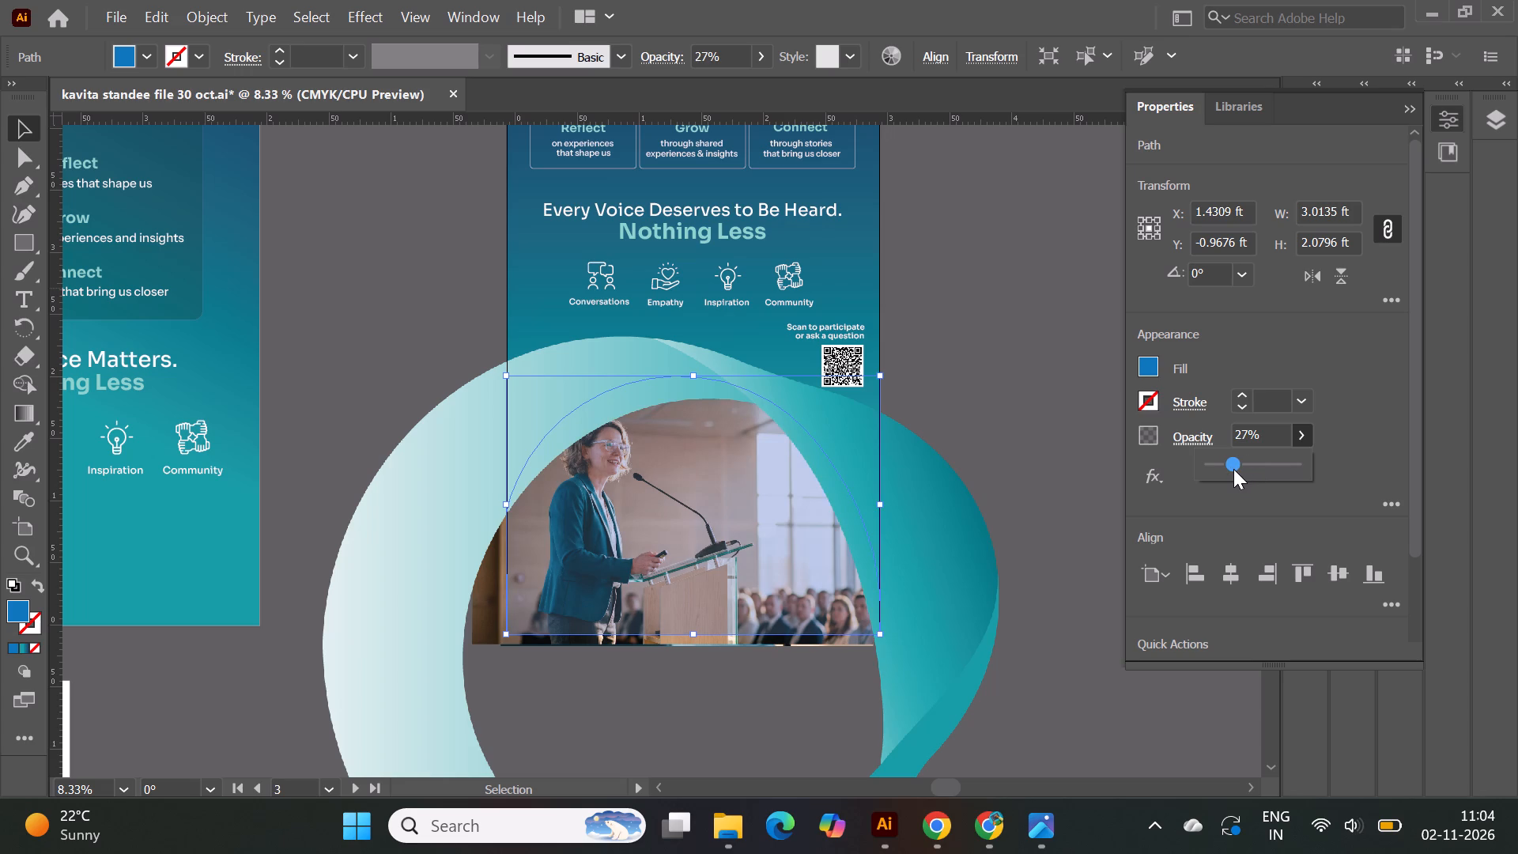
pyautogui.click(1234, 469)
pyautogui.click(1238, 470)
# Try darker blue swatches on the arch overlay, then settle on the lighter sky blue swatch as its fill.
pyautogui.keyDown('alt'); pyautogui.scroll(3, 548, 557); pyautogui.keyUp('alt')
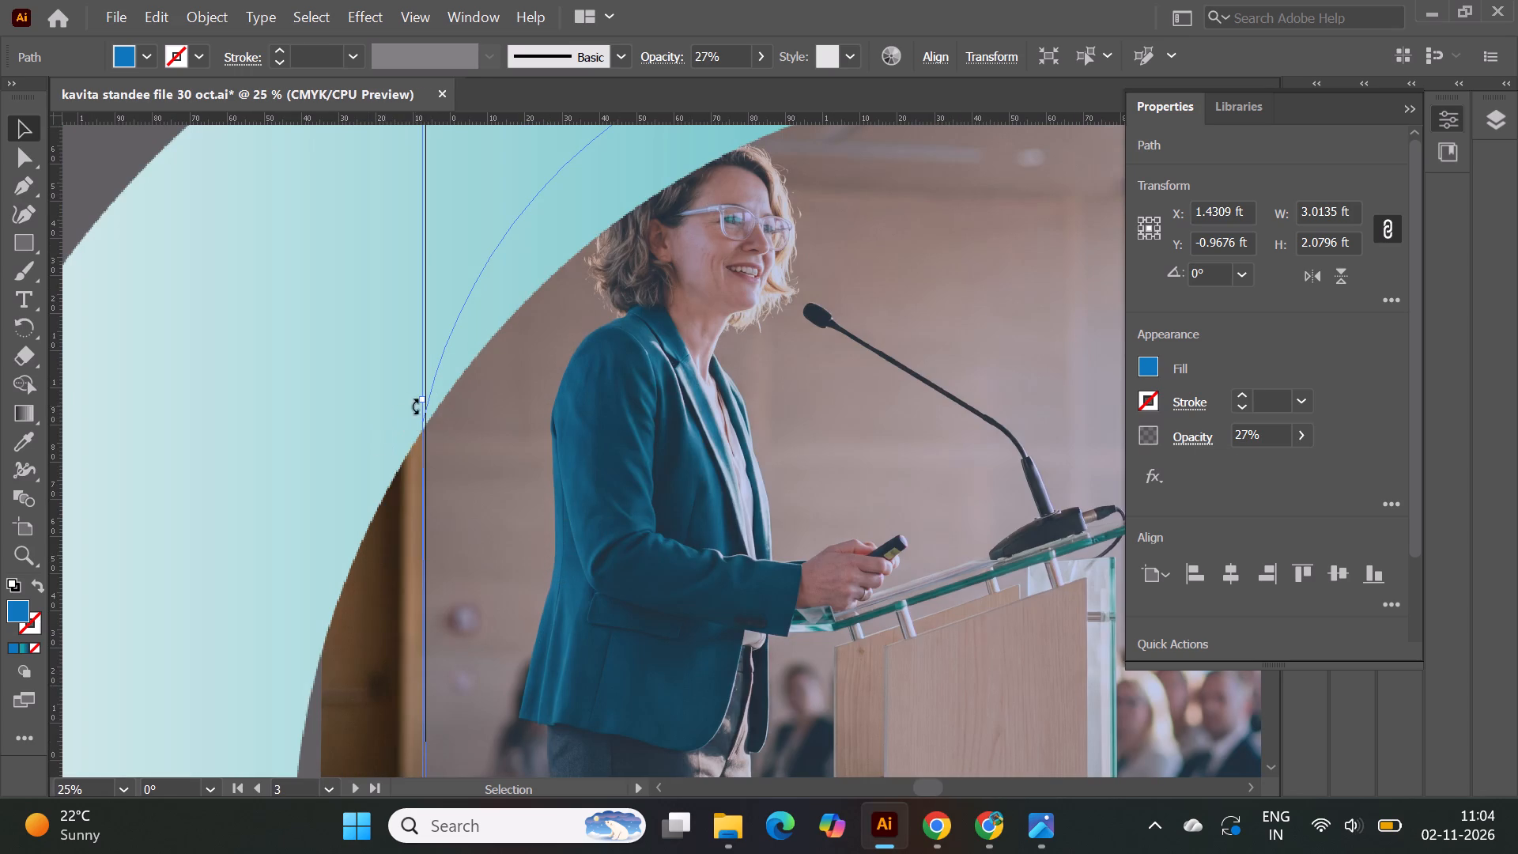
pyautogui.keyDown('alt'); pyautogui.scroll(-4, 403, 400); pyautogui.keyUp('alt')
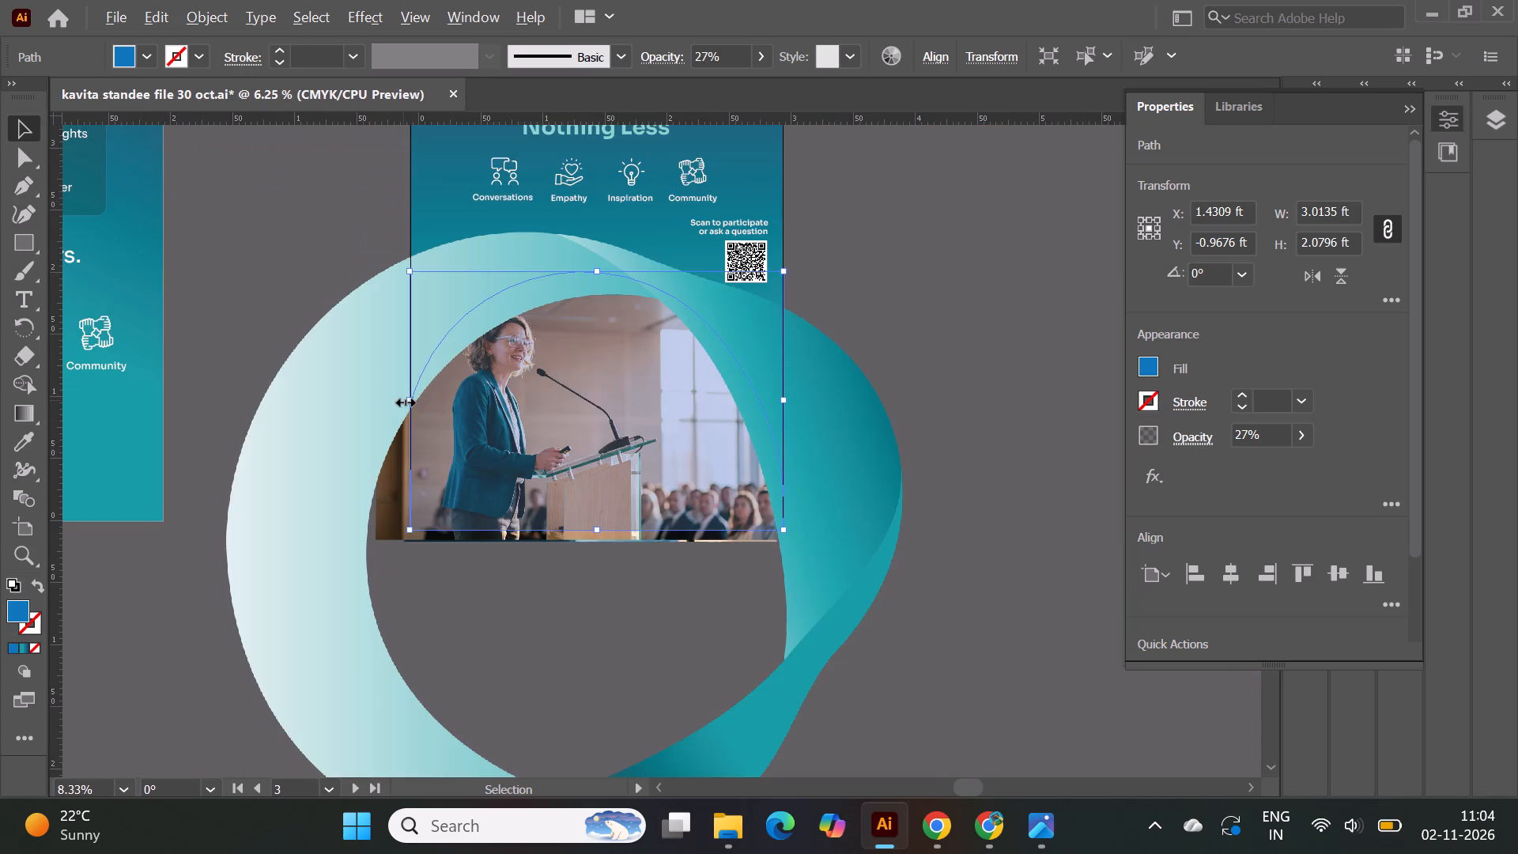
pyautogui.scroll(3, 912, 550)
pyautogui.click(1143, 366)
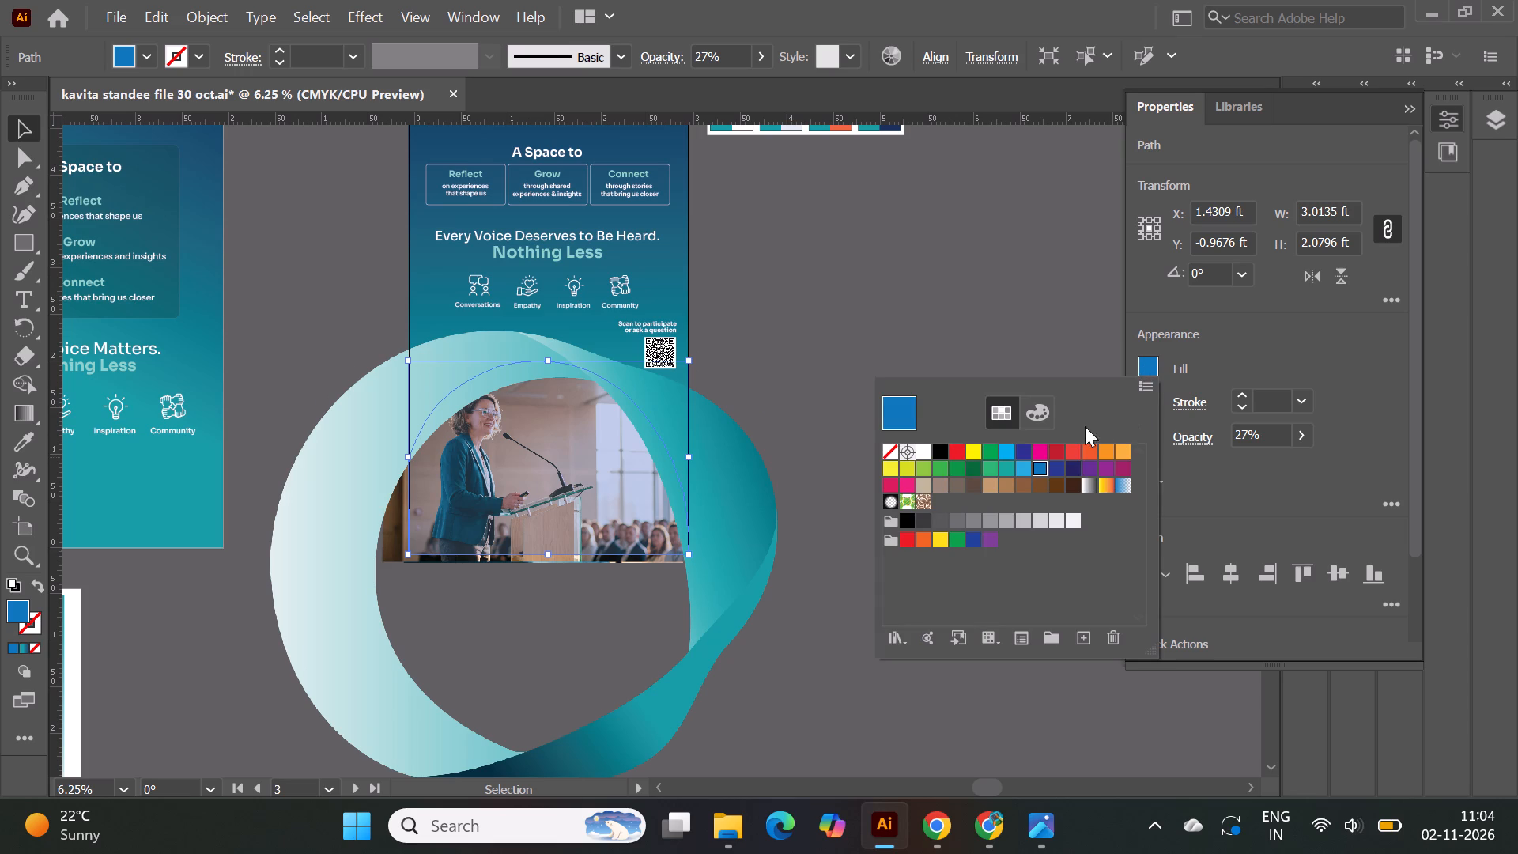
pyautogui.click(1024, 452)
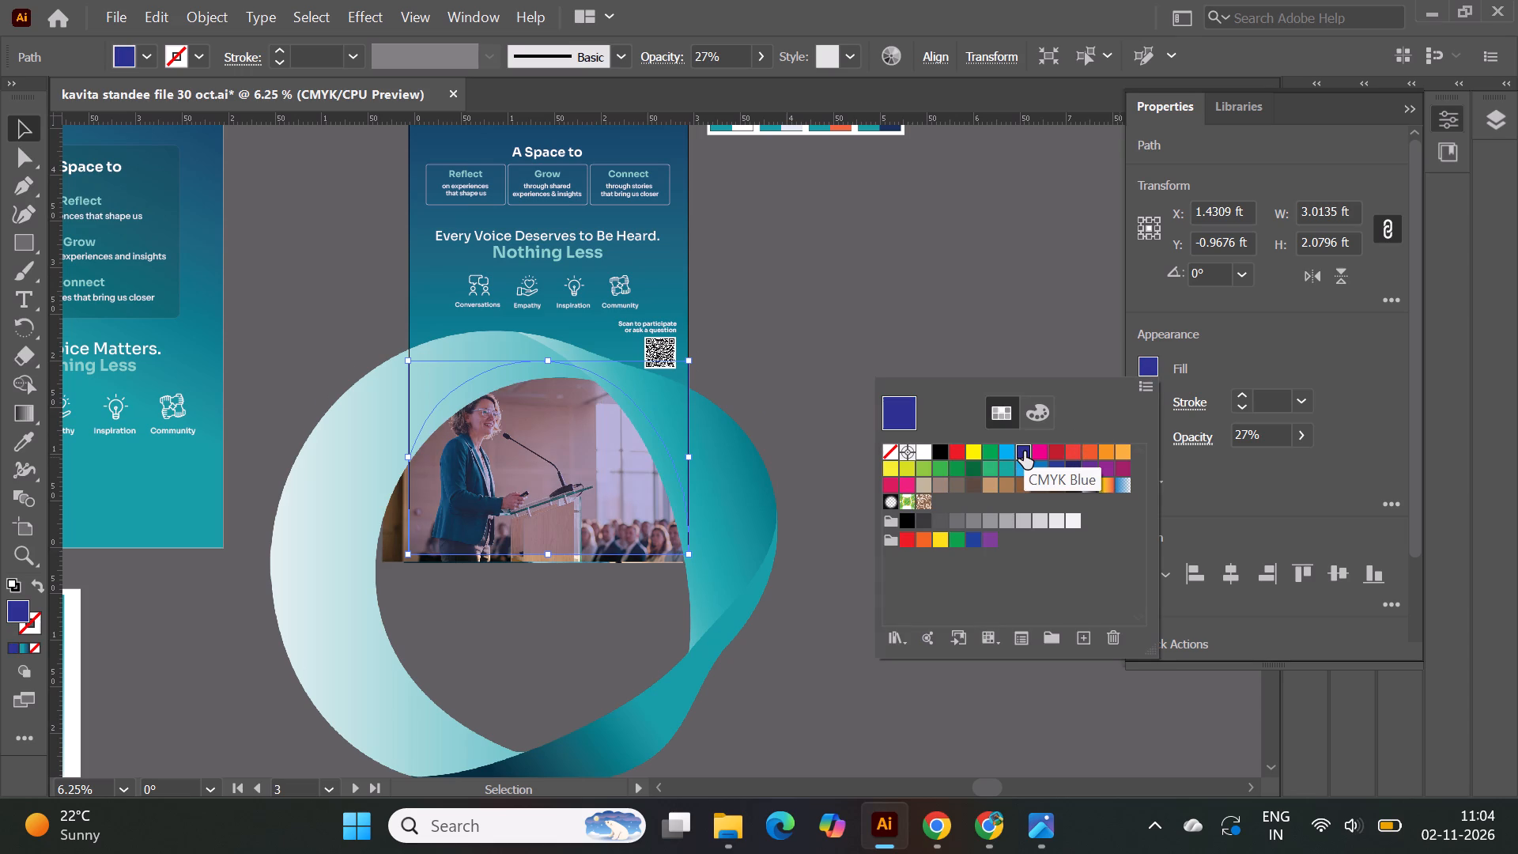
pyautogui.click(1038, 471)
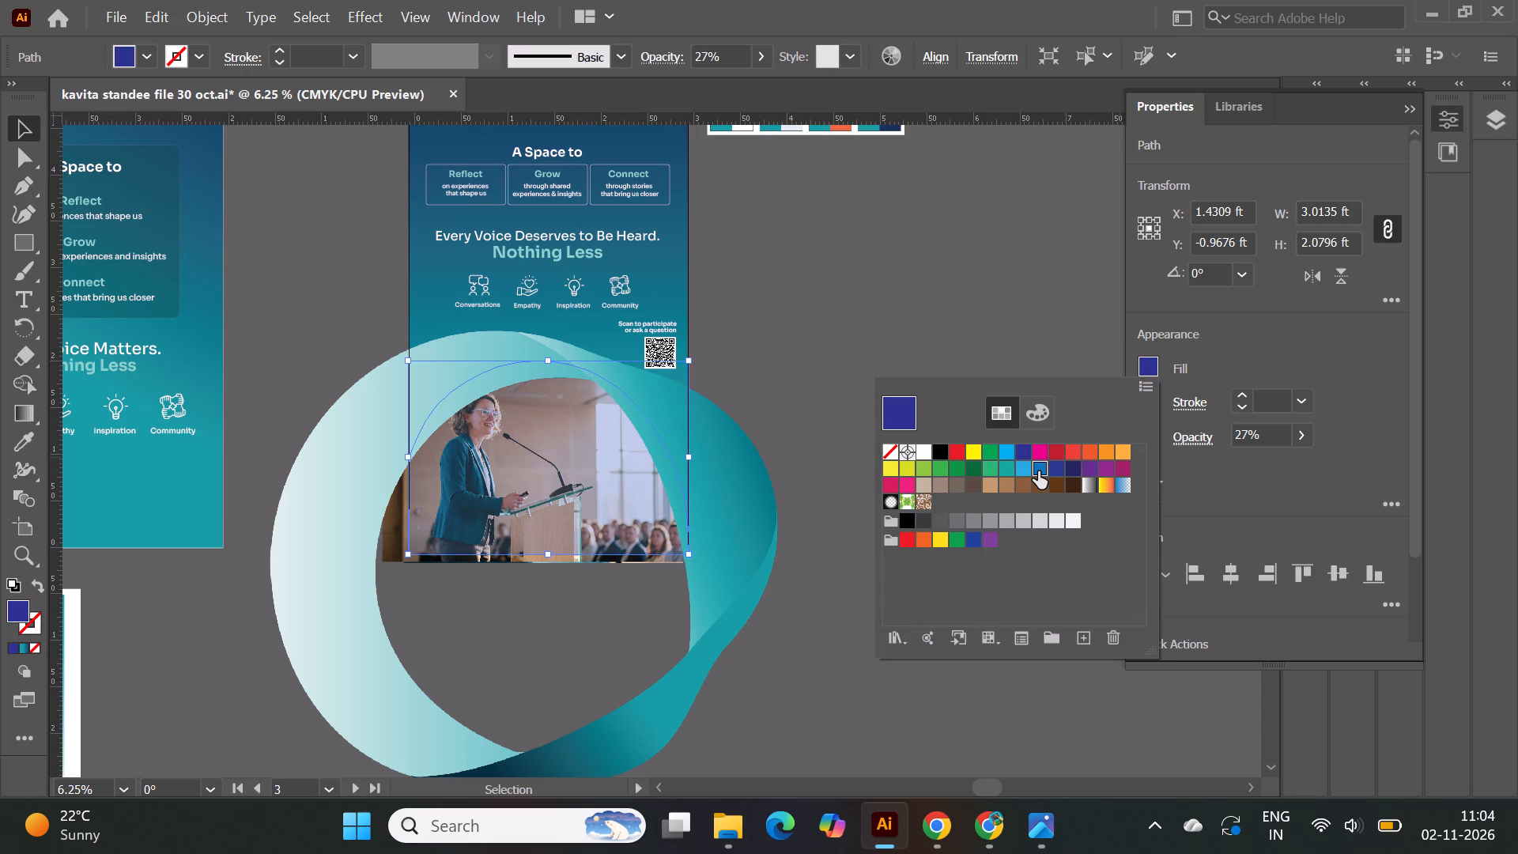
pyautogui.click(1001, 474)
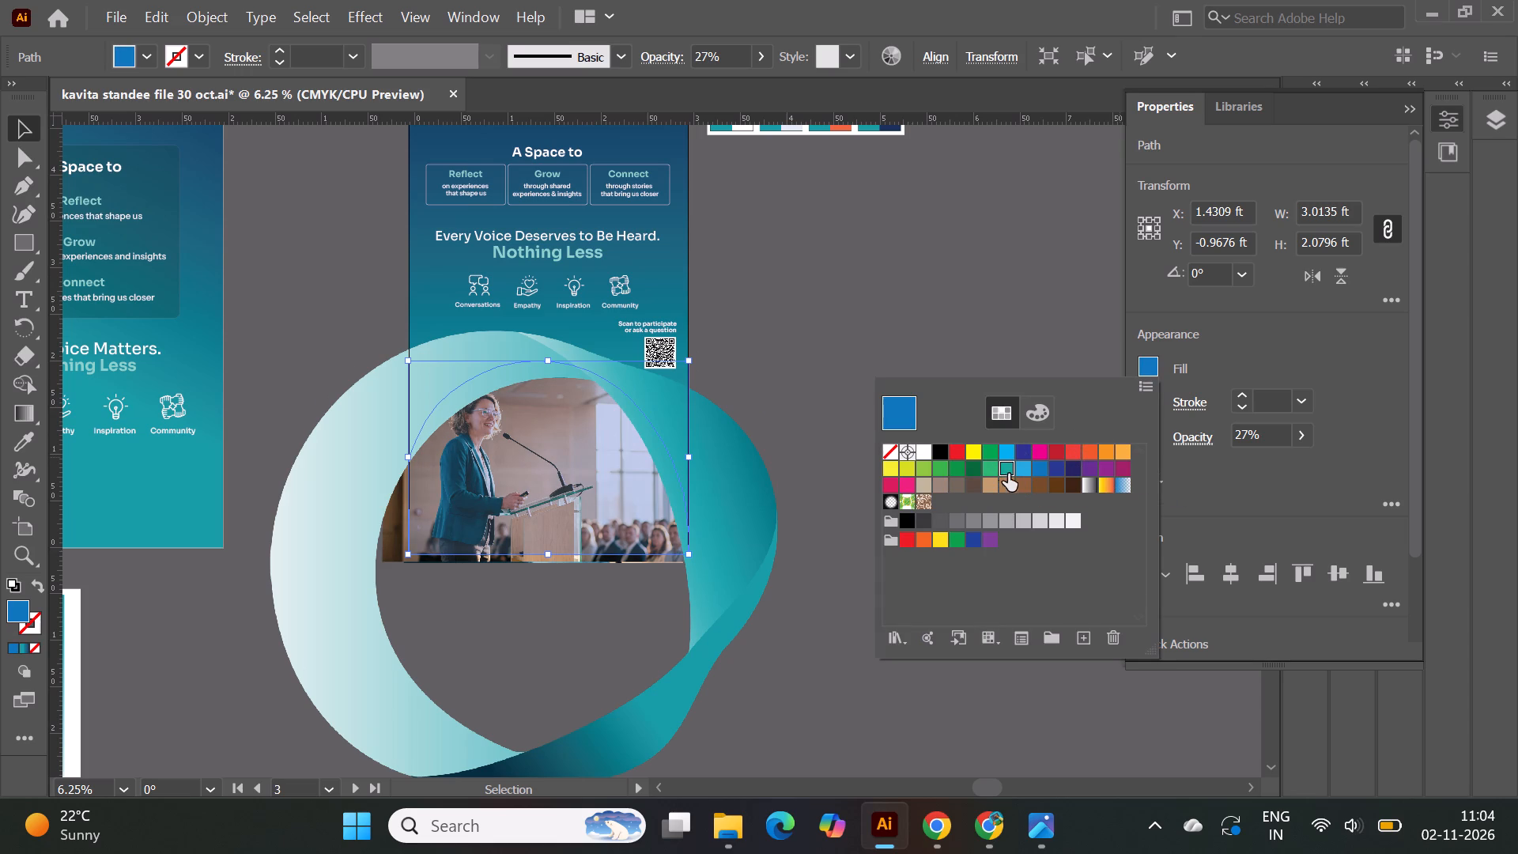
pyautogui.click(1025, 472)
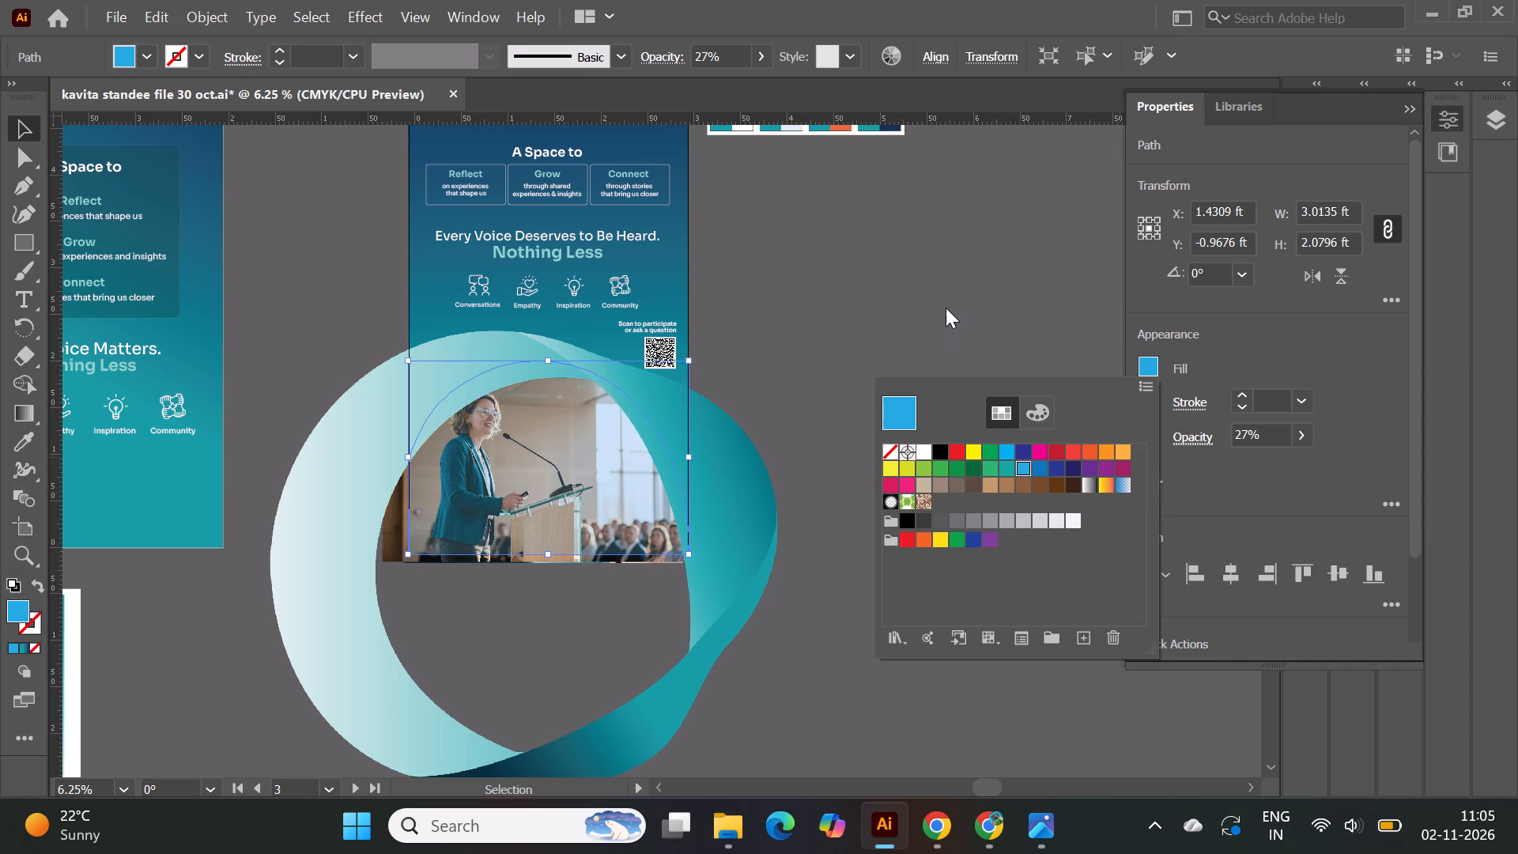
pyautogui.tripleClick(946, 308)
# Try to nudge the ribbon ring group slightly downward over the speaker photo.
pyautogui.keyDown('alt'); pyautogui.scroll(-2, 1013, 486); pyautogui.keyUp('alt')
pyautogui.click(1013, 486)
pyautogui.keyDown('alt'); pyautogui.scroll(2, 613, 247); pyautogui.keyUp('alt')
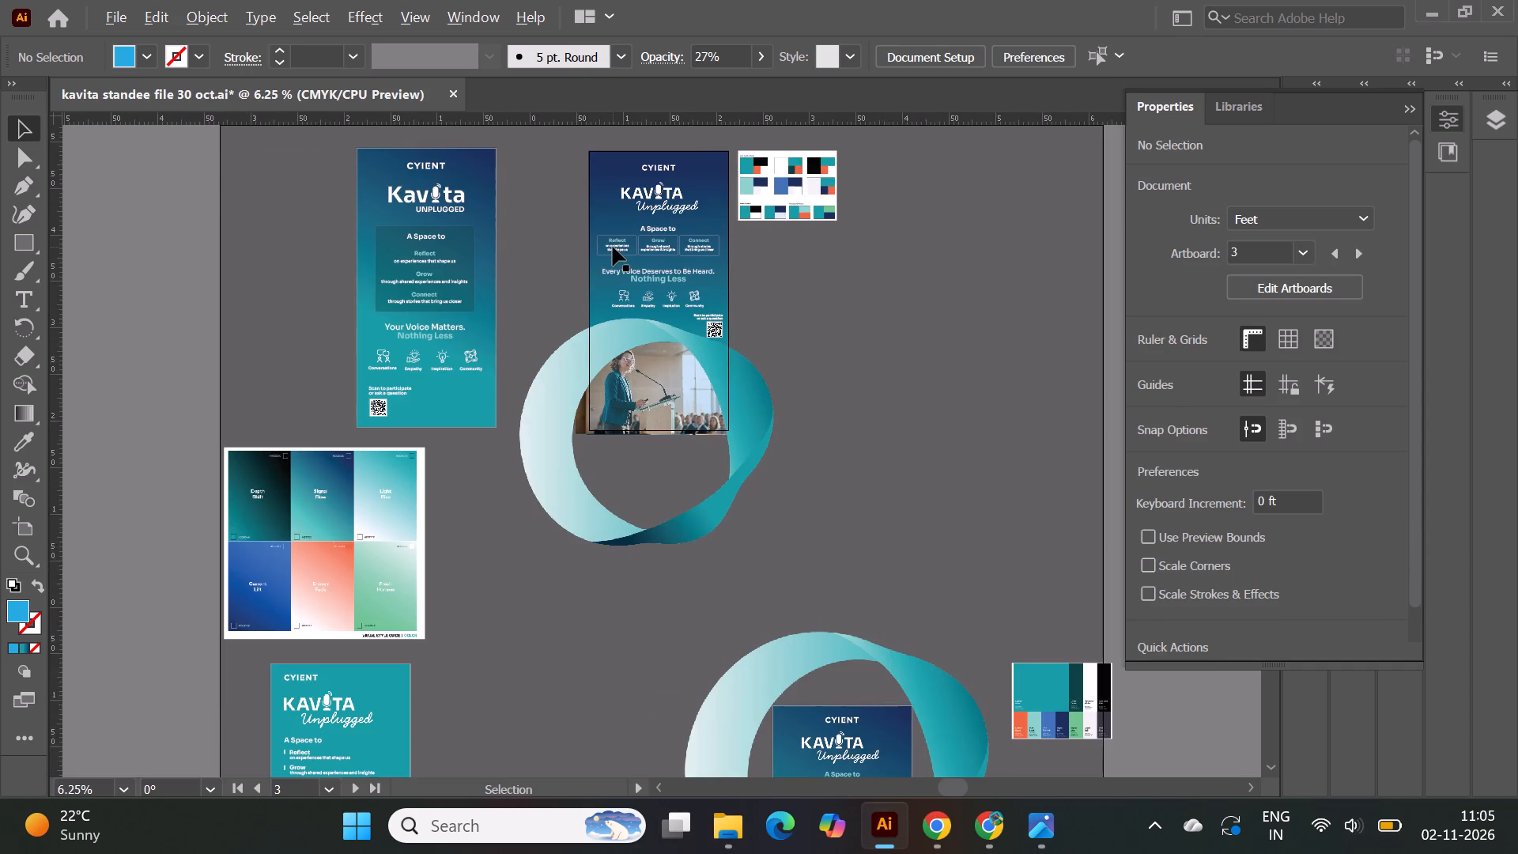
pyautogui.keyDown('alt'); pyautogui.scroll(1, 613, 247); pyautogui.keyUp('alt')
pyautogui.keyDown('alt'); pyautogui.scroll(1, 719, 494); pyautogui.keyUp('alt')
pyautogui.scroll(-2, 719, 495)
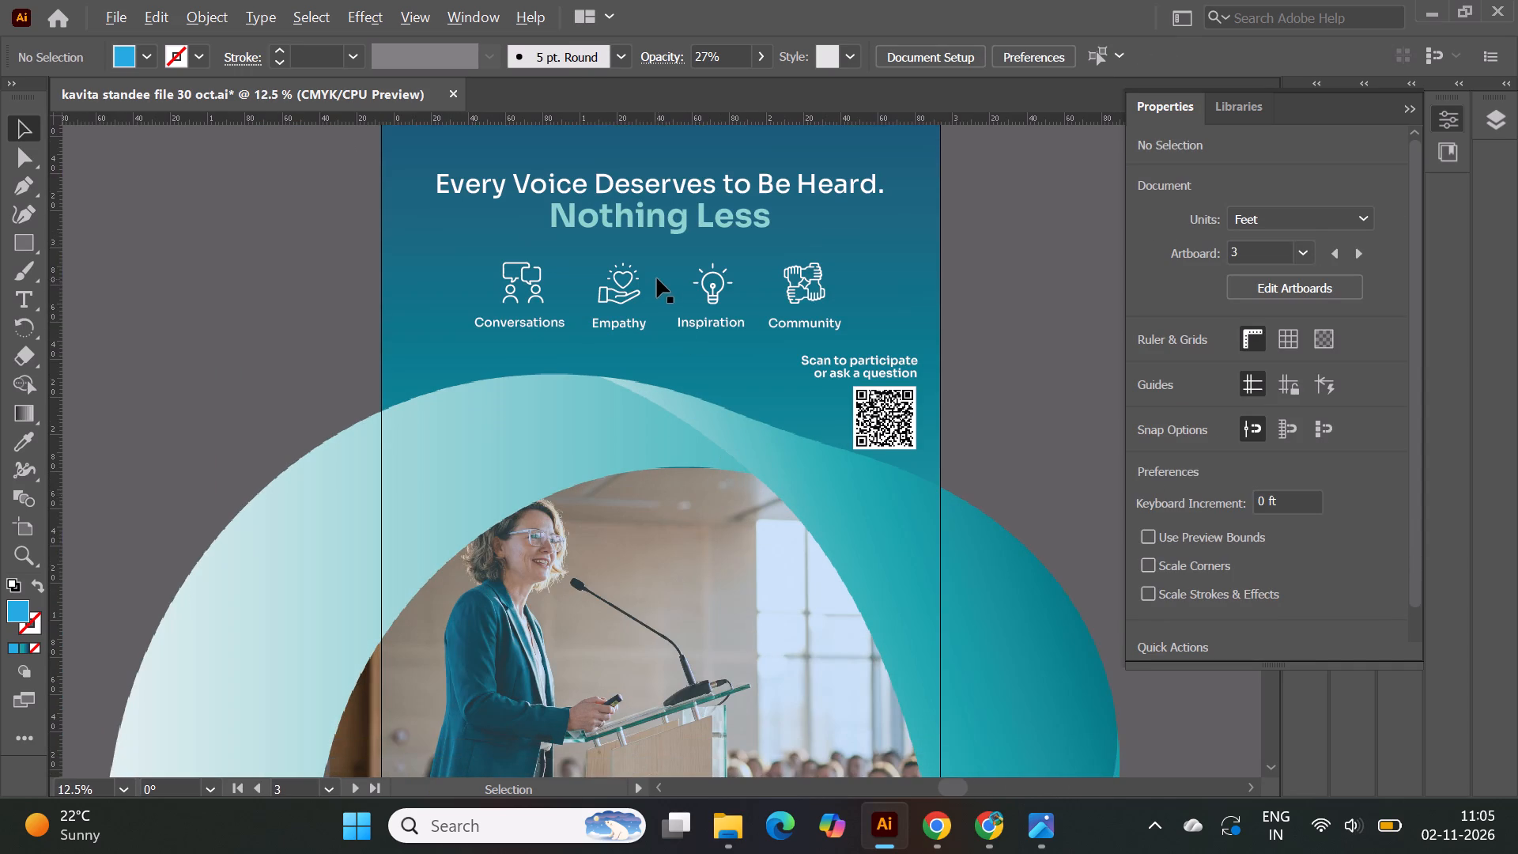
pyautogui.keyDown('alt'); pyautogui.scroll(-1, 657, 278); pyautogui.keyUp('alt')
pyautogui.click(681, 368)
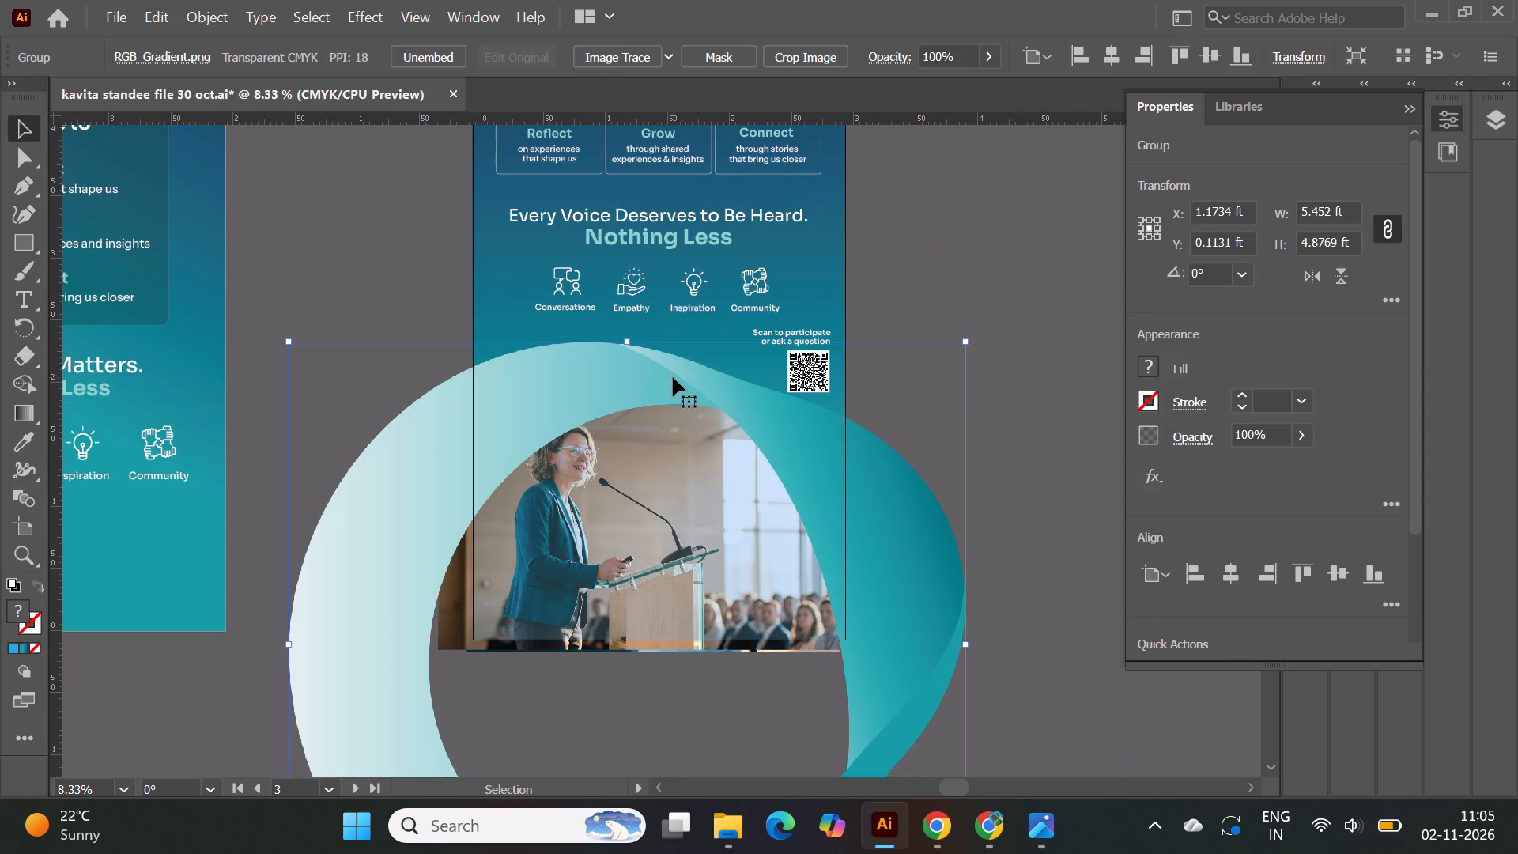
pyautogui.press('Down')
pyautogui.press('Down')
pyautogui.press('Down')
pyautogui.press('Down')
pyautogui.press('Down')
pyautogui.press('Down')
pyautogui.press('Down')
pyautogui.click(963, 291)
# Reposition the ribbon ring group to about X 1.15 ft, Y 0.12 ft, covering the gap along the photo's top edge.
pyautogui.keyDown('alt'); pyautogui.scroll(2, 704, 404); pyautogui.keyUp('alt')
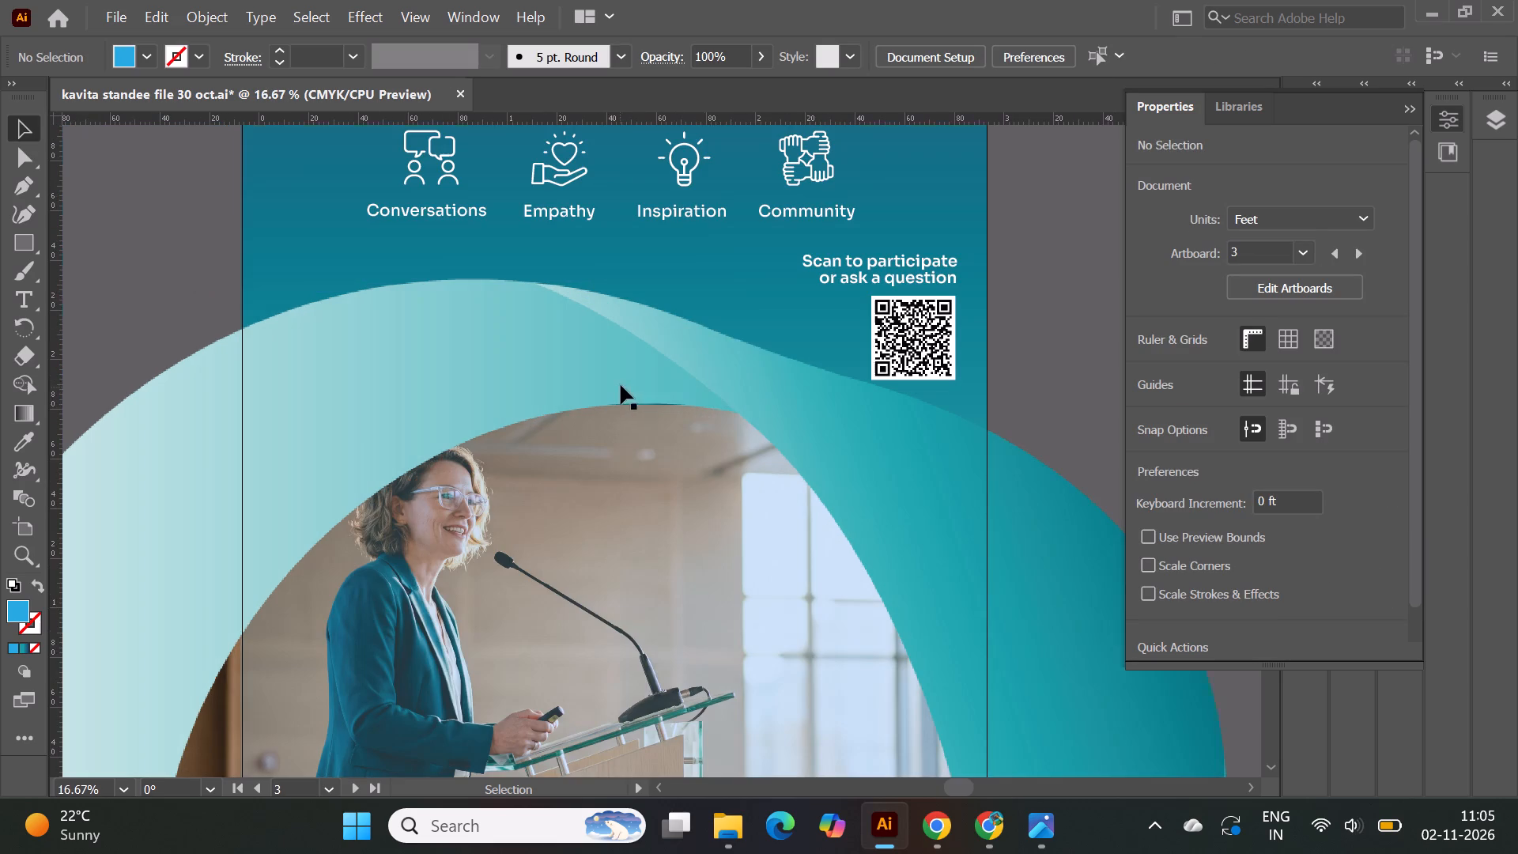
pyautogui.click(674, 384)
pyautogui.click(692, 376)
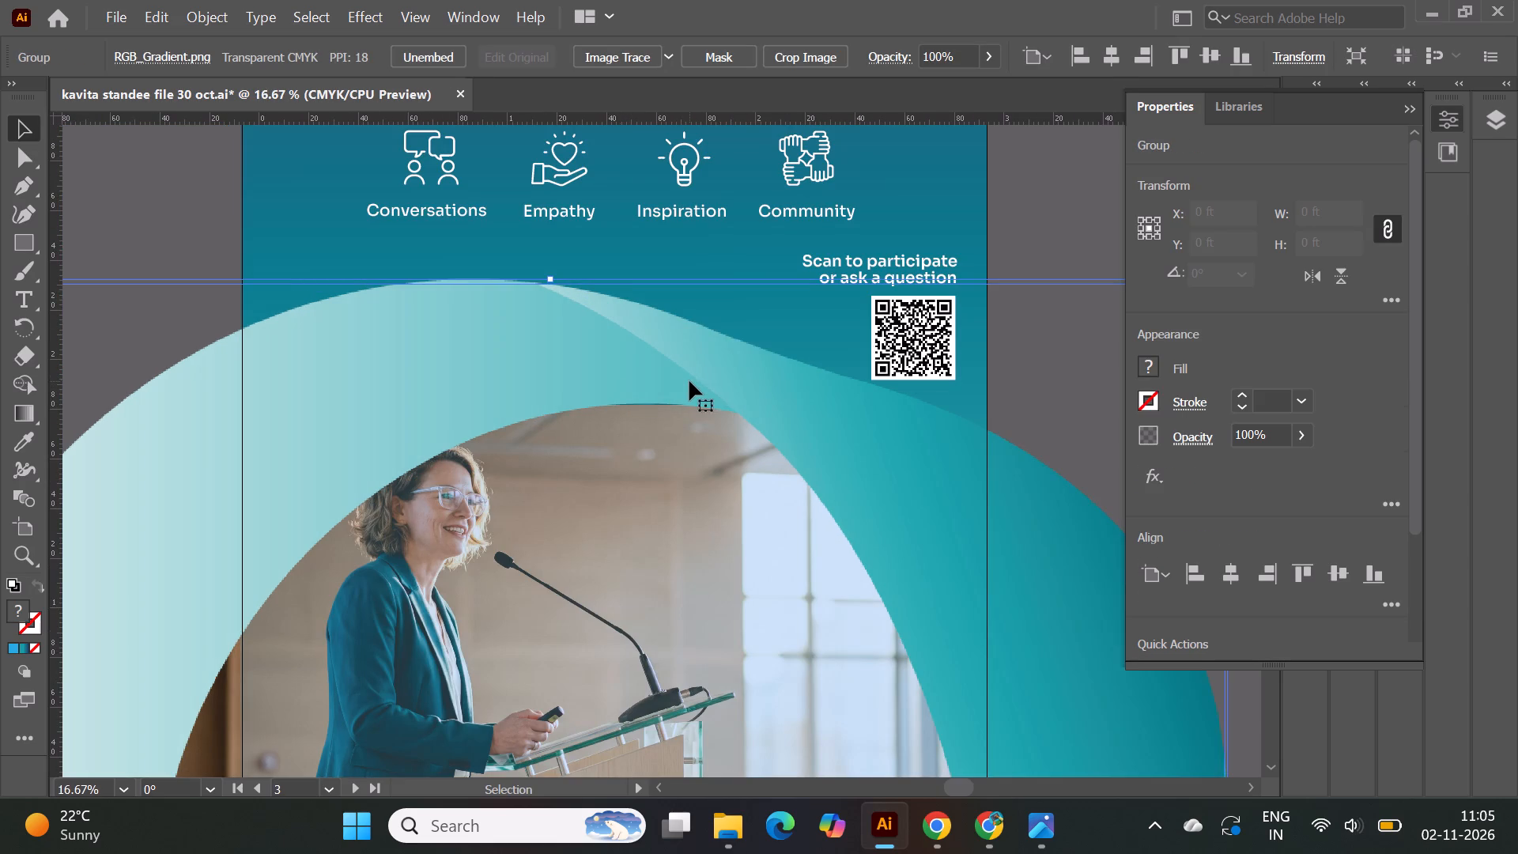
pyautogui.moveTo(692, 380); pyautogui.dragTo(692, 372)
pyautogui.click(692, 372)
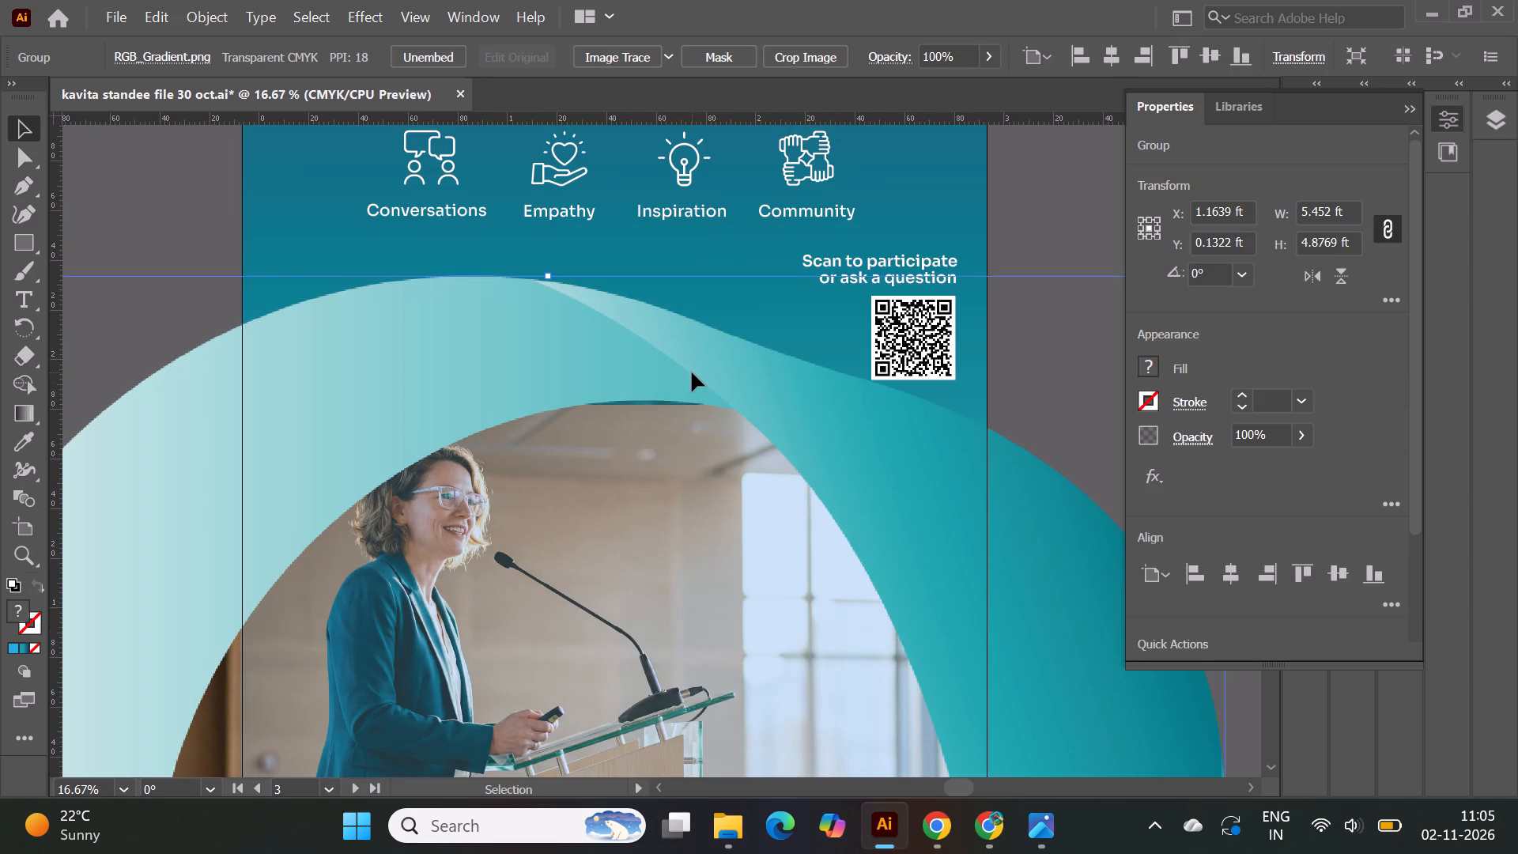
pyautogui.click(693, 375)
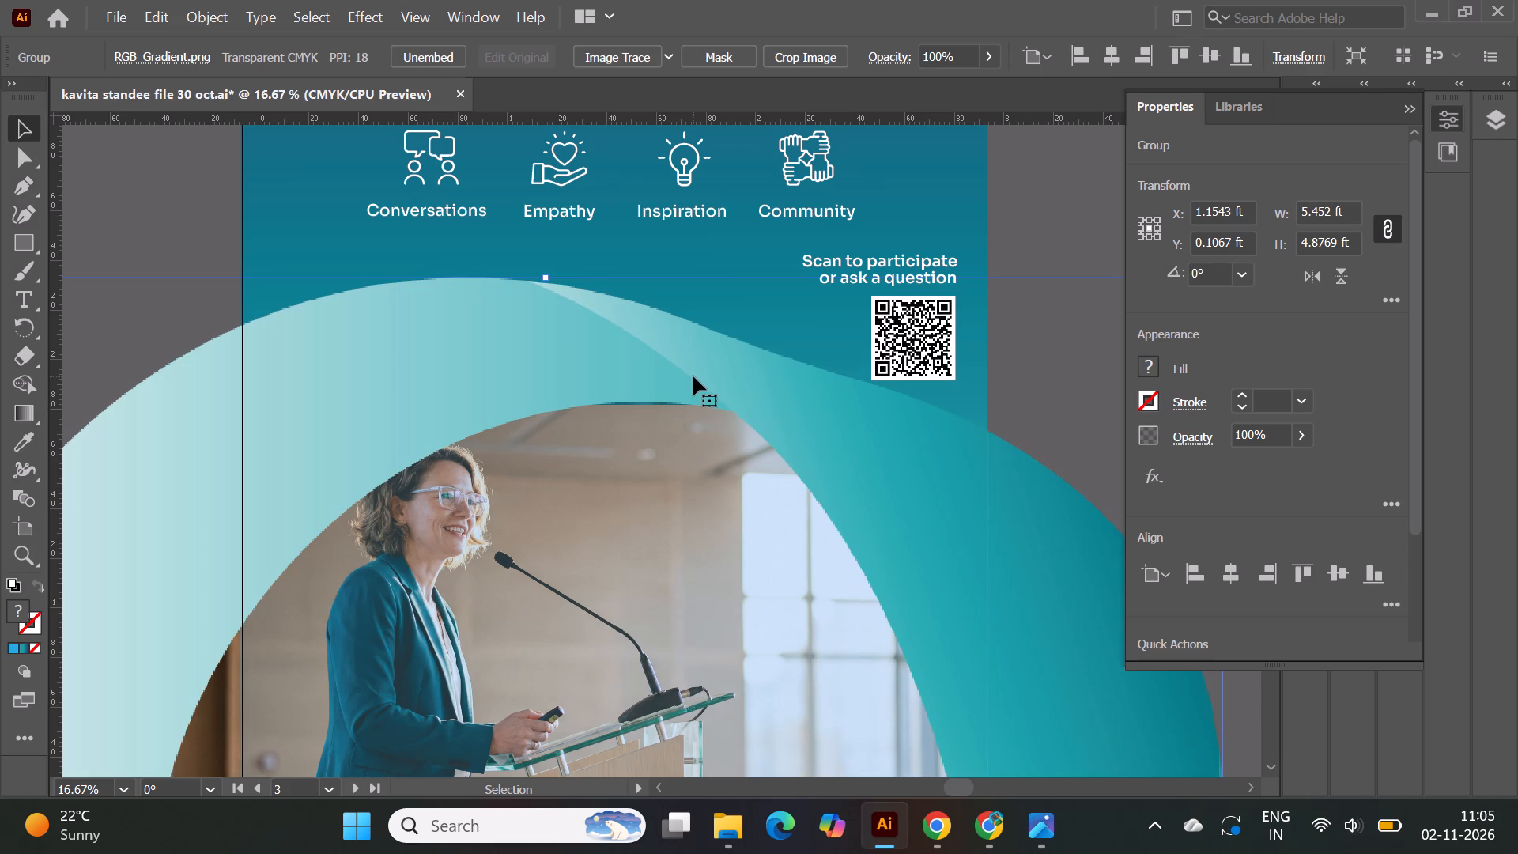
pyautogui.click(693, 376)
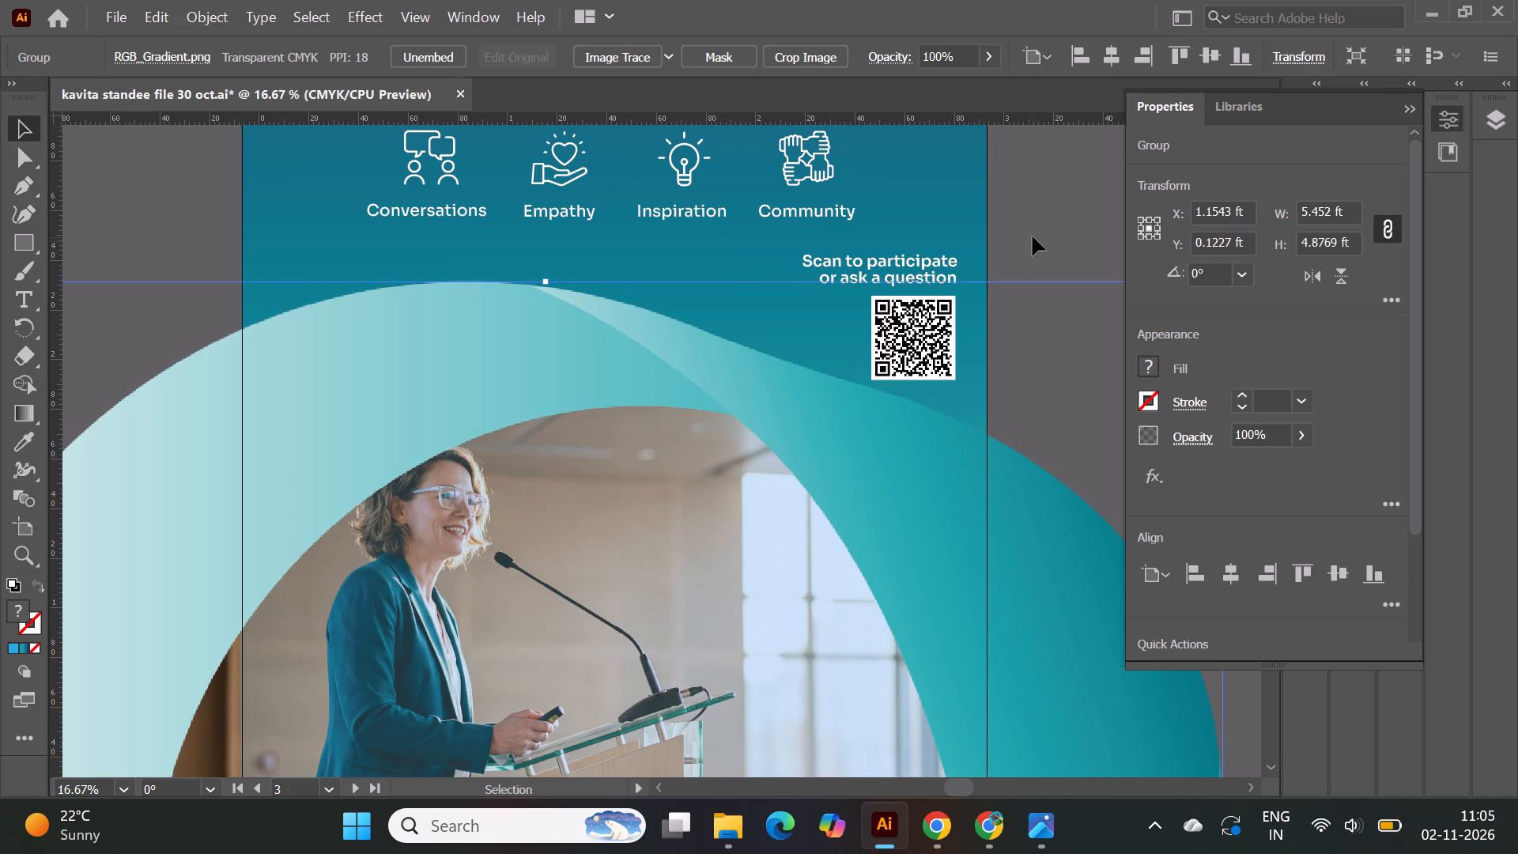
pyautogui.click(1033, 236)
pyautogui.keyDown('alt'); pyautogui.scroll(-1, 704, 433); pyautogui.keyUp('alt')
pyautogui.tripleClick(1041, 249)
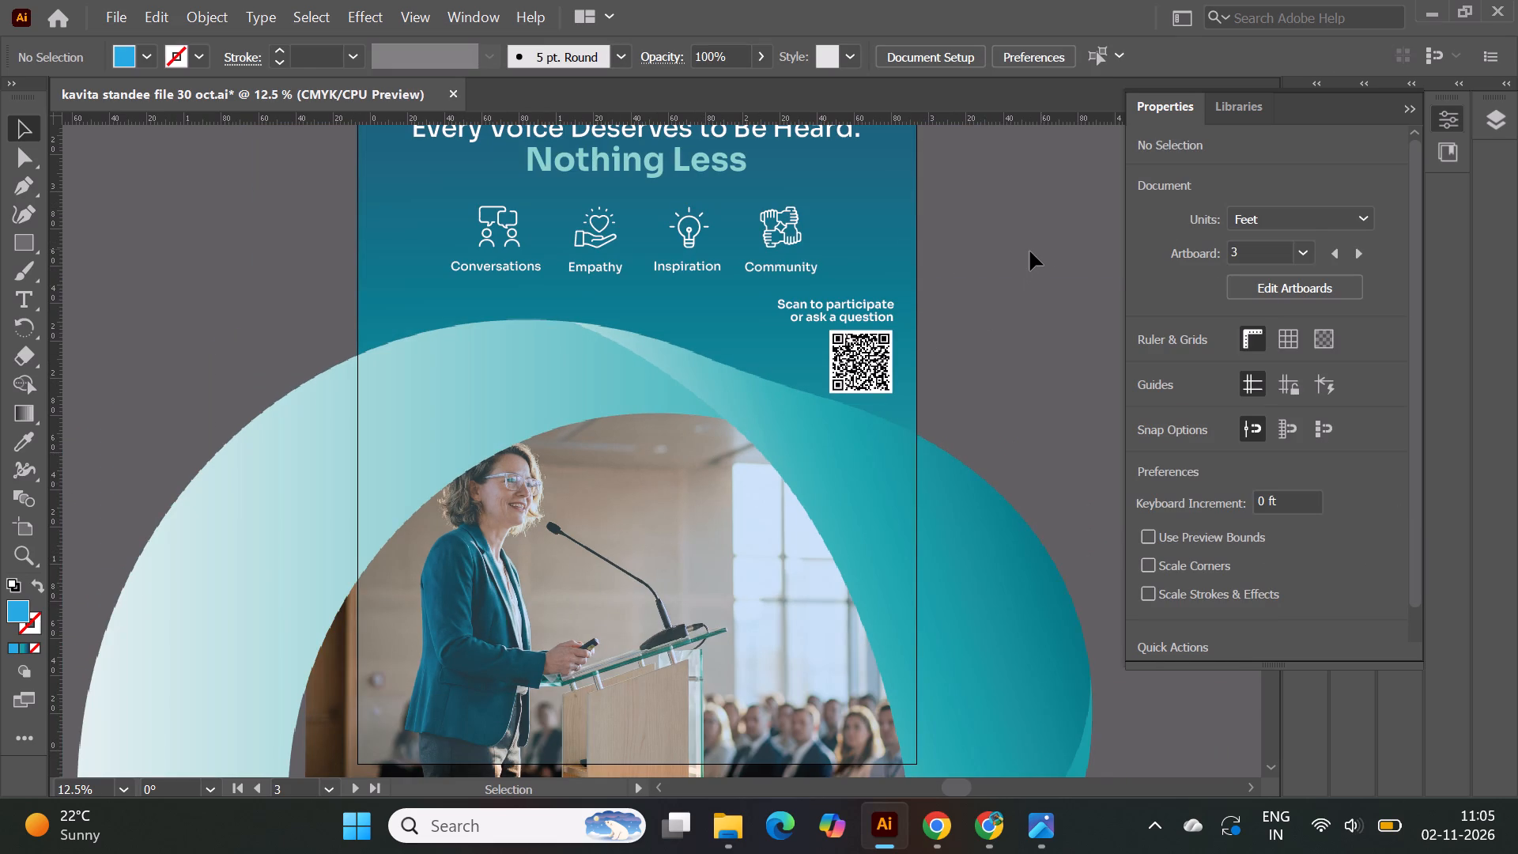
# Review the revised standee's overall layout, including the QR code area and ring, beside the earlier version.
pyautogui.click(1403, 111)
pyautogui.keyDown('alt'); pyautogui.scroll(-1, 873, 353); pyautogui.keyUp('alt')
pyautogui.click(1093, 303)
pyautogui.scroll(5, 1072, 469)
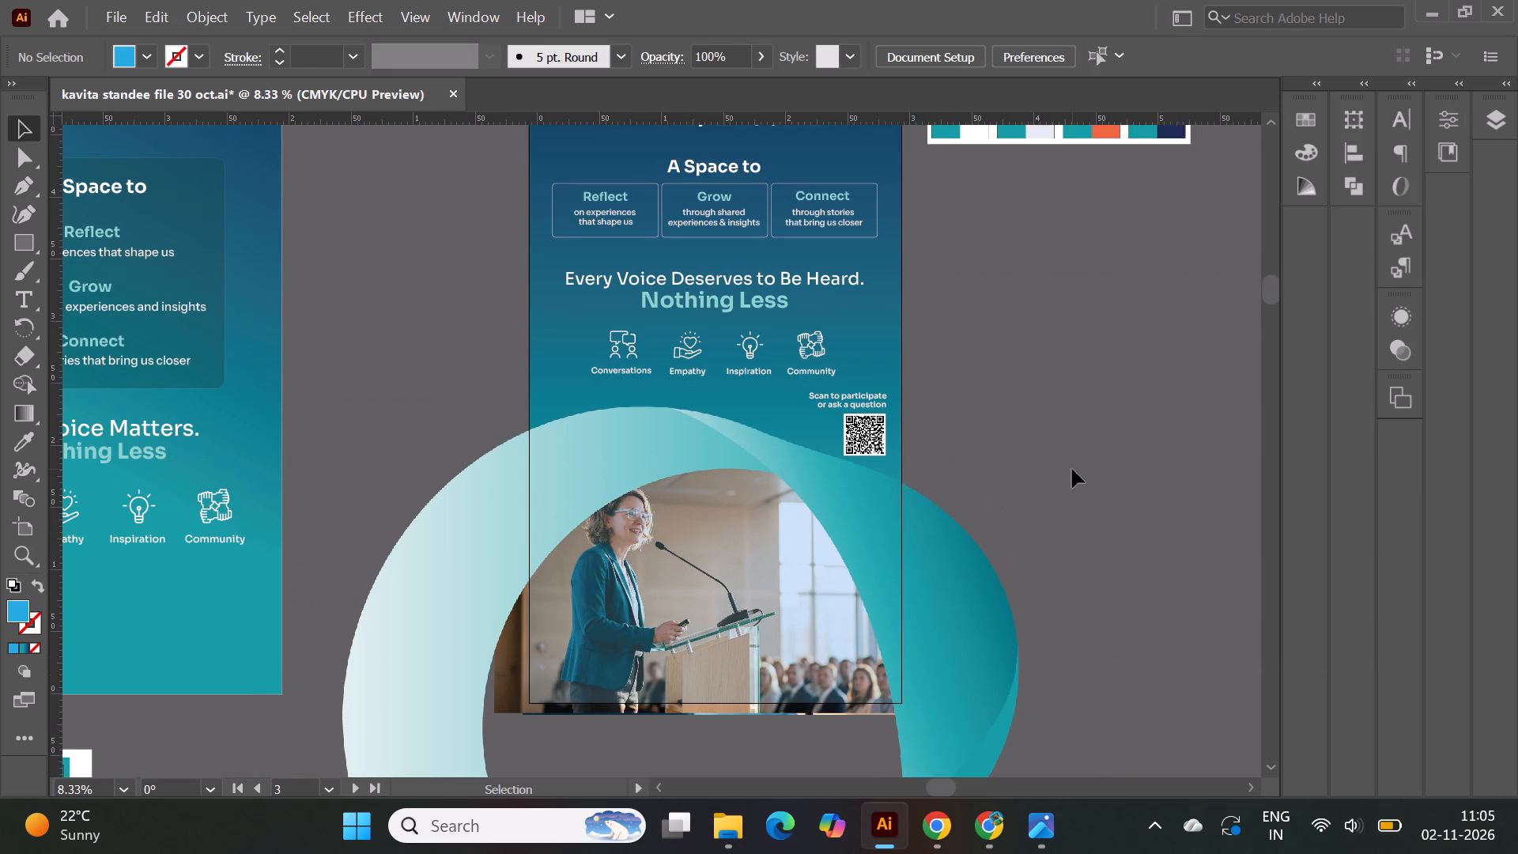
pyautogui.scroll(1, 877, 448)
pyautogui.click(866, 437)
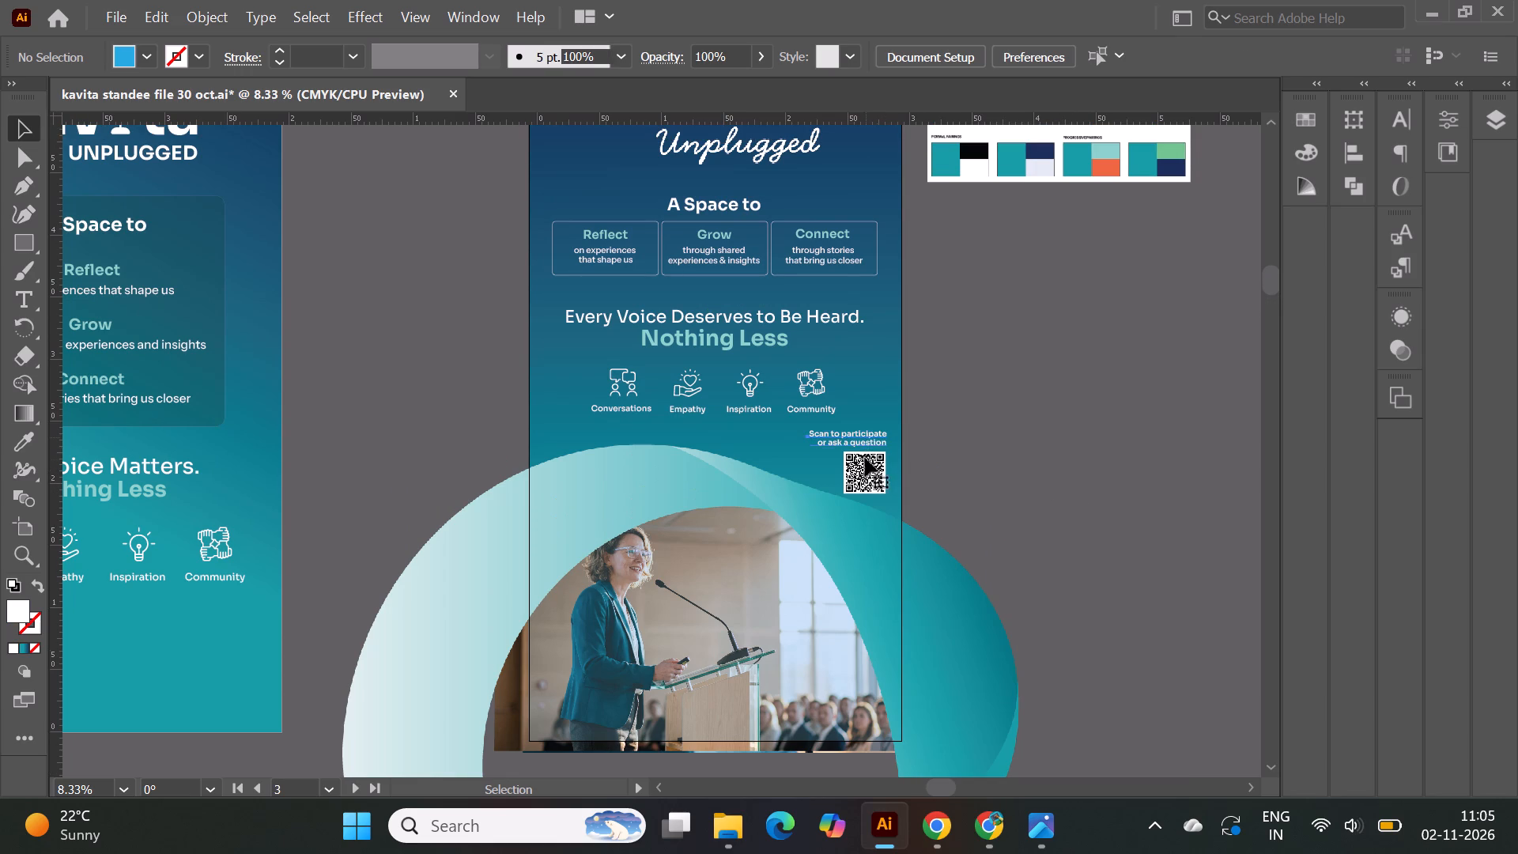
pyautogui.keyDown('shift'); pyautogui.click(863, 463); pyautogui.keyUp('shift')
pyautogui.doubleClick(1101, 373)
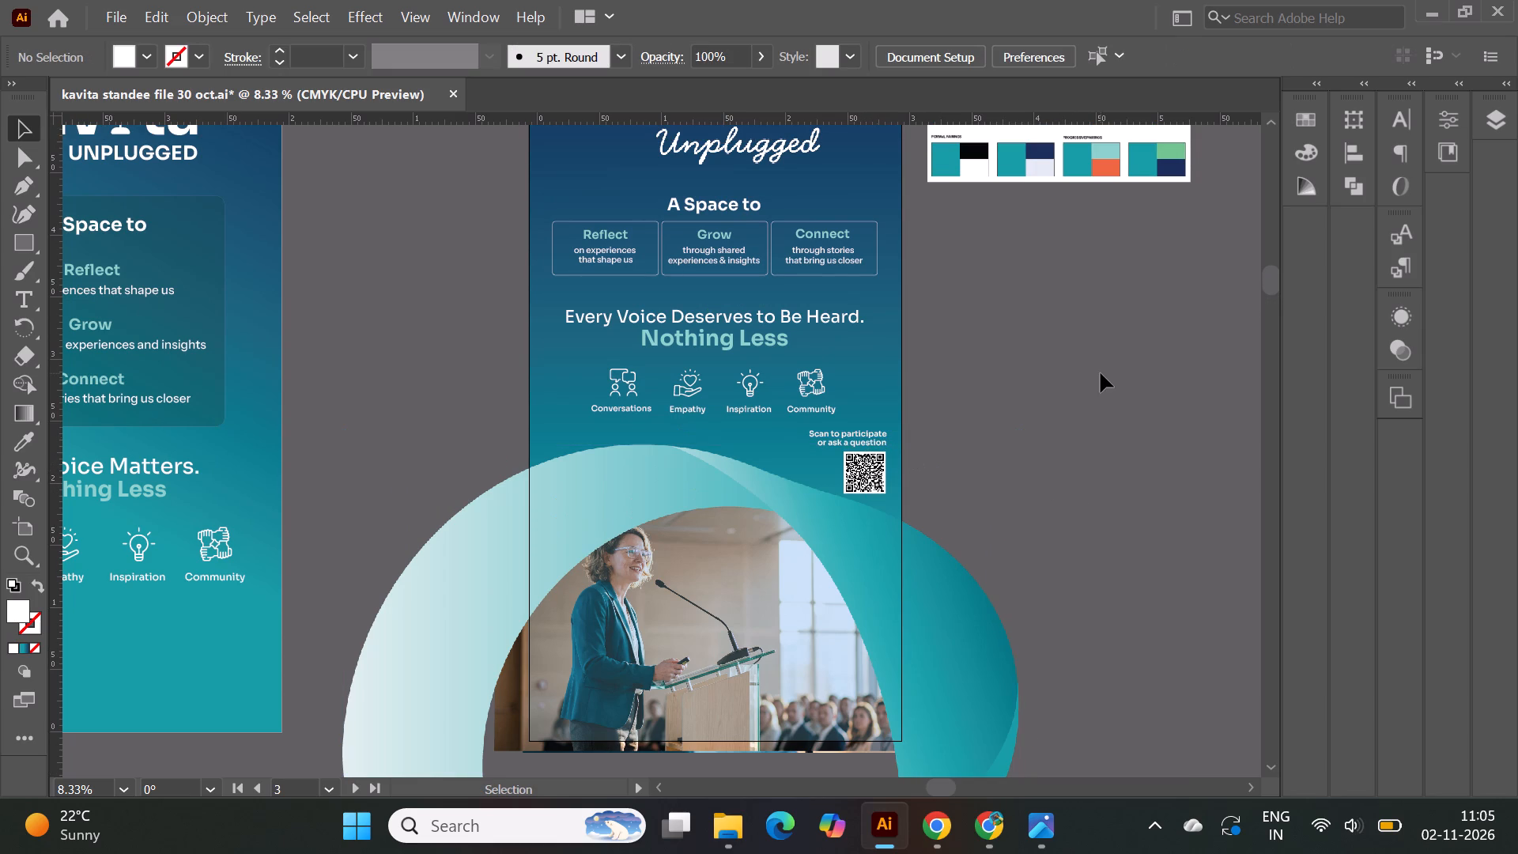
pyautogui.keyDown('alt'); pyautogui.scroll(-1, 1089, 376); pyautogui.keyUp('alt')
pyautogui.scroll(4, 1089, 376)
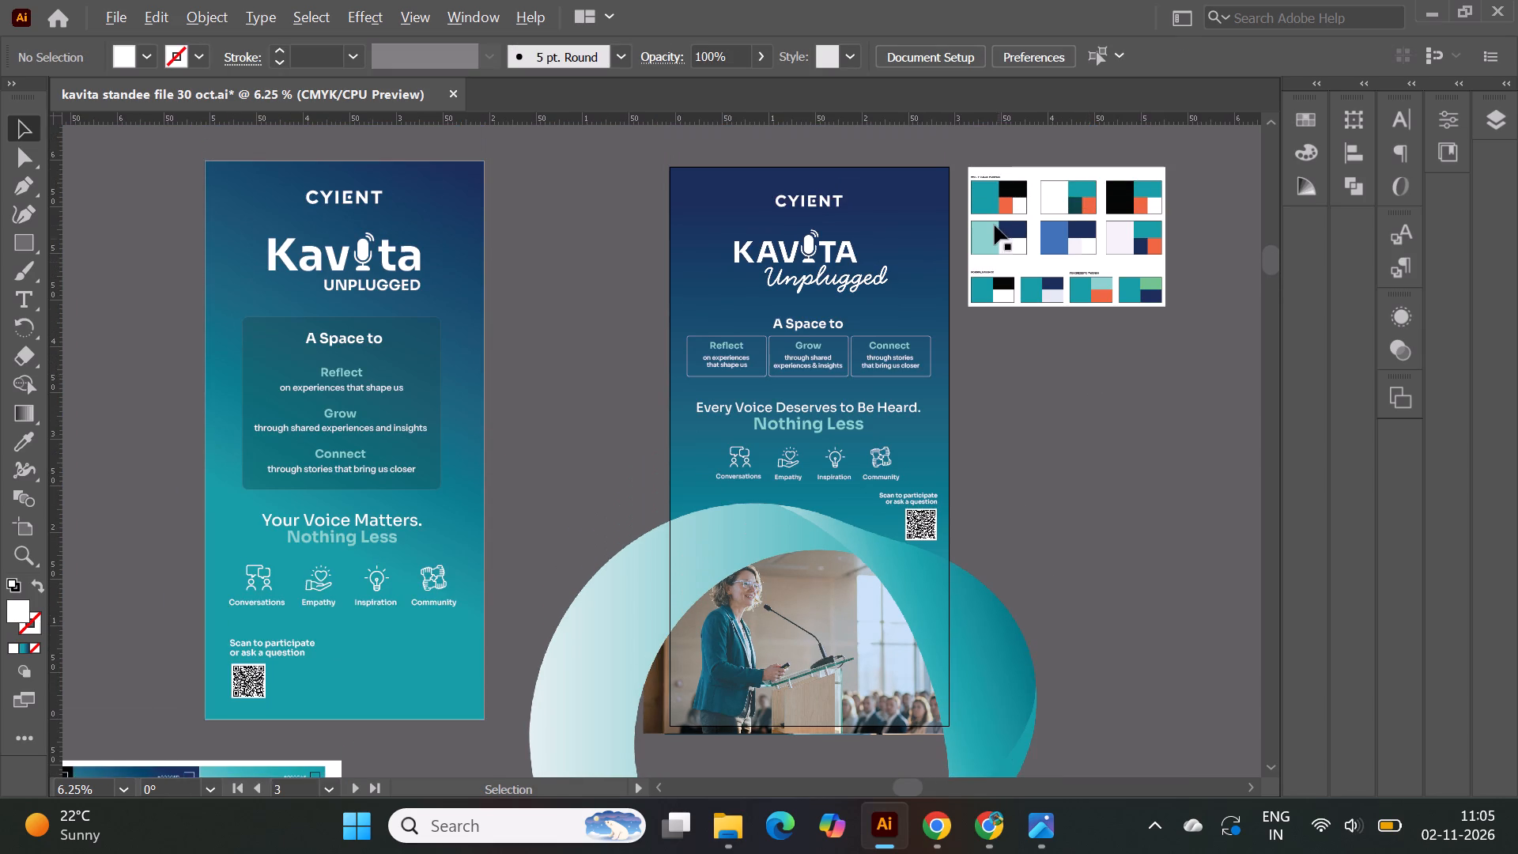
pyautogui.keyDown('alt'); pyautogui.scroll(2, 995, 225); pyautogui.keyUp('alt')
pyautogui.keyDown('alt'); pyautogui.scroll(-2, 711, 308); pyautogui.keyUp('alt')
pyautogui.scroll(-2, 743, 297)
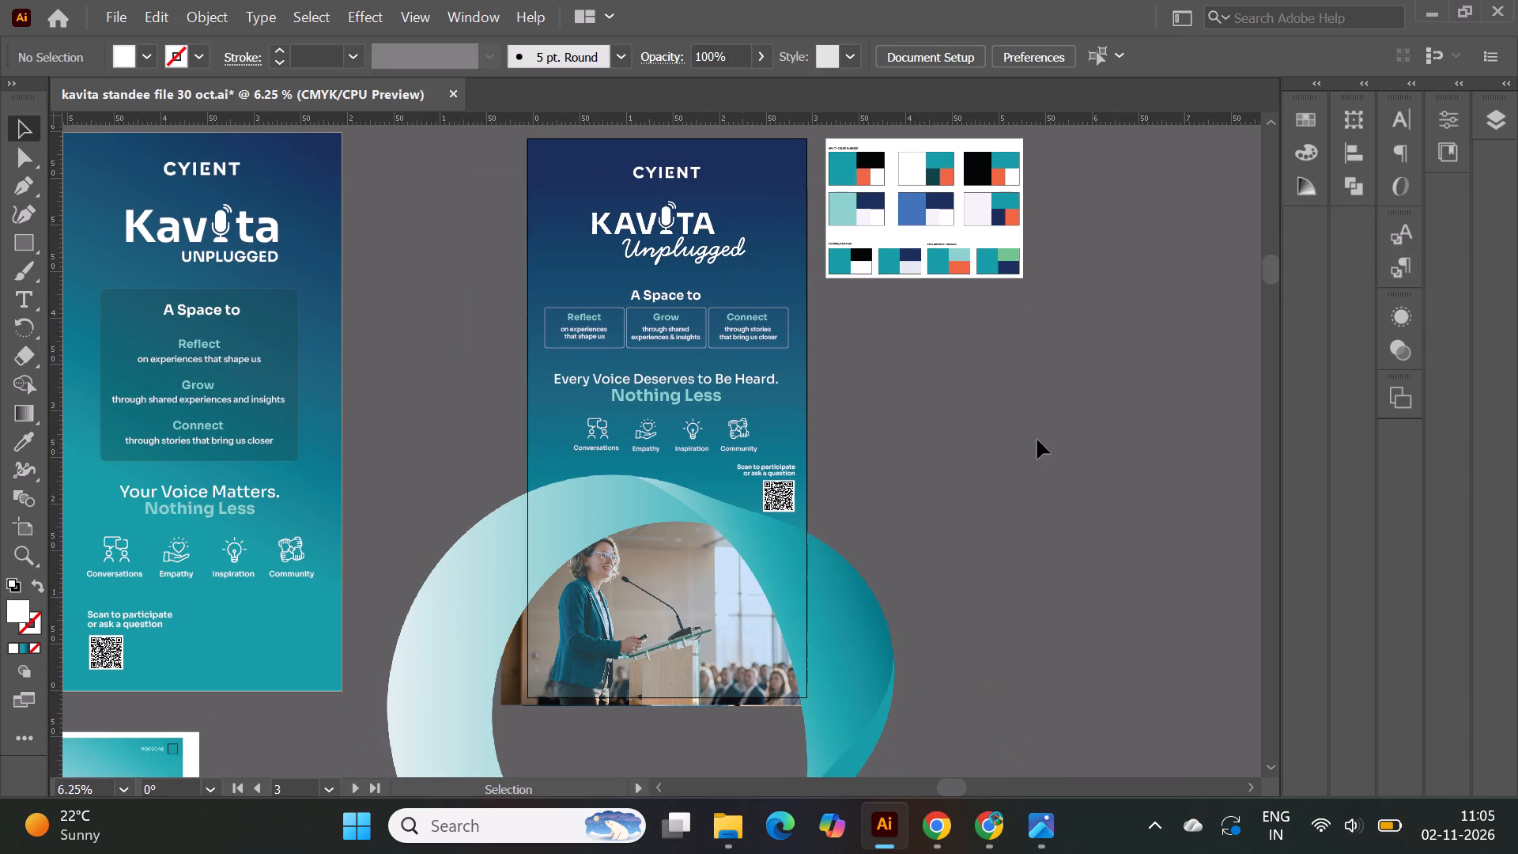
# Capture a rectangular screen snip of the revised standee, bounded by its artboard edges.
pyautogui.click(1035, 452)
pyautogui.press('Print')
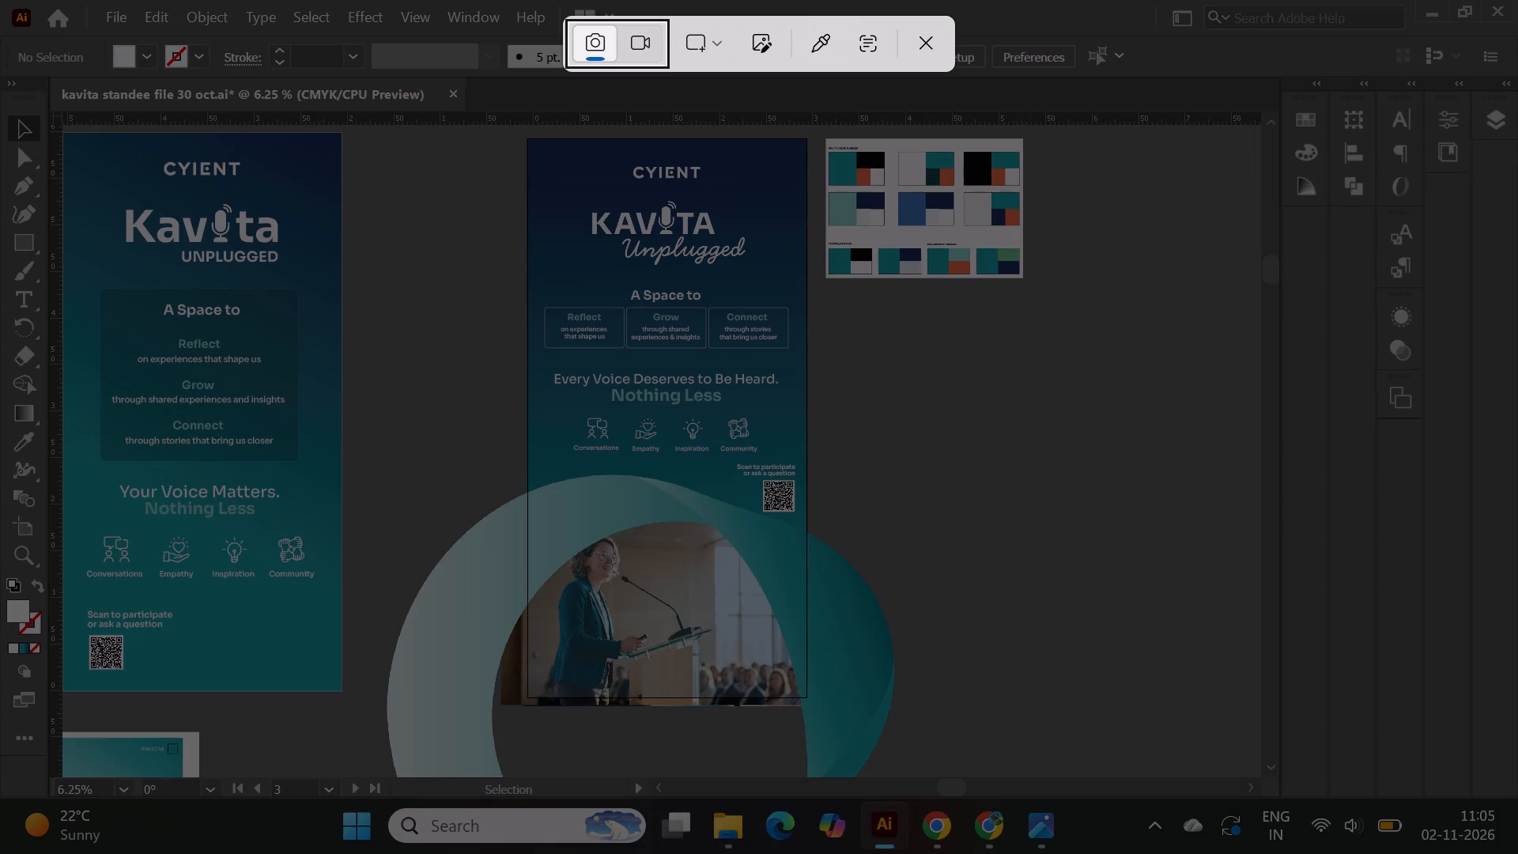
pyautogui.moveTo(528, 139); pyautogui.dragTo(709, 444)
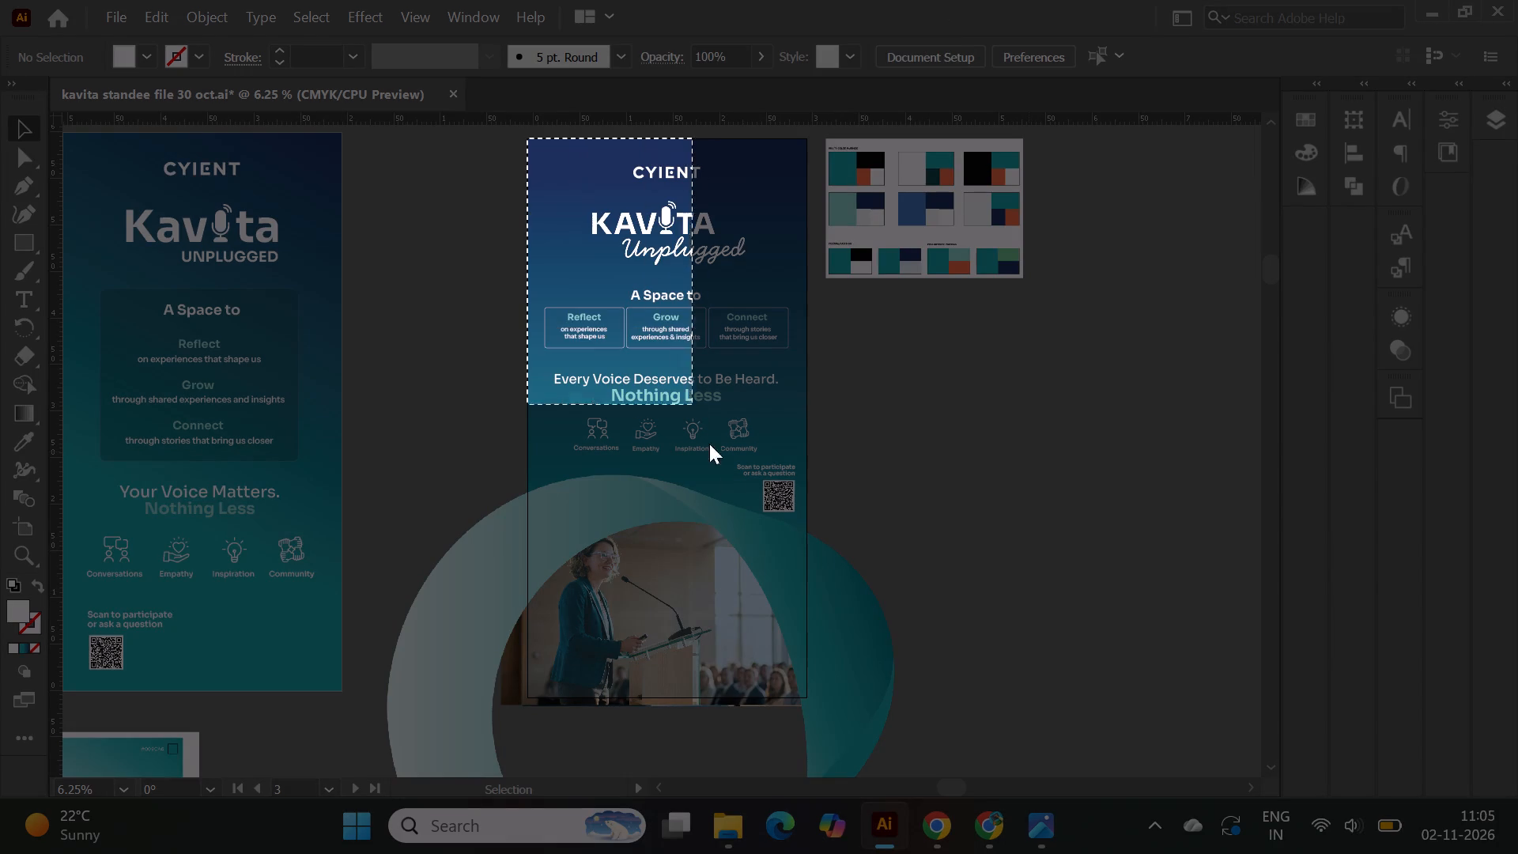
pyautogui.moveTo(709, 444); pyautogui.dragTo(806, 699)
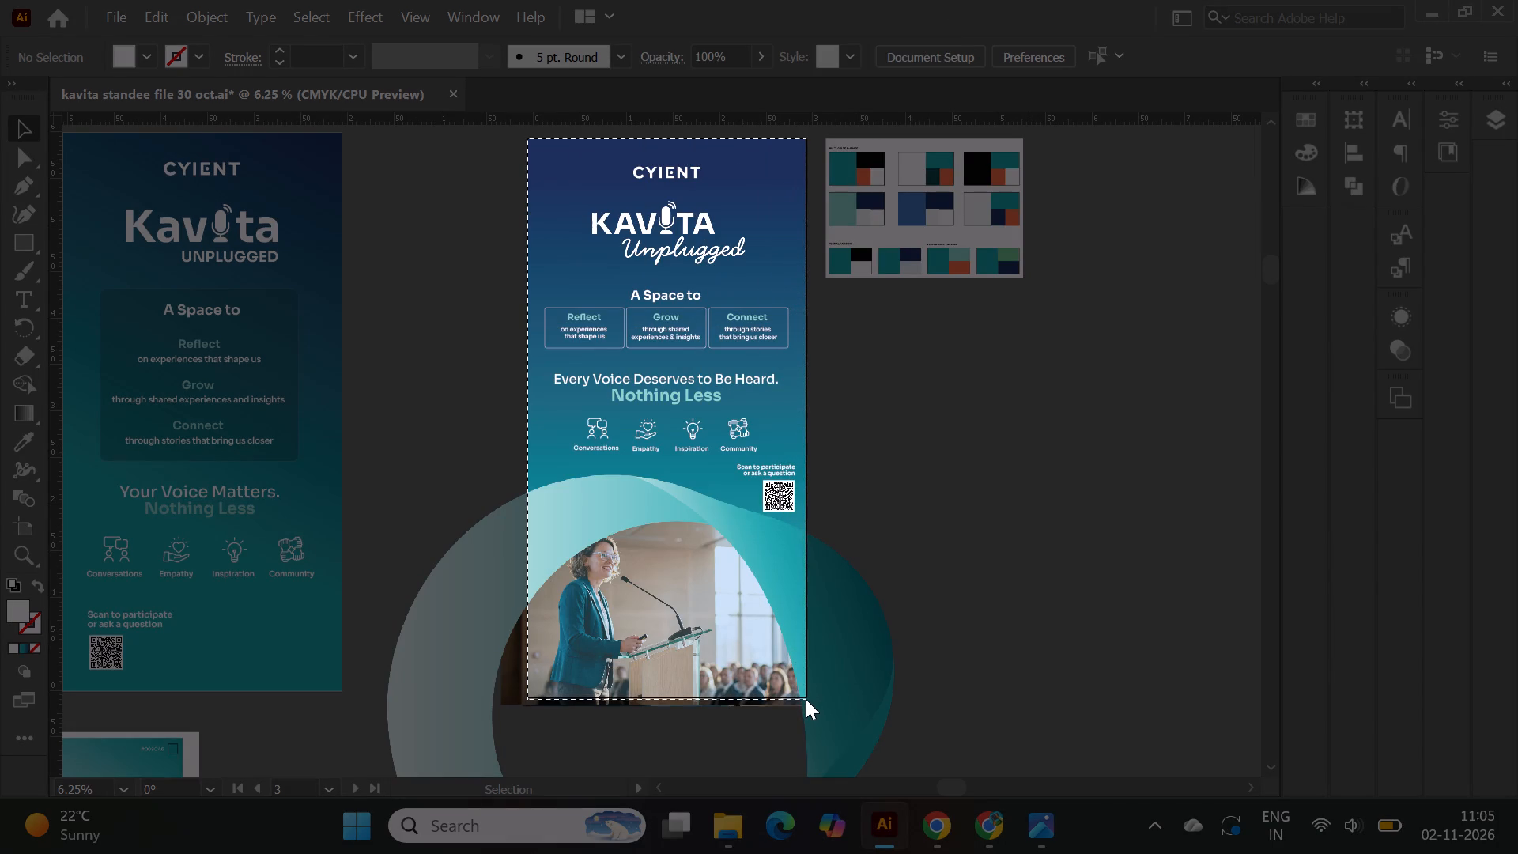
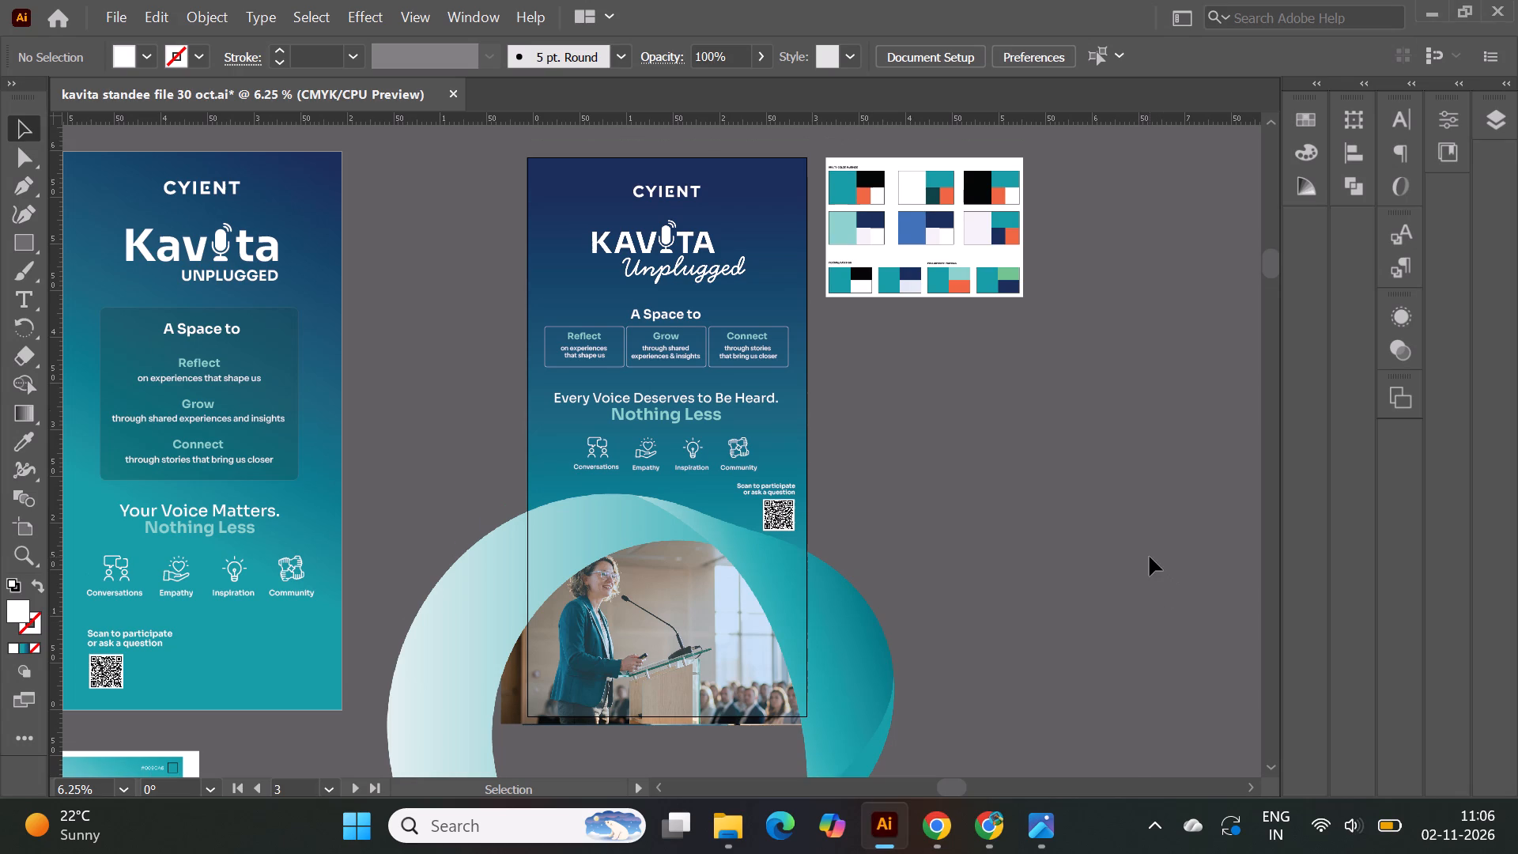
# Switch to Chrome and search Google for "lnkedin" in a new browser tab.
pyautogui.scroll(-1, 1150, 557)
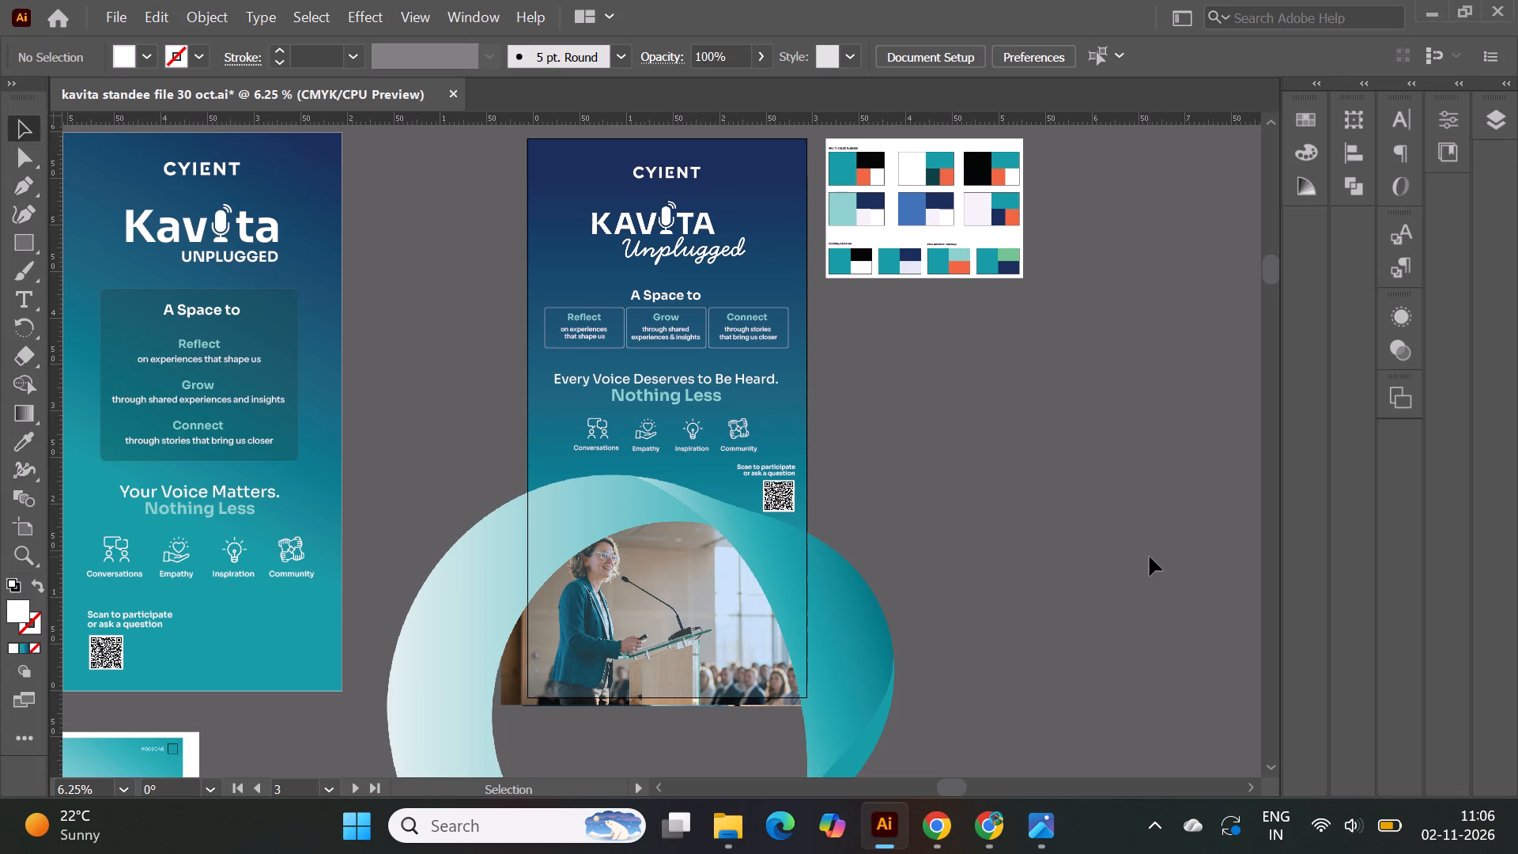
pyautogui.click(920, 837)
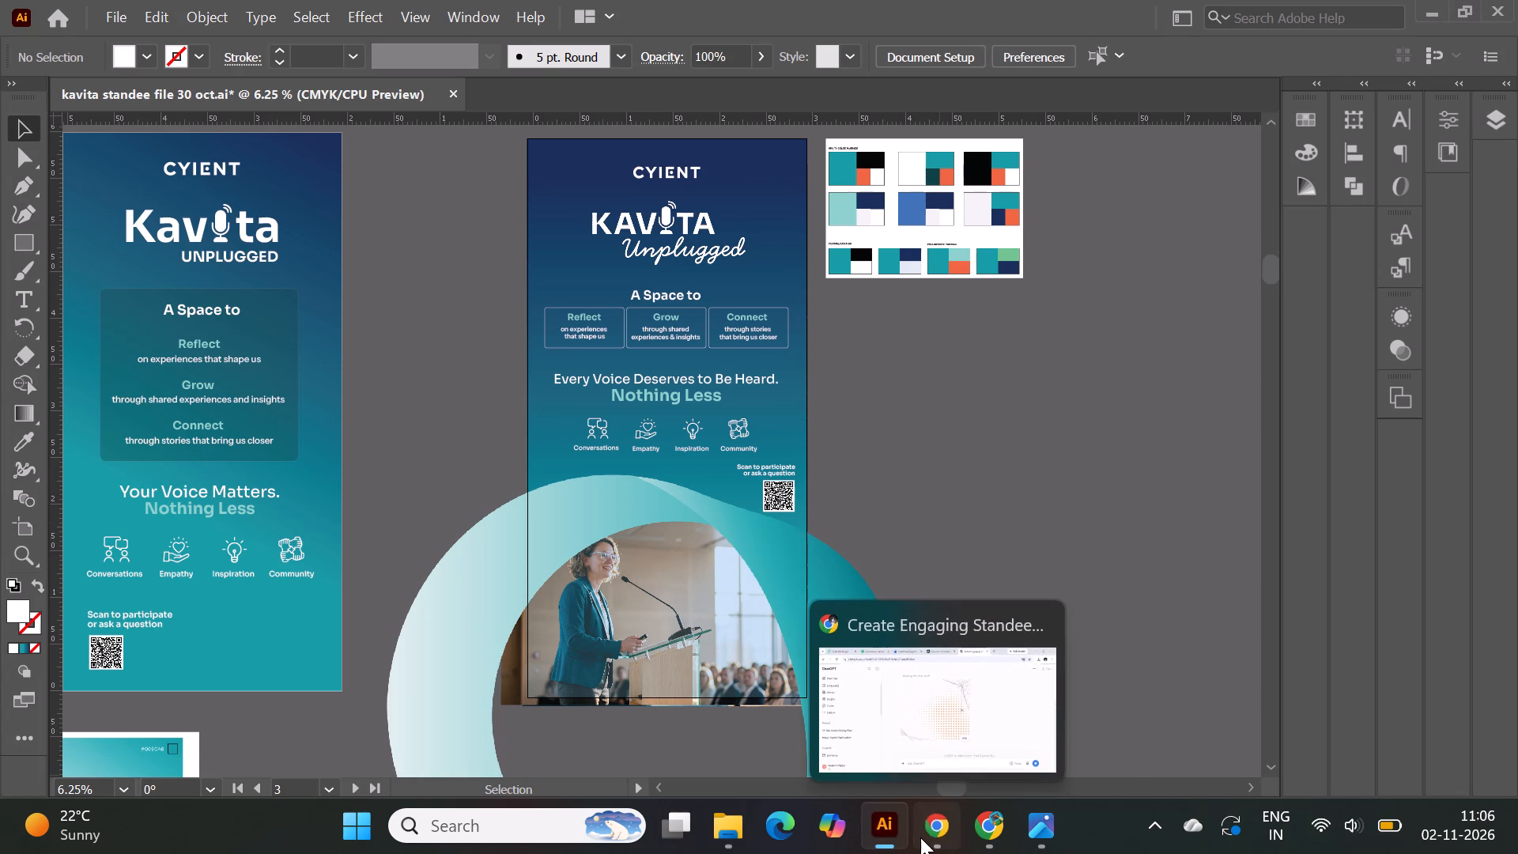
pyautogui.click(1121, 13)
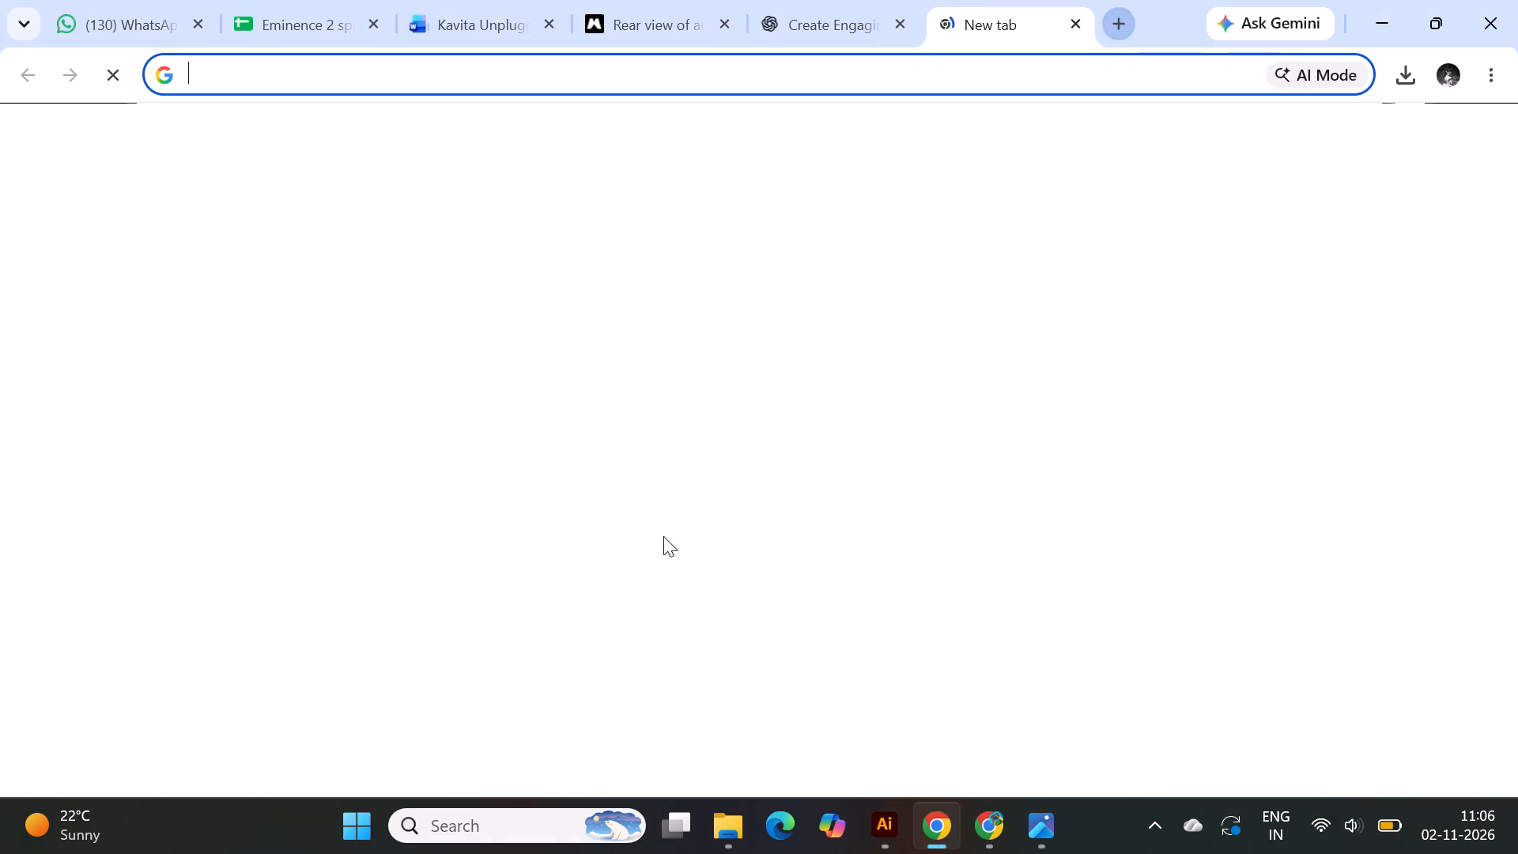
pyautogui.click(661, 463)
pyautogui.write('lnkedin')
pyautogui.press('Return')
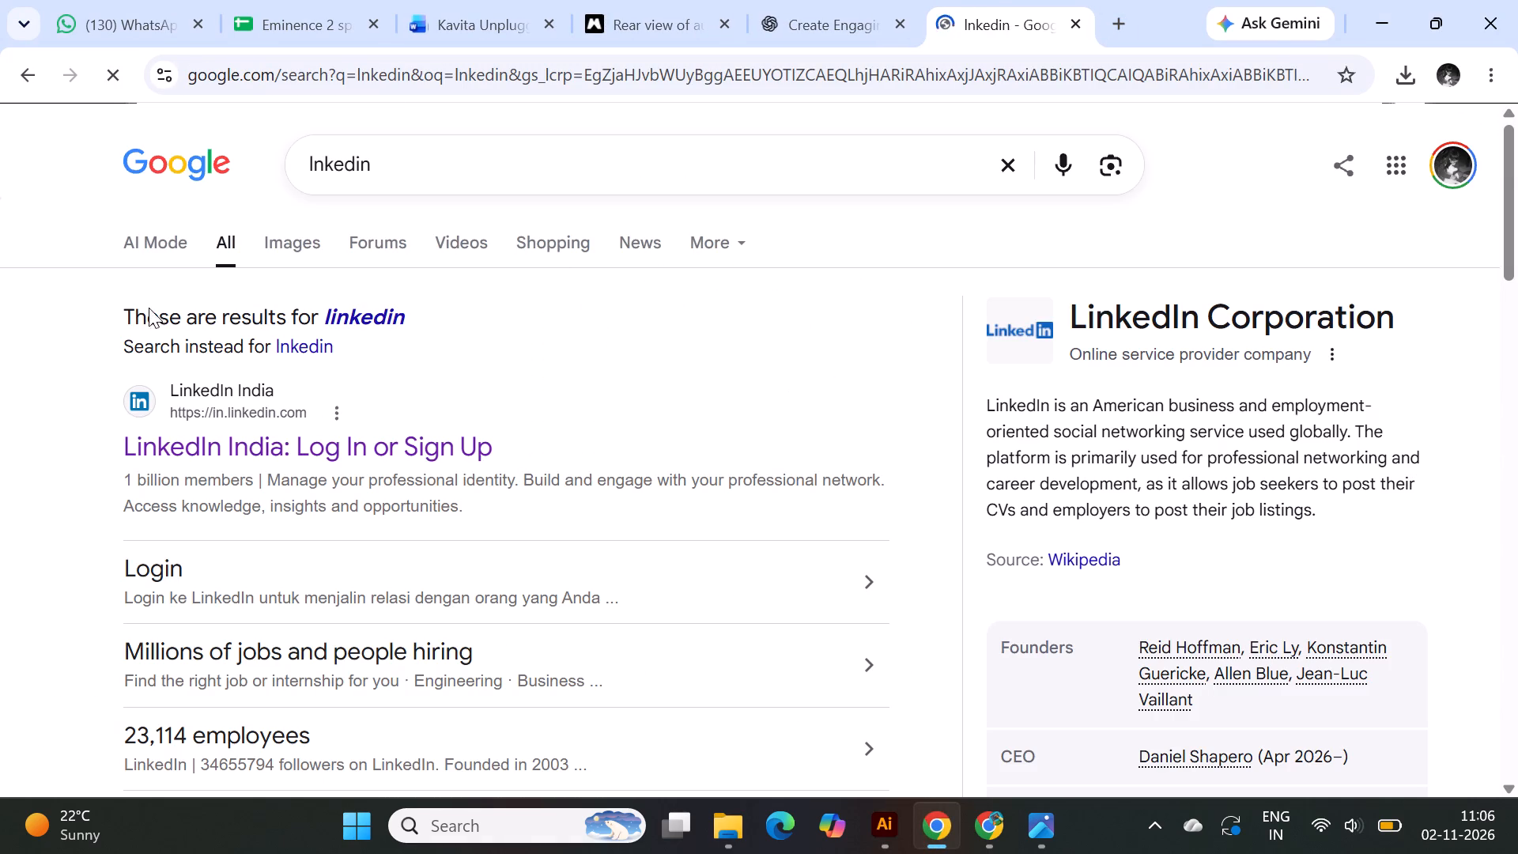
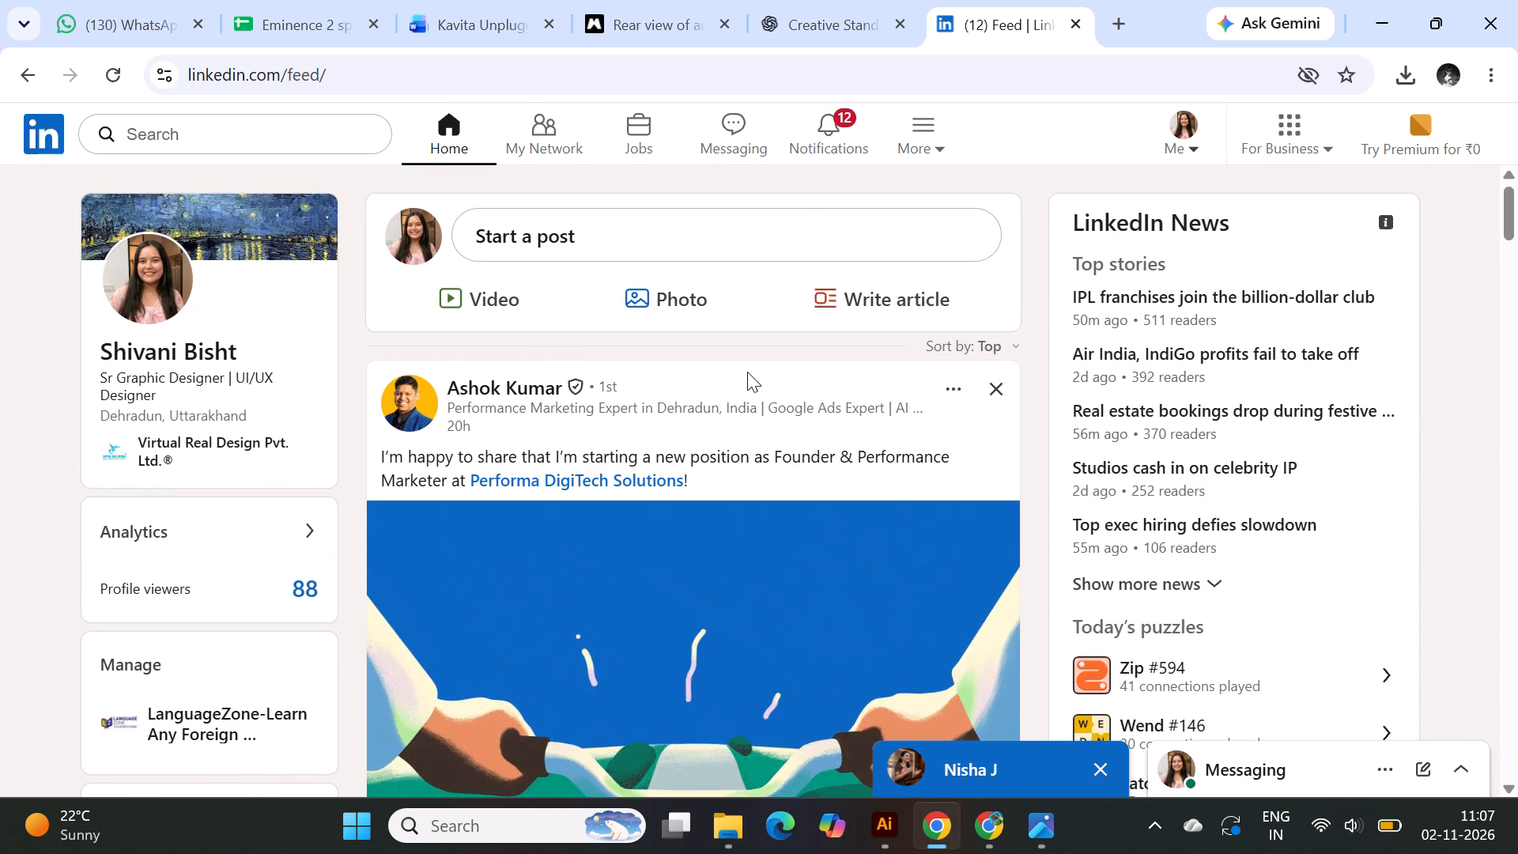
# Search LinkedIn for "cyient".
pyautogui.click(226, 138)
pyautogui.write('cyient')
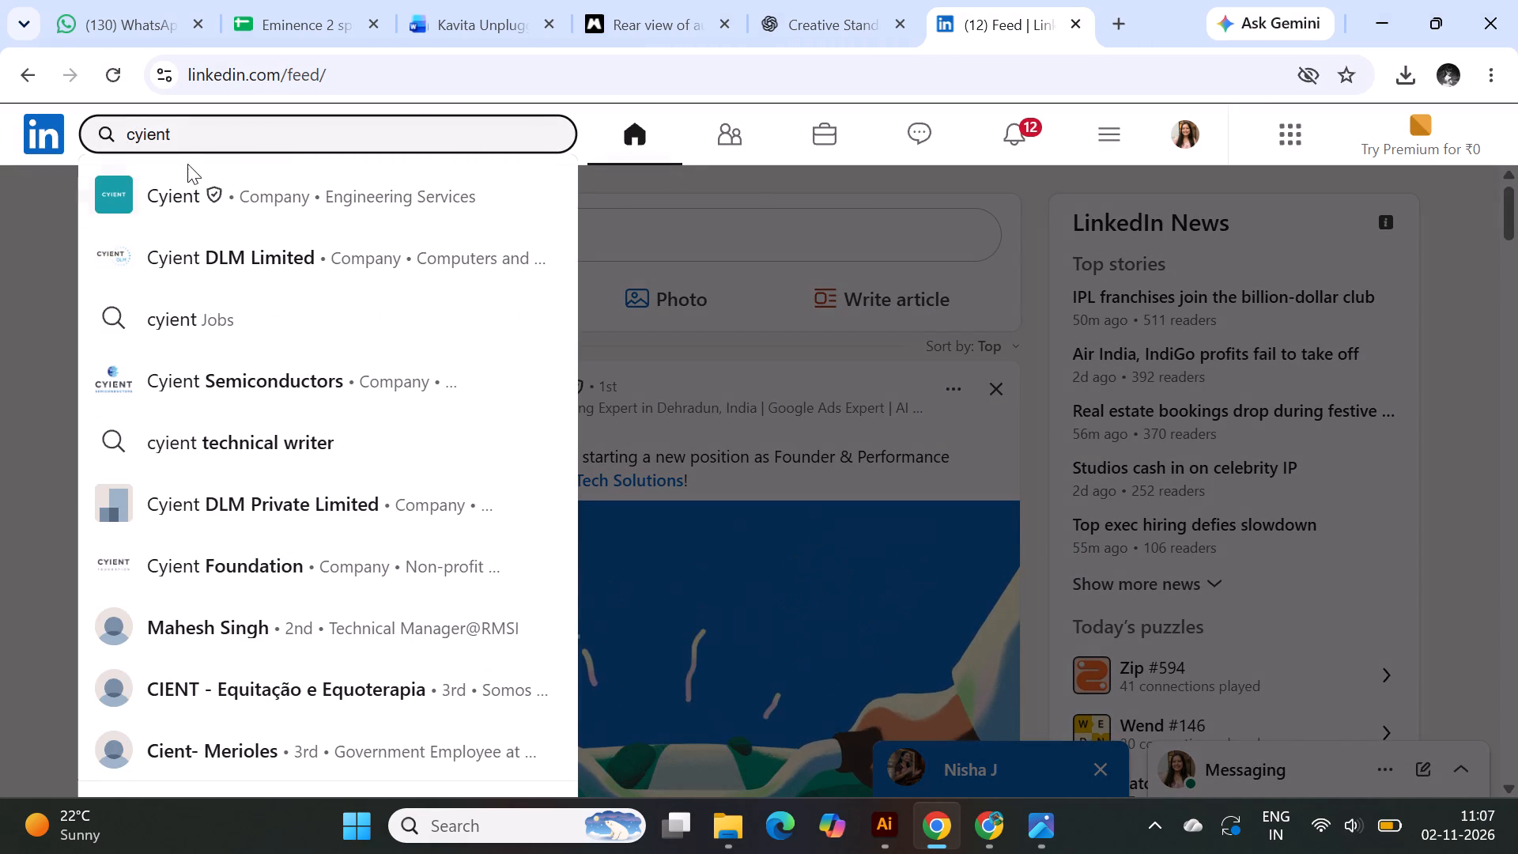
# Open the Cyient company page from the LinkedIn search and show its posts.
pyautogui.click(200, 205)
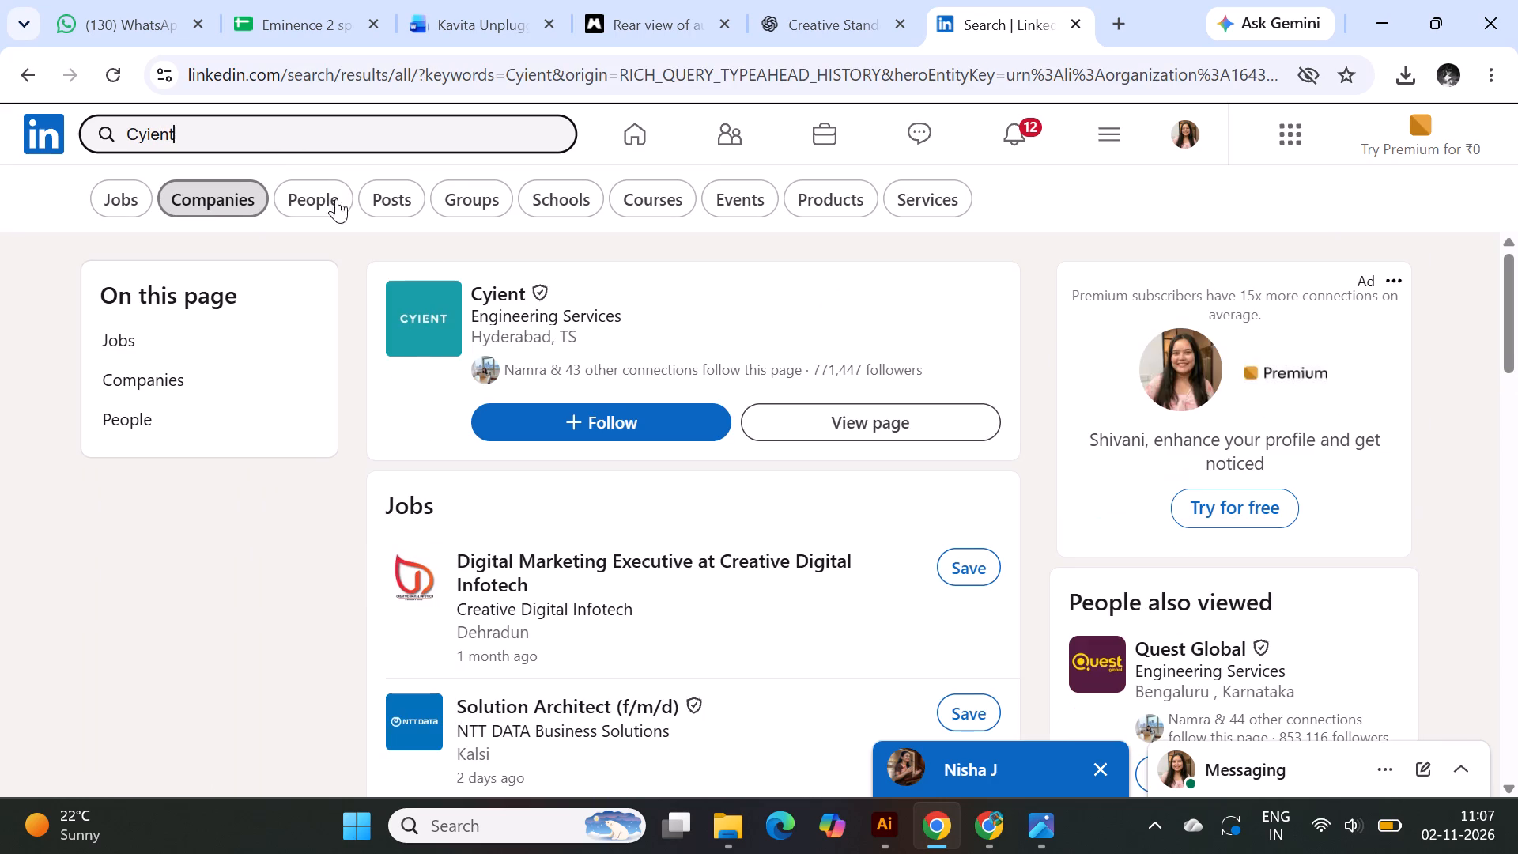
pyautogui.click(486, 294)
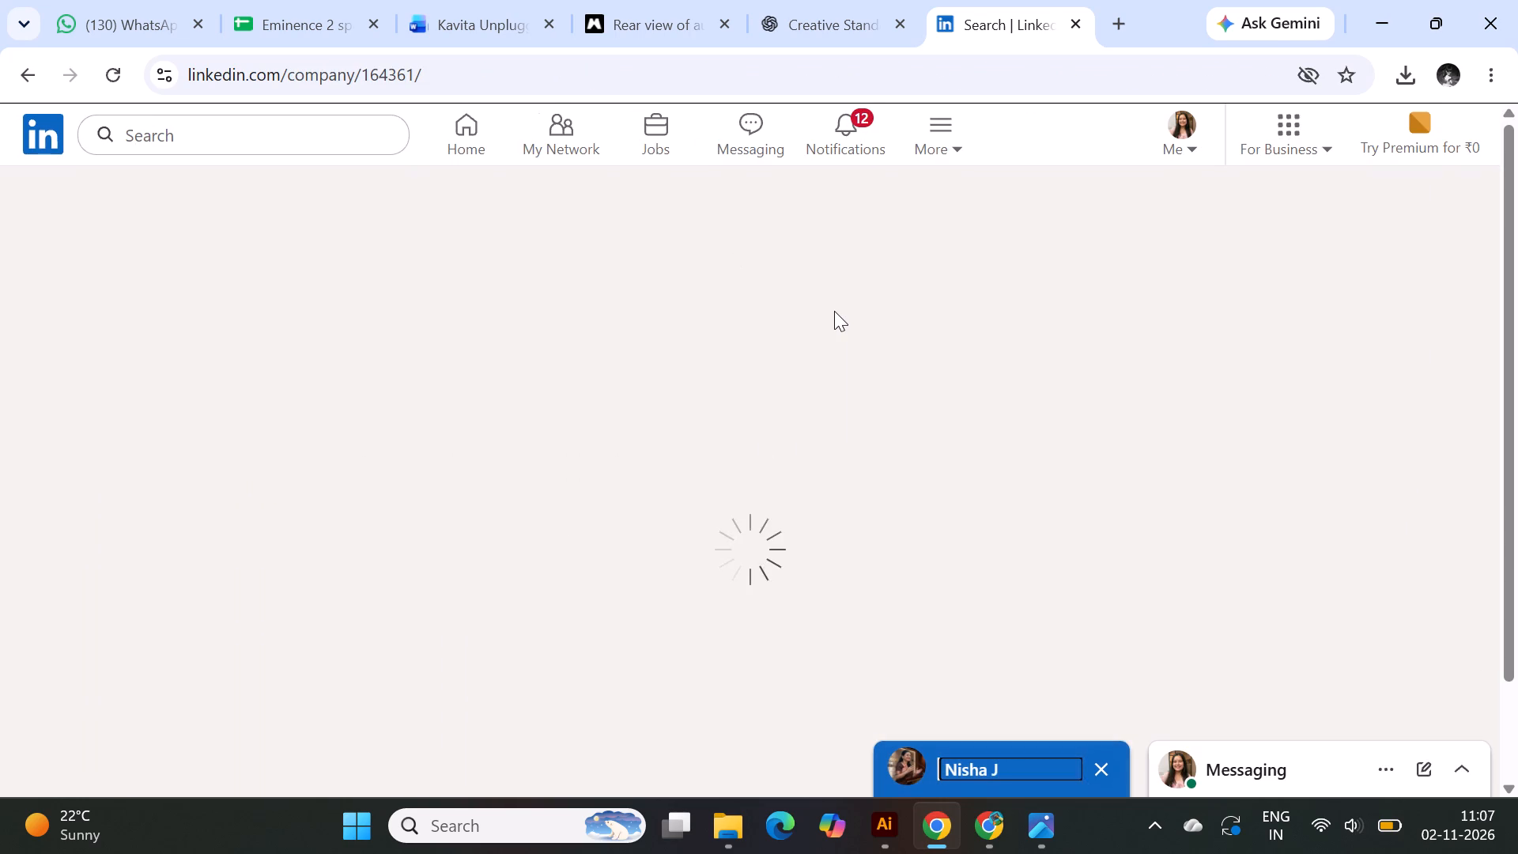
pyautogui.scroll(-2, 834, 311)
pyautogui.scroll(-2, 493, 402)
pyautogui.scroll(-2, 281, 399)
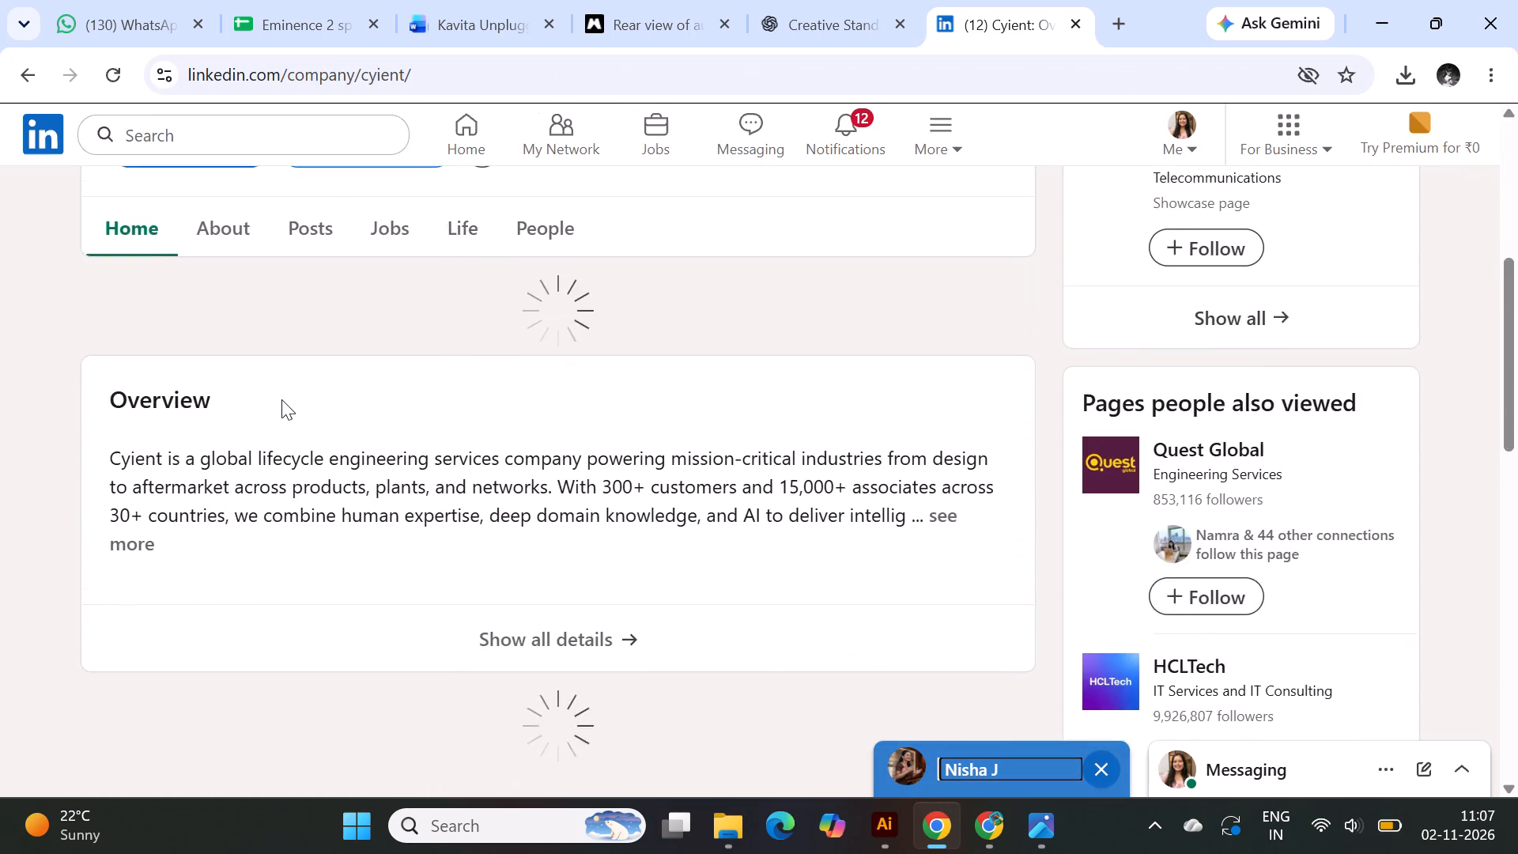
pyautogui.scroll(2, 552, 453)
pyautogui.scroll(2, 443, 454)
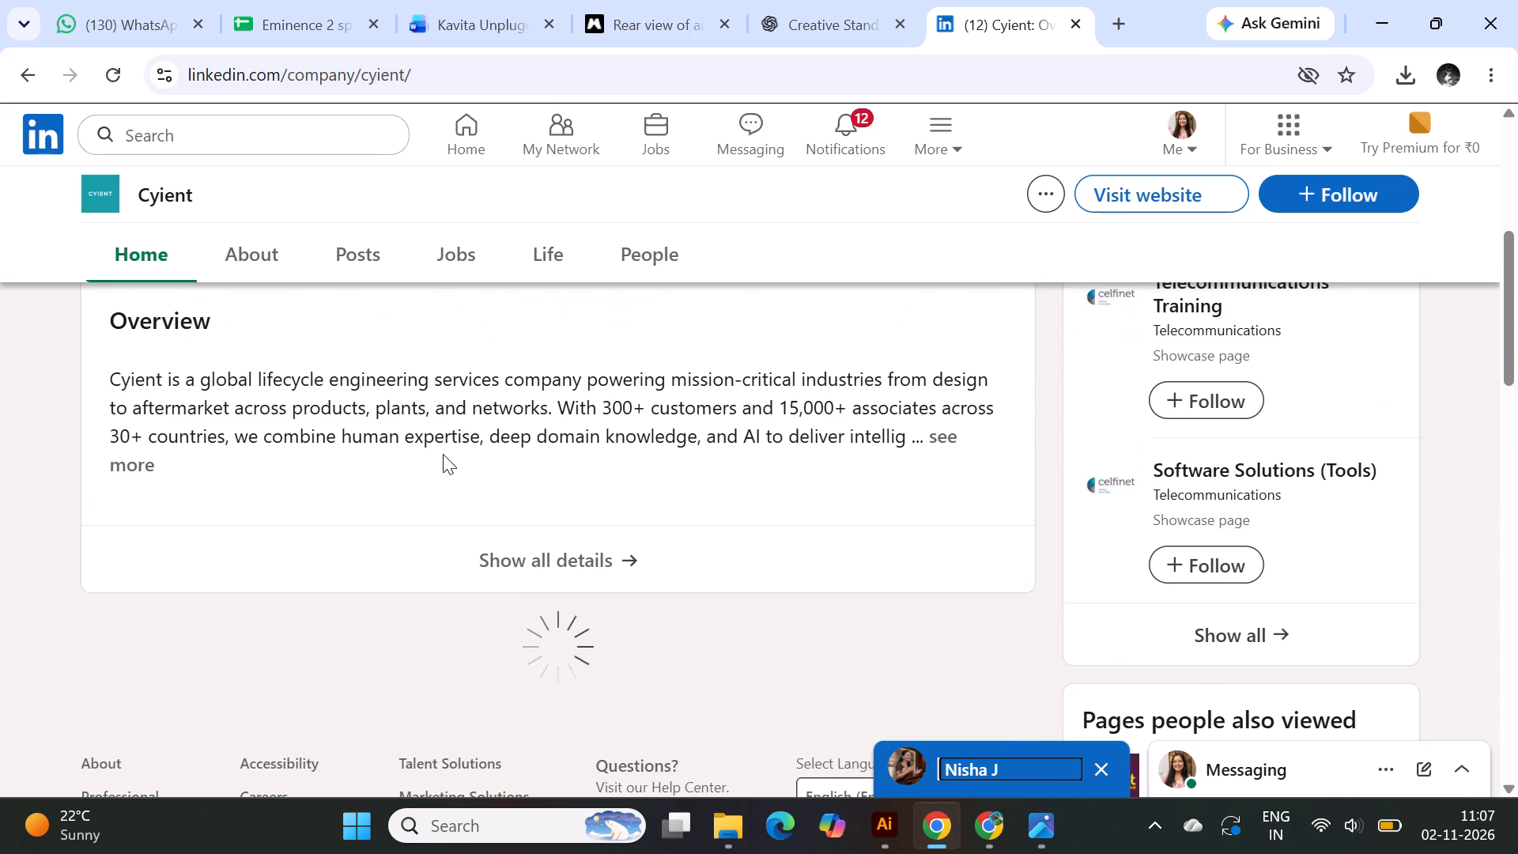
pyautogui.scroll(6, 443, 454)
pyautogui.scroll(-3, 443, 454)
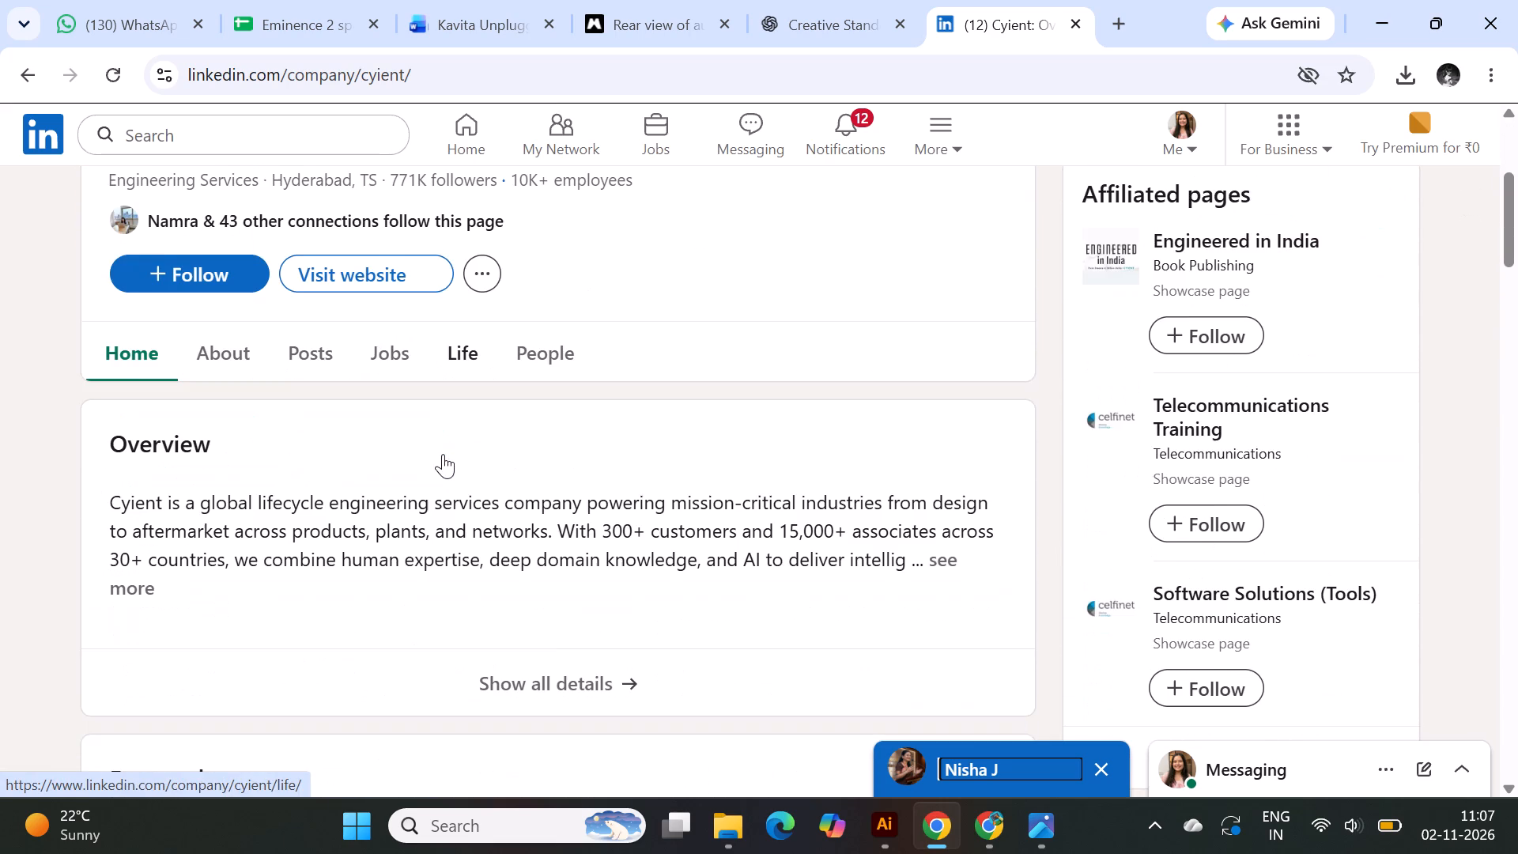
pyautogui.click(302, 351)
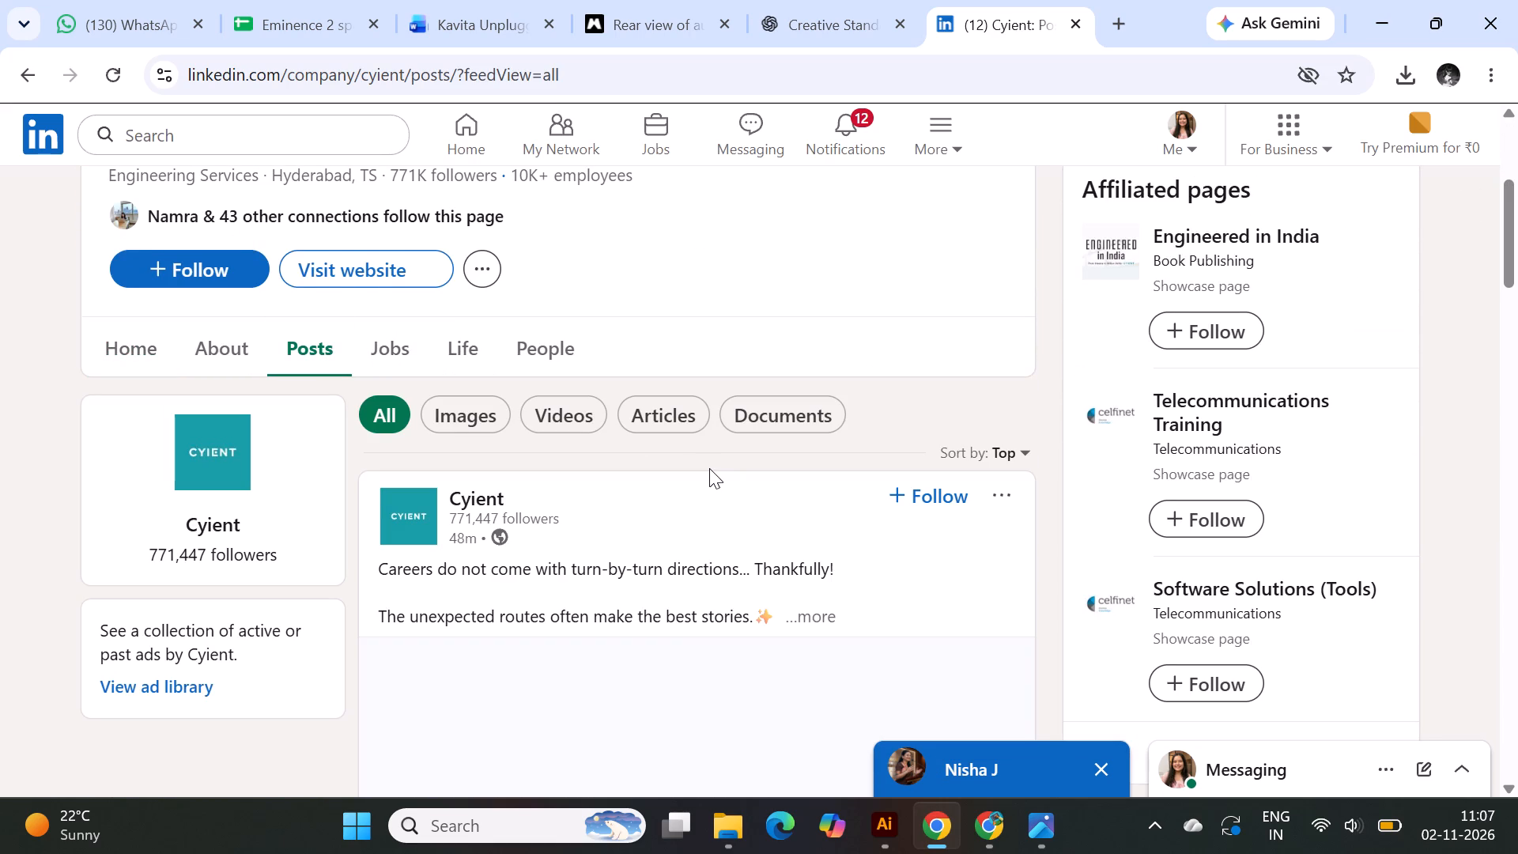
# Page through the employee career-story carousel in Cyient's newest post and examine its layout.
pyautogui.scroll(-3, 709, 468)
pyautogui.scroll(-4, 897, 456)
pyautogui.scroll(2, 897, 456)
pyautogui.click(987, 463)
pyautogui.scroll(1, 987, 463)
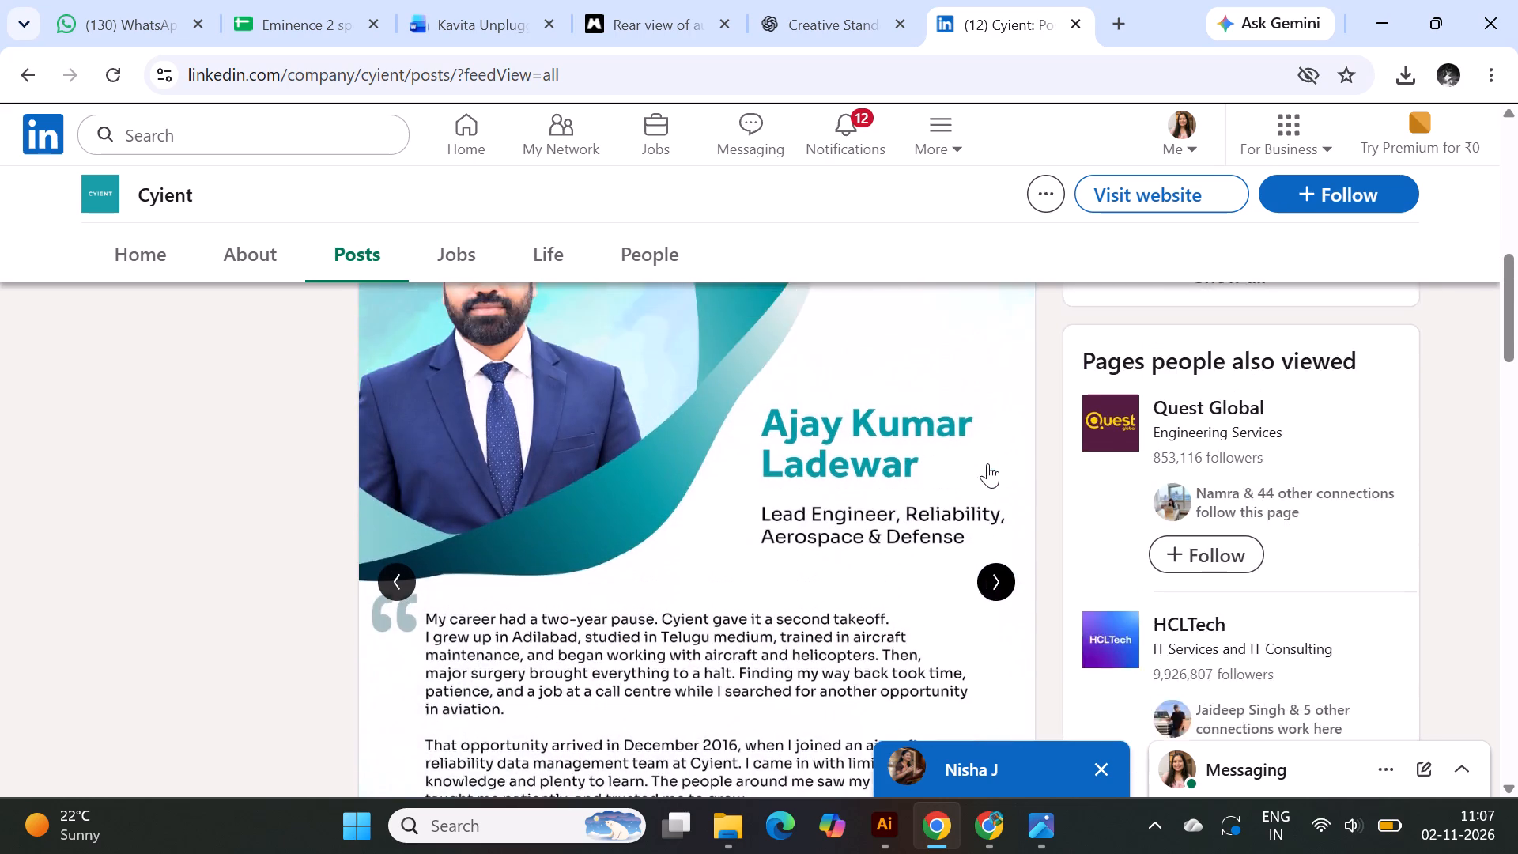
pyautogui.scroll(-1, 987, 463)
pyautogui.click(988, 470)
pyautogui.click(988, 470)
pyautogui.scroll(2, 988, 470)
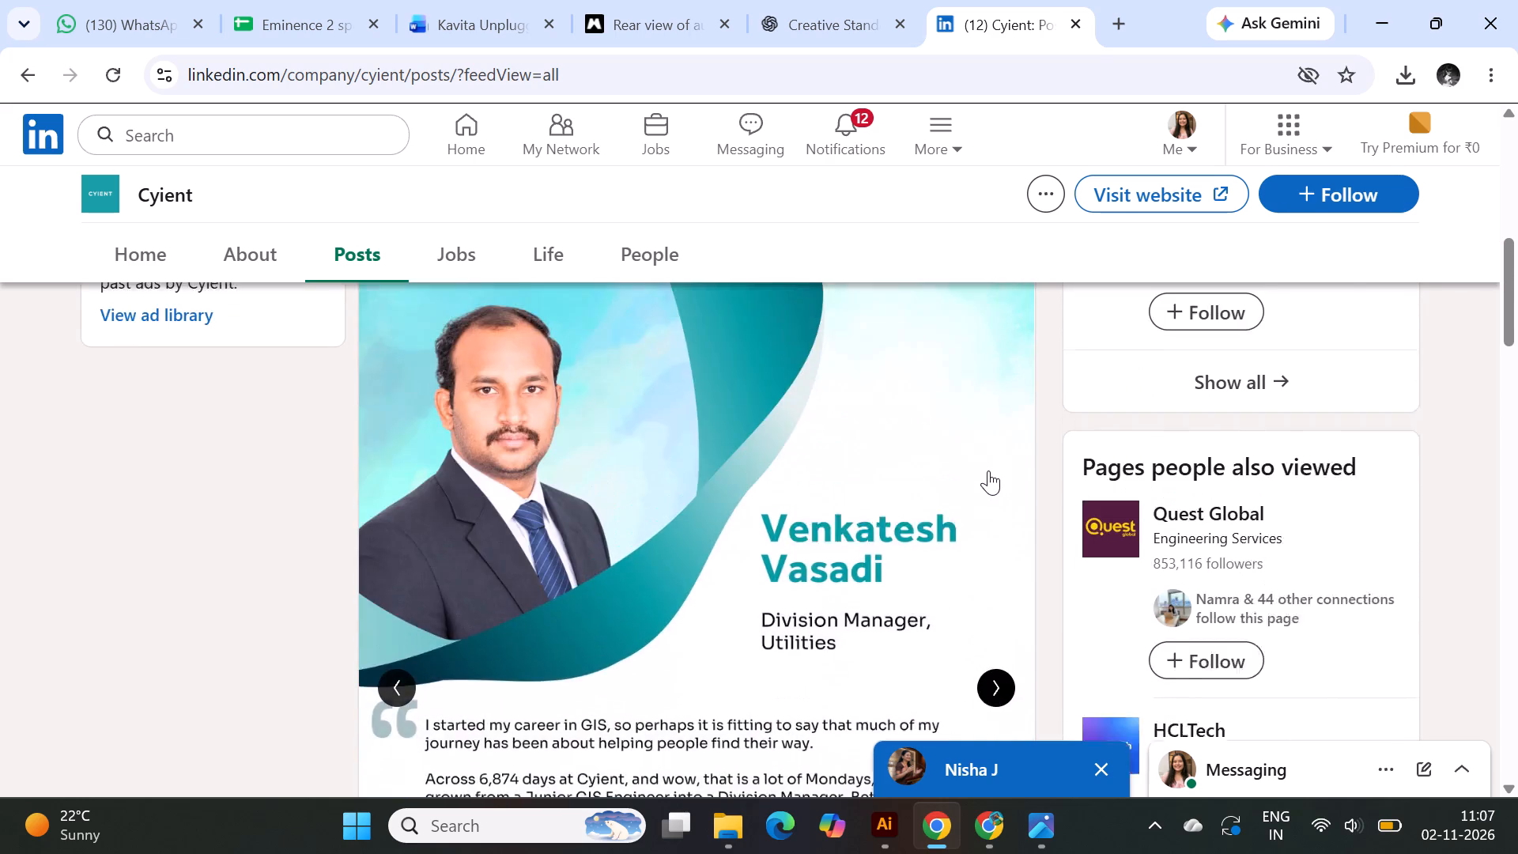
# Examine the designs of Cyient's "Embracing Intelligence" point-of-view post and network reliability blog post.
pyautogui.scroll(-12, 988, 470)
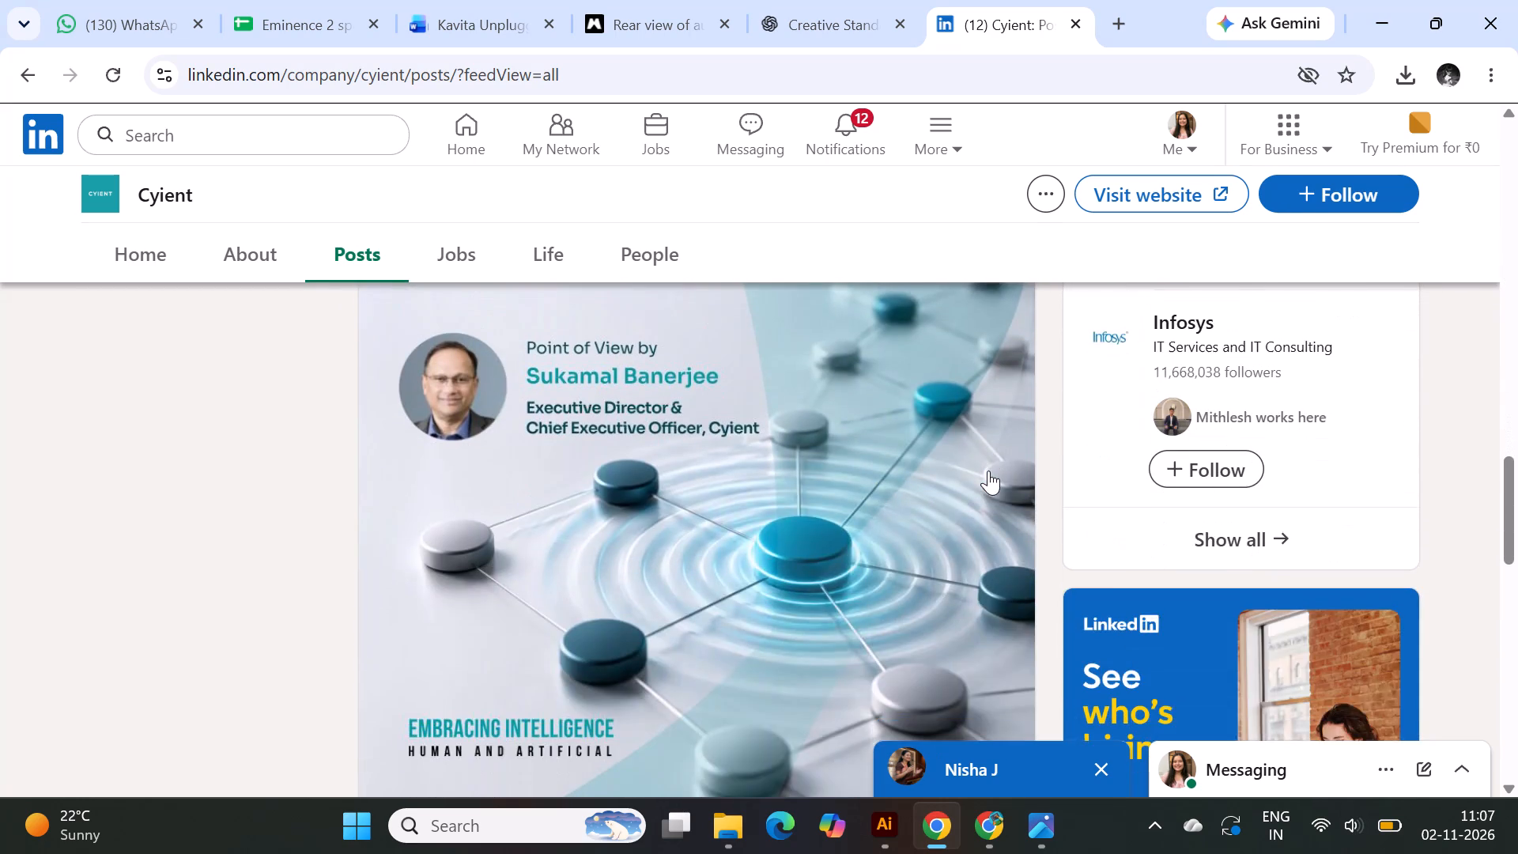
pyautogui.scroll(3, 988, 470)
pyautogui.scroll(-6, 988, 470)
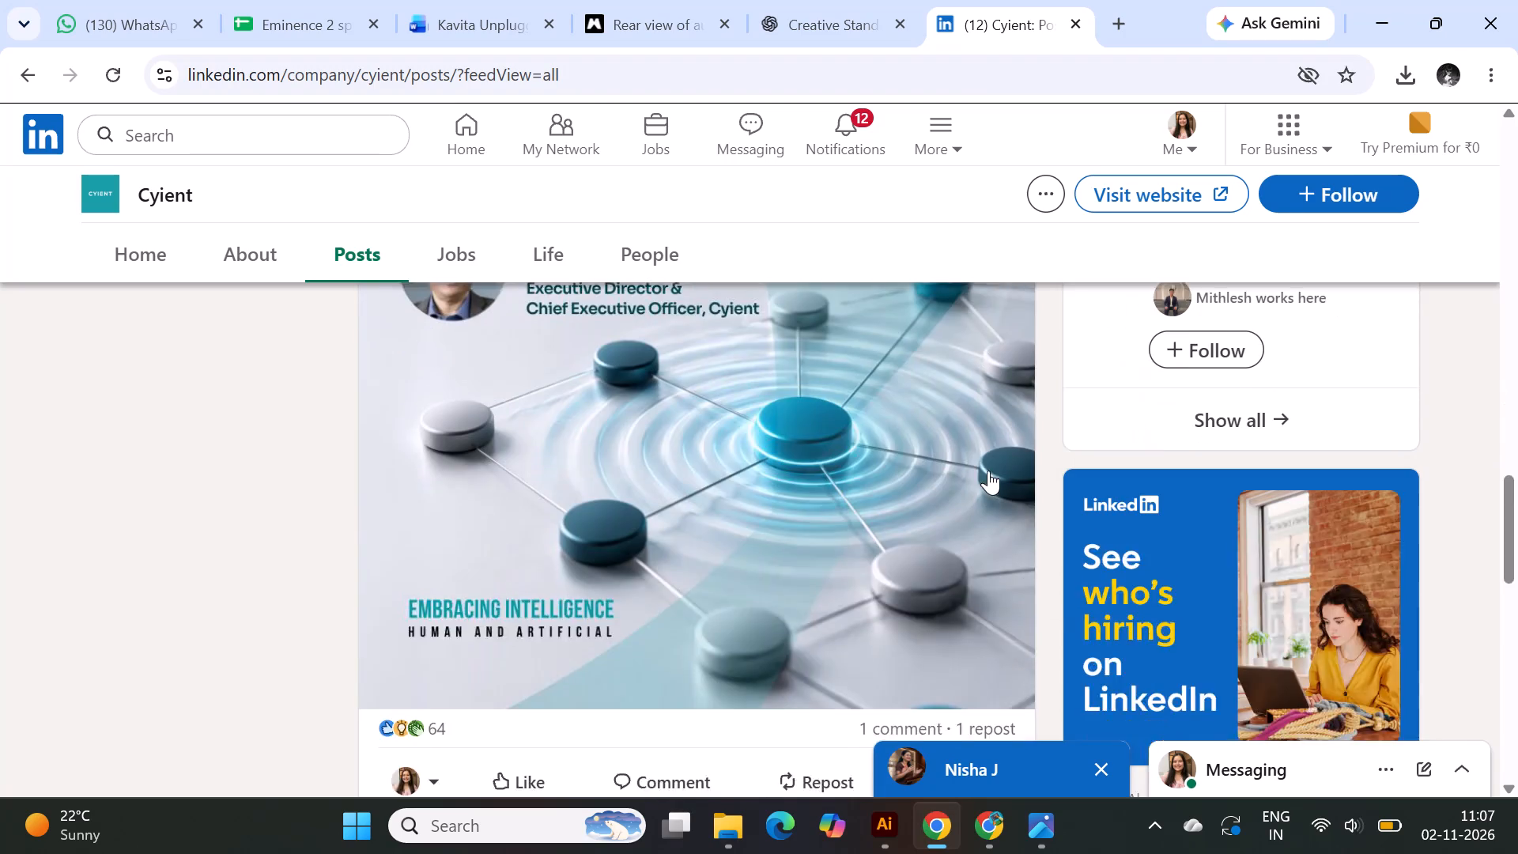
pyautogui.scroll(-7, 988, 470)
pyautogui.scroll(3, 988, 470)
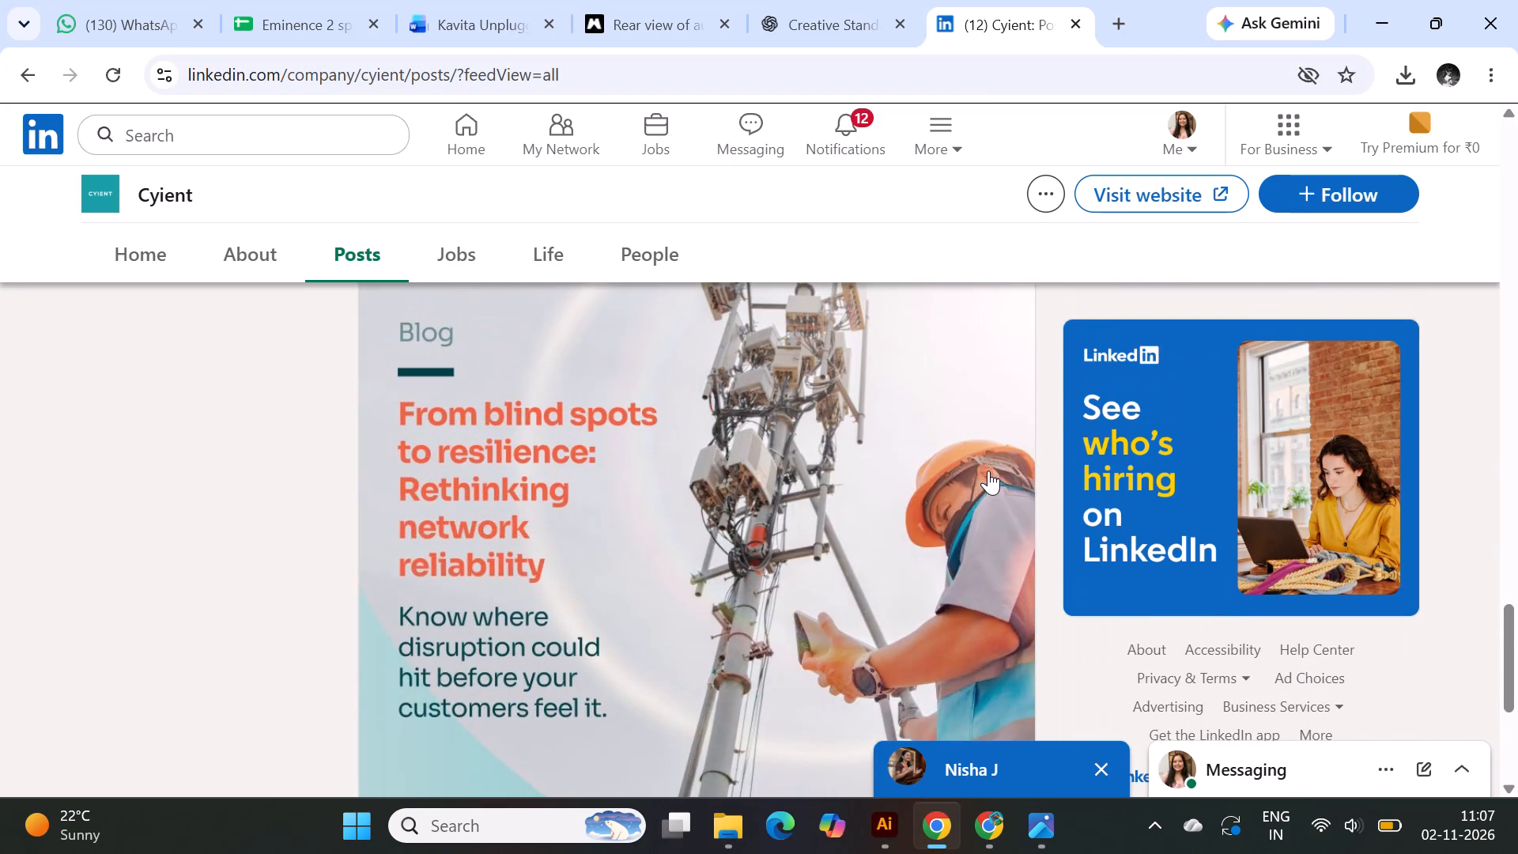
pyautogui.scroll(1, 988, 470)
pyautogui.scroll(-6, 988, 470)
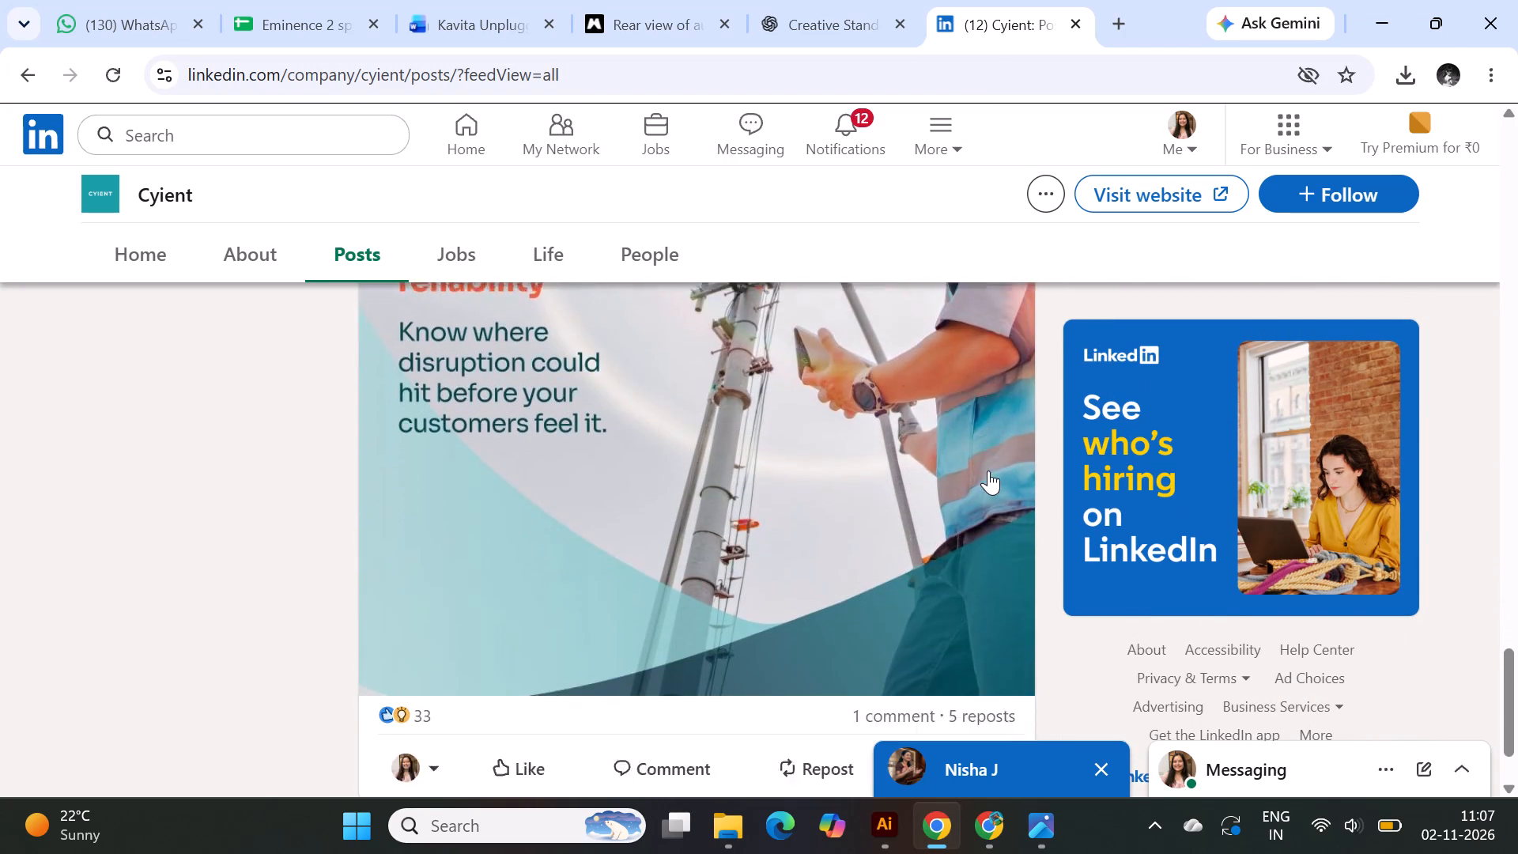
pyautogui.scroll(-3, 988, 470)
pyautogui.scroll(-3, 446, 491)
pyautogui.scroll(-3, 918, 489)
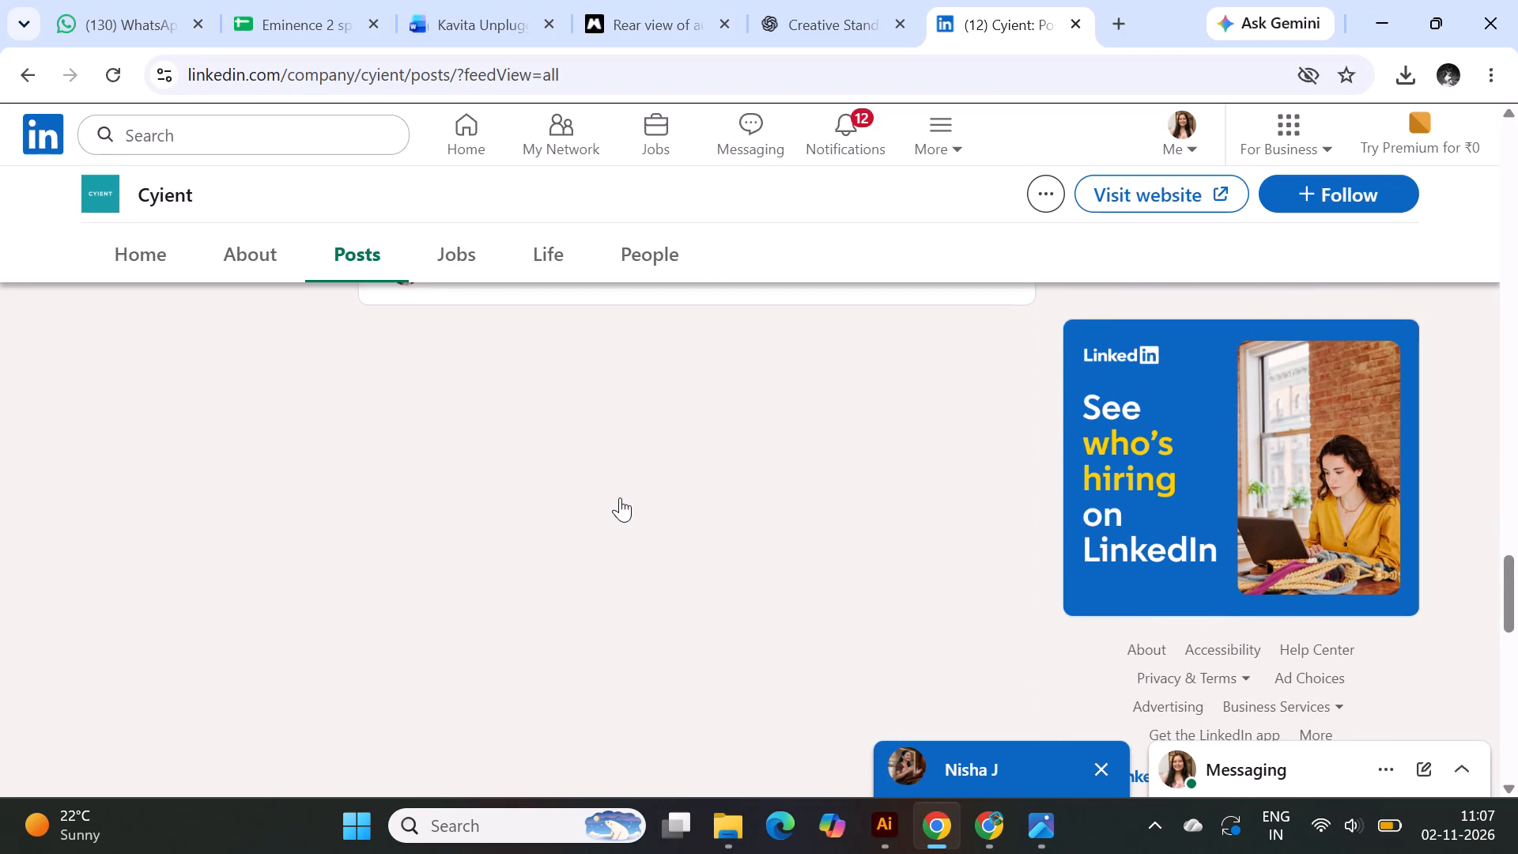
# Browse Cyient's older posts for design references, including the World Quality Week Conference 2026 graphic.
pyautogui.scroll(-5, 620, 497)
pyautogui.scroll(8, 842, 494)
pyautogui.scroll(-12, 842, 494)
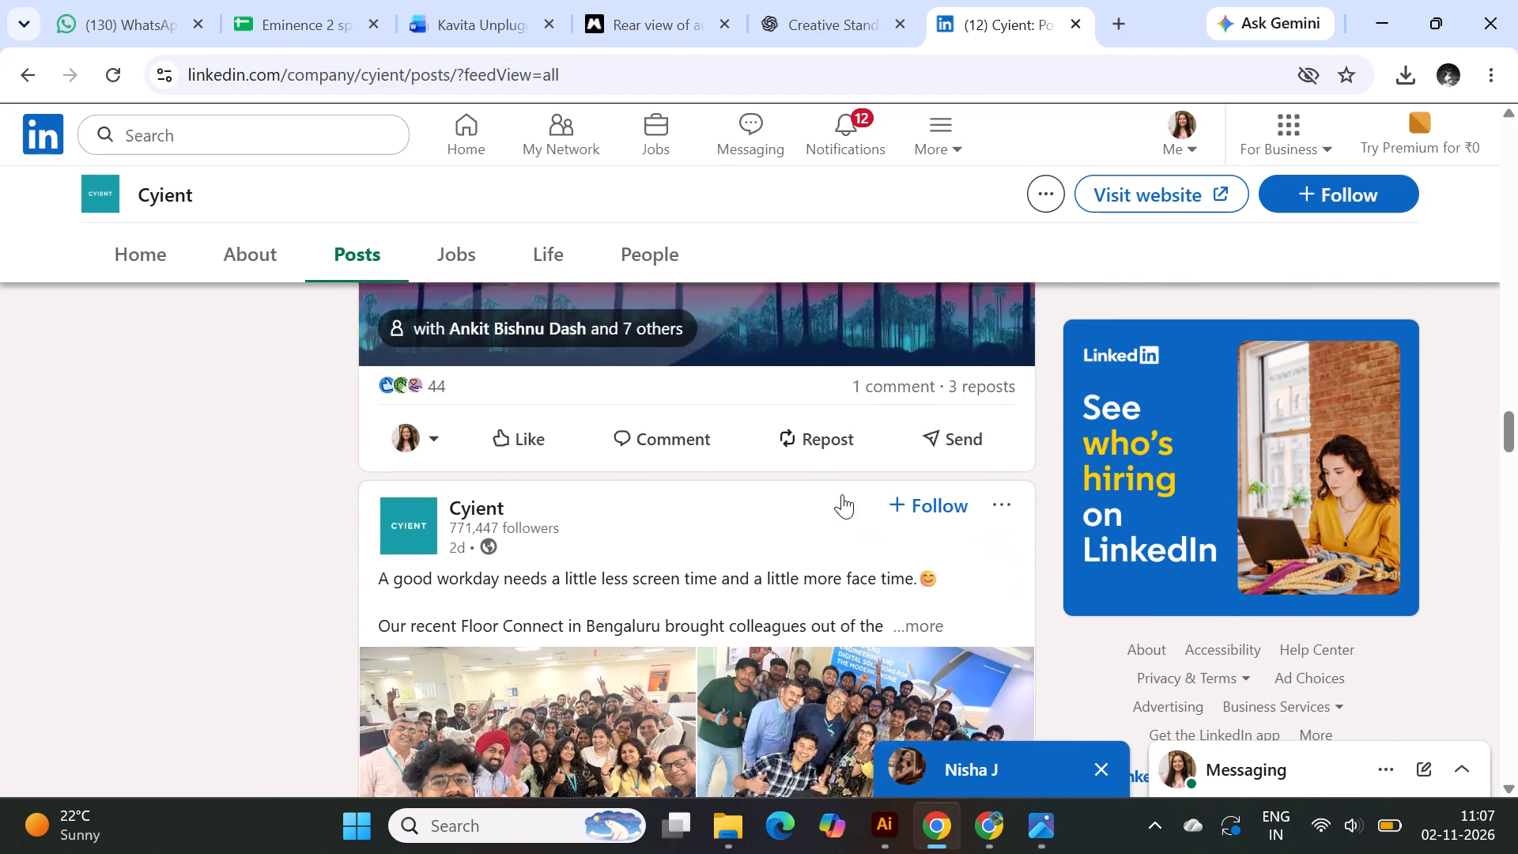
pyautogui.scroll(-12, 842, 494)
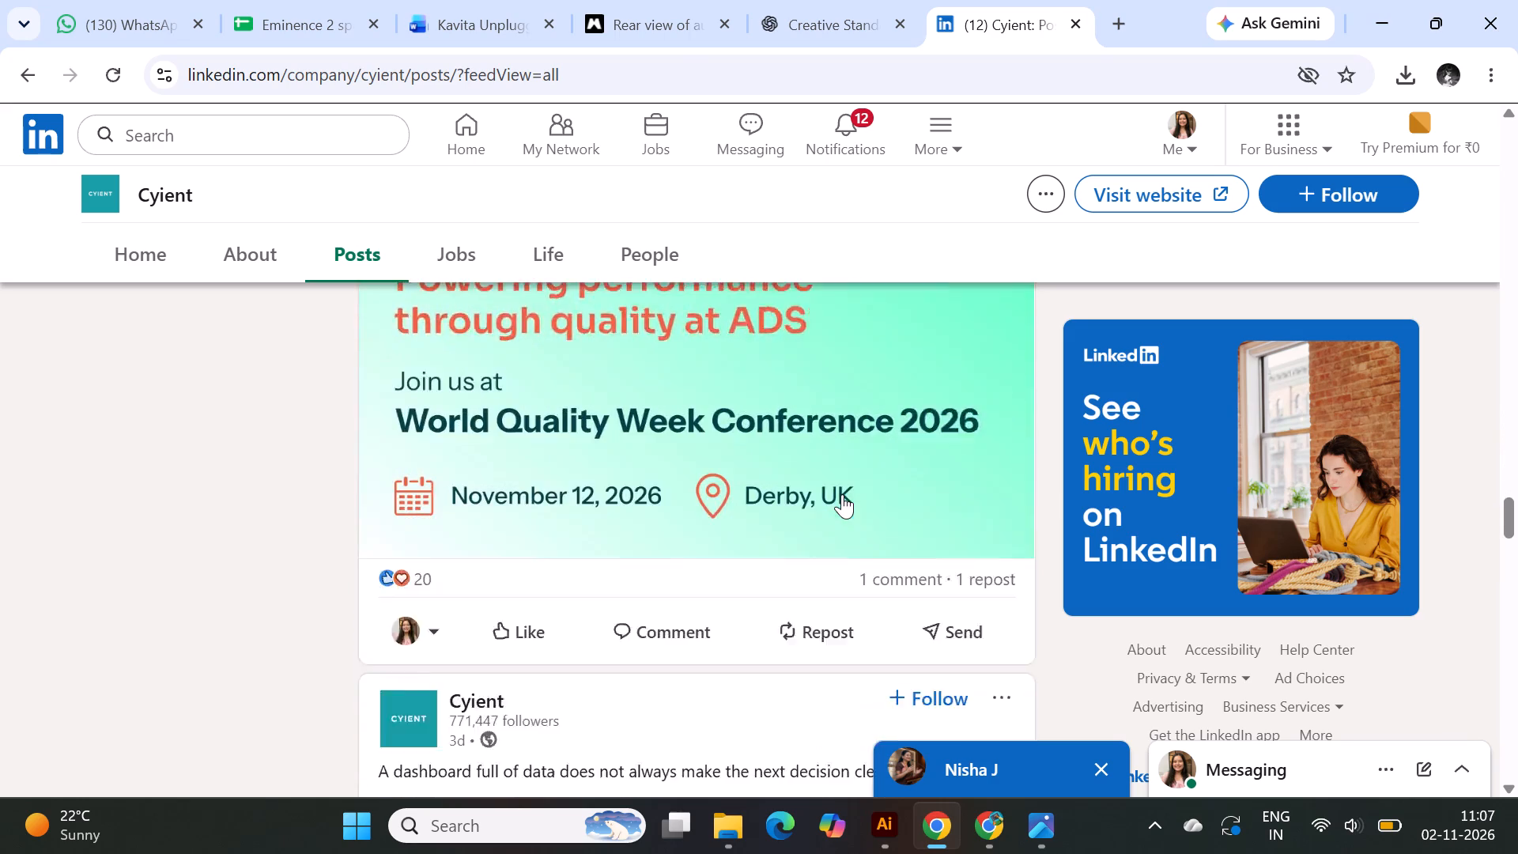
pyautogui.scroll(7, 842, 494)
pyautogui.scroll(-5, 842, 494)
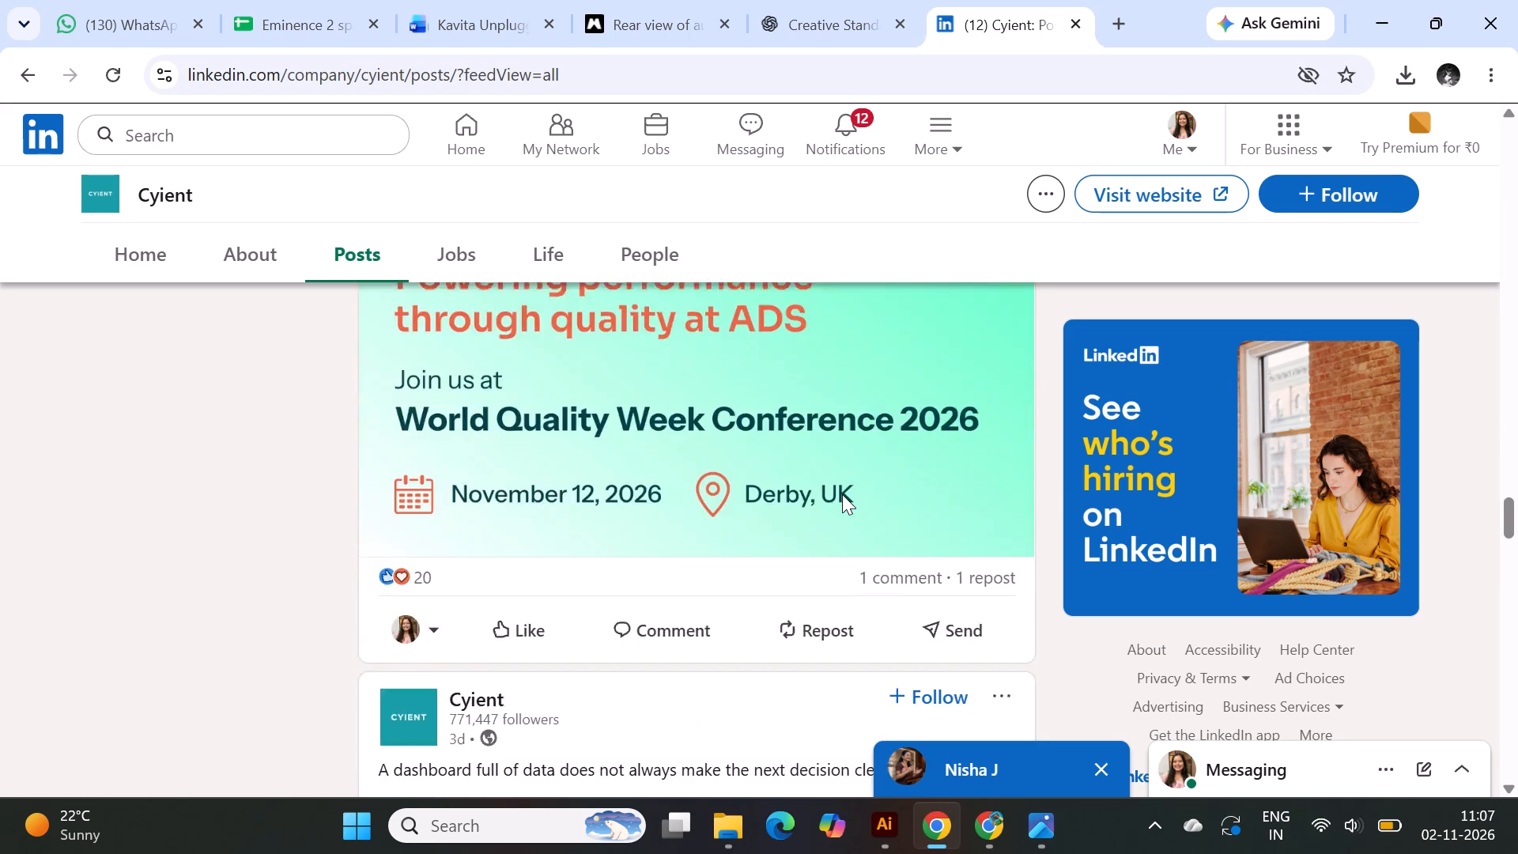
pyautogui.scroll(-14, 842, 494)
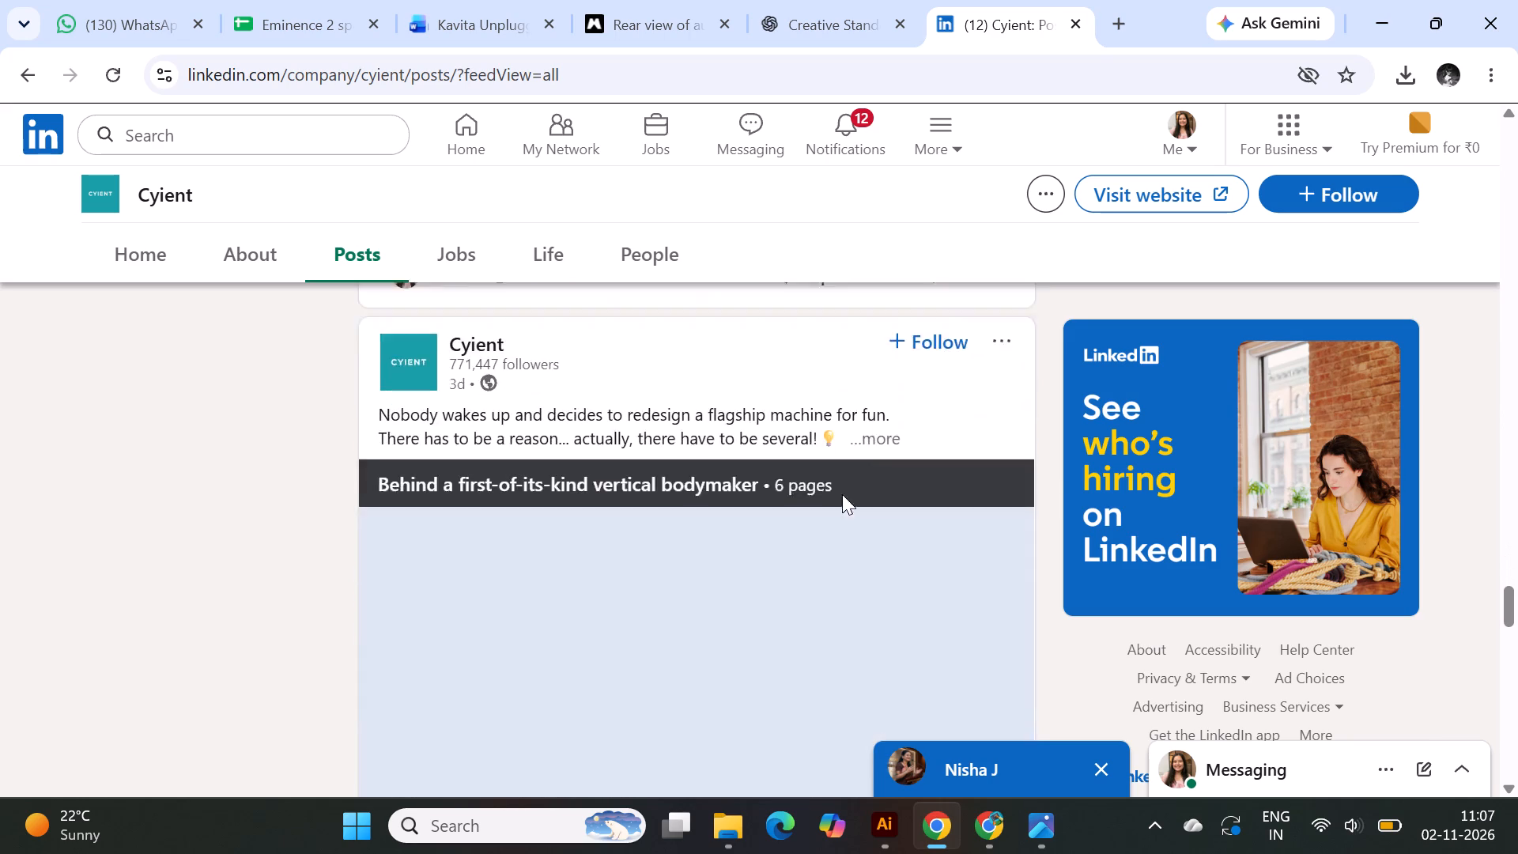
# Examine the graphic style of Cyient's vertical bodymaker and "We are Hiring!" document posts.
pyautogui.scroll(-4, 842, 494)
pyautogui.scroll(3, 842, 494)
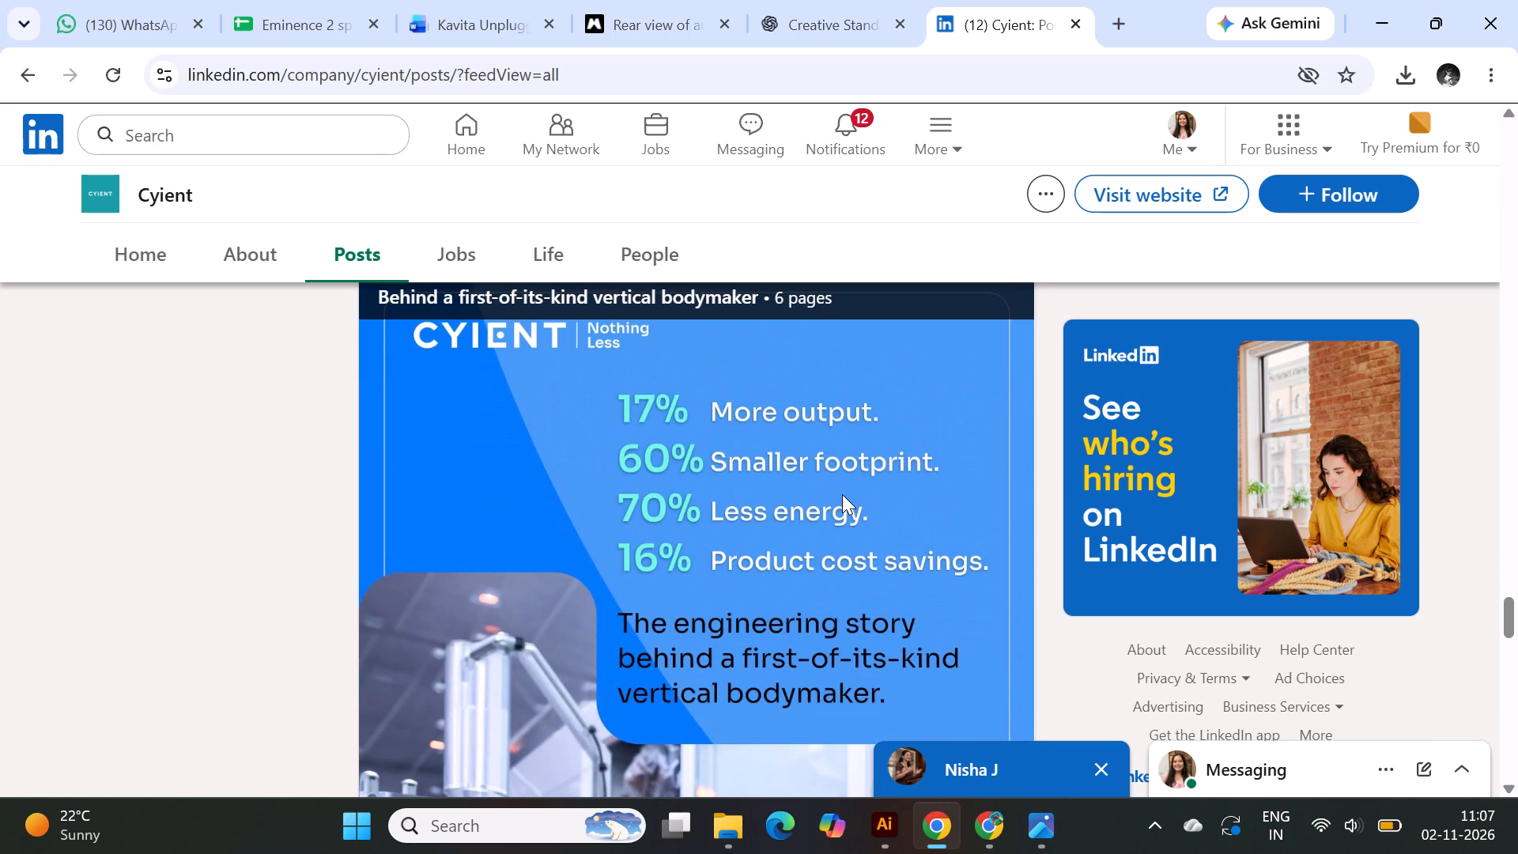
pyautogui.scroll(-9, 842, 494)
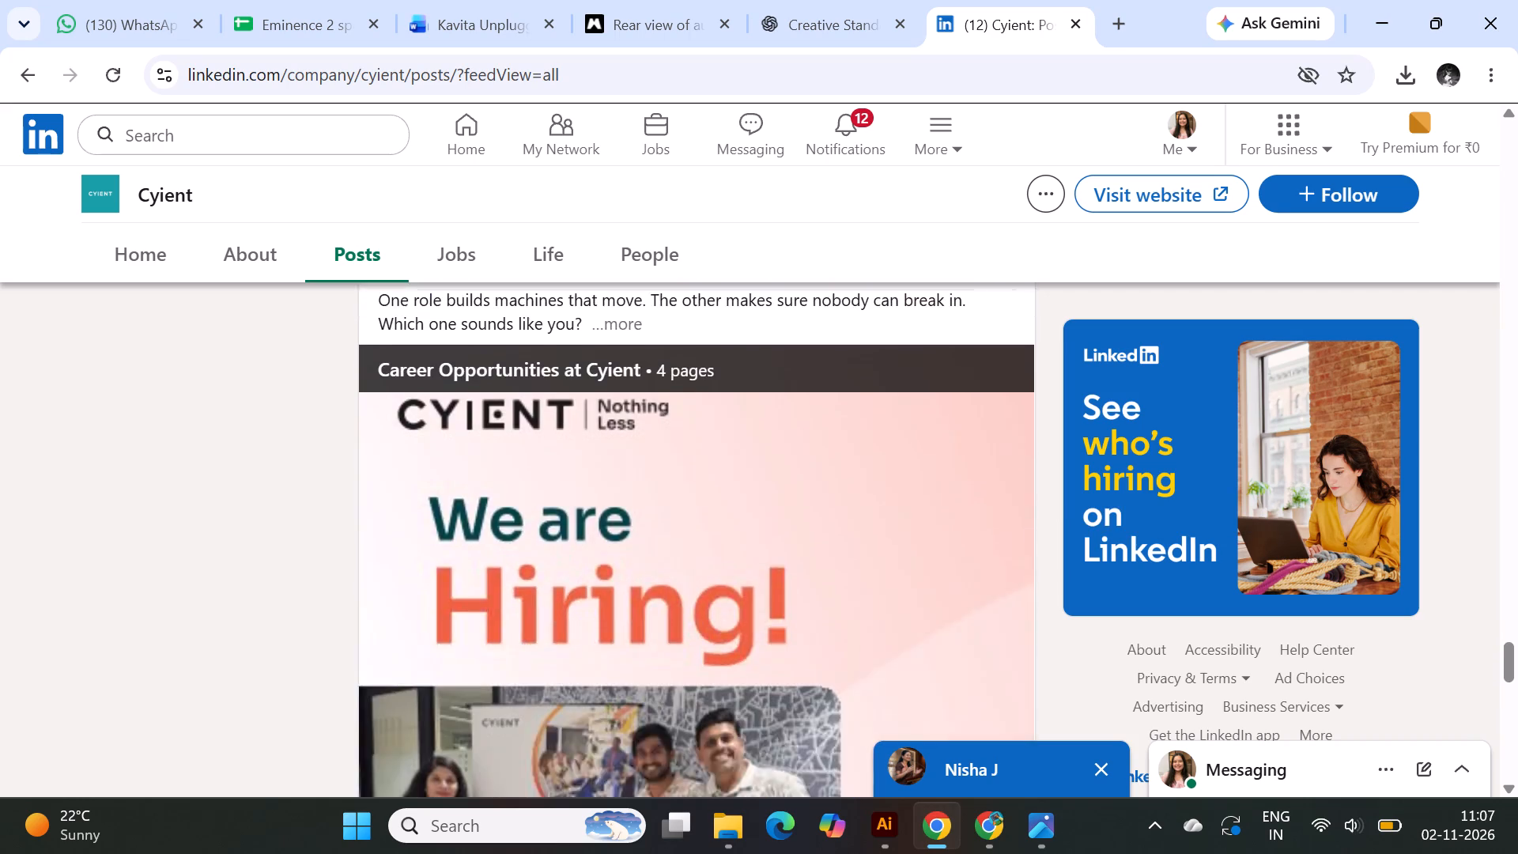
pyautogui.scroll(-3, 842, 494)
pyautogui.scroll(4, 842, 494)
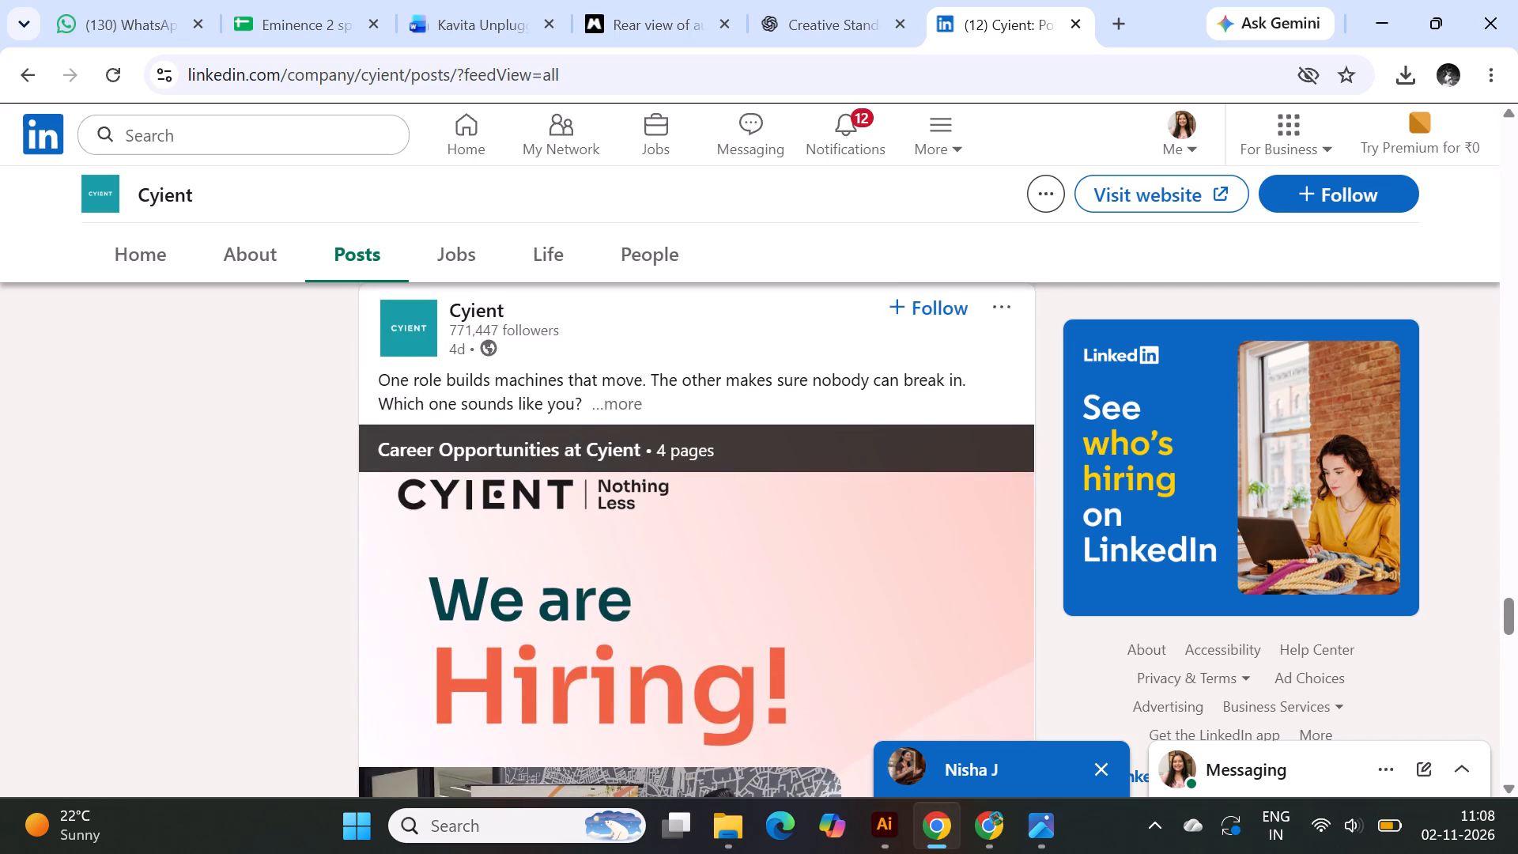
# Browse Cyient's older award, site capacity management and event photo posts for branding references.
pyautogui.scroll(-11, 842, 494)
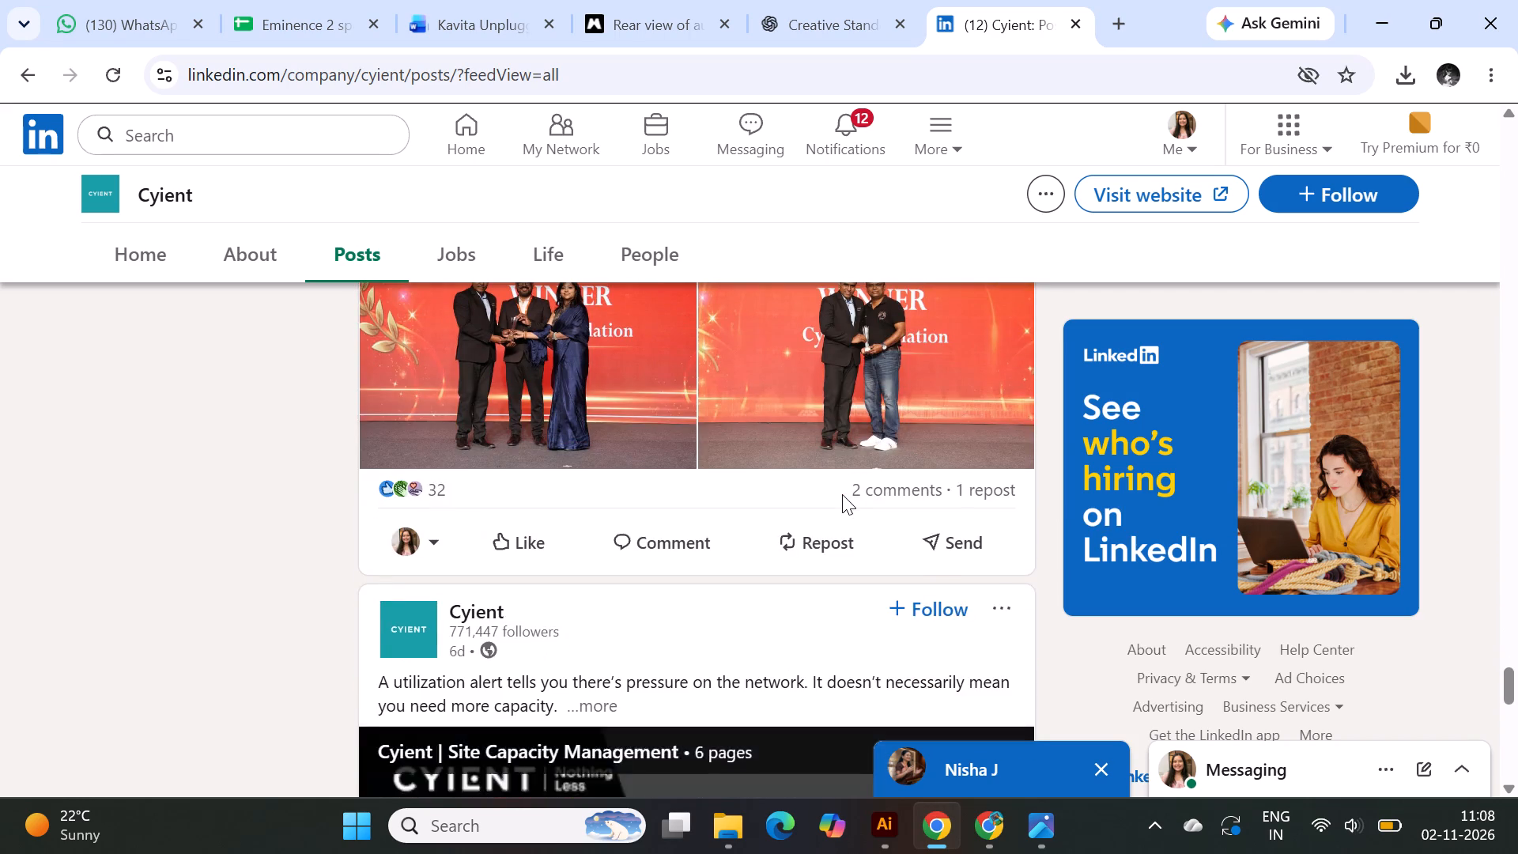
pyautogui.scroll(2, 842, 494)
pyautogui.scroll(-3, 842, 494)
pyautogui.scroll(3, 842, 494)
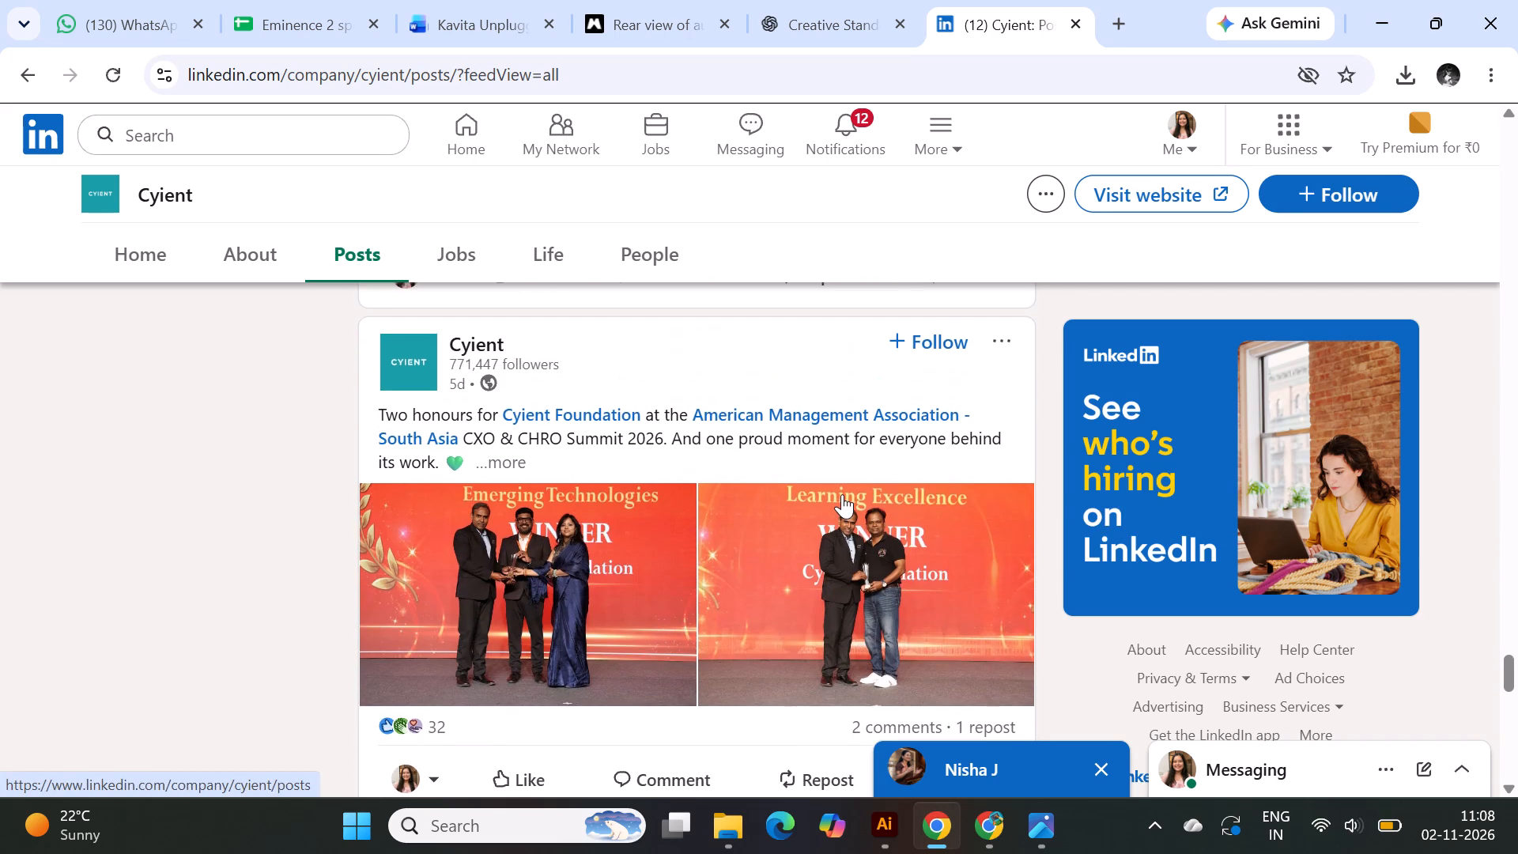
pyautogui.scroll(-9, 842, 494)
pyautogui.scroll(4, 842, 494)
pyautogui.scroll(-14, 842, 494)
pyautogui.scroll(3, 843, 493)
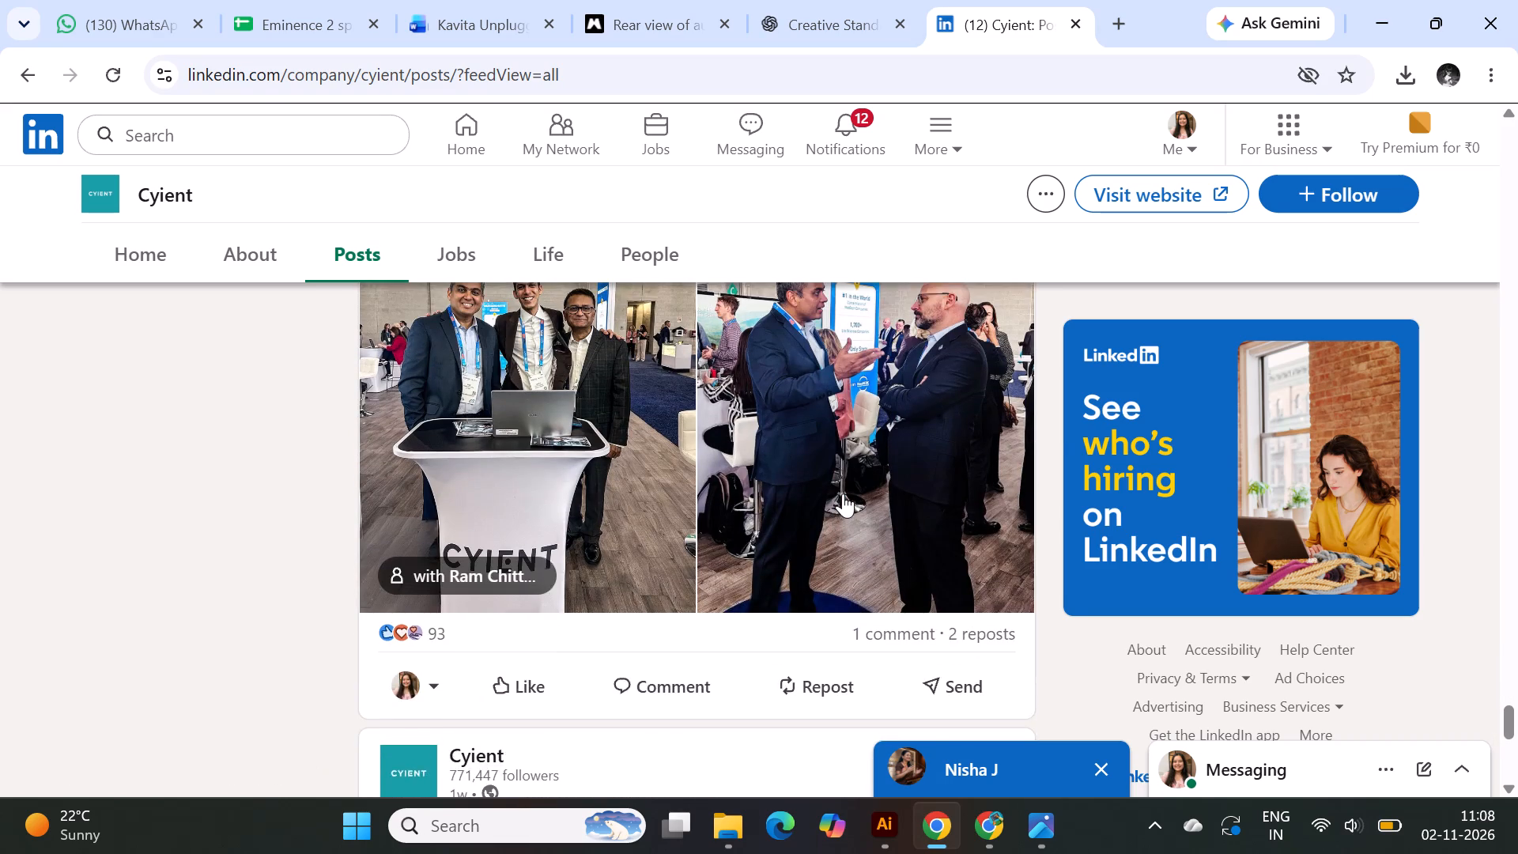
pyautogui.scroll(1, 843, 493)
pyautogui.scroll(-12, 994, 501)
pyautogui.scroll(-1, 748, 471)
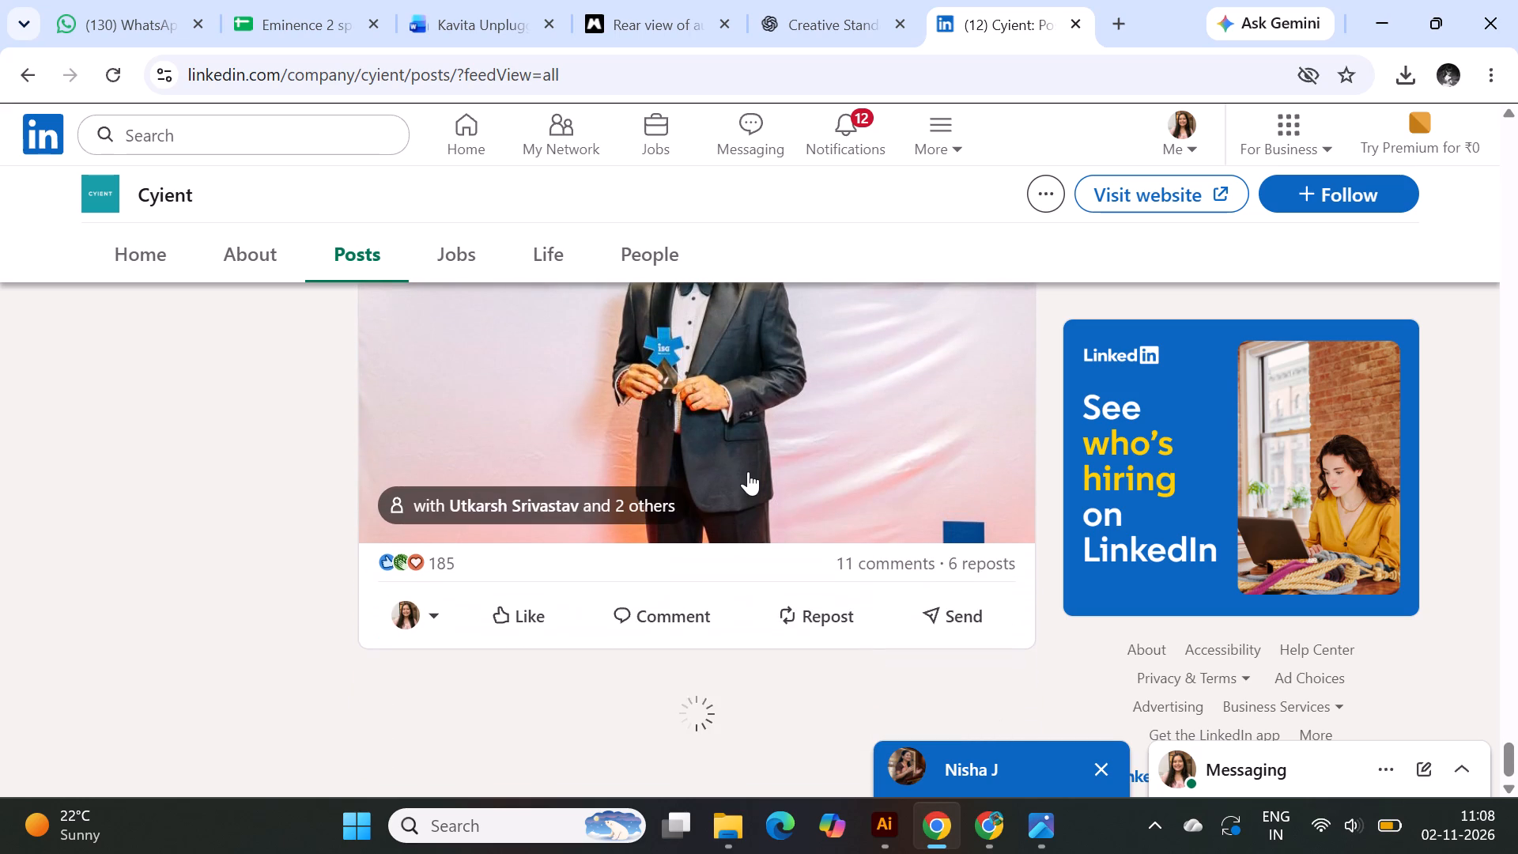
pyautogui.scroll(-1, 748, 471)
pyautogui.scroll(-2, 481, 453)
pyautogui.scroll(-3, 298, 455)
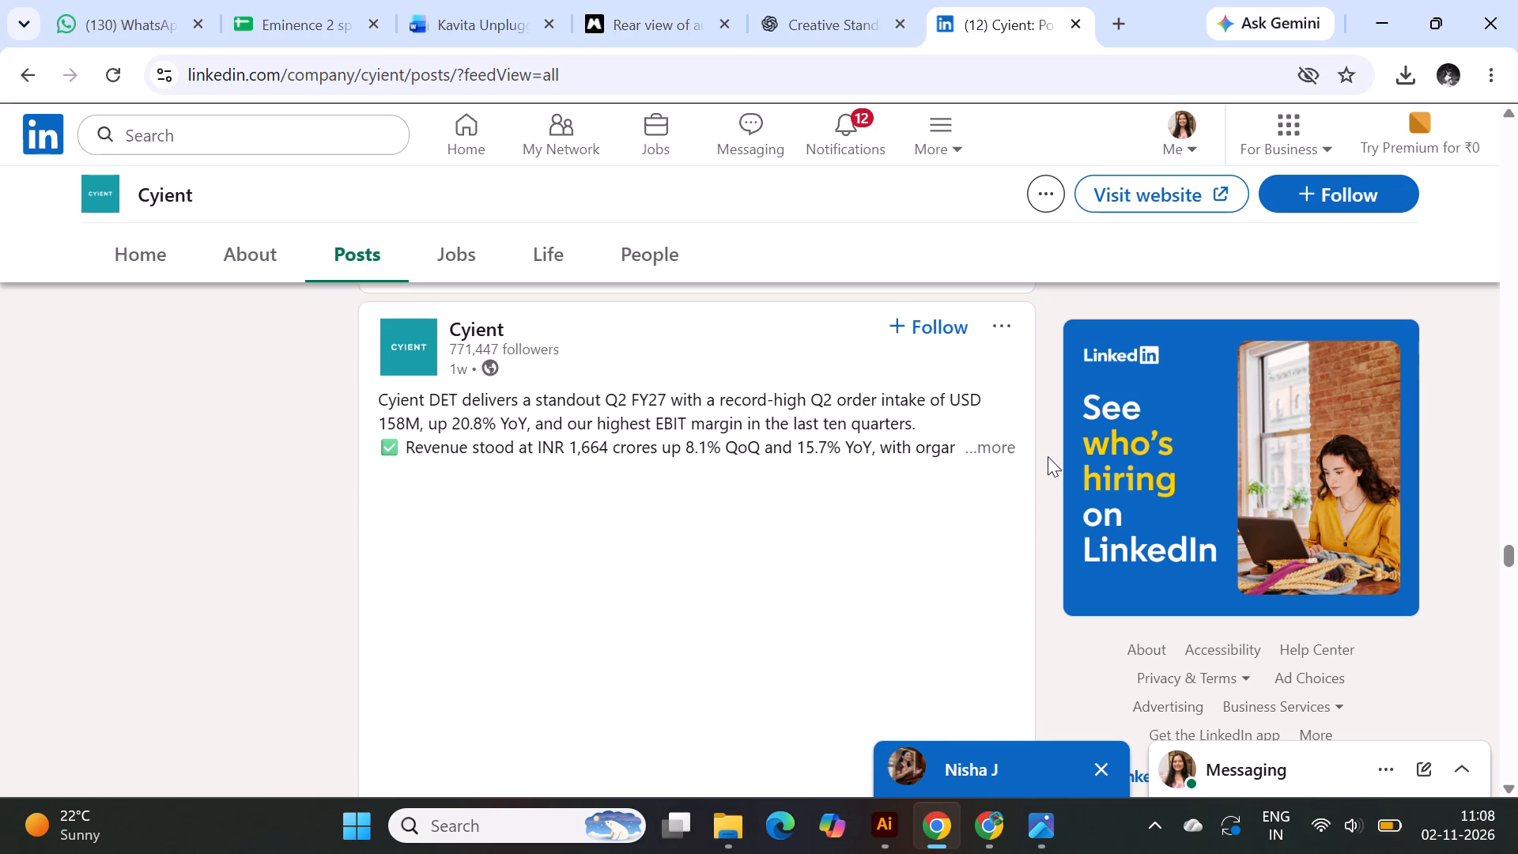
# Examine the layout and colours of Cyient's "Q2 FY27 Results" infographic post.
pyautogui.scroll(1, 961, 452)
pyautogui.scroll(-3, 1021, 448)
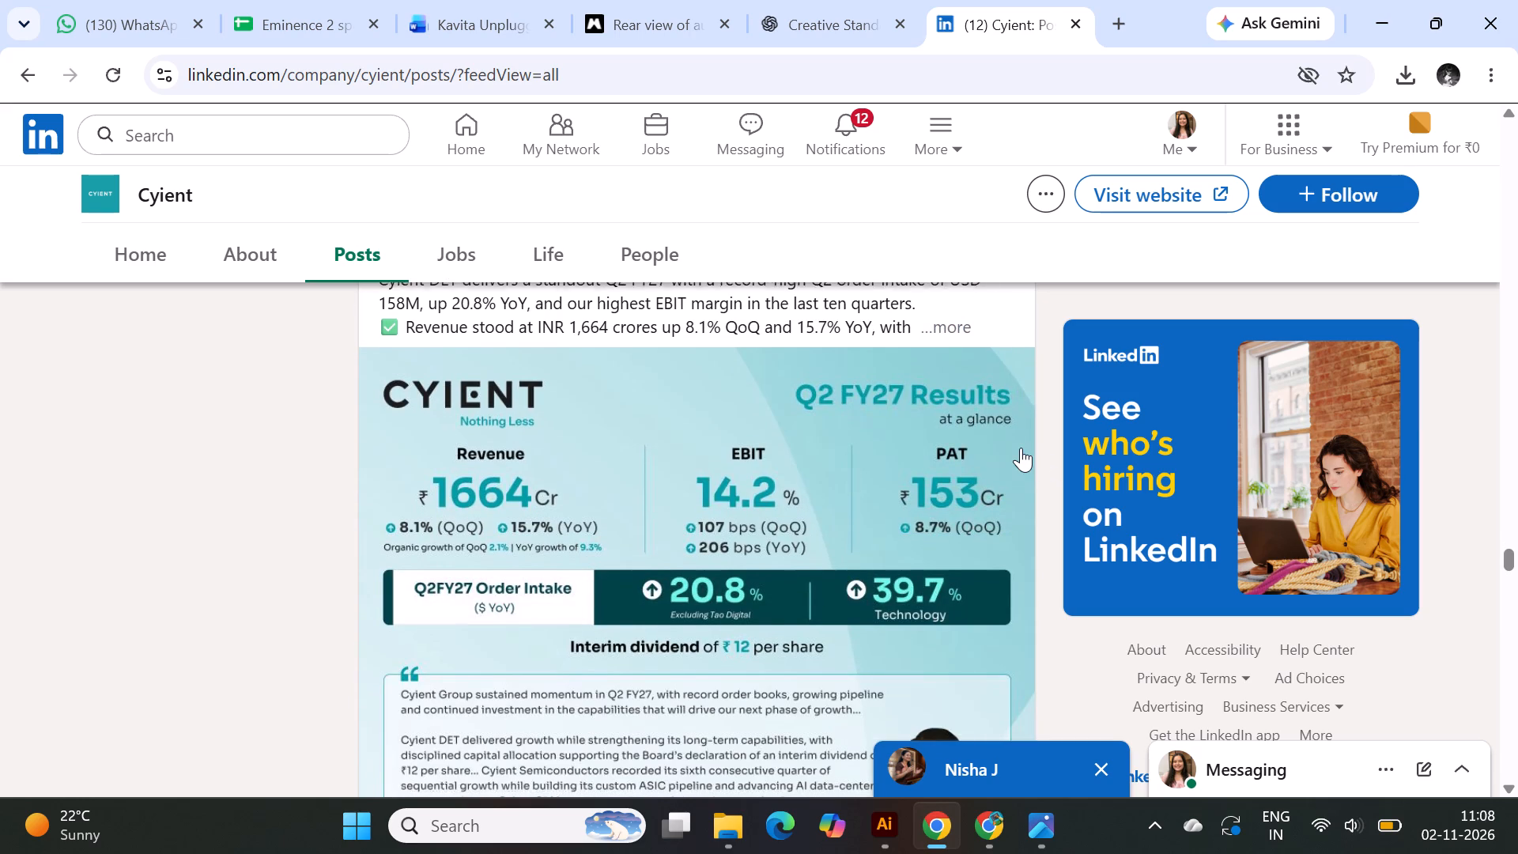
pyautogui.scroll(-1, 1021, 448)
pyautogui.scroll(2, 1021, 448)
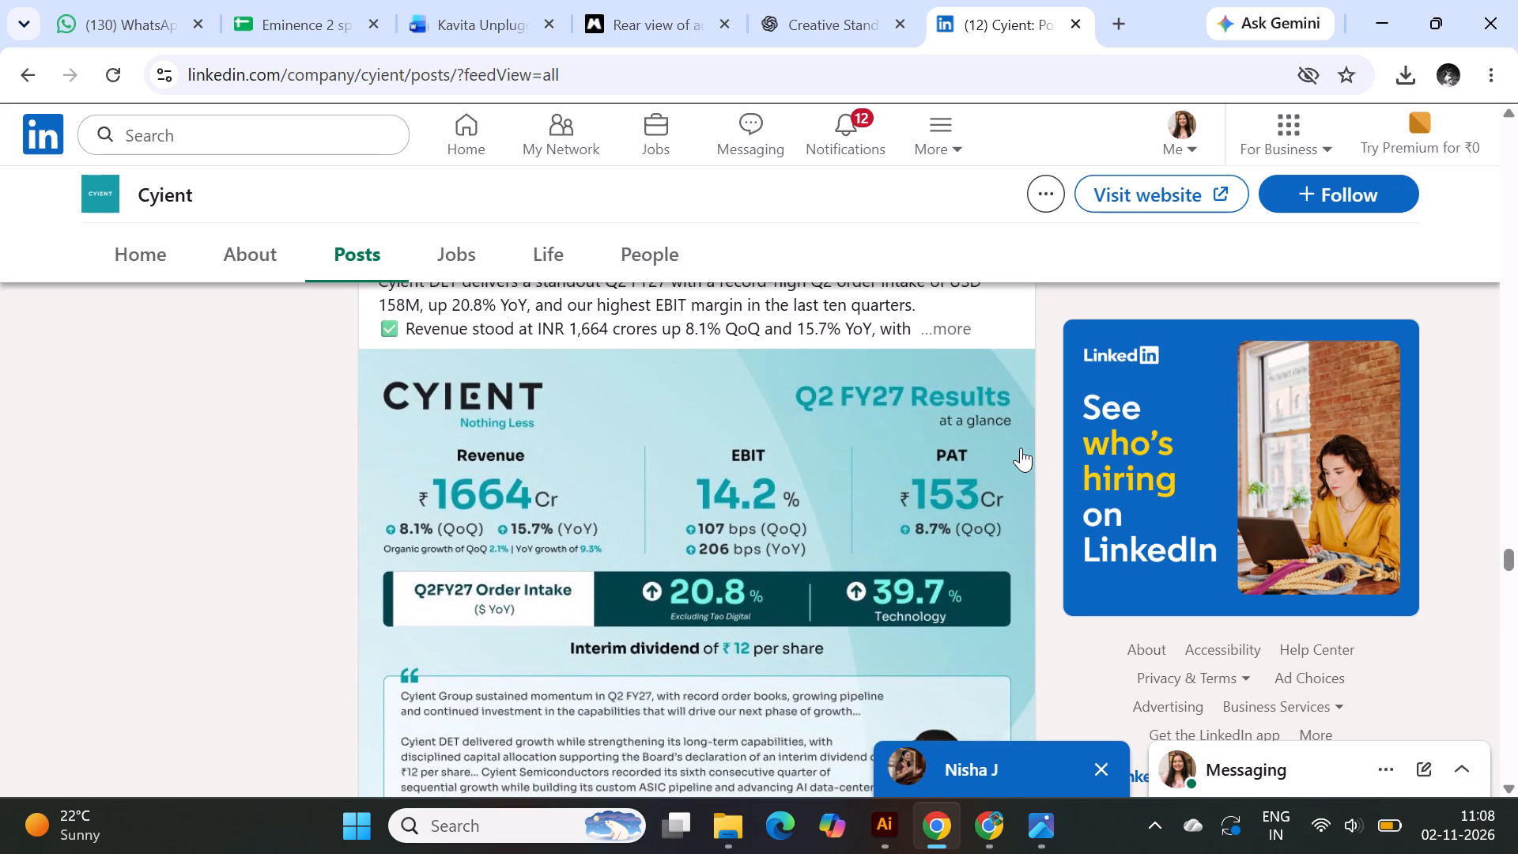
pyautogui.scroll(-2, 1021, 448)
pyautogui.scroll(2, 1021, 448)
pyautogui.scroll(-2, 1021, 448)
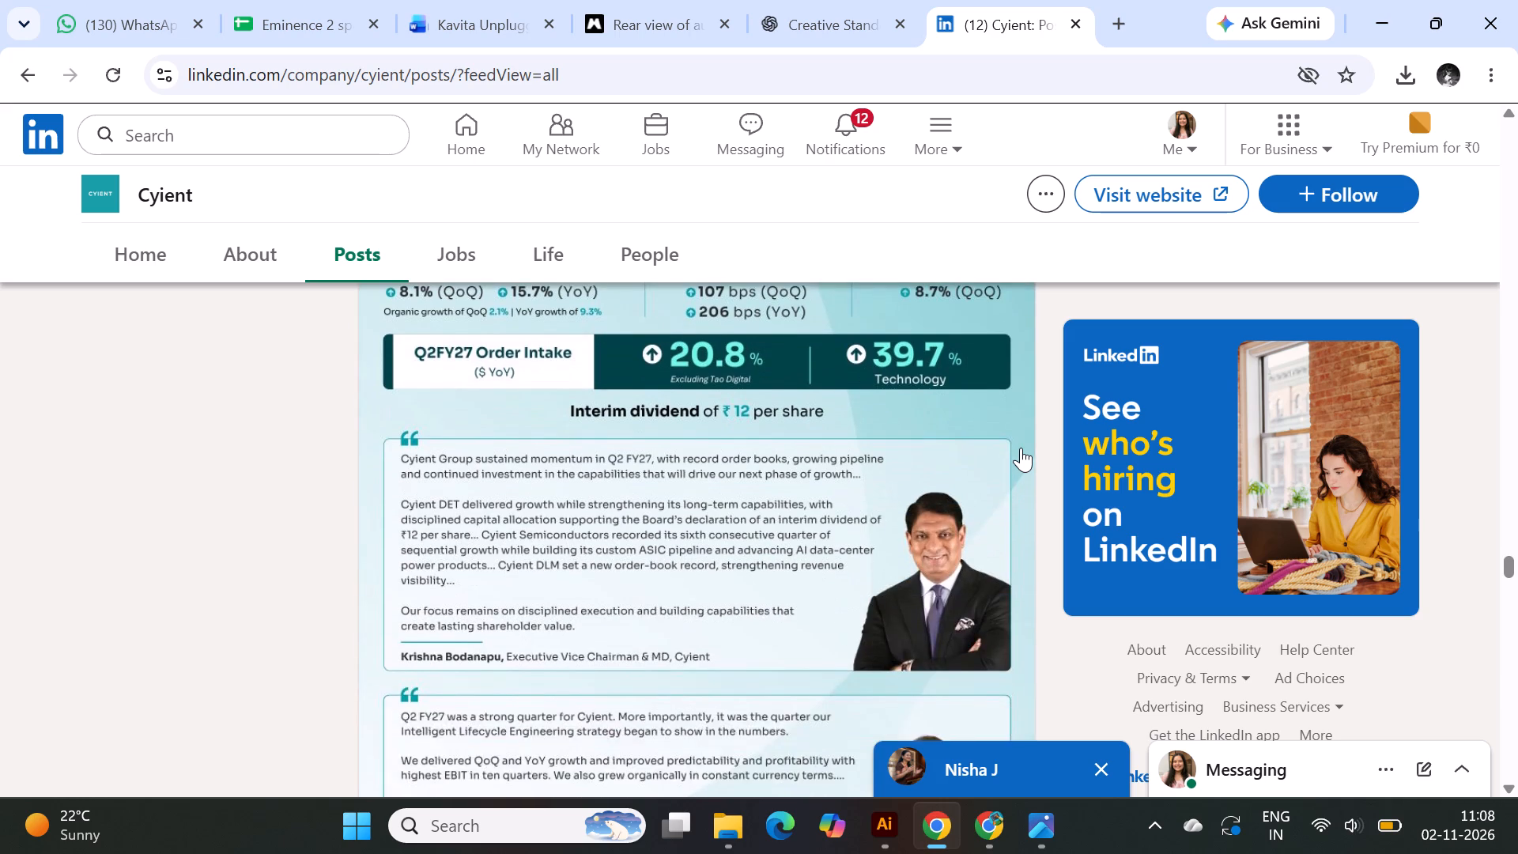
# Examine Cyient's "Celebrating 35 Years" graphic, the ribbon-style video and the "biggest risk" quote post for brand styling.
pyautogui.scroll(-11, 1021, 448)
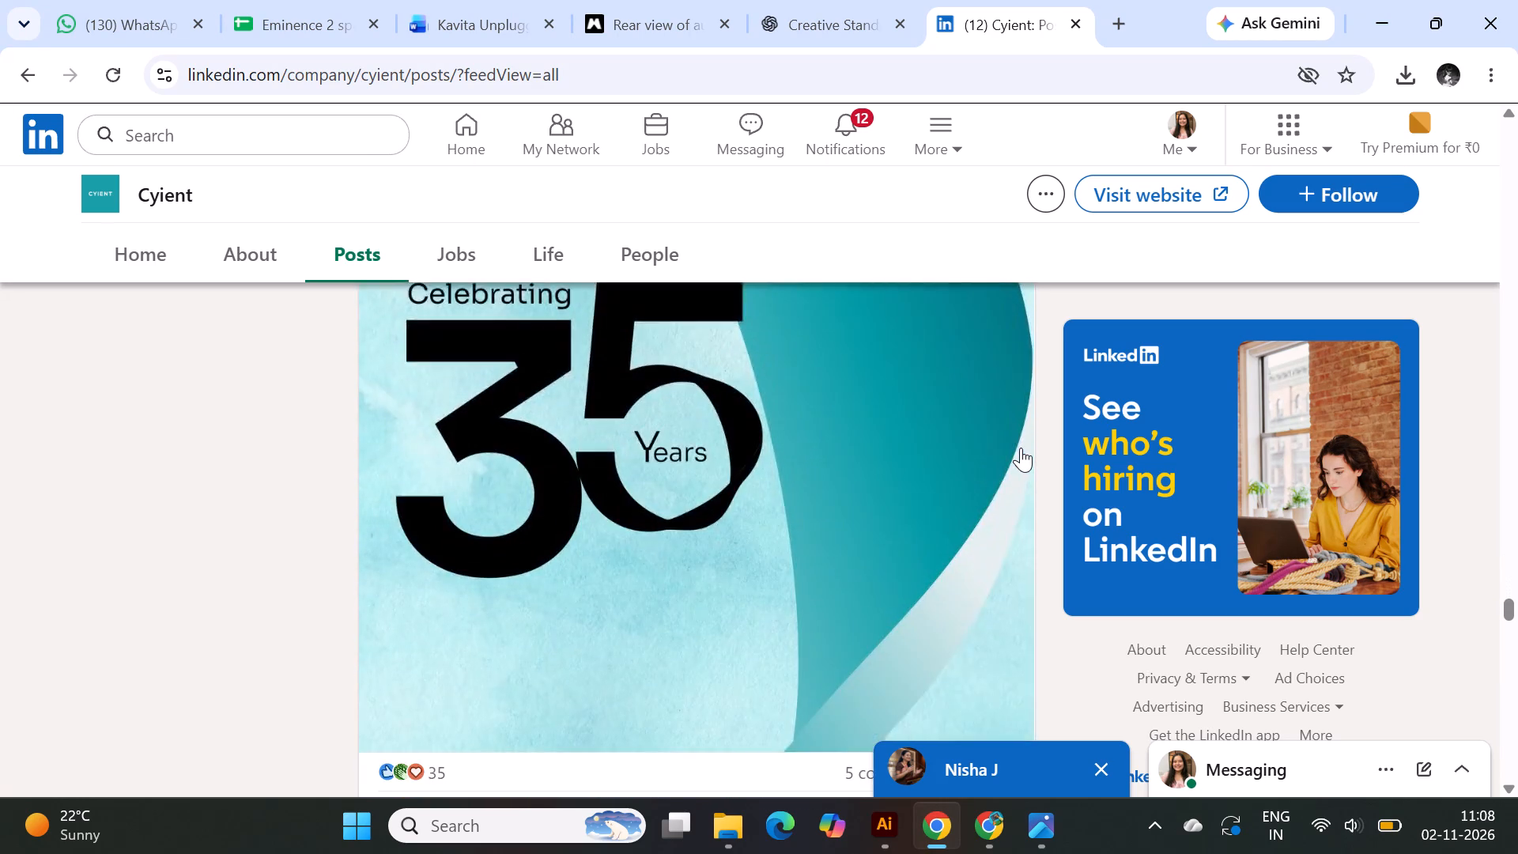
pyautogui.scroll(-7, 1021, 448)
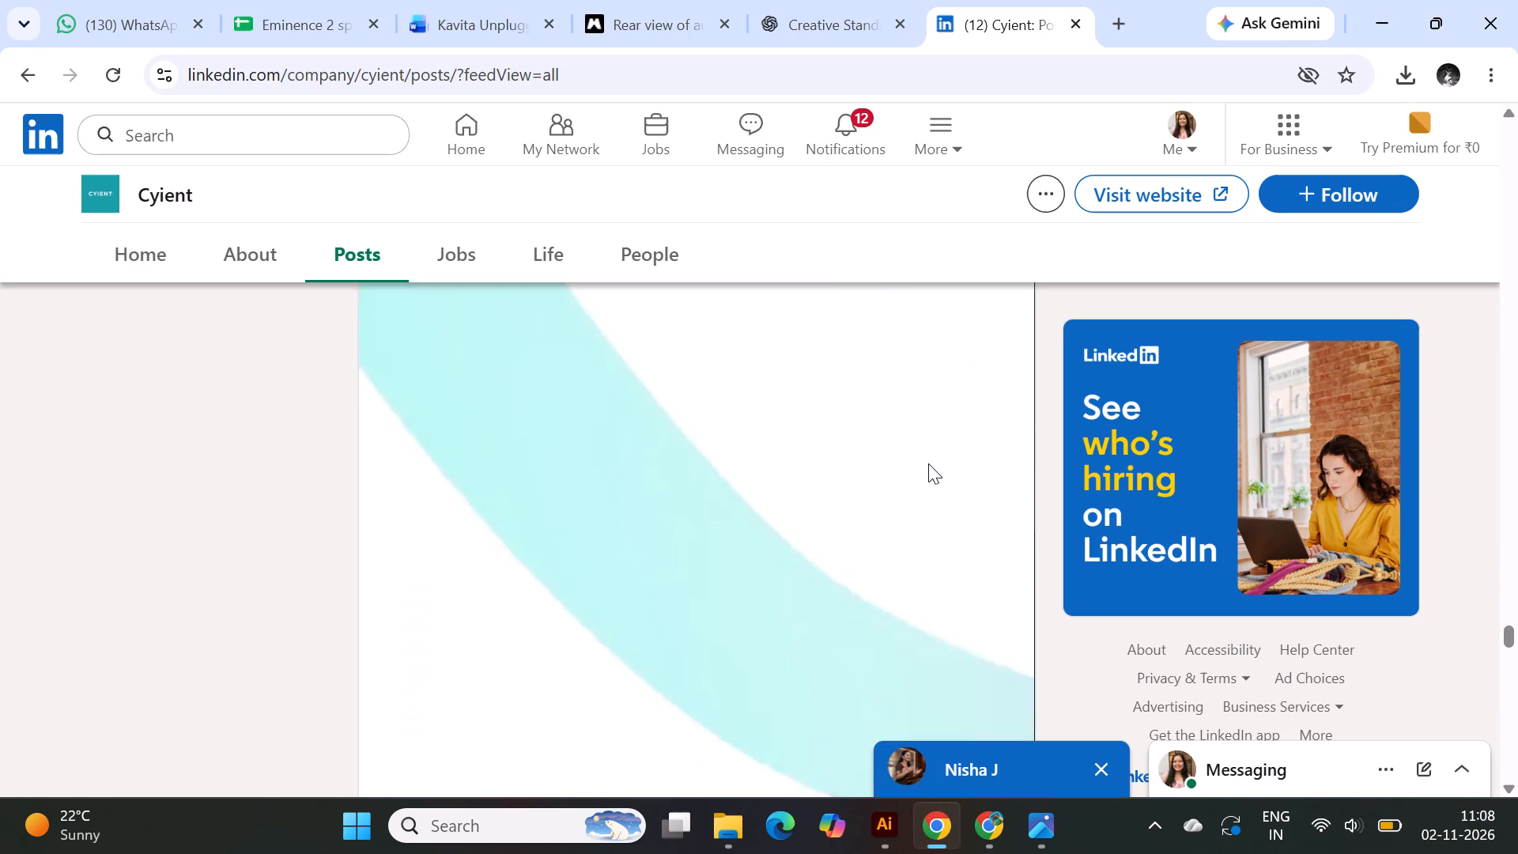
pyautogui.scroll(2, 928, 463)
pyautogui.scroll(1, 1083, 483)
pyautogui.scroll(-4, 1083, 483)
pyautogui.scroll(-2, 688, 485)
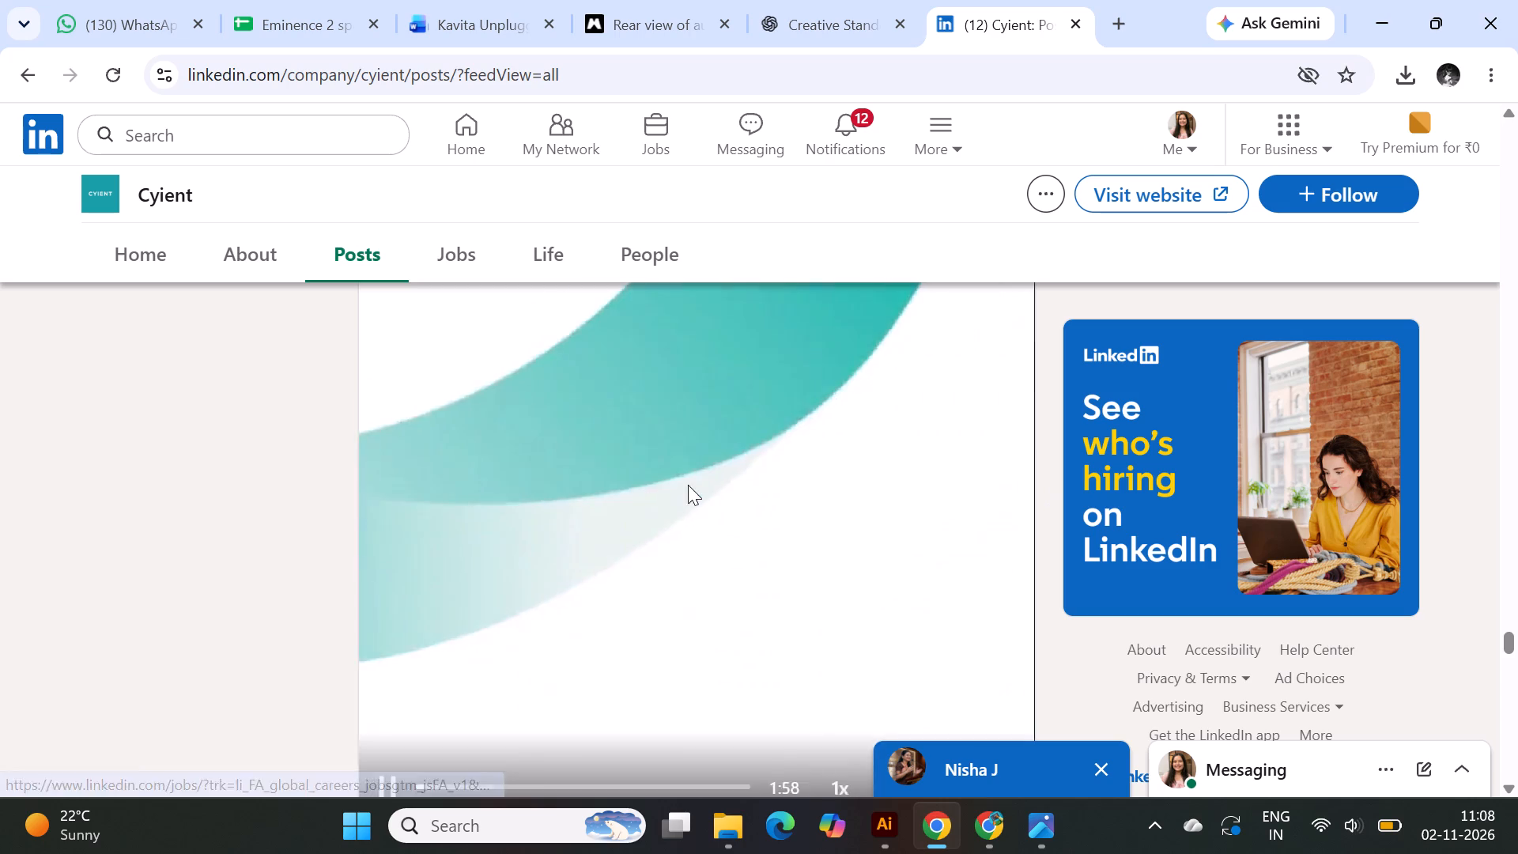
pyautogui.scroll(-9, 688, 485)
pyautogui.scroll(3, 688, 485)
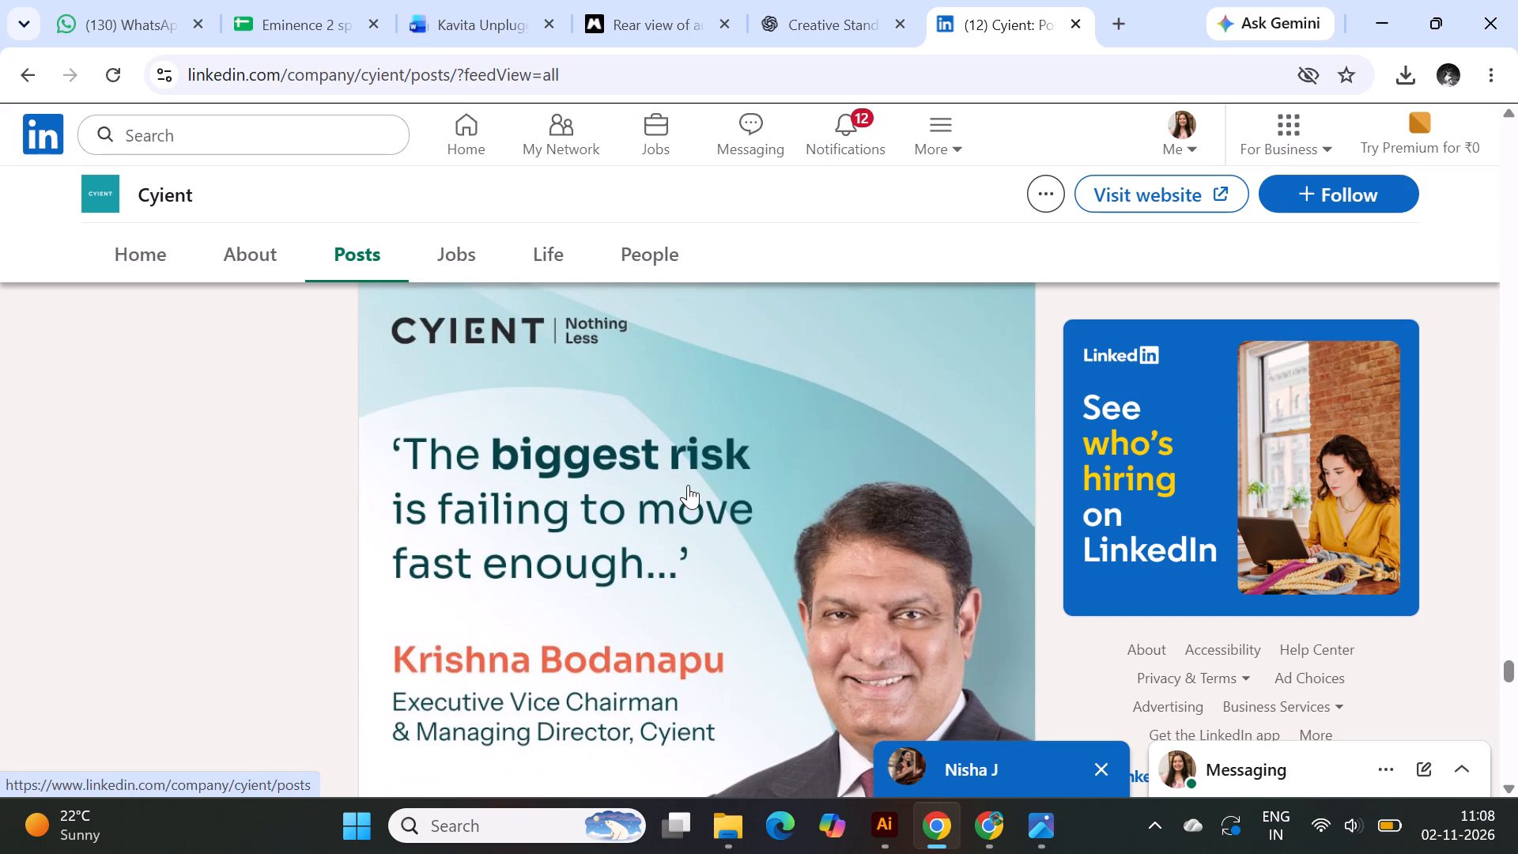
pyautogui.scroll(1, 944, 482)
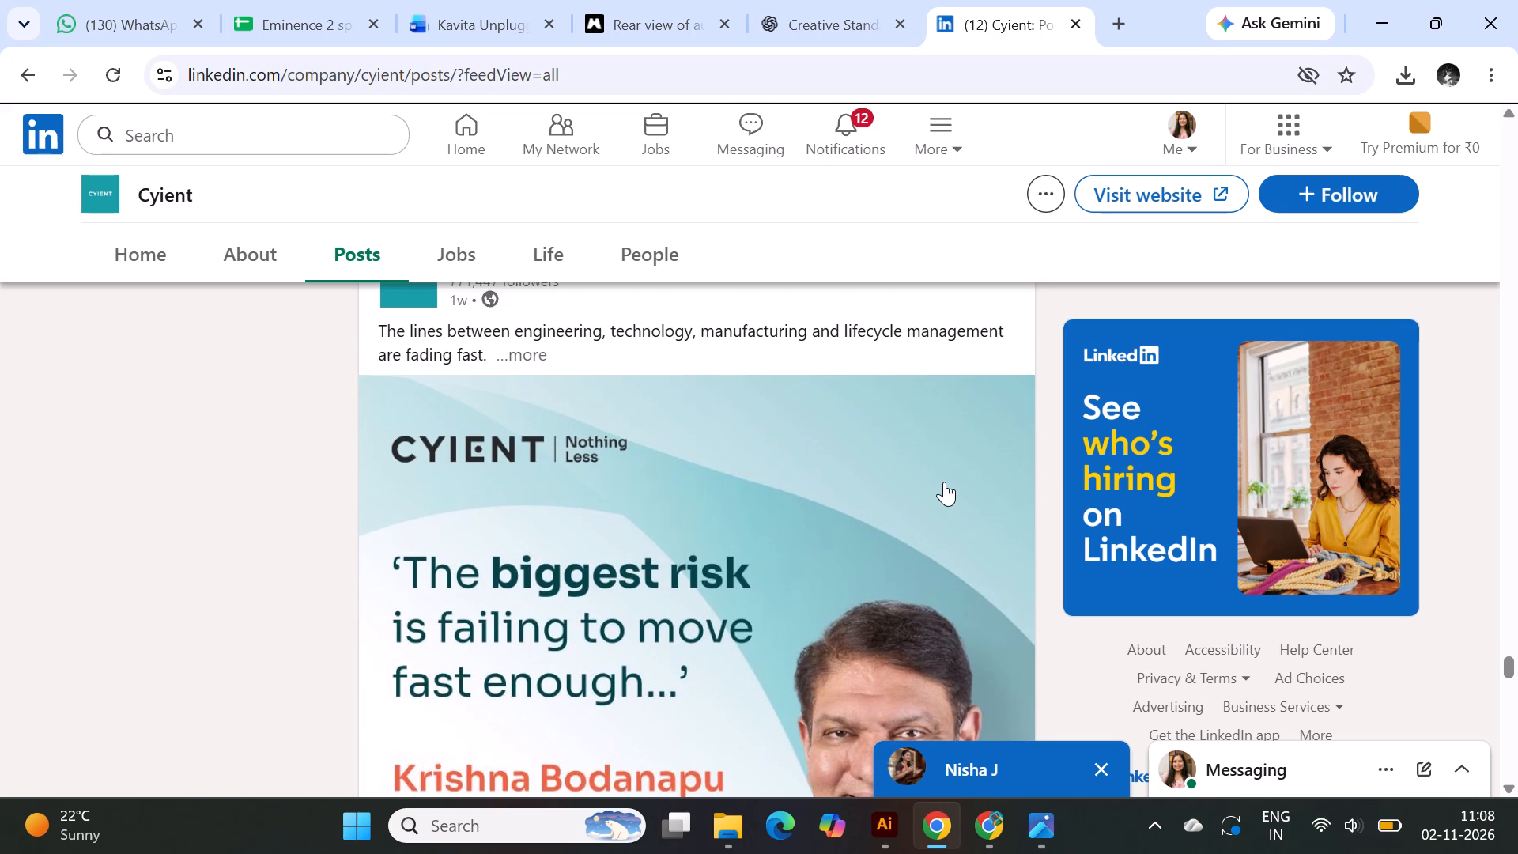
pyautogui.scroll(-2, 944, 482)
pyautogui.scroll(1, 944, 482)
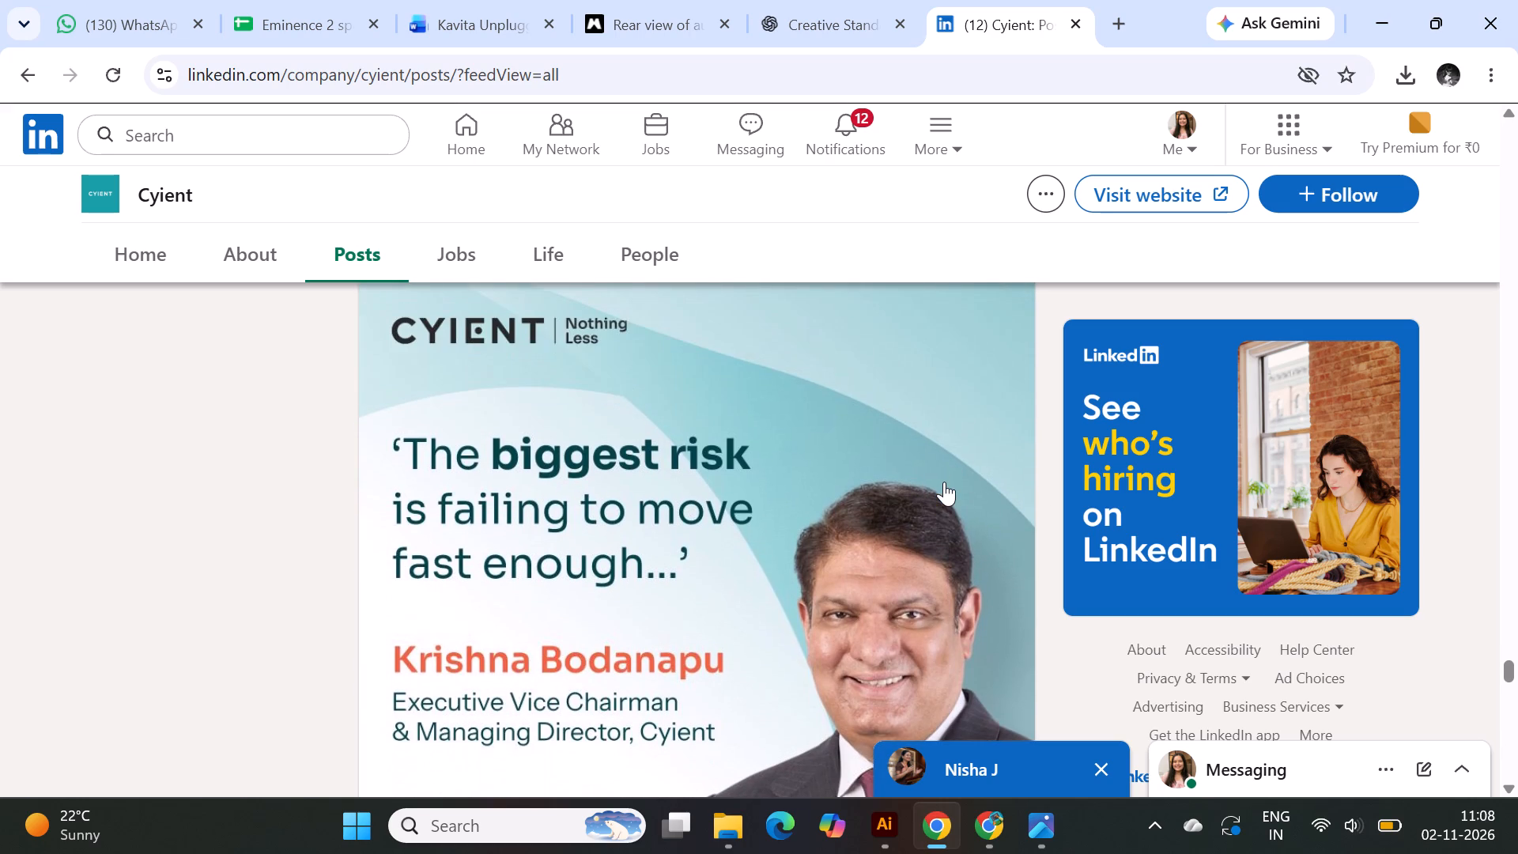
# Examine the layout and colours of Cyient's folder-style "We are Hiring!" post below the poll.
pyautogui.scroll(-12, 944, 482)
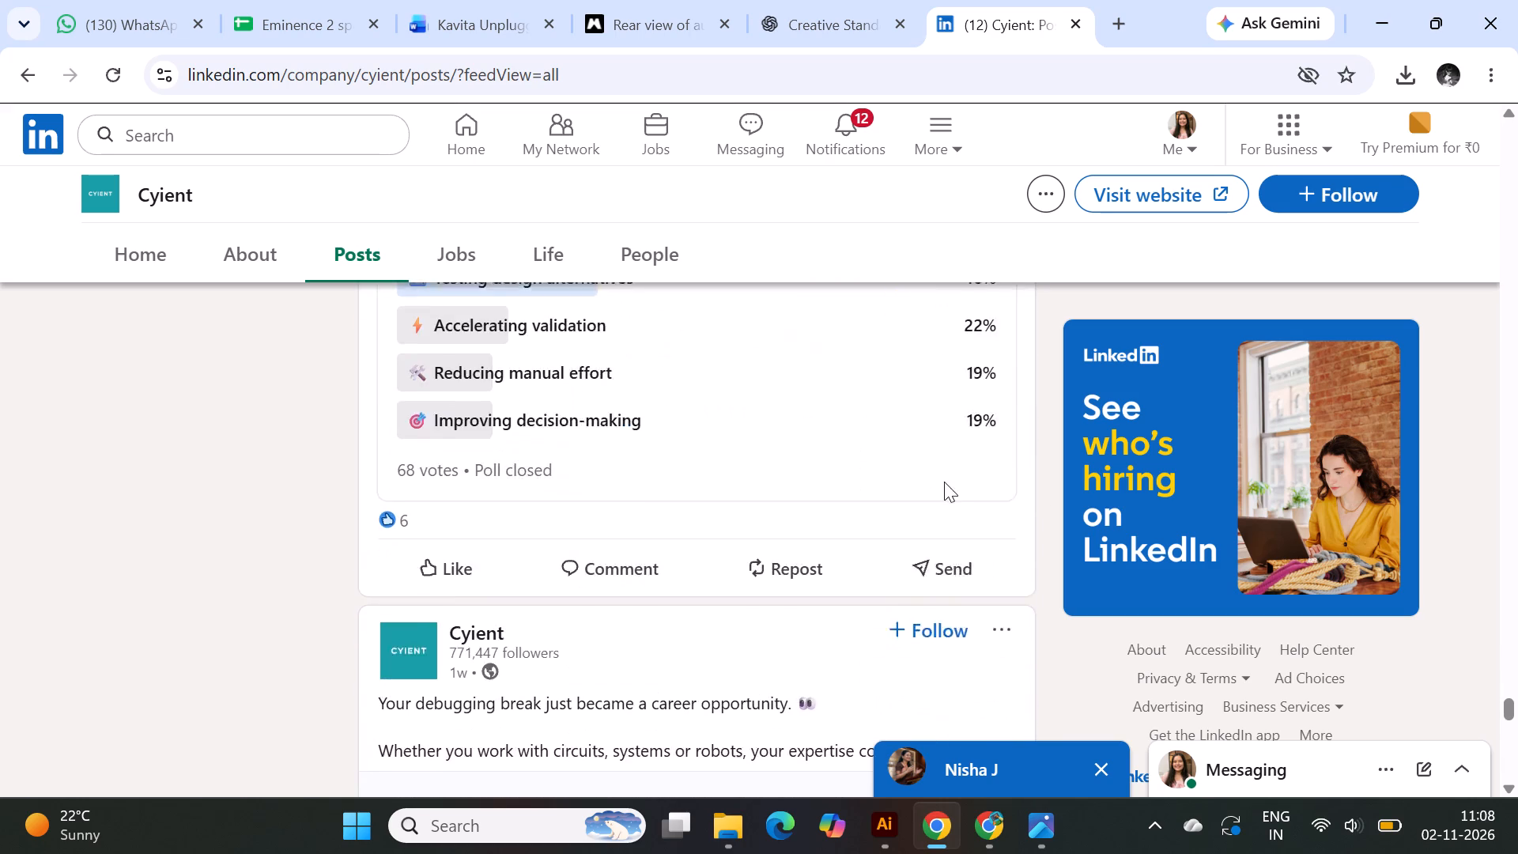
pyautogui.scroll(-5, 944, 482)
pyautogui.scroll(2, 944, 482)
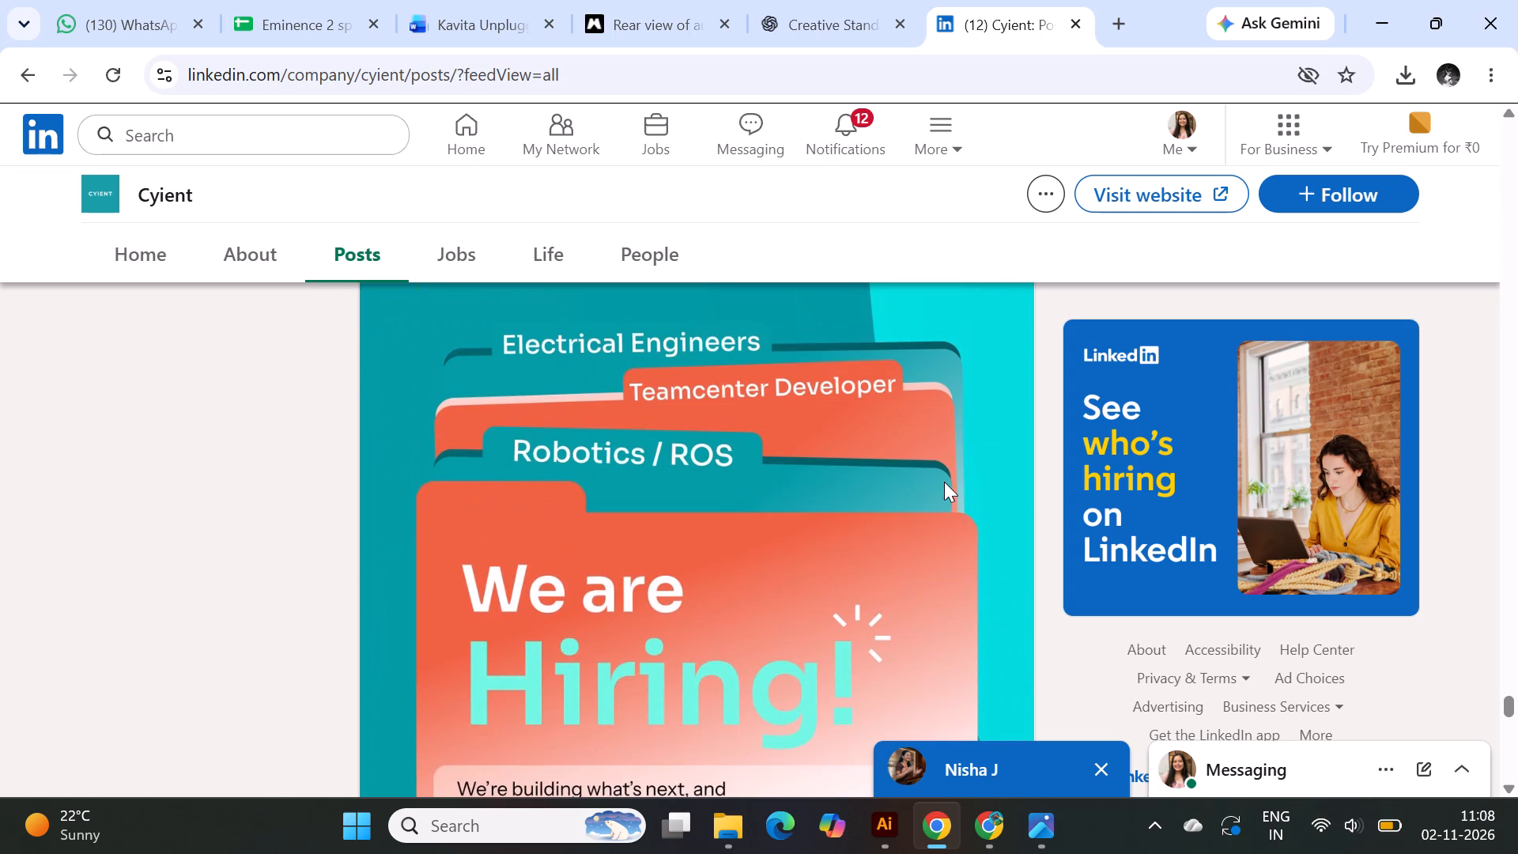
pyautogui.scroll(1, 944, 482)
pyautogui.scroll(-4, 944, 482)
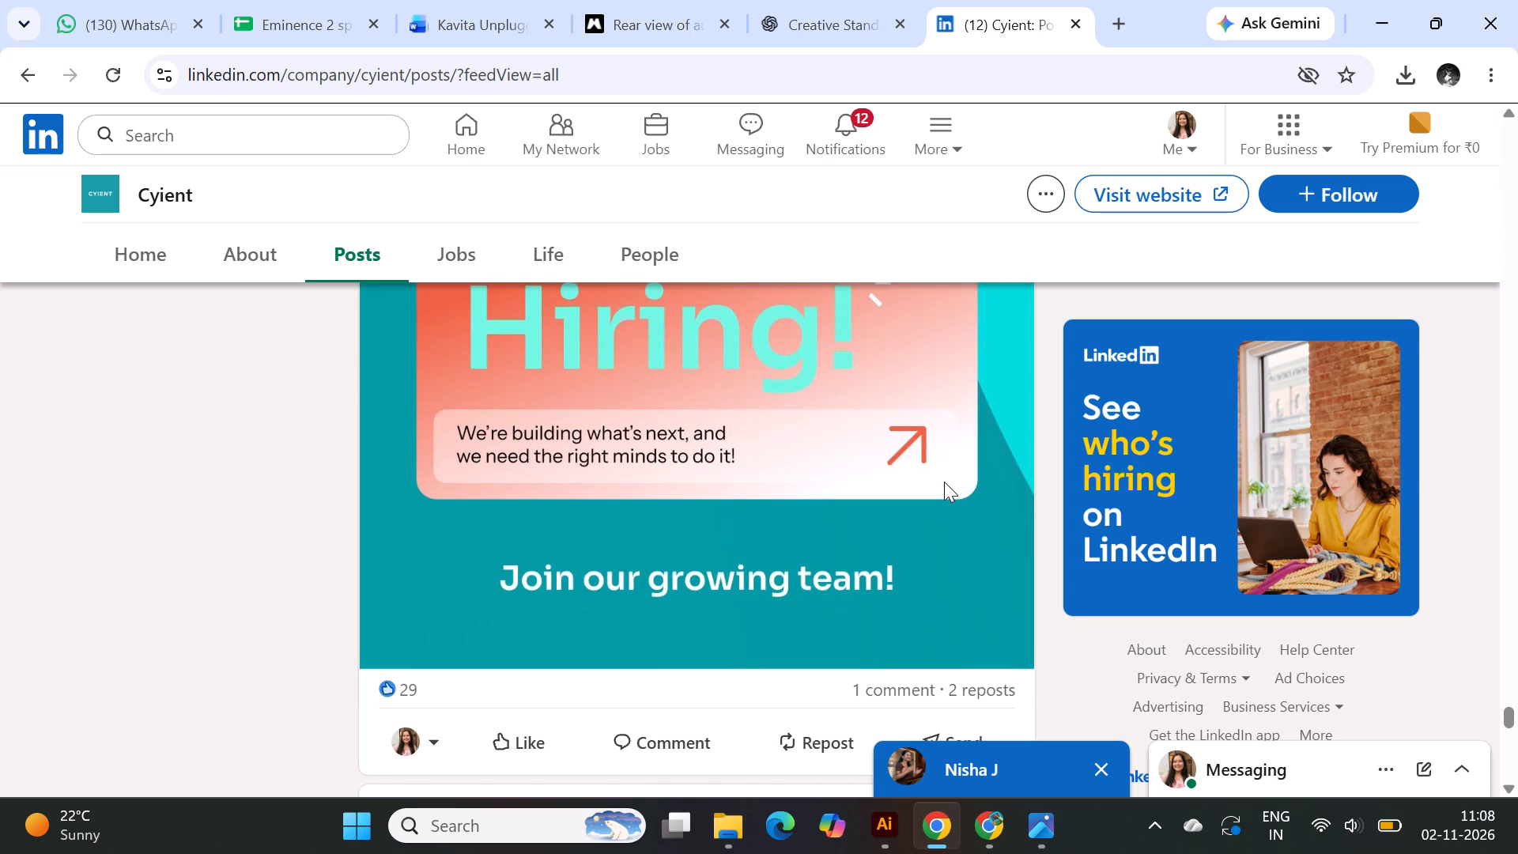
# Browse Cyient's Dussehra celebration and group event photo posts for branding references.
pyautogui.scroll(-5, 944, 482)
pyautogui.scroll(1, 944, 482)
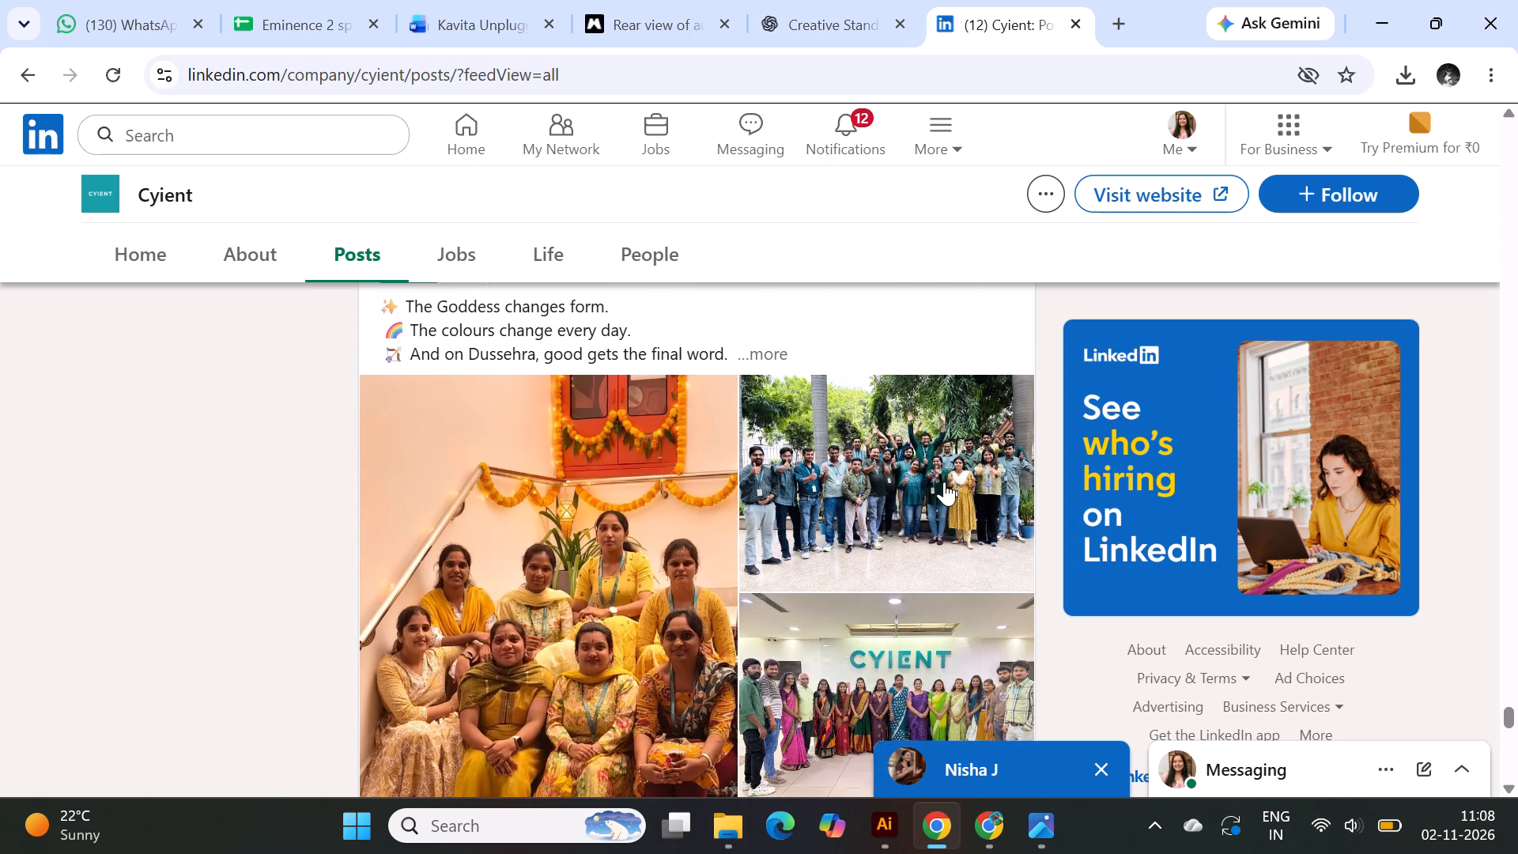
pyautogui.scroll(-9, 944, 482)
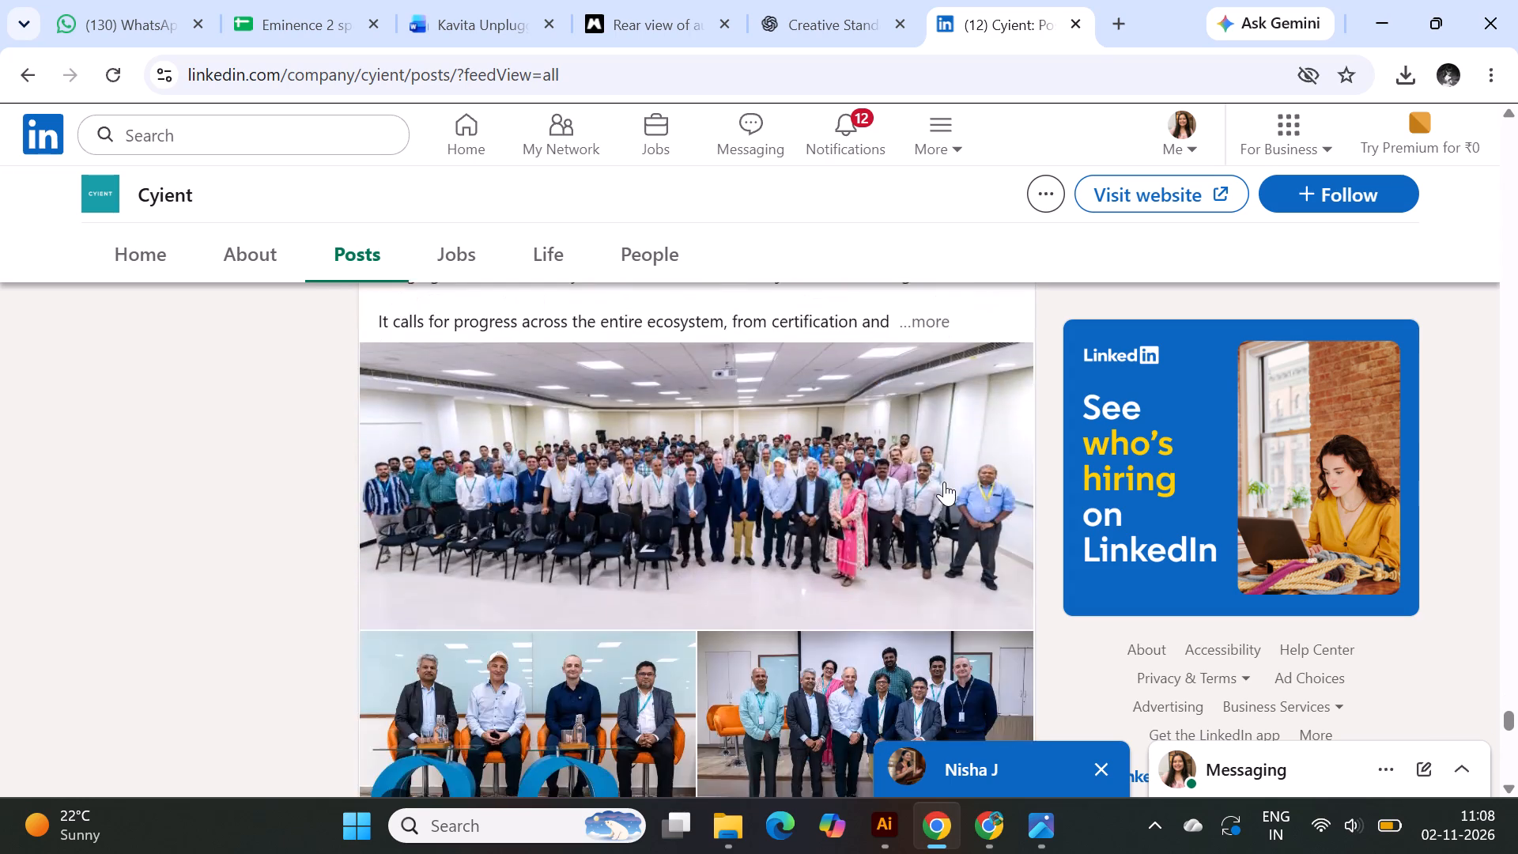
# Examine the graphic style of Cyient's blue "The minds behind our biggest breakthroughs" post and the dark red-lit post below it.
pyautogui.scroll(-7, 944, 482)
pyautogui.scroll(1, 944, 482)
pyautogui.scroll(-2, 944, 482)
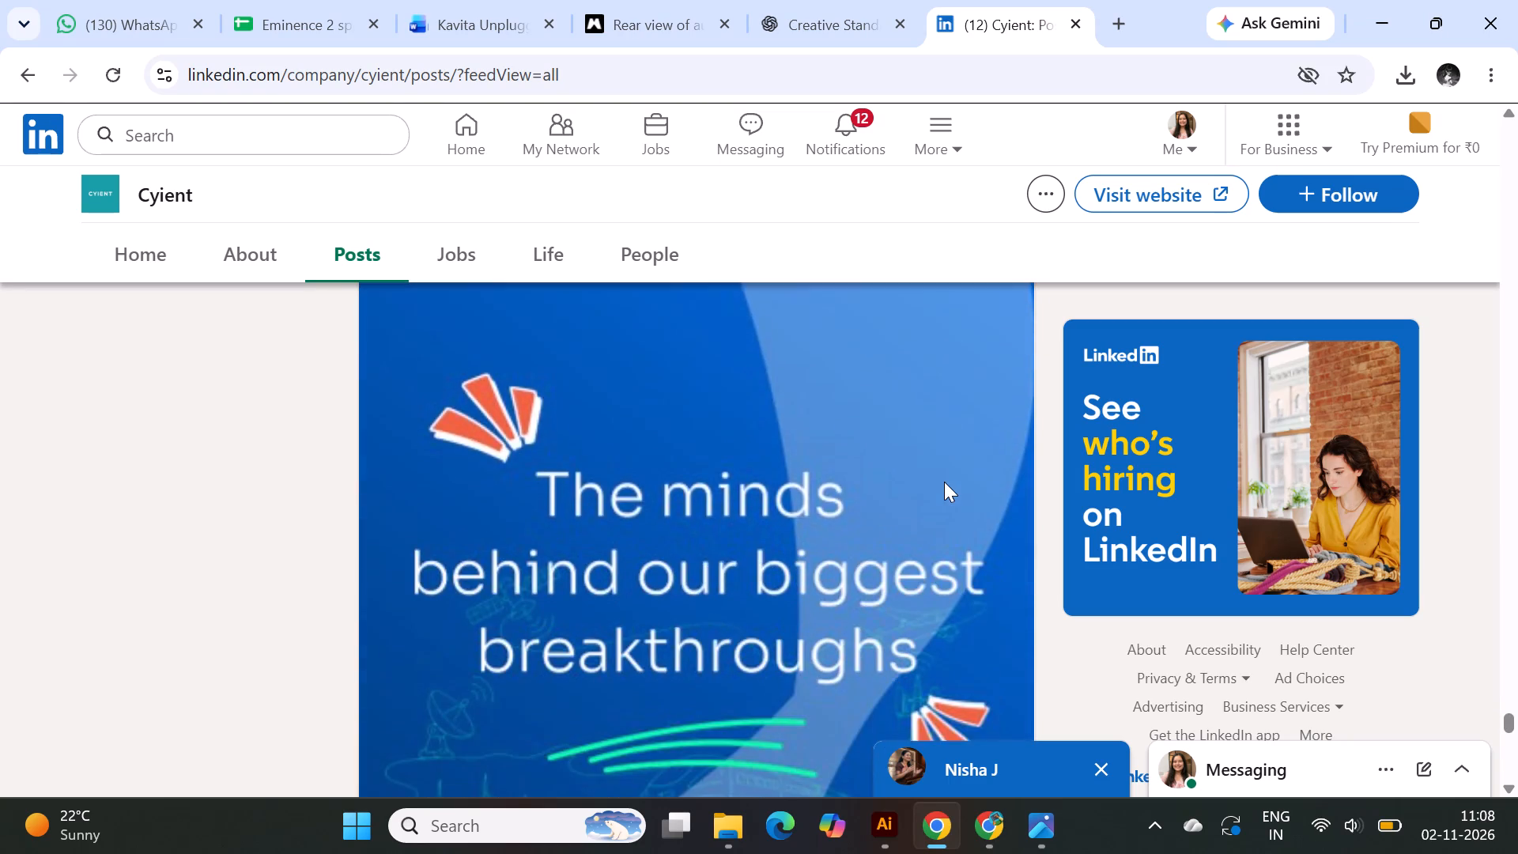
pyautogui.scroll(-5, 944, 482)
pyautogui.scroll(5, 944, 482)
pyautogui.scroll(-3, 944, 482)
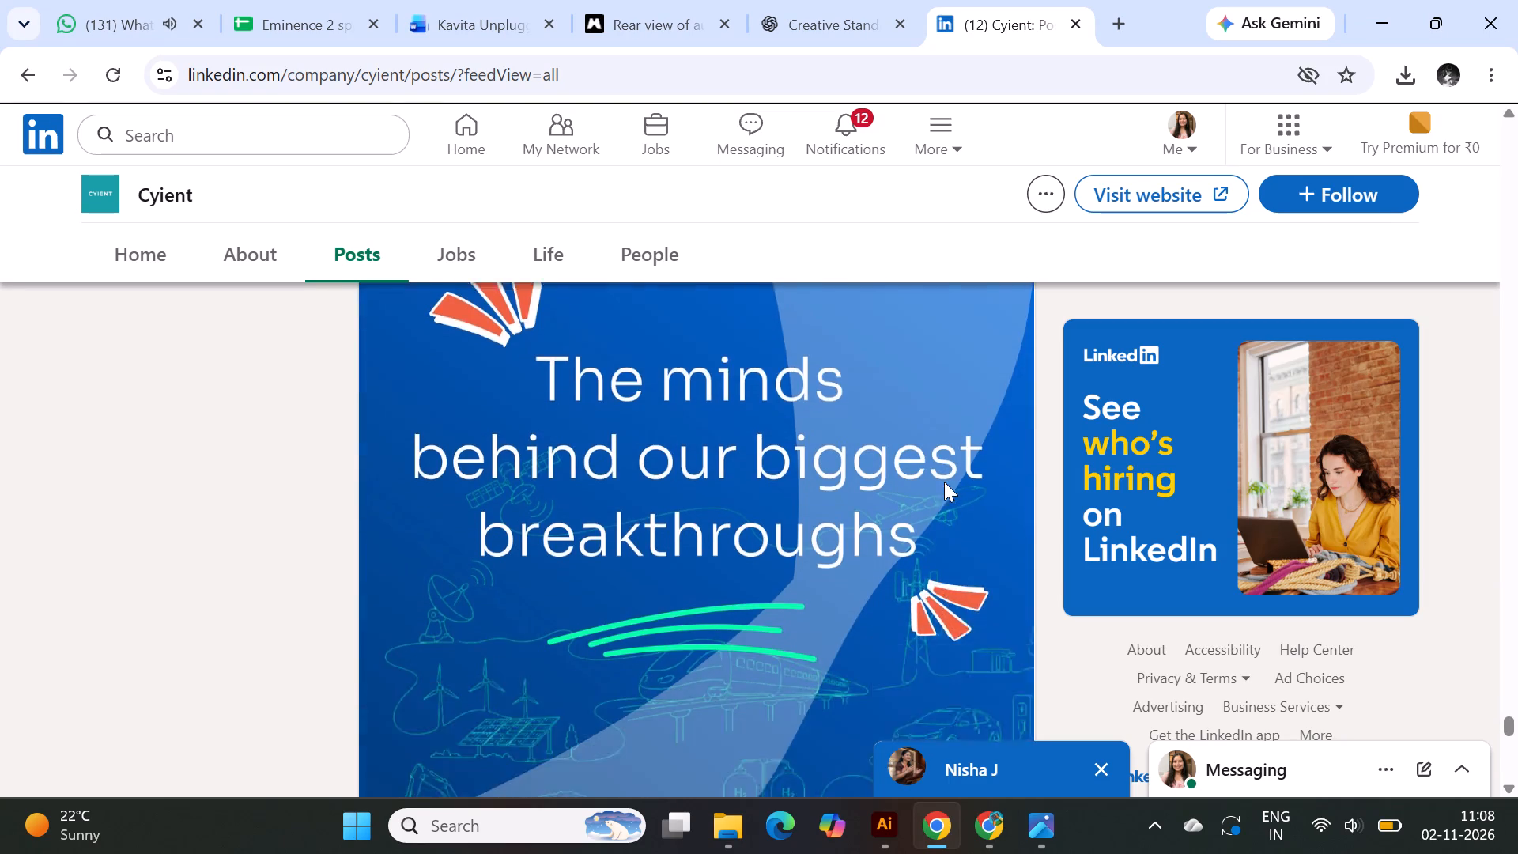
pyautogui.scroll(-13, 944, 482)
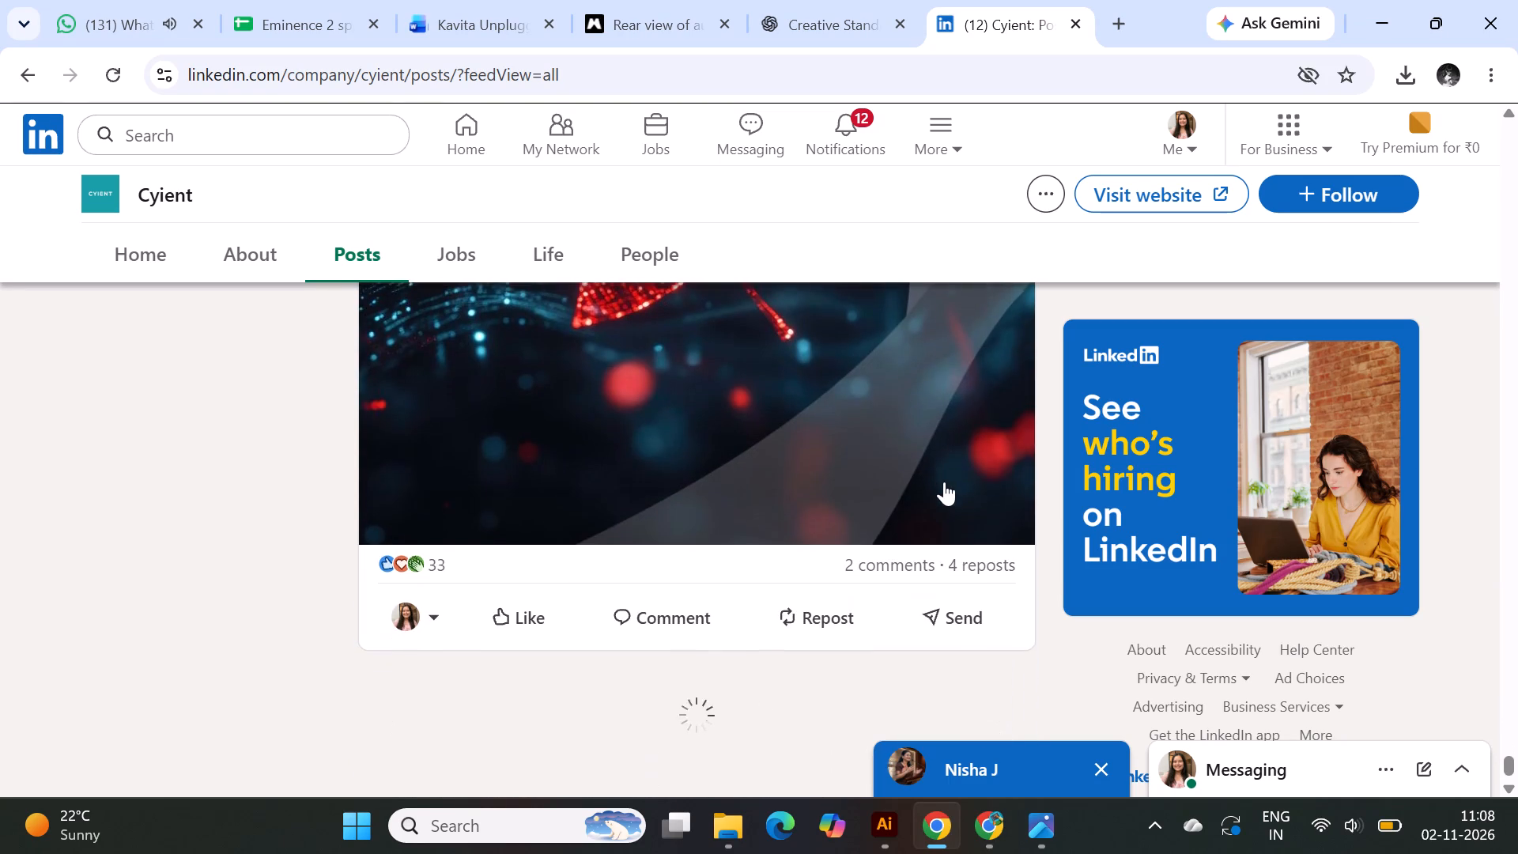
pyautogui.scroll(-2, 615, 483)
pyautogui.scroll(-2, 296, 484)
pyautogui.scroll(-3, 907, 482)
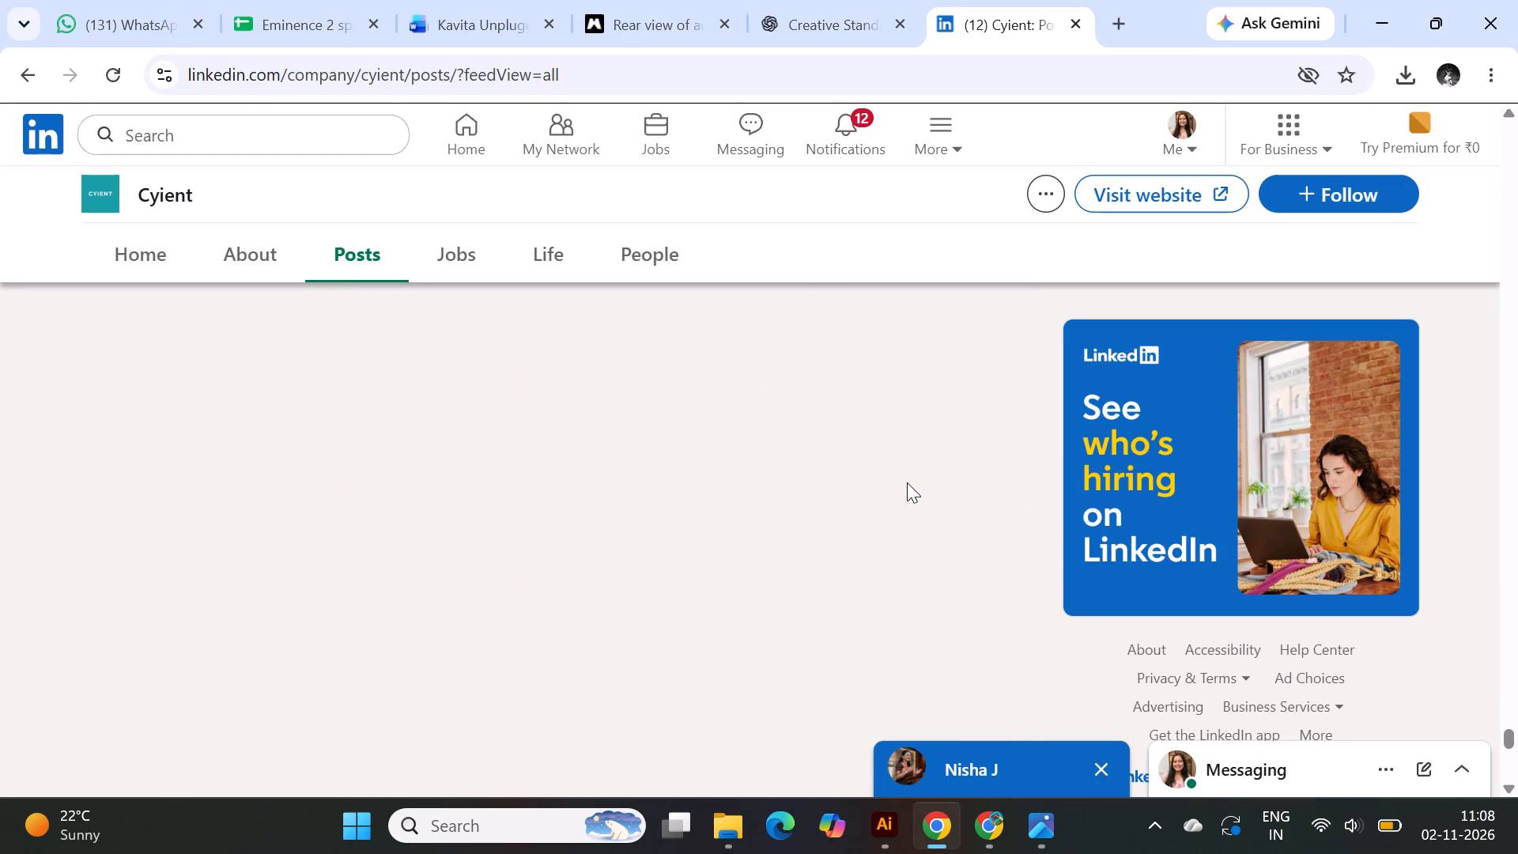
# Examine Cyient's TxGIO city post, the "MedTech 2026" material compliance document and the ELIV event photos for design references.
pyautogui.scroll(2, 907, 482)
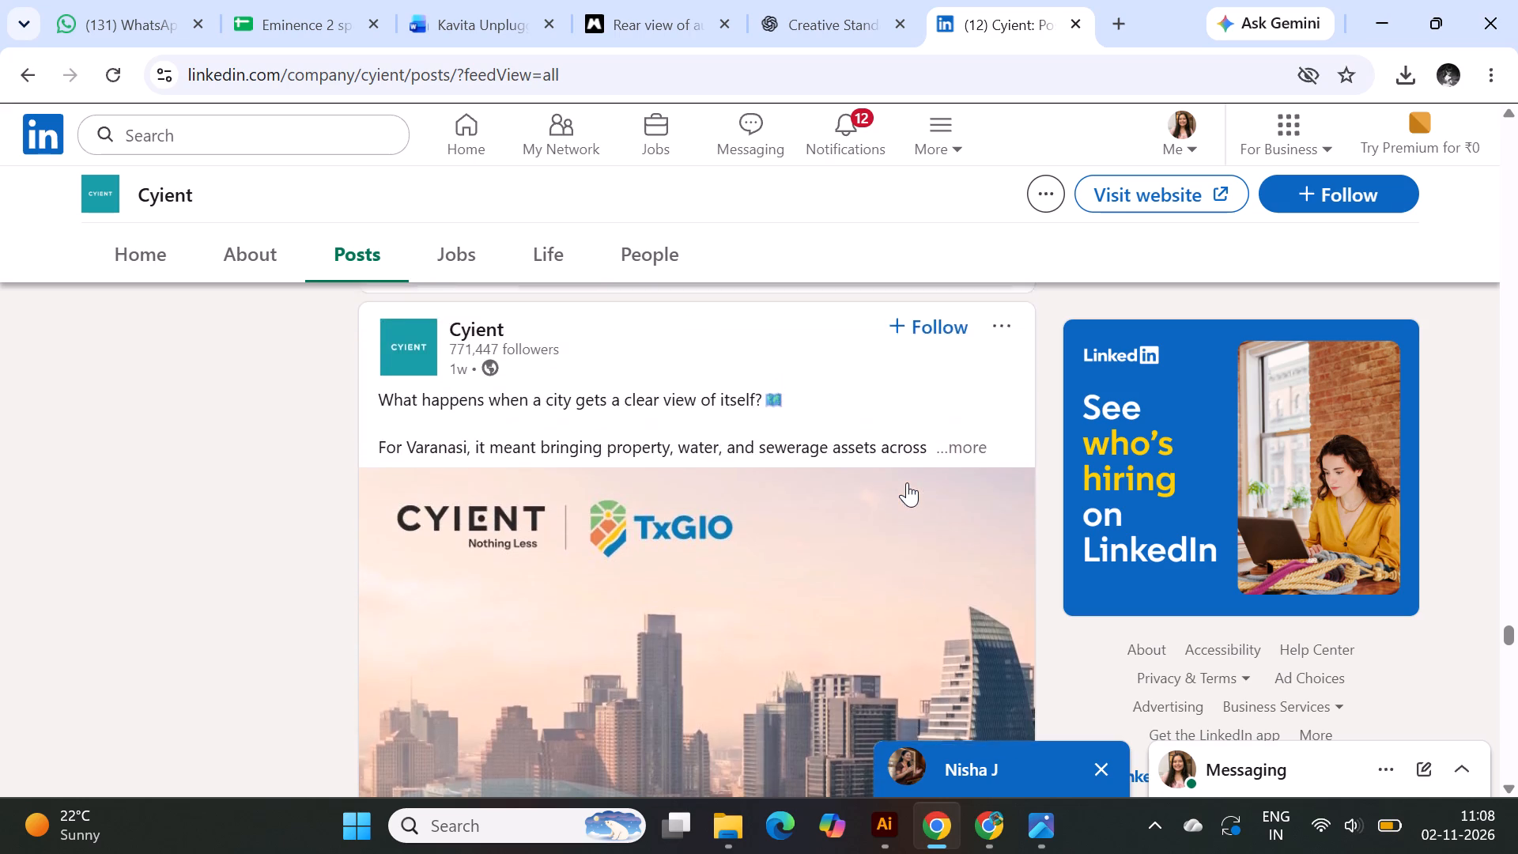
pyautogui.scroll(-10, 907, 482)
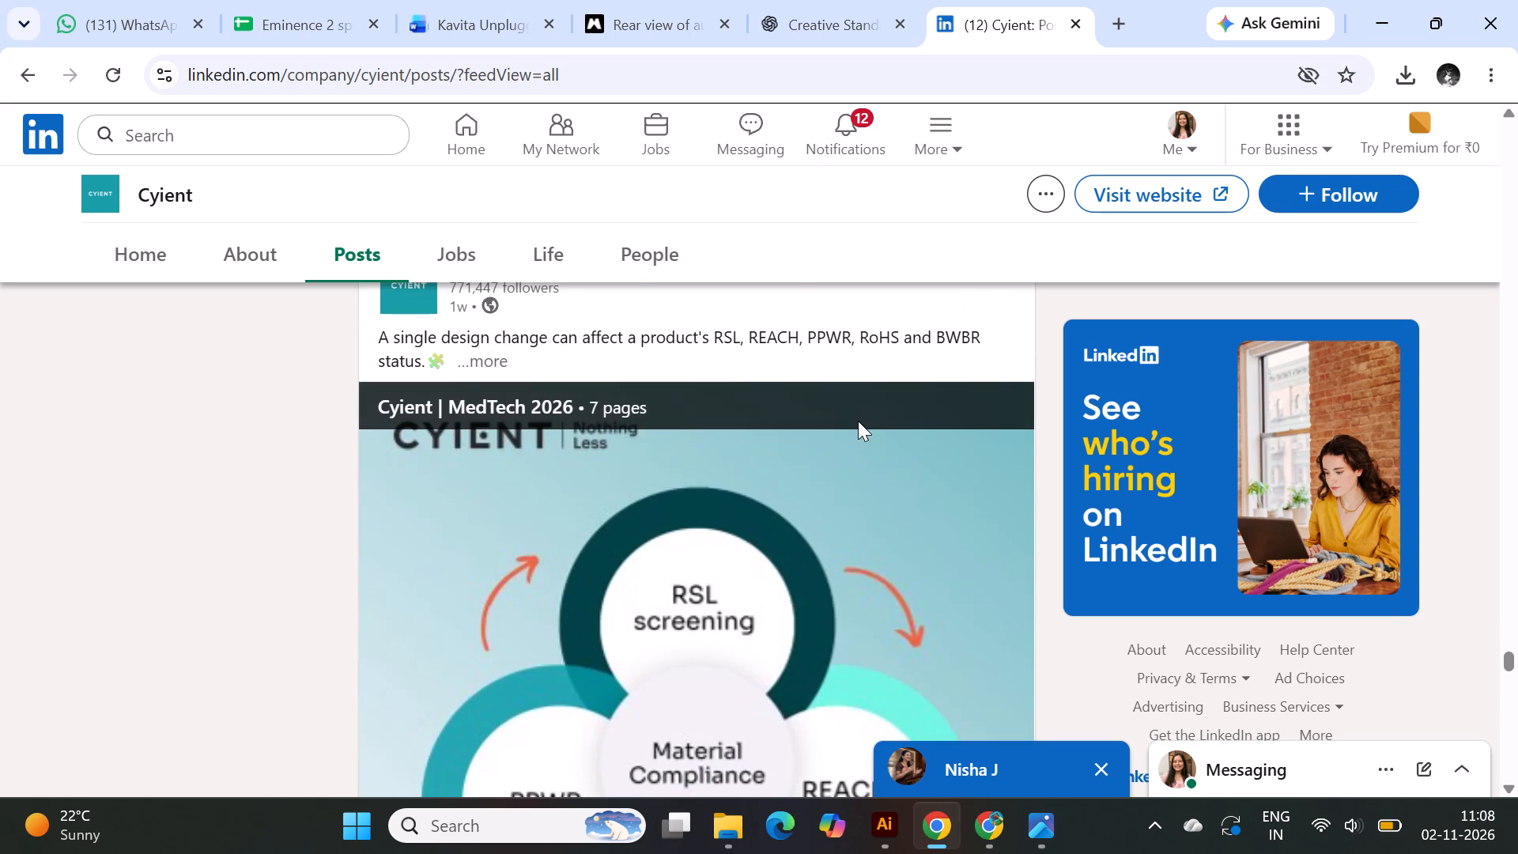
pyautogui.scroll(-7, 845, 433)
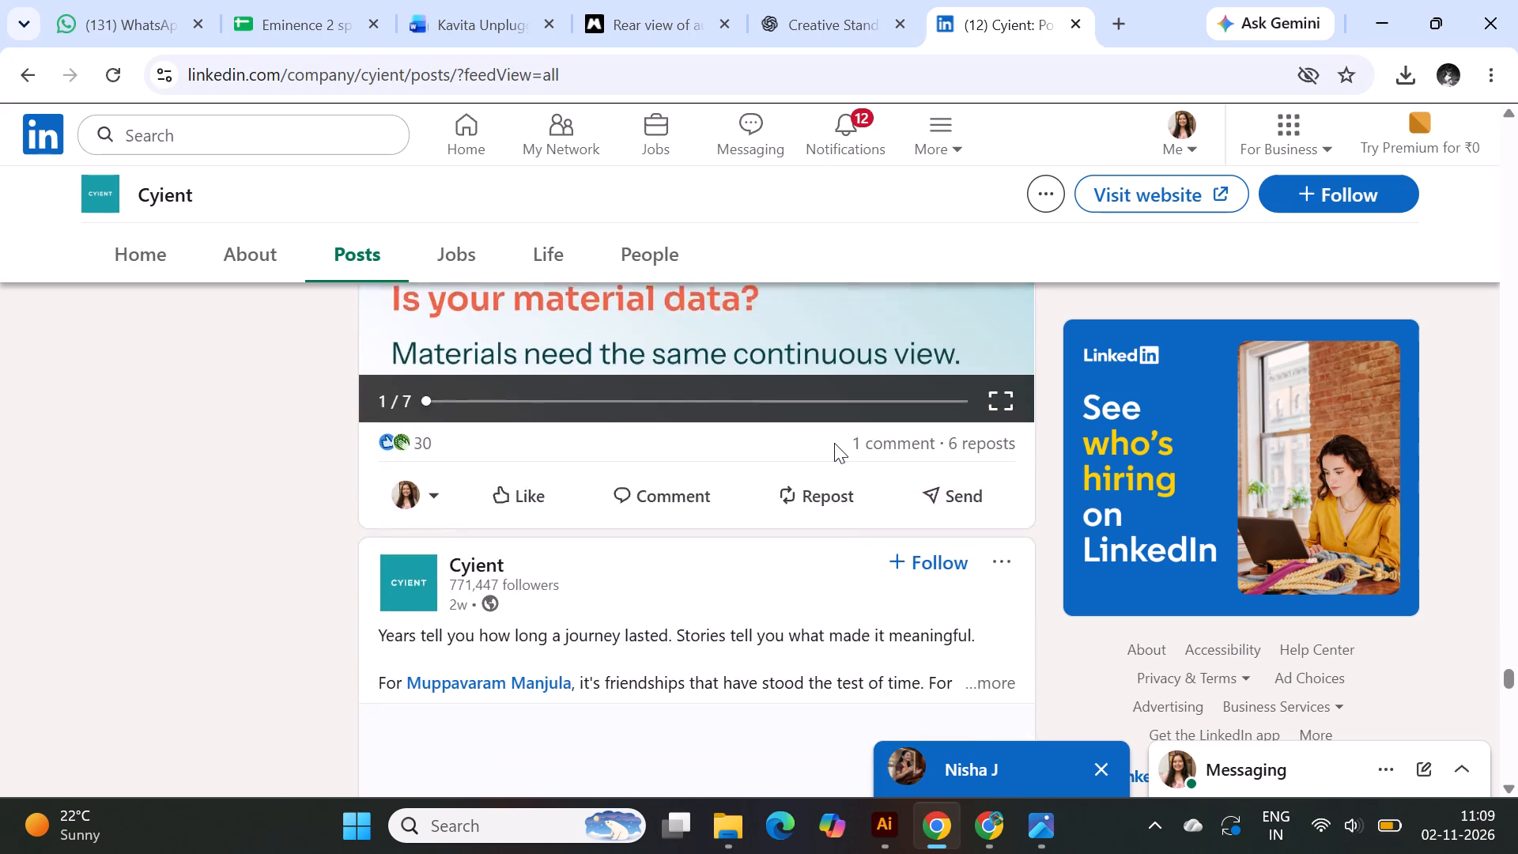
pyautogui.scroll(-11, 834, 443)
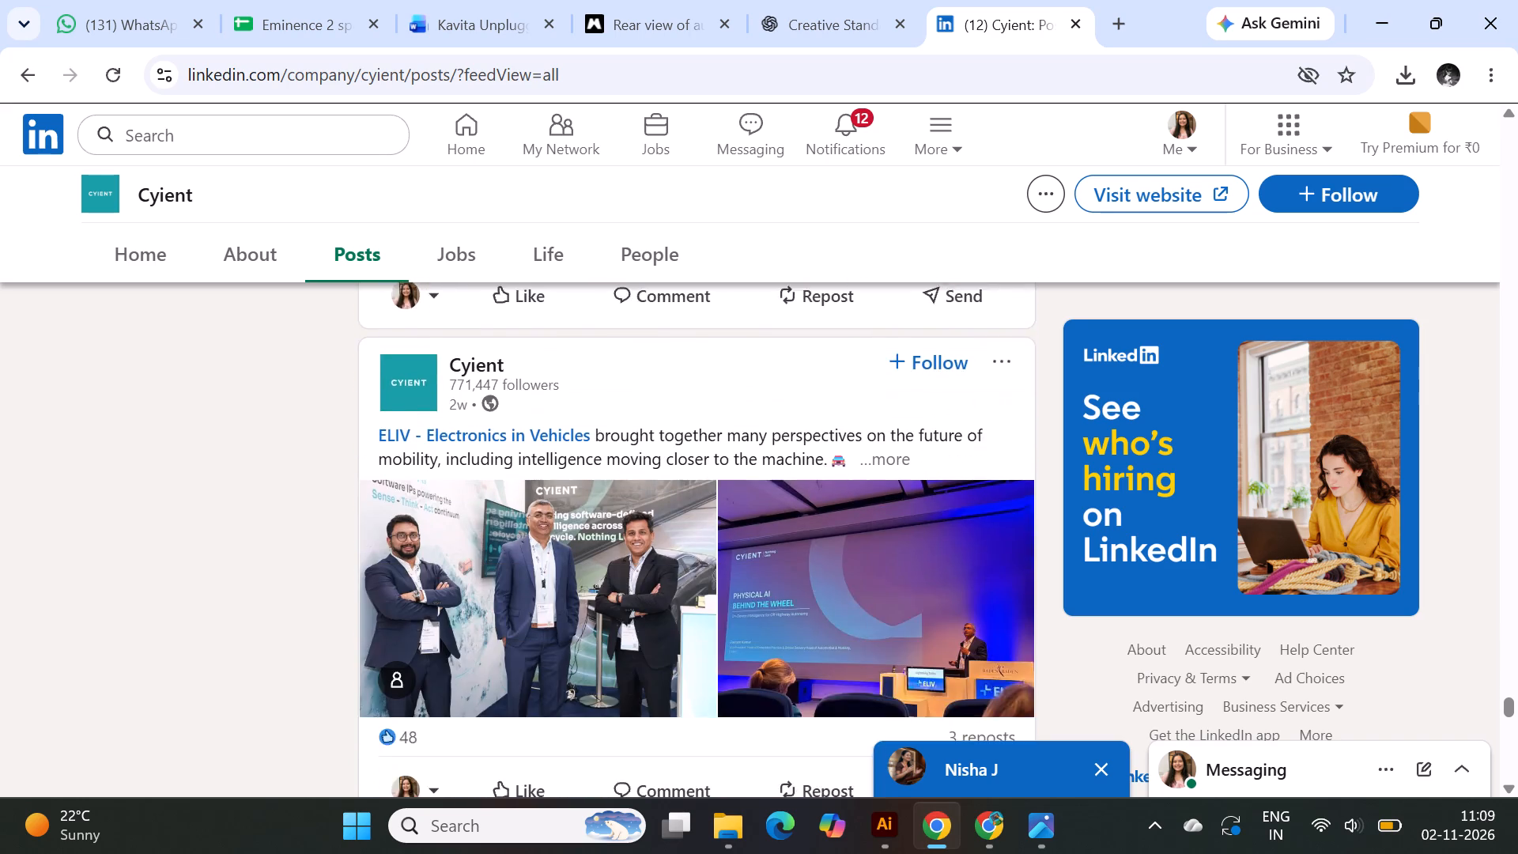
# Search Google for "cyient" in a new tab and open the company's official website.
pyautogui.scroll(-3, 834, 443)
pyautogui.click(1120, 17)
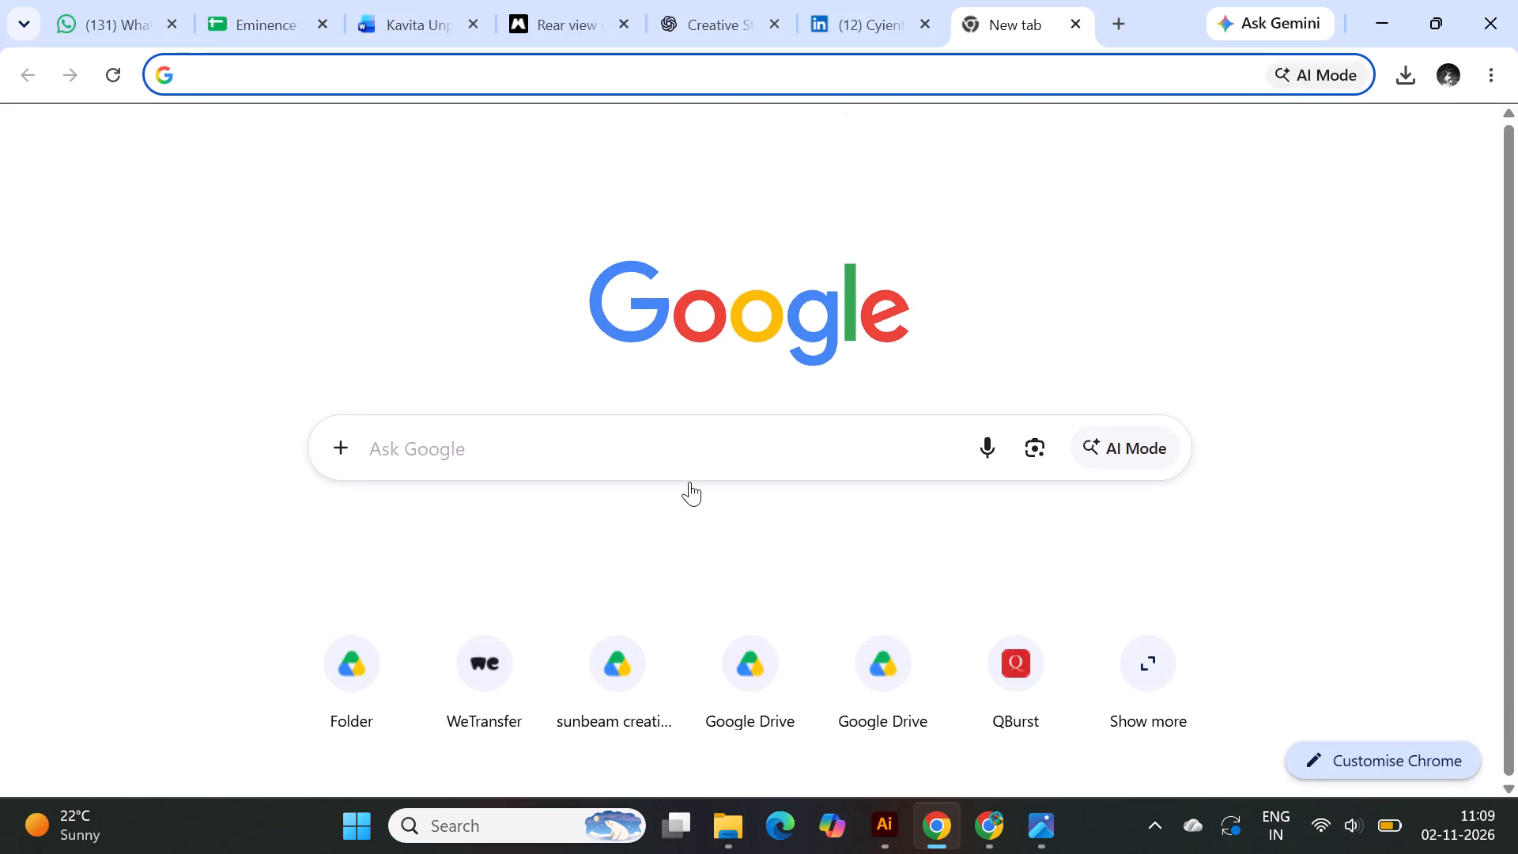
pyautogui.click(684, 461)
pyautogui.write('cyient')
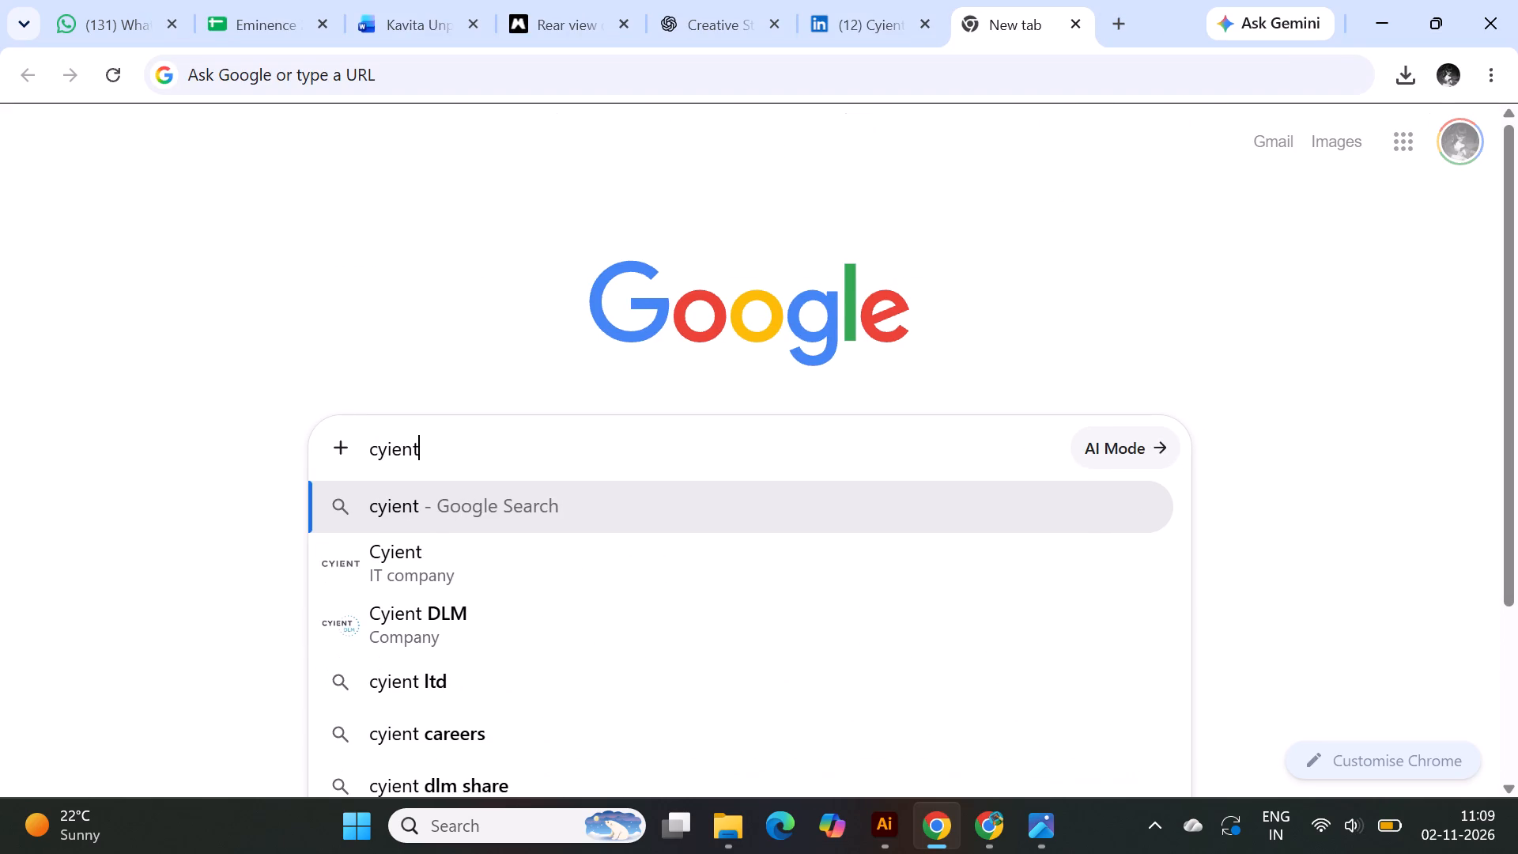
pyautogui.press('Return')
pyautogui.scroll(-1, 410, 483)
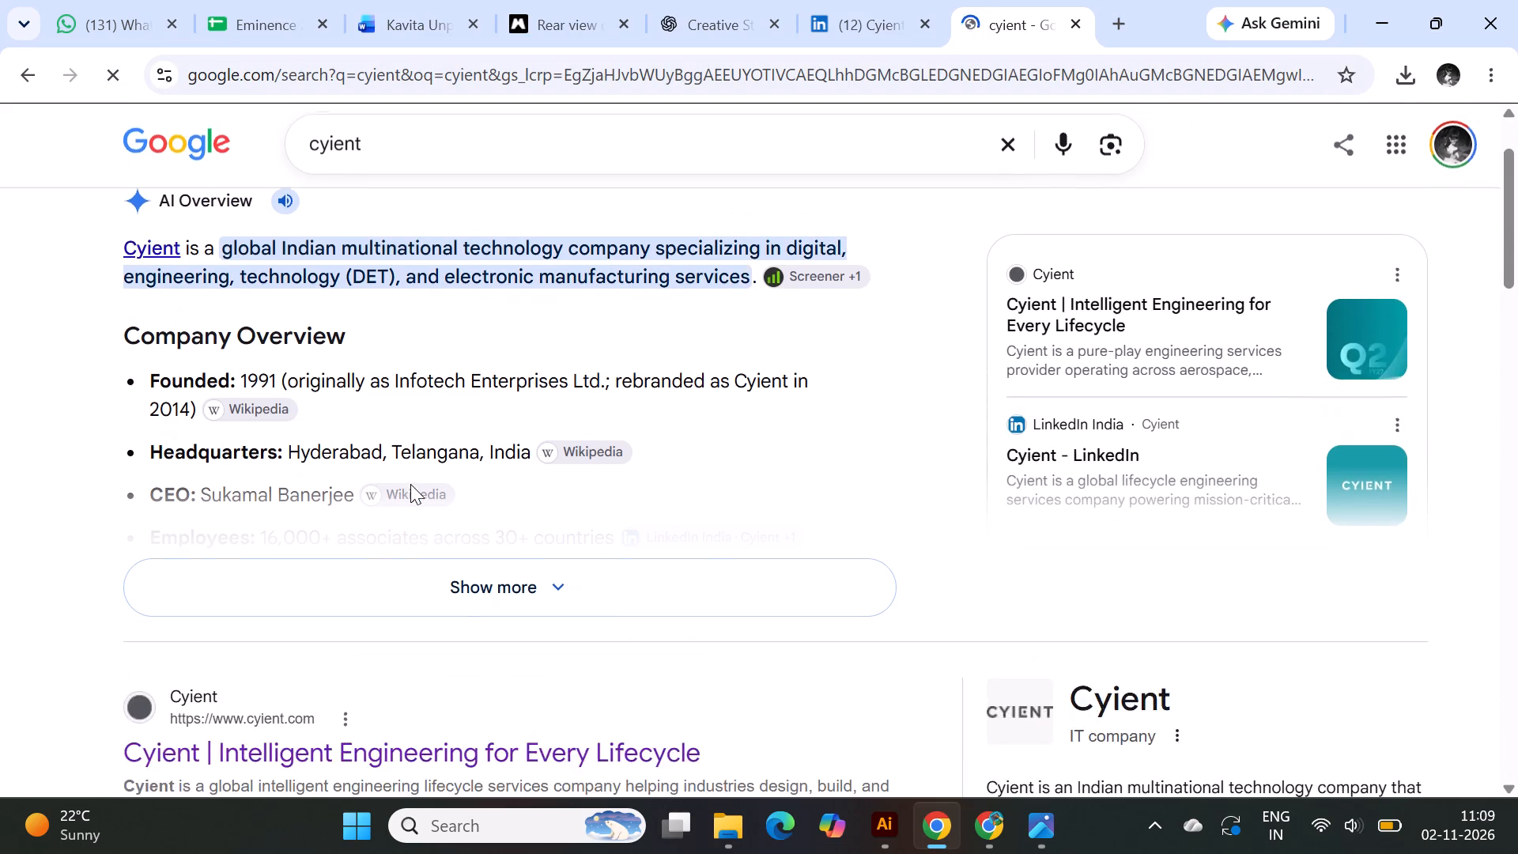
pyautogui.scroll(-2, 410, 484)
pyautogui.click(175, 459)
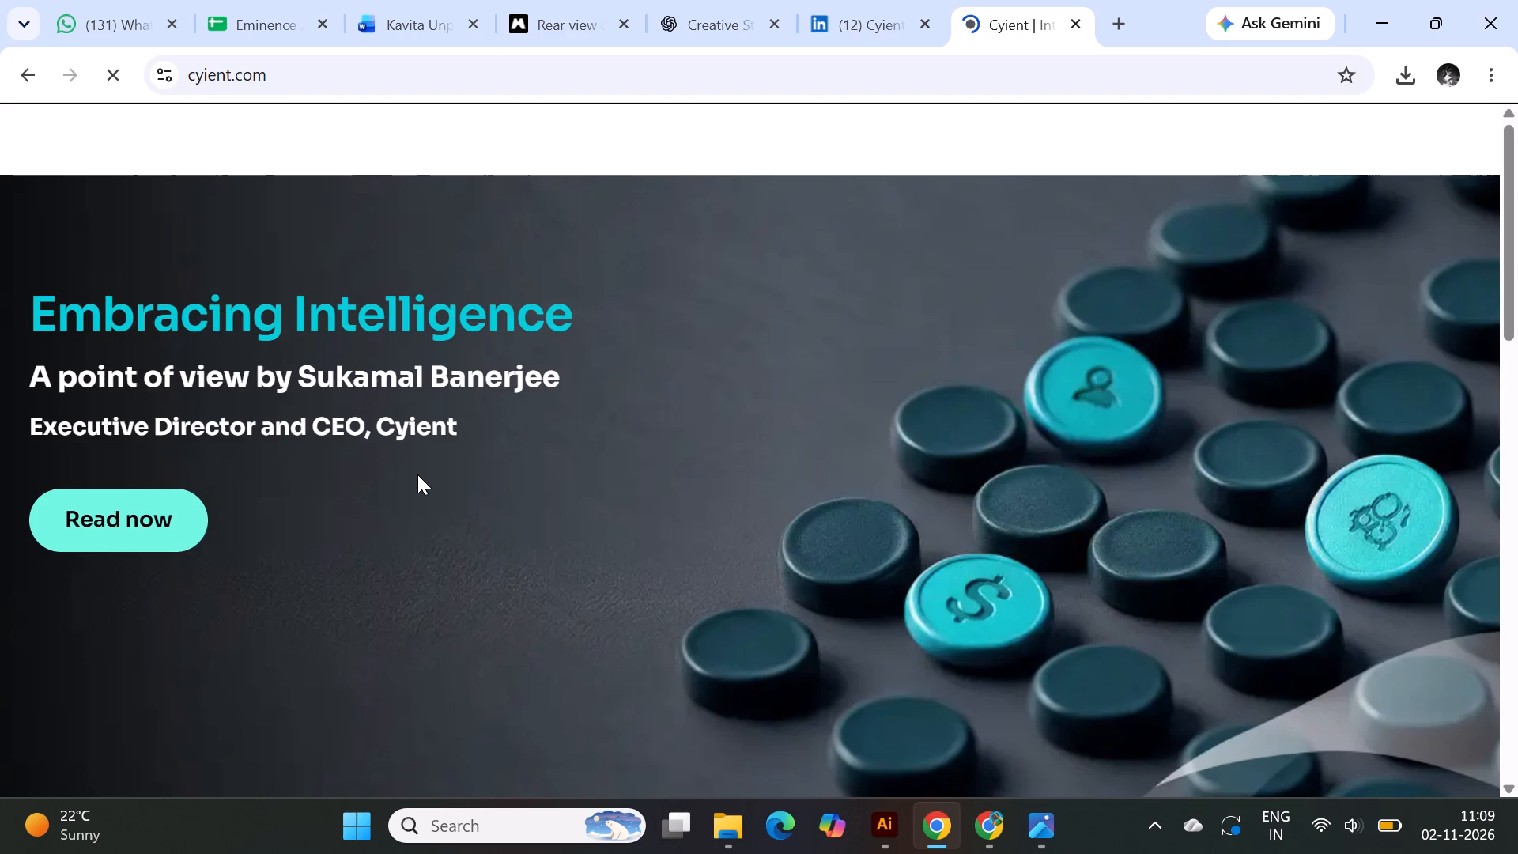
# Open Cyient's Instagram profile from the social links in the website footer.
pyautogui.scroll(-4, 885, 346)
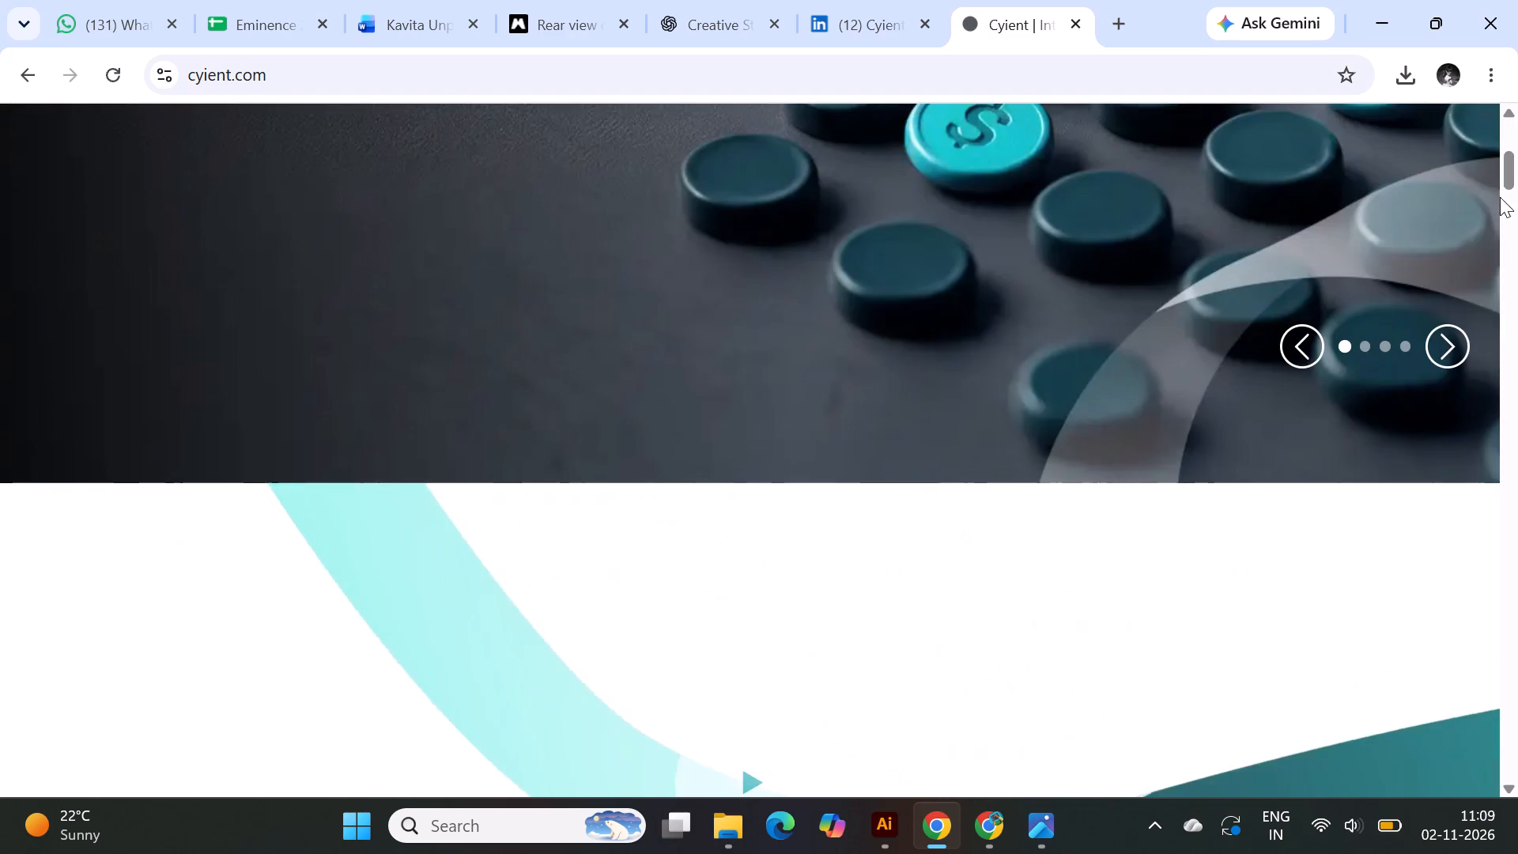
pyautogui.moveTo(1509, 169); pyautogui.dragTo(1517, 782)
pyautogui.scroll(-2, 855, 572)
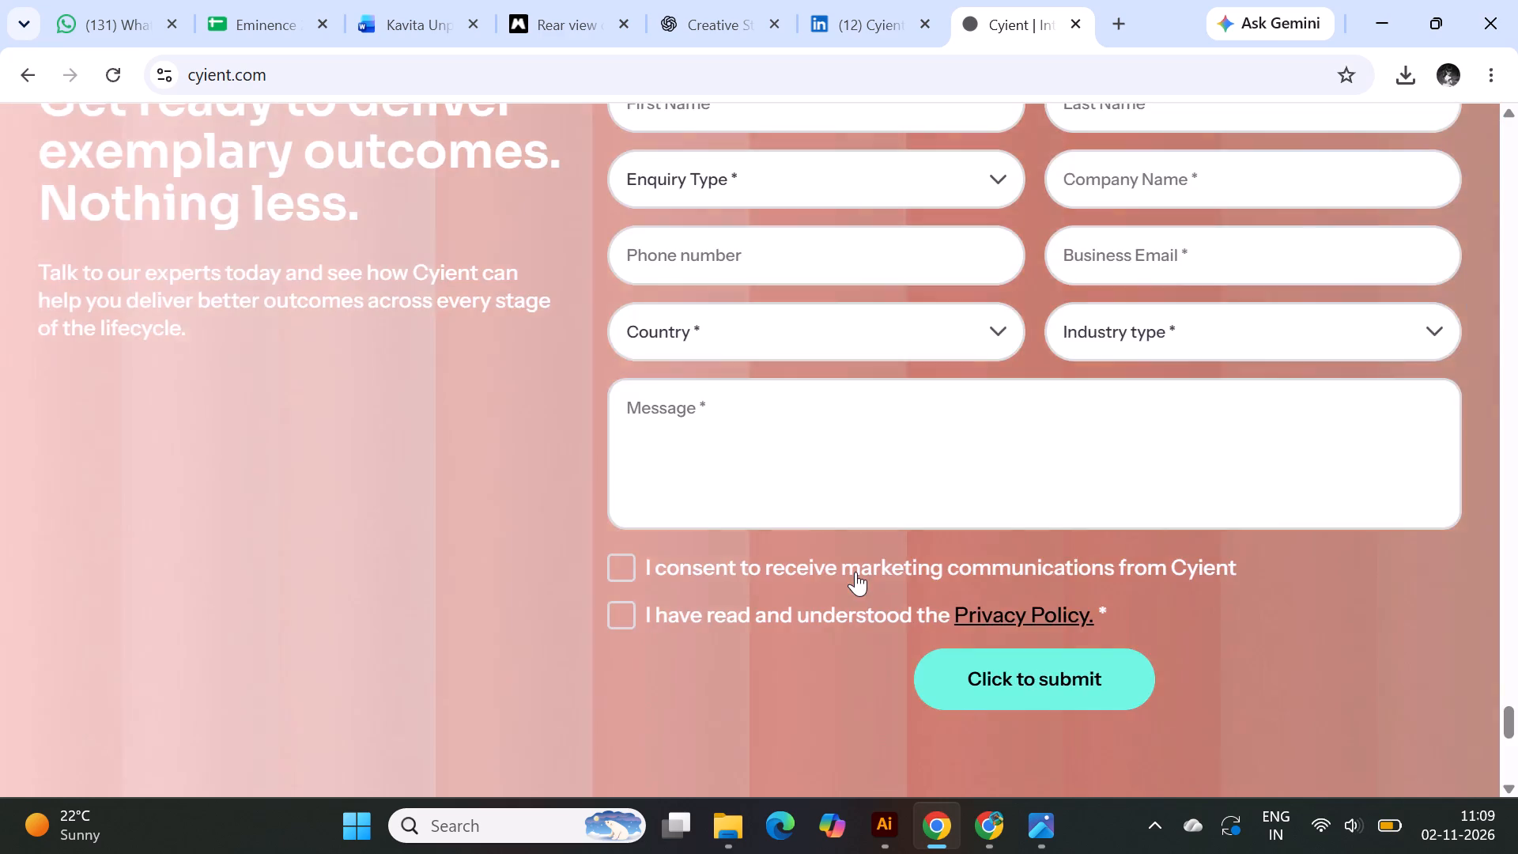
pyautogui.scroll(-12, 855, 572)
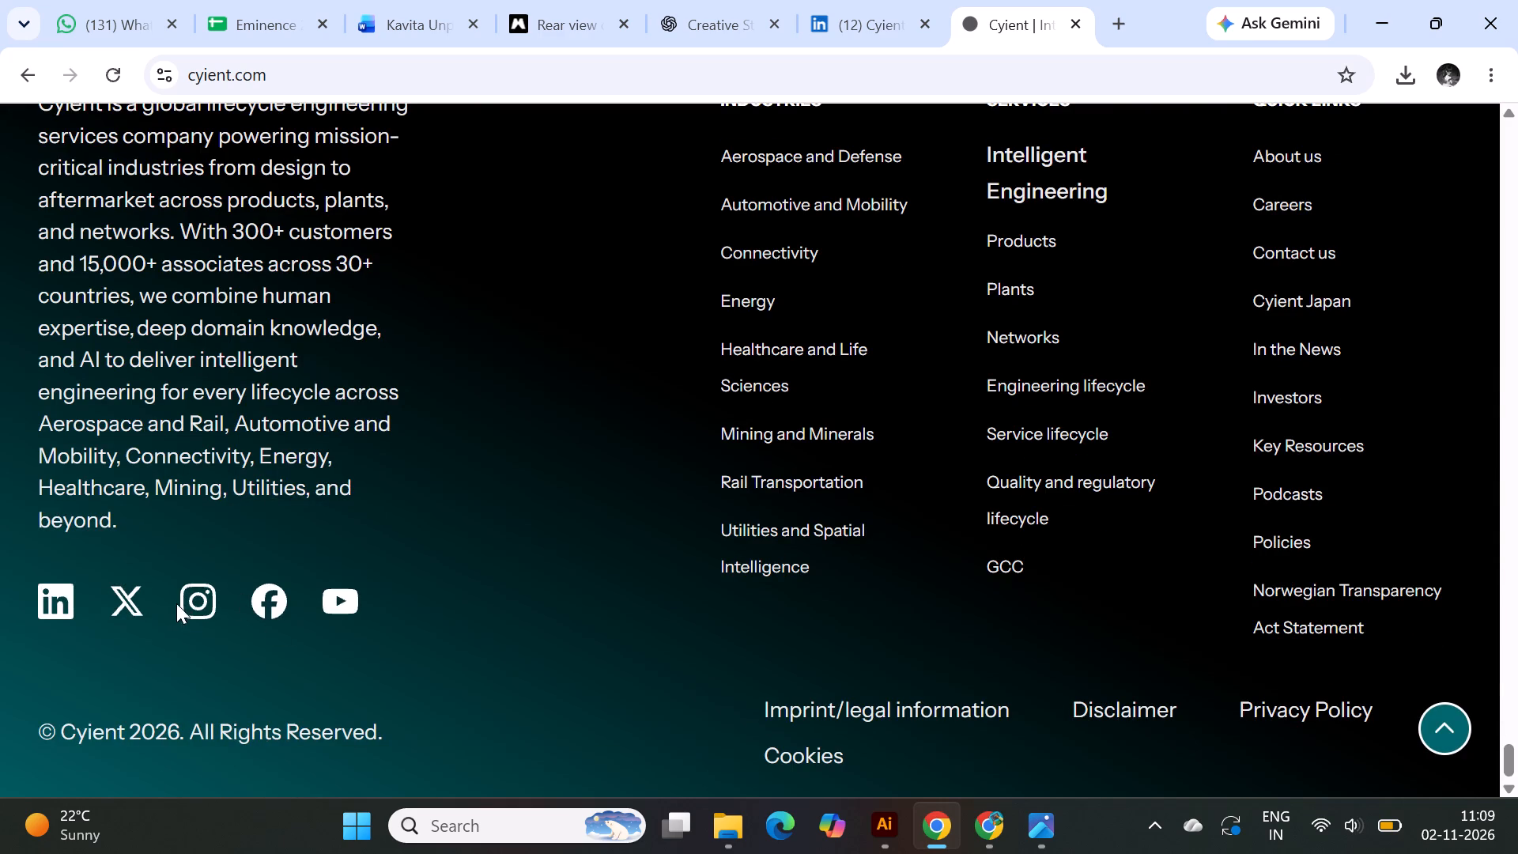
pyautogui.click(186, 602)
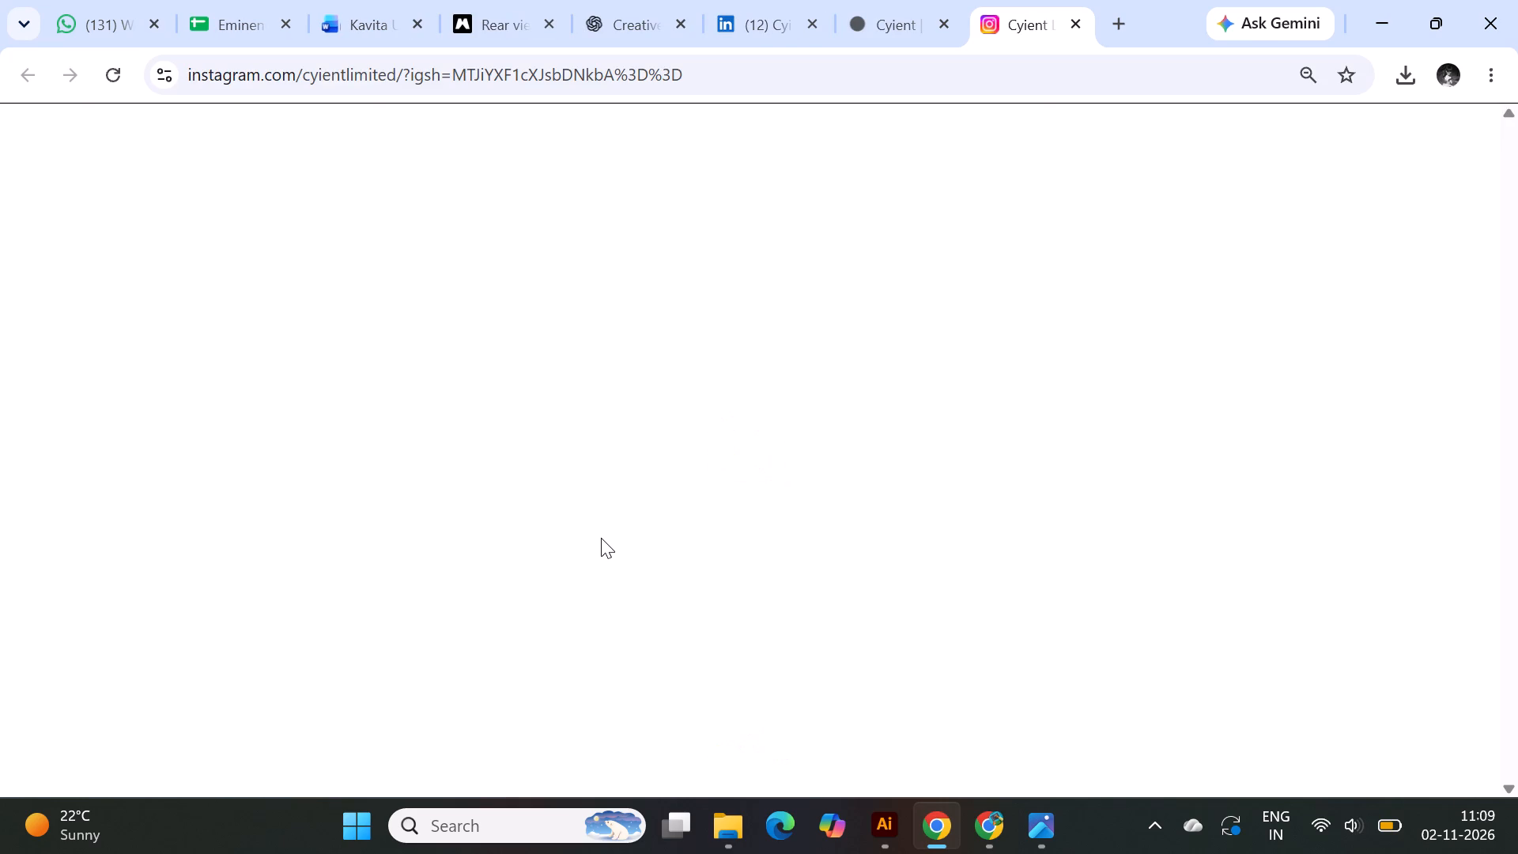
# Examine the colours, shapes and typography of Cyient's recent Instagram posts, including the hiring, "35 Years" and walk-in interview designs.
pyautogui.scroll(-2, 1440, 376)
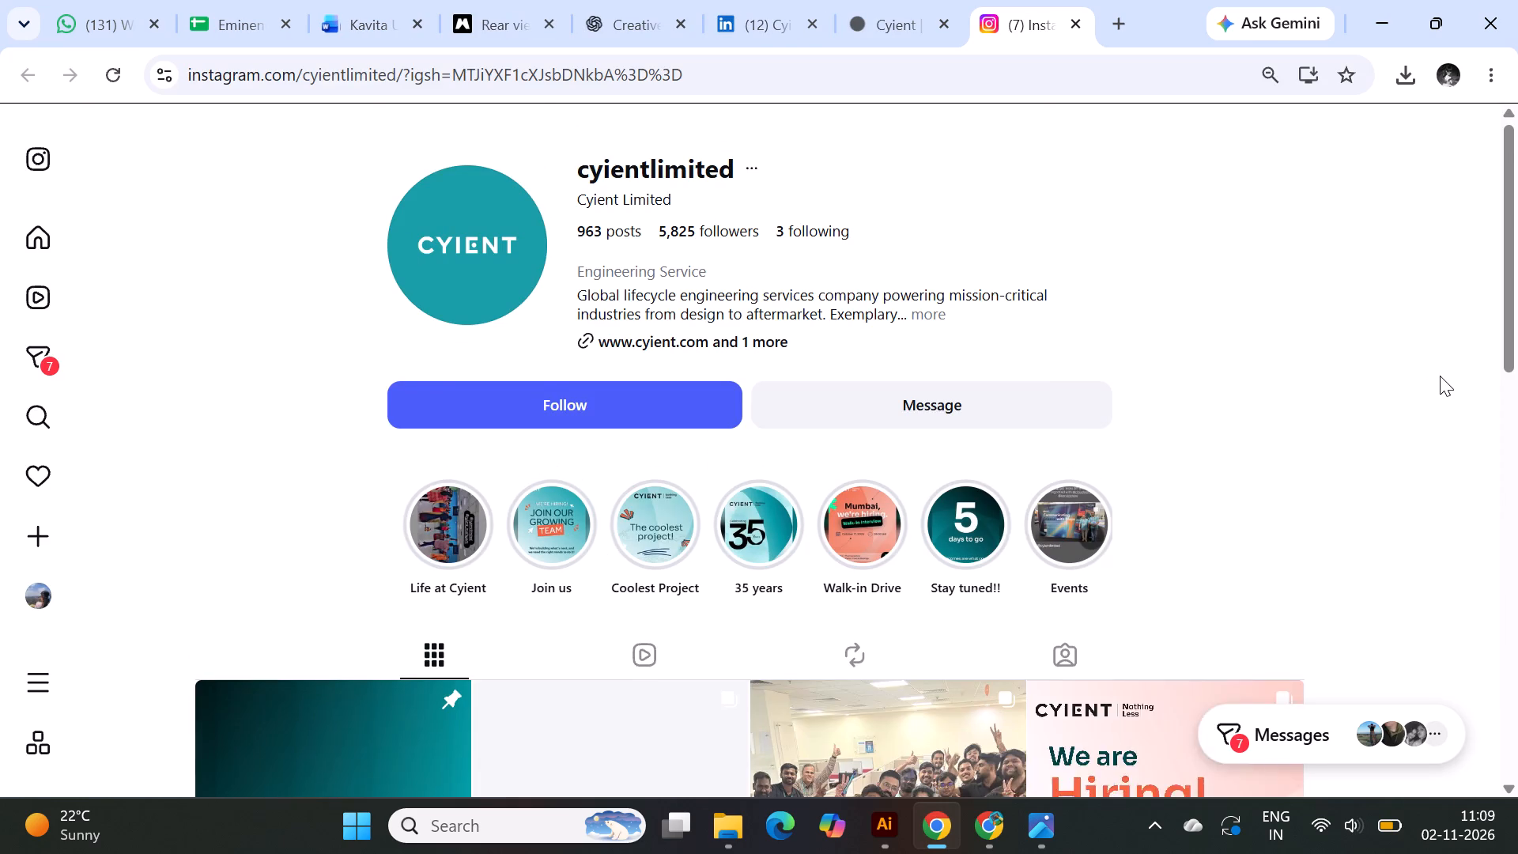
pyautogui.scroll(-4, 1440, 376)
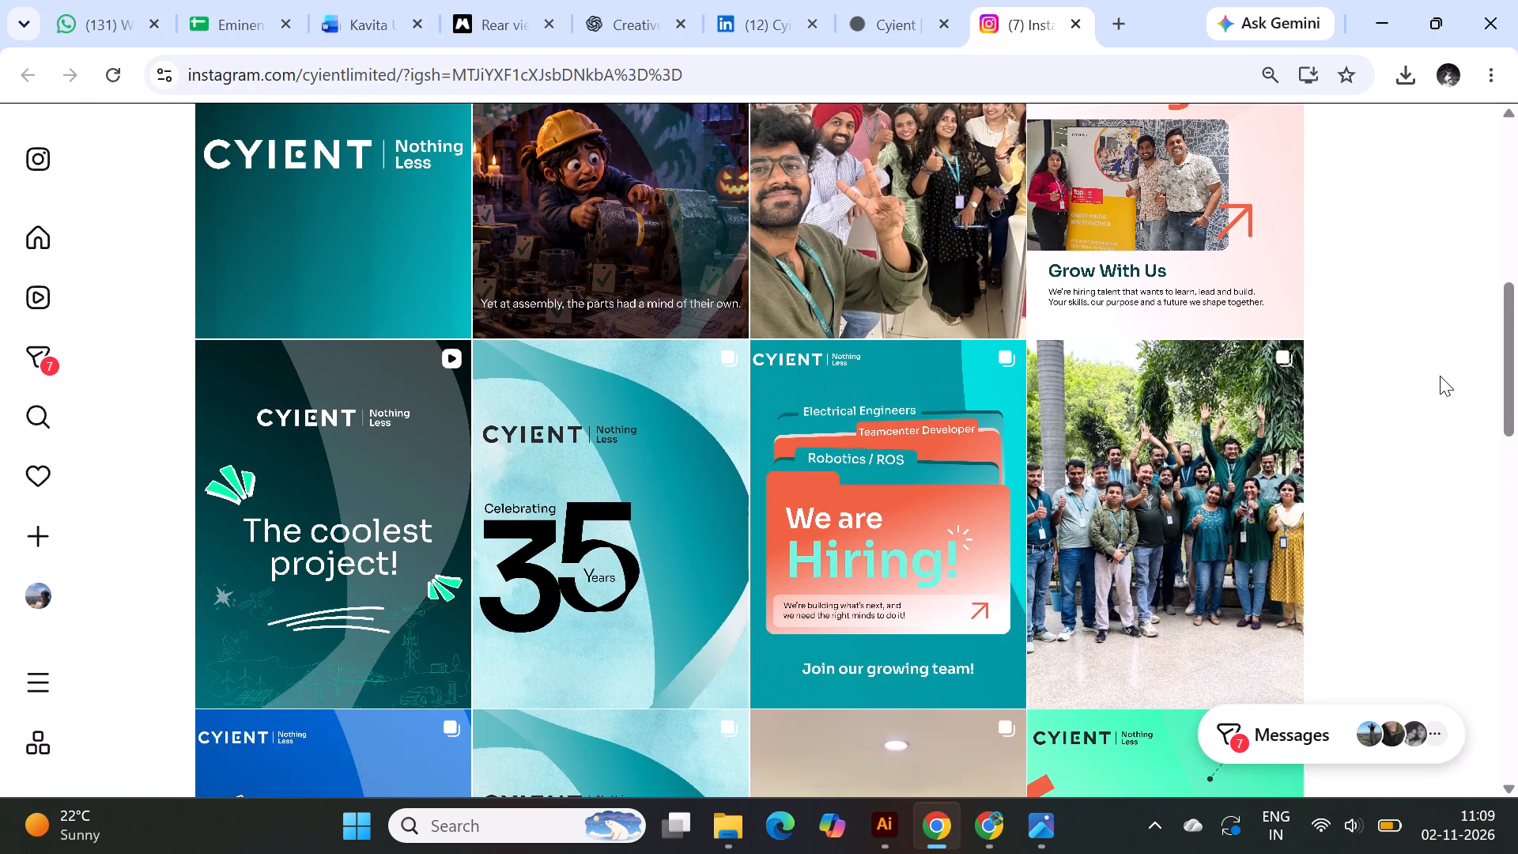
pyautogui.scroll(-3, 1440, 376)
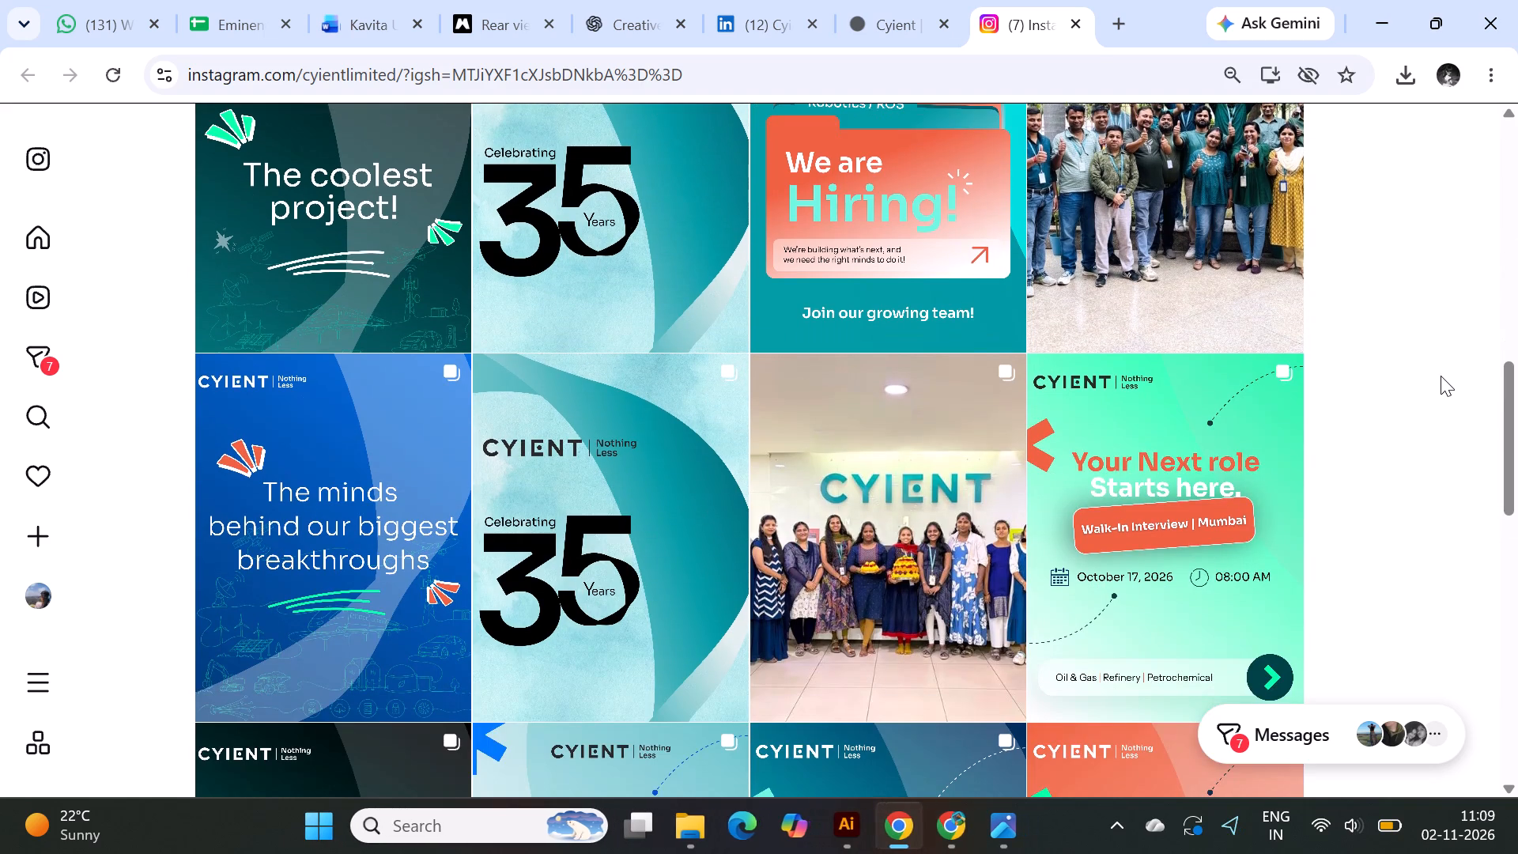
pyautogui.scroll(-3, 1441, 376)
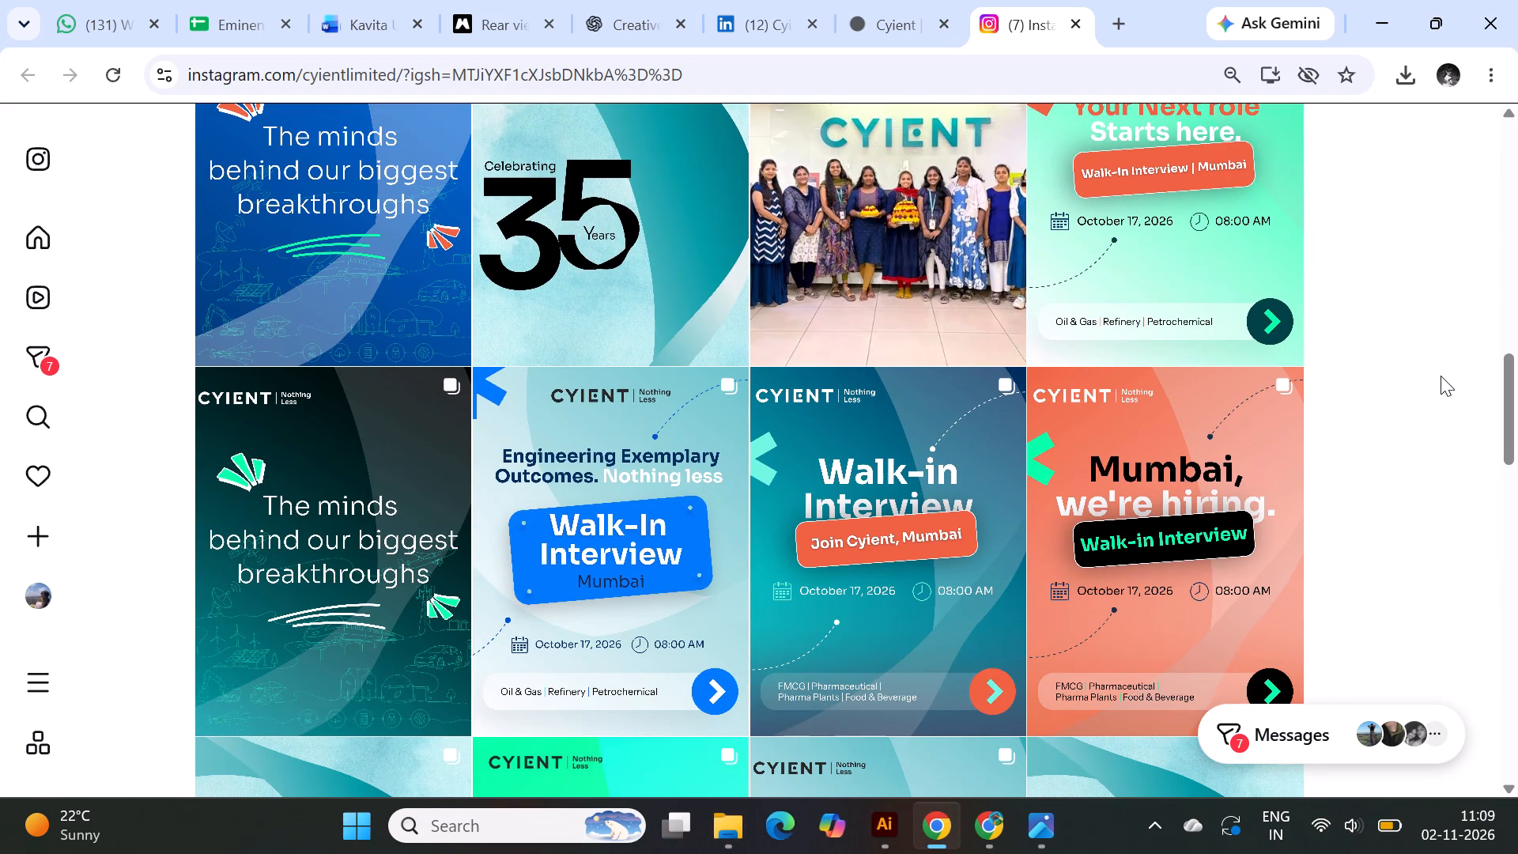
pyautogui.scroll(-3, 1441, 376)
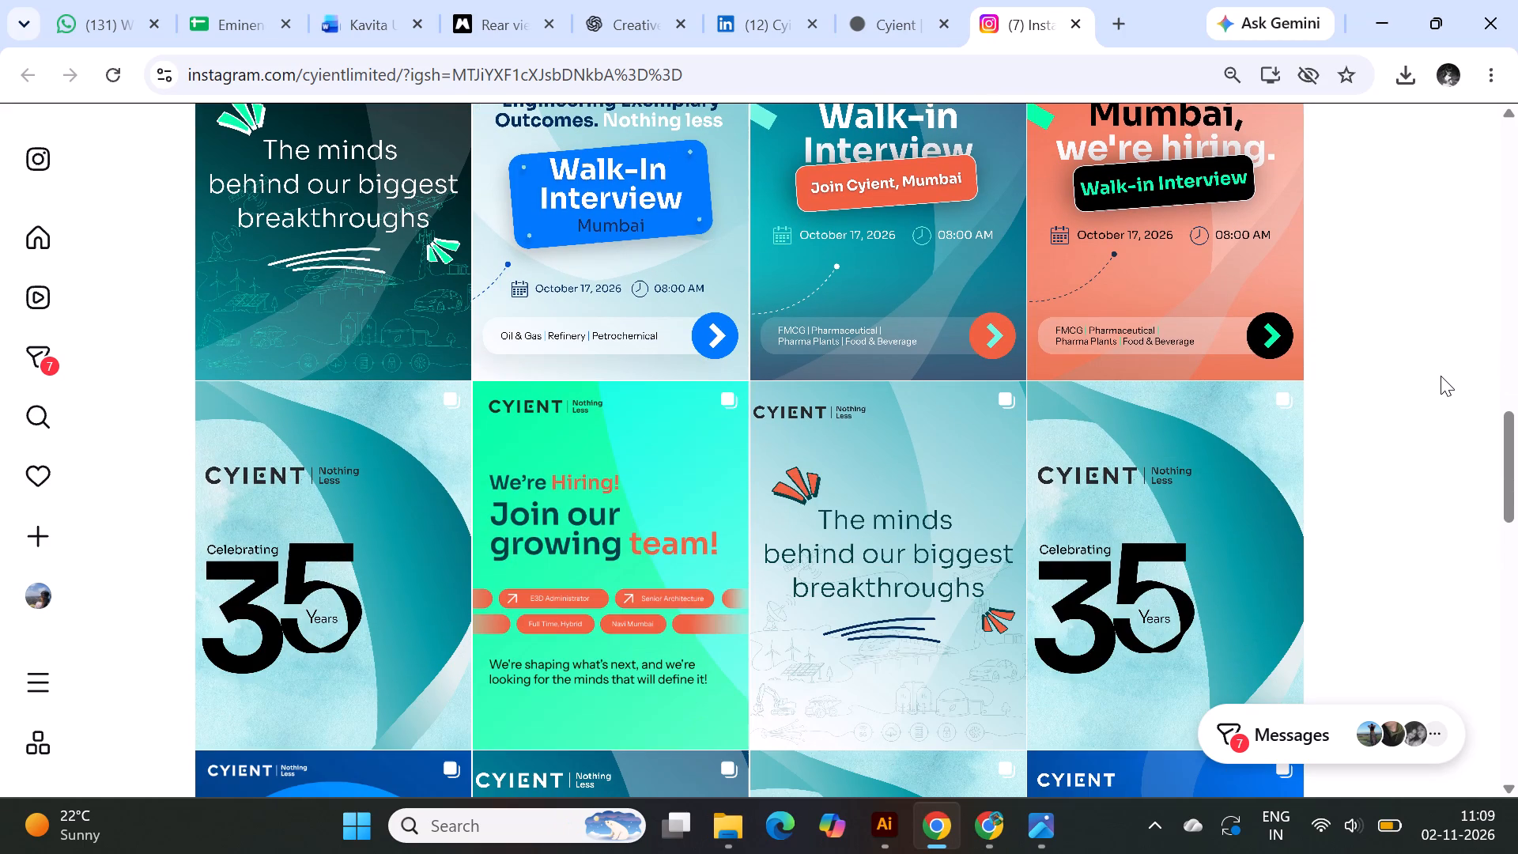
pyautogui.scroll(2, 1441, 376)
pyautogui.scroll(-5, 1441, 376)
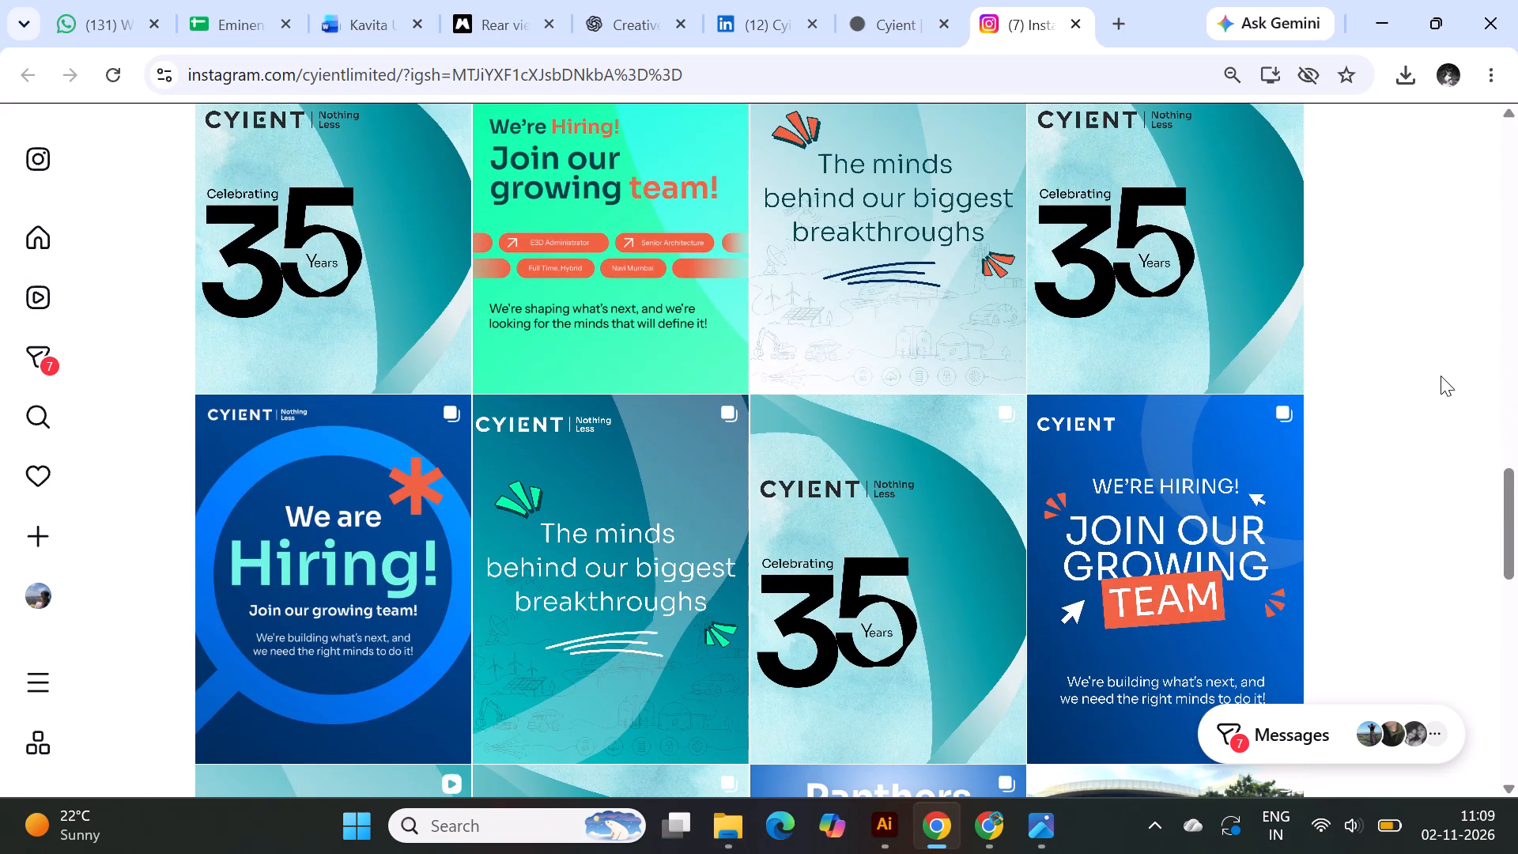
# Browse Cyient's older Instagram posts, including the "Join our growing team", Engineers' Day and countdown designs, for branding references.
pyautogui.scroll(-4, 1441, 376)
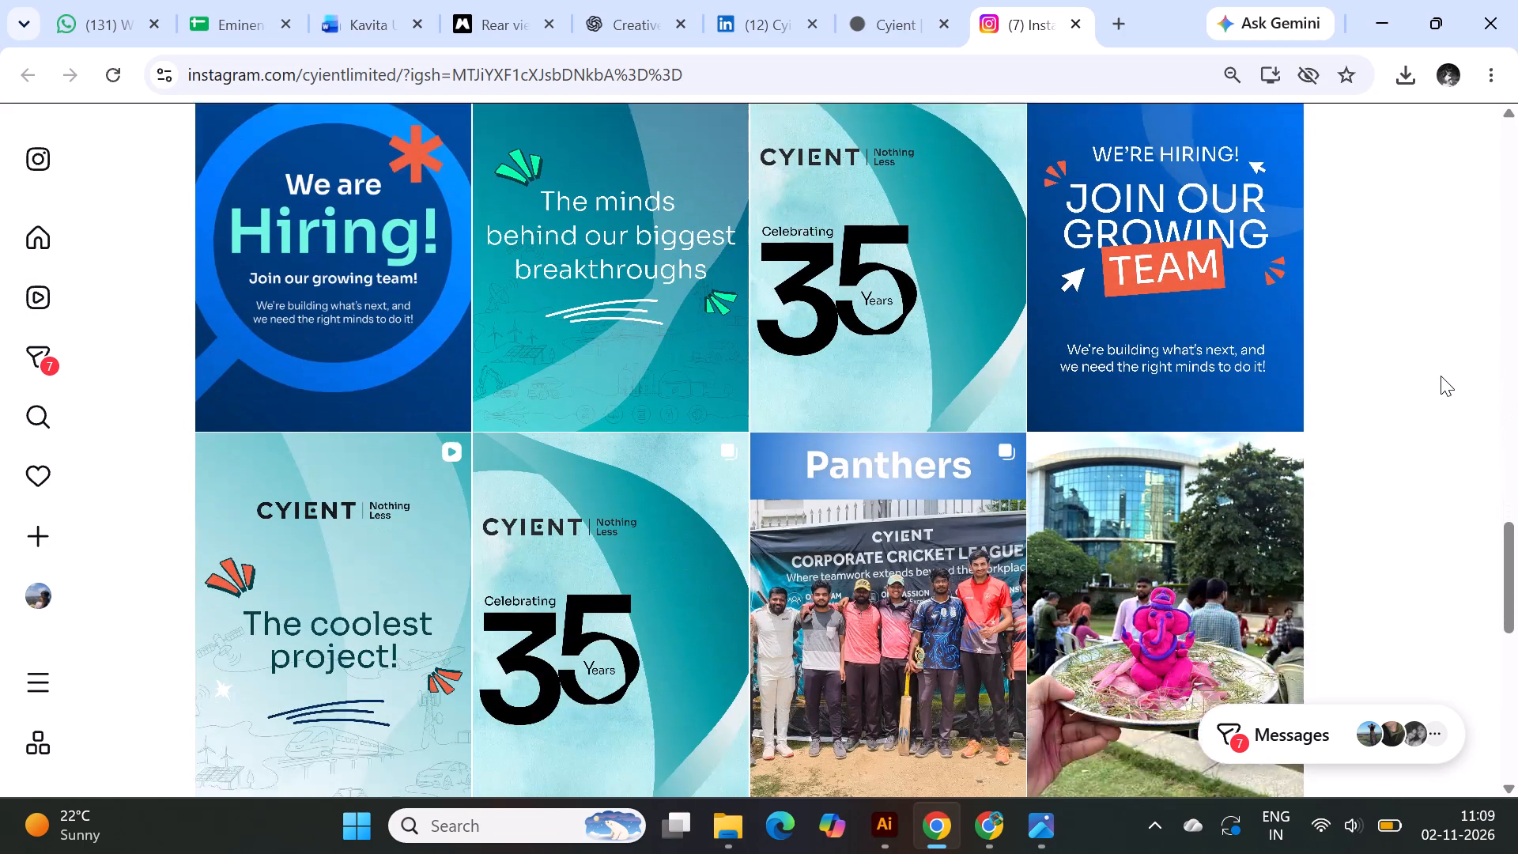
pyautogui.scroll(2, 1441, 376)
pyautogui.scroll(-2, 1441, 376)
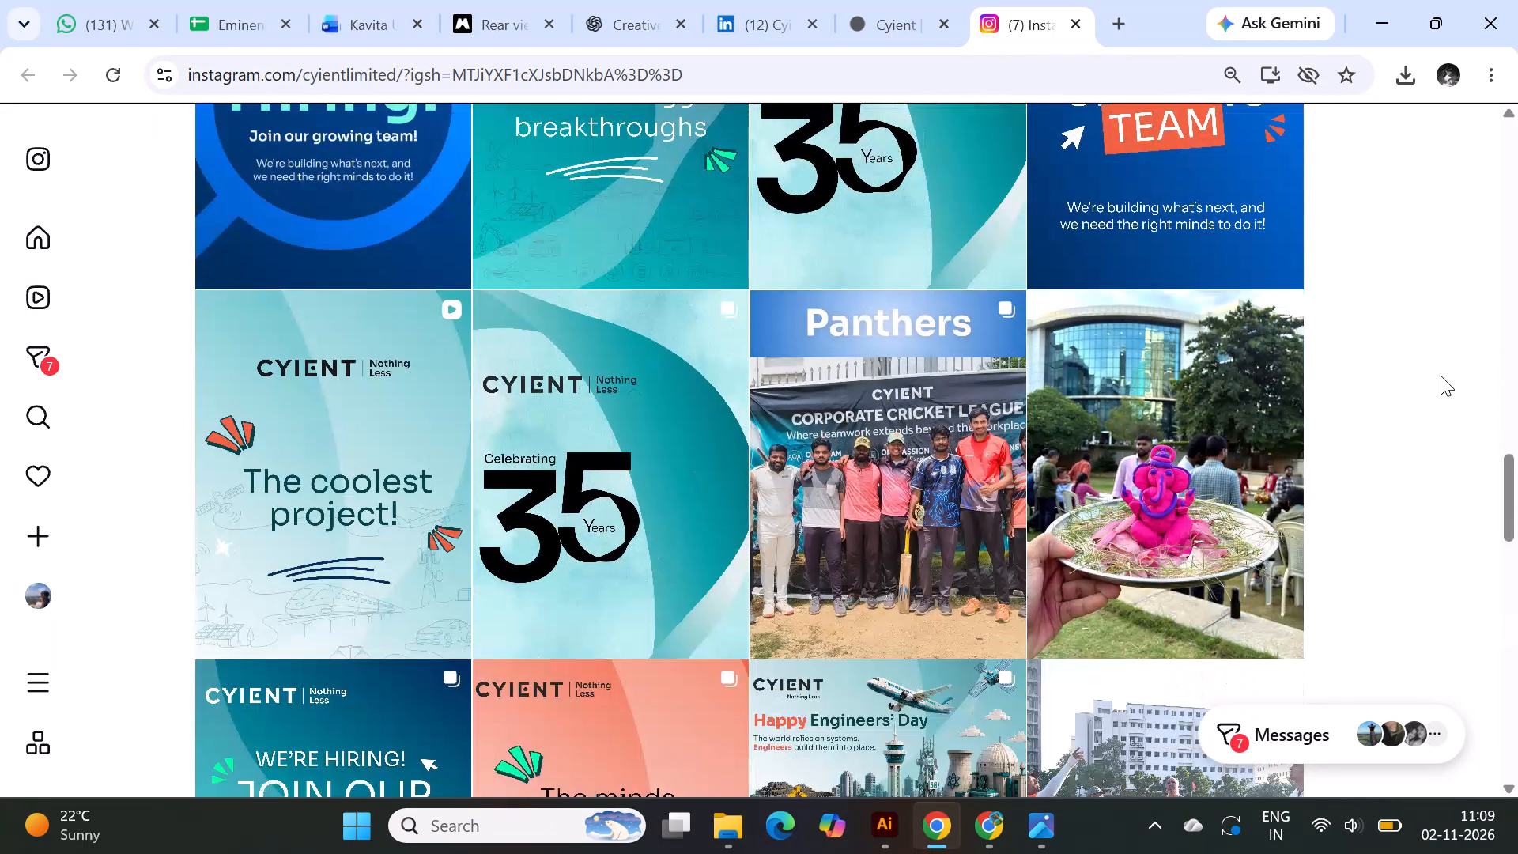
pyautogui.scroll(-5, 1441, 376)
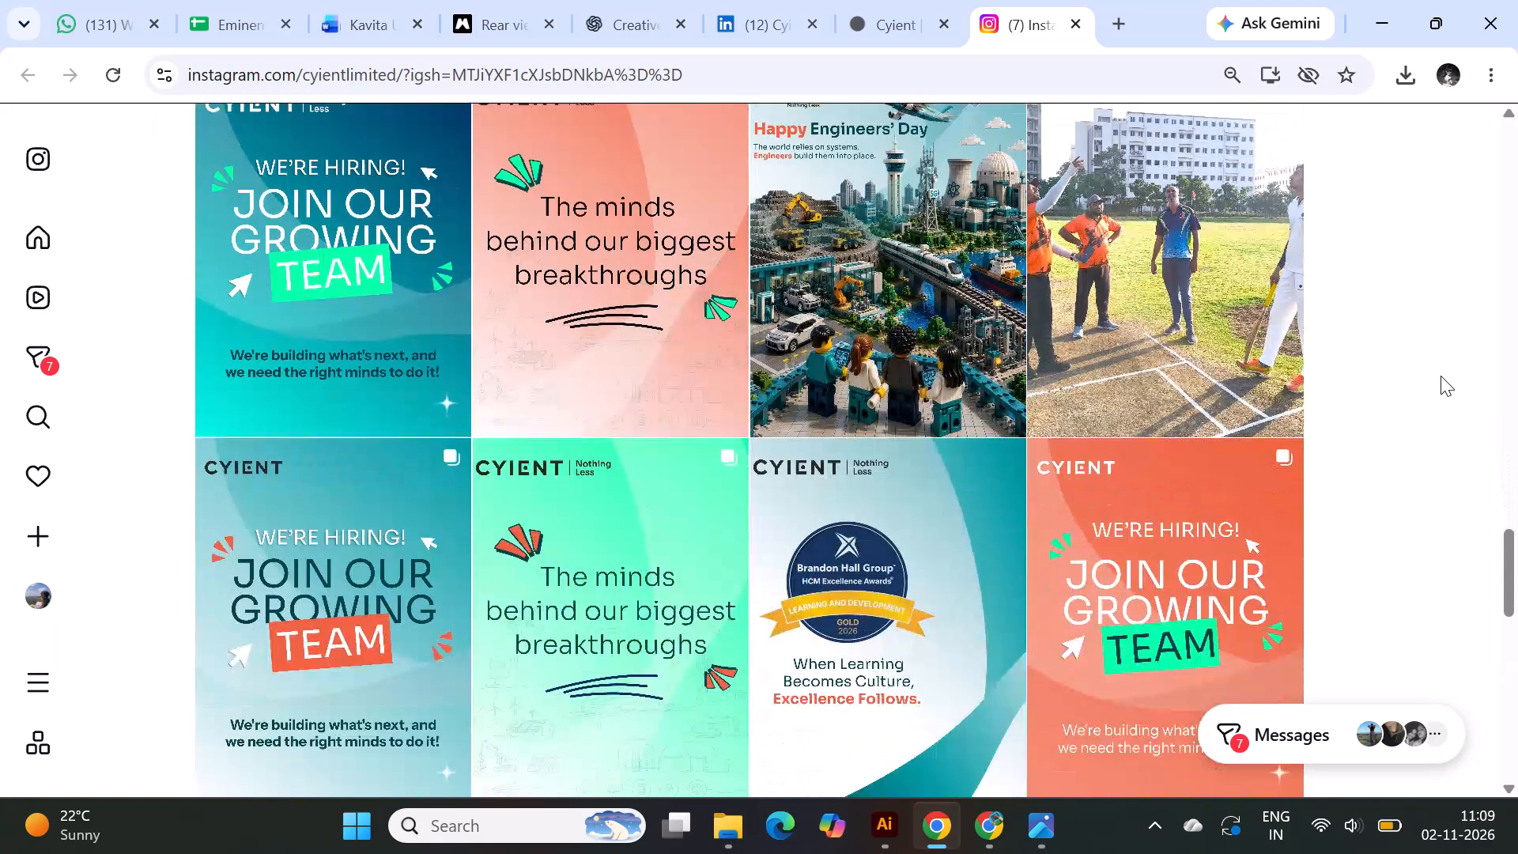
pyautogui.scroll(-5, 1441, 376)
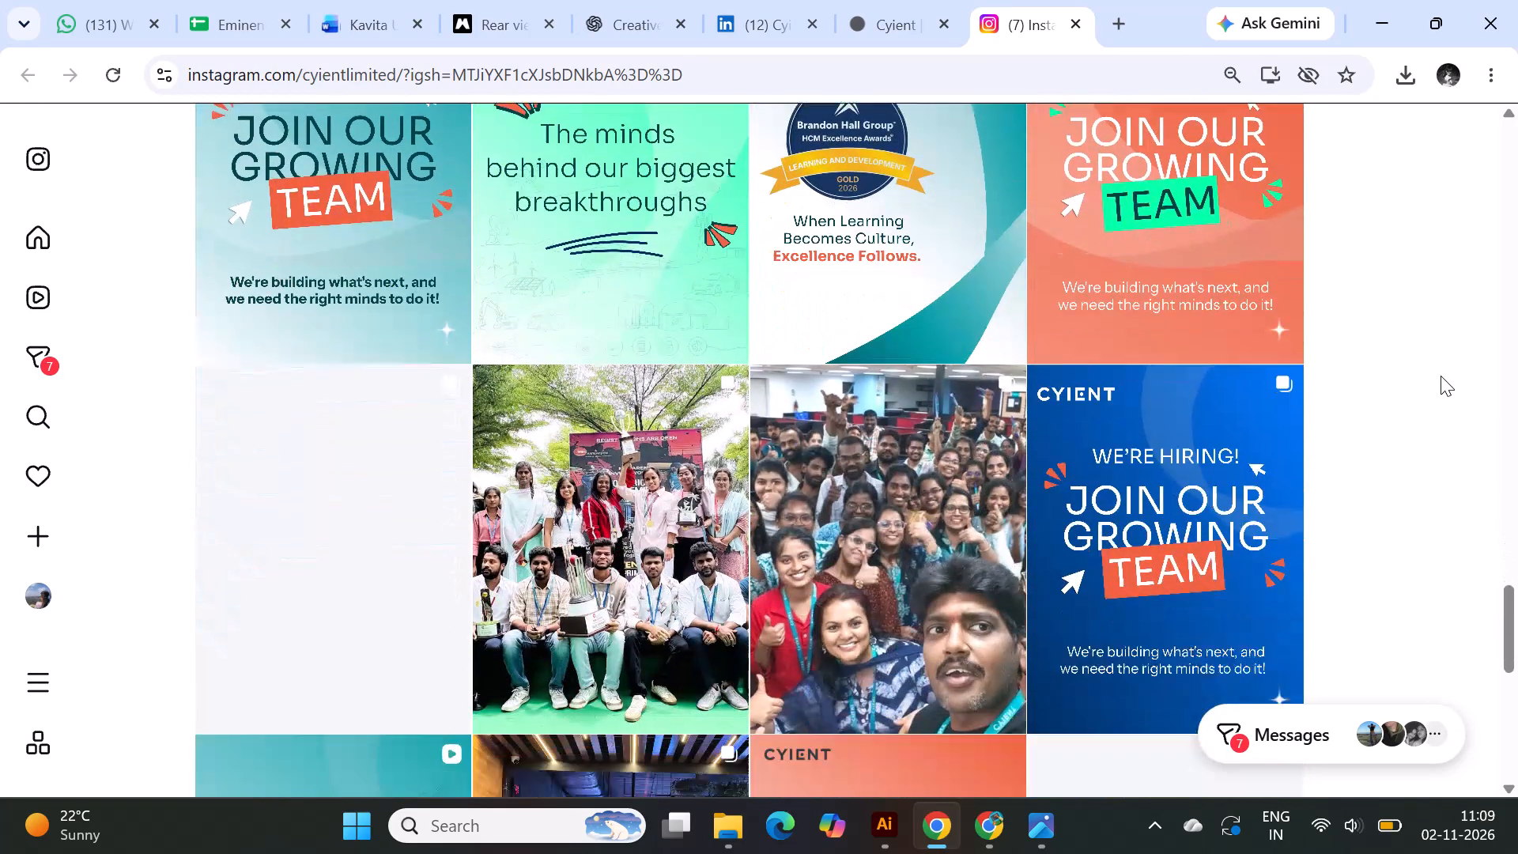
pyautogui.scroll(-6, 1441, 376)
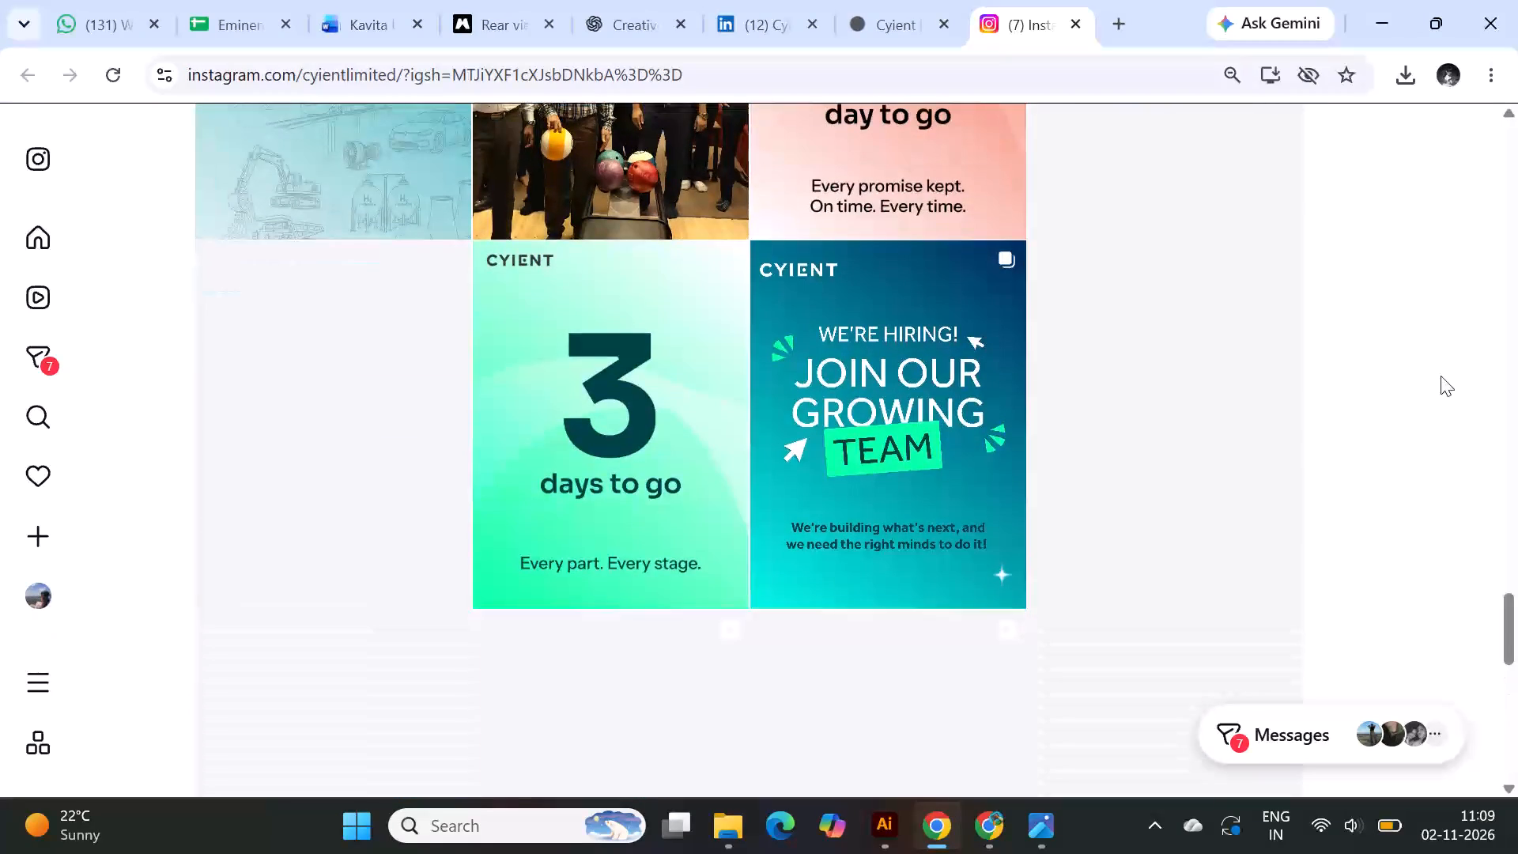
# Return to Cyient's newest Instagram posts and re-examine the walk-in interview, folder-style hiring and Halloween designs.
pyautogui.scroll(20, 1441, 376)
pyautogui.scroll(4, 1441, 376)
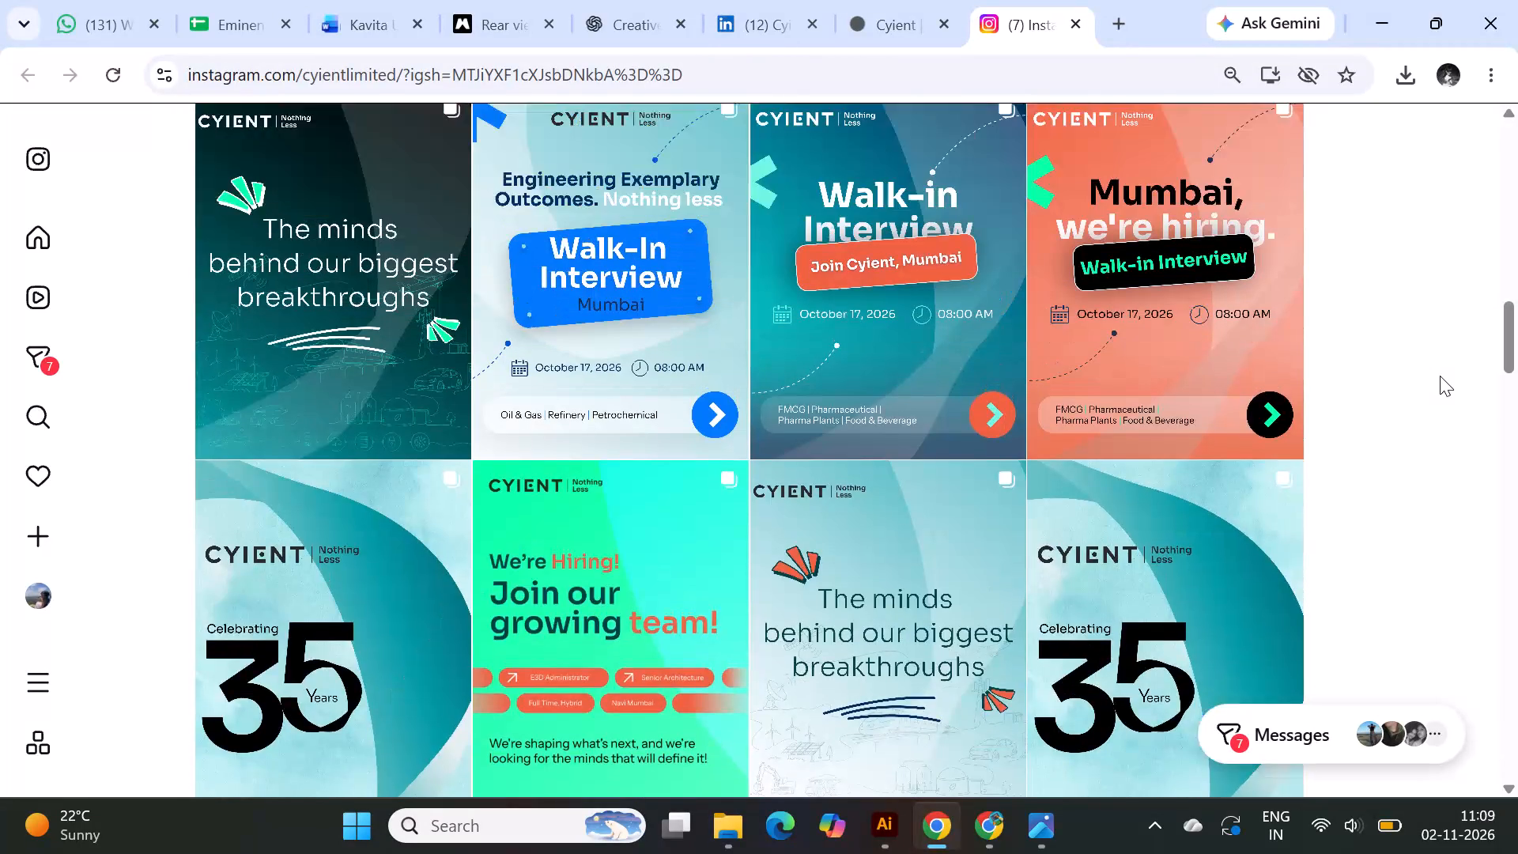
pyautogui.scroll(3, 1440, 376)
pyautogui.scroll(5, 1363, 326)
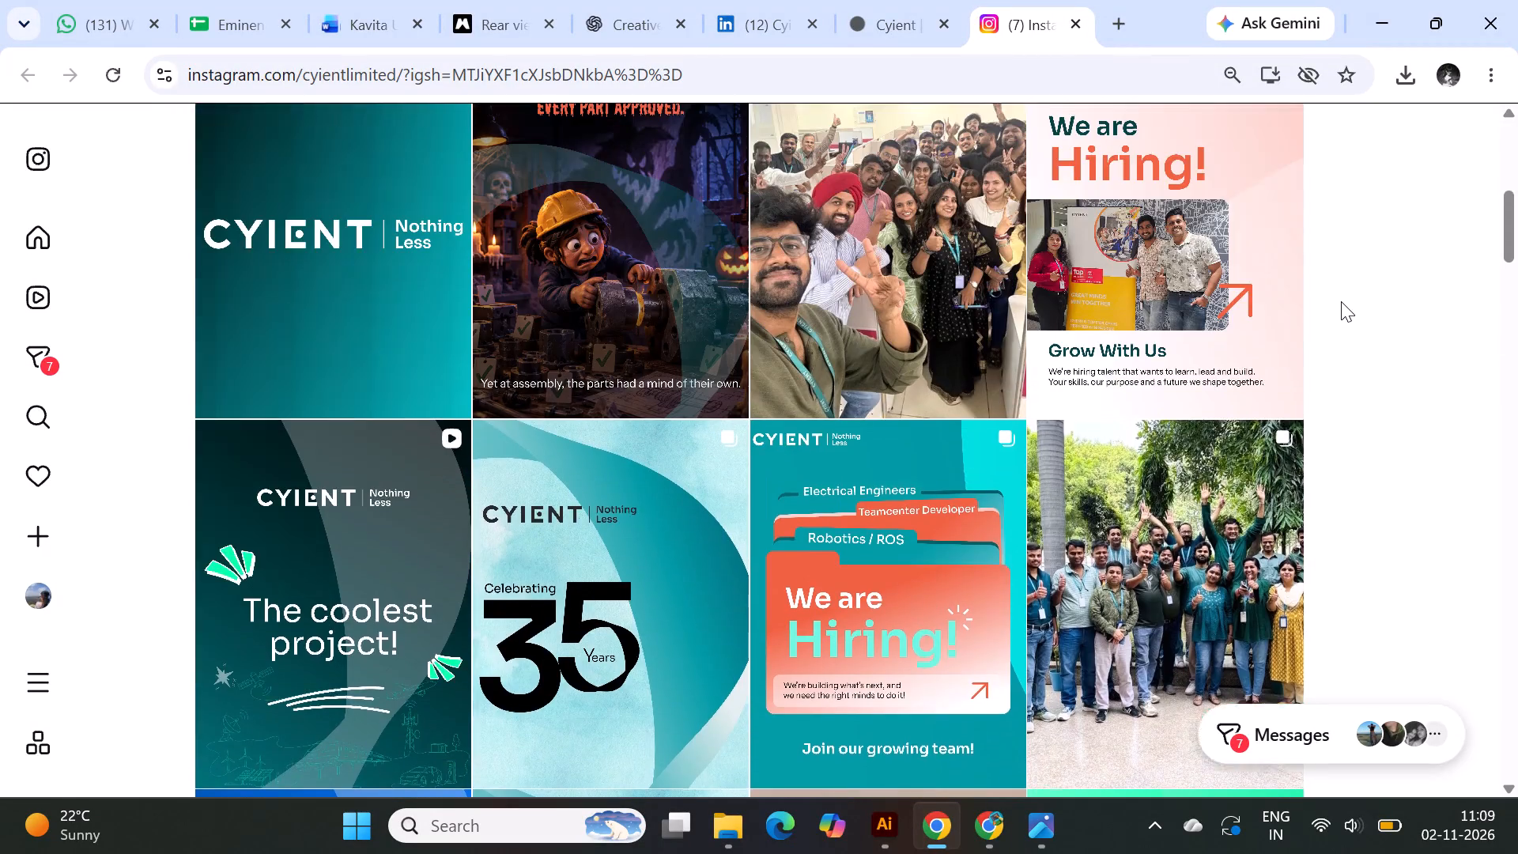
pyautogui.scroll(6, 1341, 301)
pyautogui.scroll(-5, 1347, 293)
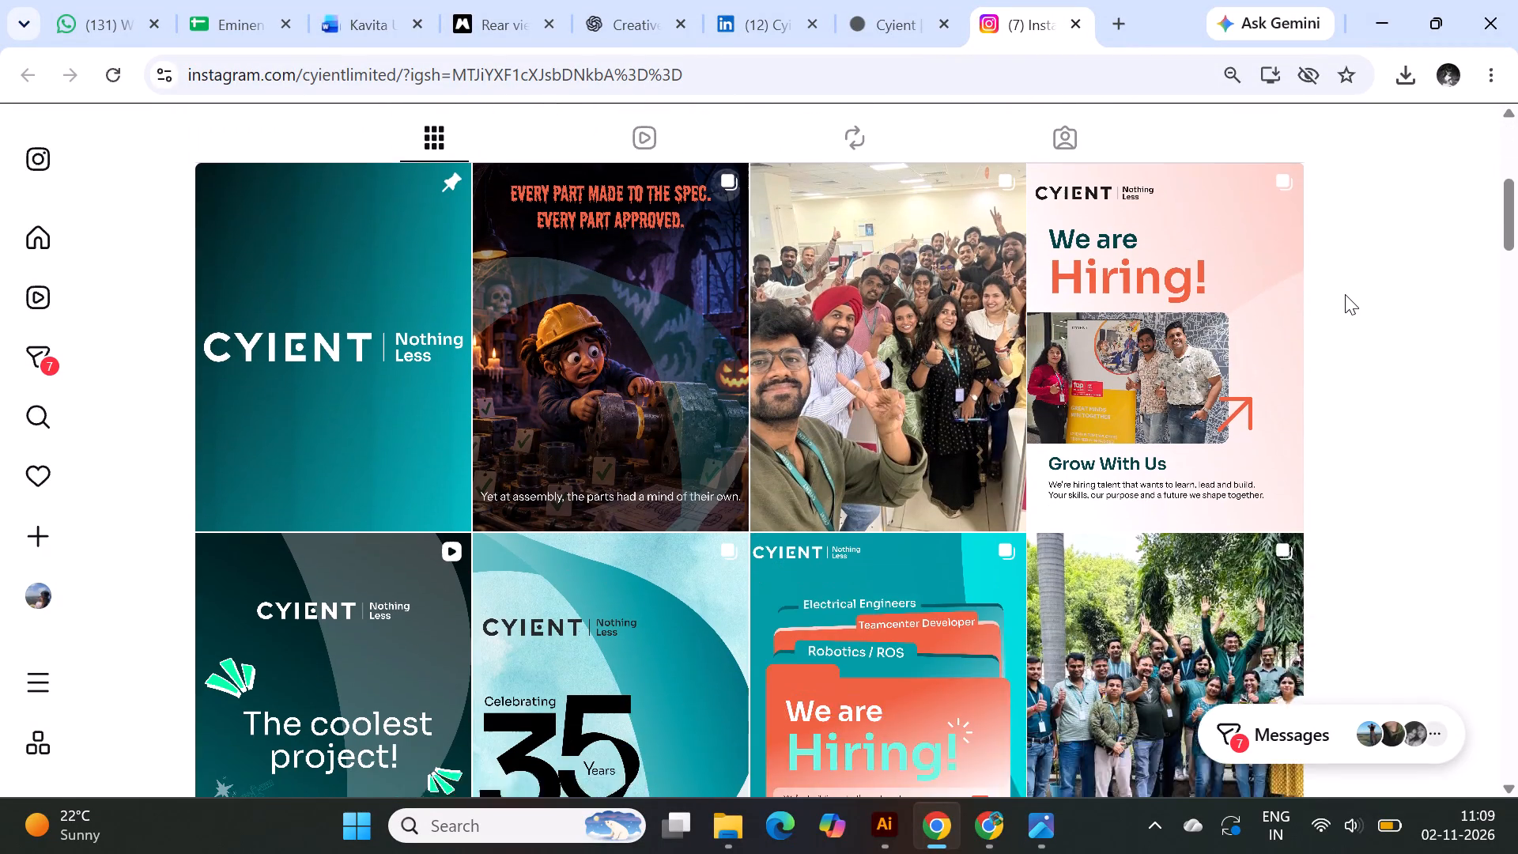
# Switch to Illustrator and inspect the upper part of the Kavita Unplugged standee with the speaker photo, beside the colour pairings.
pyautogui.click(890, 836)
pyautogui.scroll(3, 953, 467)
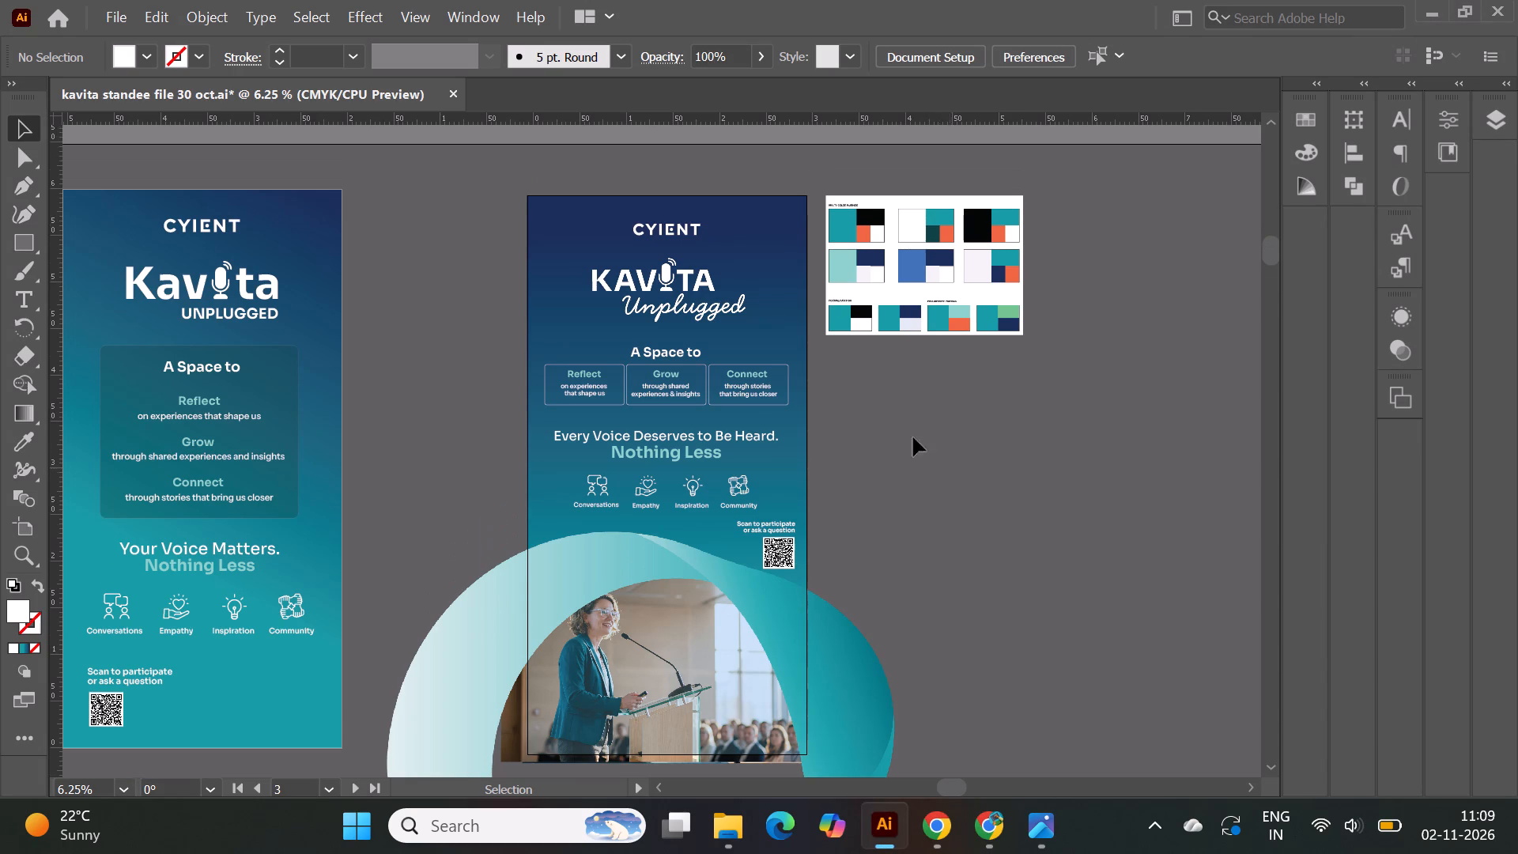
pyautogui.keyDown('alt'); pyautogui.scroll(2, 772, 221); pyautogui.keyUp('alt')
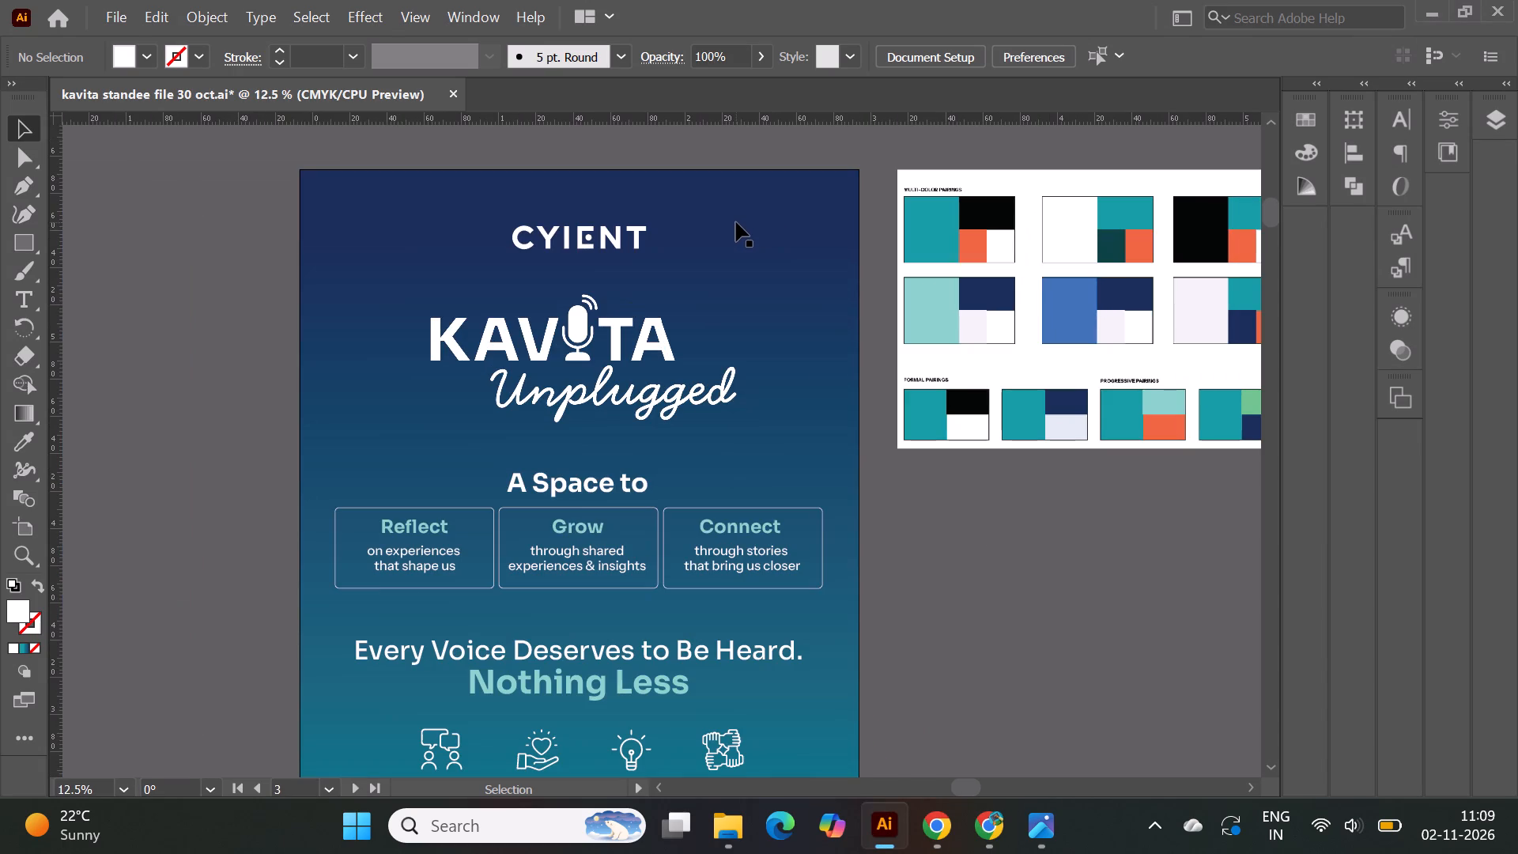
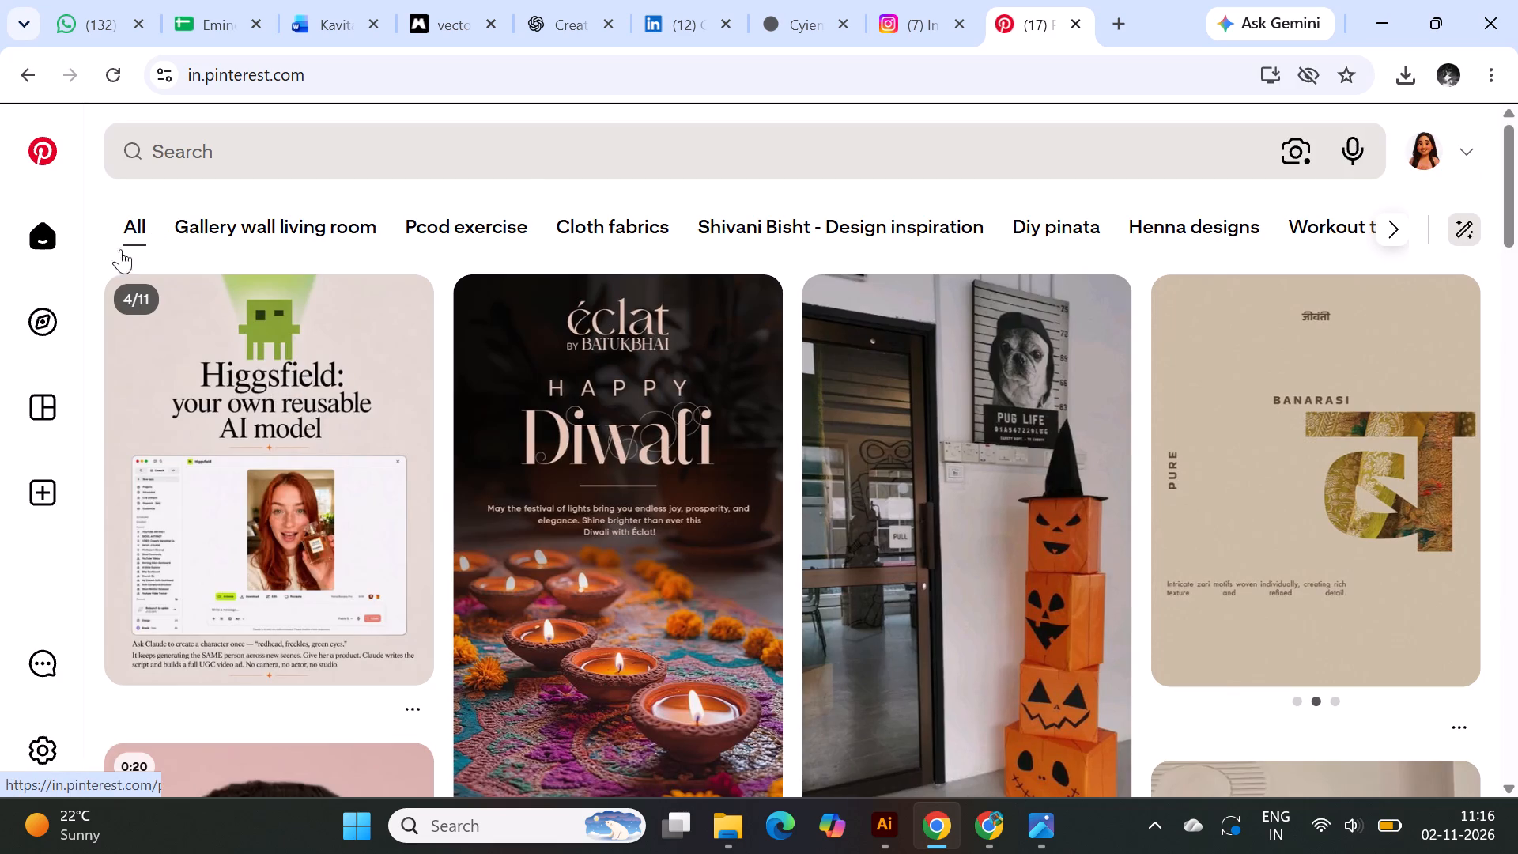
# Dismiss Pinterest's request to show notifications without allowing or blocking it.
pyautogui.click(497, 137)
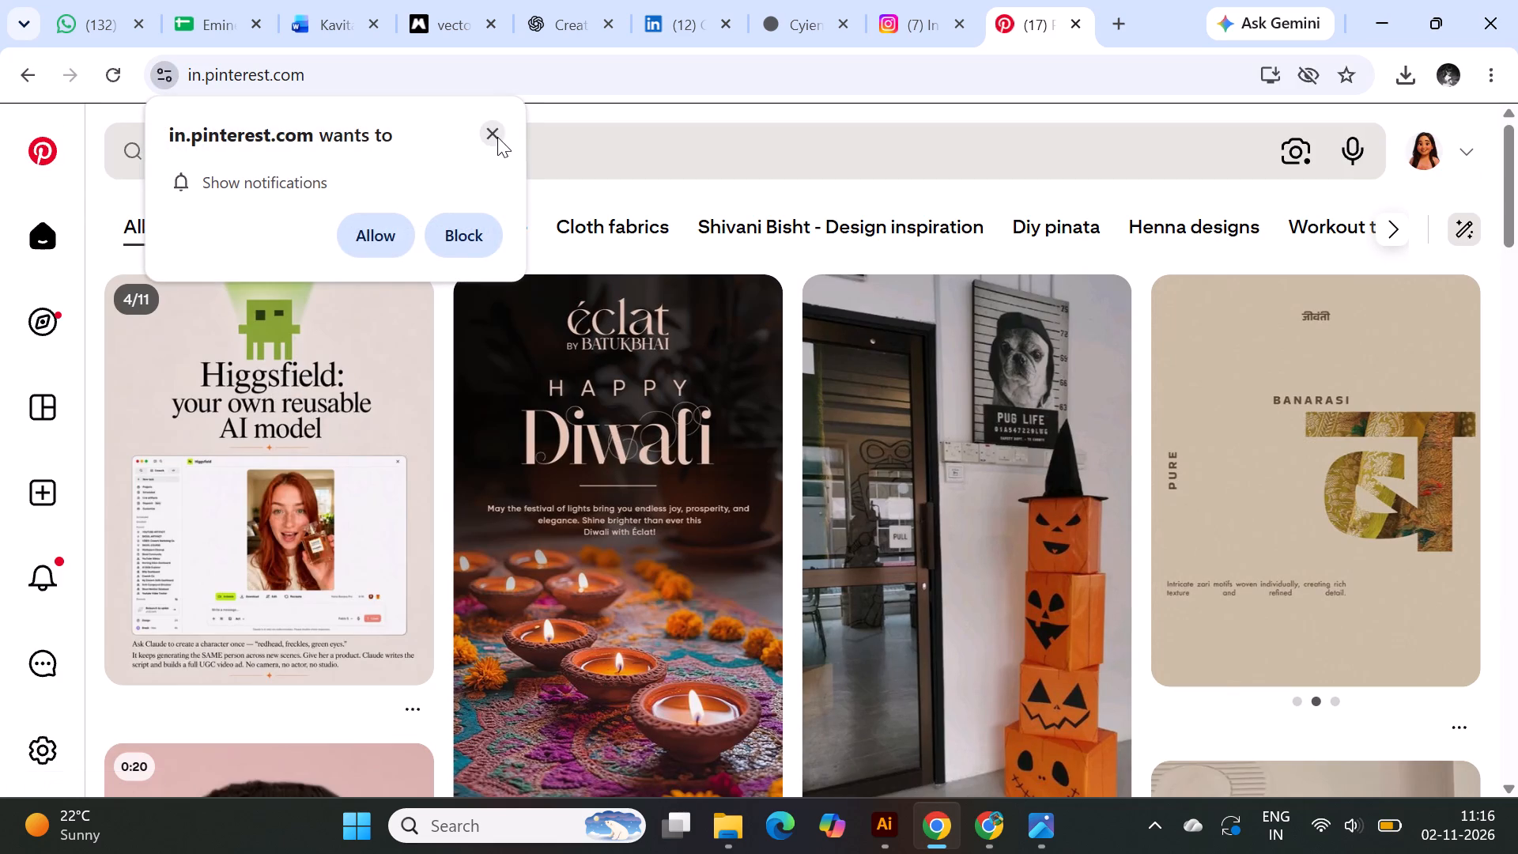
# Run a Pinterest image search using the downloaded photo of a woman with a microphone facing a seated audience.
pyautogui.click(1295, 165)
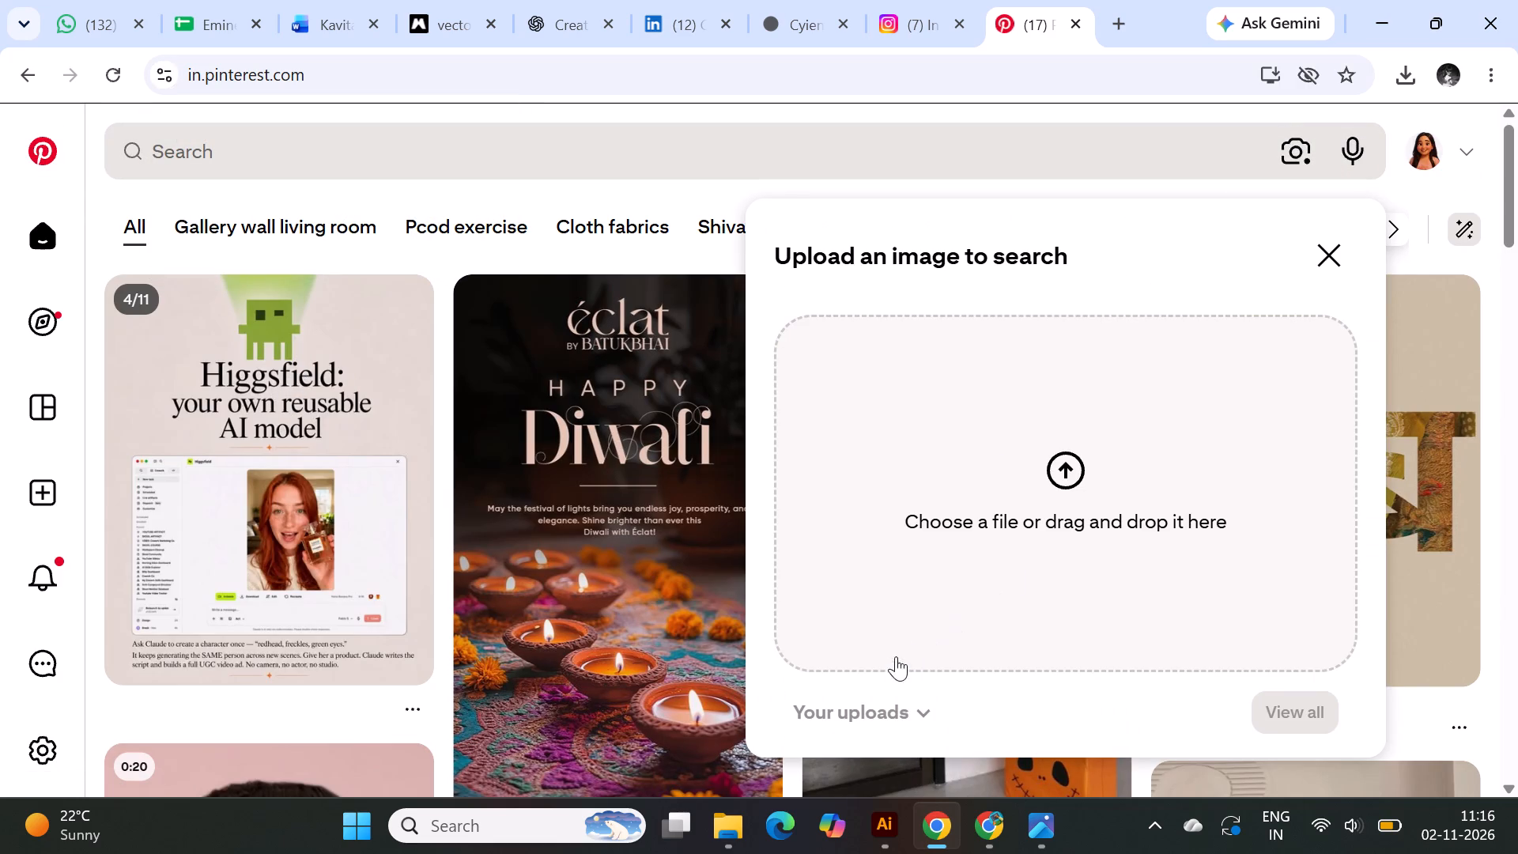
pyautogui.click(1073, 468)
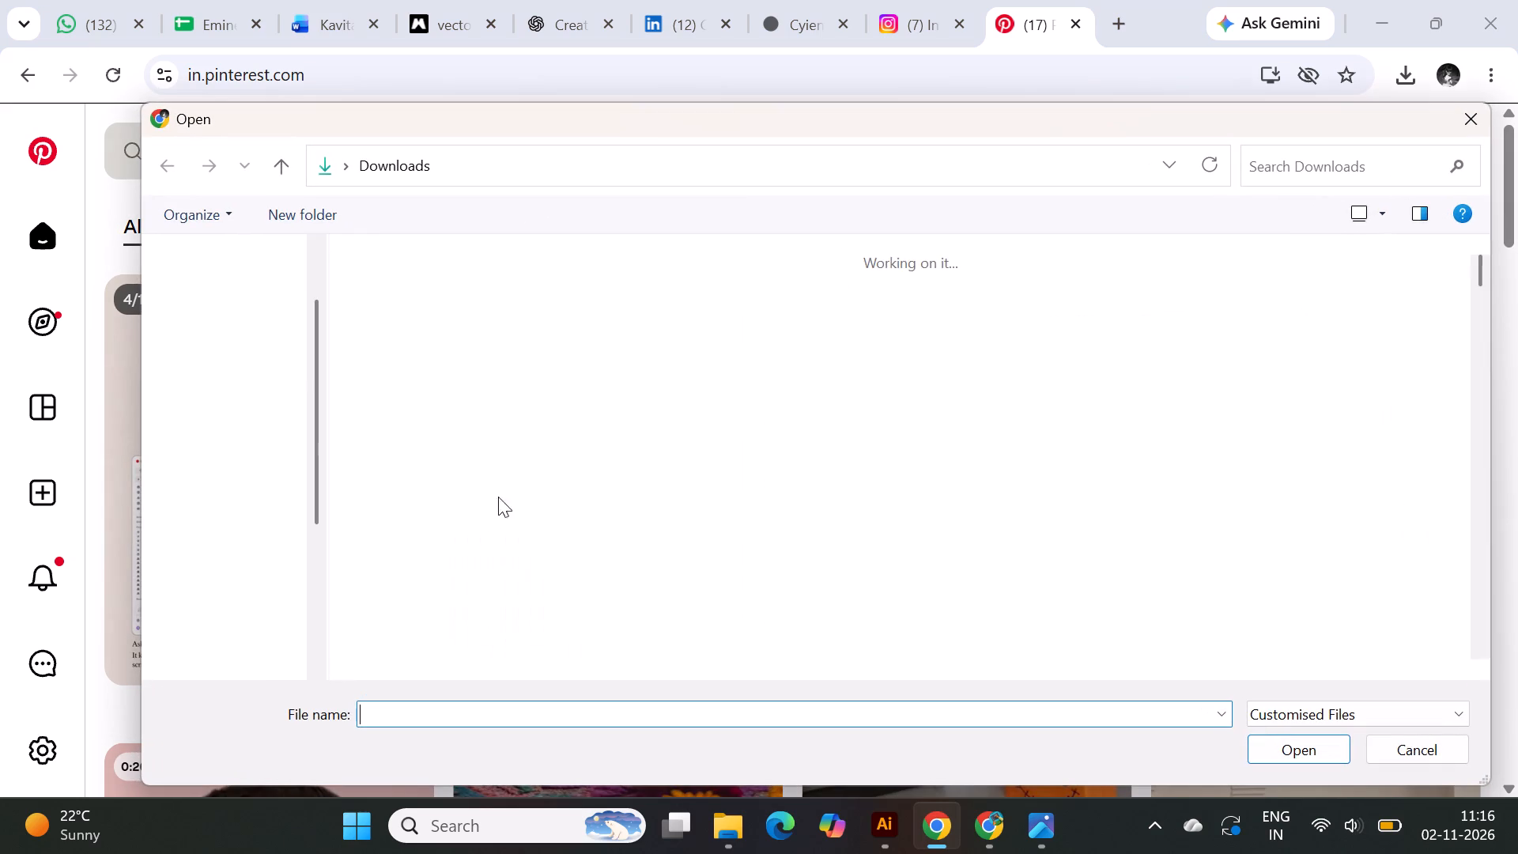
pyautogui.click(458, 423)
pyautogui.click(1264, 742)
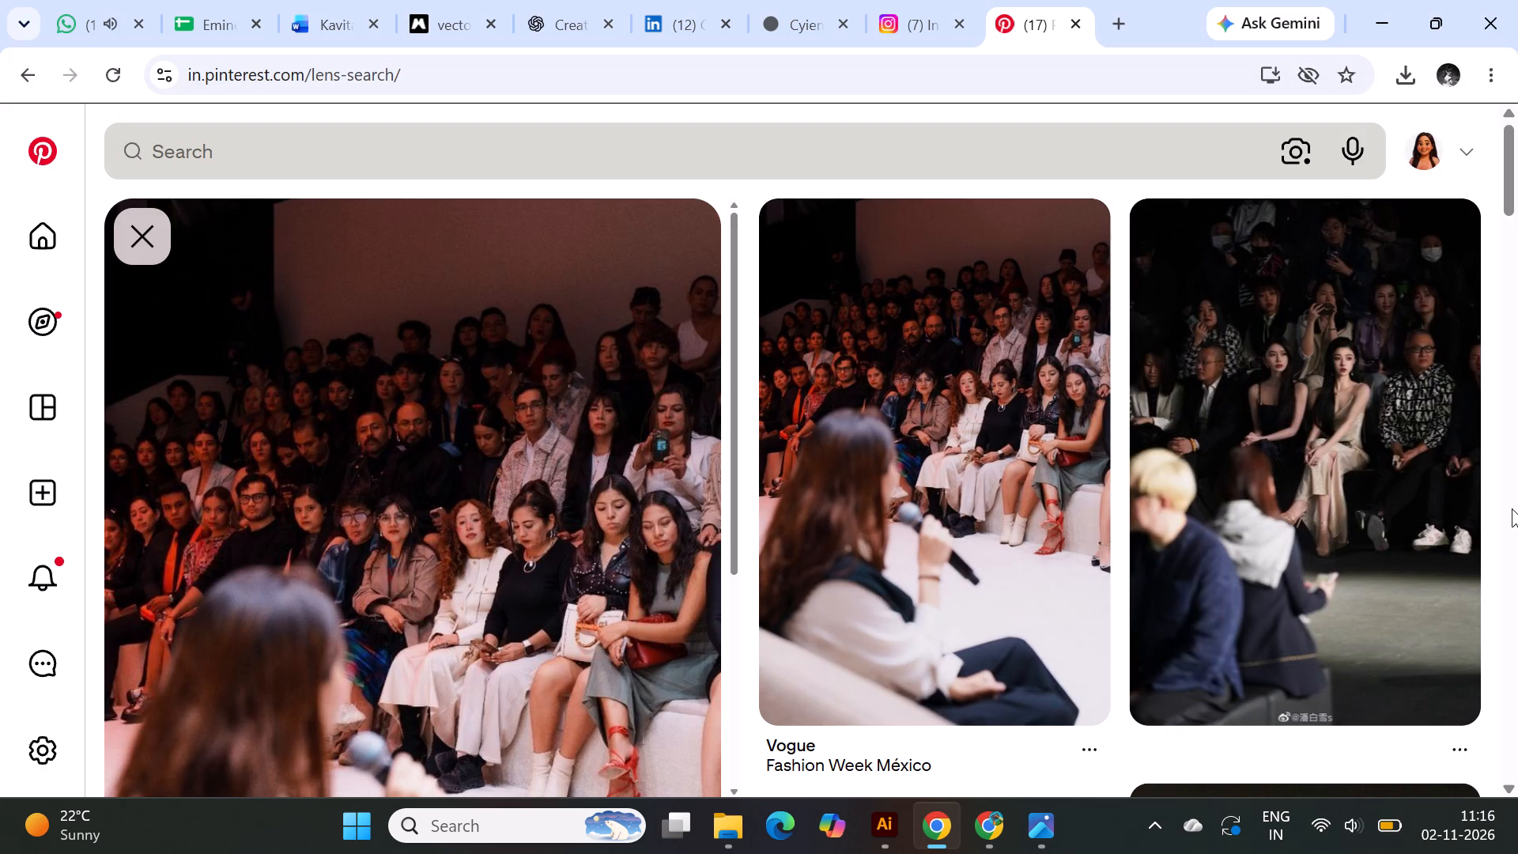
# Browse the visual search results for audience photos comparable to the uploaded reference, comparing them with its full composition.
pyautogui.scroll(-2, 1454, 488)
pyautogui.scroll(-1, 904, 555)
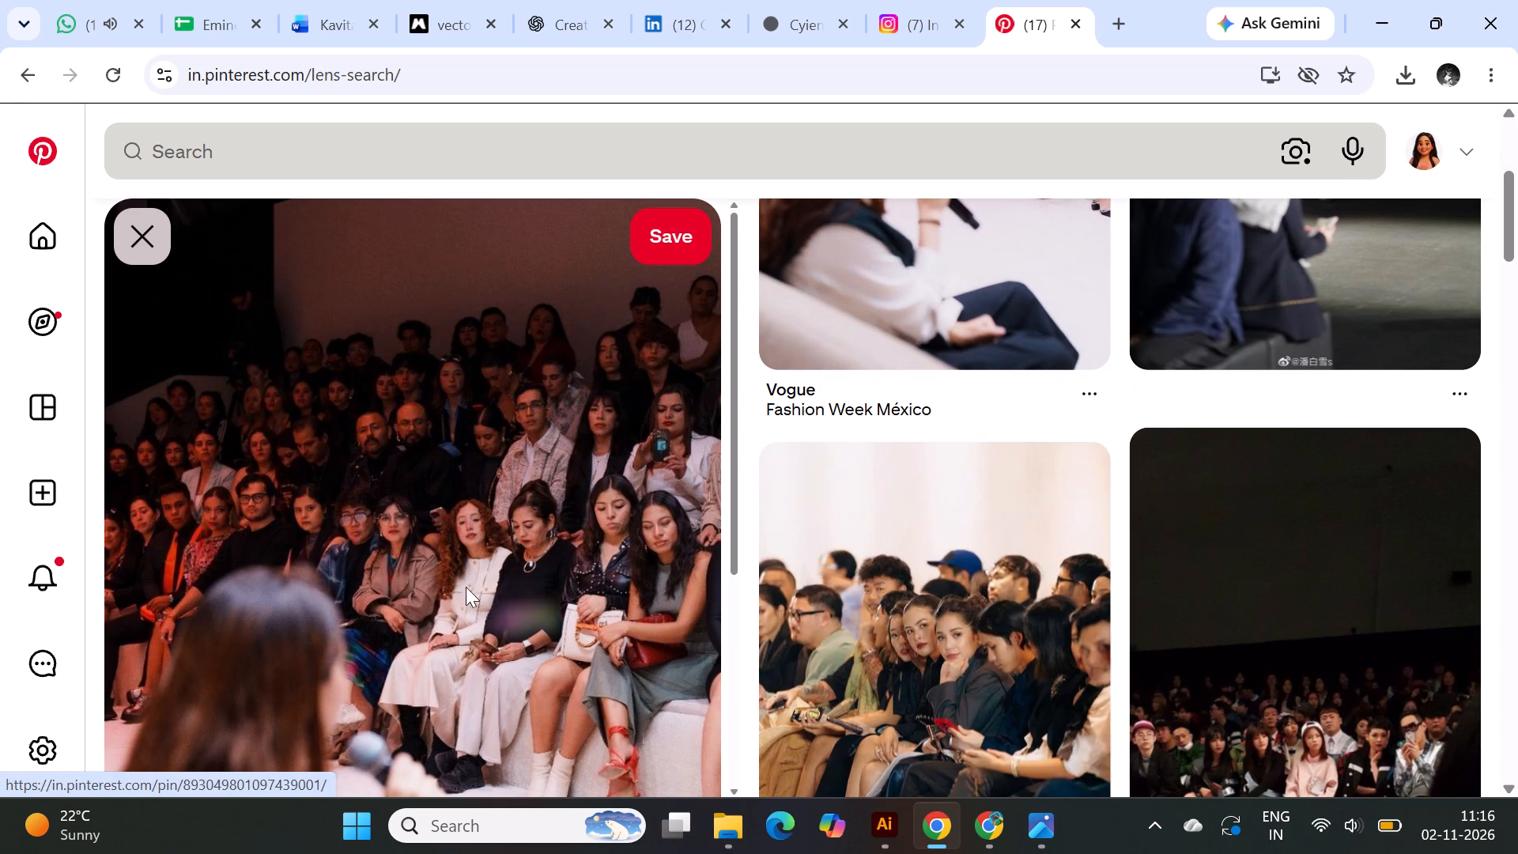
pyautogui.scroll(-2, 323, 621)
pyautogui.scroll(2, 629, 671)
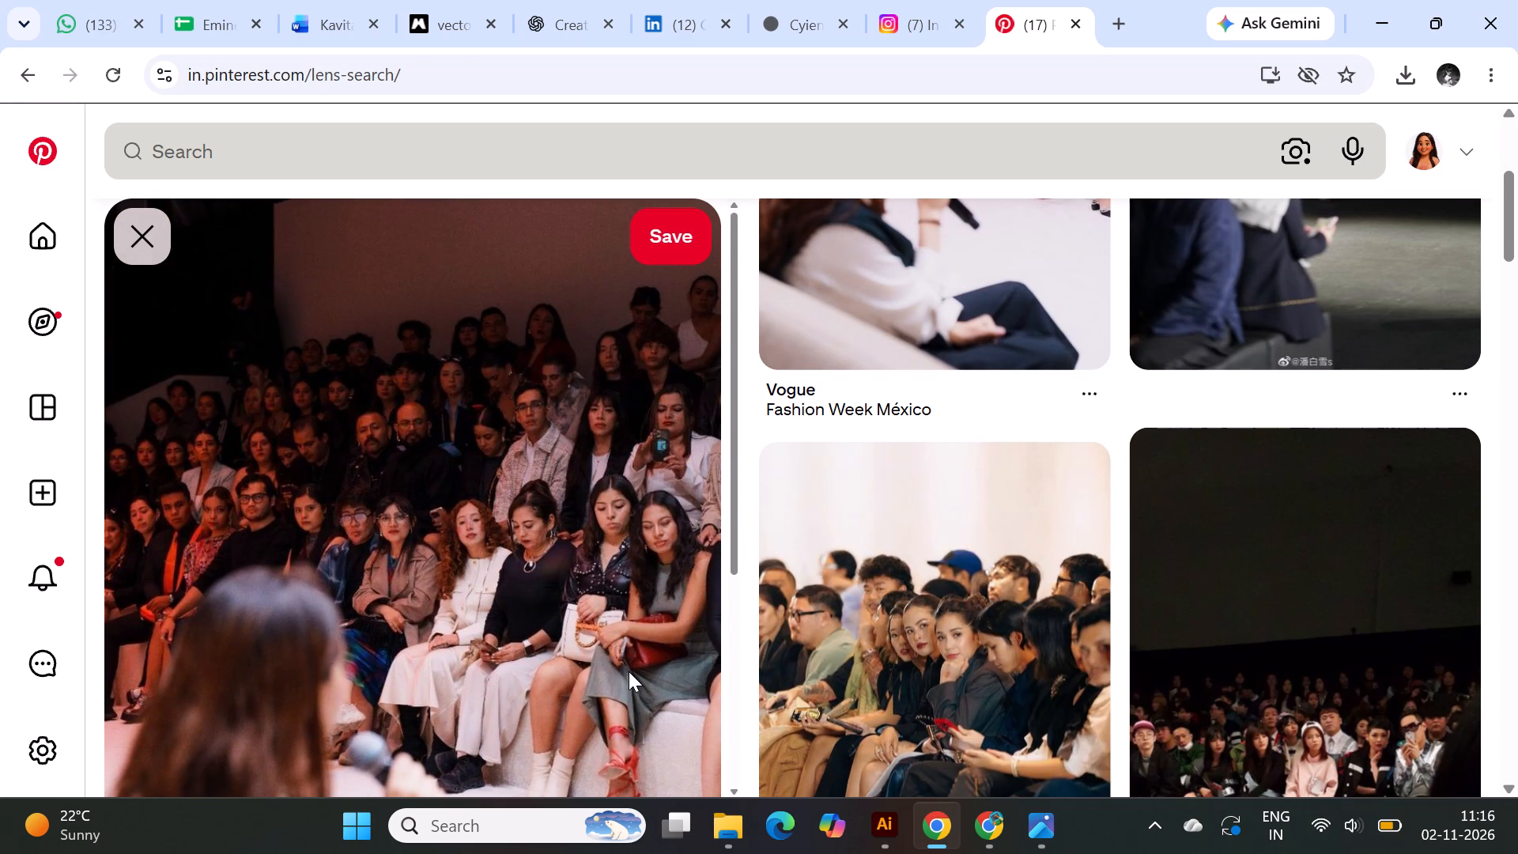
pyautogui.scroll(-6, 629, 671)
pyautogui.scroll(-2, 383, 656)
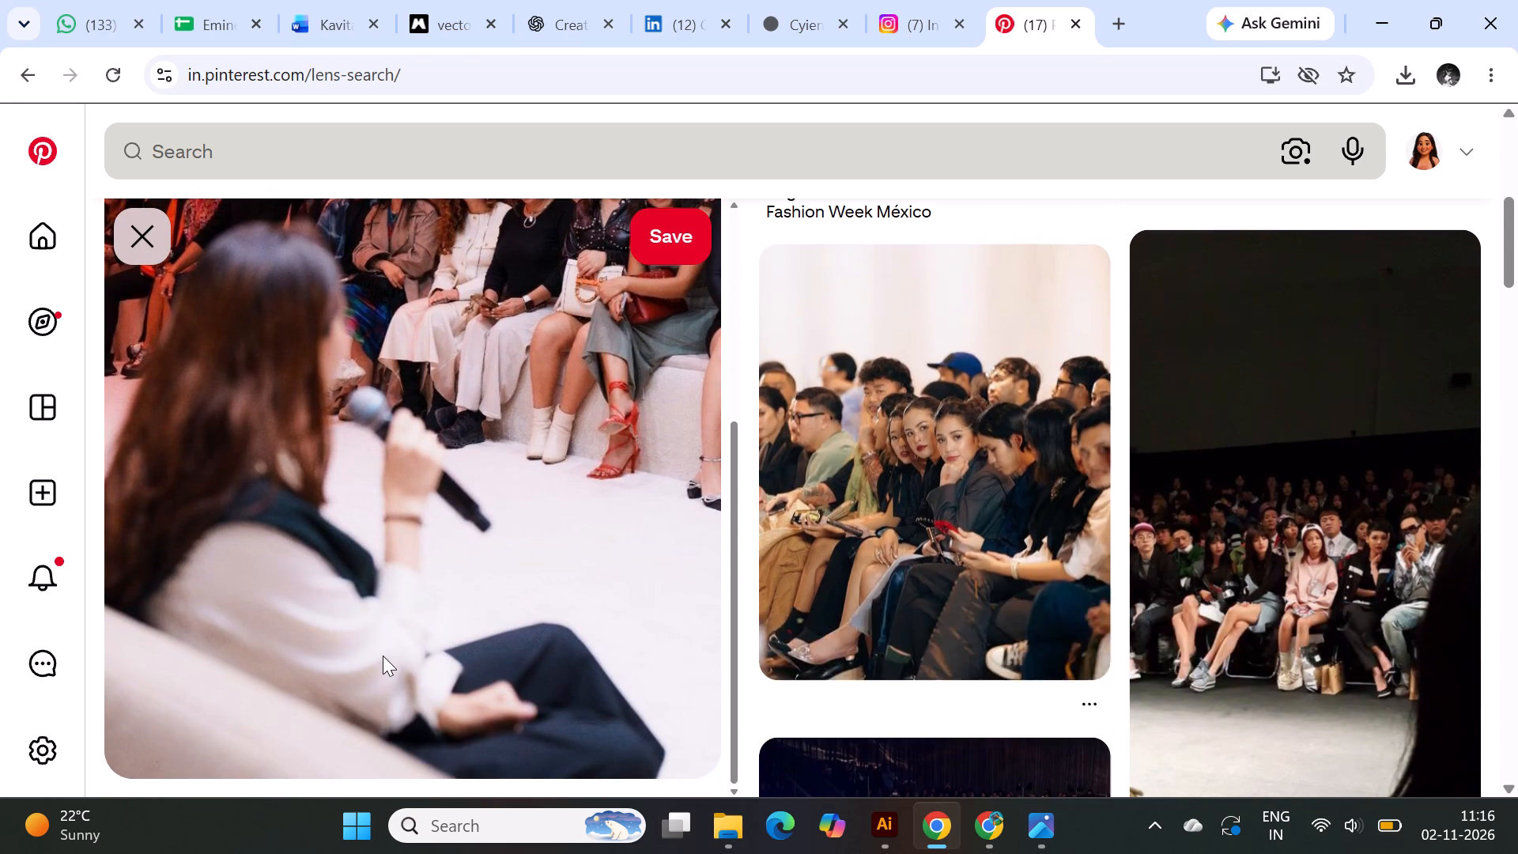
pyautogui.scroll(8, 383, 656)
pyautogui.scroll(6, 1203, 656)
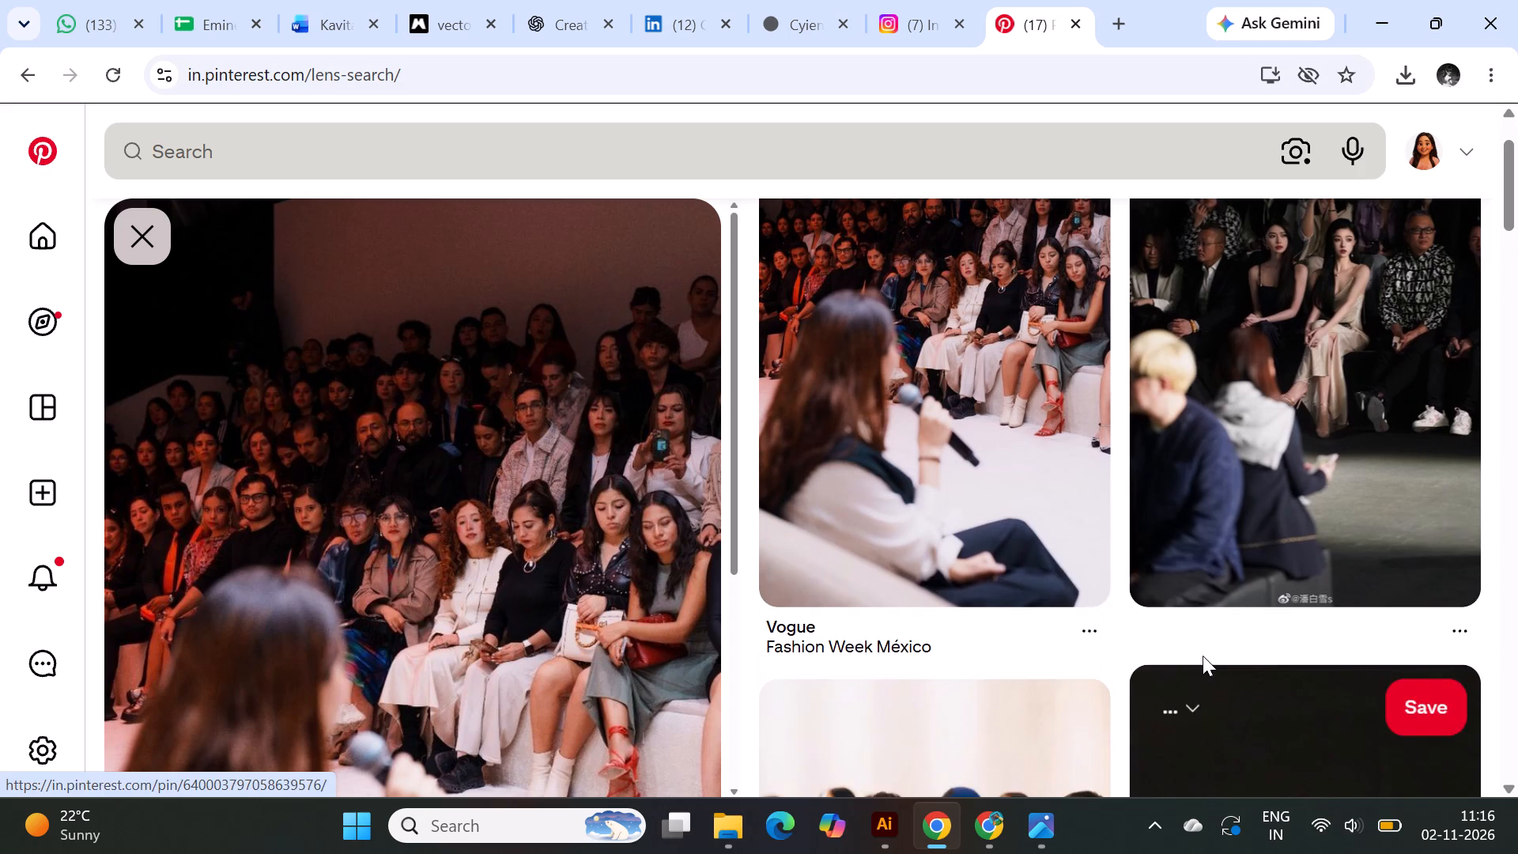
pyautogui.scroll(7, 1203, 656)
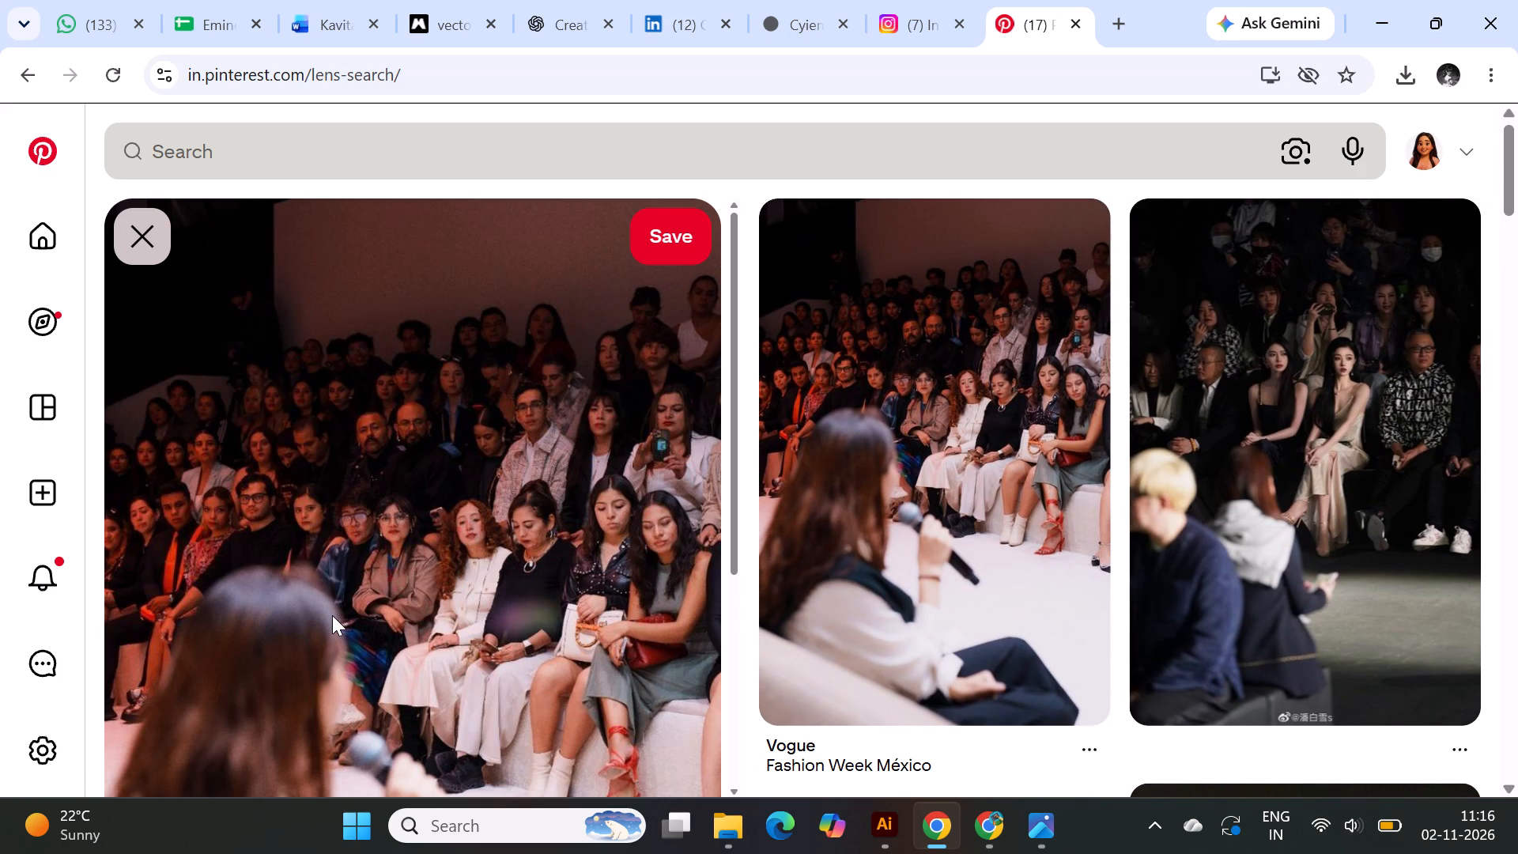
pyautogui.scroll(-20, 332, 615)
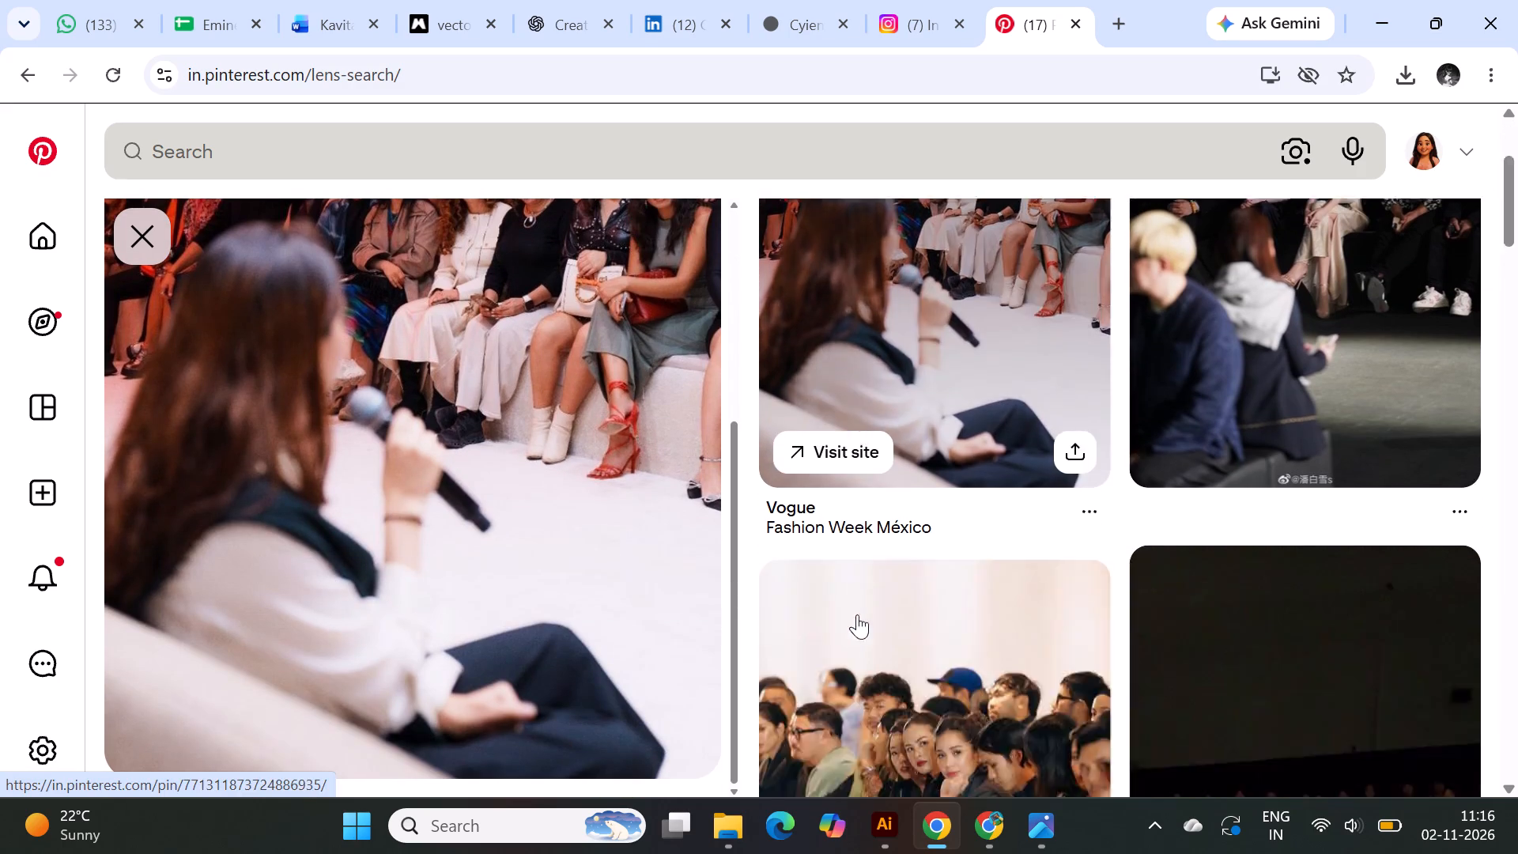
pyautogui.scroll(-19, 857, 614)
pyautogui.scroll(-5, 1355, 611)
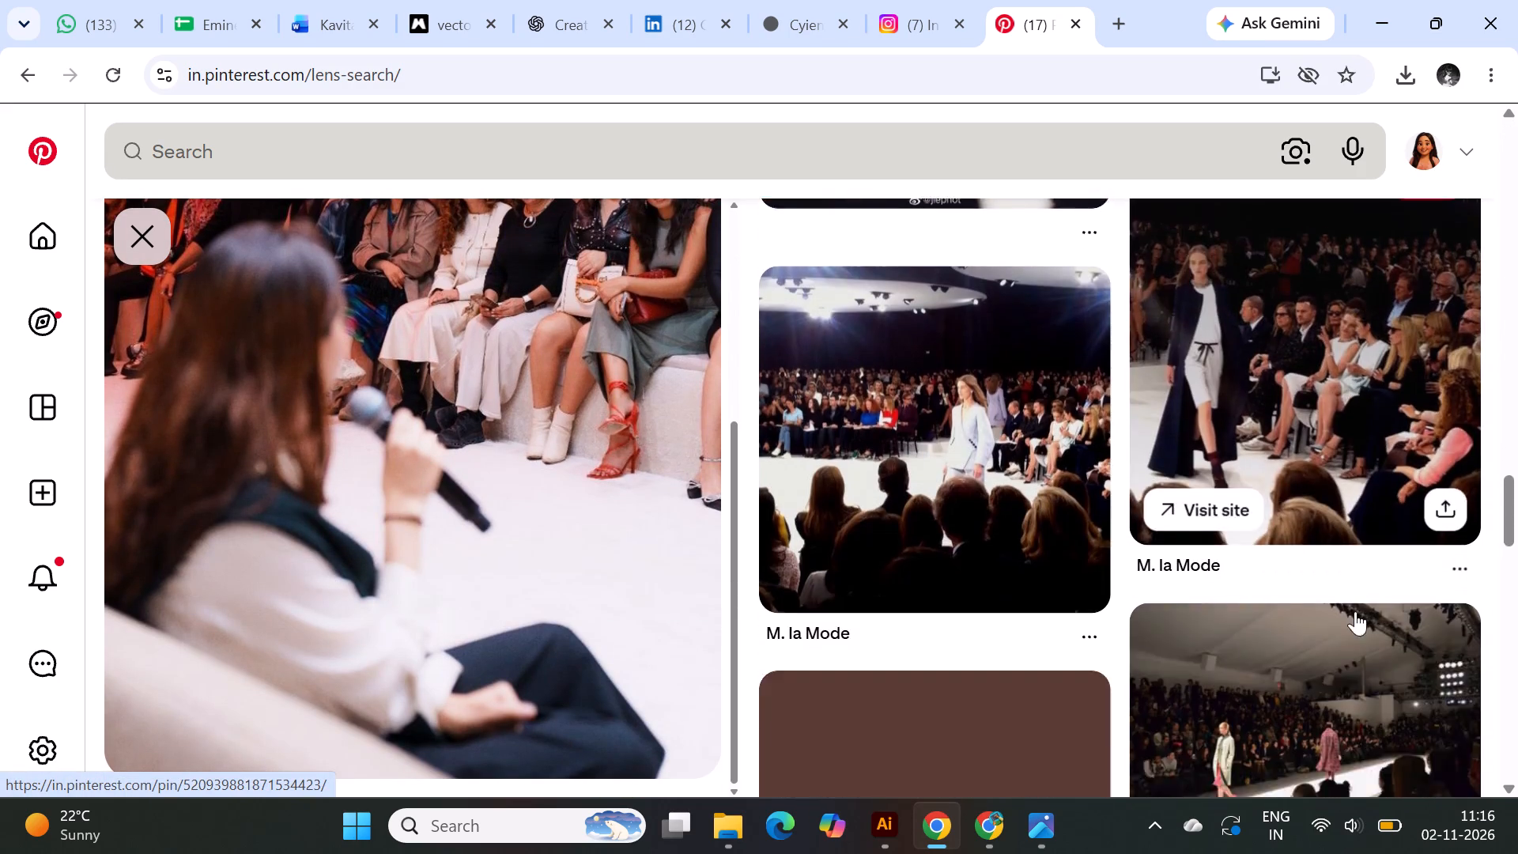
pyautogui.scroll(-2, 1355, 611)
pyautogui.scroll(18, 1407, 617)
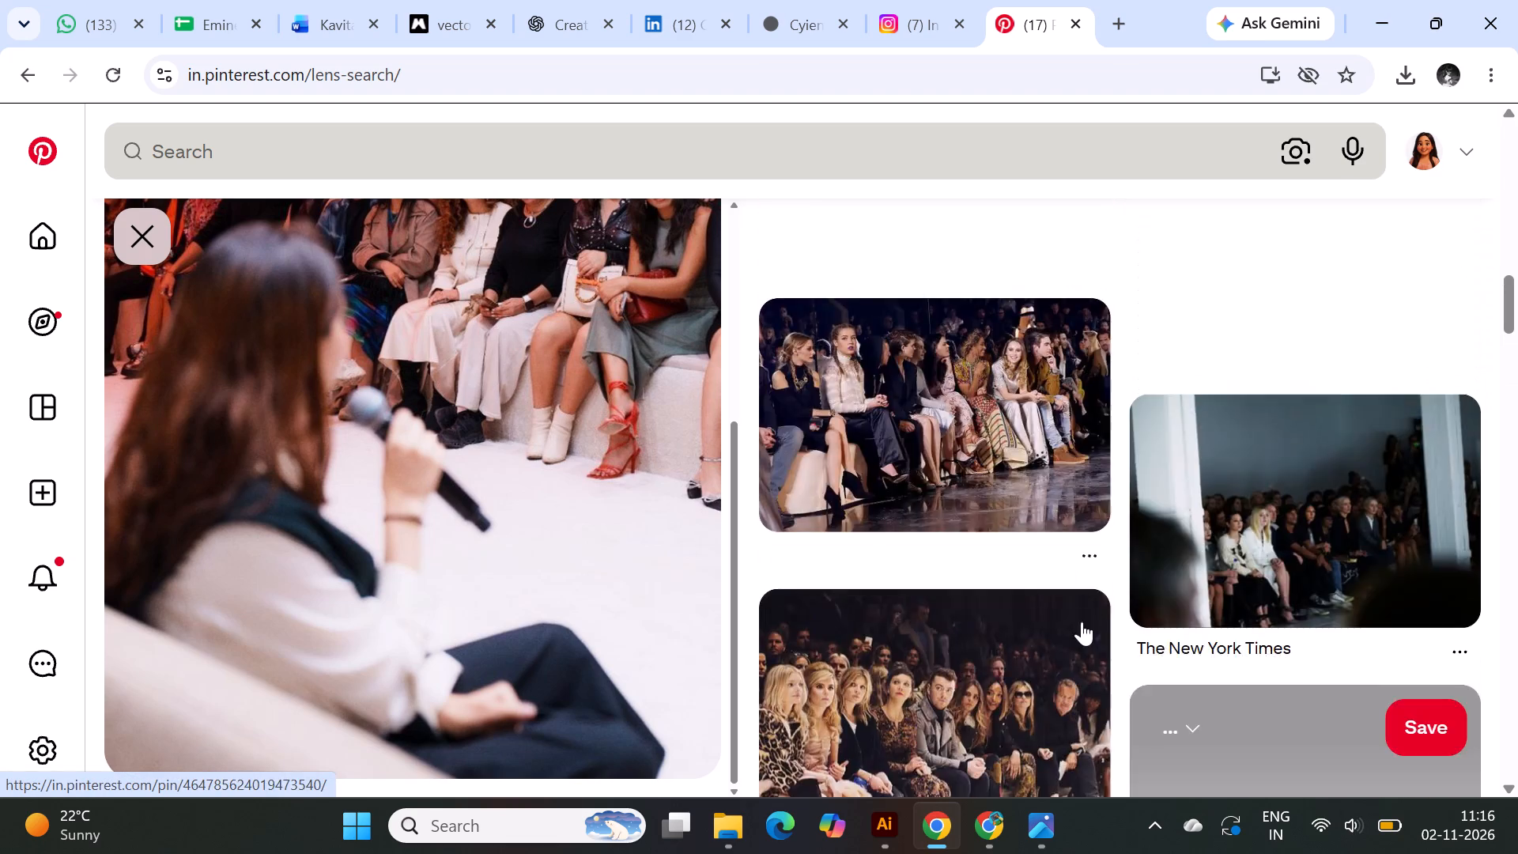
pyautogui.scroll(20, 1082, 622)
# Open the Vogue pin by Fashion Week México that matches the reference photo and look over its related pins.
pyautogui.click(920, 494)
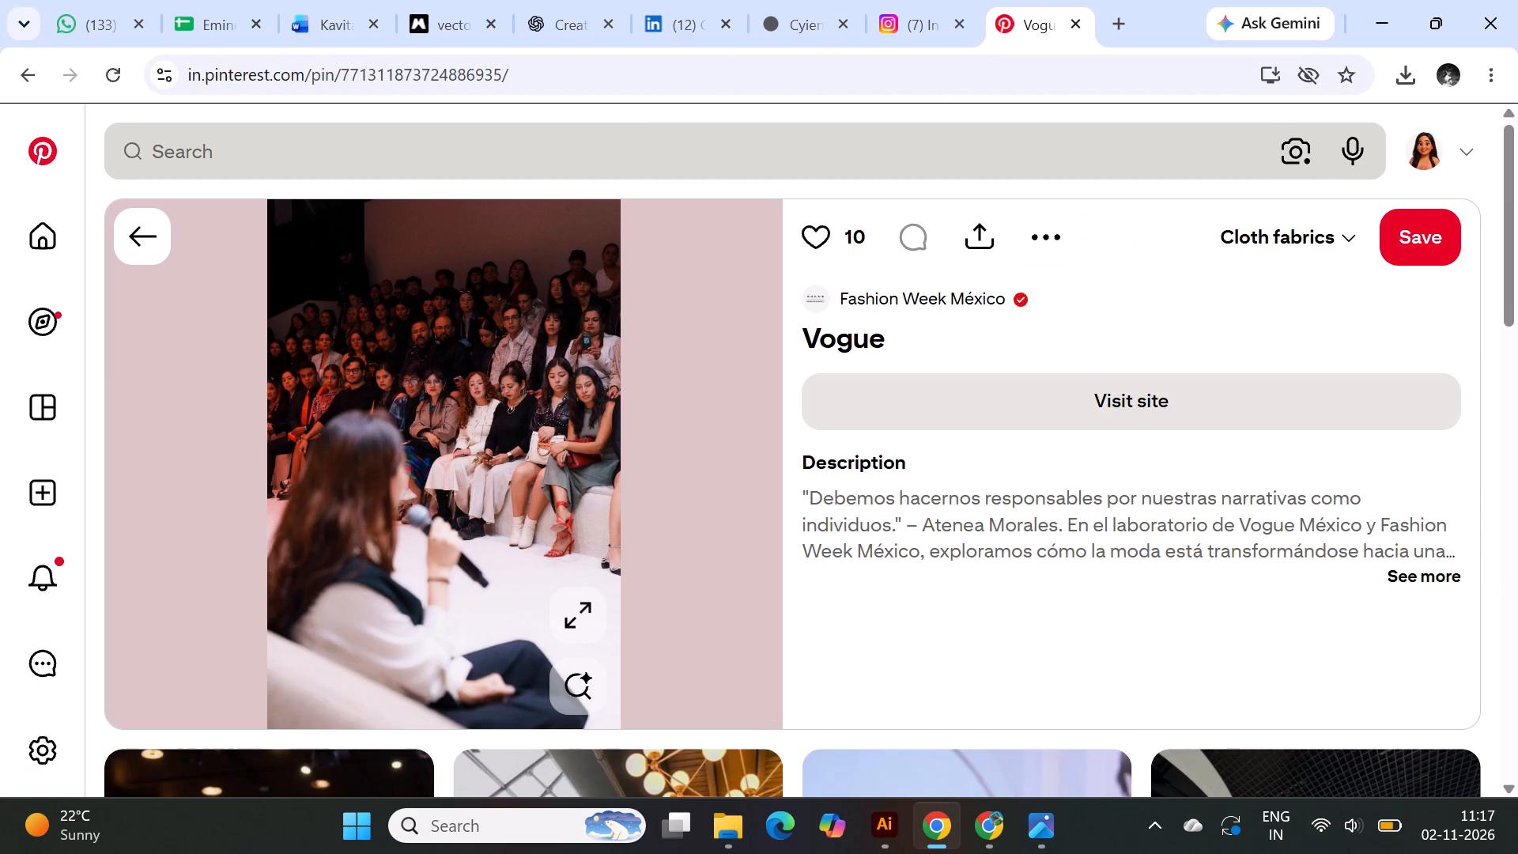
pyautogui.scroll(-2, 912, 498)
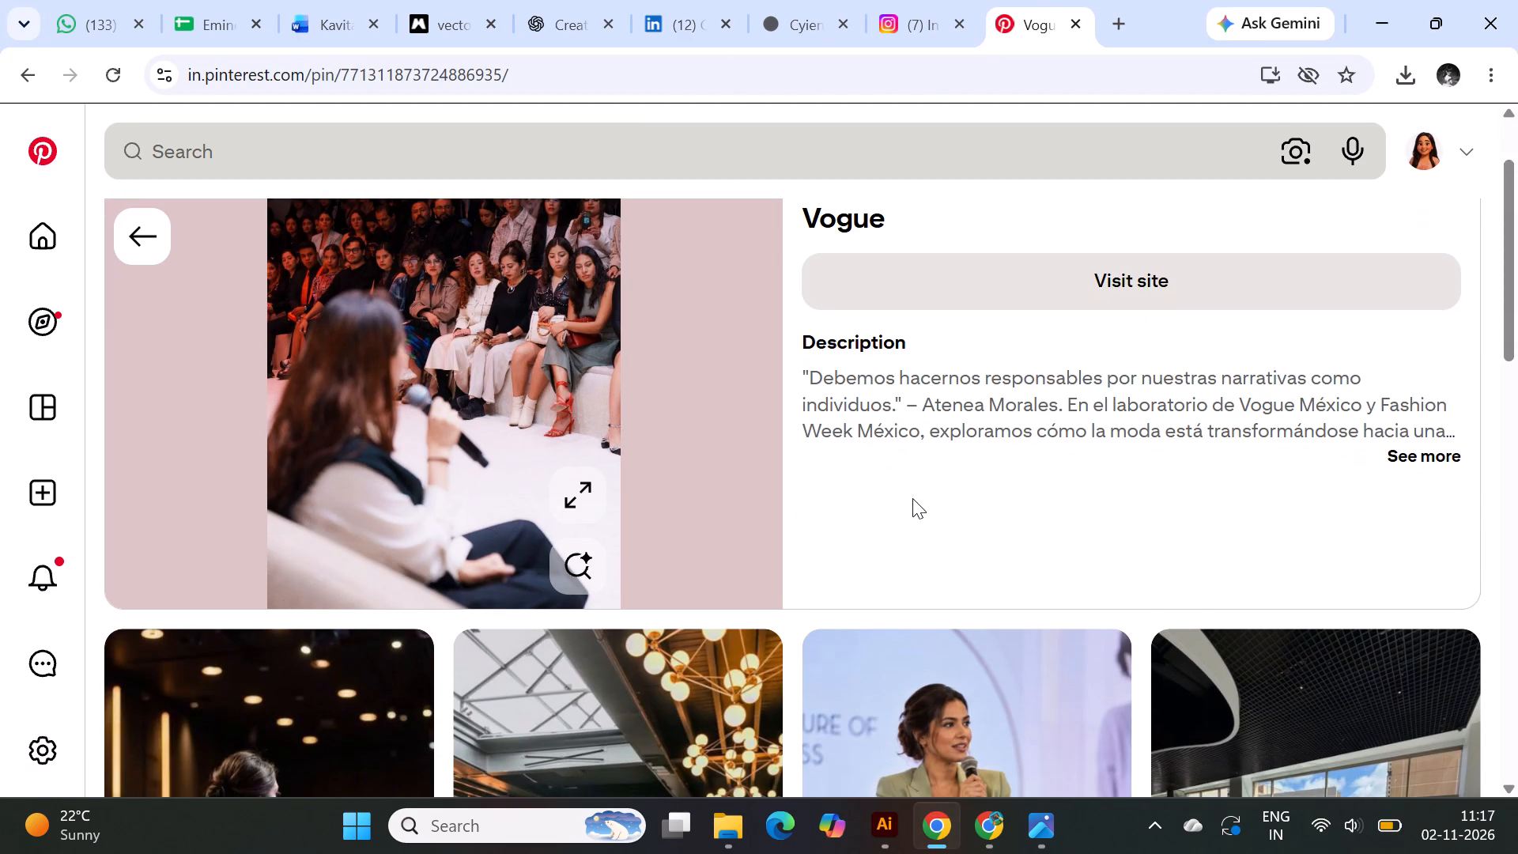
pyautogui.scroll(-2, 912, 498)
pyautogui.scroll(7, 912, 498)
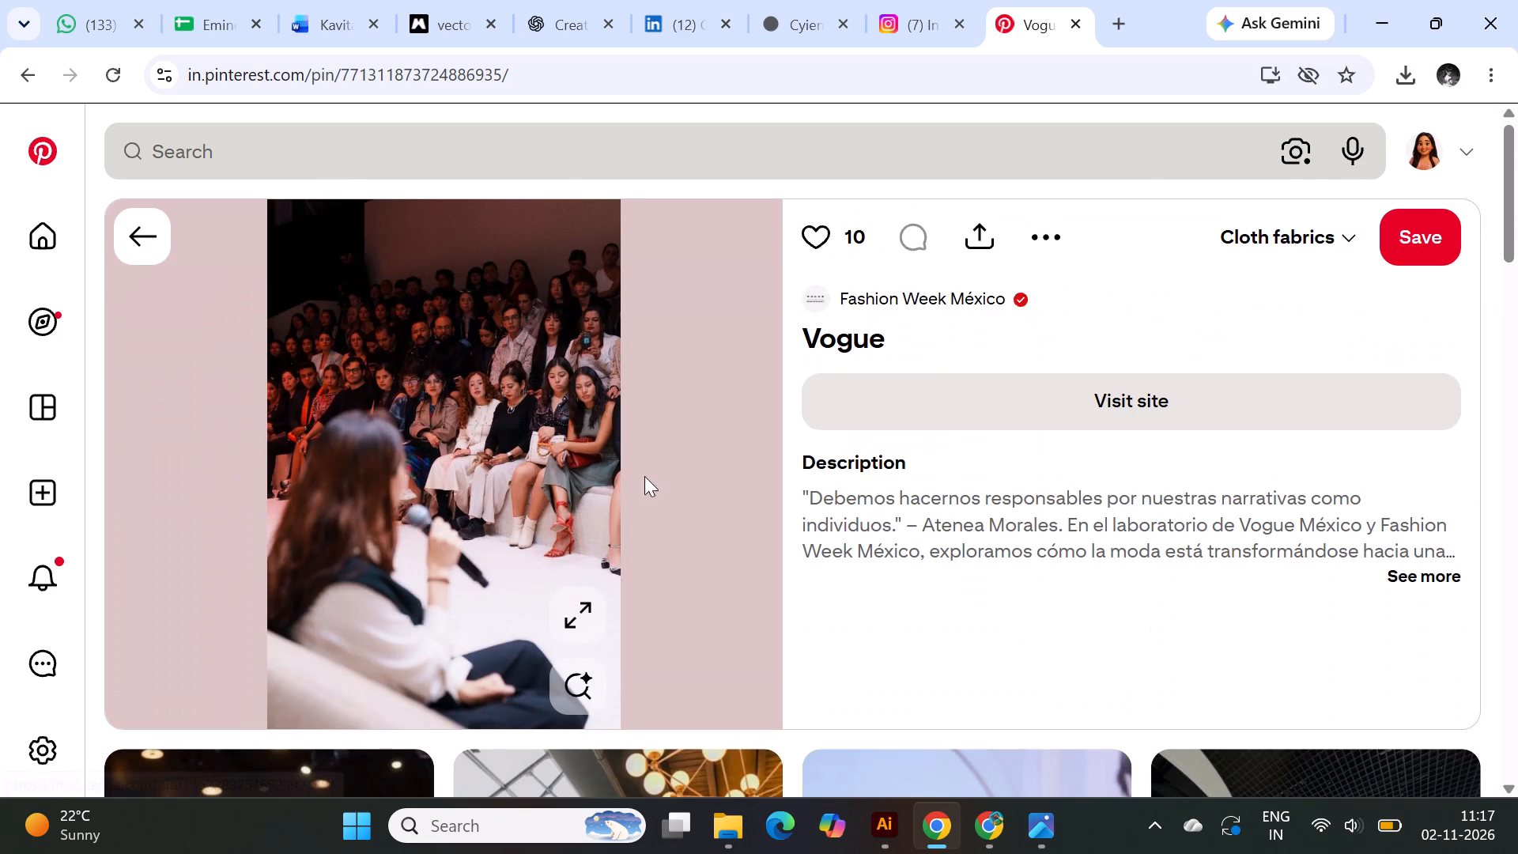
# Save the Vogue pin's photo of a woman with a microphone facing the audience as a JPEG in Downloads.
pyautogui.rightClick(405, 377)
pyautogui.click(486, 447)
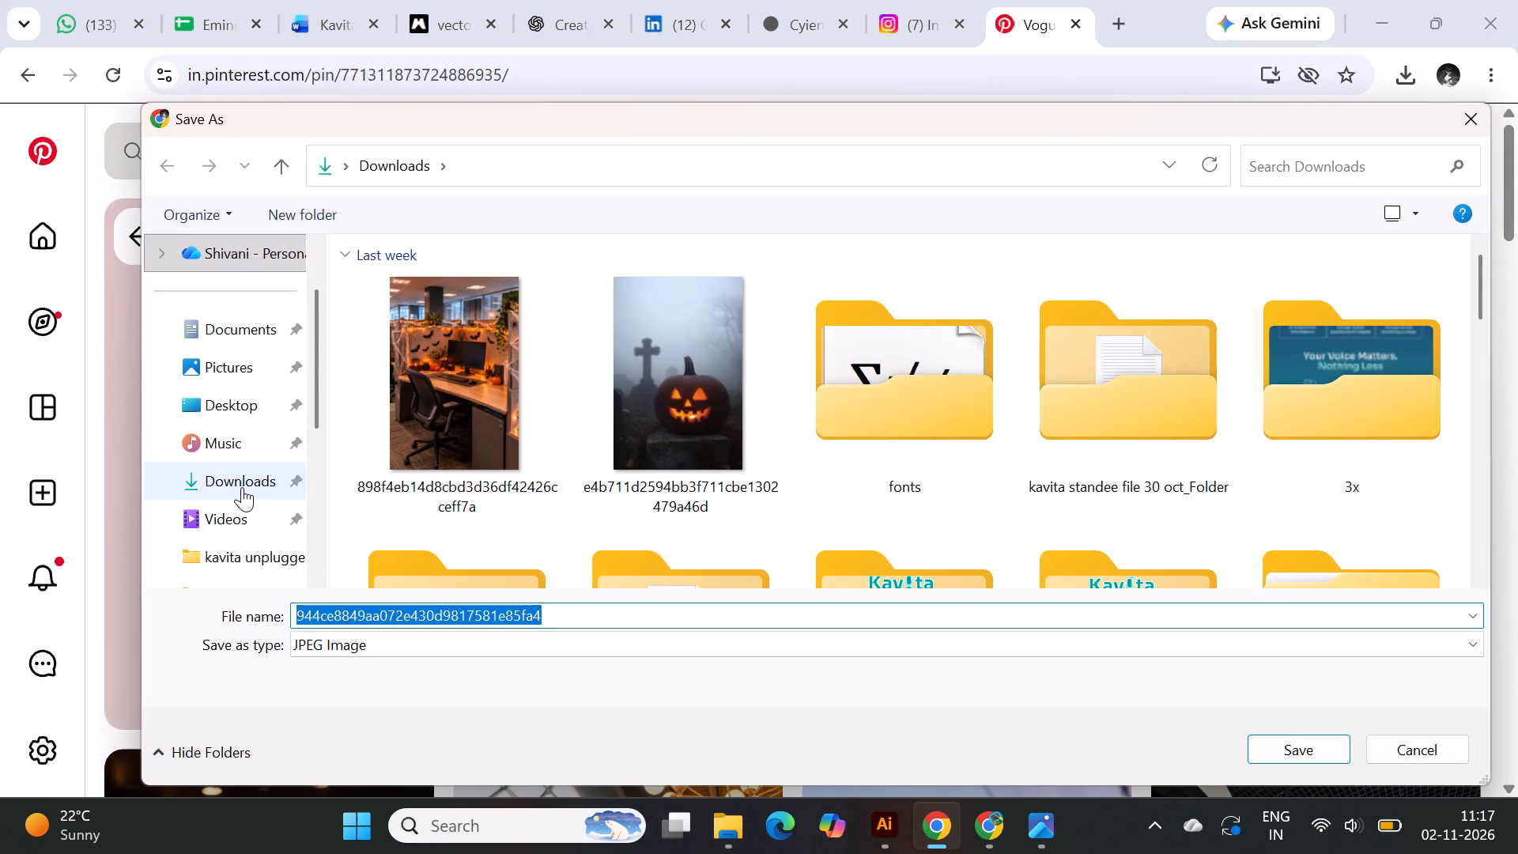
pyautogui.click(242, 487)
pyautogui.click(1293, 754)
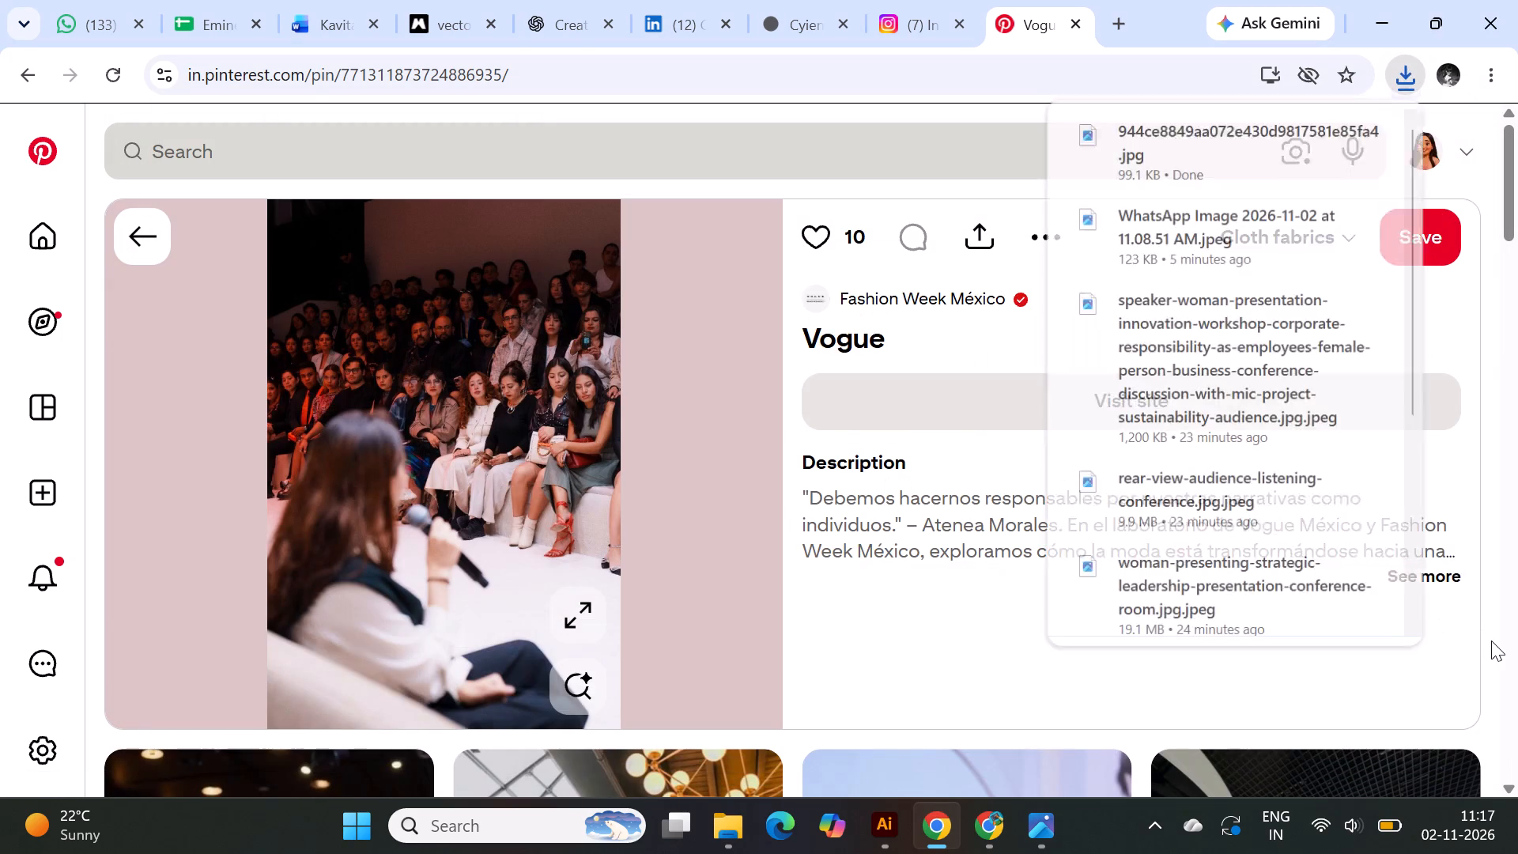
pyautogui.click(1491, 640)
pyautogui.scroll(3, 1180, 563)
pyautogui.scroll(-4, 1180, 563)
pyautogui.scroll(-1, 1509, 584)
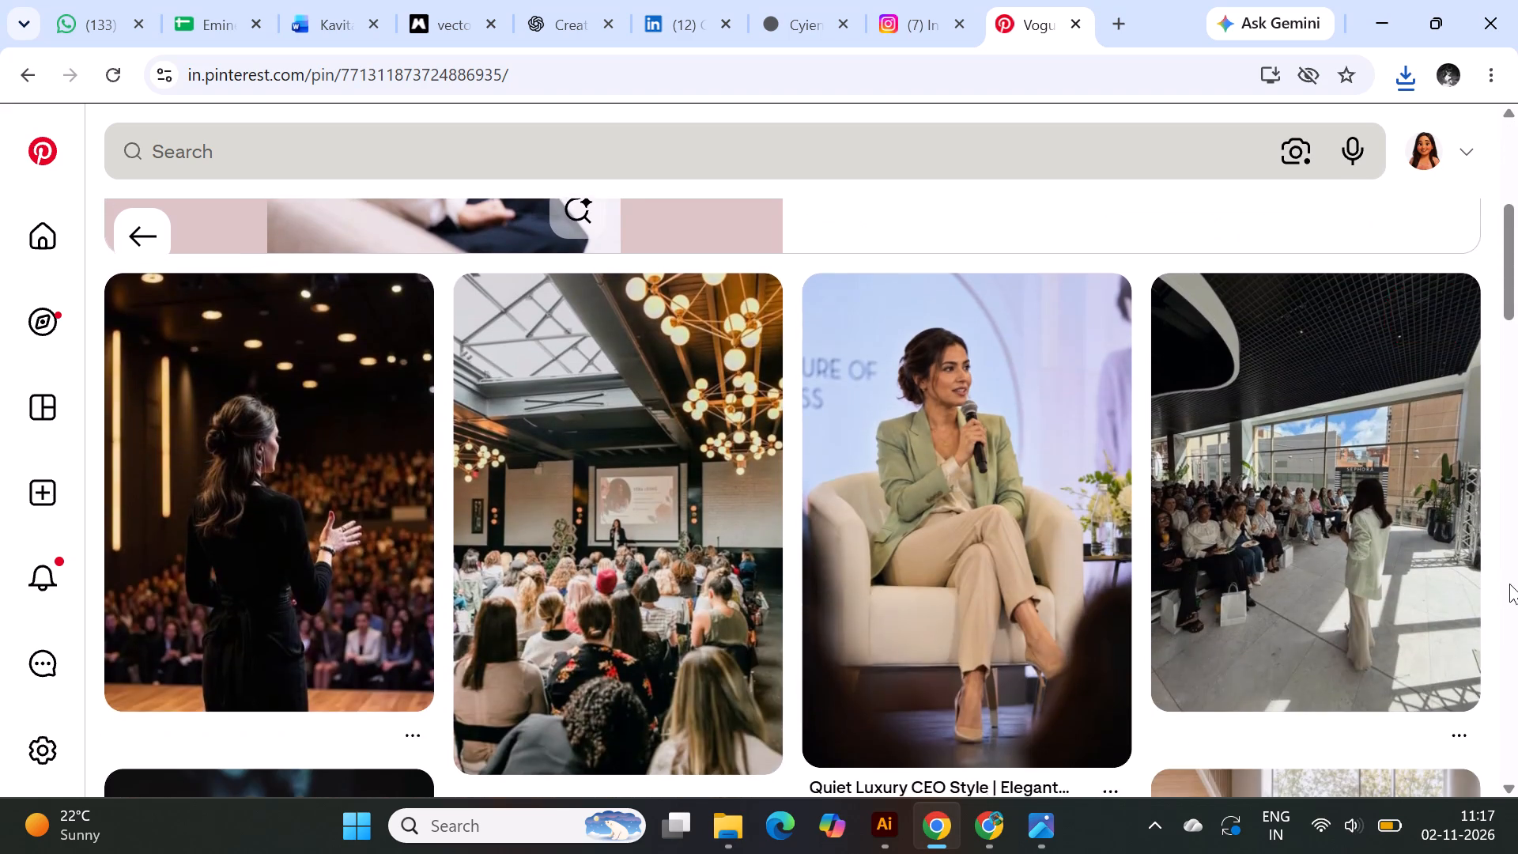
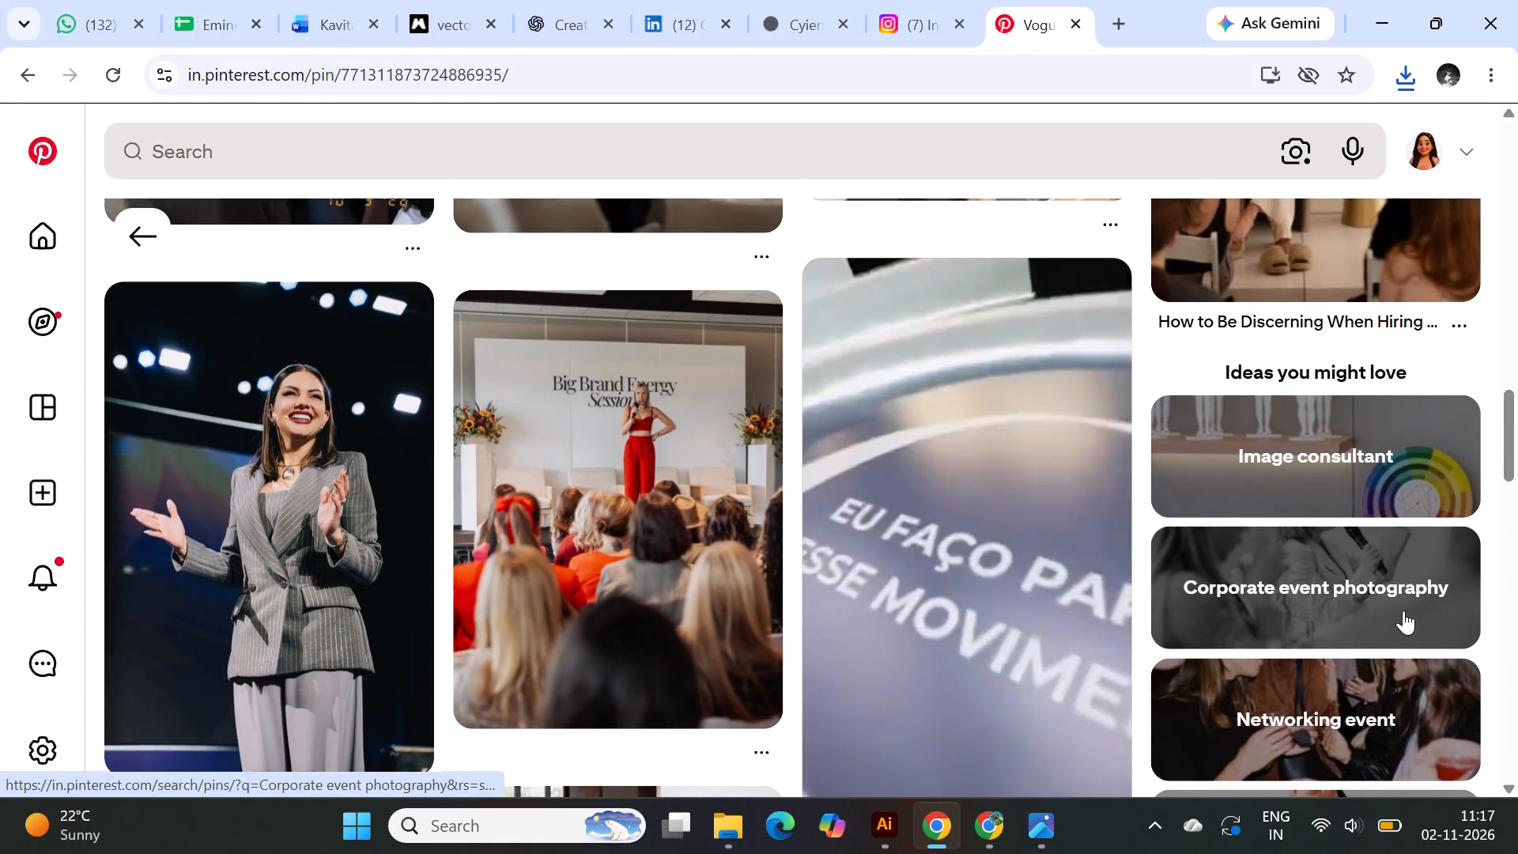
# Open the "LiveGoodTour Insights and Highlights" pin, showing a woman with a microphone before an applauding audience, from the related pins.
pyautogui.scroll(8, 1403, 610)
pyautogui.scroll(-2, 1403, 610)
pyautogui.click(1006, 514)
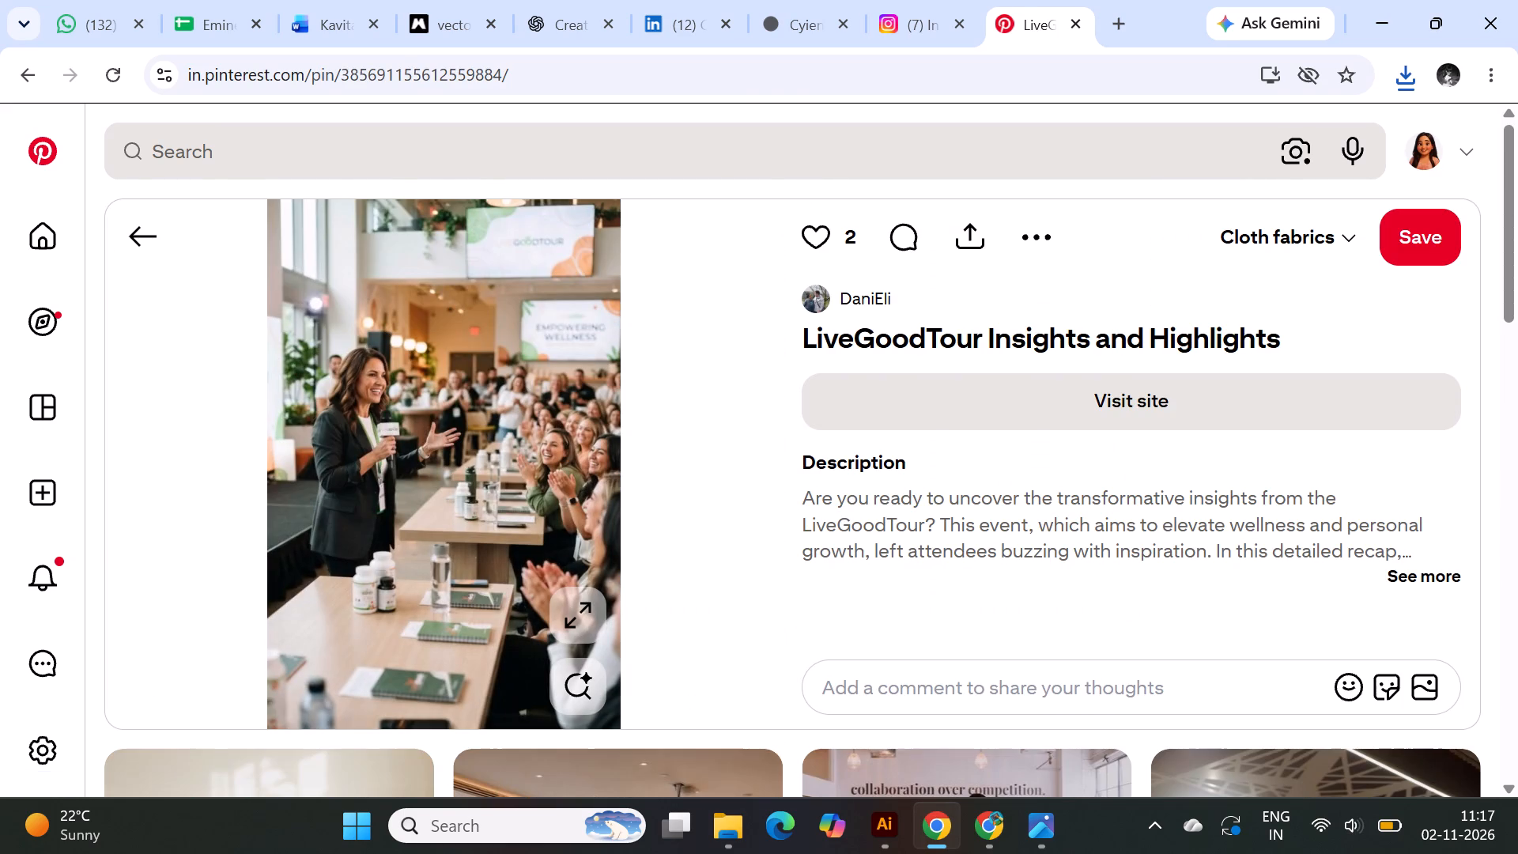
# Browse the pins related to the LiveGoodTour Insights and Highlights pin for photos of a woman speaking to a seated audience.
pyautogui.scroll(-4, 1269, 519)
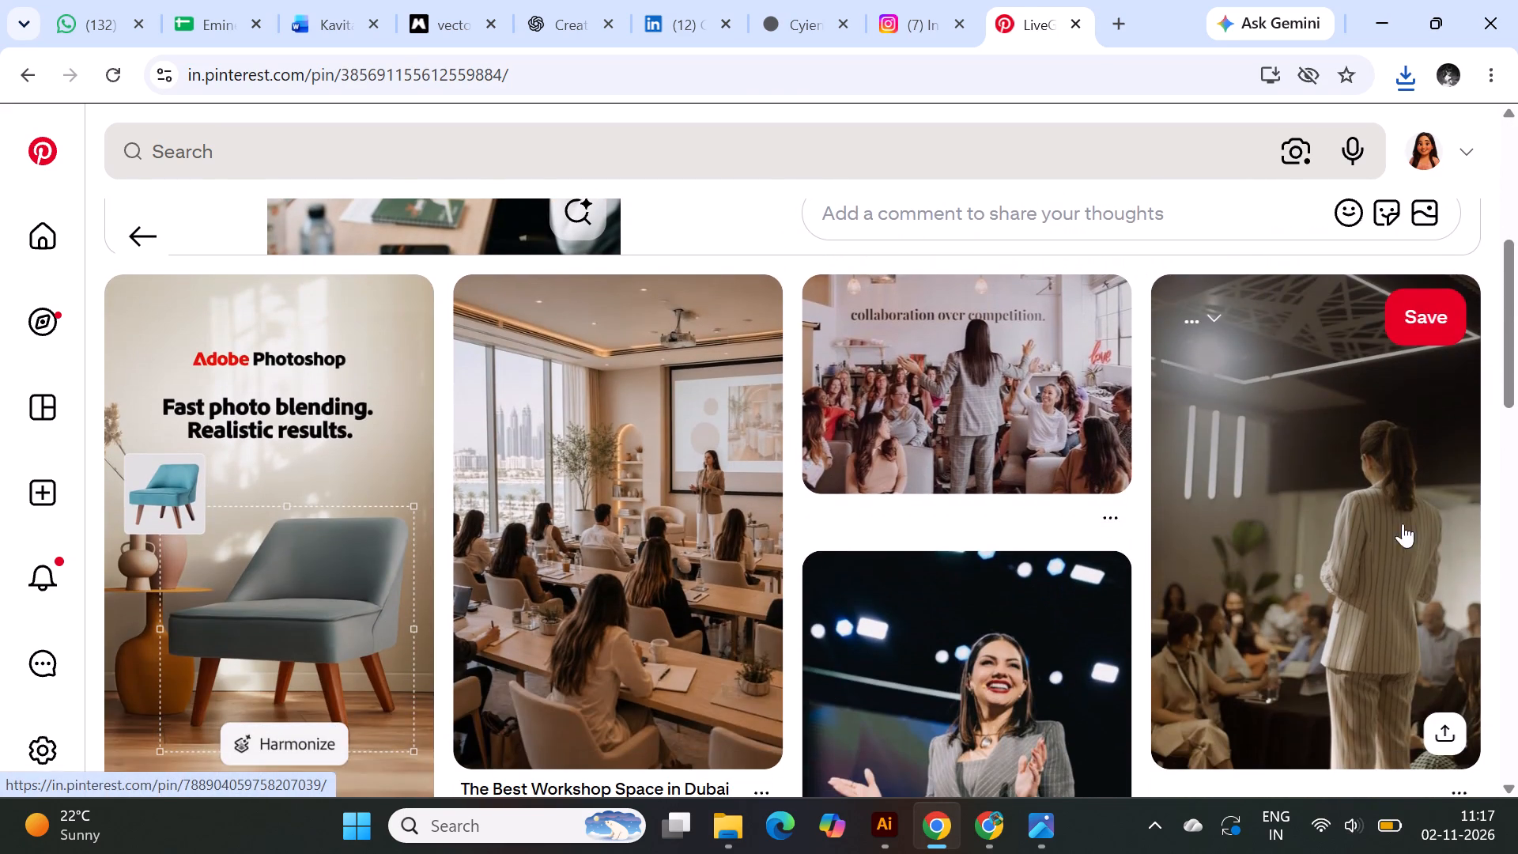
pyautogui.scroll(-6, 1400, 554)
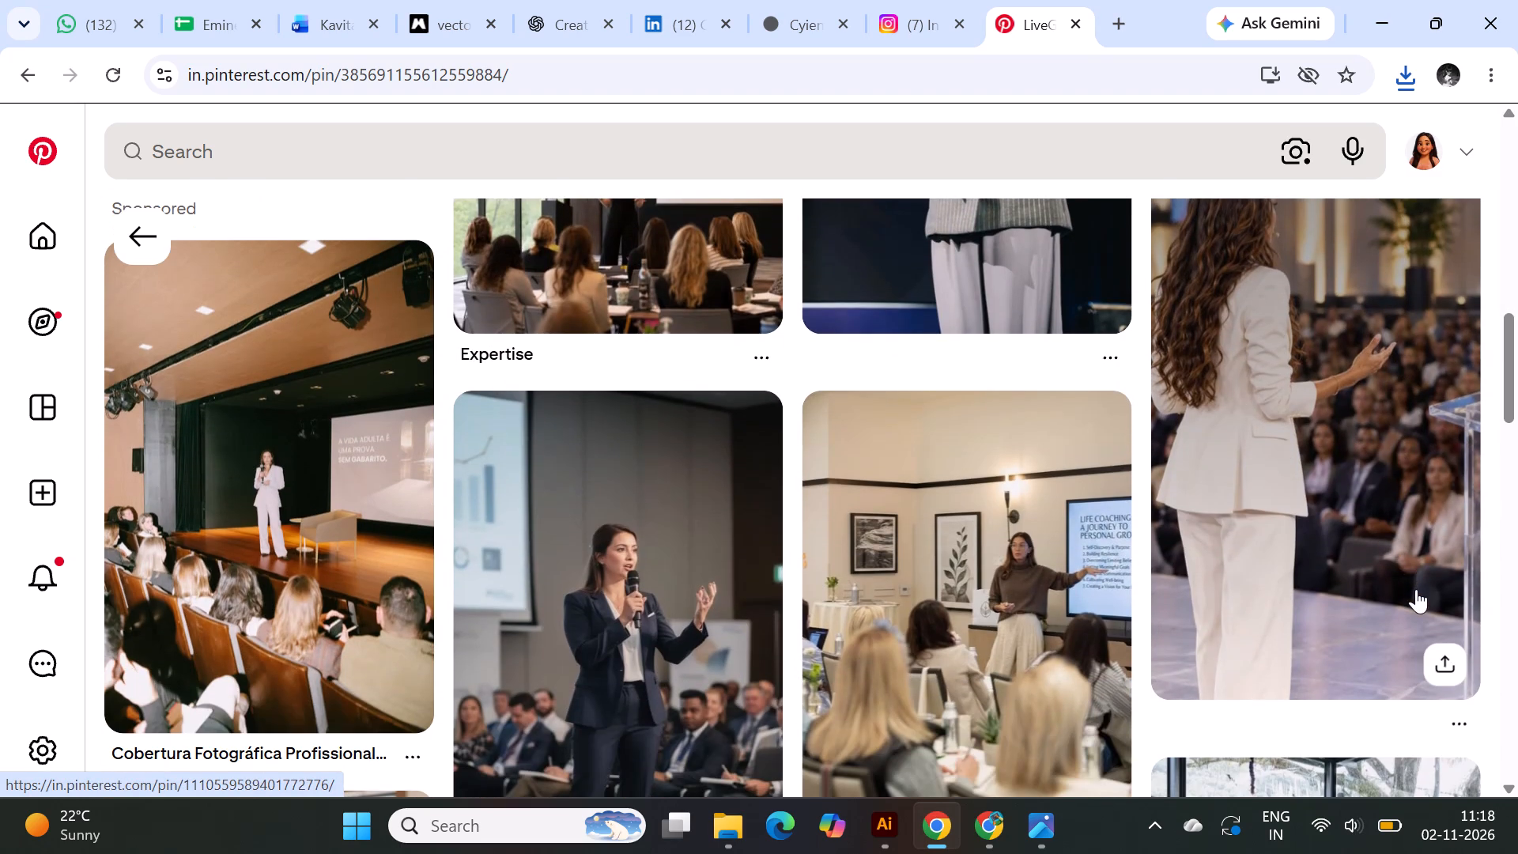
# Look further through the related pins for photos of a woman presenting on stage or with a microphone to a seated audience.
pyautogui.scroll(1, 1416, 589)
pyautogui.scroll(-6, 1416, 589)
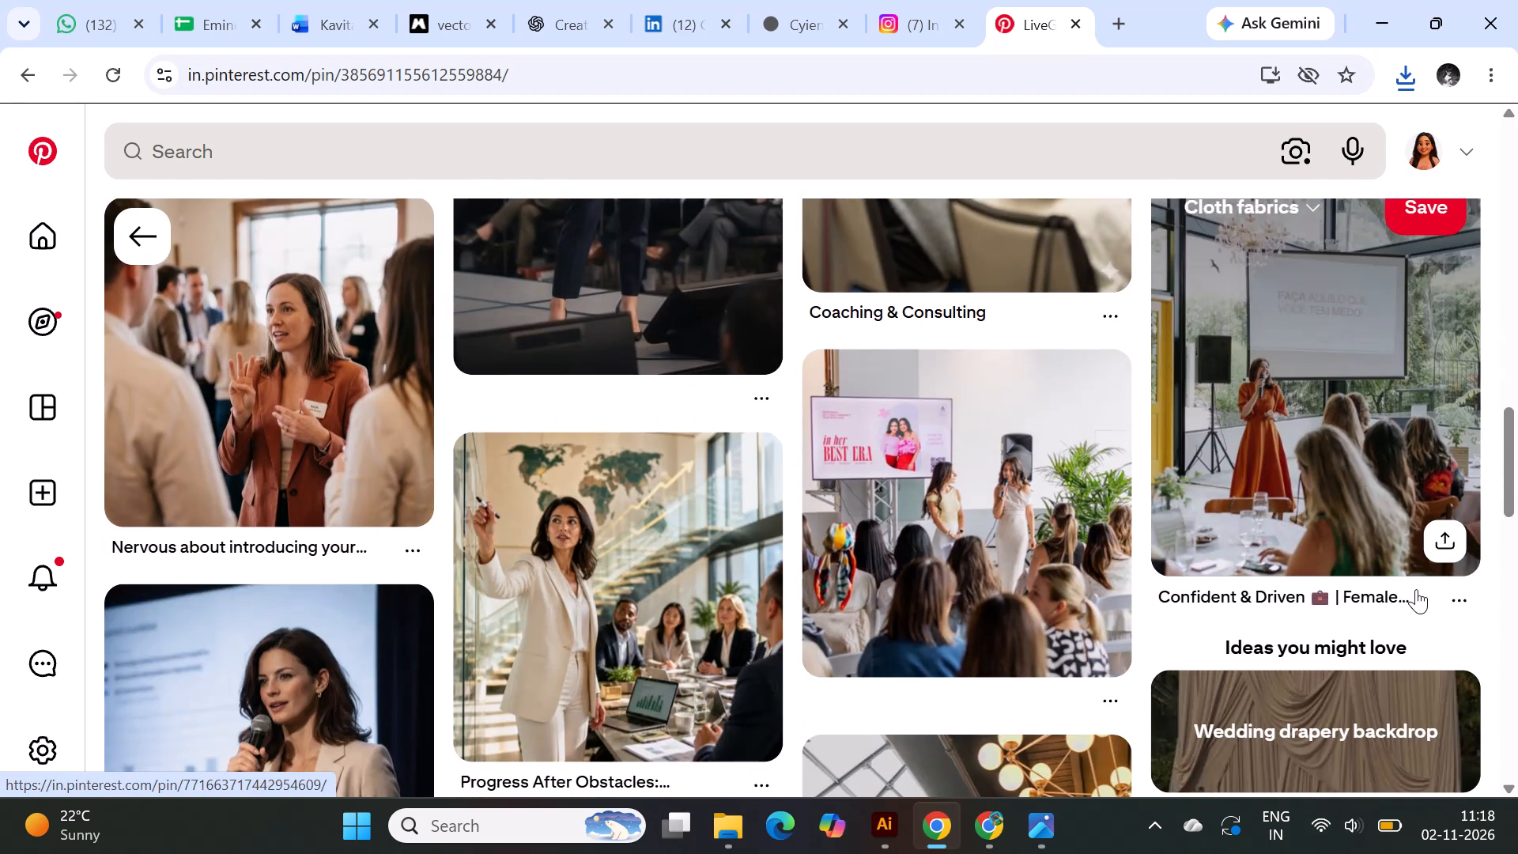
pyautogui.scroll(-4, 1416, 589)
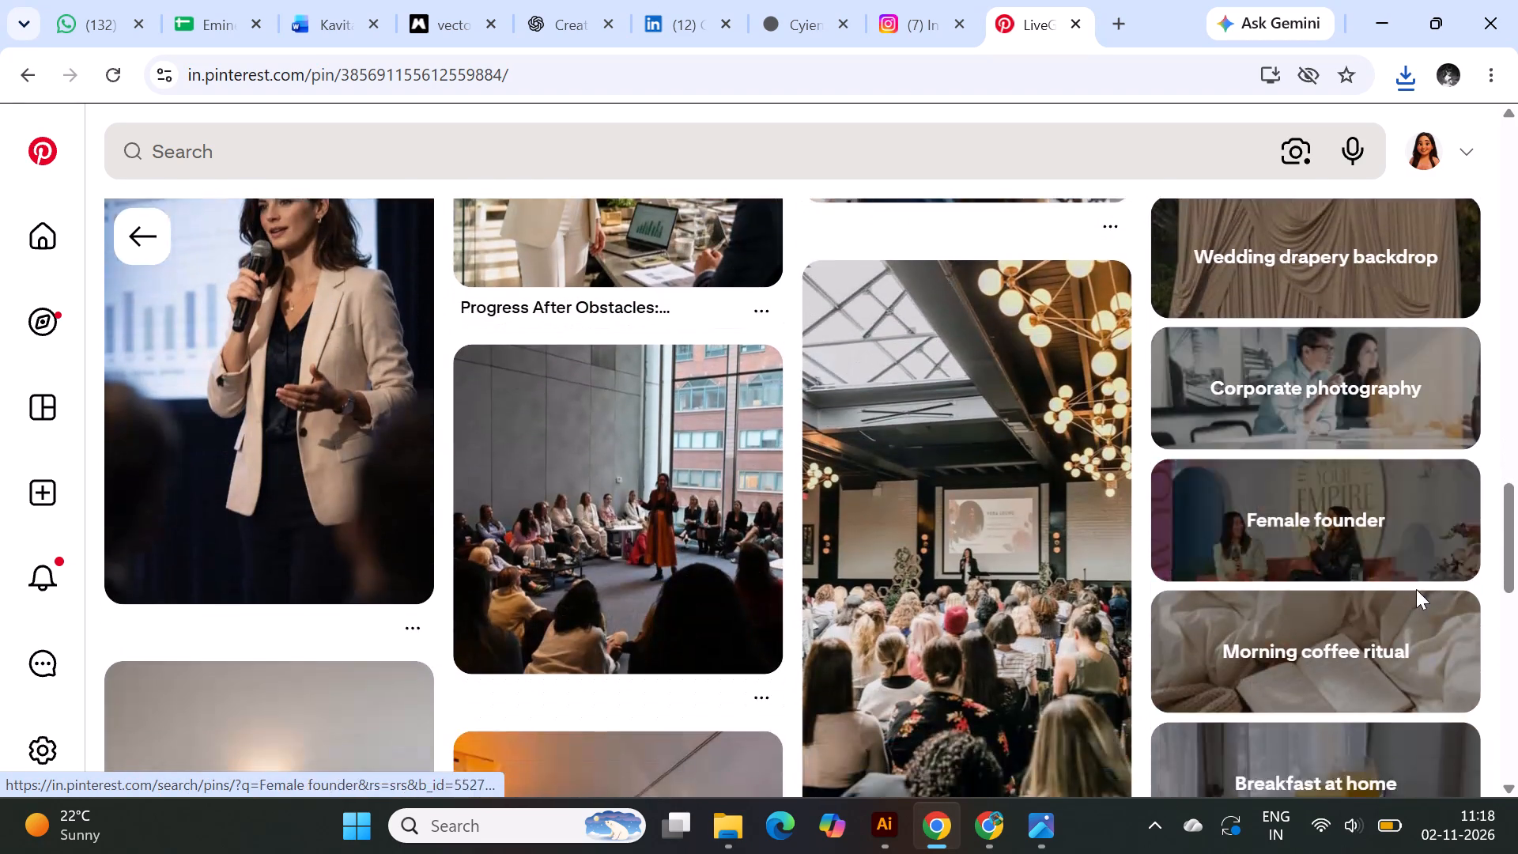
pyautogui.scroll(-6, 1416, 589)
pyautogui.scroll(2, 1416, 589)
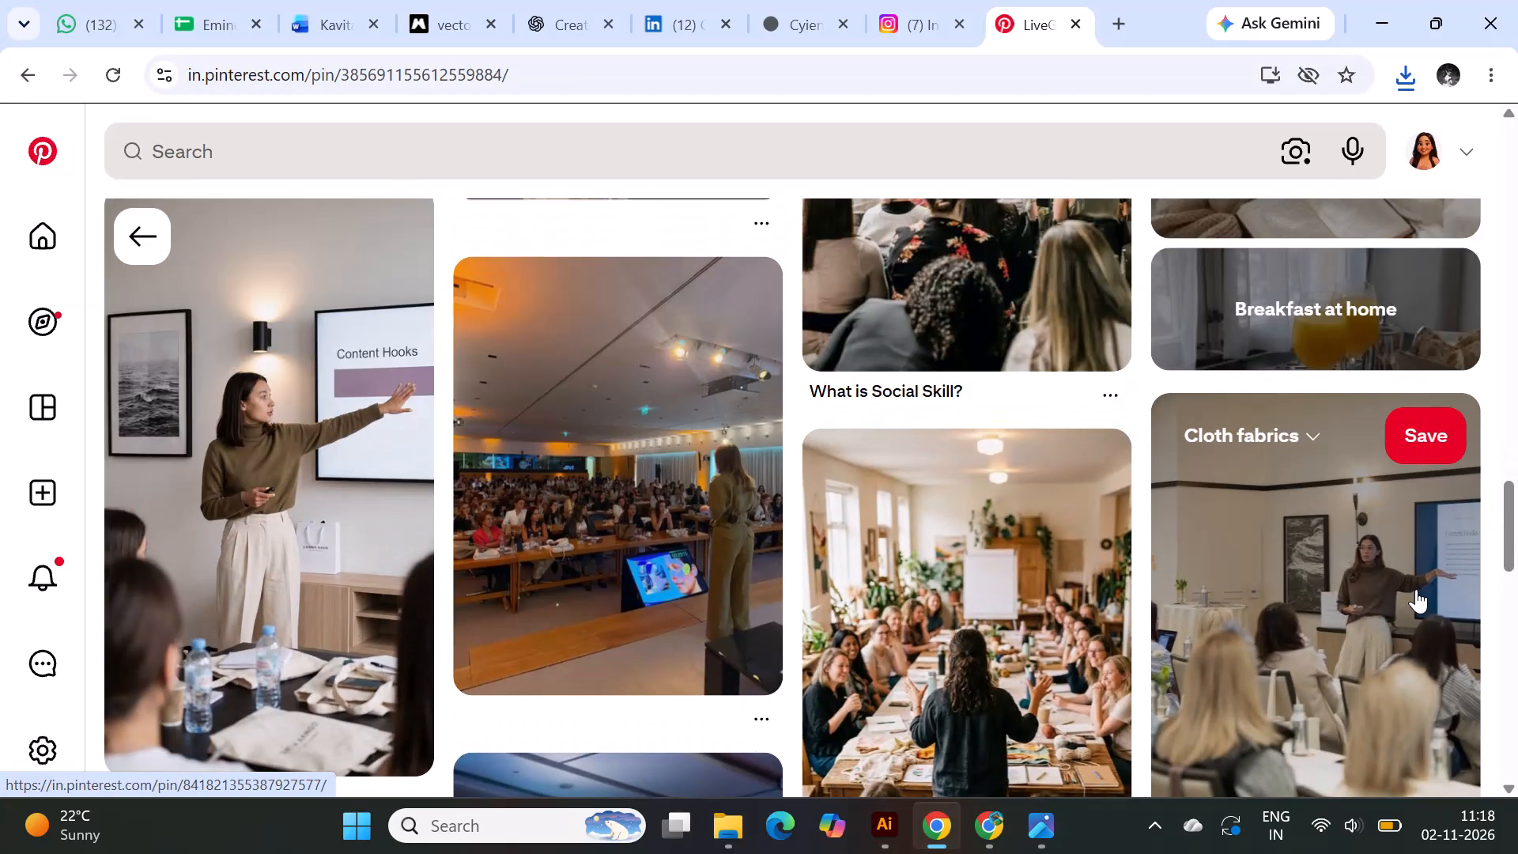
pyautogui.scroll(-2, 1416, 589)
pyautogui.scroll(1, 1416, 589)
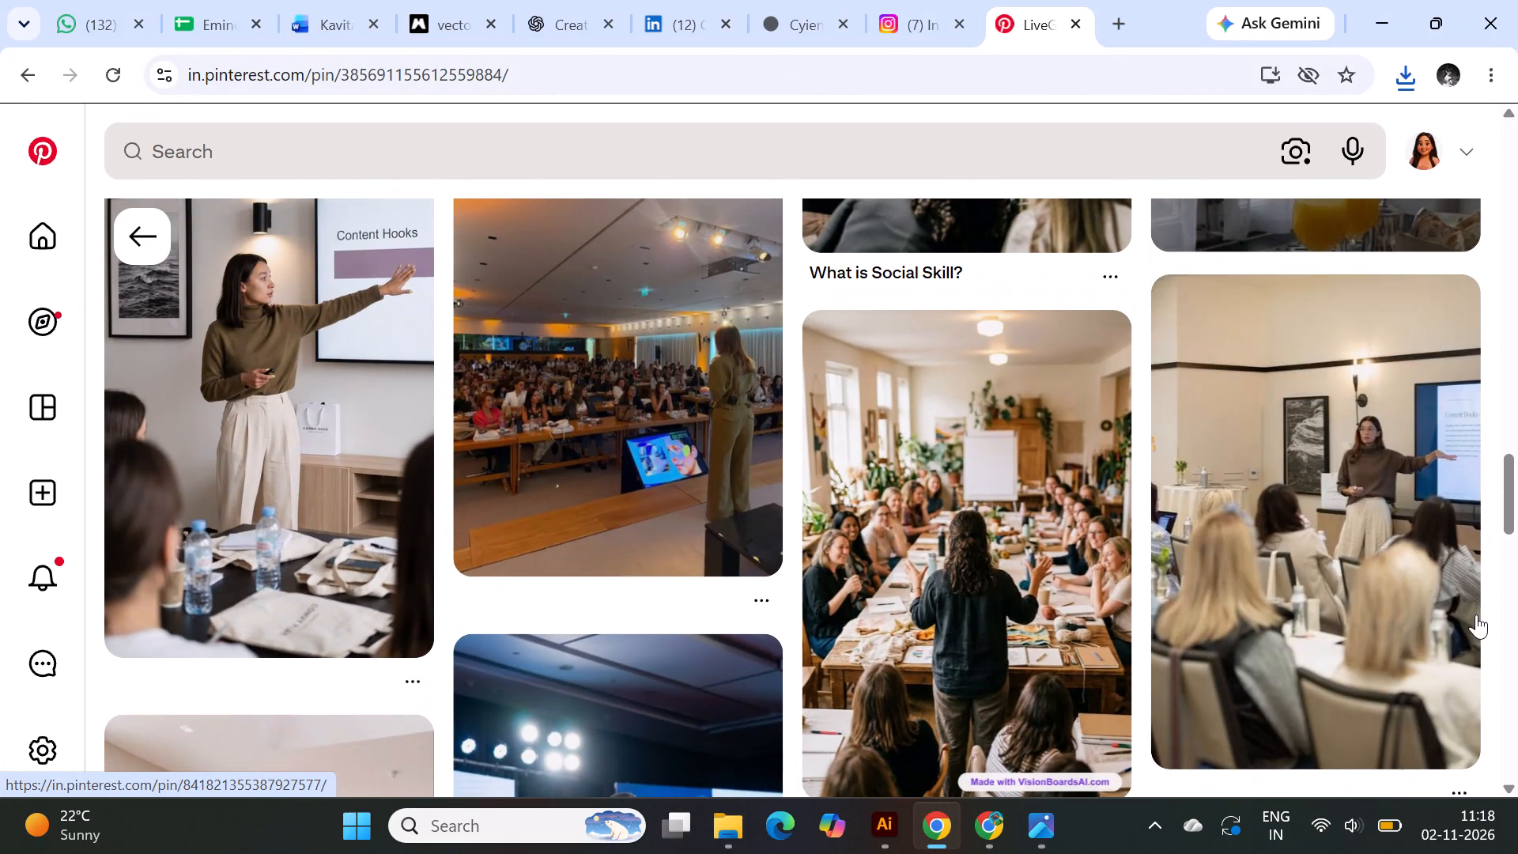
pyautogui.scroll(2, 1476, 614)
pyautogui.scroll(-6, 1476, 614)
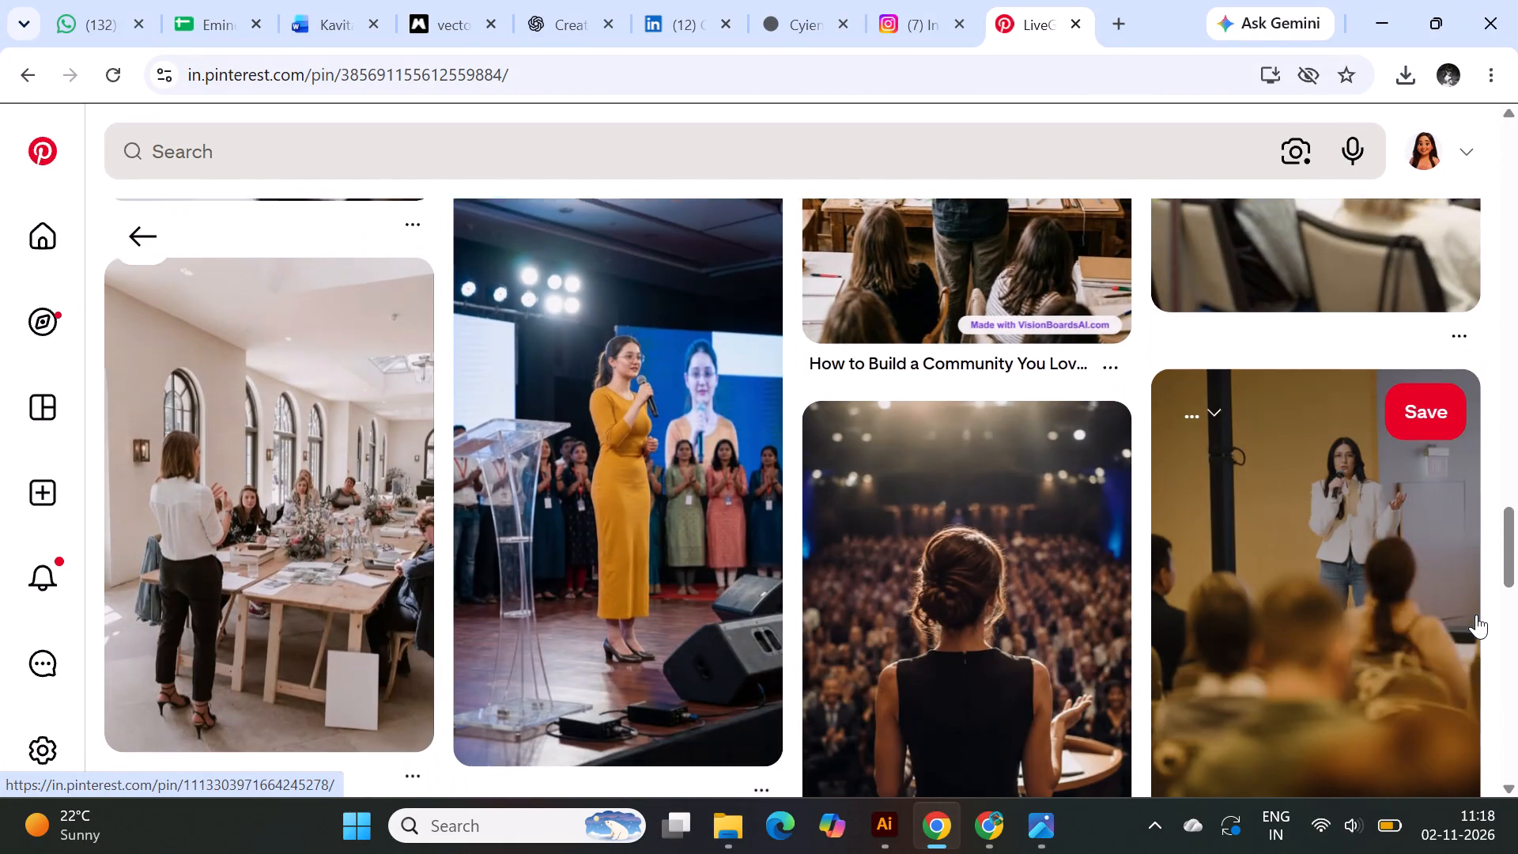
pyautogui.scroll(-3, 1476, 574)
pyautogui.scroll(2, 1476, 574)
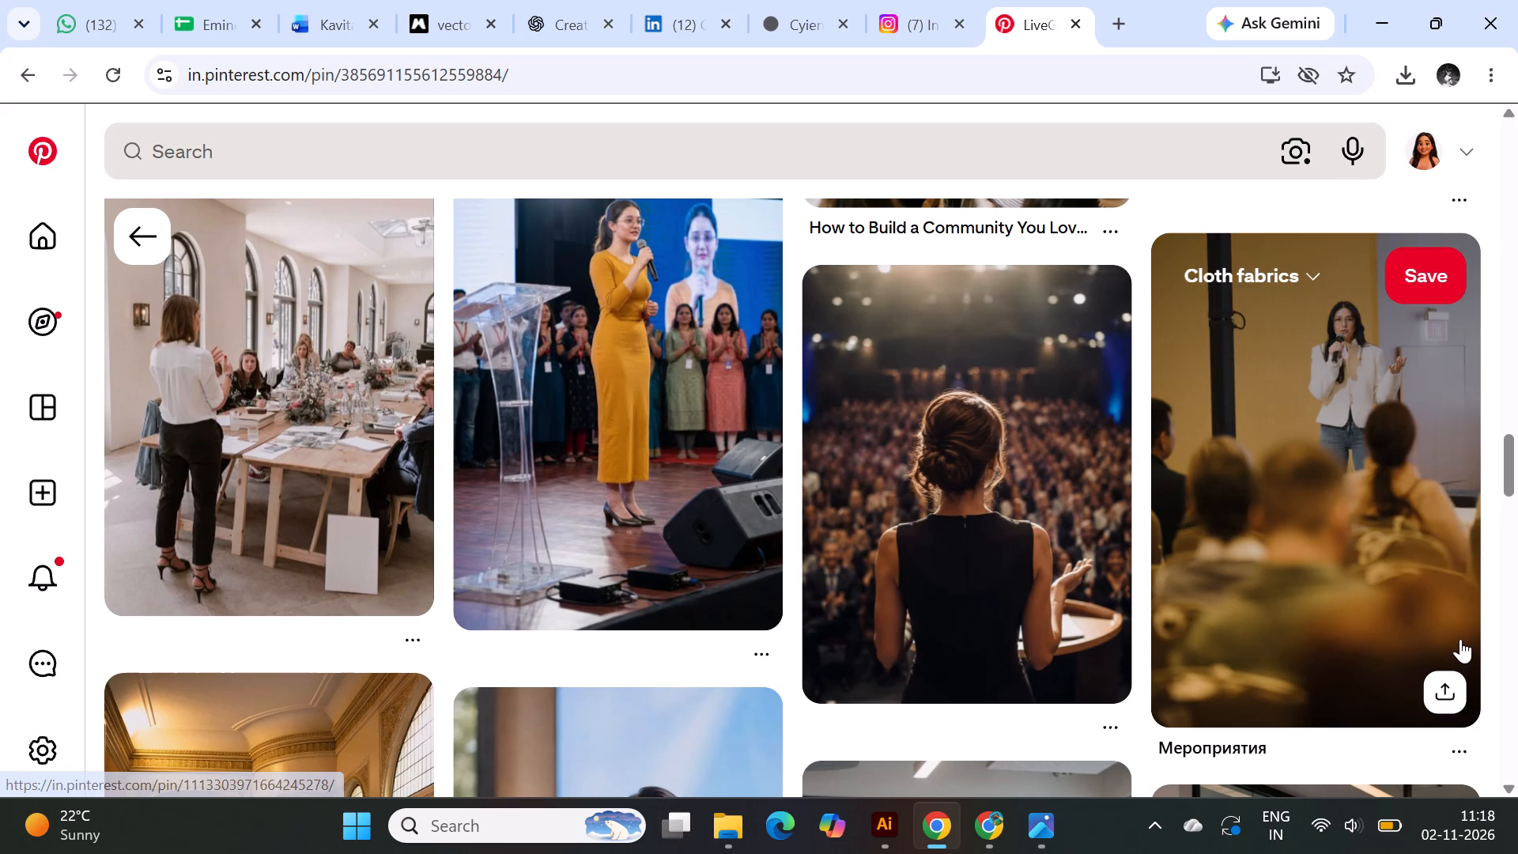
pyautogui.scroll(-5, 1460, 639)
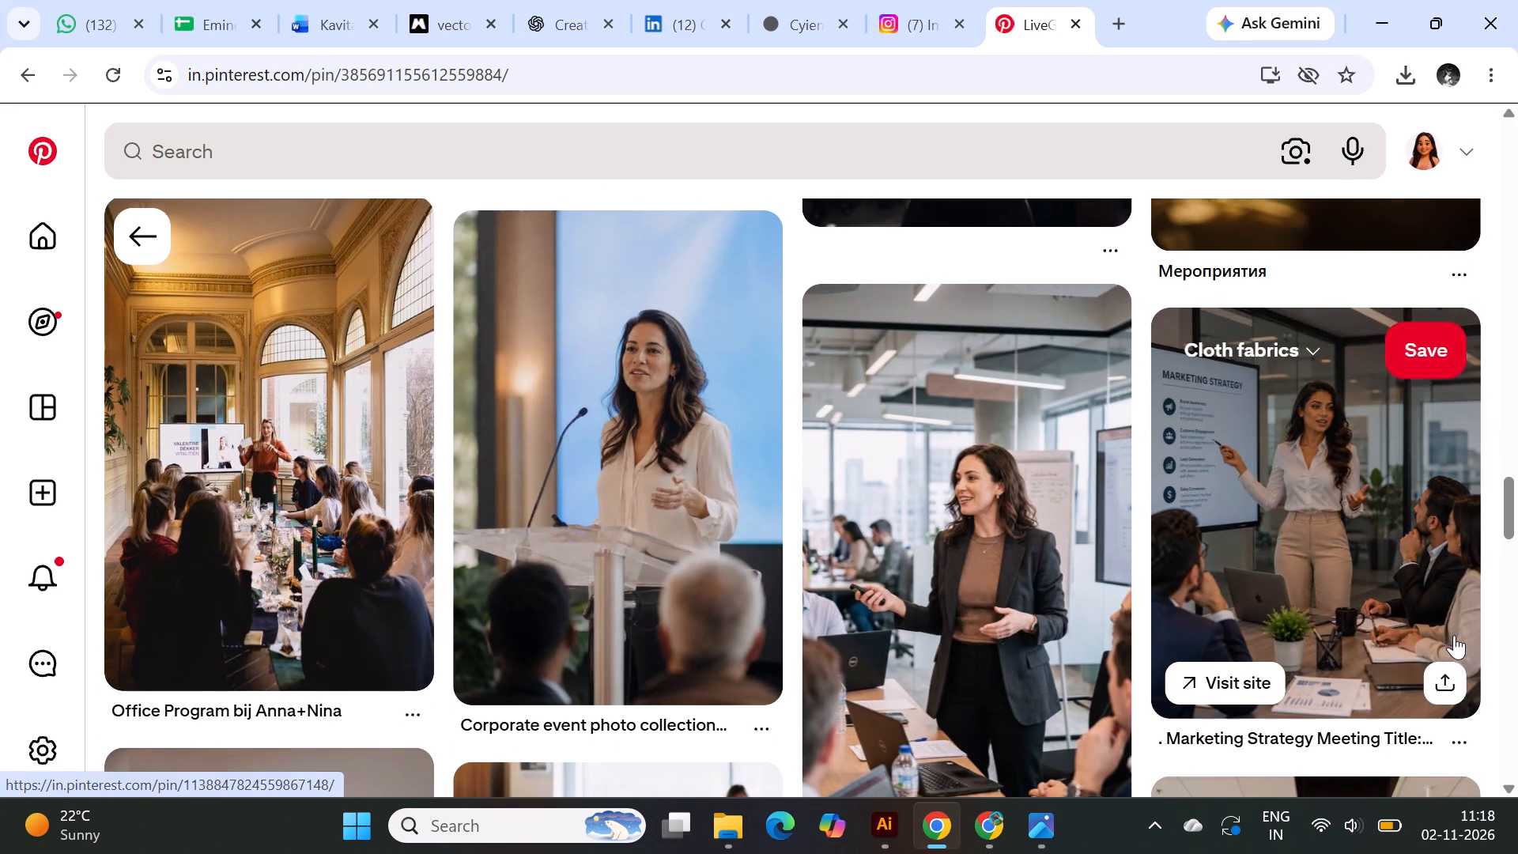
pyautogui.scroll(-1, 1454, 635)
pyautogui.scroll(1, 1454, 635)
pyautogui.scroll(-3, 1454, 635)
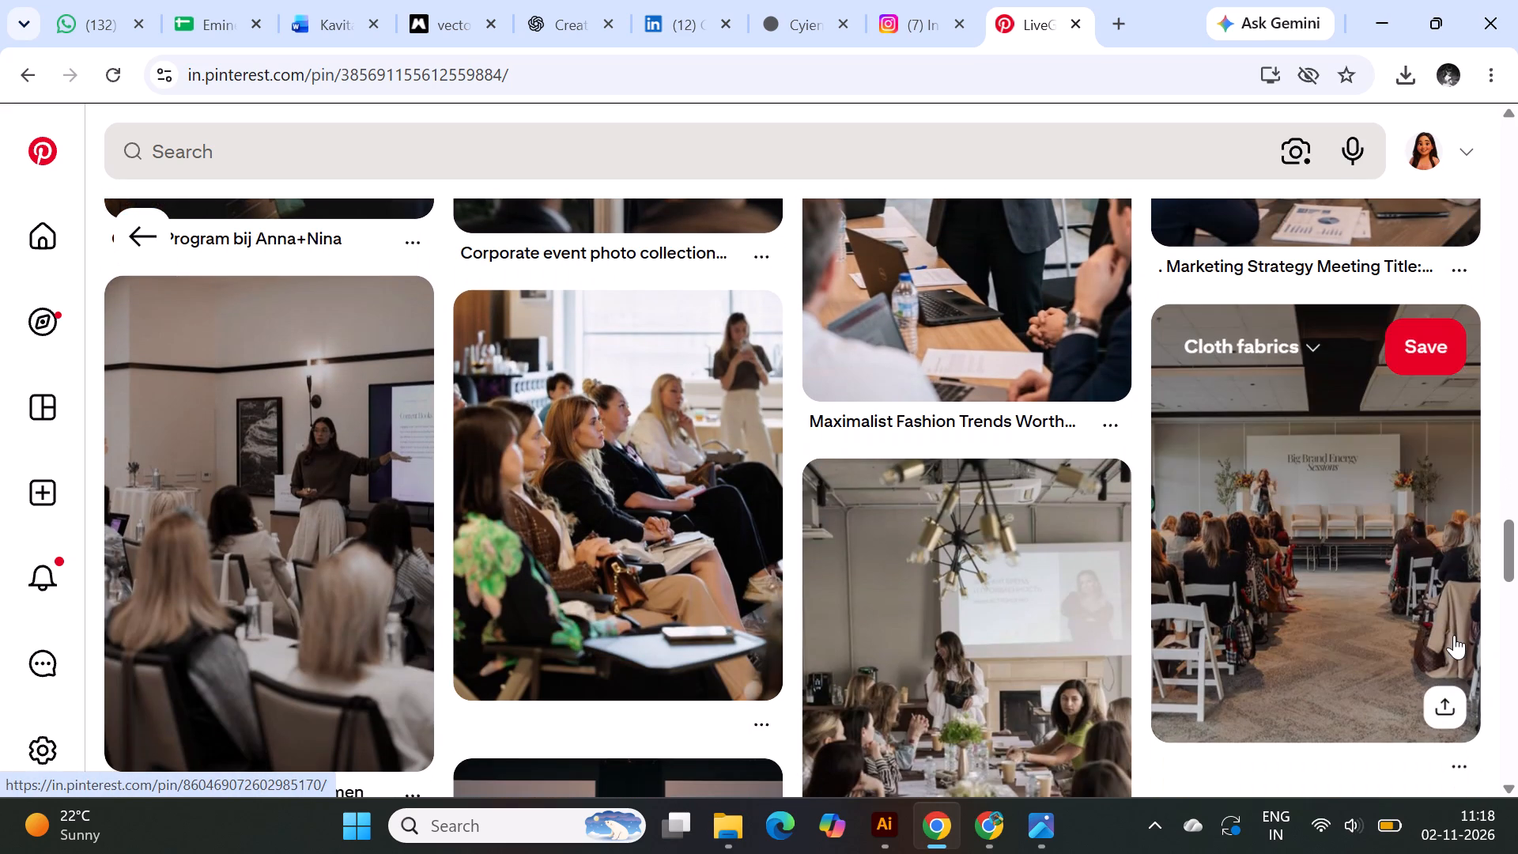
pyautogui.scroll(-4, 1454, 635)
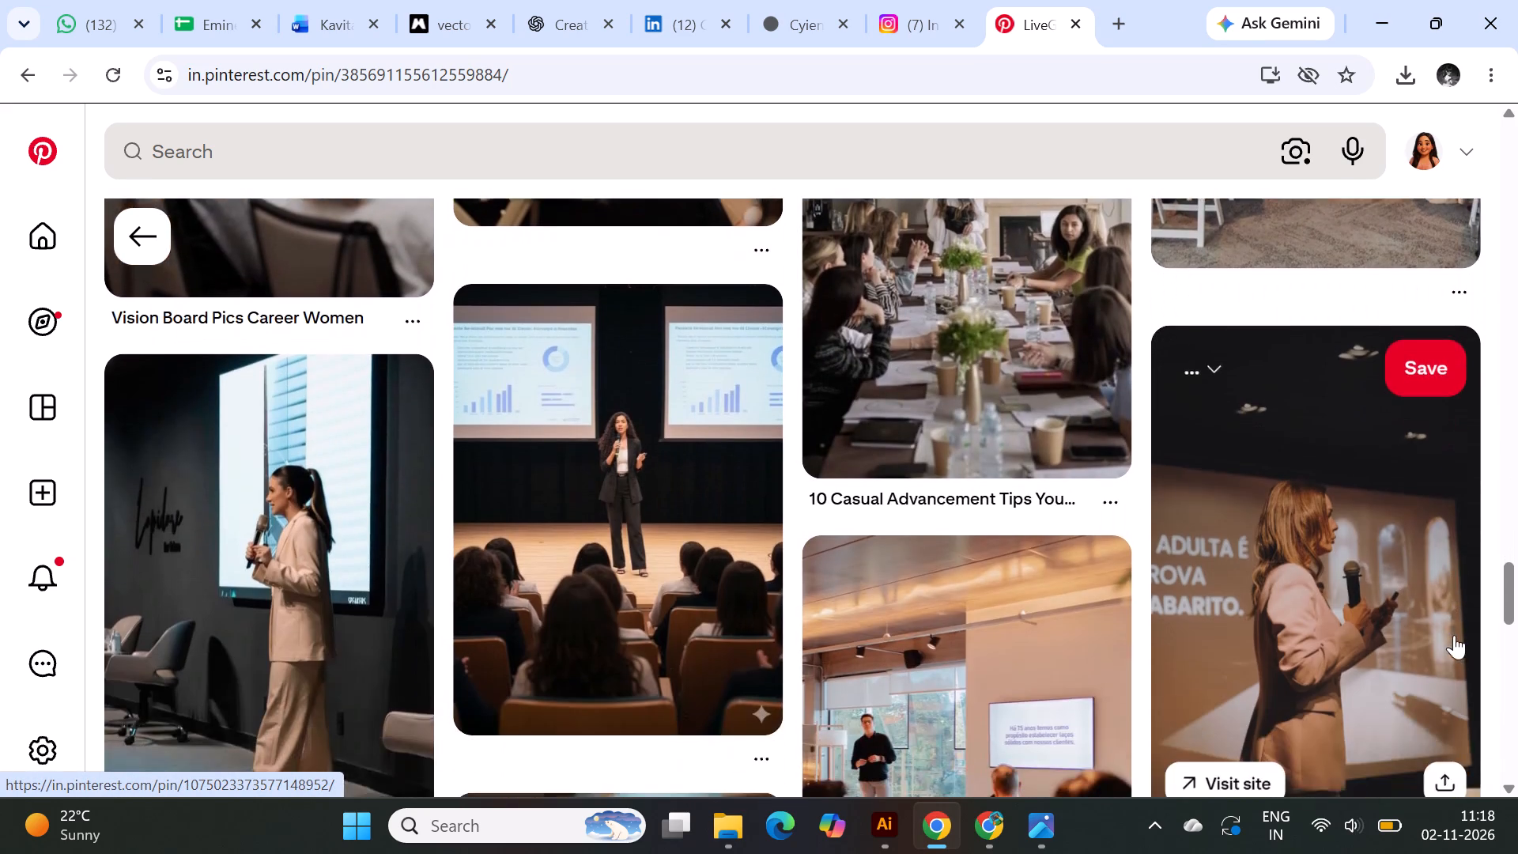
pyautogui.scroll(-1, 1454, 635)
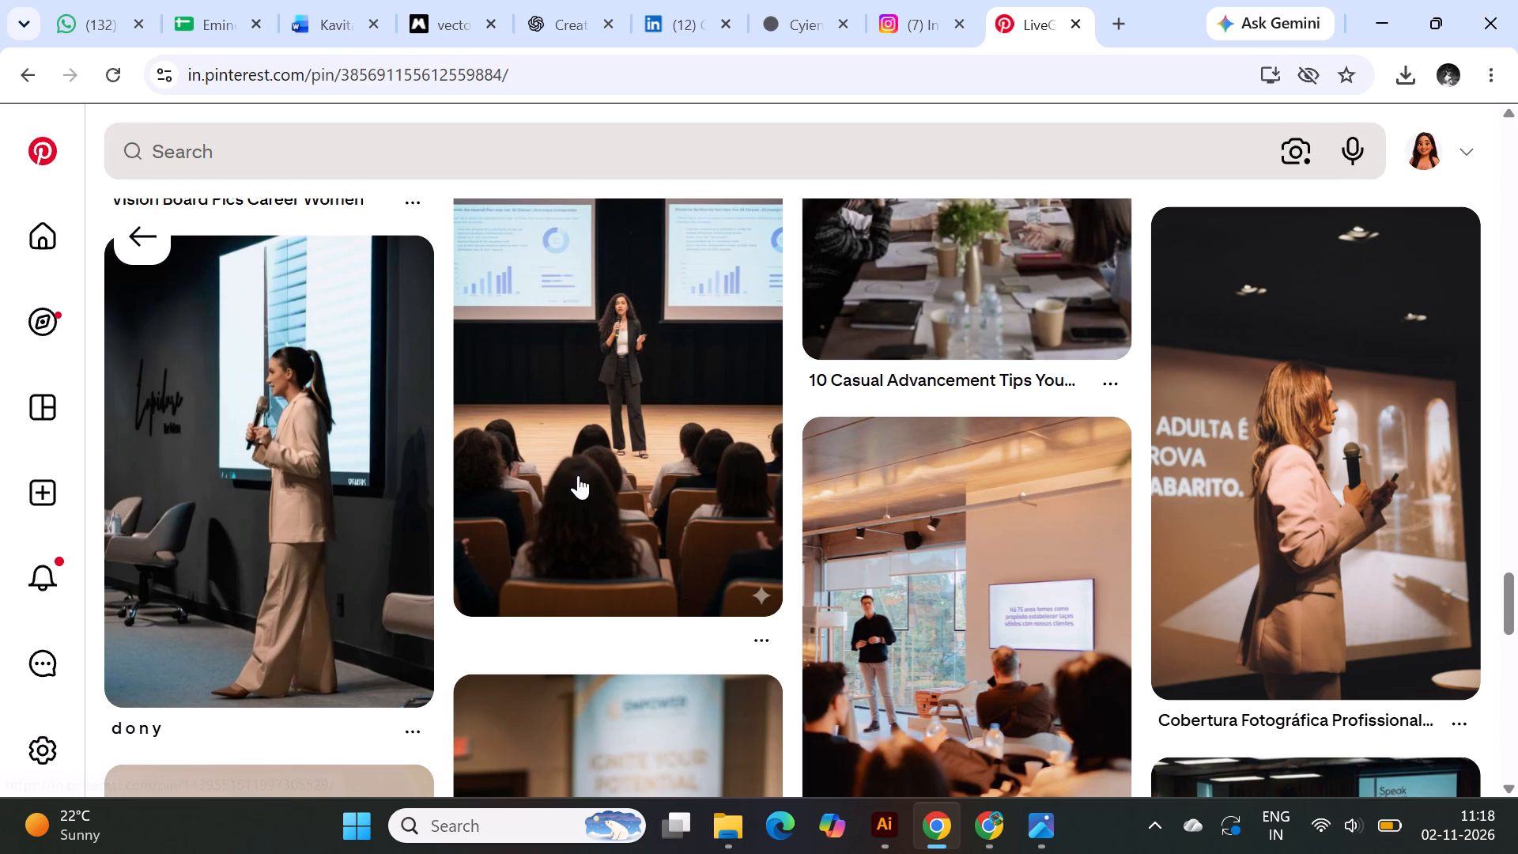
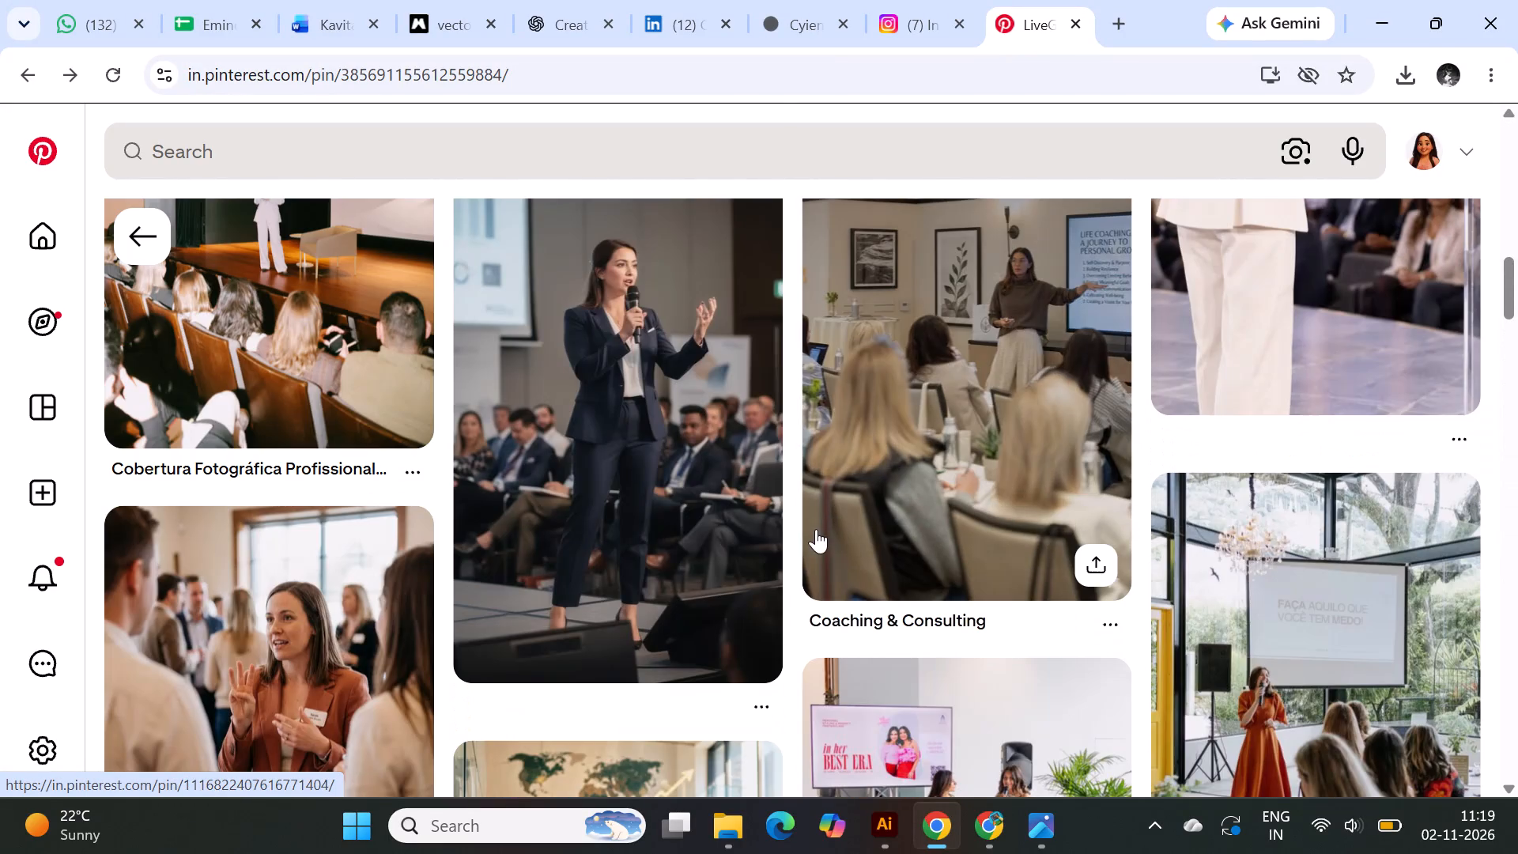
# Return to the Vogue pin and browse further through its related pins for photos of women speaking to seated audiences.
pyautogui.moveTo(1512, 300); pyautogui.dragTo(1515, 231)
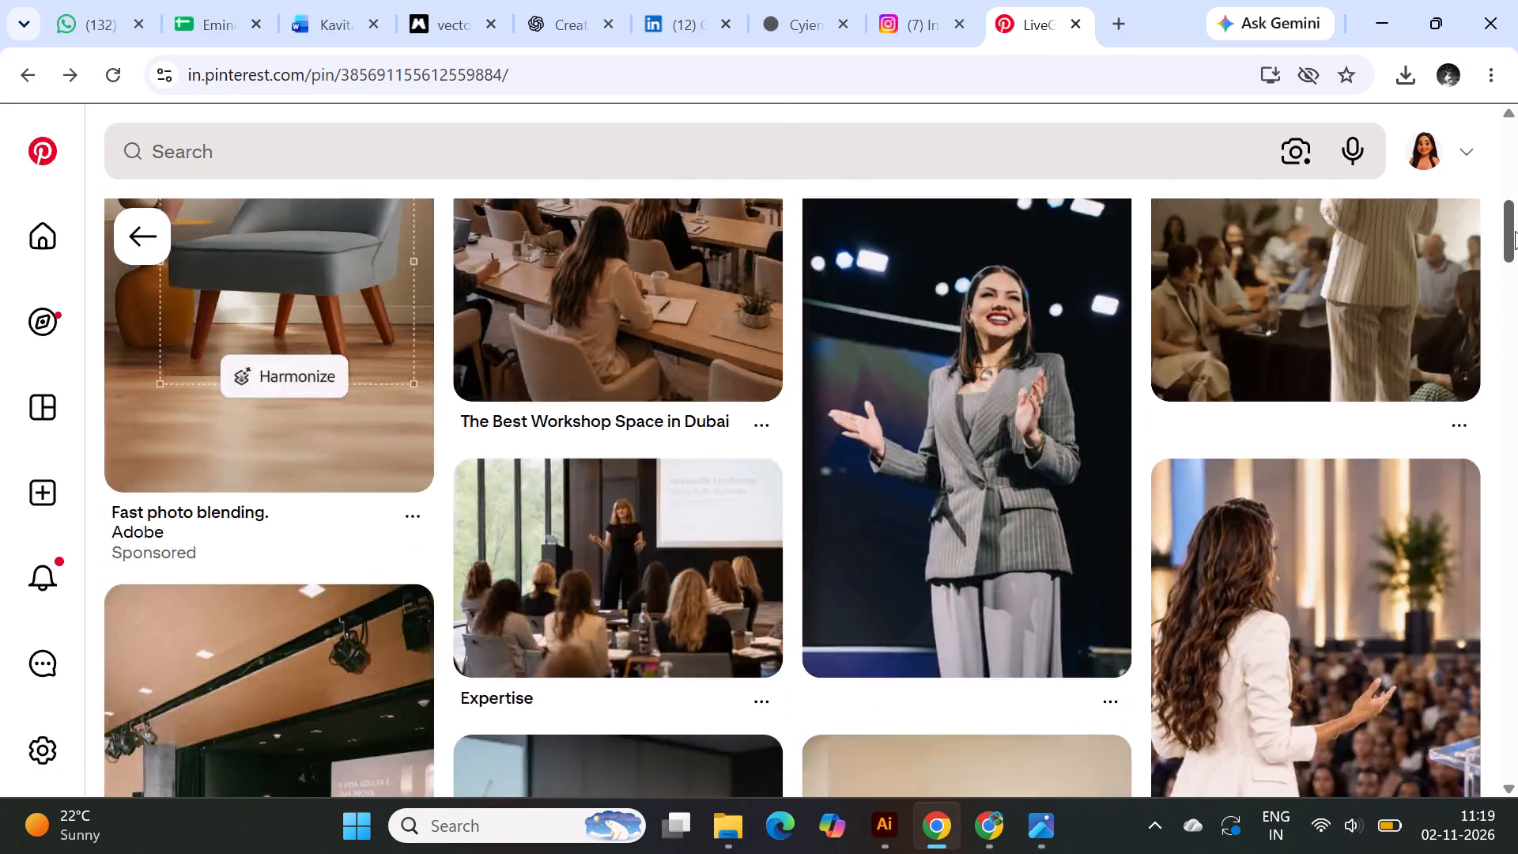
pyautogui.moveTo(1515, 231); pyautogui.dragTo(1517, 106)
pyautogui.scroll(-5, 1440, 371)
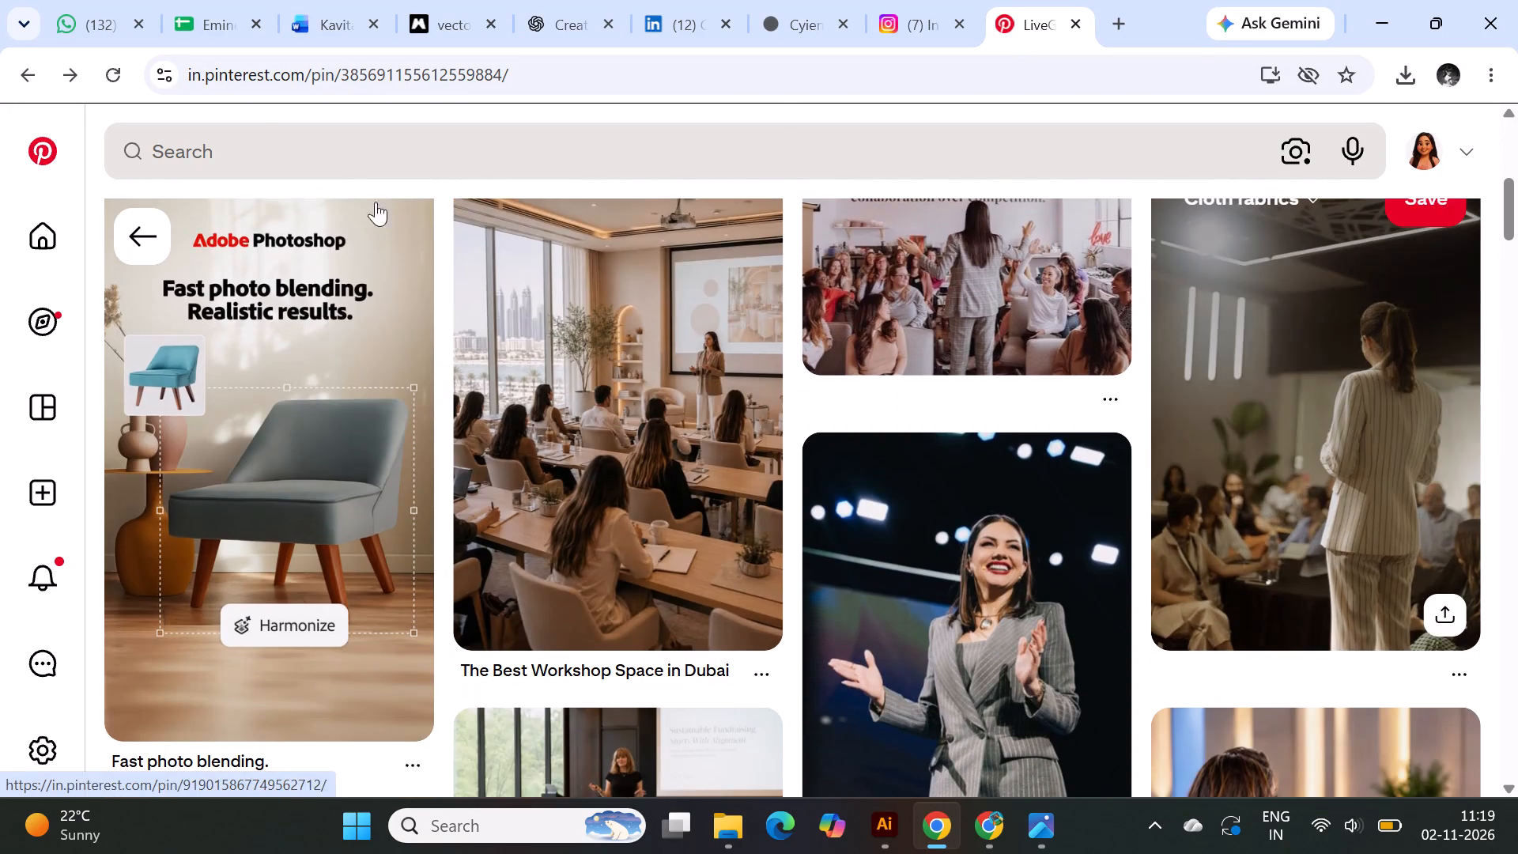
pyautogui.click(134, 240)
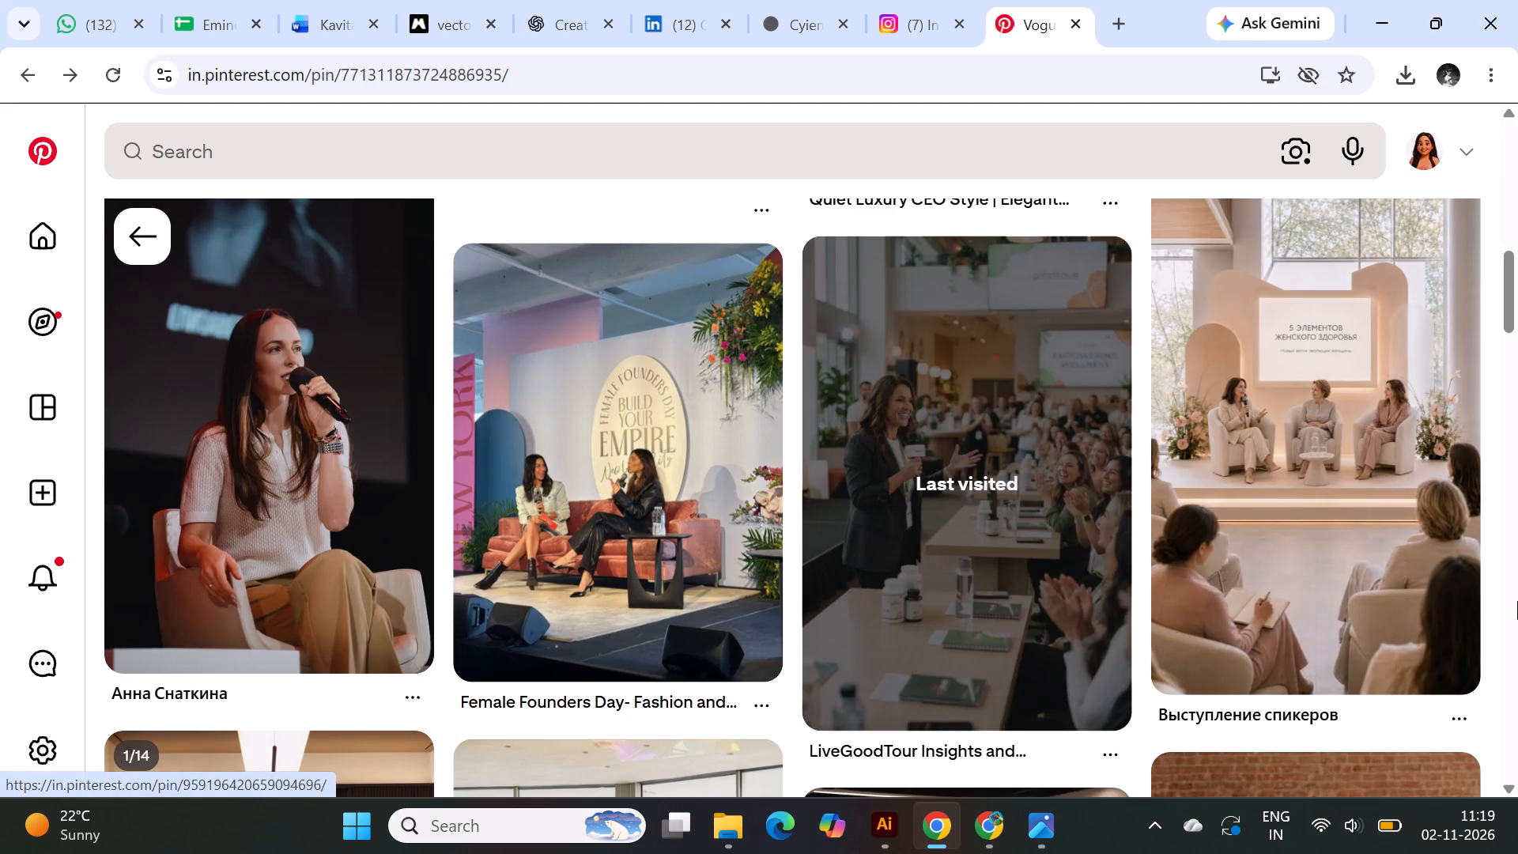
pyautogui.scroll(-5, 1499, 550)
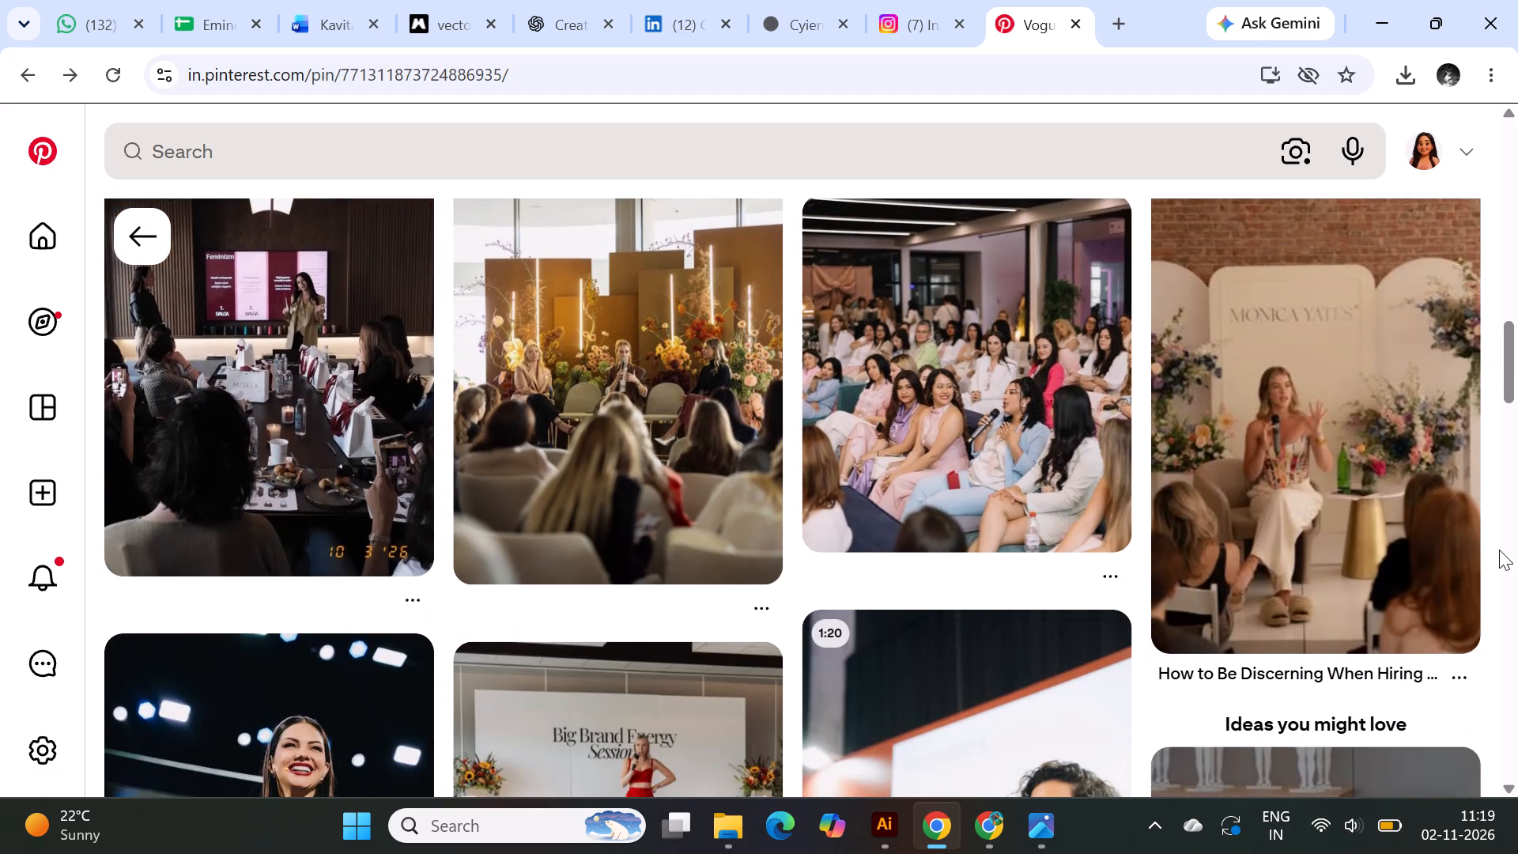
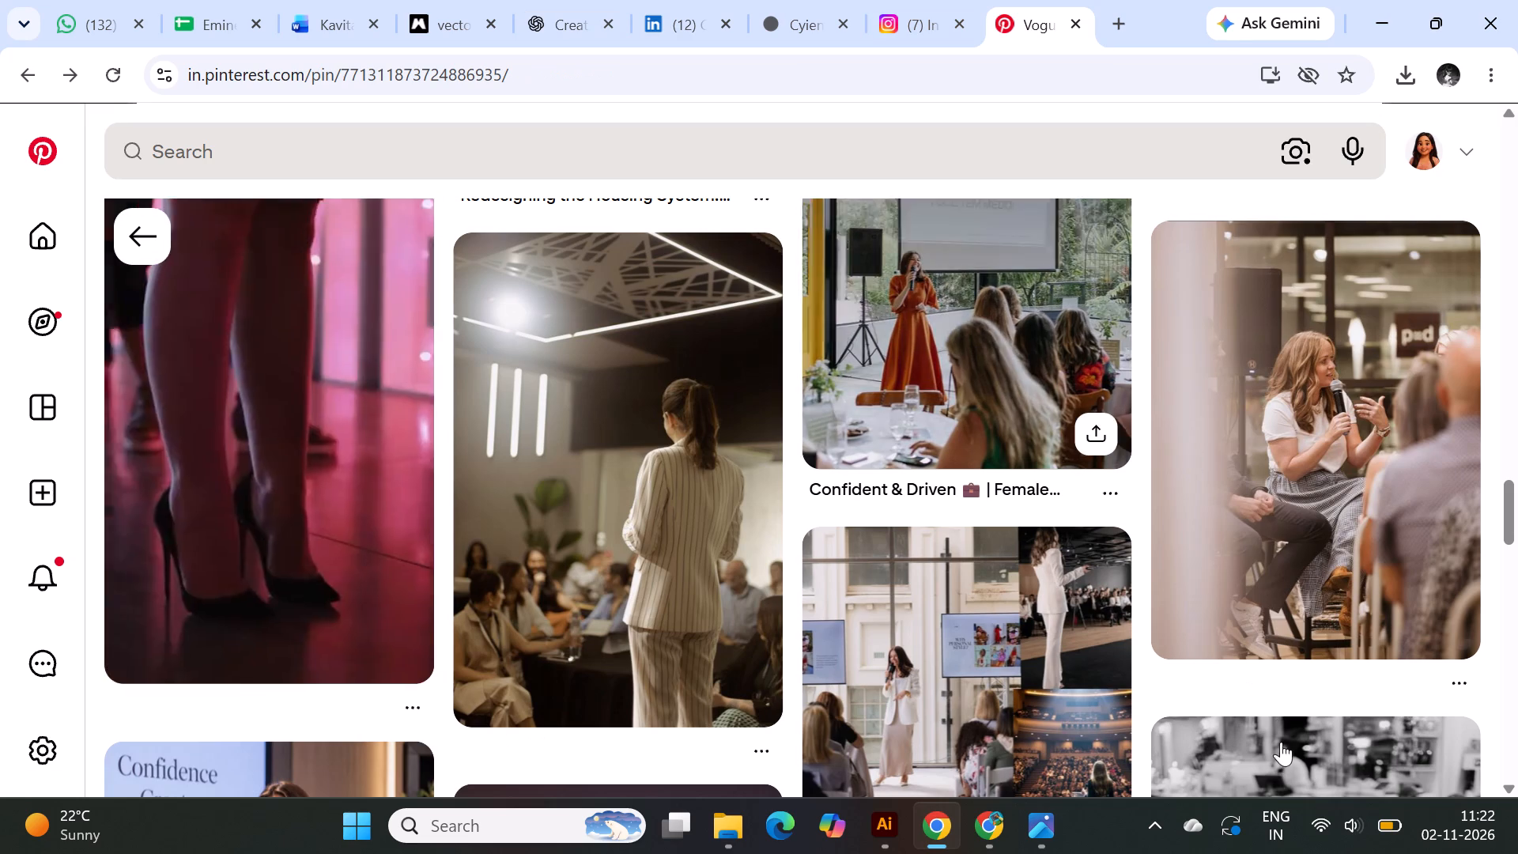
pyautogui.scroll(10, 536, 678)
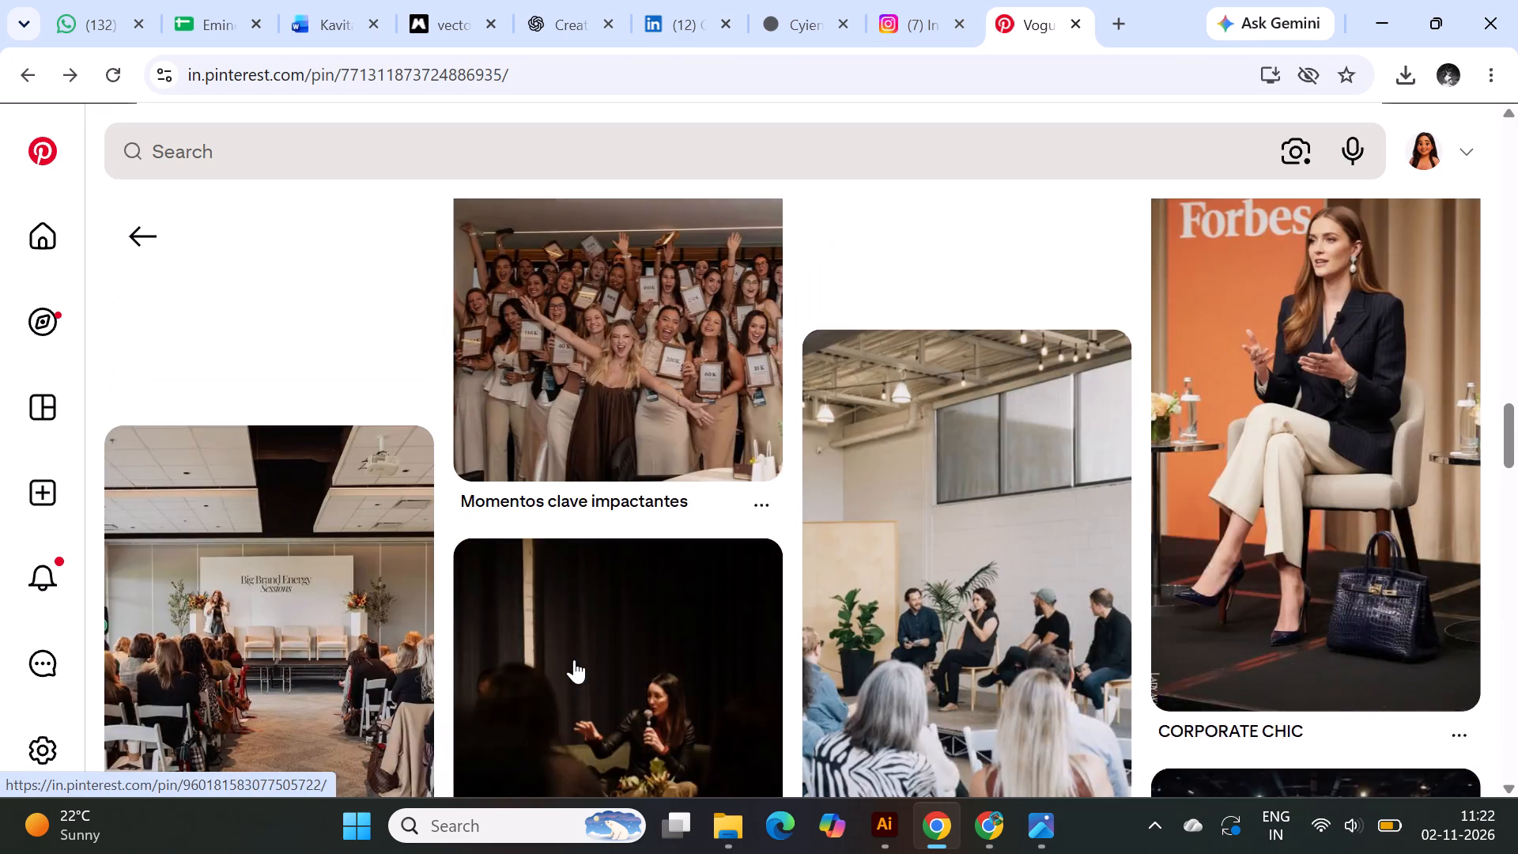
pyautogui.scroll(16, 574, 659)
pyautogui.scroll(14, 482, 696)
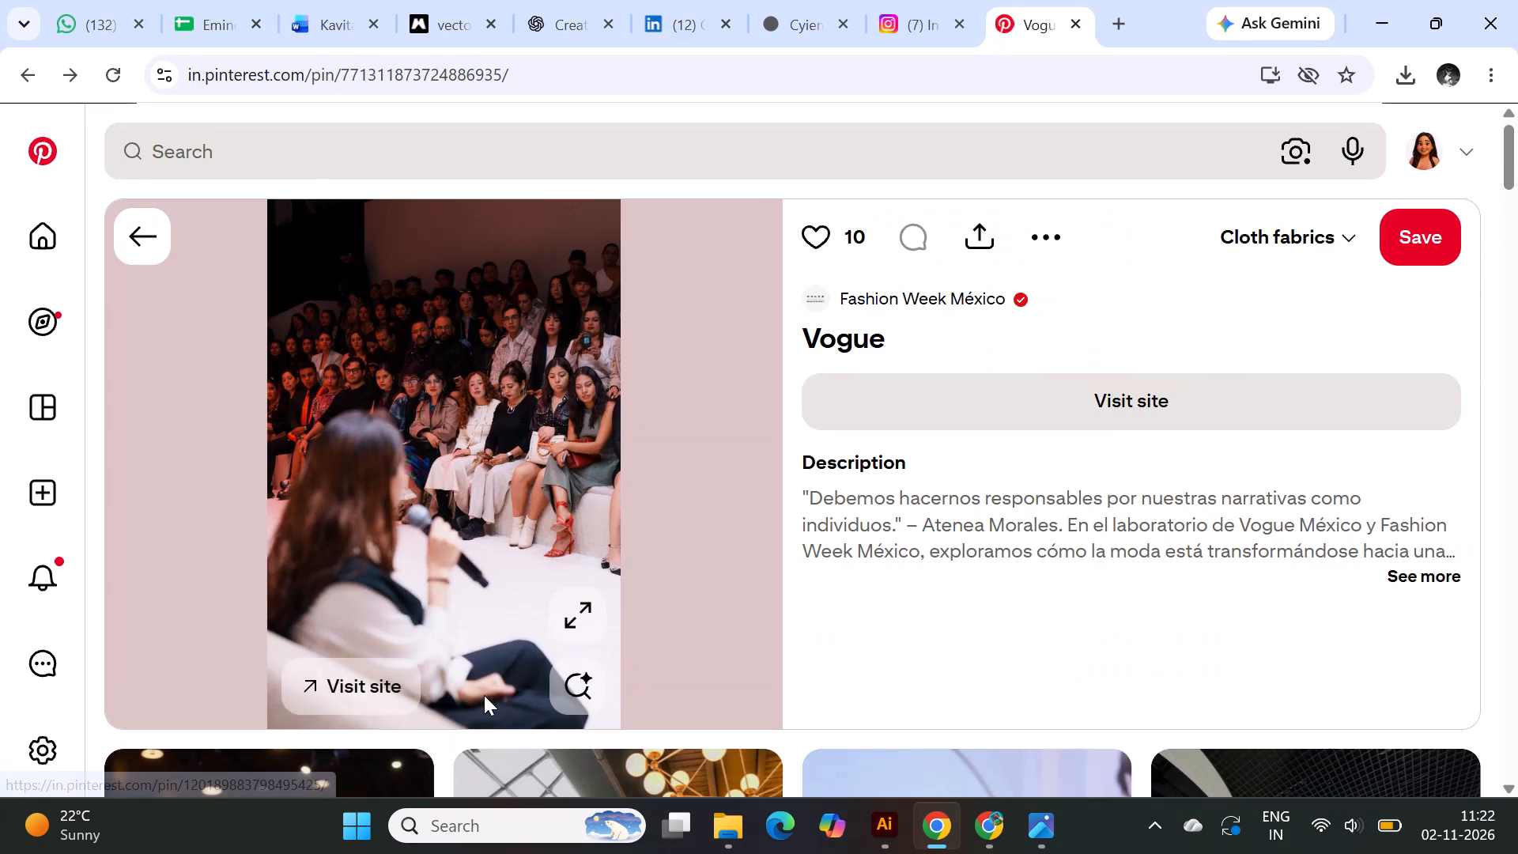
pyautogui.scroll(-3, 799, 568)
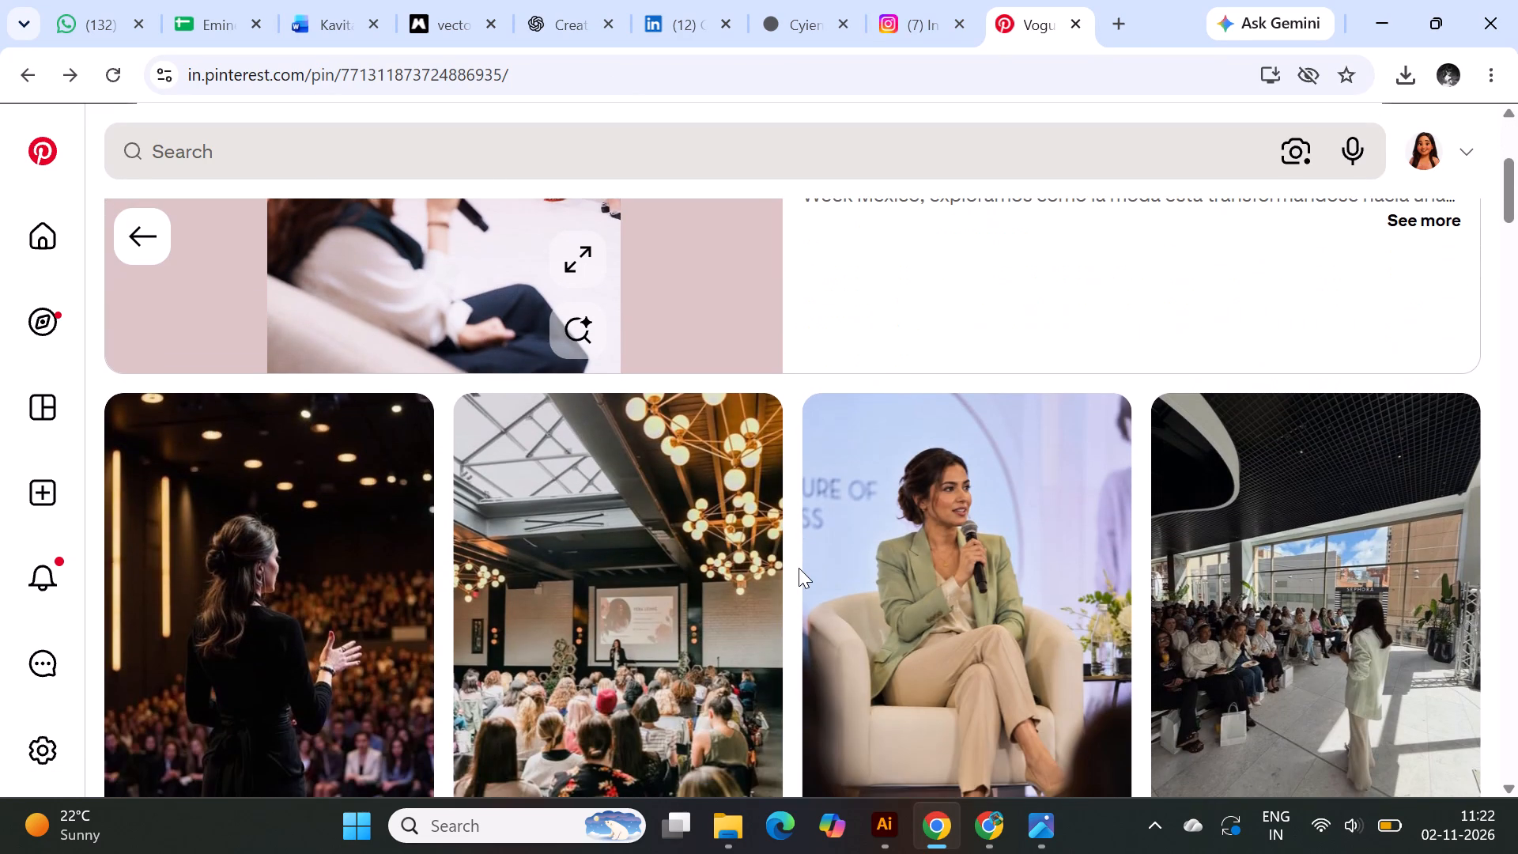
pyautogui.scroll(-1, 799, 568)
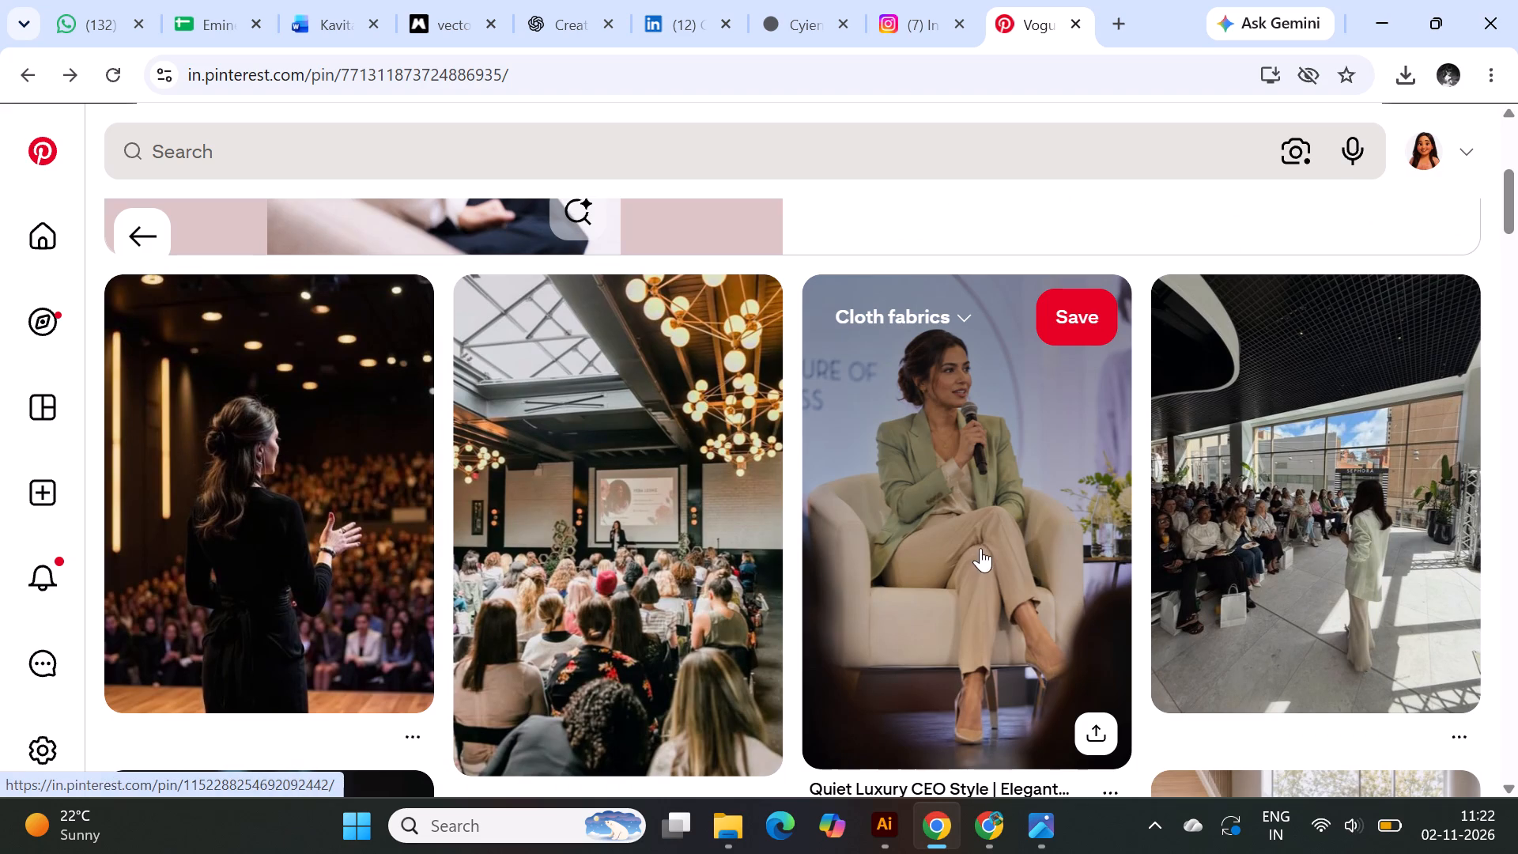
pyautogui.click(1003, 539)
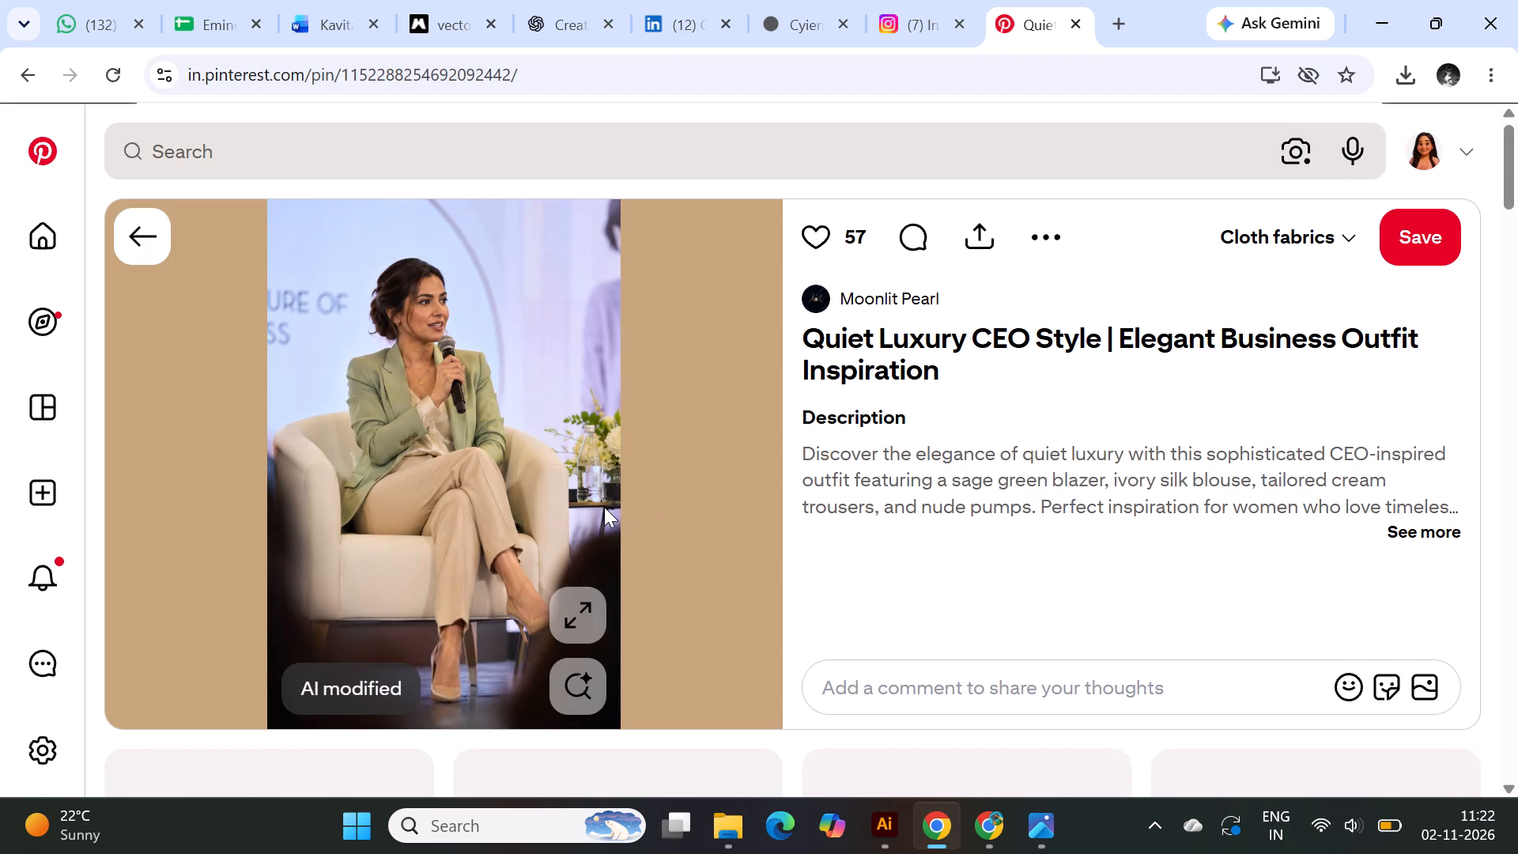
pyautogui.scroll(-3, 603, 506)
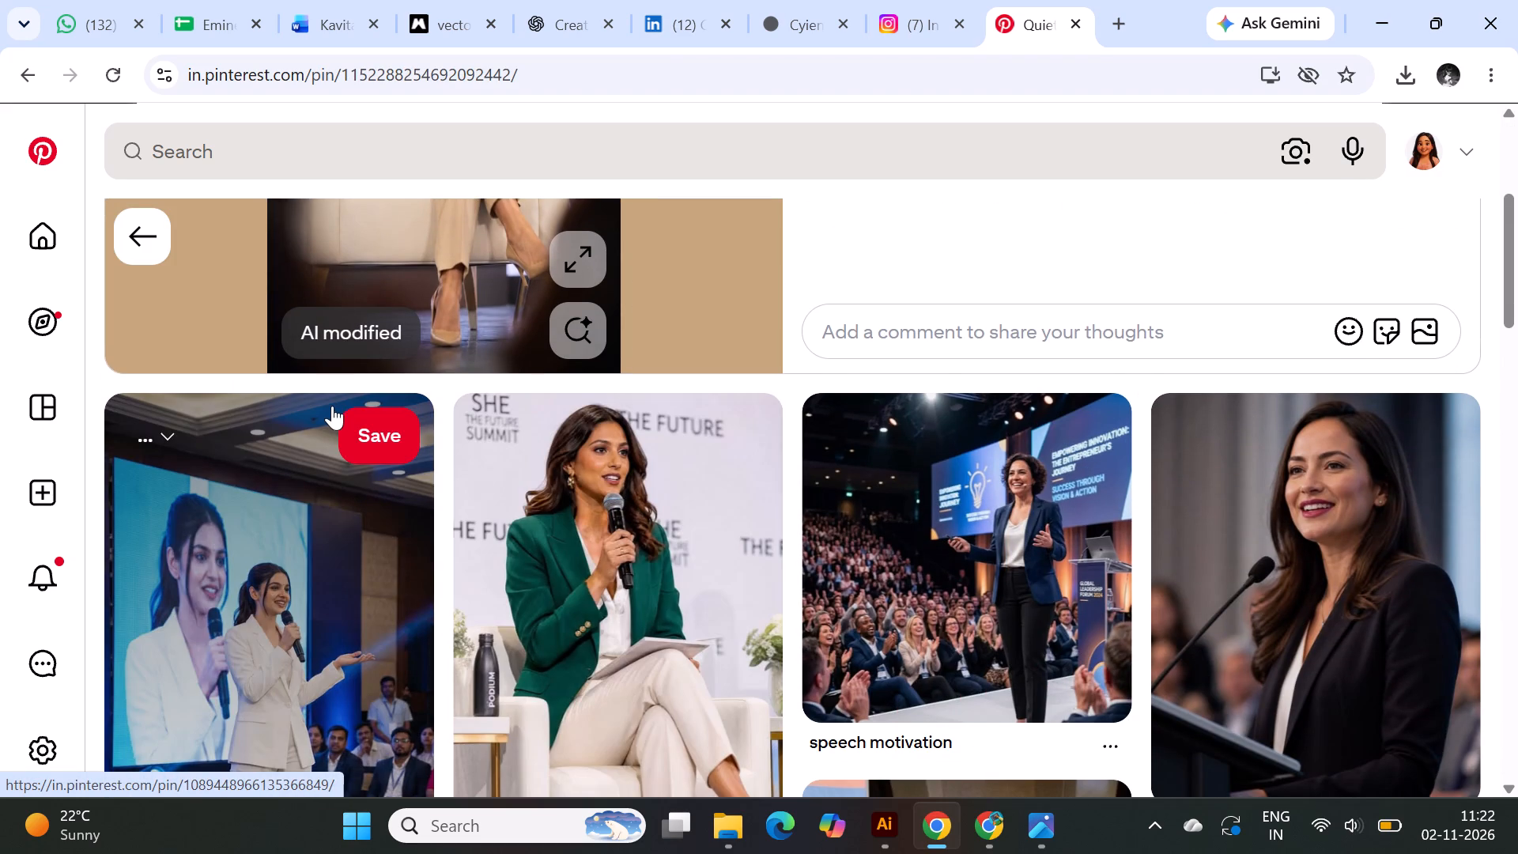
pyautogui.scroll(-4, 328, 407)
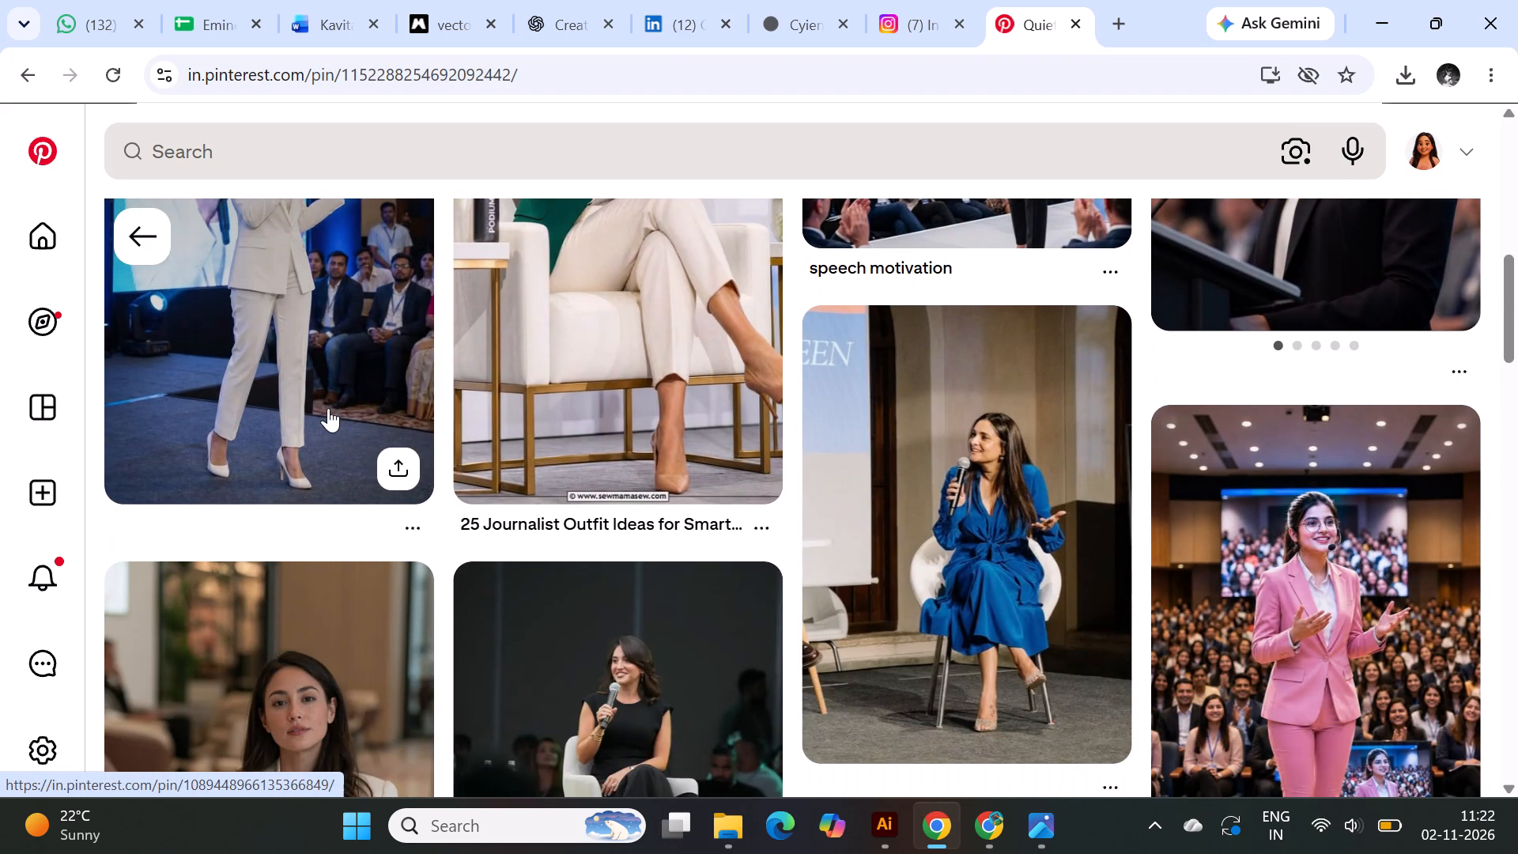
pyautogui.scroll(-3, 328, 408)
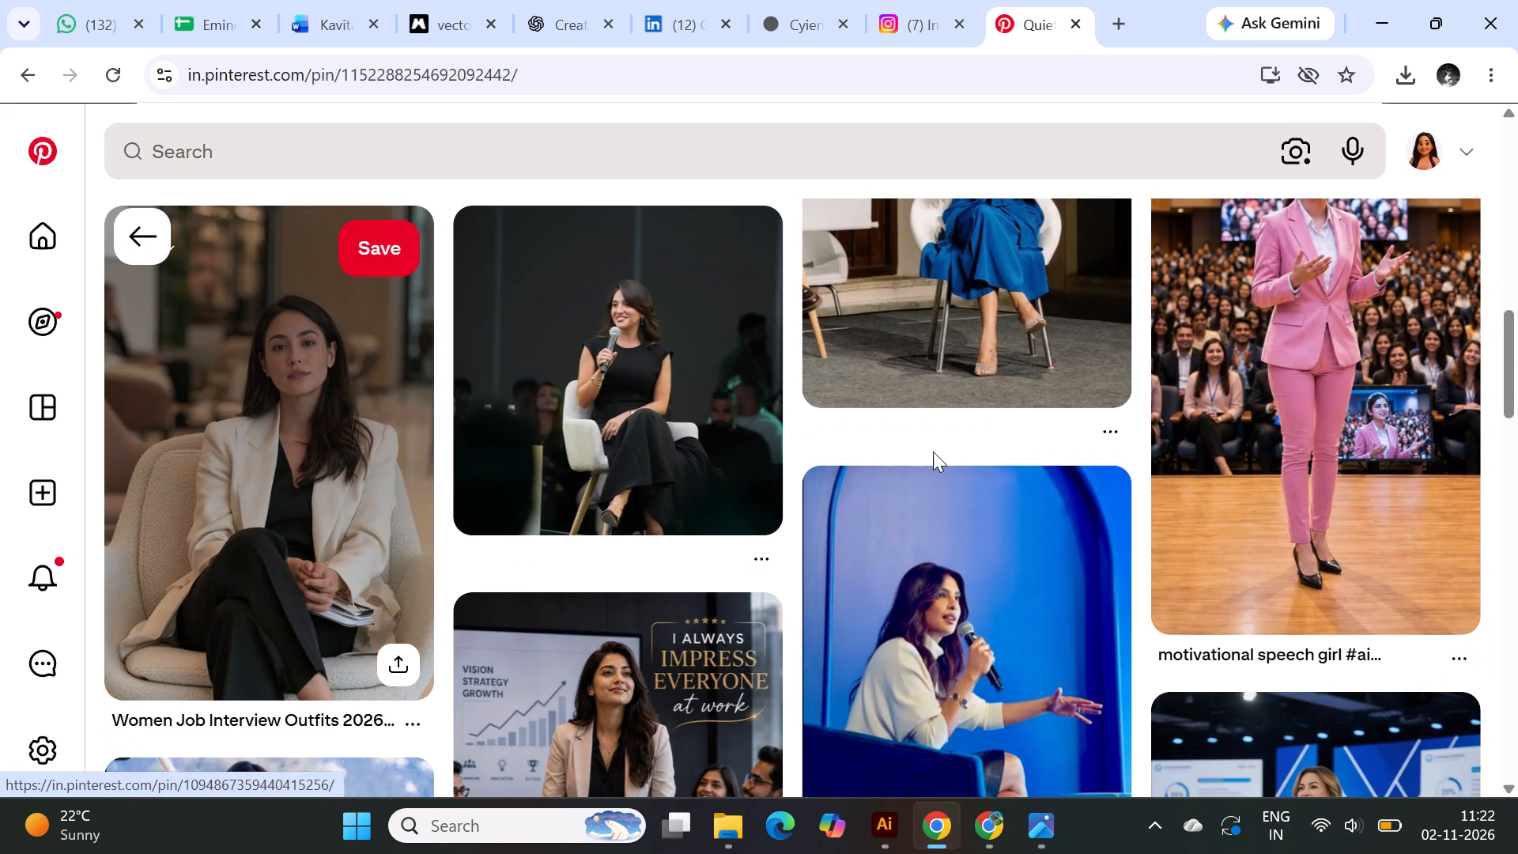
pyautogui.scroll(-2, 765, 451)
pyautogui.scroll(-1, 600, 451)
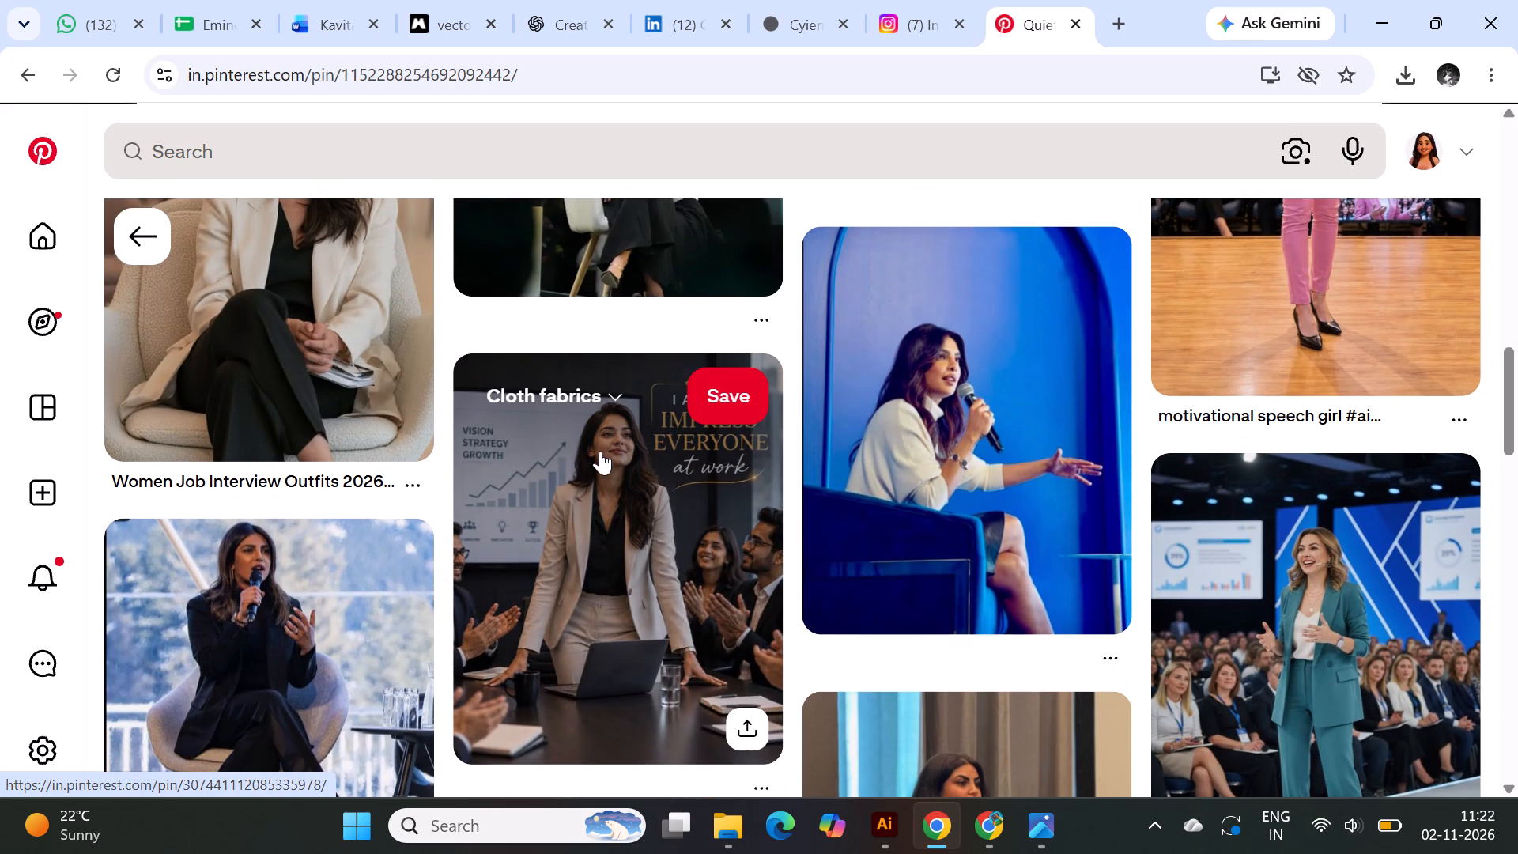
pyautogui.scroll(-5, 600, 451)
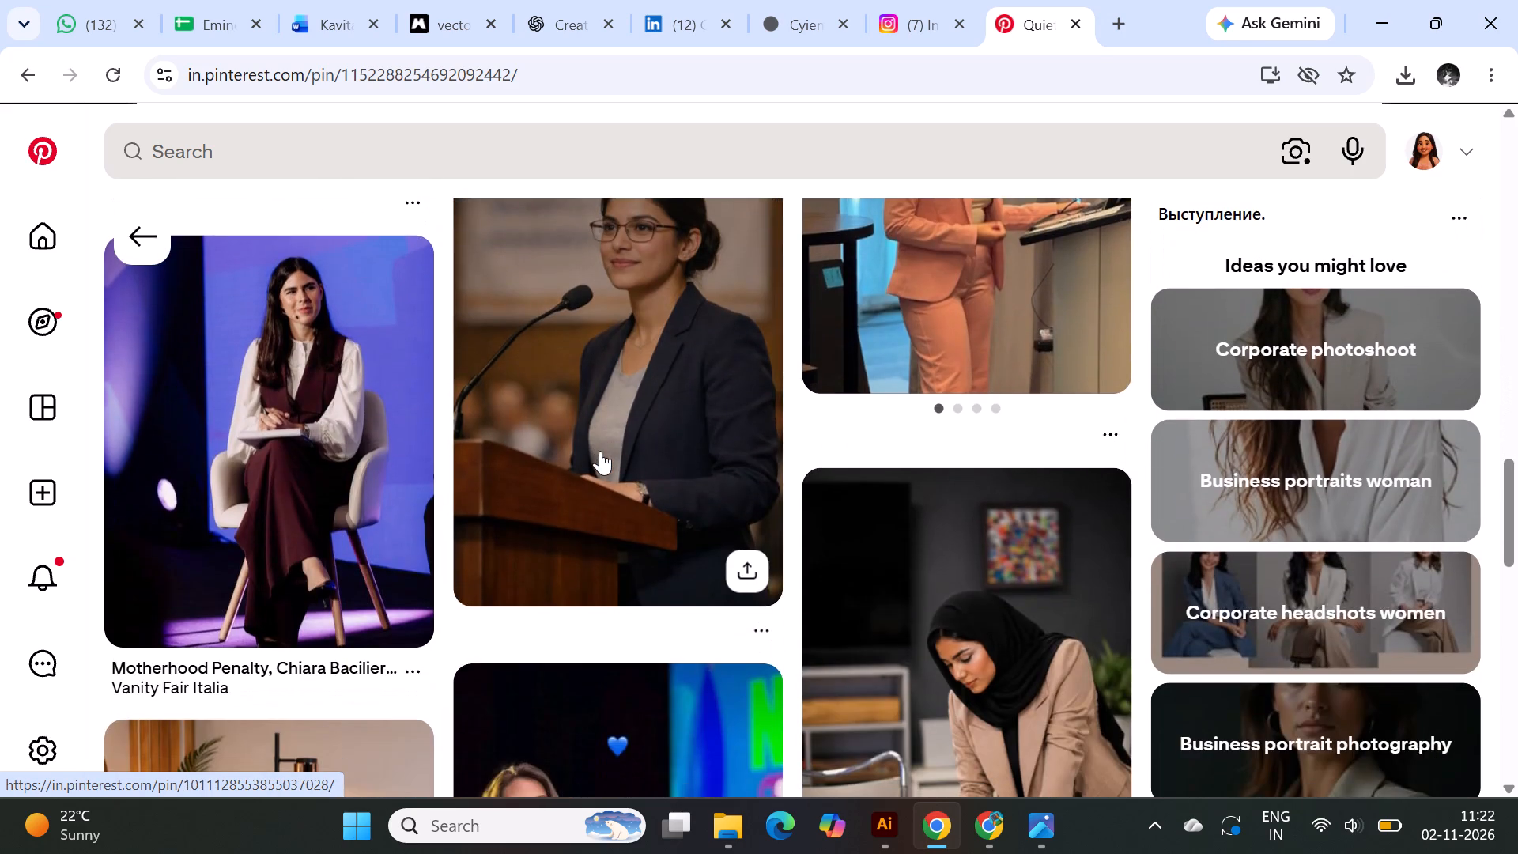
pyautogui.scroll(-9, 600, 451)
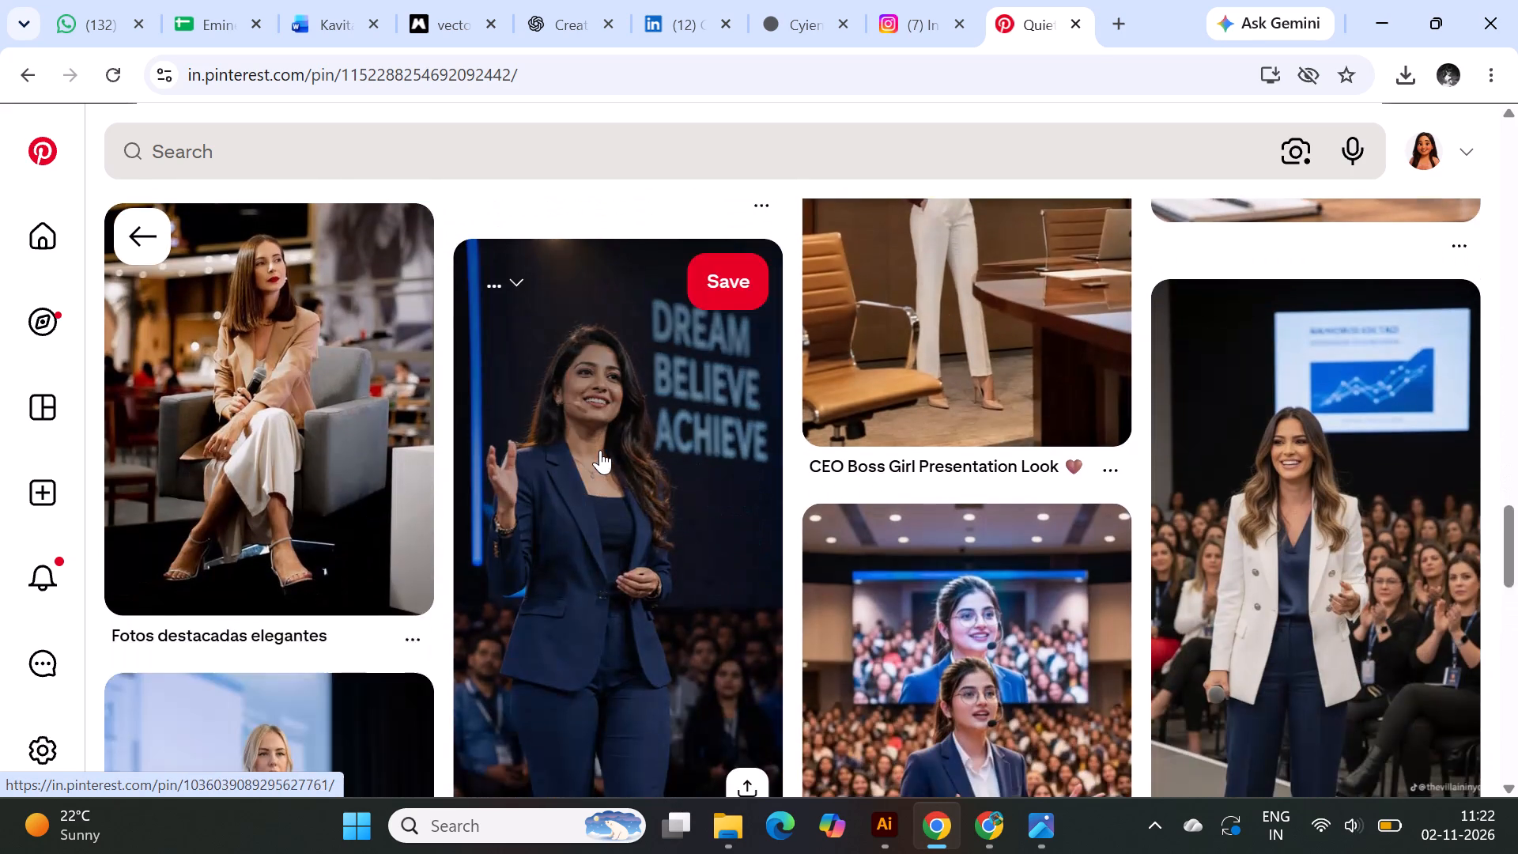
pyautogui.scroll(-5, 600, 450)
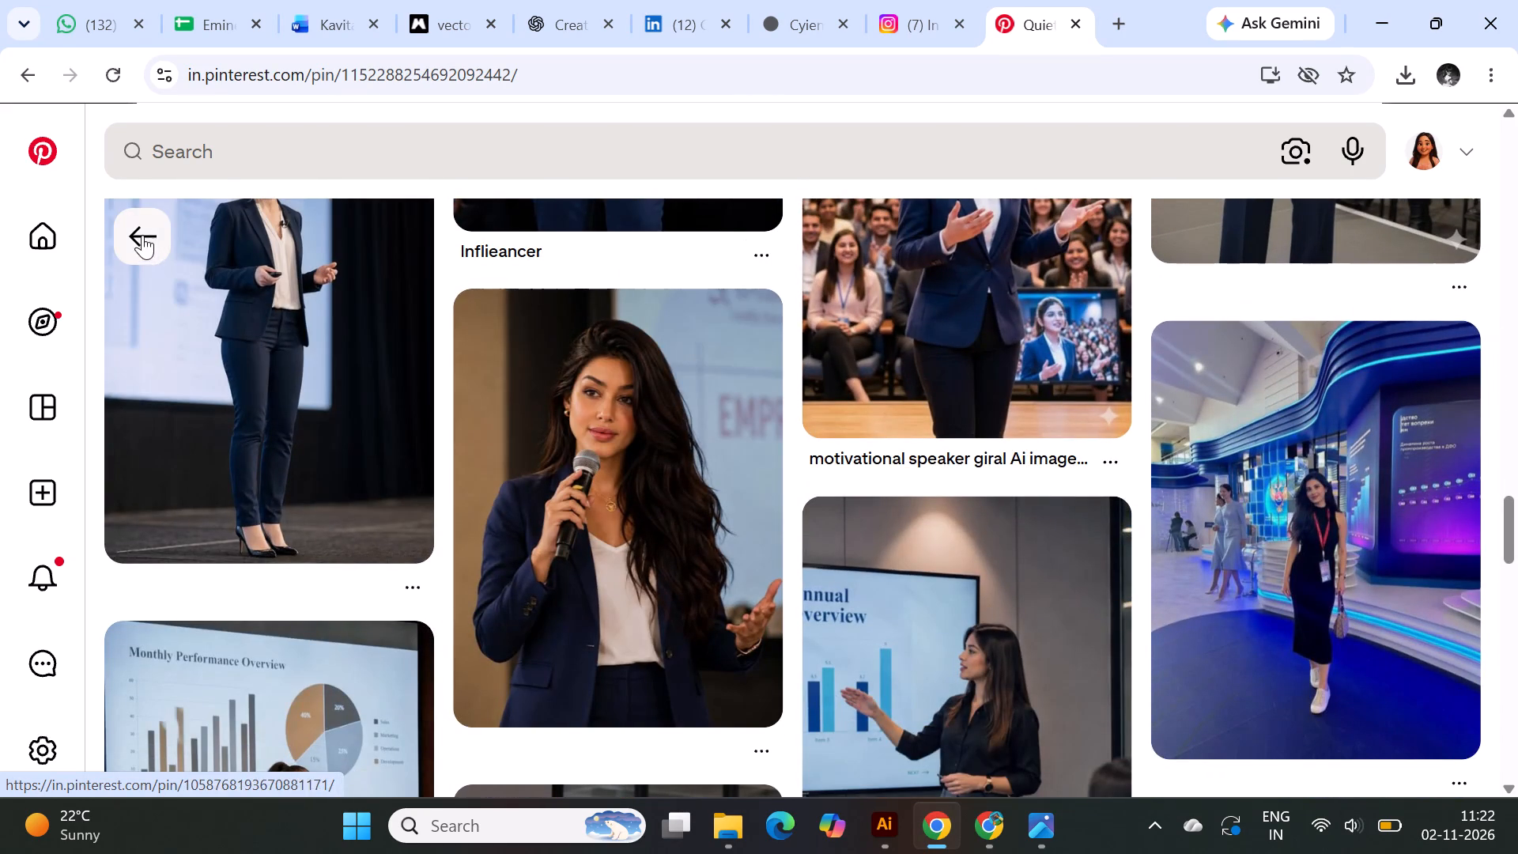
pyautogui.click(142, 235)
pyautogui.scroll(-4, 512, 355)
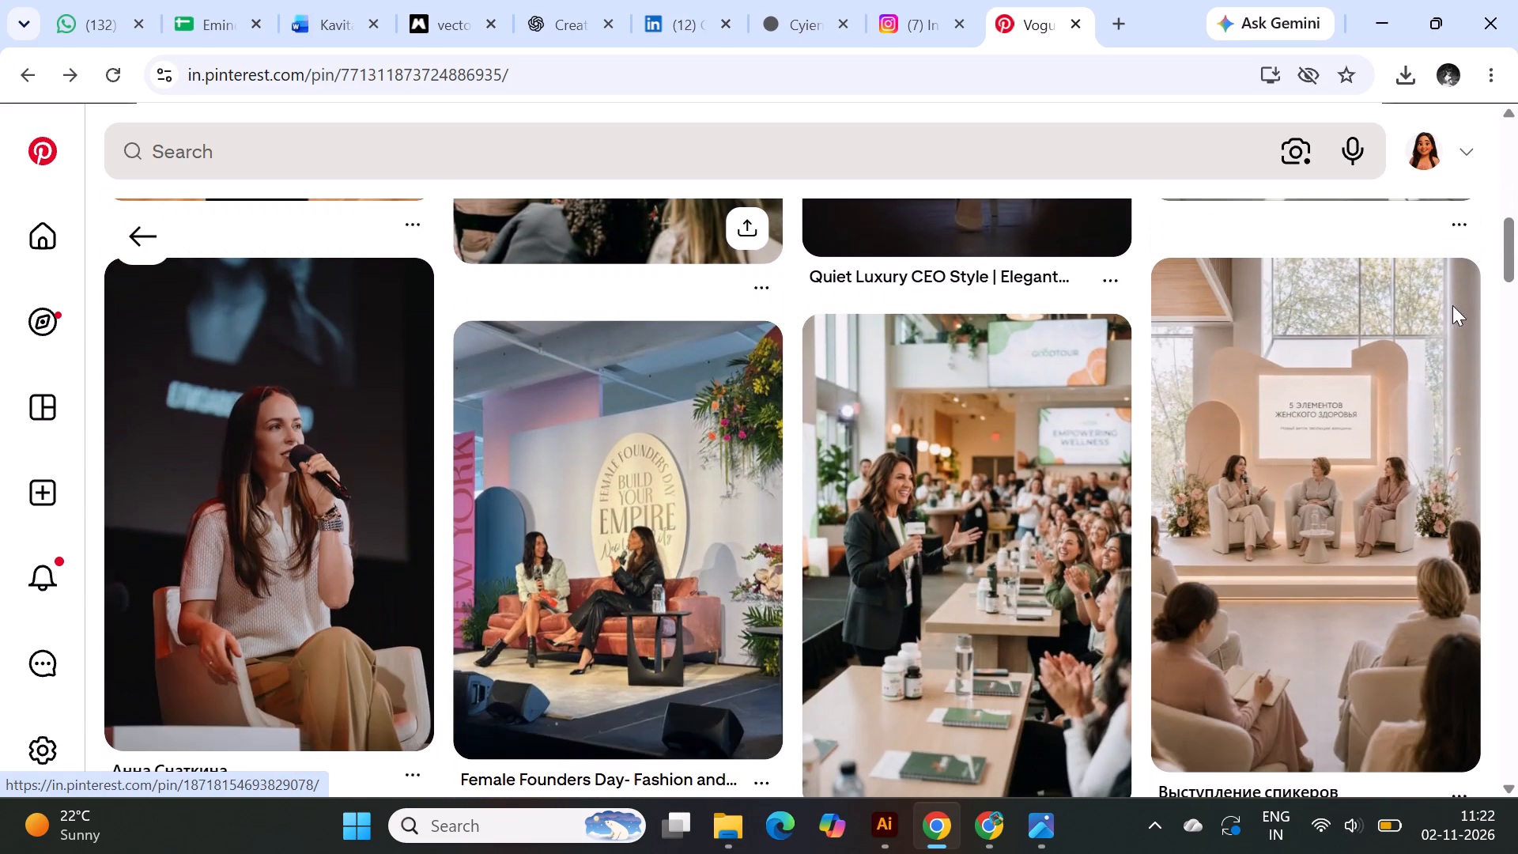
pyautogui.scroll(-6, 1515, 520)
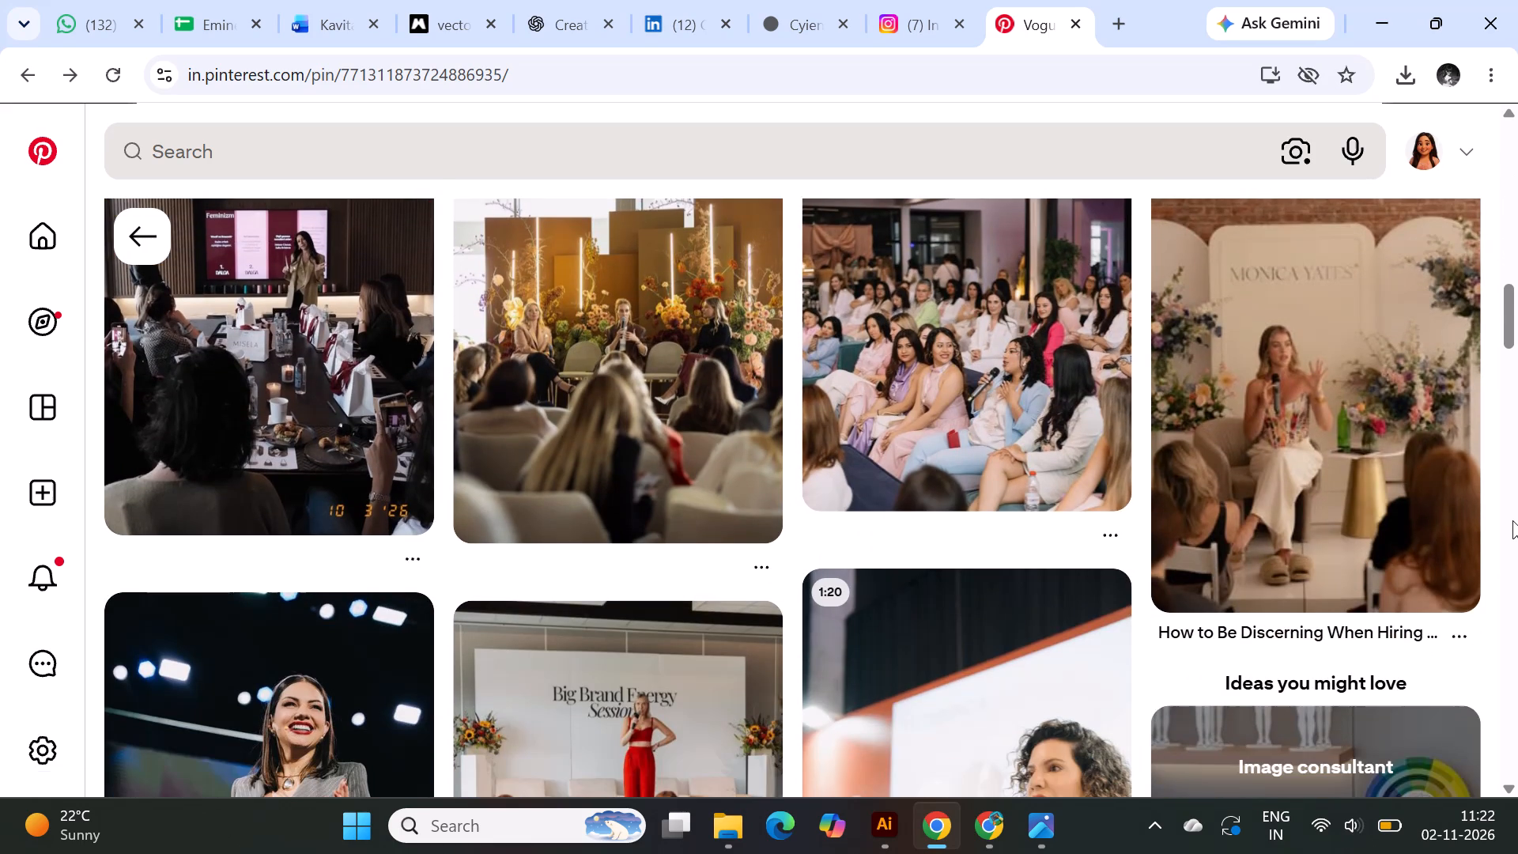
pyautogui.scroll(-6, 1512, 520)
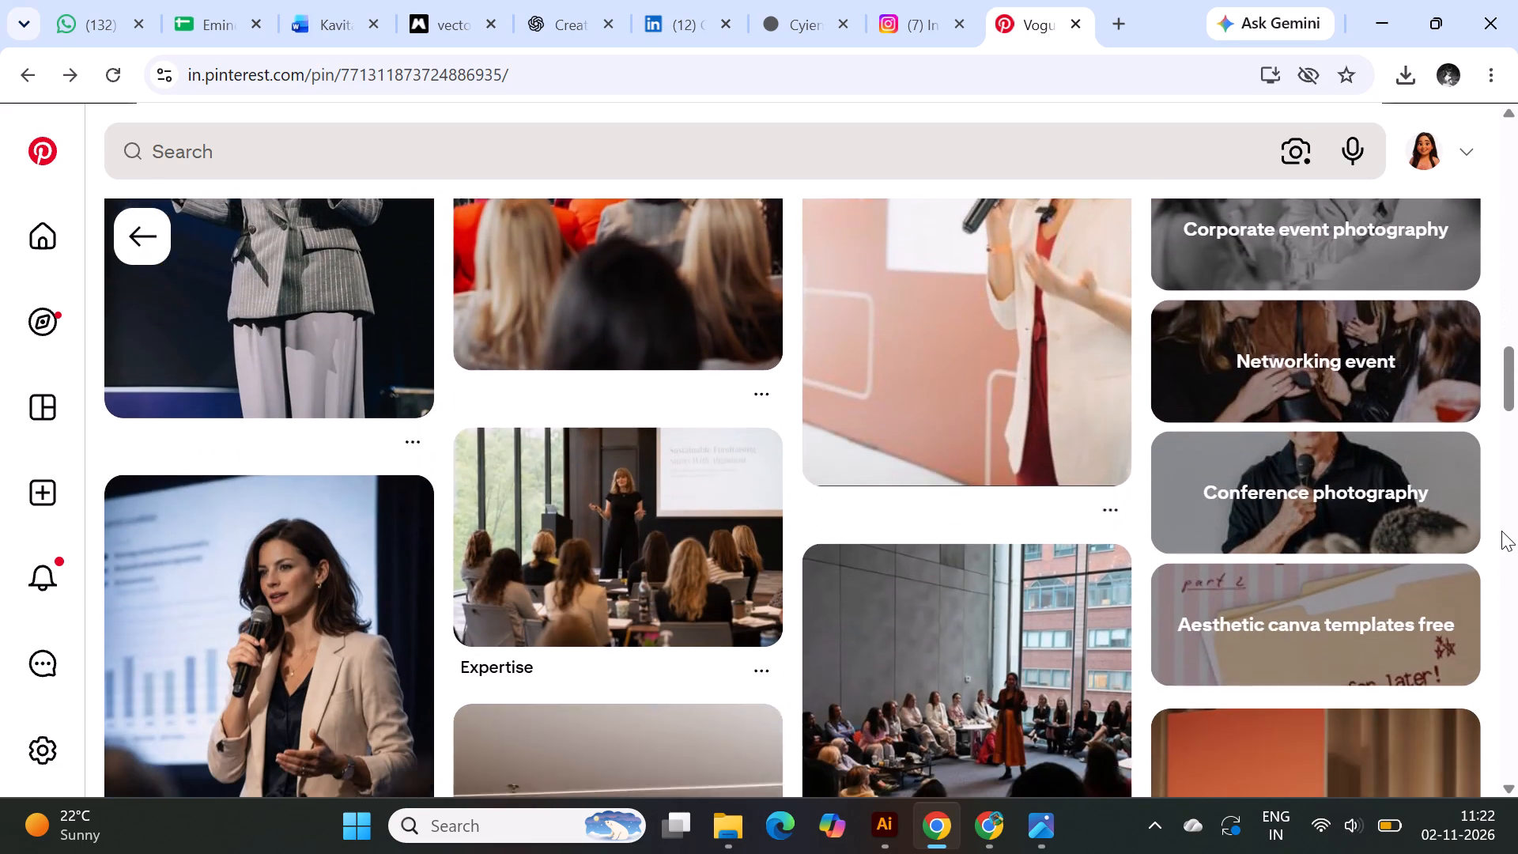
pyautogui.scroll(-4, 1501, 531)
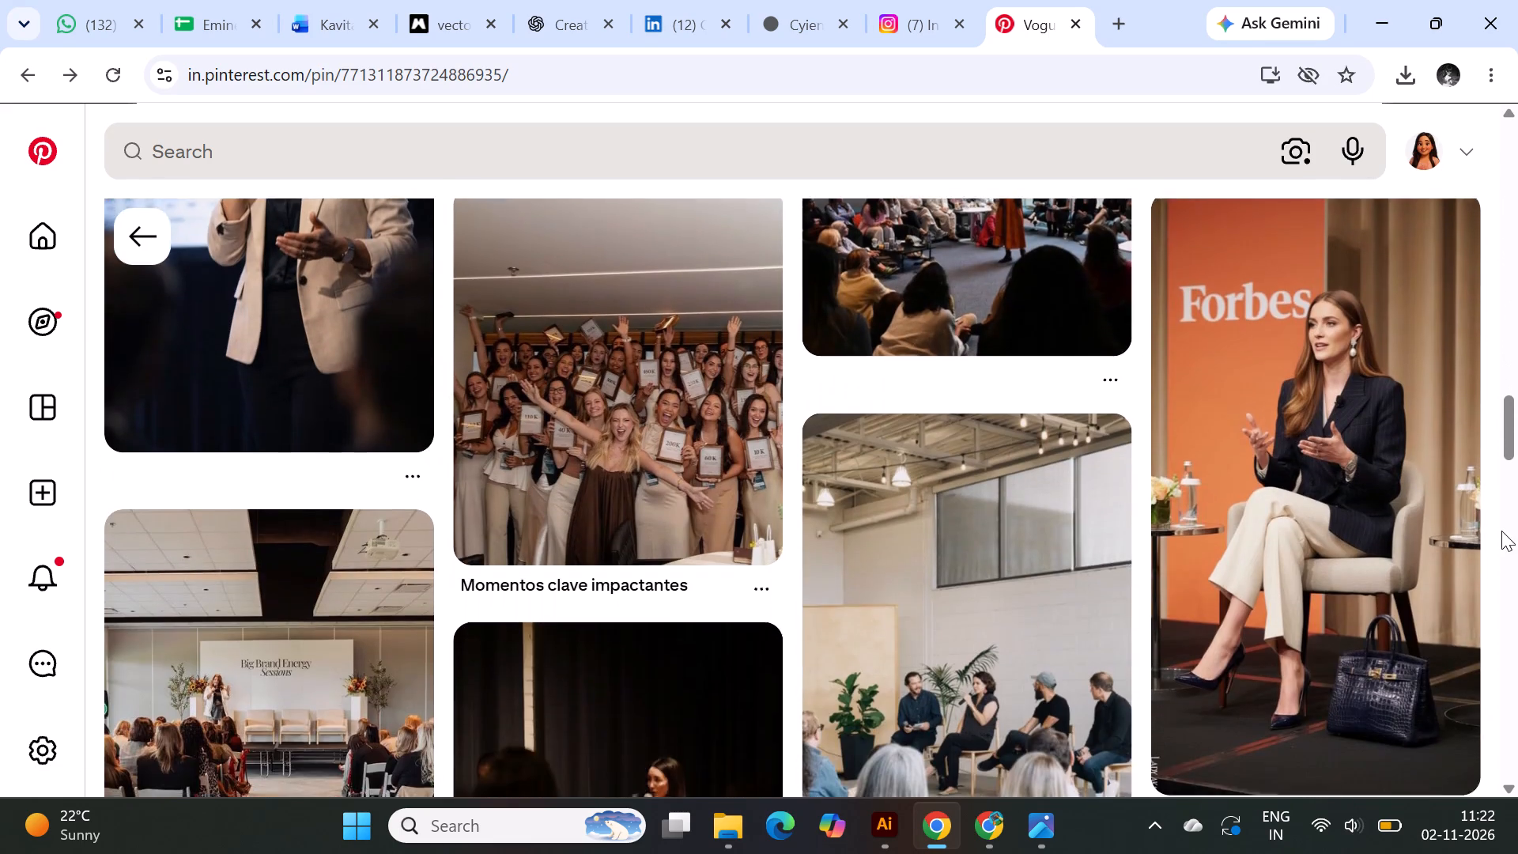
pyautogui.scroll(-4, 1501, 531)
pyautogui.scroll(2, 1501, 531)
pyautogui.scroll(-2, 1501, 531)
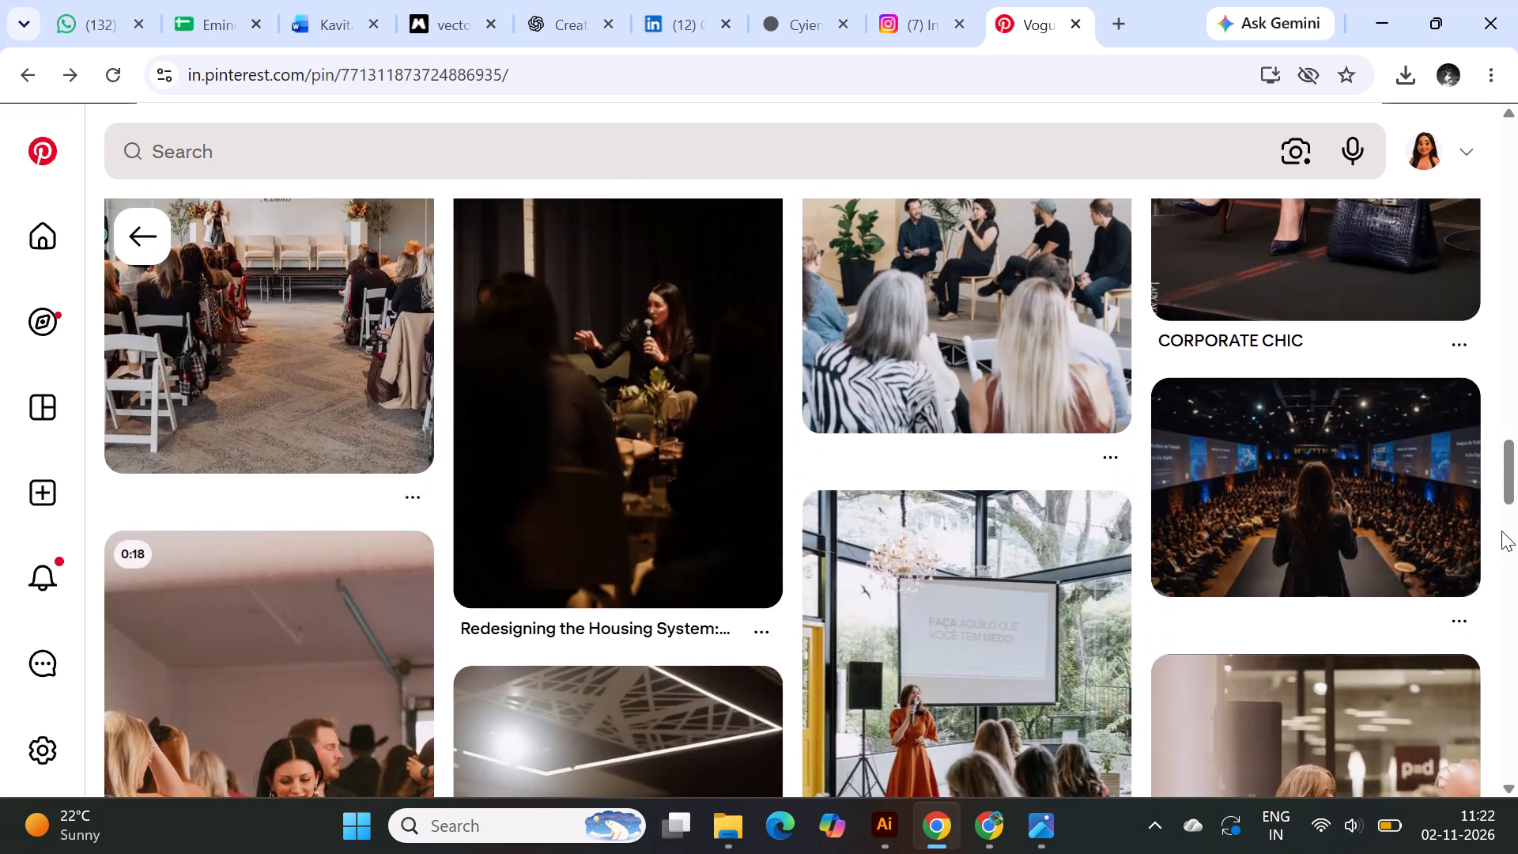
pyautogui.scroll(-8, 1501, 531)
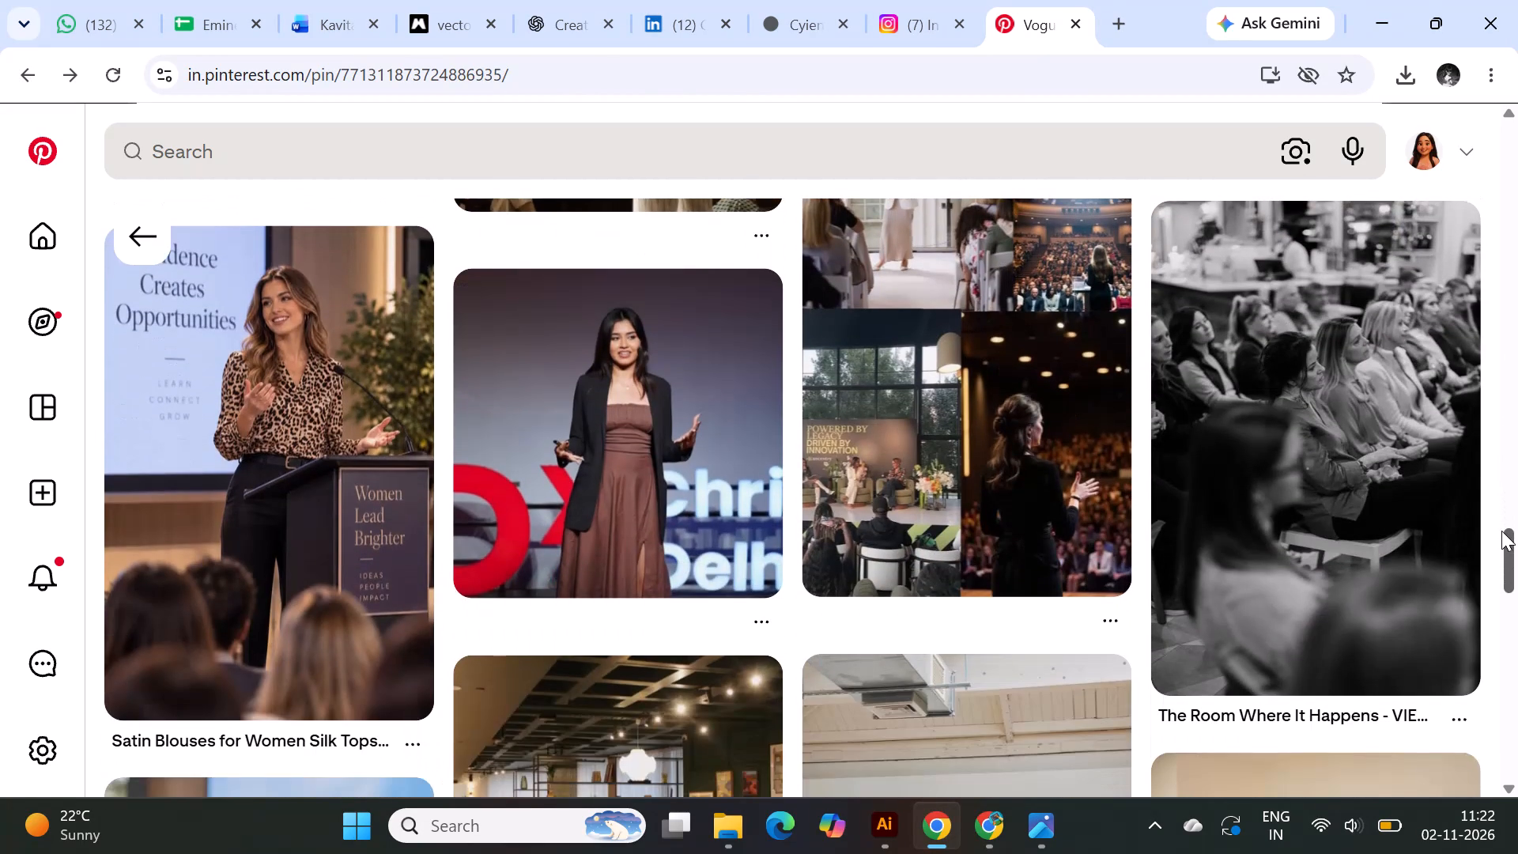
pyautogui.scroll(-4, 1501, 531)
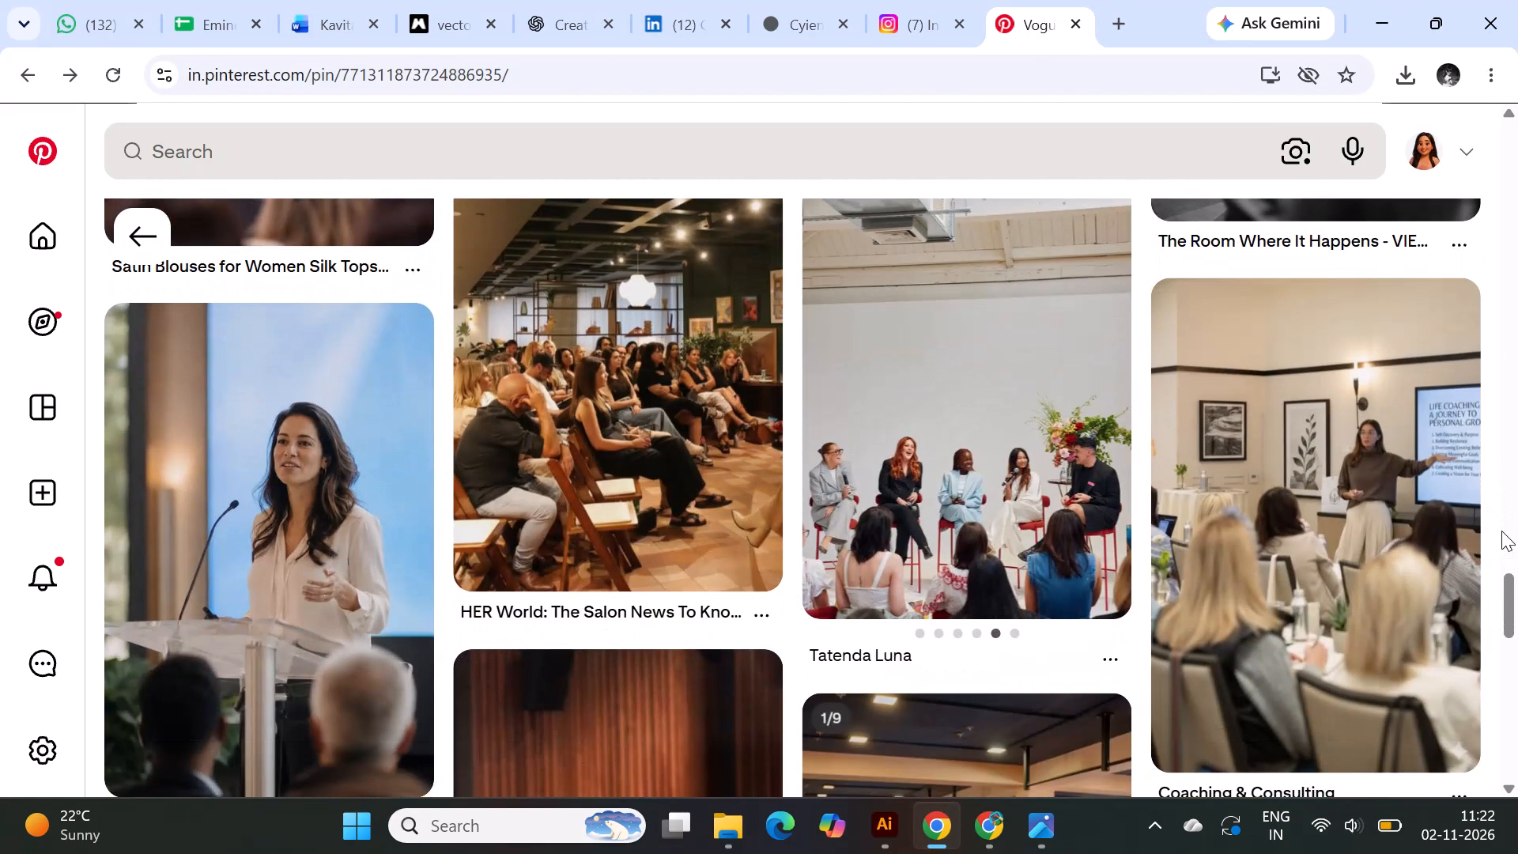
pyautogui.scroll(-2, 1501, 531)
pyautogui.scroll(1, 1501, 531)
pyautogui.scroll(-2, 1501, 531)
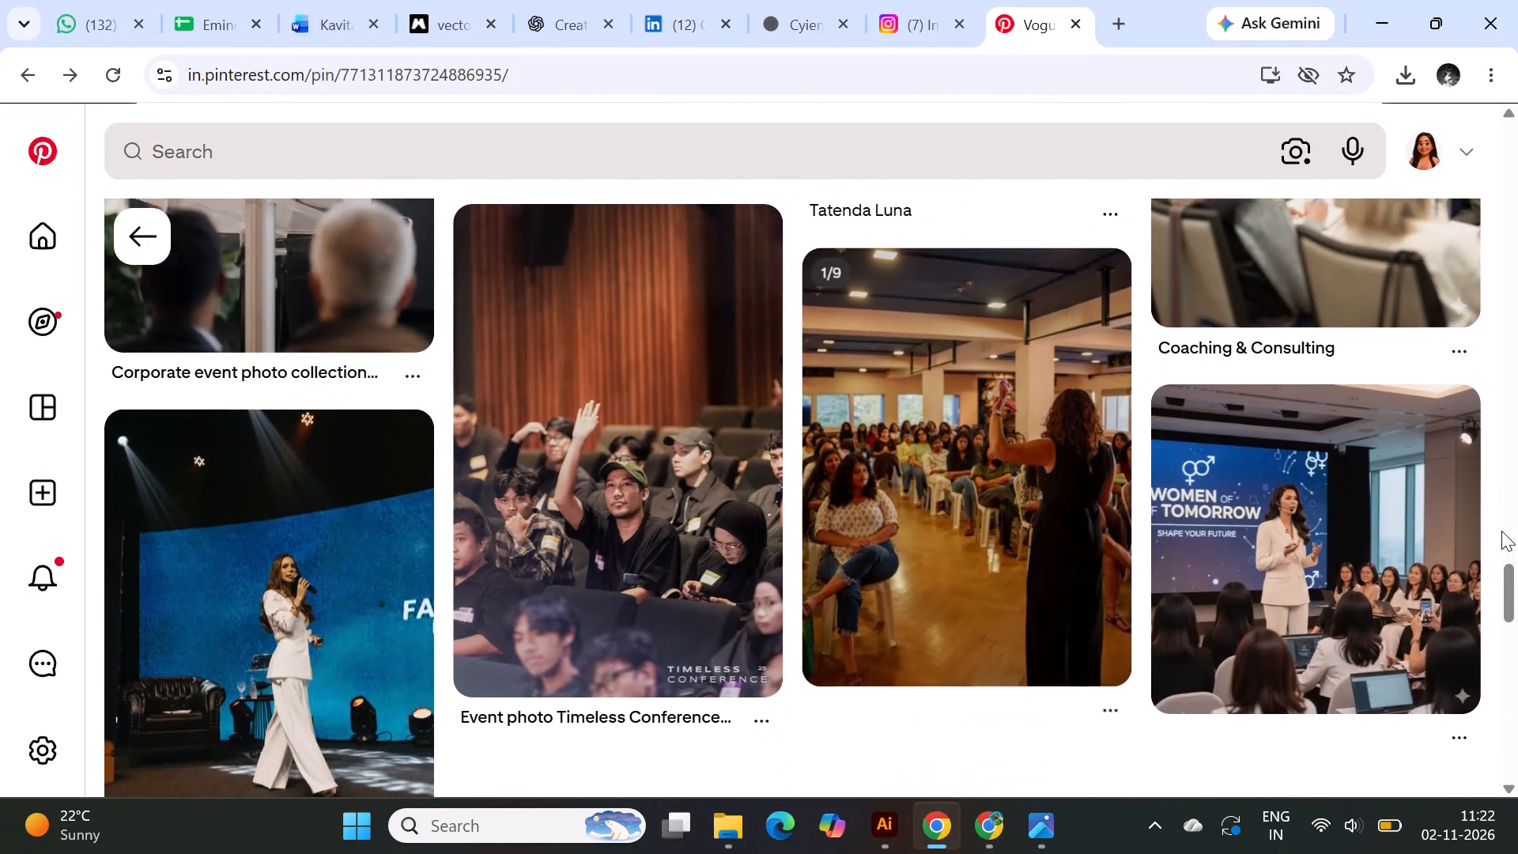
pyautogui.scroll(-2, 1501, 531)
pyautogui.scroll(1, 1501, 531)
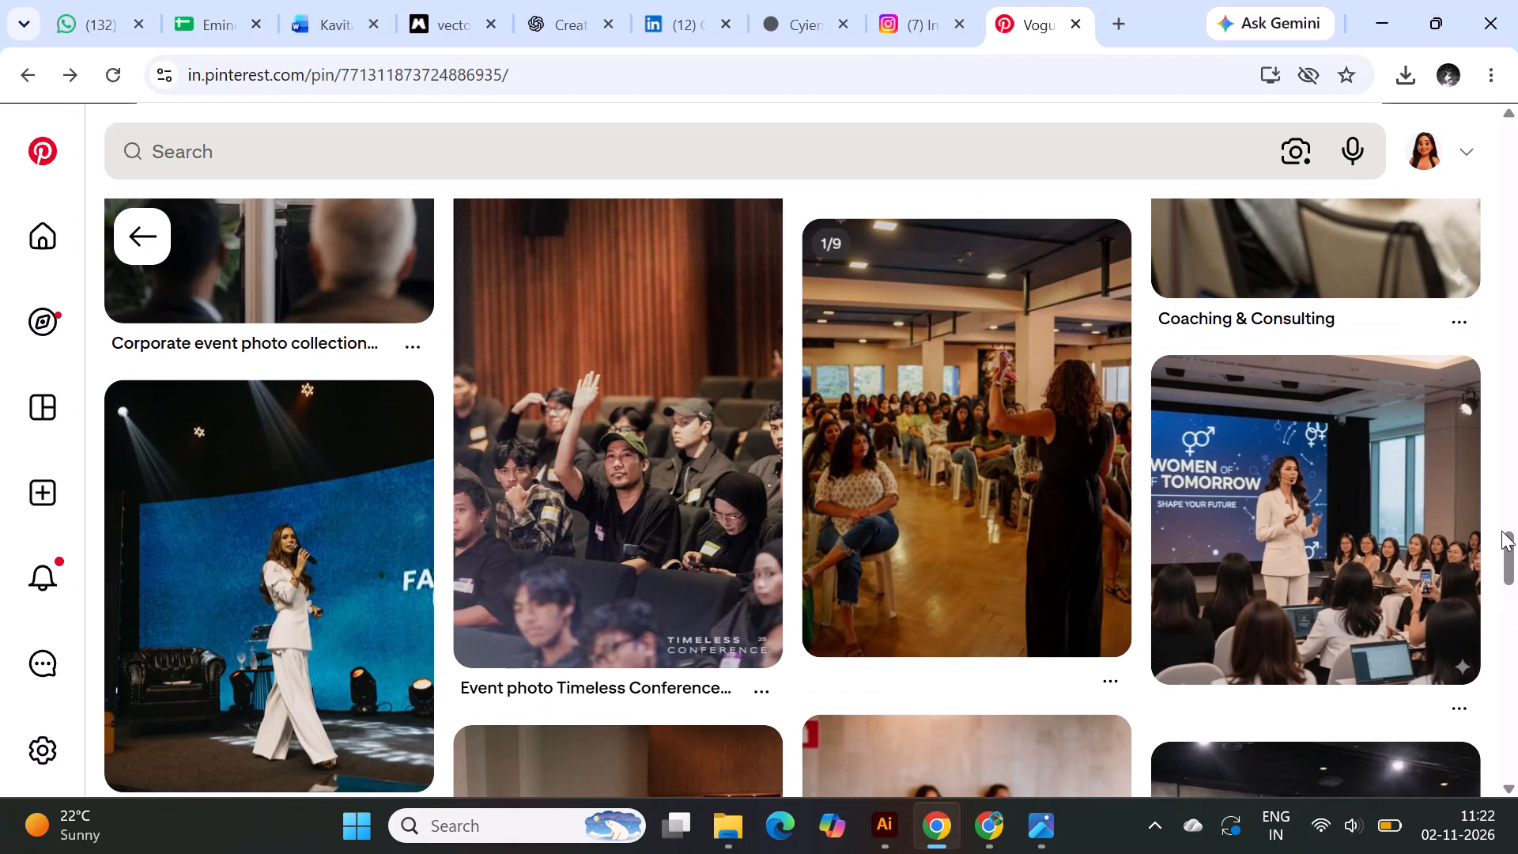
pyautogui.scroll(-4, 1501, 531)
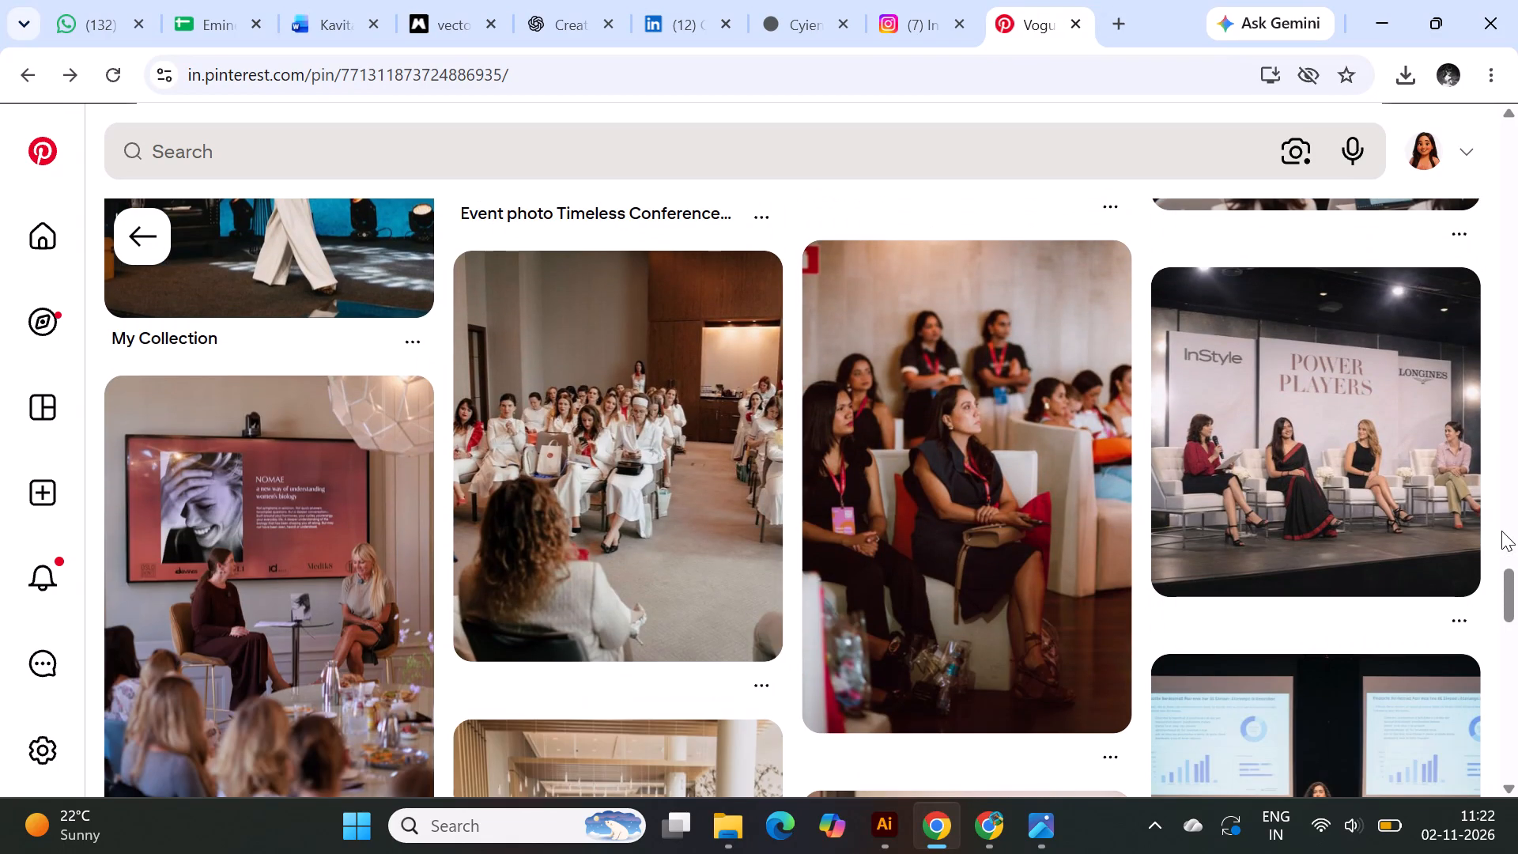
pyautogui.scroll(-5, 1501, 531)
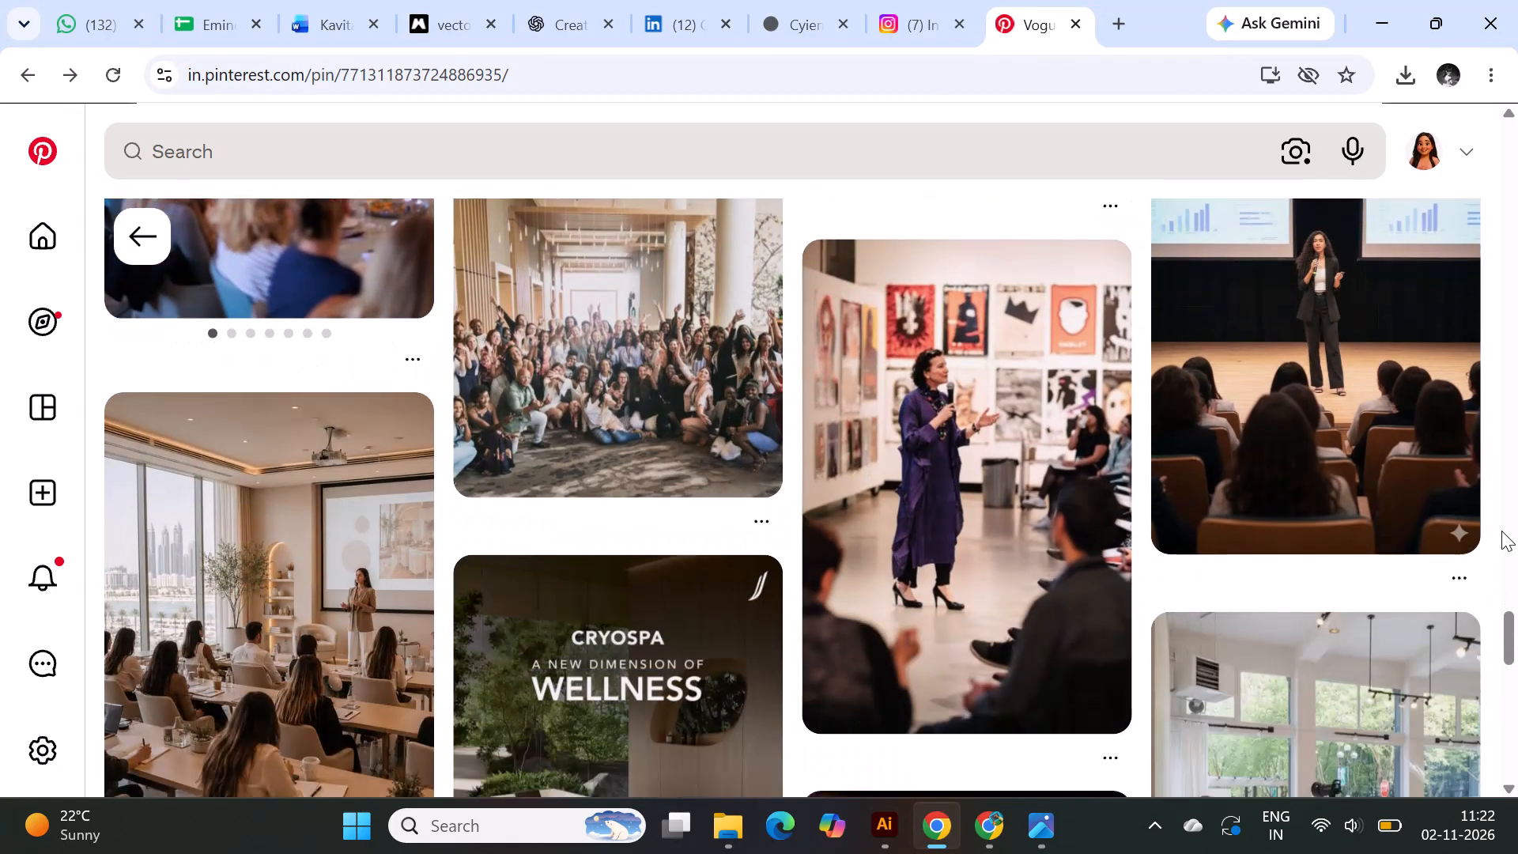
pyautogui.scroll(-1, 1501, 531)
pyautogui.scroll(2, 1501, 531)
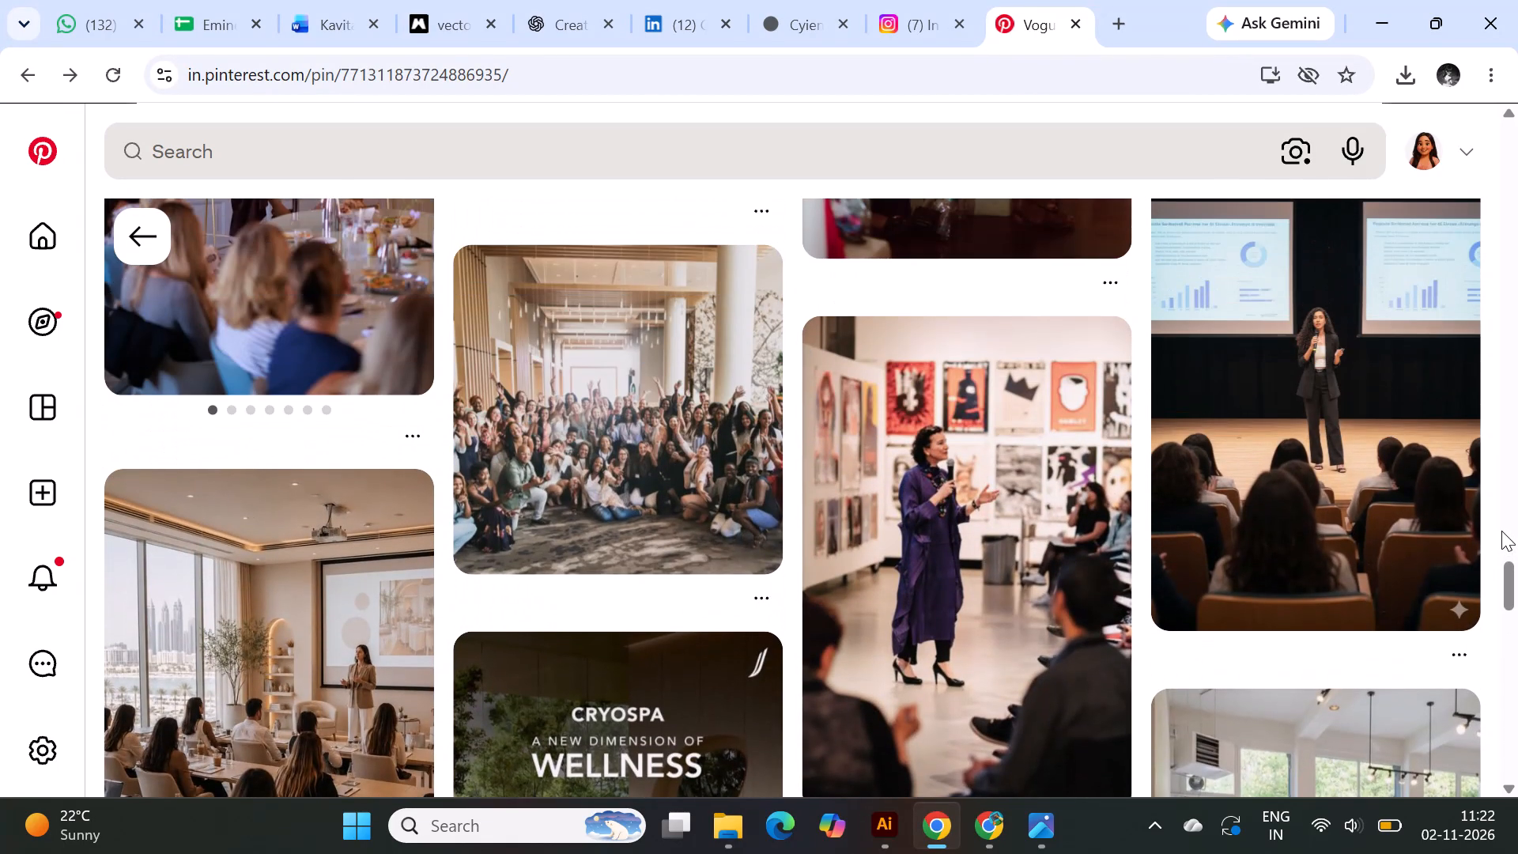
pyautogui.scroll(-6, 1497, 493)
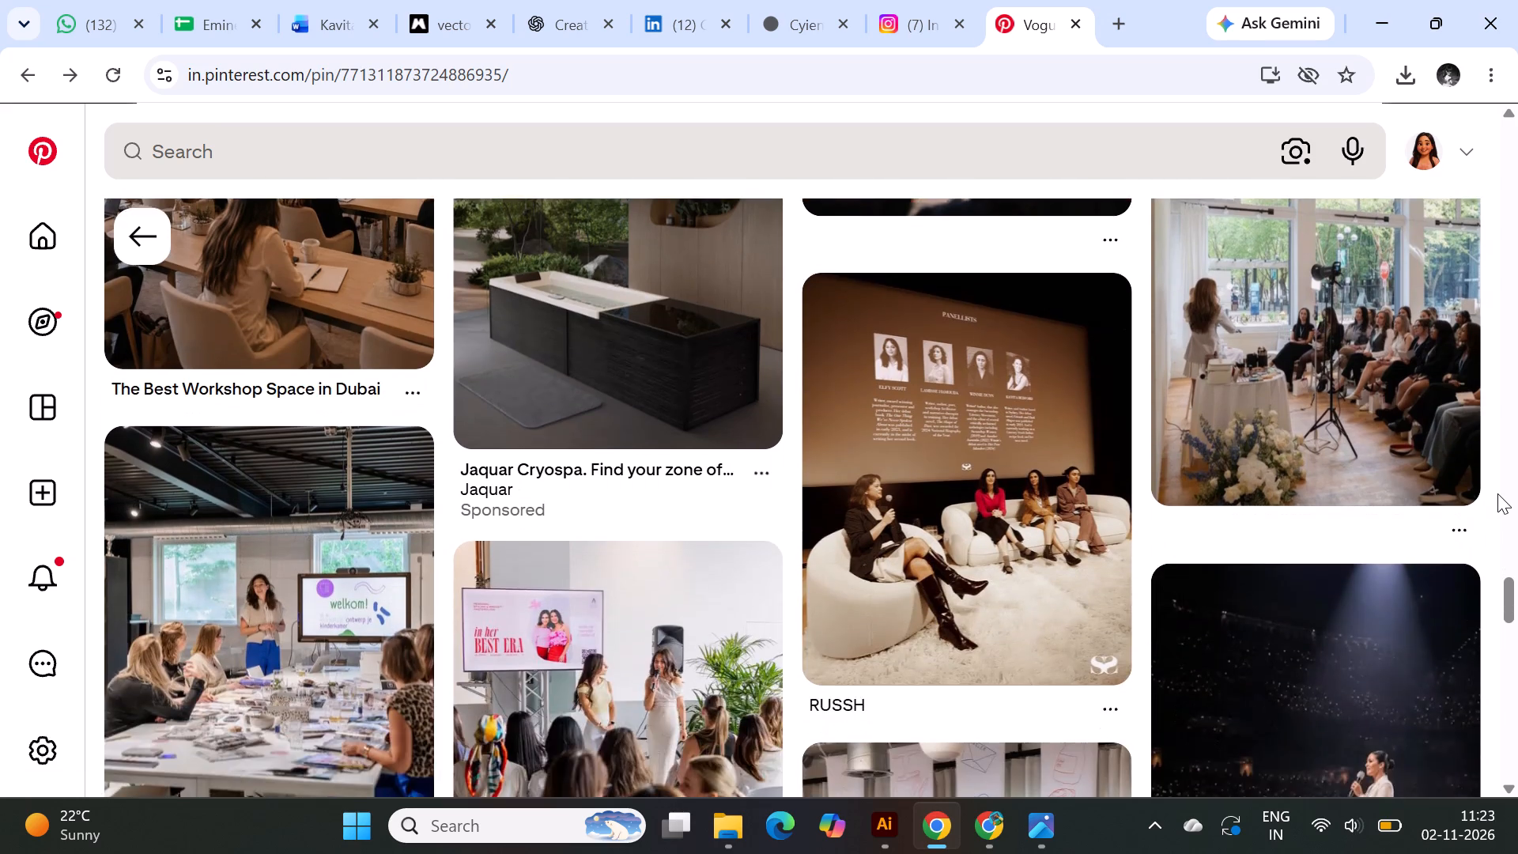
pyautogui.scroll(-3, 1497, 493)
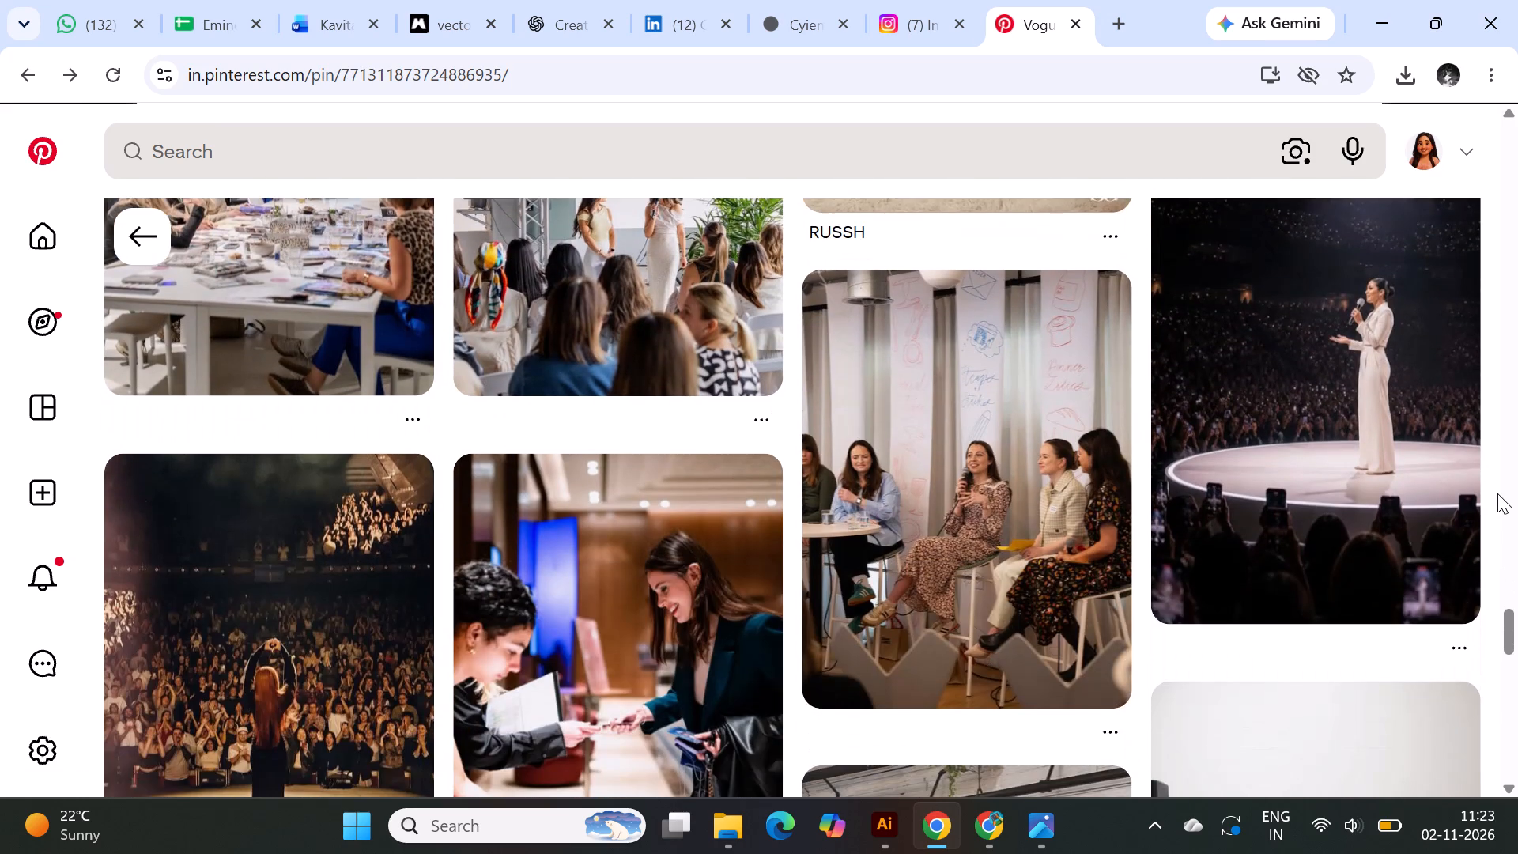
pyautogui.scroll(-5, 1497, 493)
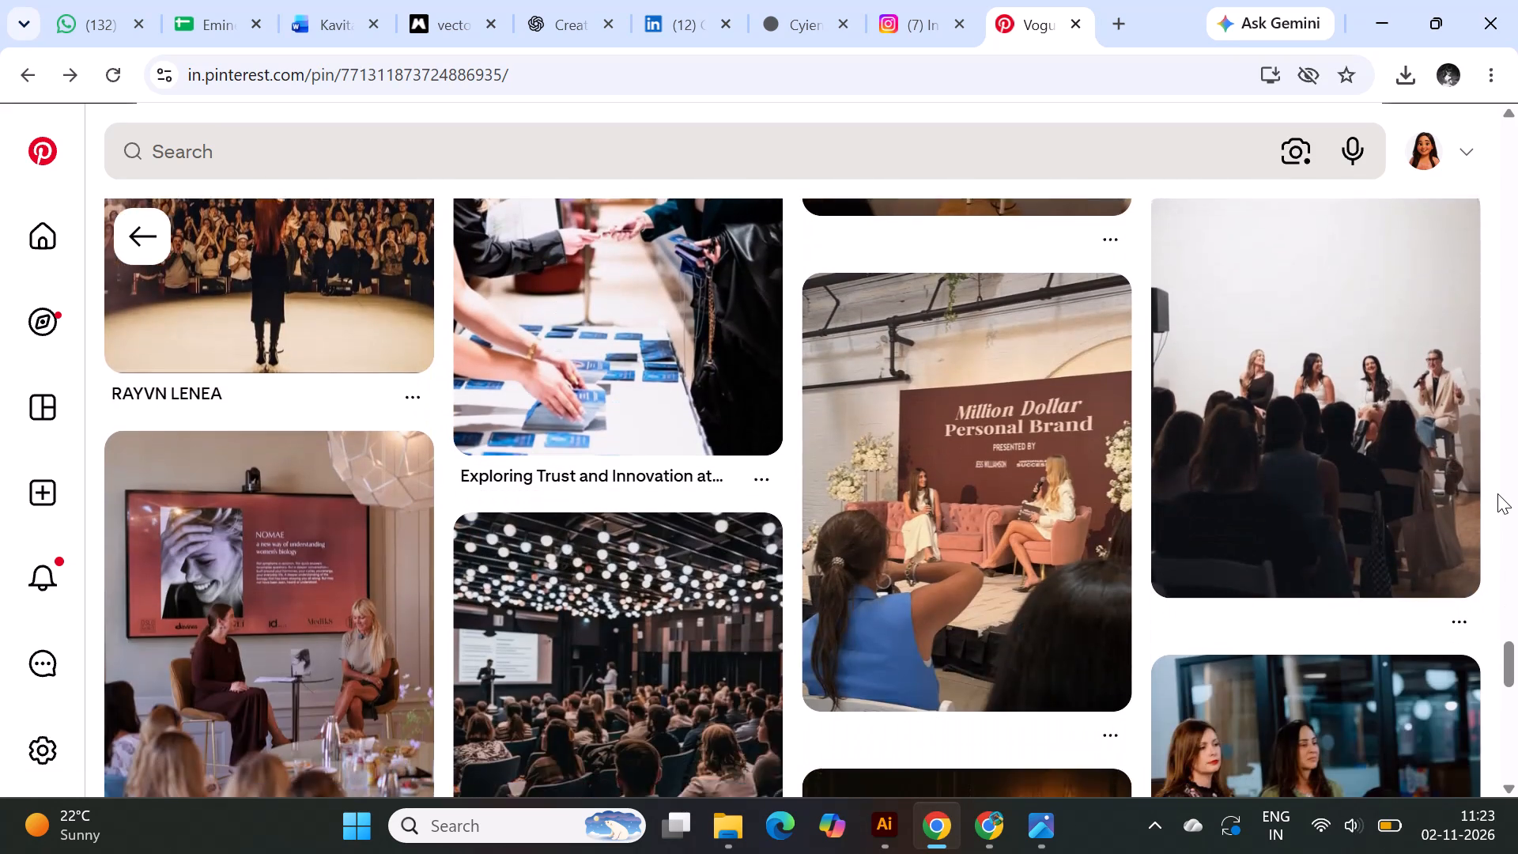
pyautogui.scroll(-2, 1497, 493)
pyautogui.scroll(1, 1497, 493)
pyautogui.scroll(-2, 1497, 493)
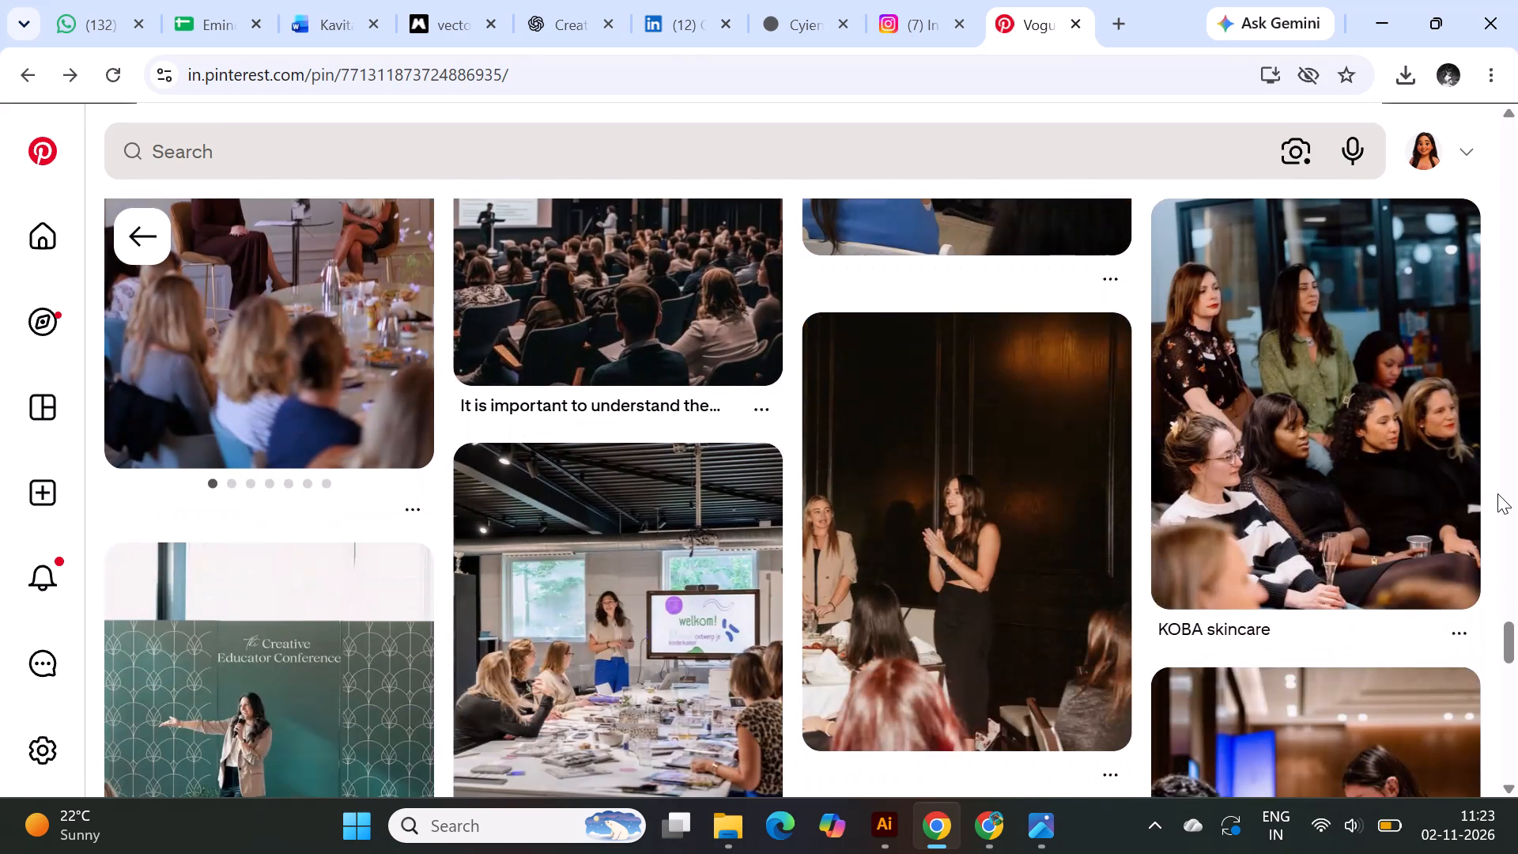
pyautogui.scroll(-2, 1497, 493)
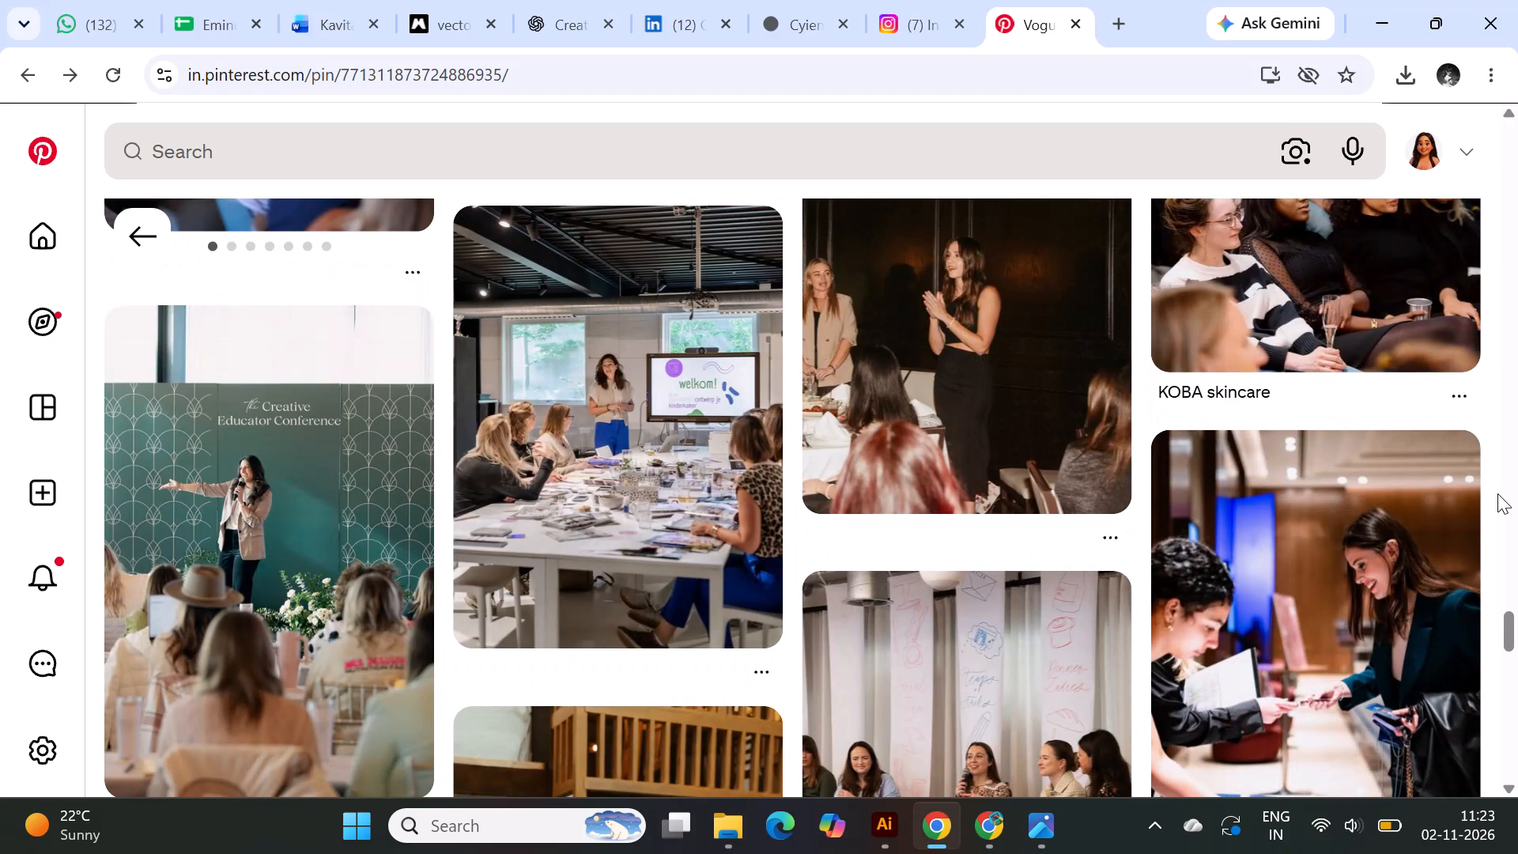
pyautogui.scroll(-5, 1497, 493)
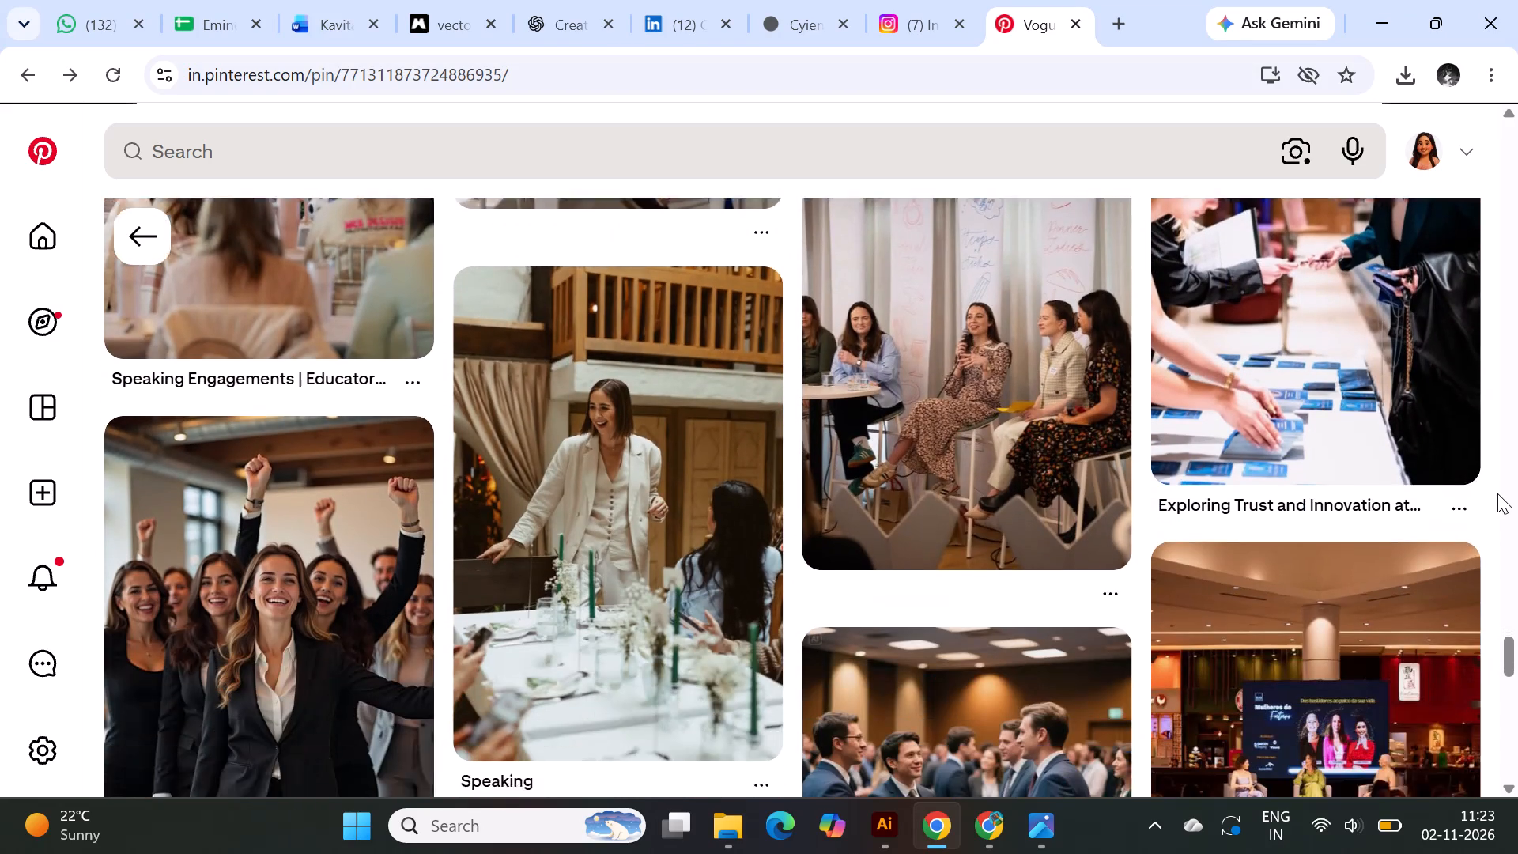
pyautogui.scroll(-8, 1497, 493)
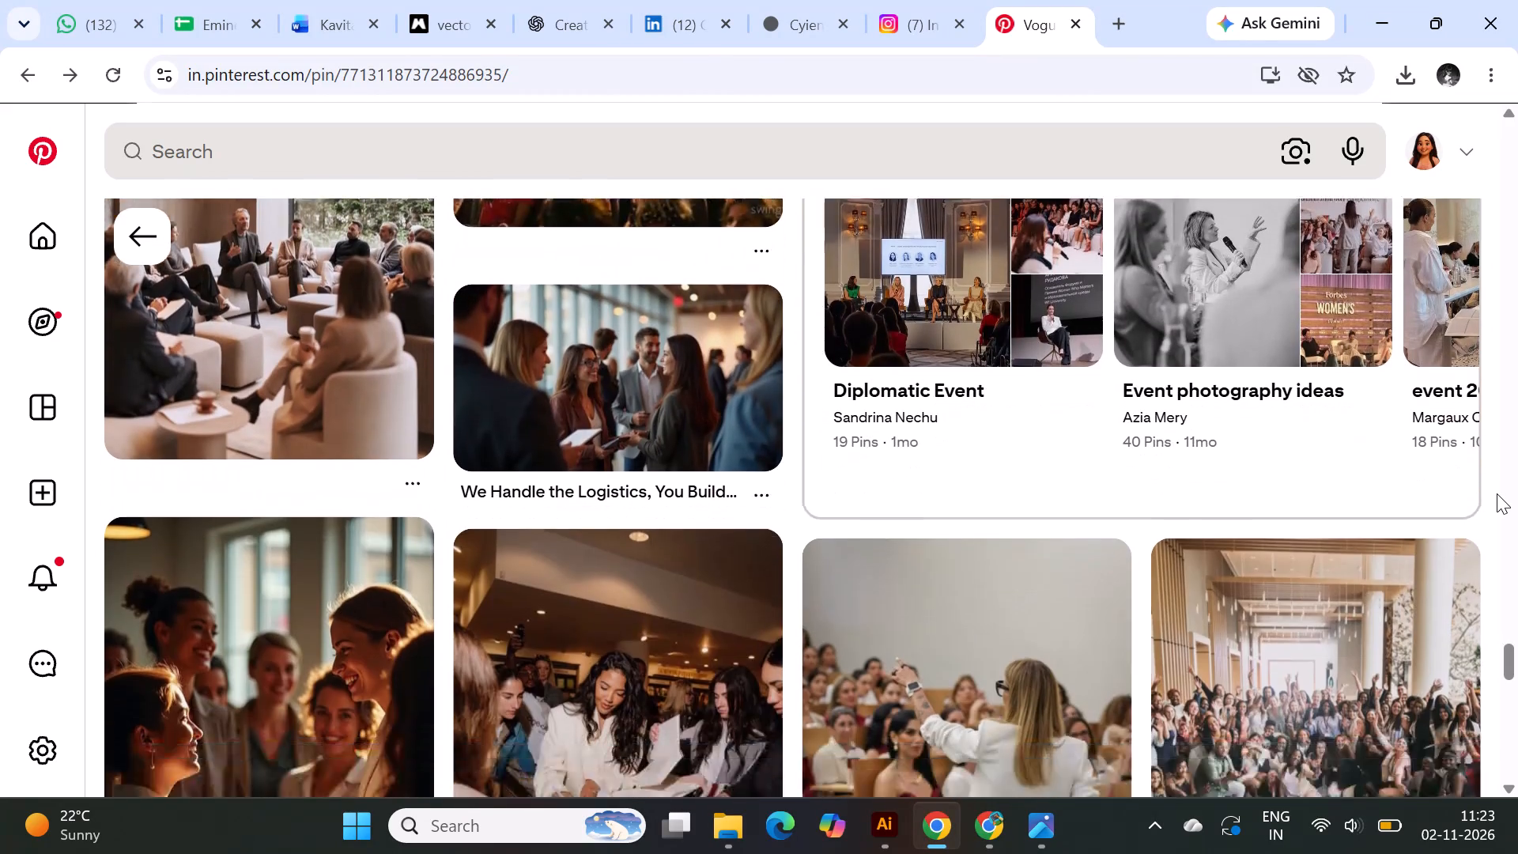
pyautogui.scroll(-5, 1497, 493)
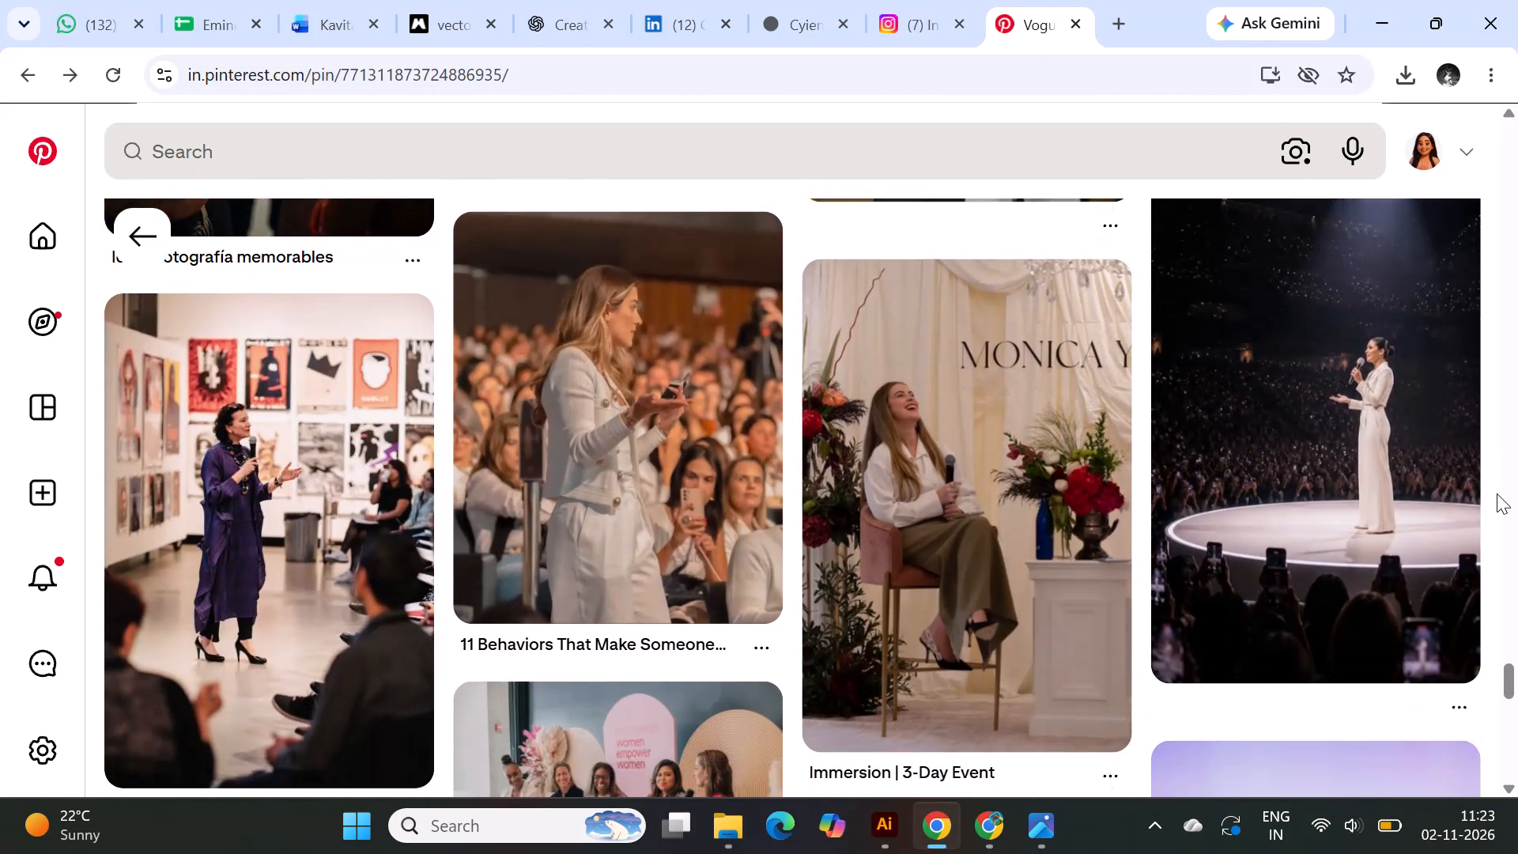
pyautogui.scroll(-8, 1497, 493)
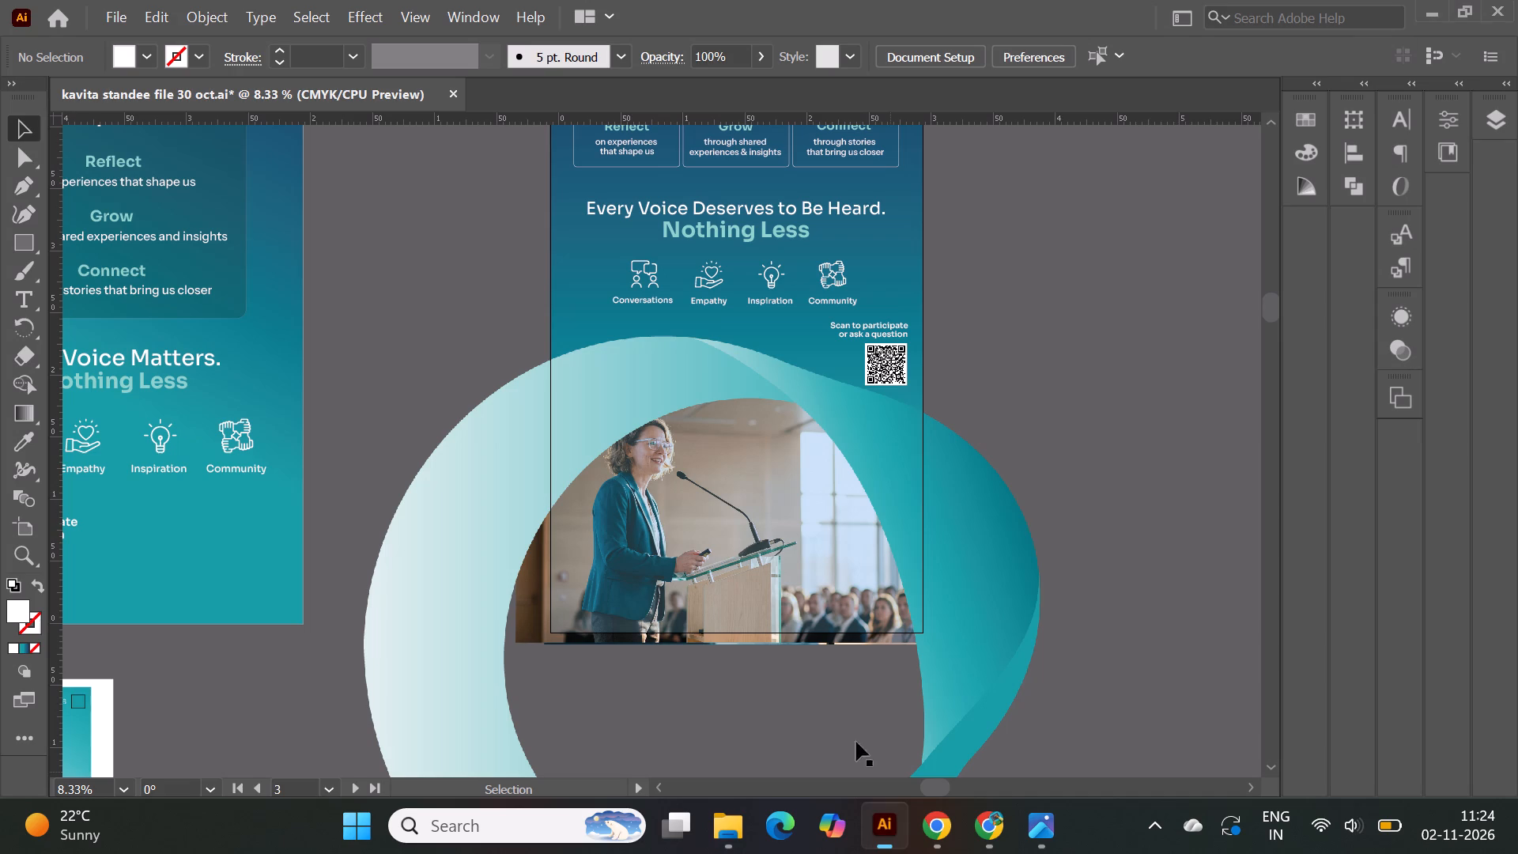
pyautogui.click(793, 544)
pyautogui.click(1471, 9)
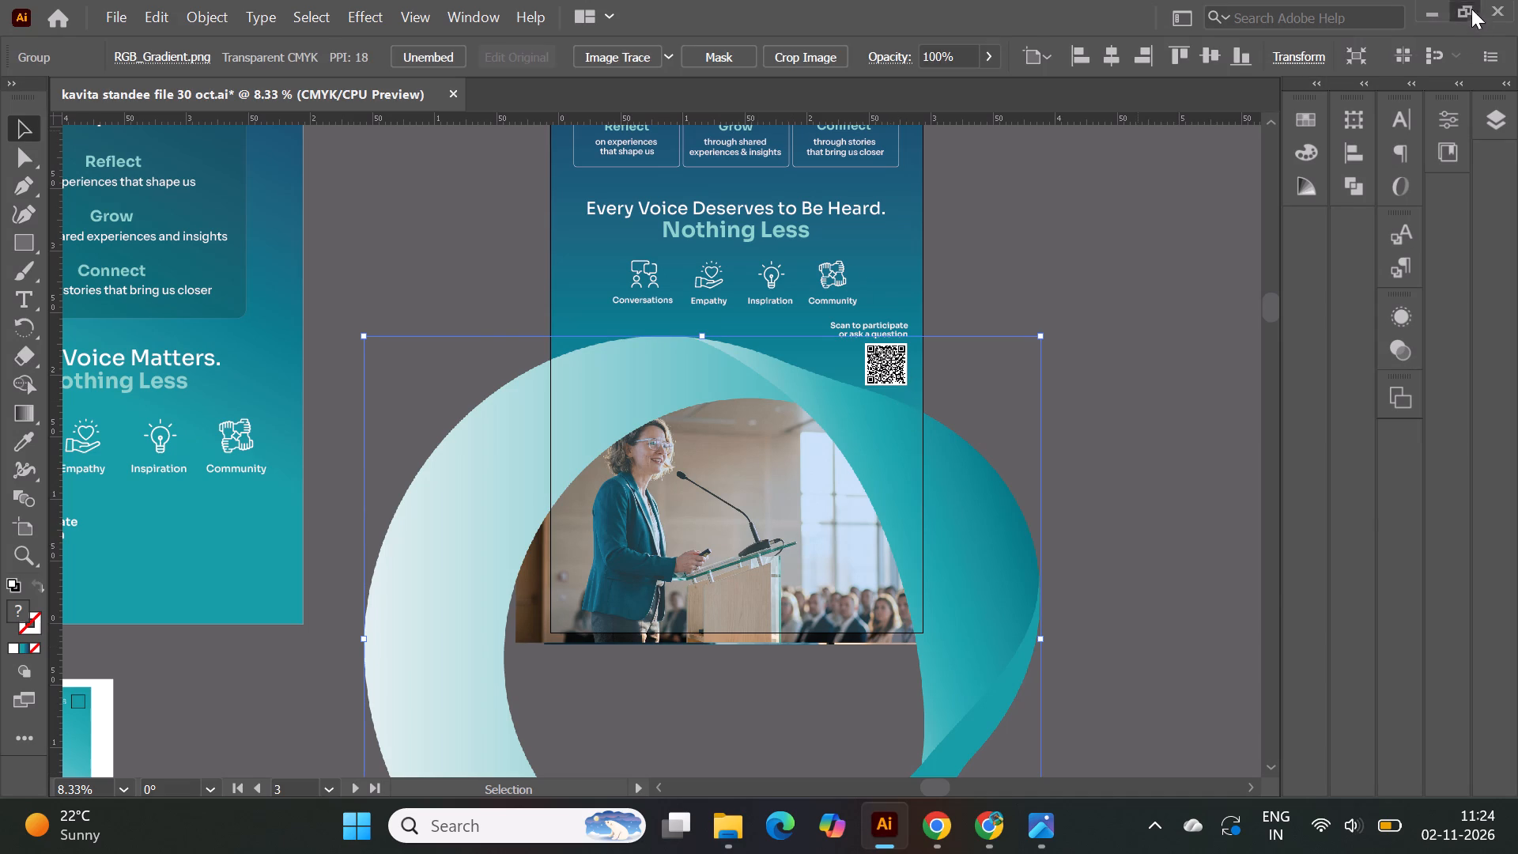
pyautogui.moveTo(310, 288); pyautogui.dragTo(674, 716)
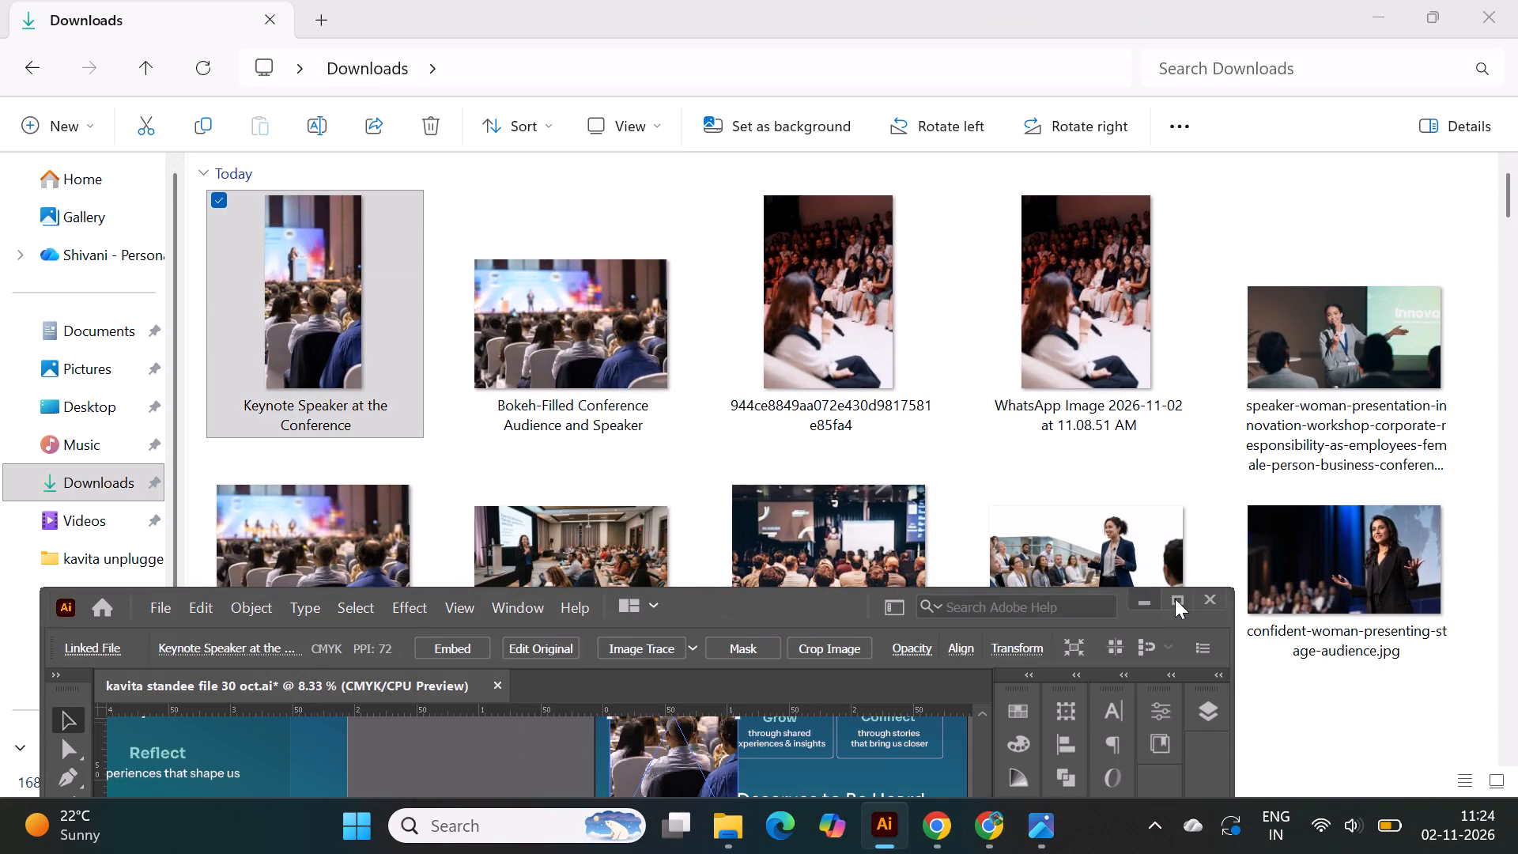
pyautogui.click(1179, 596)
pyautogui.moveTo(644, 188); pyautogui.dragTo(646, 533)
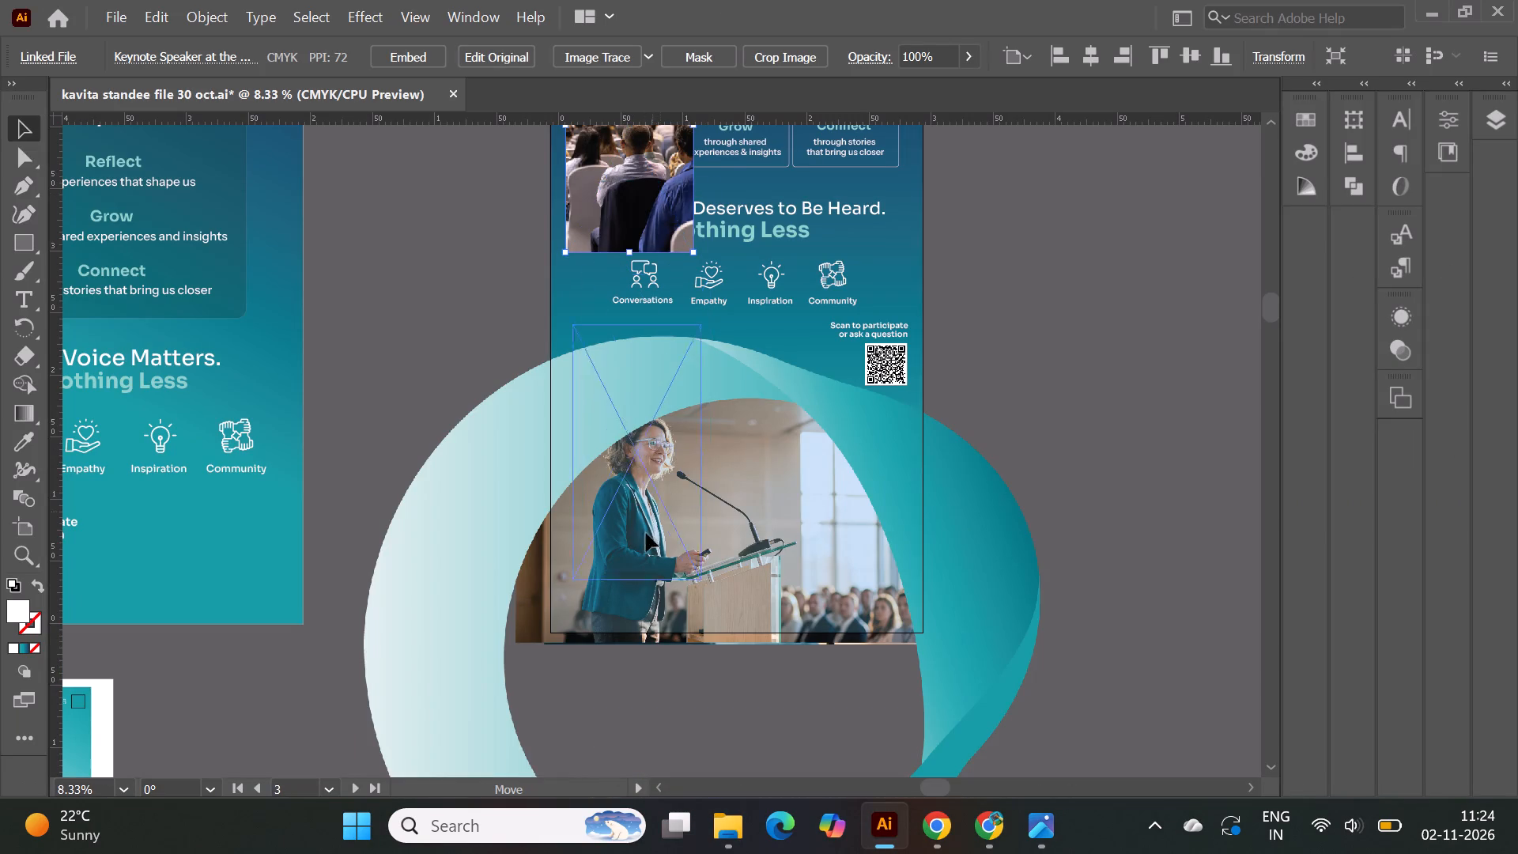
pyautogui.moveTo(646, 533); pyautogui.dragTo(636, 548)
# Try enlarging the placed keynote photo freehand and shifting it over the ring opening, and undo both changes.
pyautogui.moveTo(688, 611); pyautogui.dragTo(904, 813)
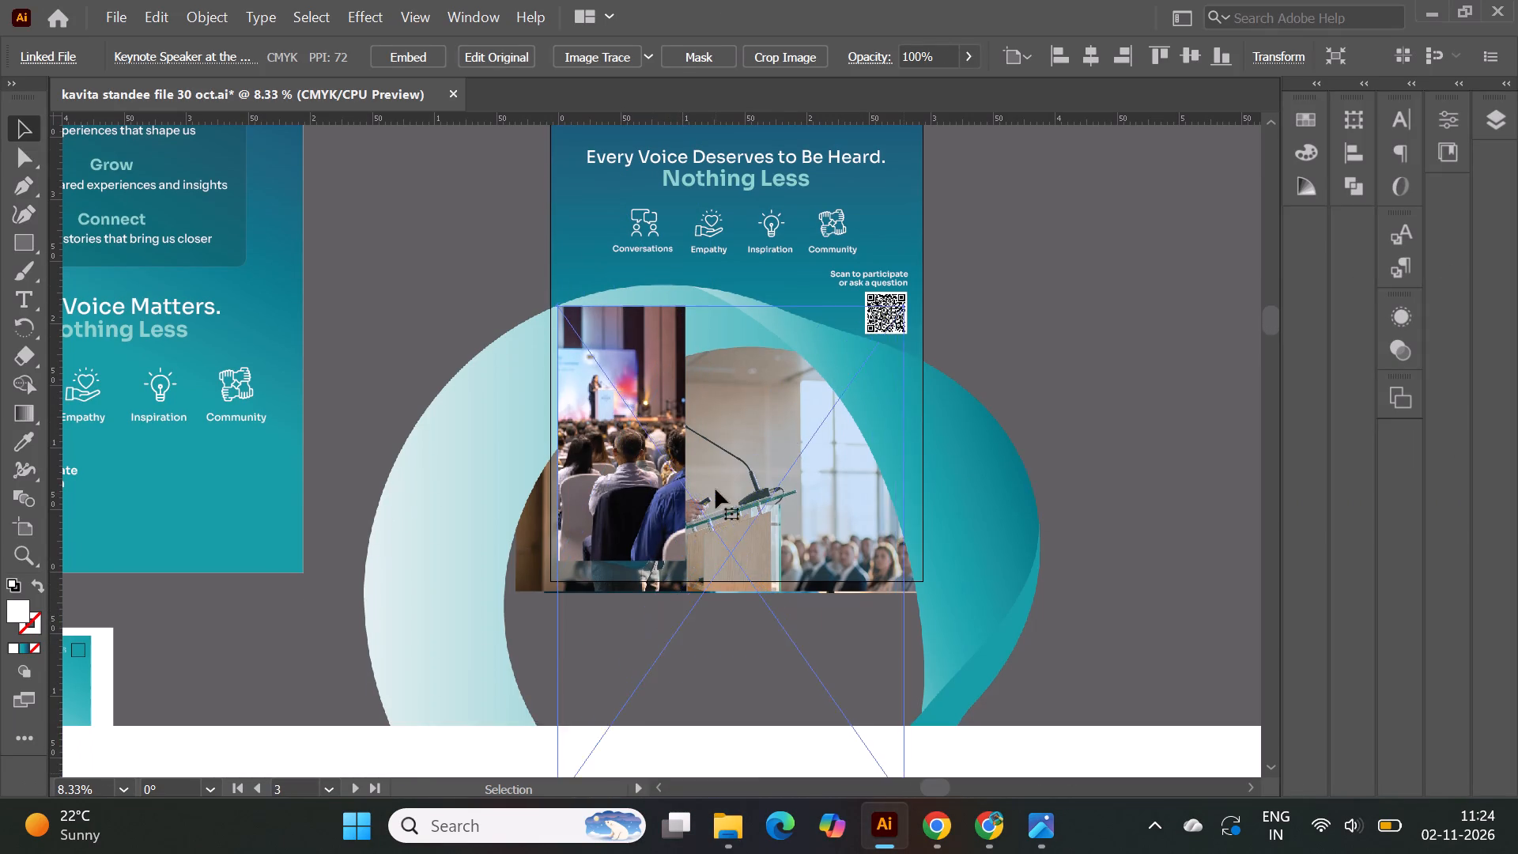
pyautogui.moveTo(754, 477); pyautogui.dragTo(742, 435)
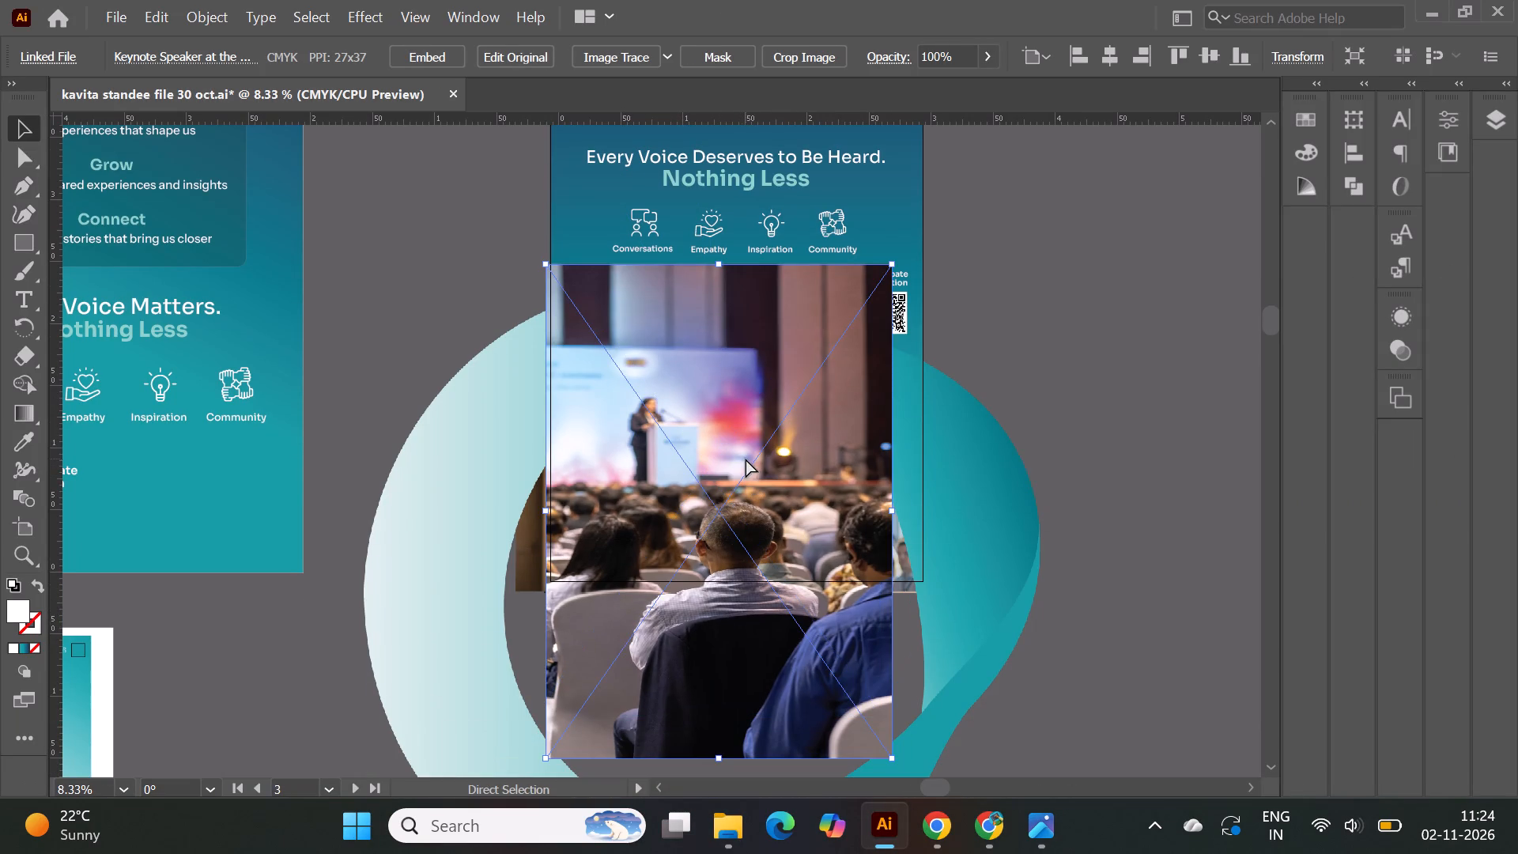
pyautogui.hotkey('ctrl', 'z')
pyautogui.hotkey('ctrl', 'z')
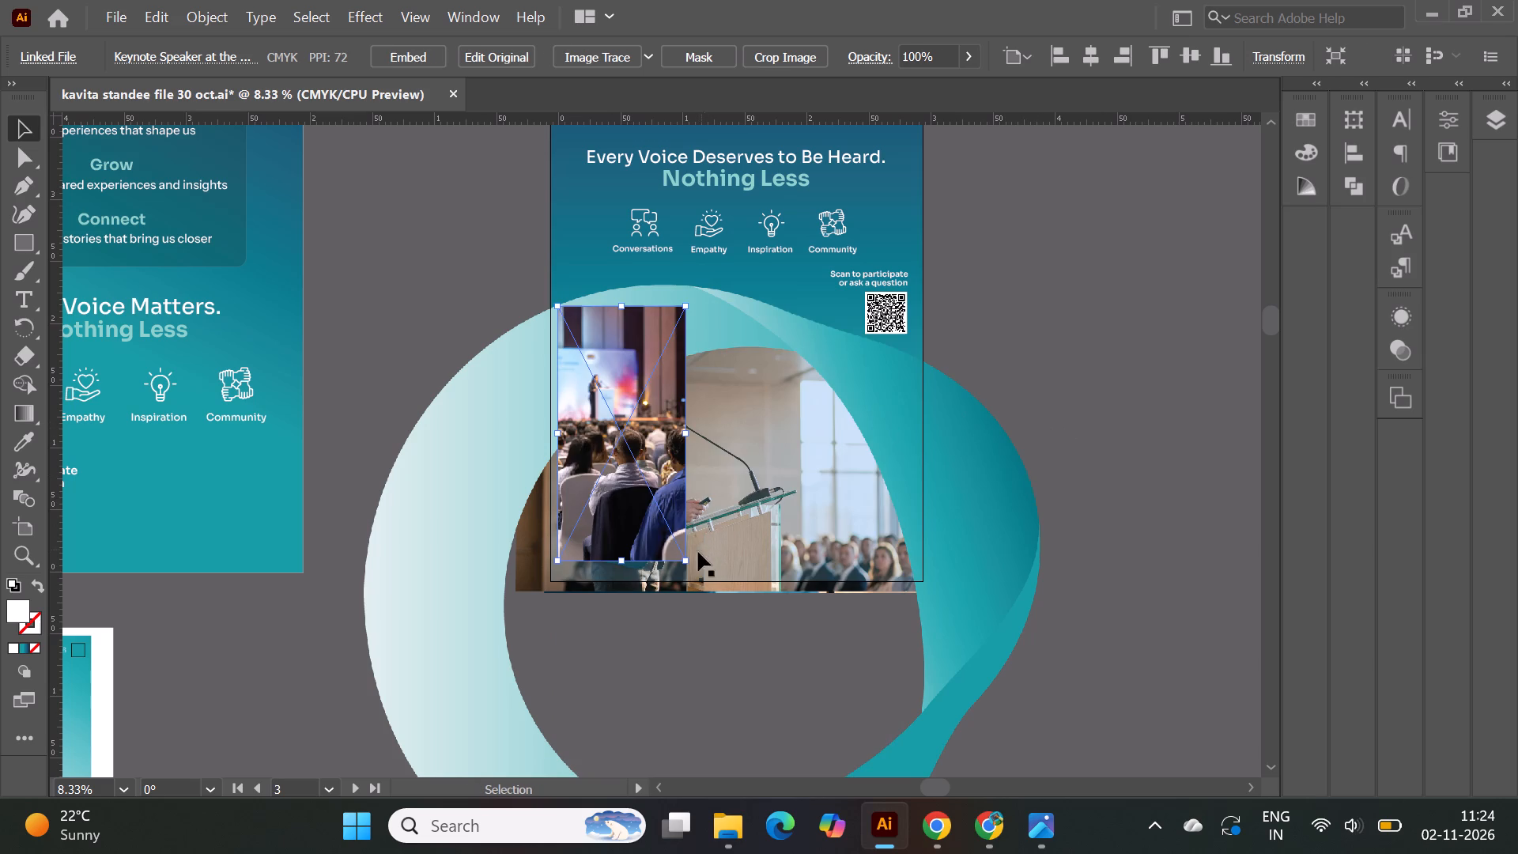
# Enlarge the keynote photo proportionally to nearly the standee's width and align its side with the artboard edge over the ring.
pyautogui.keyDown('shift'); pyautogui.moveTo(685, 561); pyautogui.dragTo(886, 807); pyautogui.keyUp('shift')
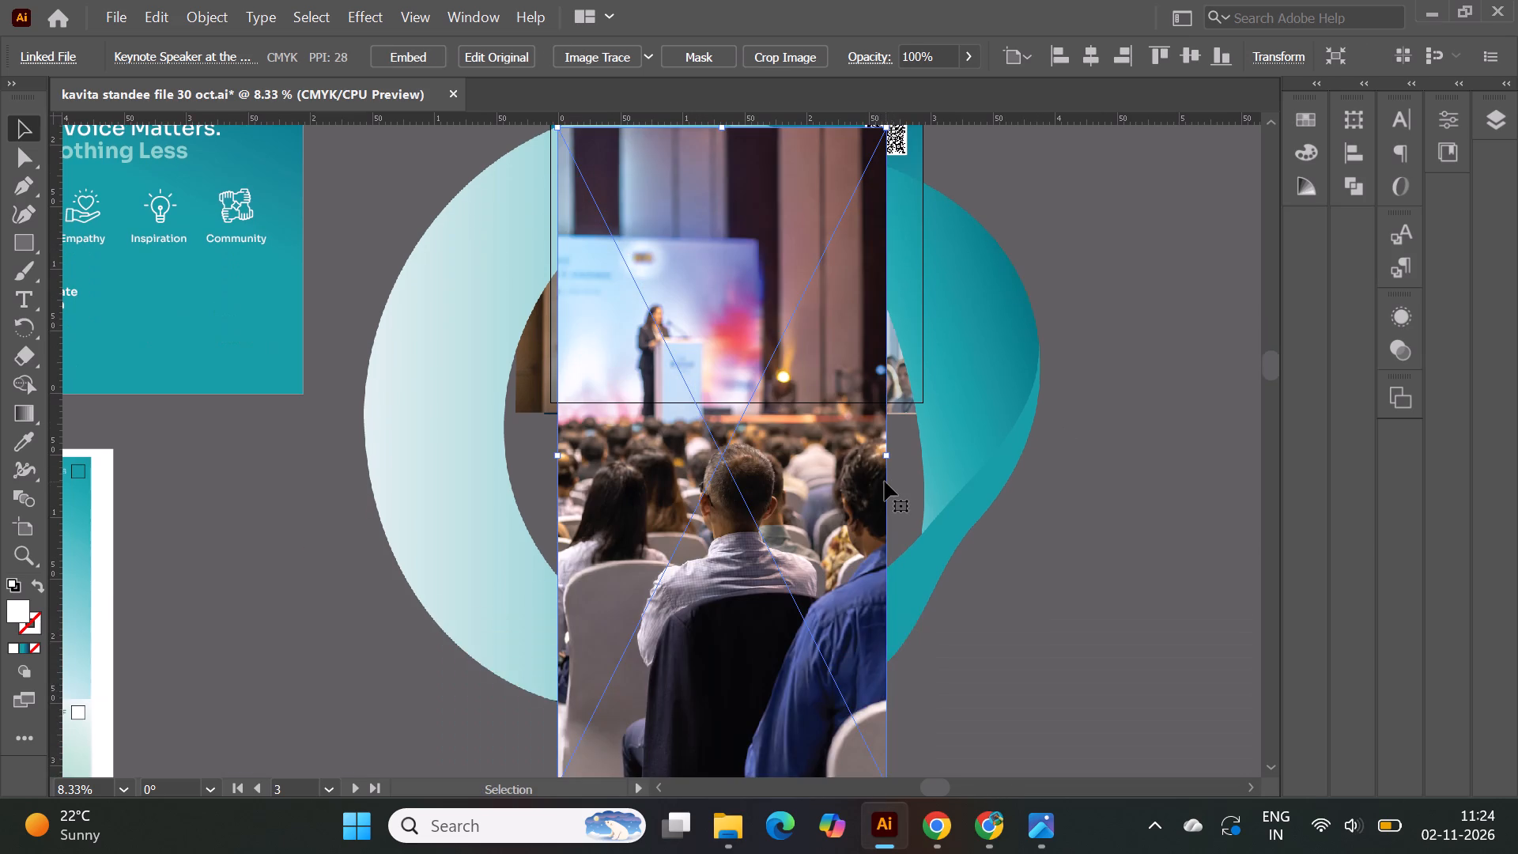
pyautogui.scroll(9, 885, 482)
pyautogui.moveTo(716, 468); pyautogui.dragTo(708, 411)
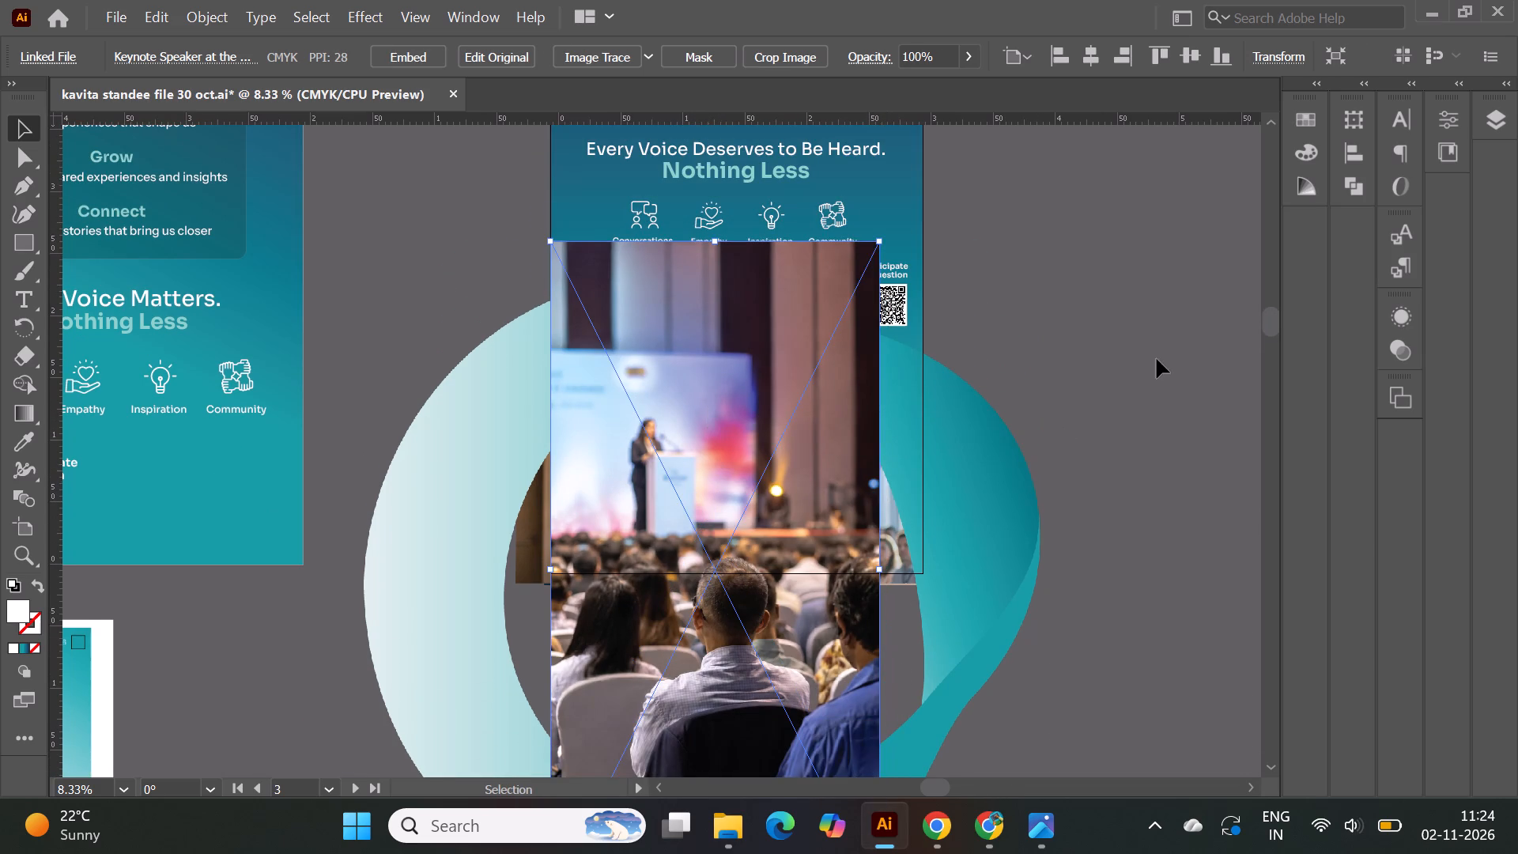
# Move the linked keynote photo down the layer order into the clip group, directly above the old podium photo.
pyautogui.click(1157, 359)
pyautogui.click(684, 448)
pyautogui.click(1492, 122)
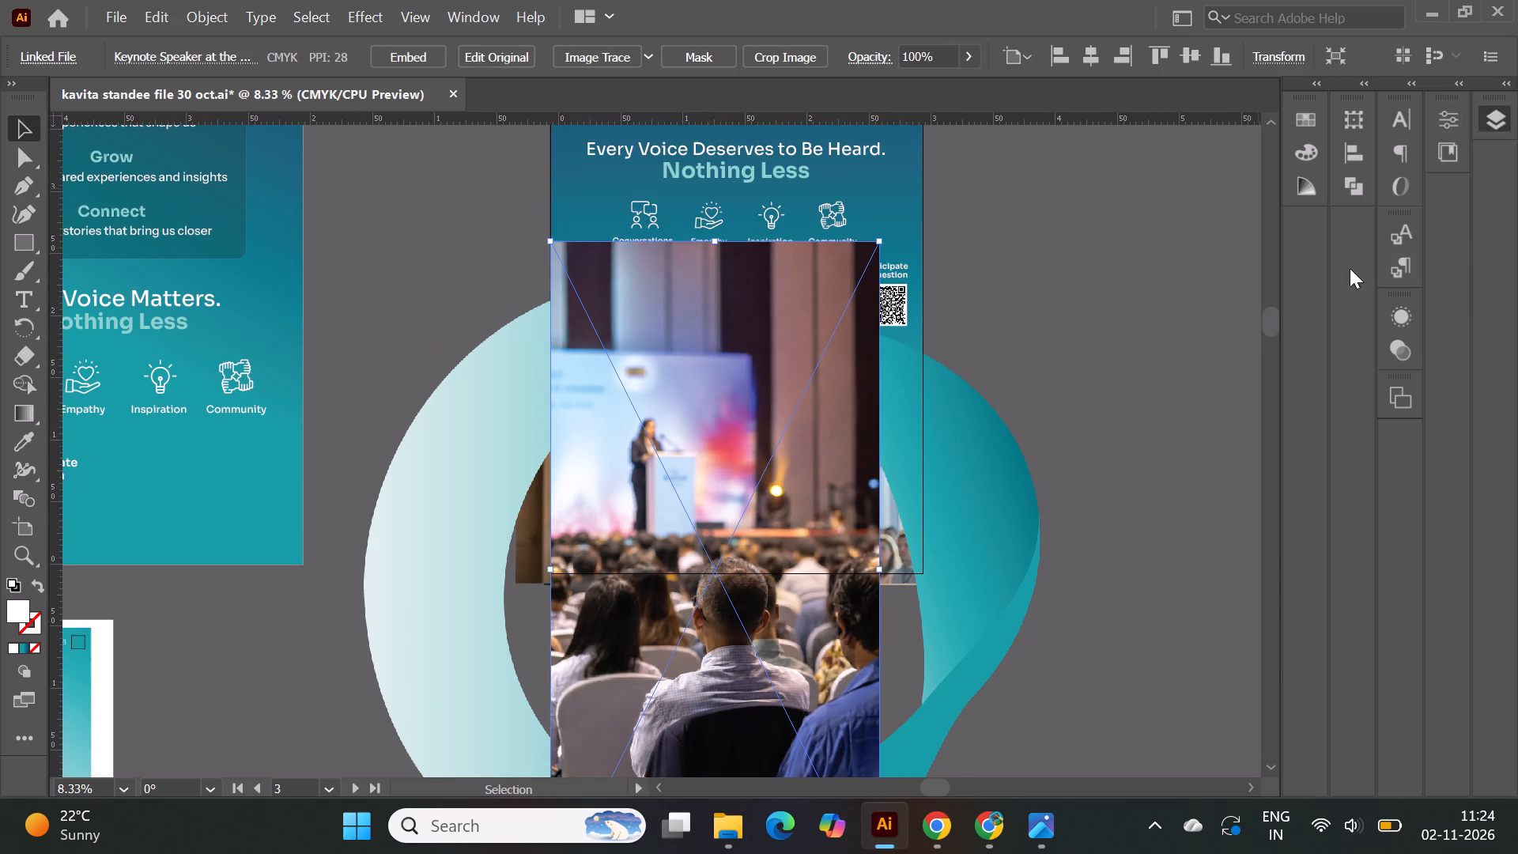
pyautogui.click(1357, 168)
pyautogui.moveTo(1357, 167); pyautogui.dragTo(1358, 471)
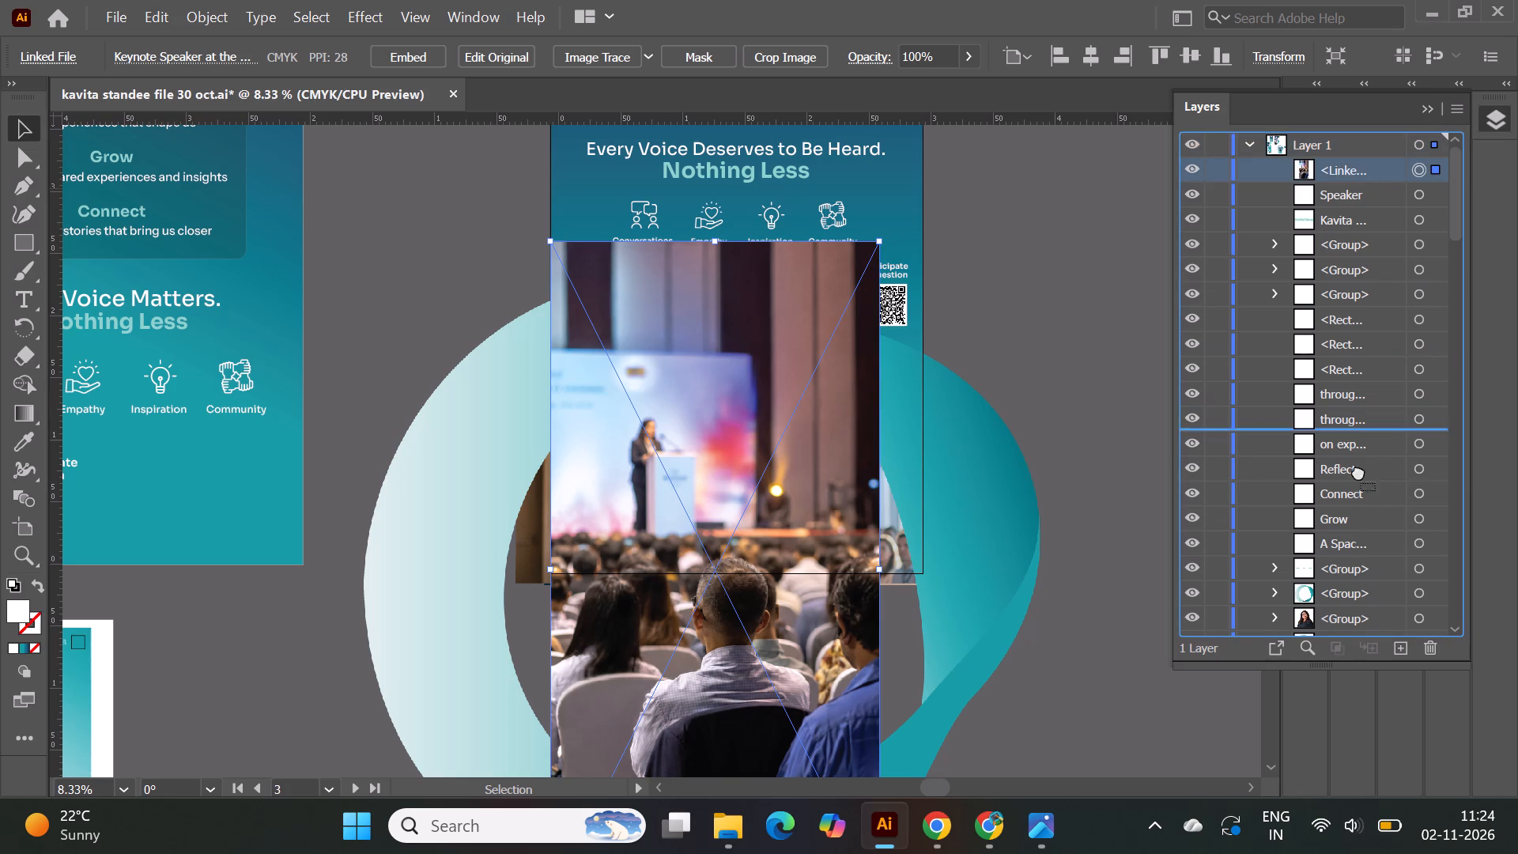
pyautogui.moveTo(1358, 471); pyautogui.dragTo(1359, 581)
pyautogui.scroll(-2, 1375, 530)
pyautogui.moveTo(1358, 418); pyautogui.dragTo(1358, 455)
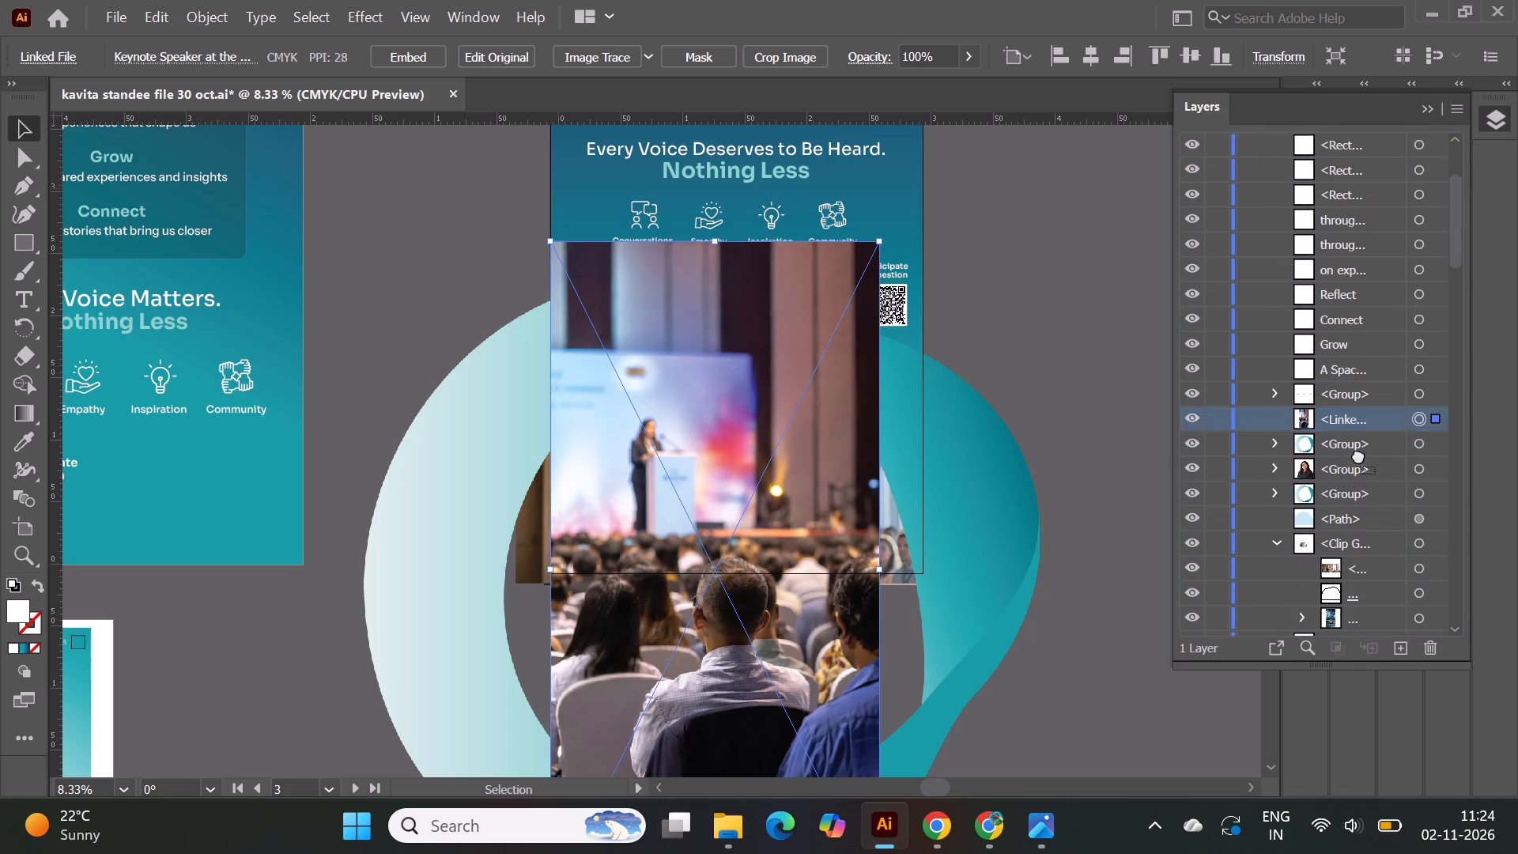
pyautogui.moveTo(1358, 455); pyautogui.dragTo(1354, 565)
pyautogui.moveTo(1348, 418); pyautogui.dragTo(1348, 553)
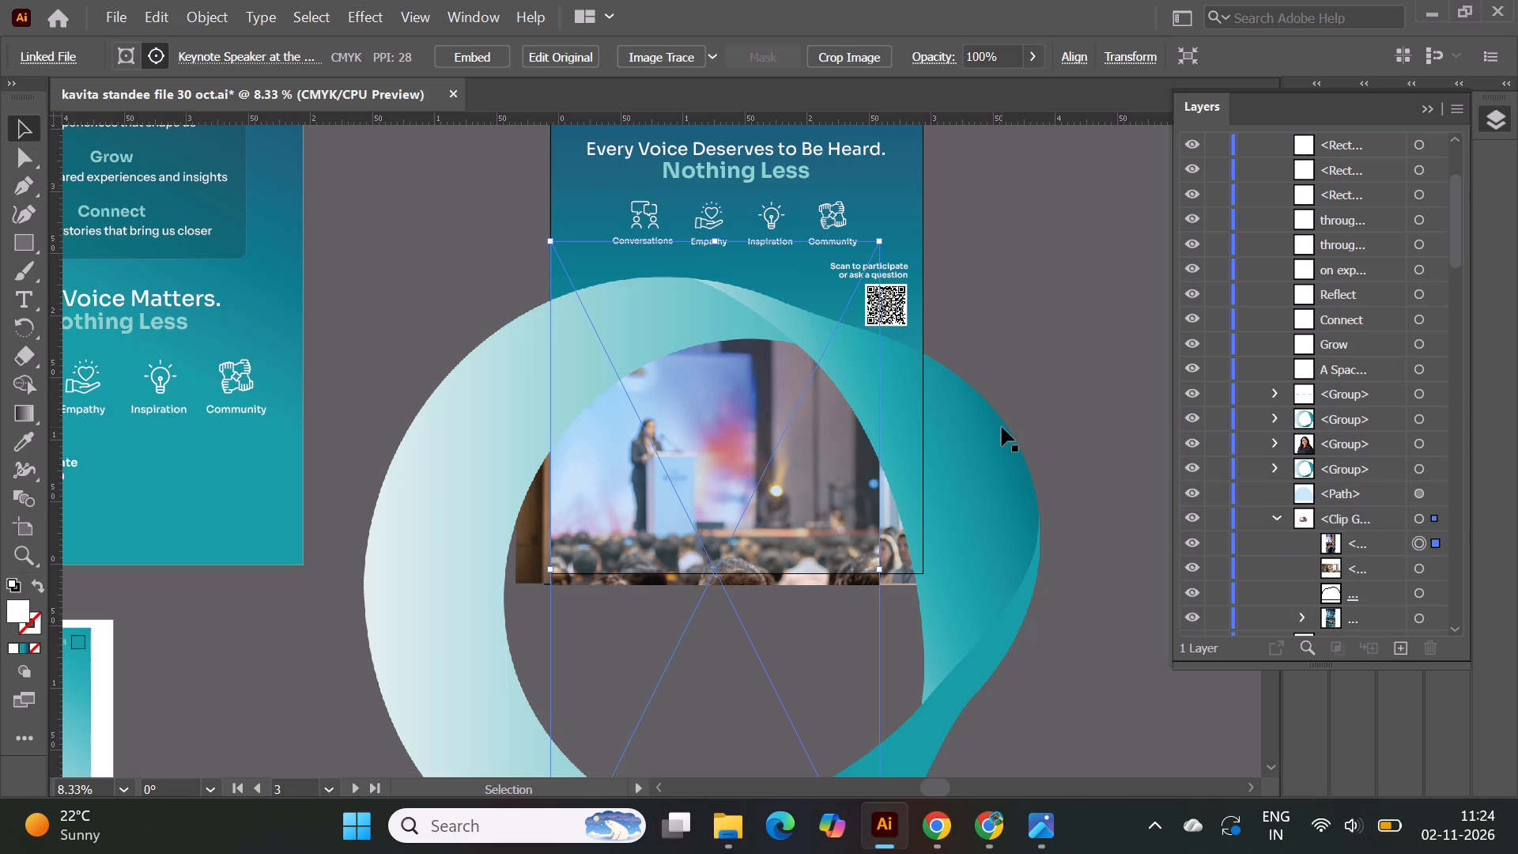
# Enlarge the clipped keynote photo proportionally until it extends slightly past the standee's right edge.
pyautogui.keyDown('shift'); pyautogui.moveTo(880, 569); pyautogui.dragTo(923, 574); pyautogui.keyUp('shift')
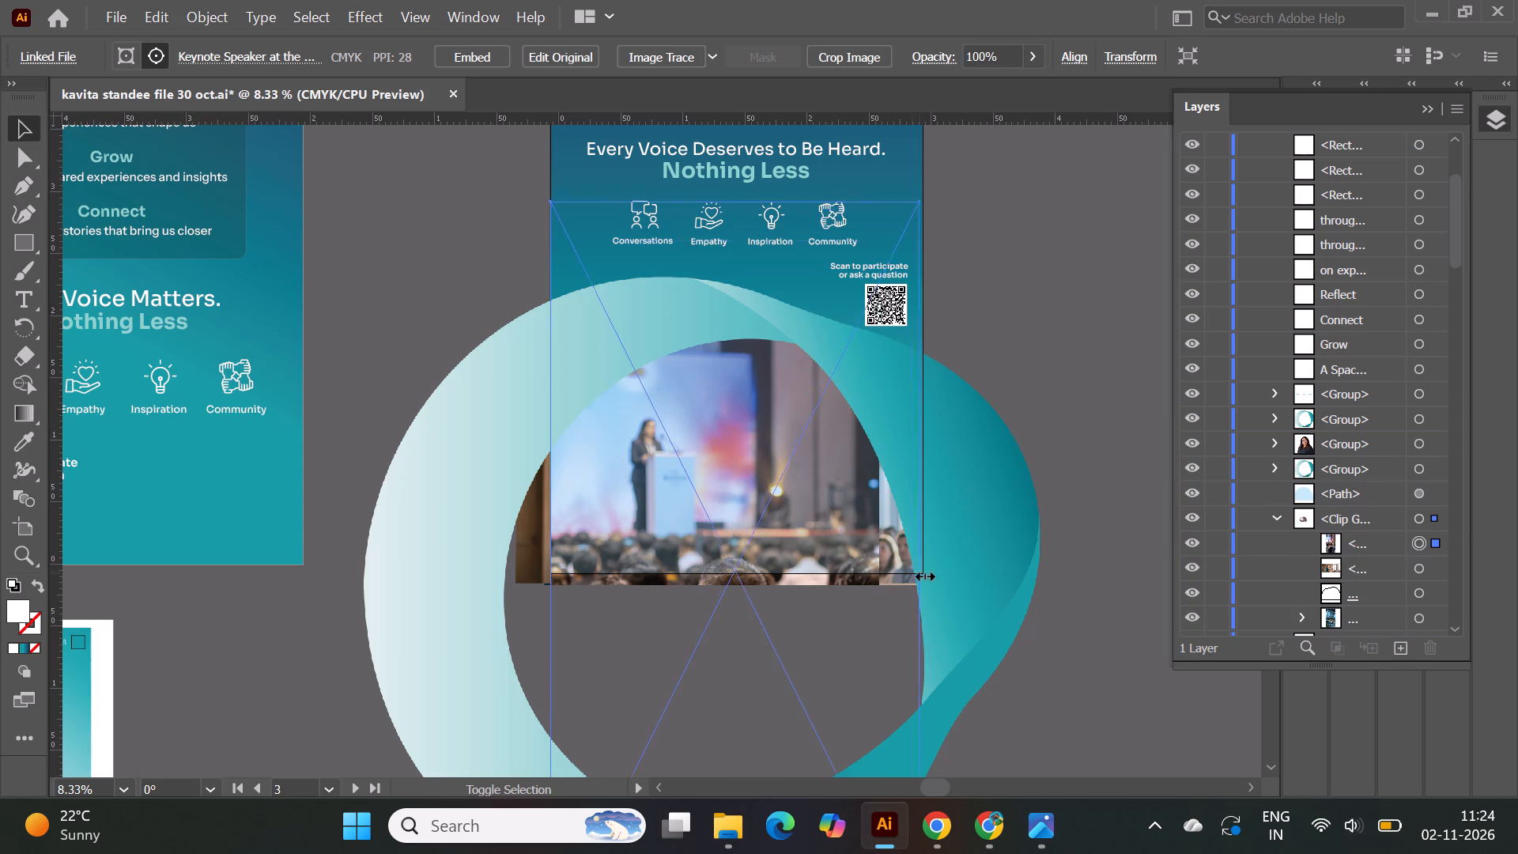
pyautogui.keyDown('shift'); pyautogui.moveTo(923, 574); pyautogui.dragTo(924, 576); pyautogui.keyUp('shift')
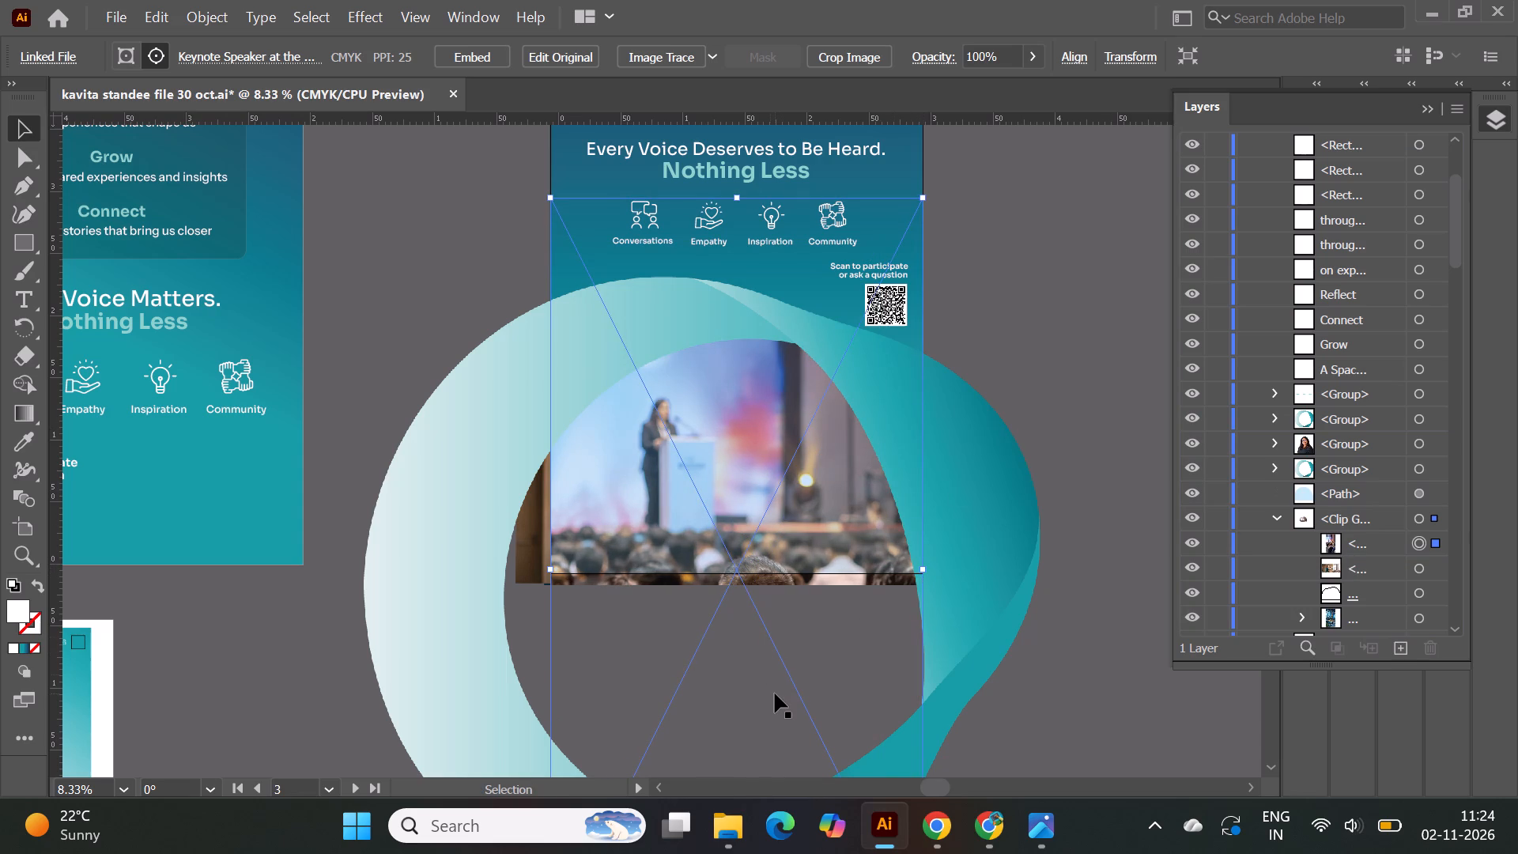
pyautogui.moveTo(775, 701); pyautogui.dragTo(774, 660)
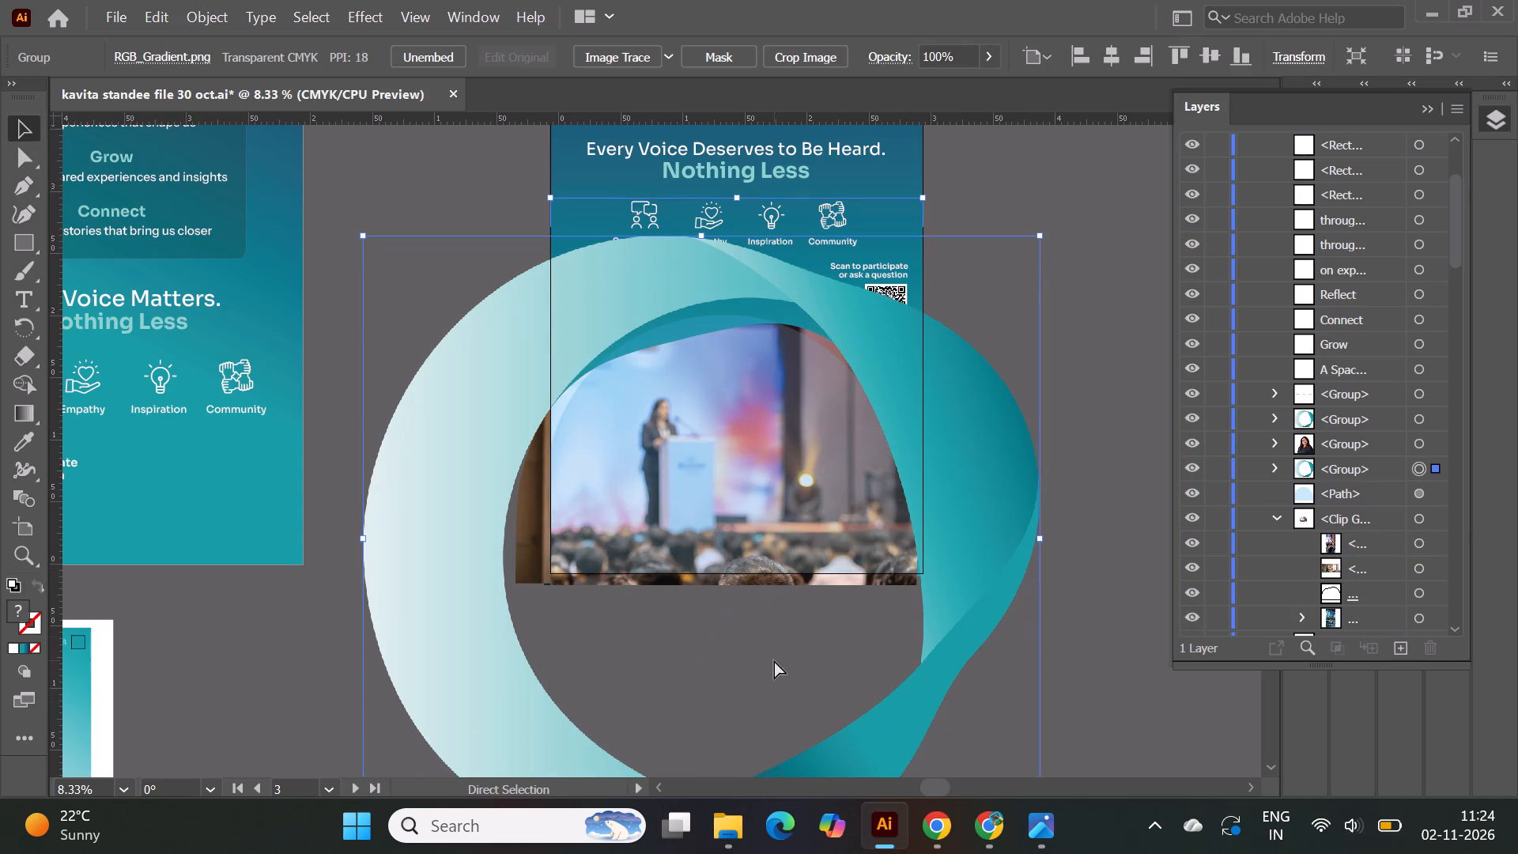
pyautogui.hotkey('ctrl', 'z')
pyautogui.click(1430, 537)
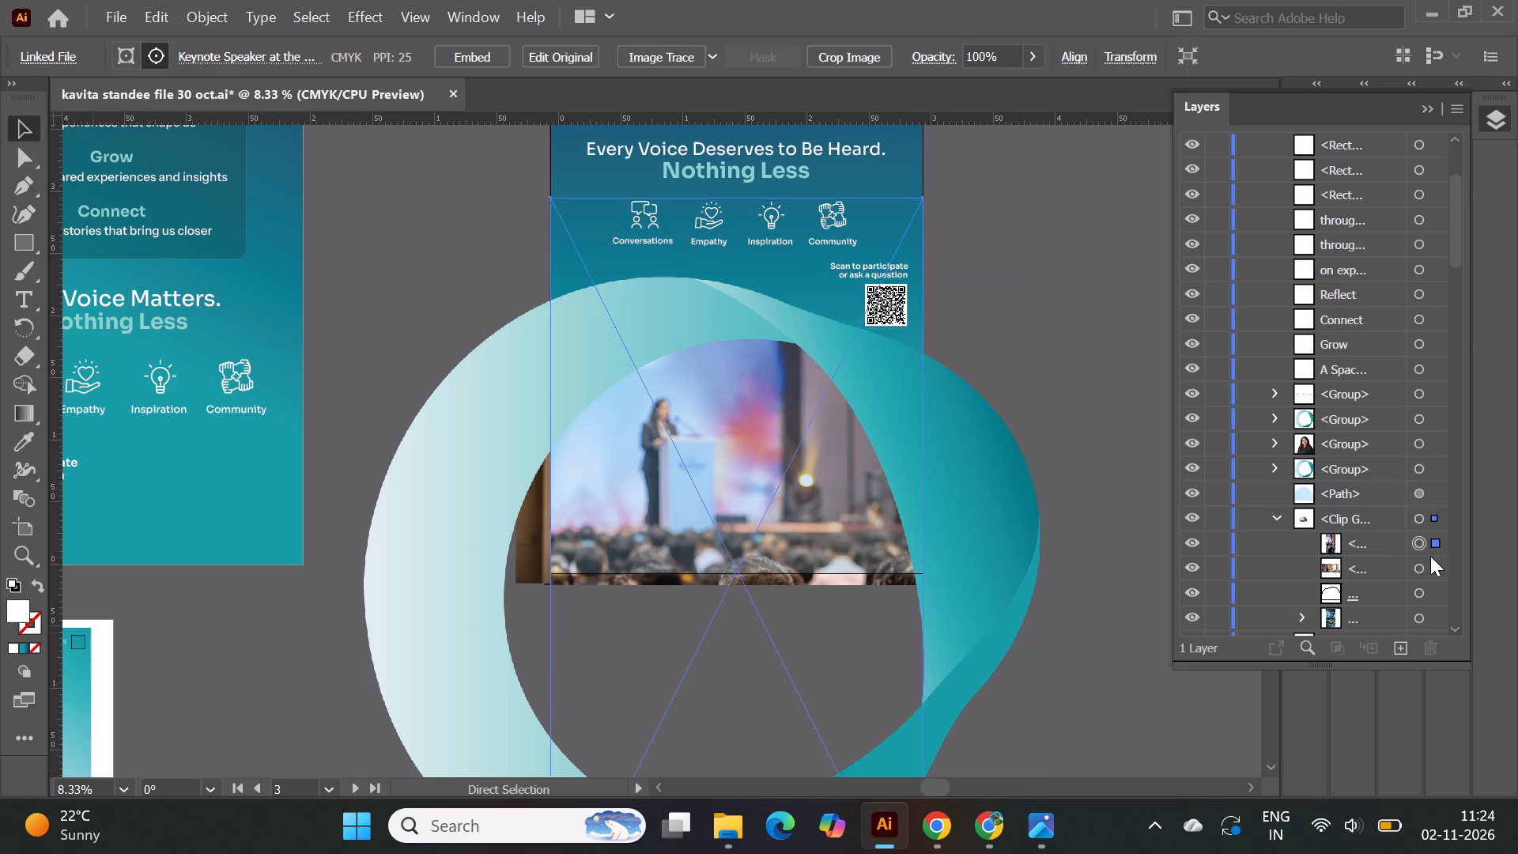
pyautogui.keyDown('shift'); pyautogui.click(923, 204); pyautogui.keyUp('shift')
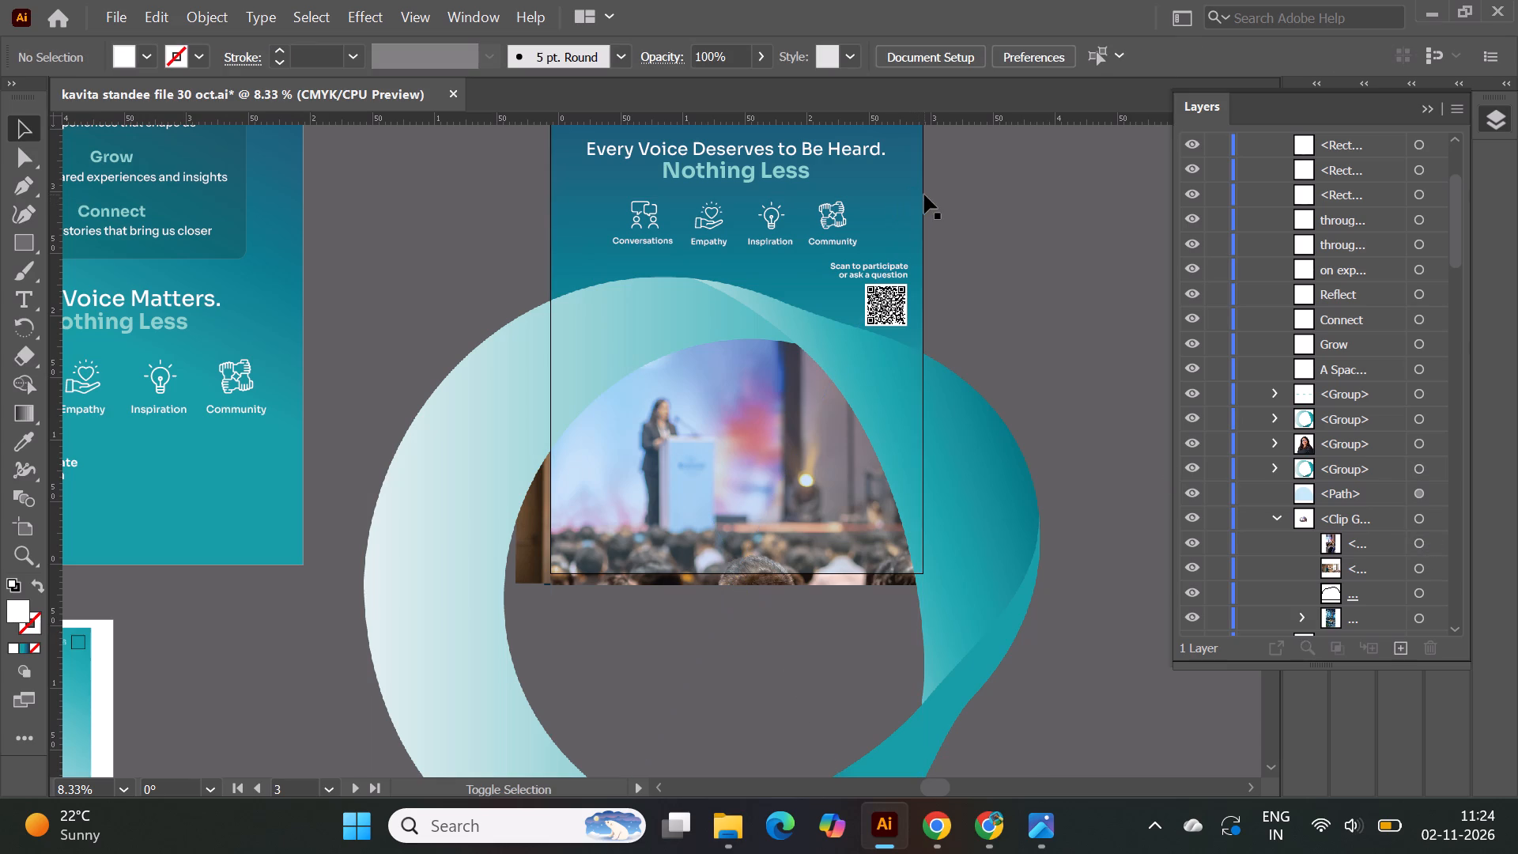
pyautogui.click(1432, 520)
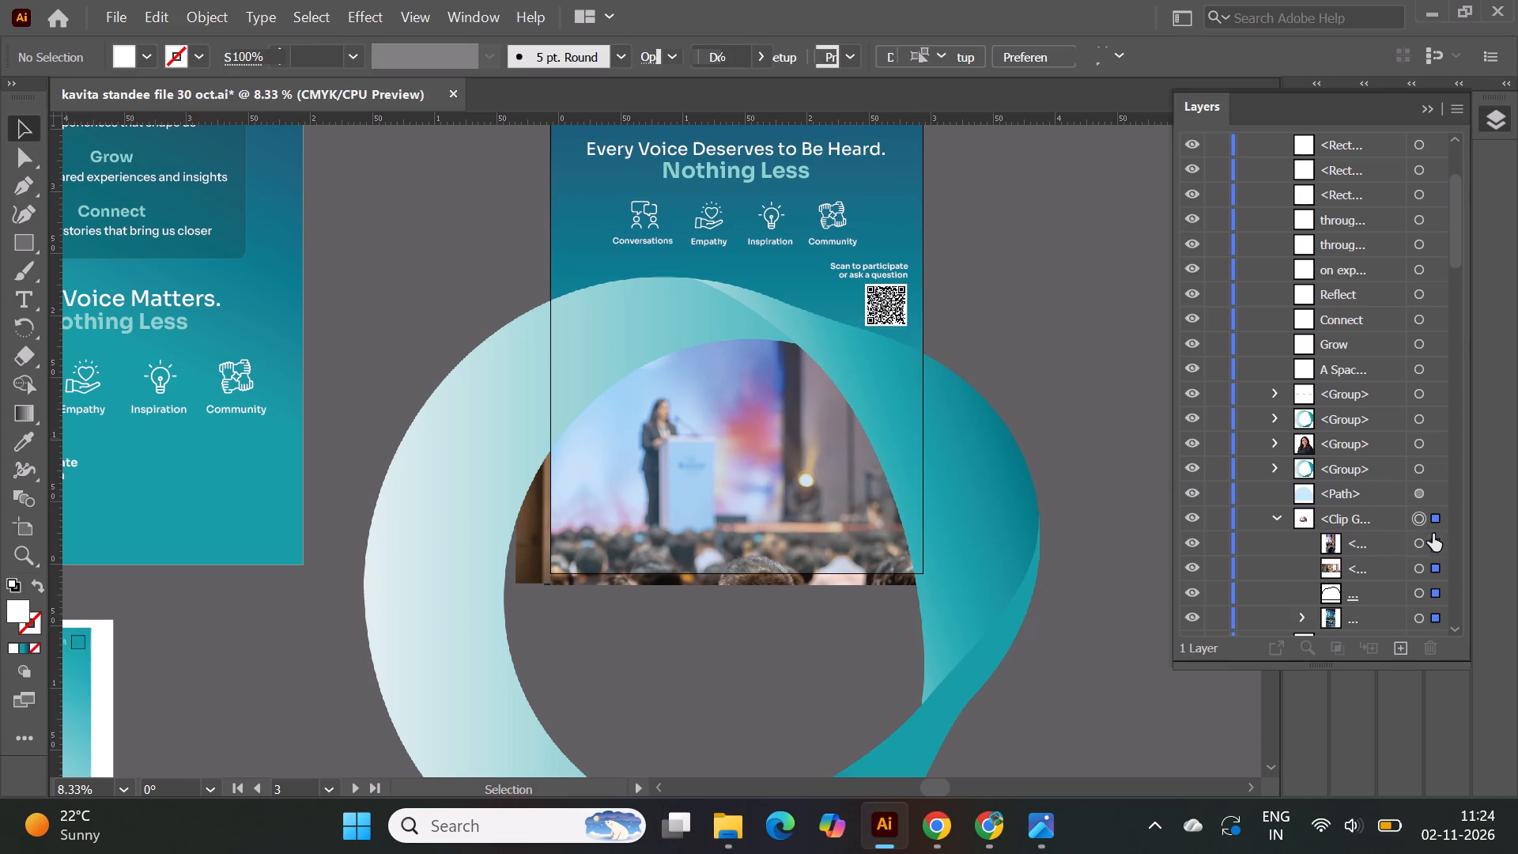
pyautogui.click(1437, 546)
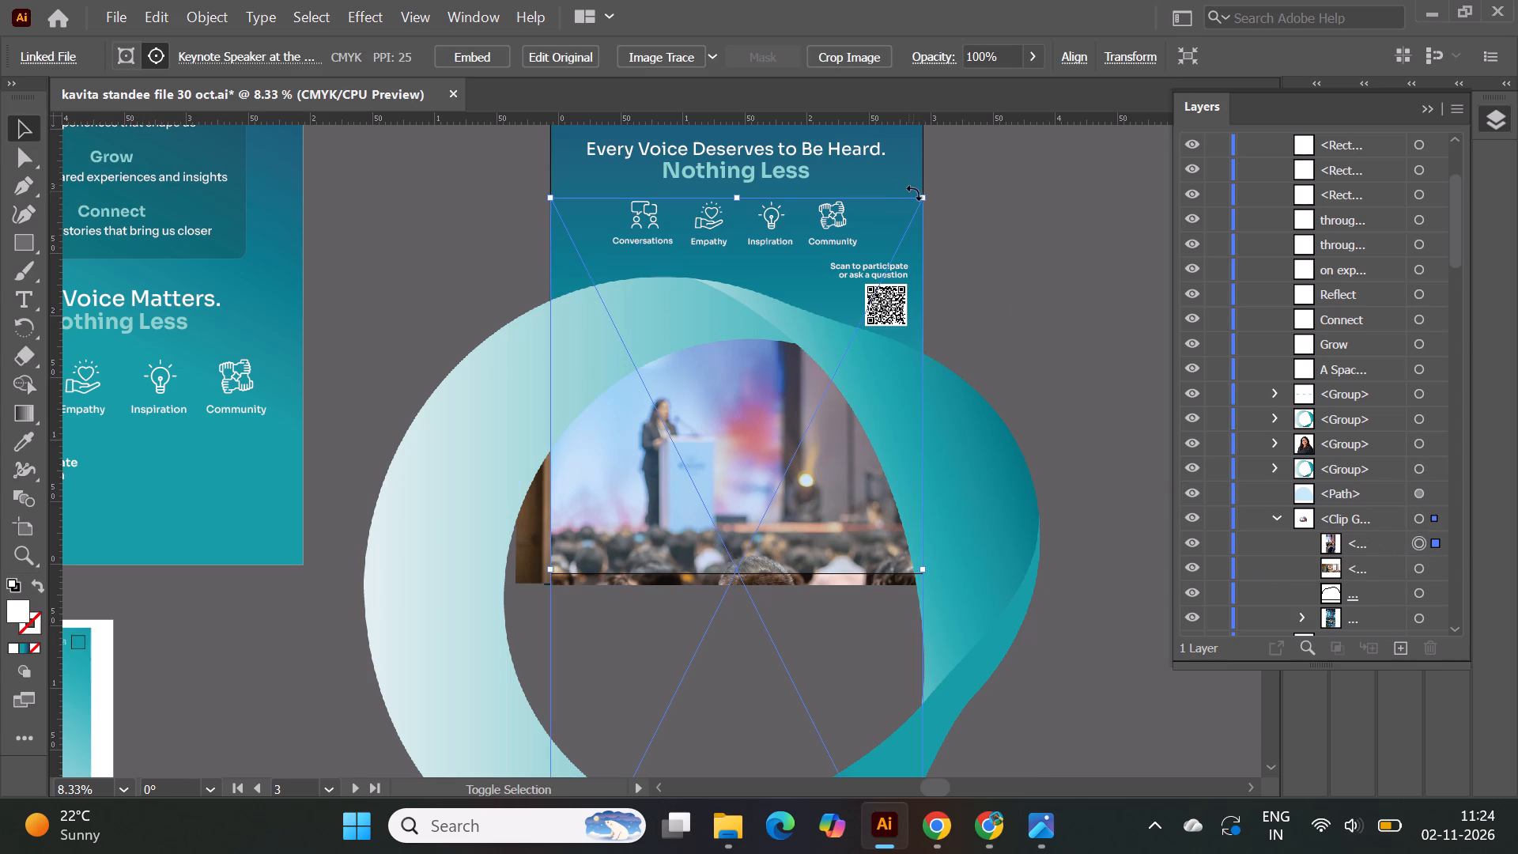
pyautogui.keyDown('shift'); pyautogui.moveTo(923, 195); pyautogui.dragTo(946, 179); pyautogui.keyUp('shift')
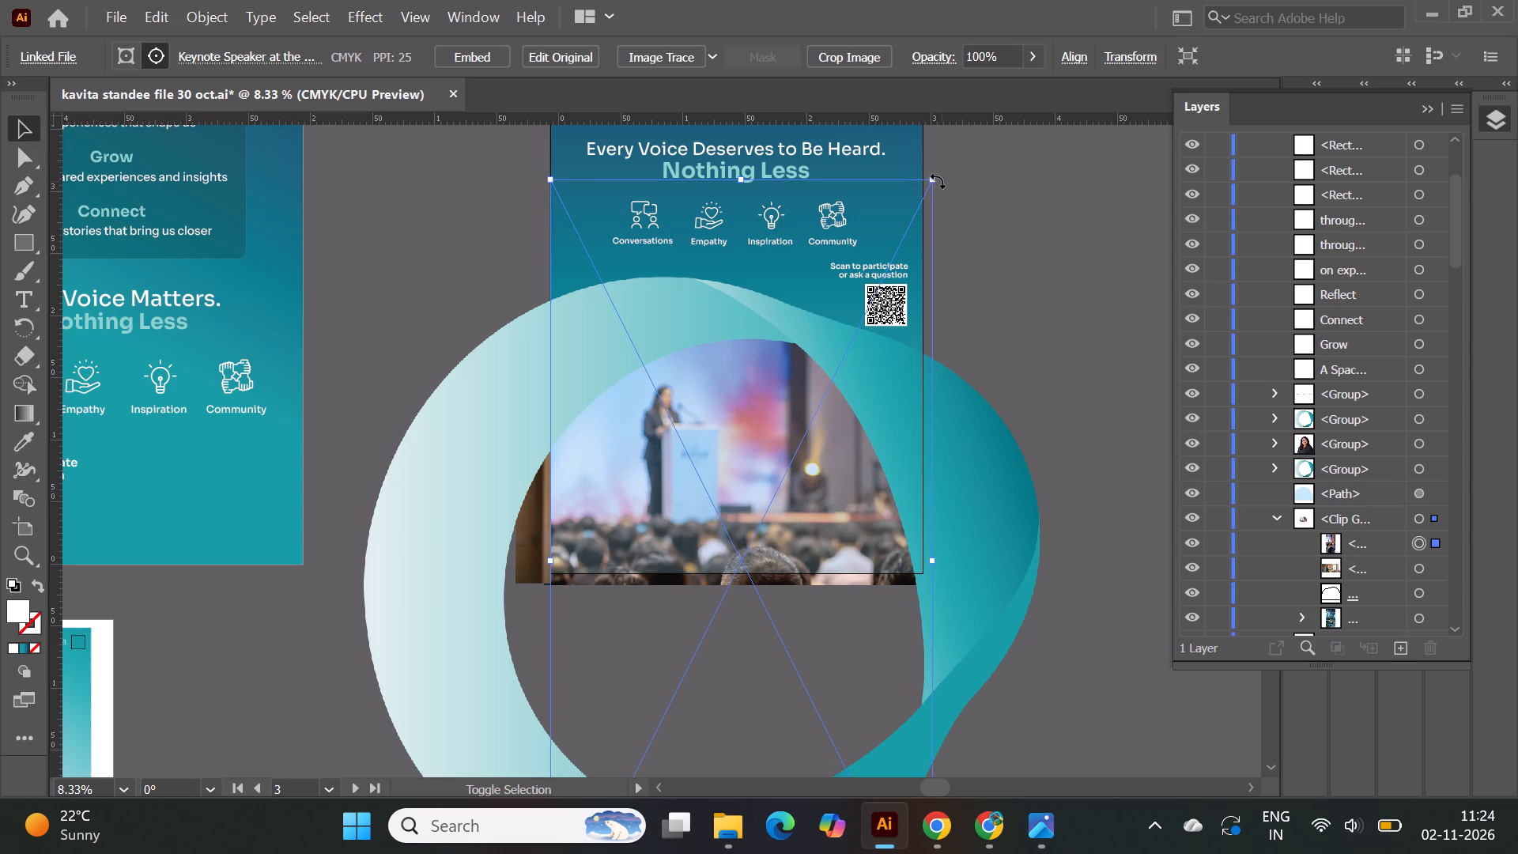
pyautogui.keyDown('shift'); pyautogui.moveTo(935, 181); pyautogui.dragTo(957, 153); pyautogui.keyUp('shift')
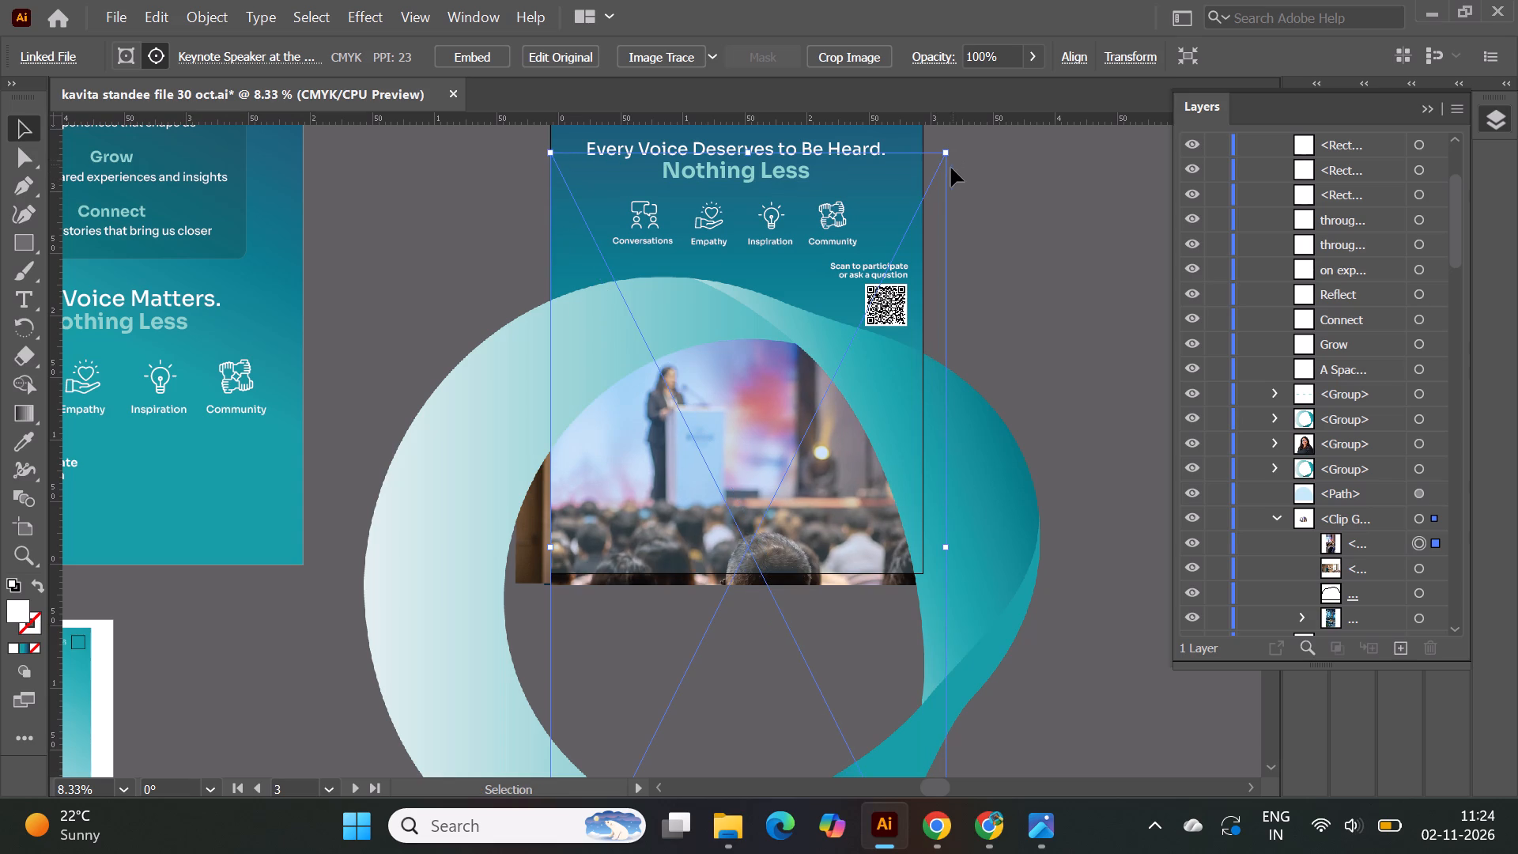
# Reposition the clipped keynote photo so the speaker and audience sit within the ring opening and it overlaps both artboard sides.
pyautogui.moveTo(940, 183); pyautogui.dragTo(939, 161)
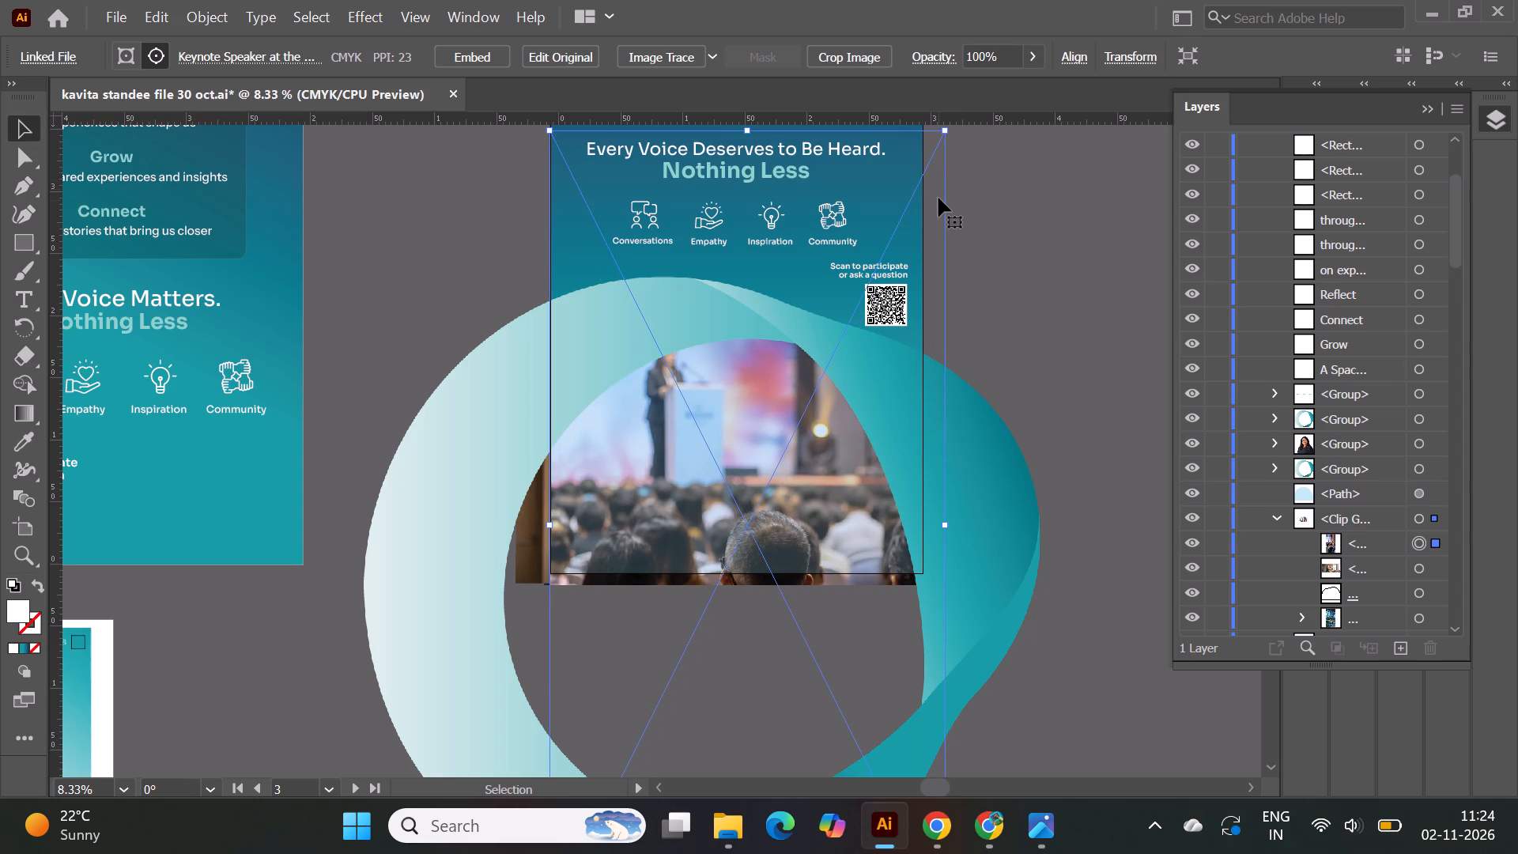
pyautogui.moveTo(938, 200); pyautogui.dragTo(936, 223)
pyautogui.moveTo(936, 227); pyautogui.dragTo(936, 231)
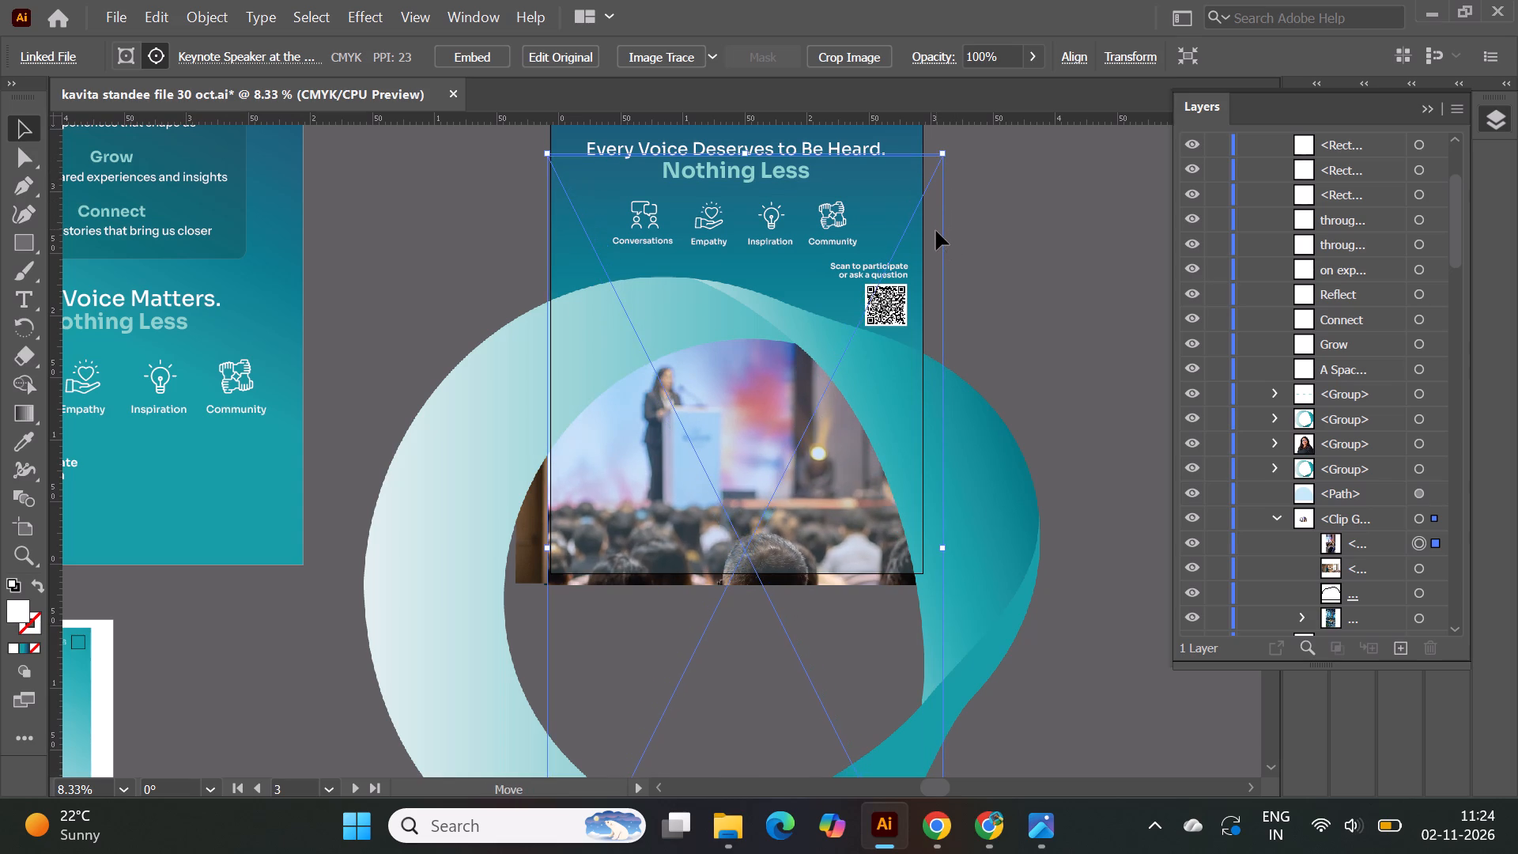
pyautogui.moveTo(936, 231); pyautogui.dragTo(936, 234)
pyautogui.moveTo(936, 234); pyautogui.dragTo(936, 223)
pyautogui.click(936, 223)
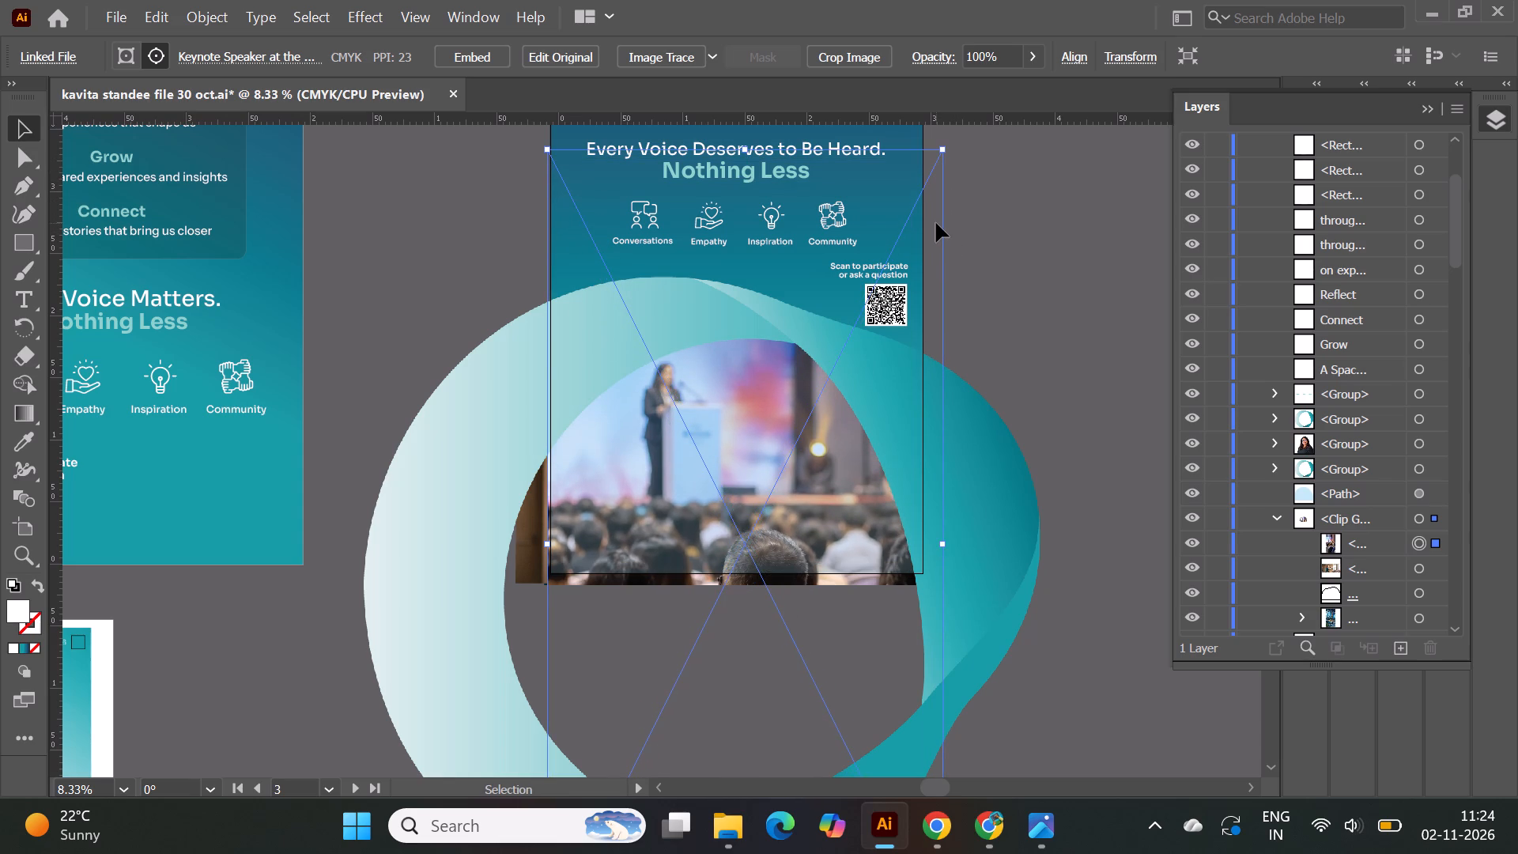
pyautogui.click(936, 225)
pyautogui.click(936, 220)
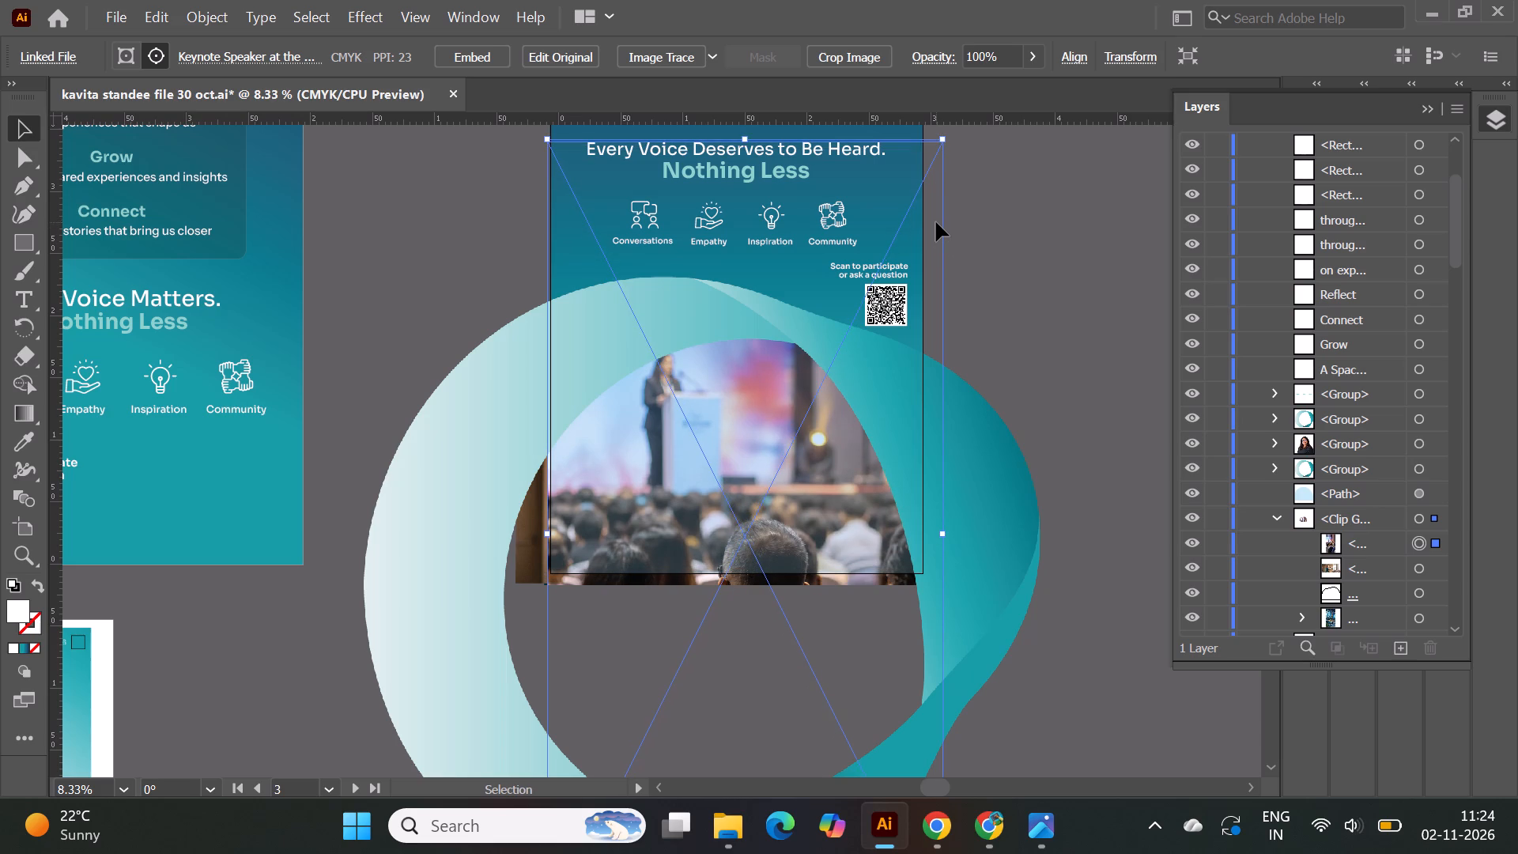
pyautogui.moveTo(936, 222); pyautogui.dragTo(936, 236)
pyautogui.moveTo(935, 236); pyautogui.dragTo(935, 223)
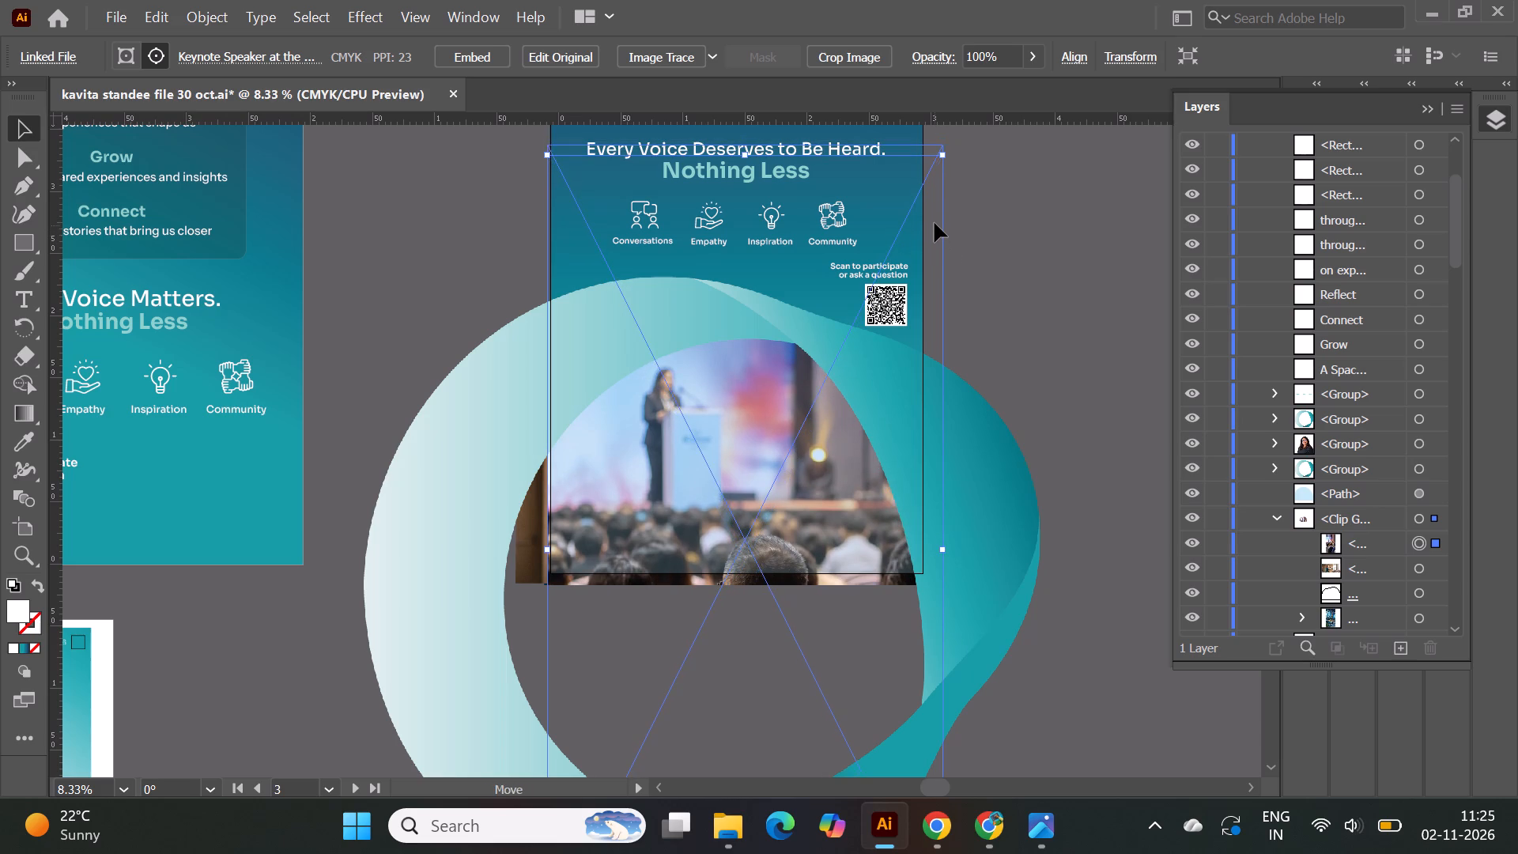
pyautogui.moveTo(935, 223); pyautogui.dragTo(935, 222)
pyautogui.click(935, 222)
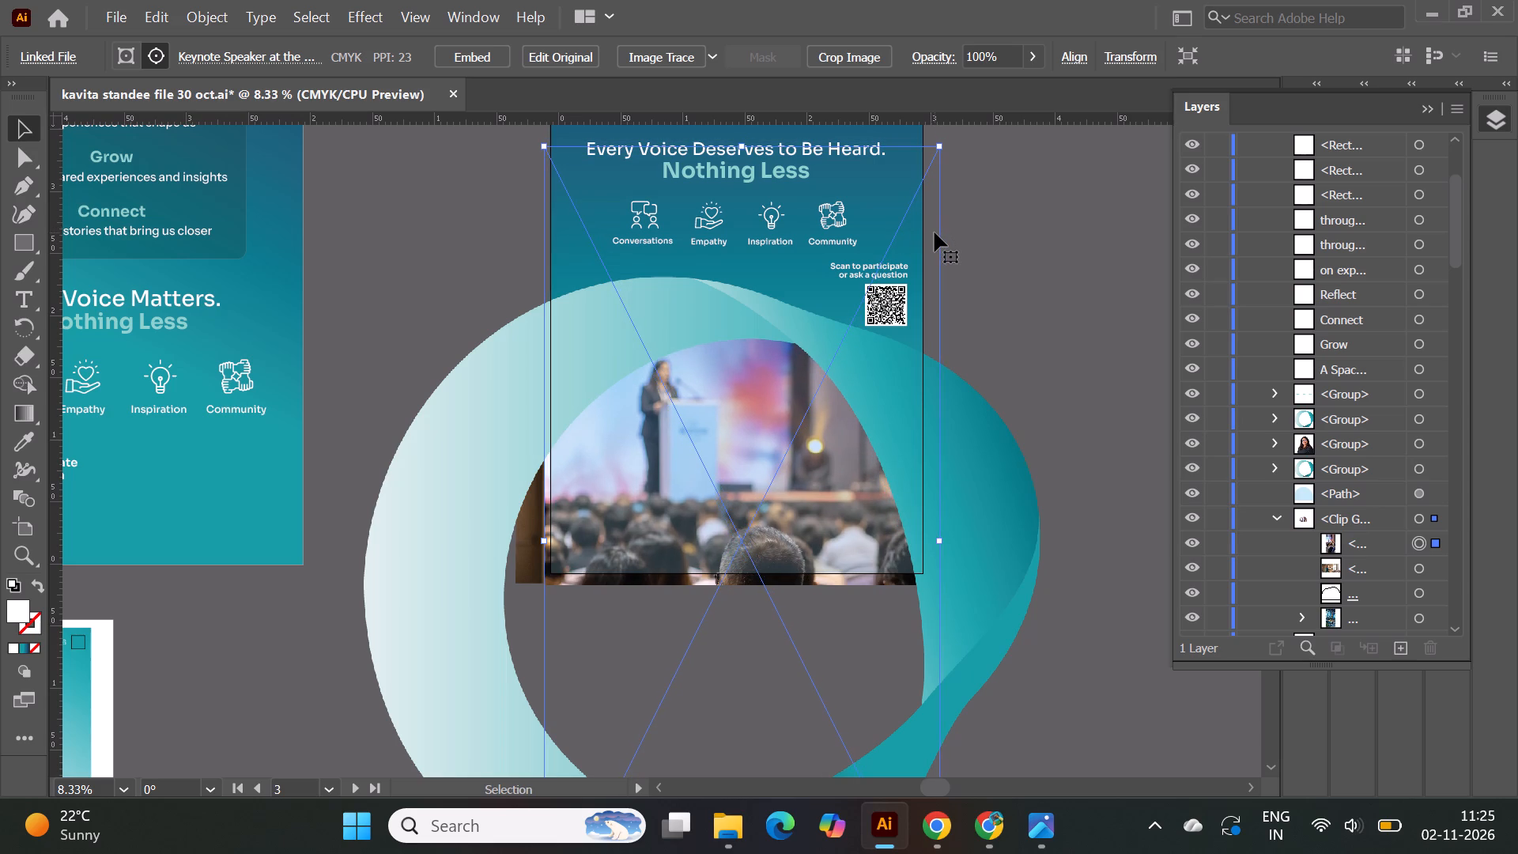
# Slightly reduce the clipped keynote photo proportionally, keeping it overlapping both sides of the standee within the ring.
pyautogui.click(935, 232)
pyautogui.click(935, 238)
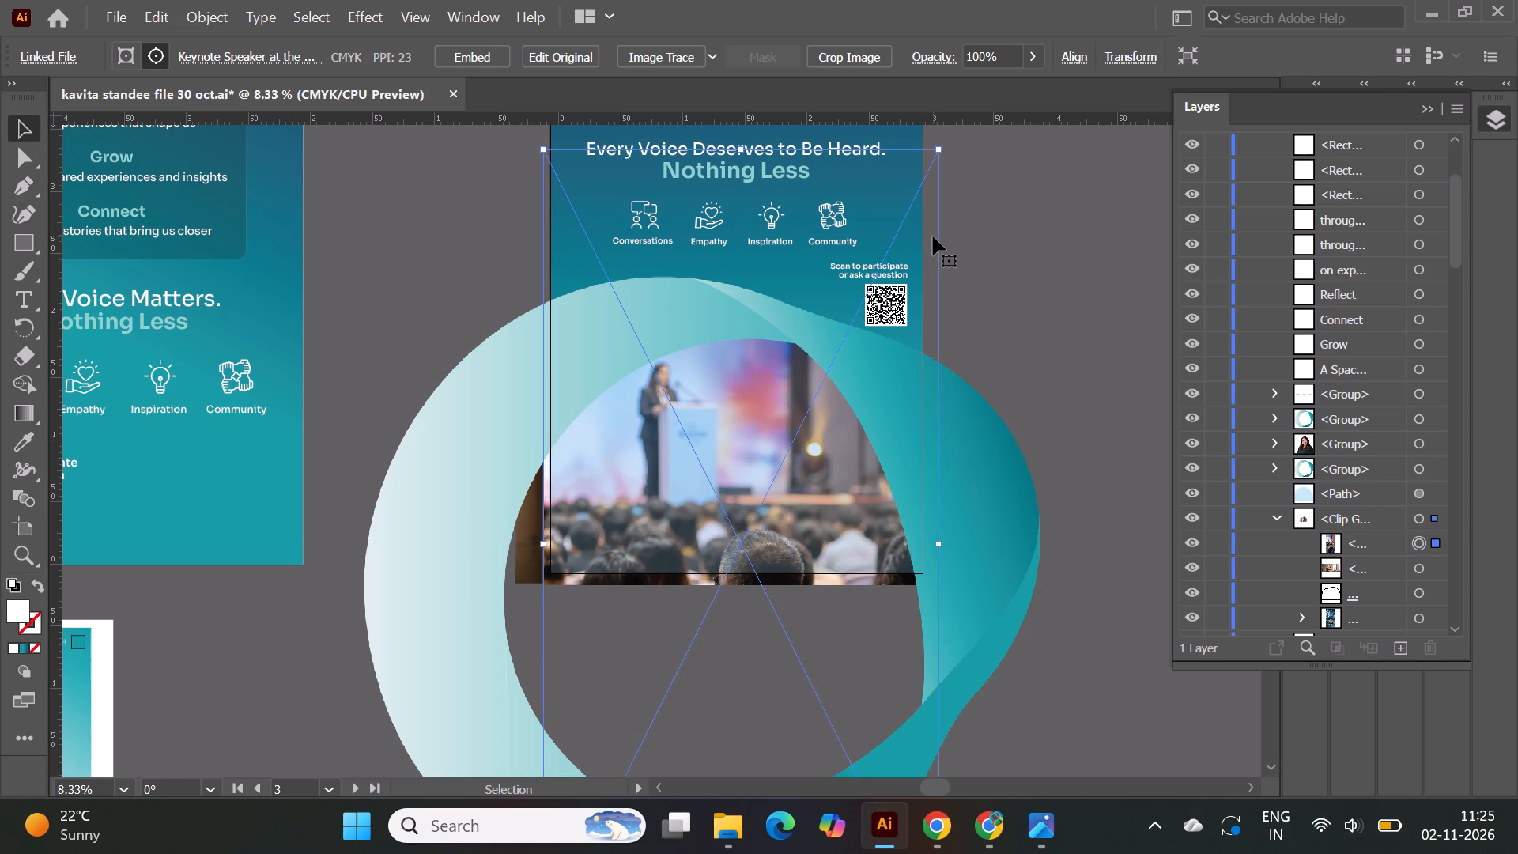
pyautogui.click(933, 236)
pyautogui.doubleClick(1058, 260)
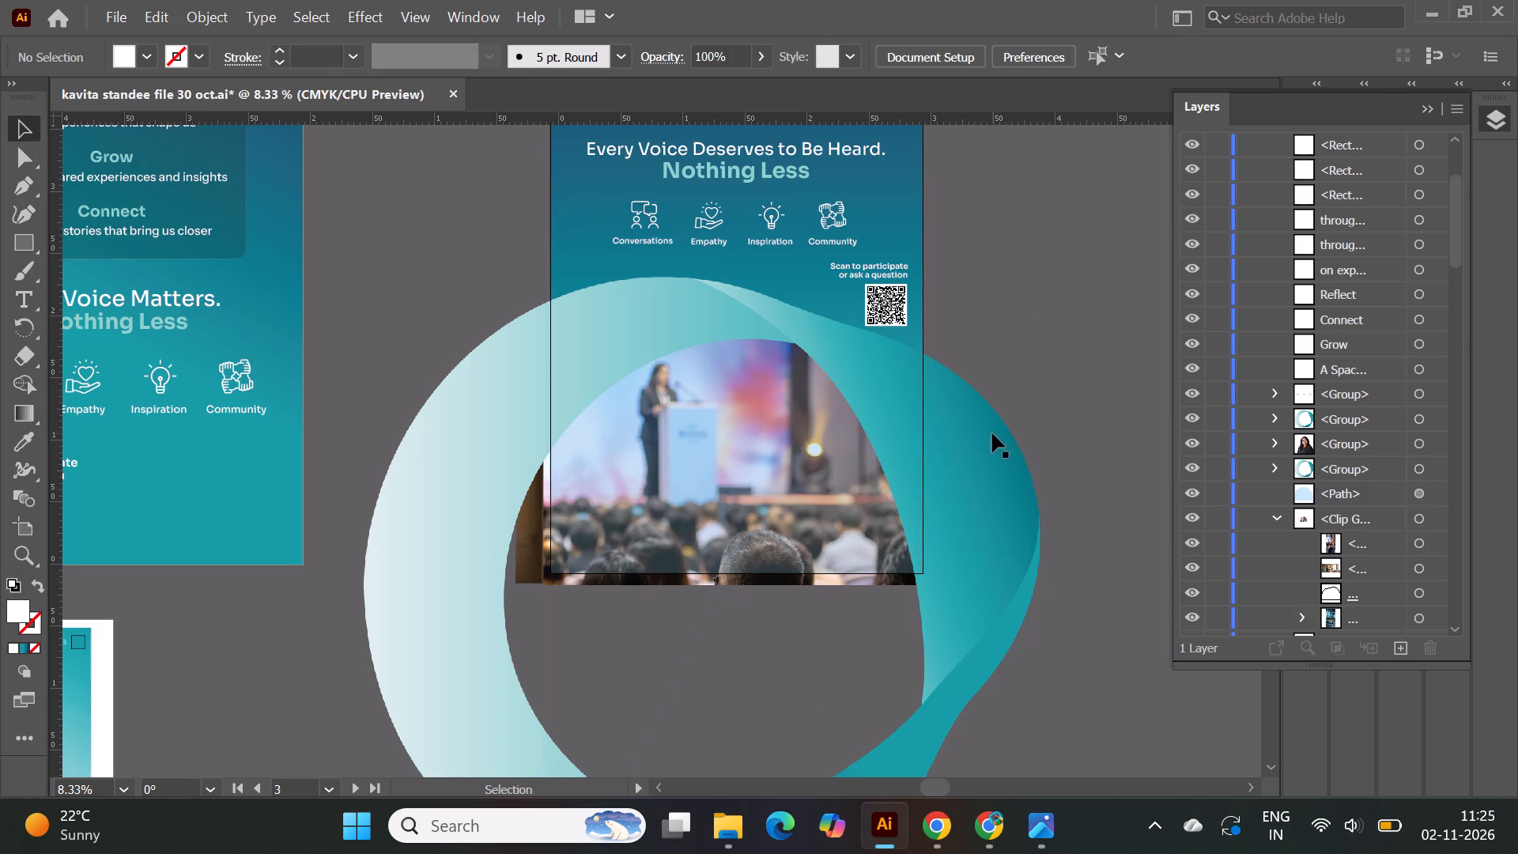
# Examine how the keynote photo looks inside the teal ring, close up and against the whole standee.
pyautogui.click(997, 324)
pyautogui.keyDown('alt'); pyautogui.scroll(-2, 923, 499); pyautogui.keyUp('alt')
pyautogui.doubleClick(1025, 255)
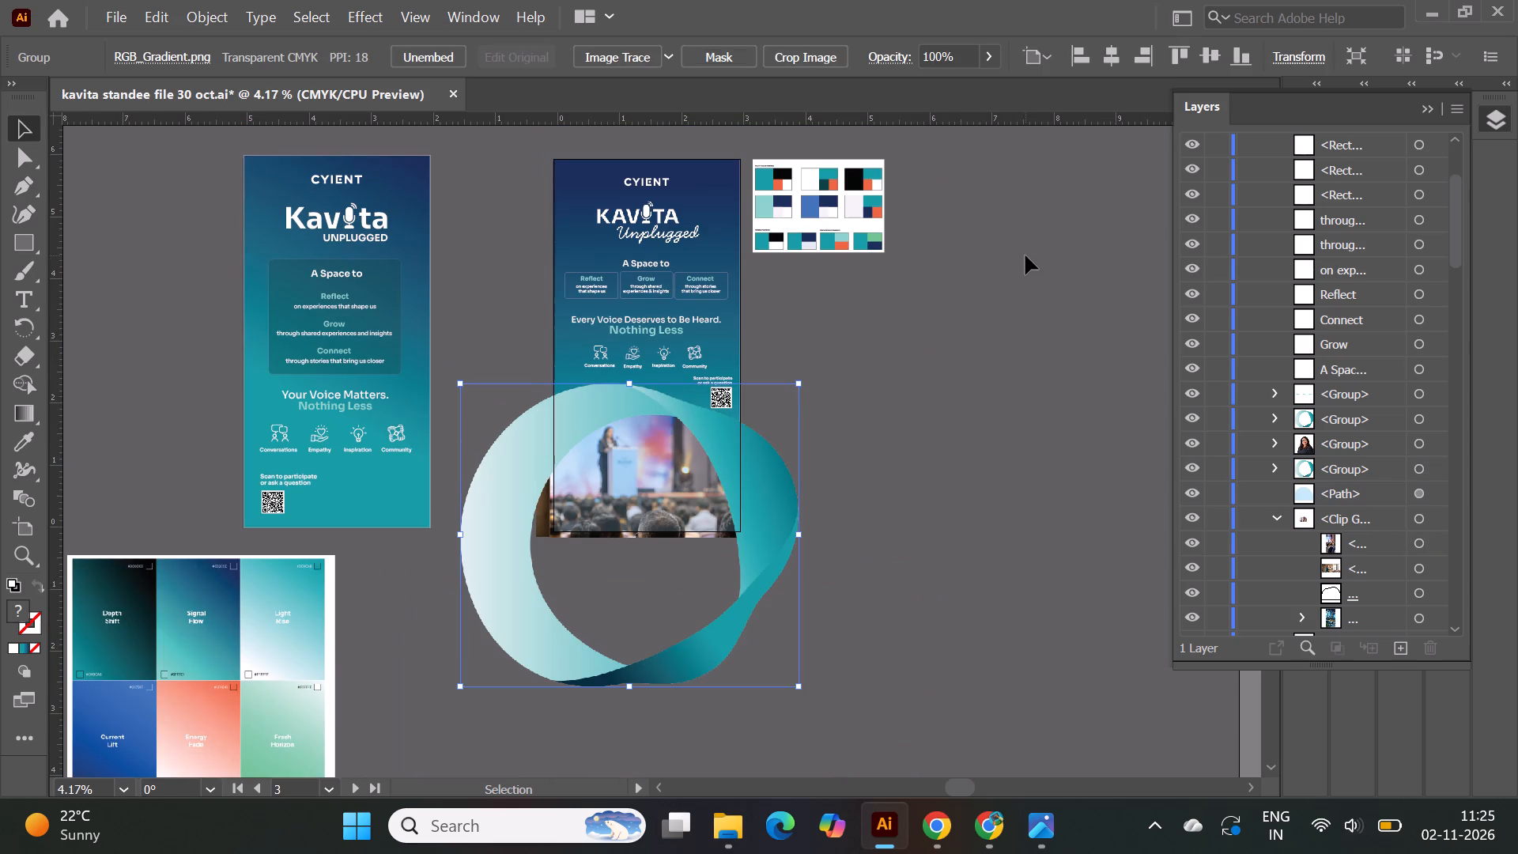
pyautogui.keyDown('alt'); pyautogui.scroll(1, 554, 462); pyautogui.keyUp('alt')
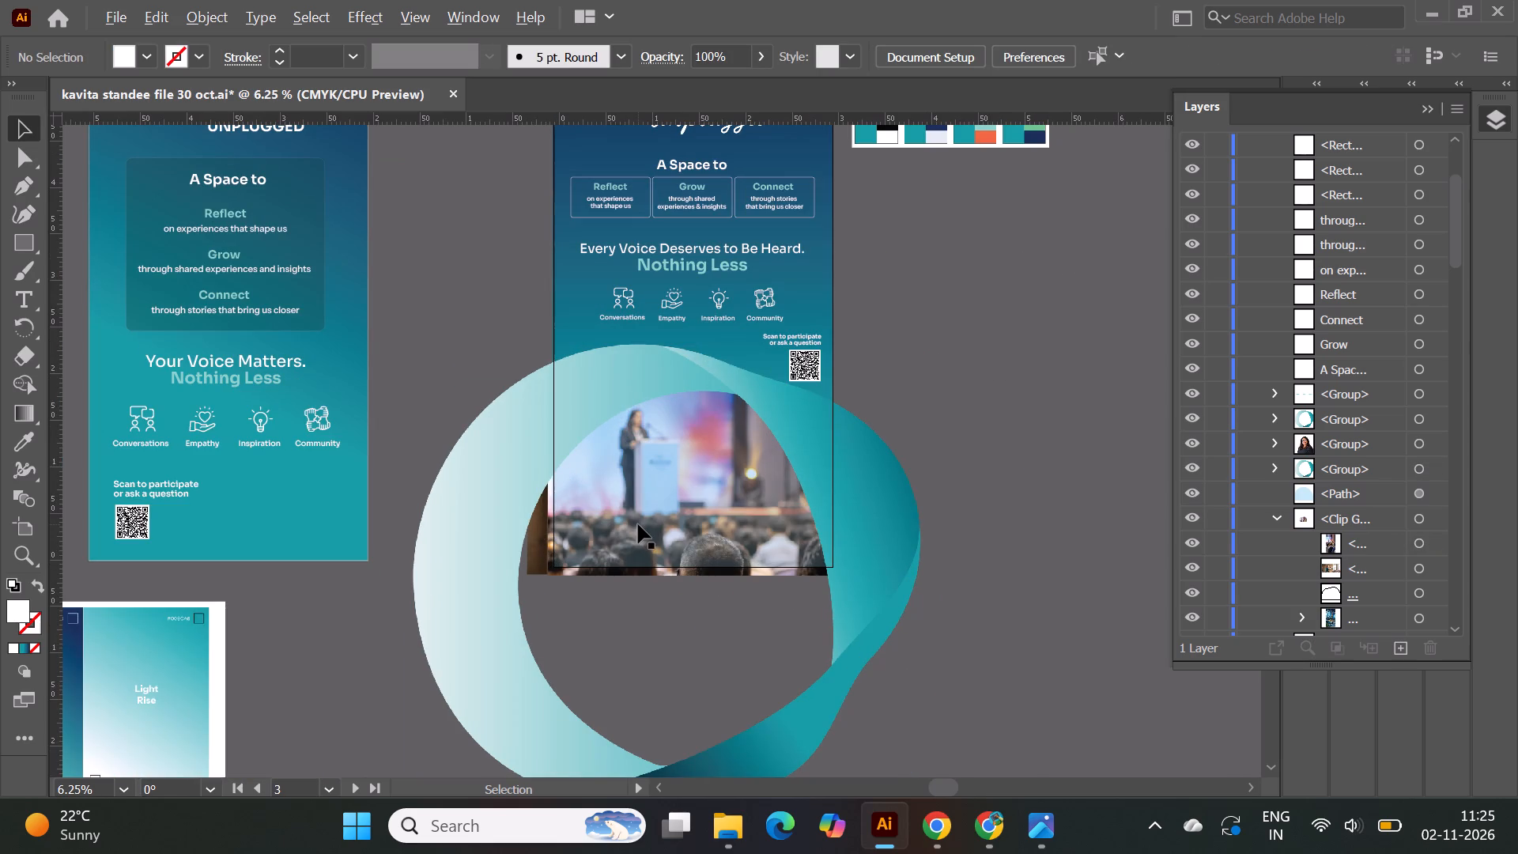
pyautogui.keyDown('alt'); pyautogui.scroll(1, 638, 524); pyautogui.keyUp('alt')
pyautogui.keyDown('alt'); pyautogui.scroll(-2, 736, 525); pyautogui.keyUp('alt')
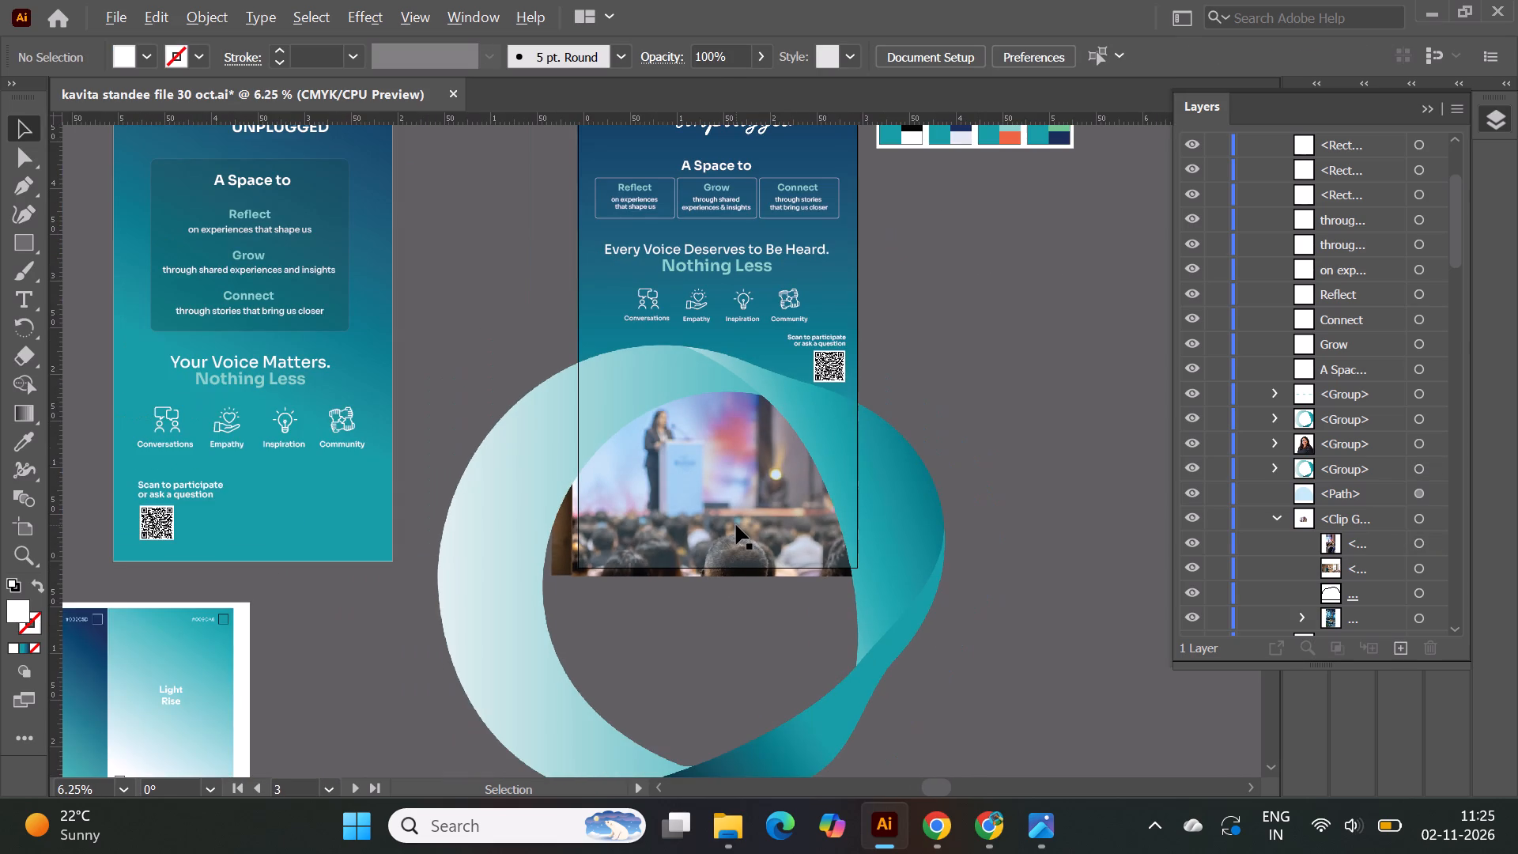
pyautogui.scroll(1, 966, 551)
pyautogui.click(958, 543)
pyautogui.keyDown('alt'); pyautogui.scroll(1, 565, 503); pyautogui.keyUp('alt')
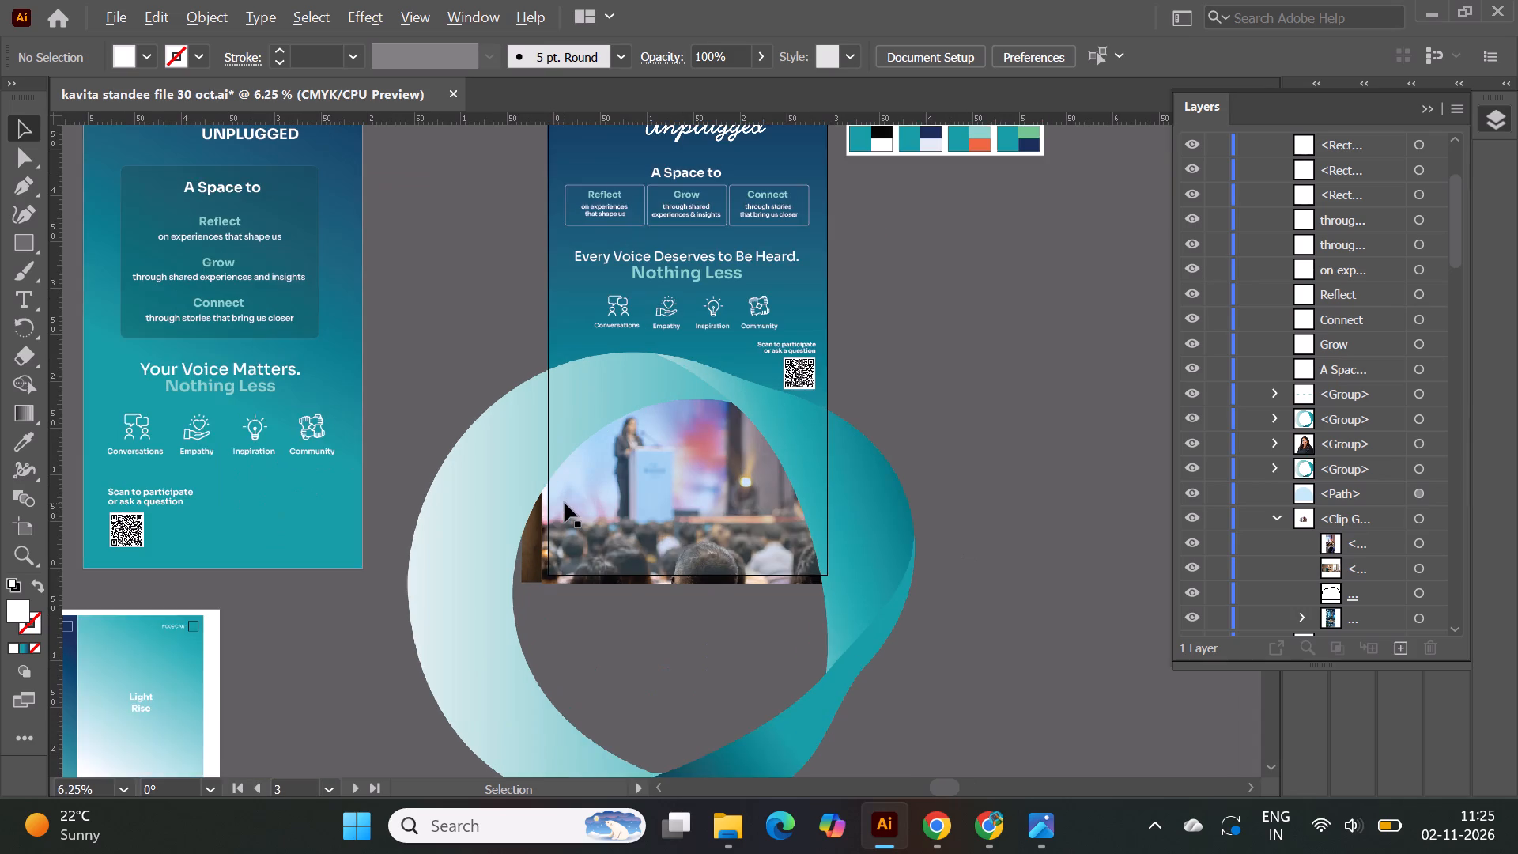
pyautogui.keyDown('alt'); pyautogui.scroll(1, 565, 503); pyautogui.keyUp('alt')
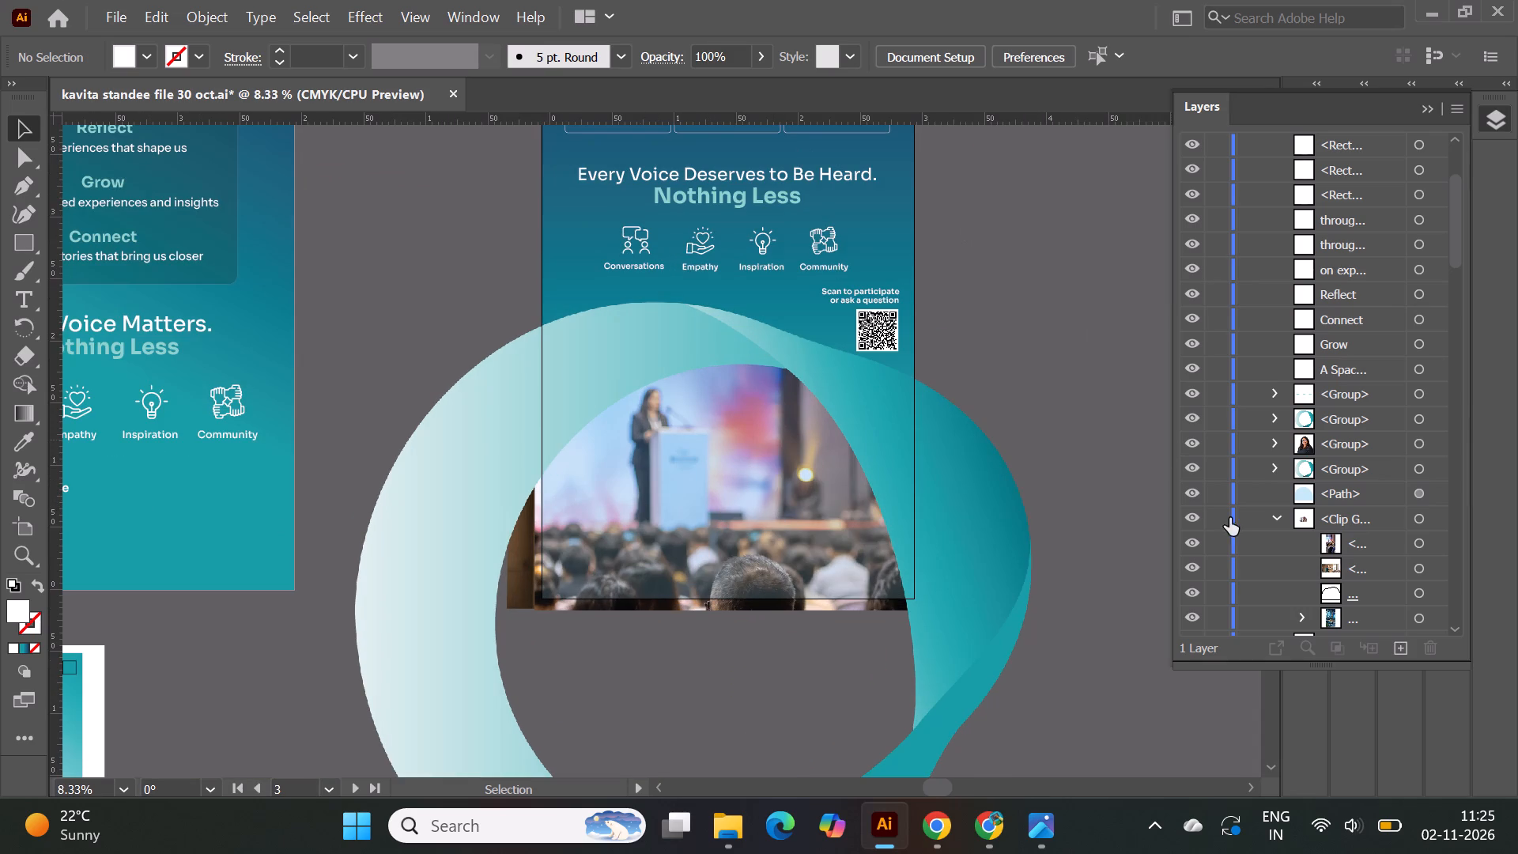
# Place the "Bokeh-Filled Conference Audience and Speaker" image from the Downloads folder into the standee document.
pyautogui.click(1466, 9)
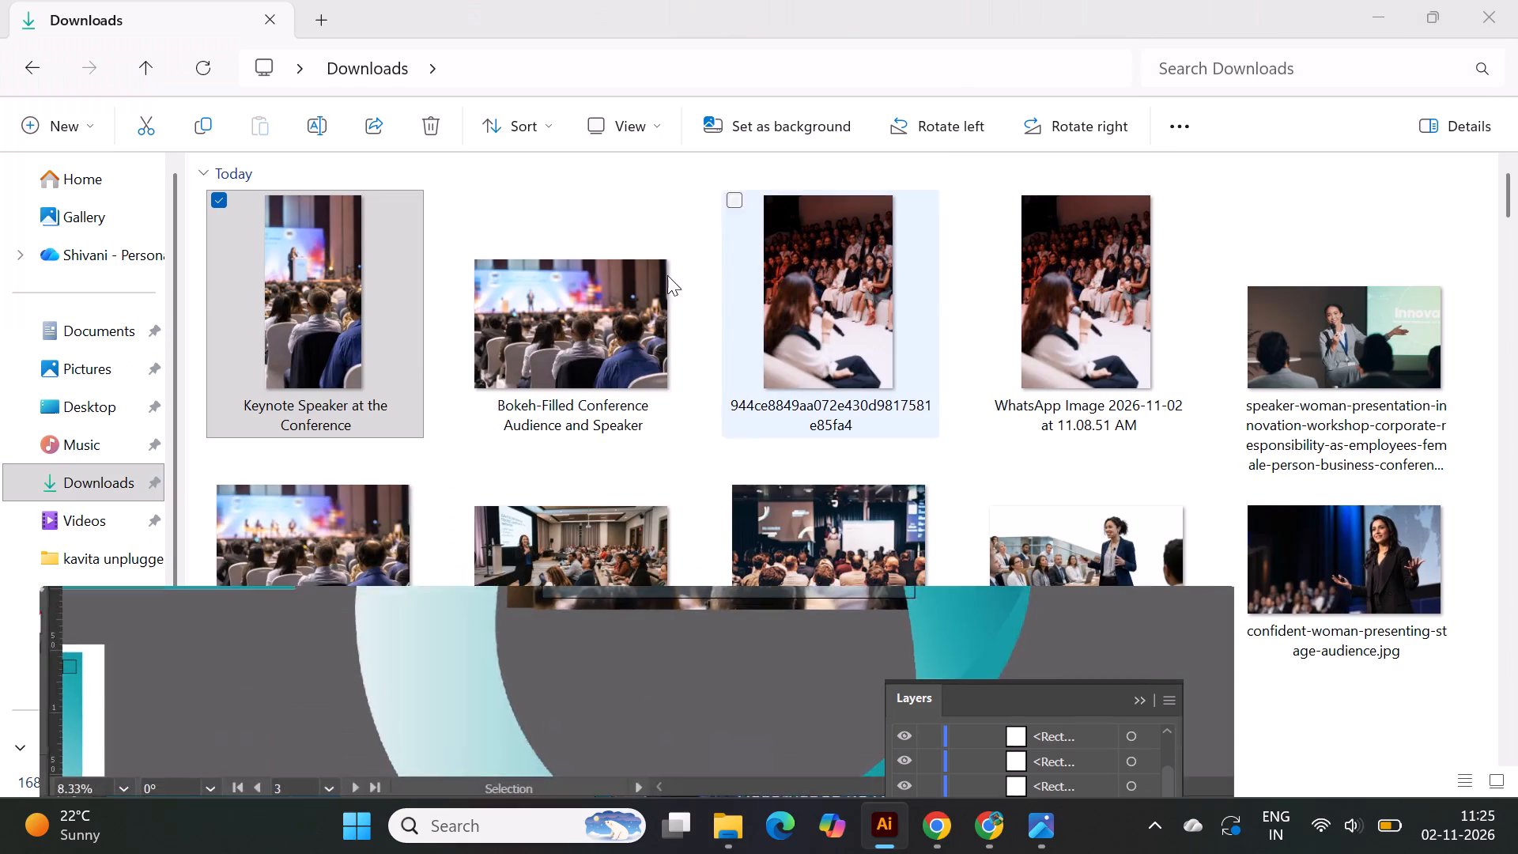
pyautogui.moveTo(557, 341); pyautogui.dragTo(743, 784)
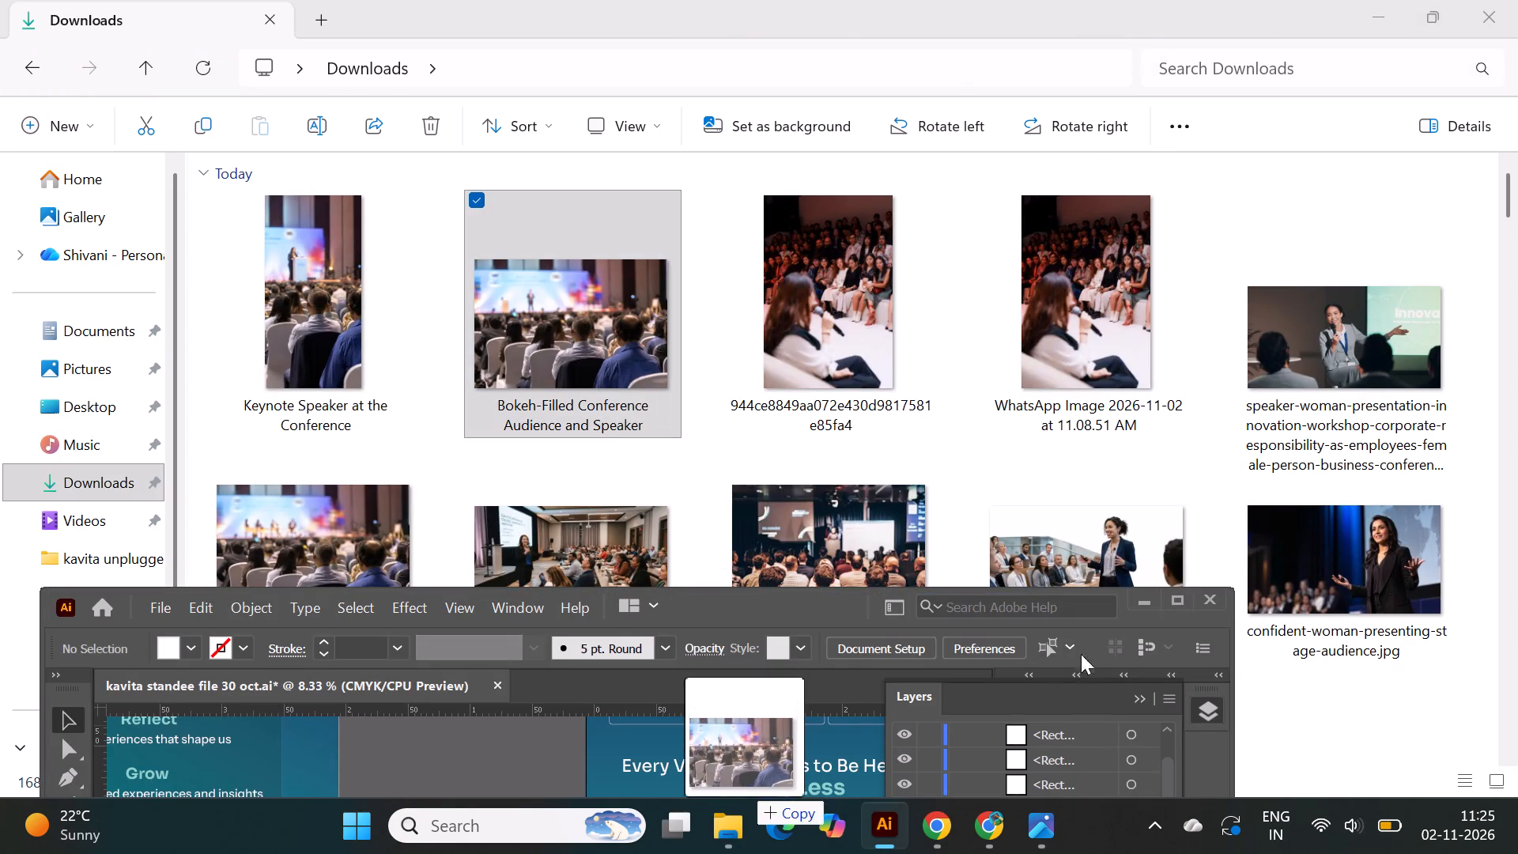
pyautogui.click(1180, 607)
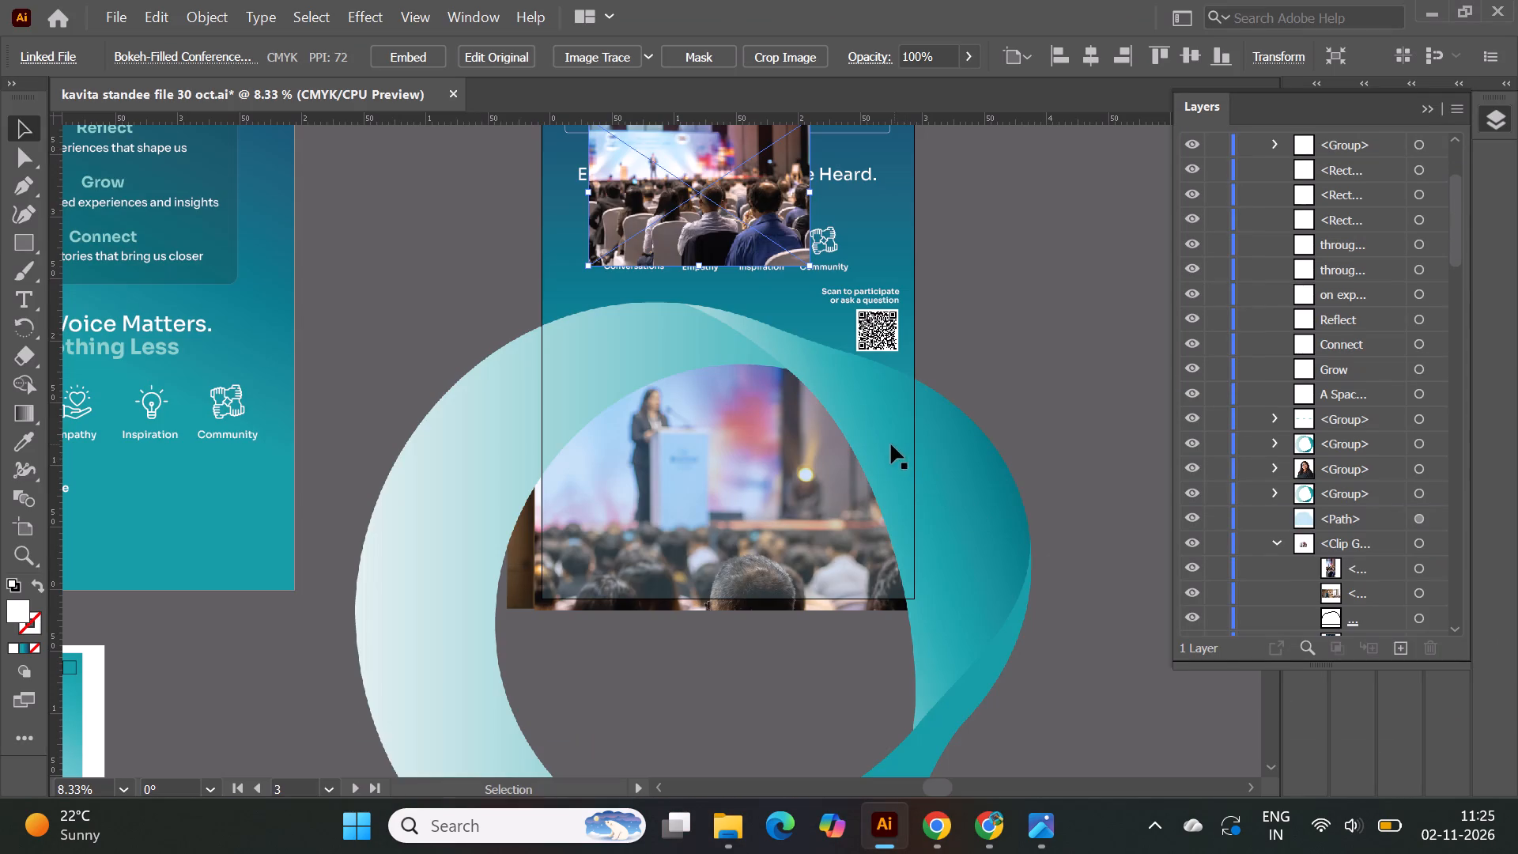
# Enlarge the placed conference photo proportionally to nearly the standee's width and move it over the ring opening.
pyautogui.keyDown('shift'); pyautogui.moveTo(810, 263); pyautogui.dragTo(944, 350); pyautogui.keyUp('shift')
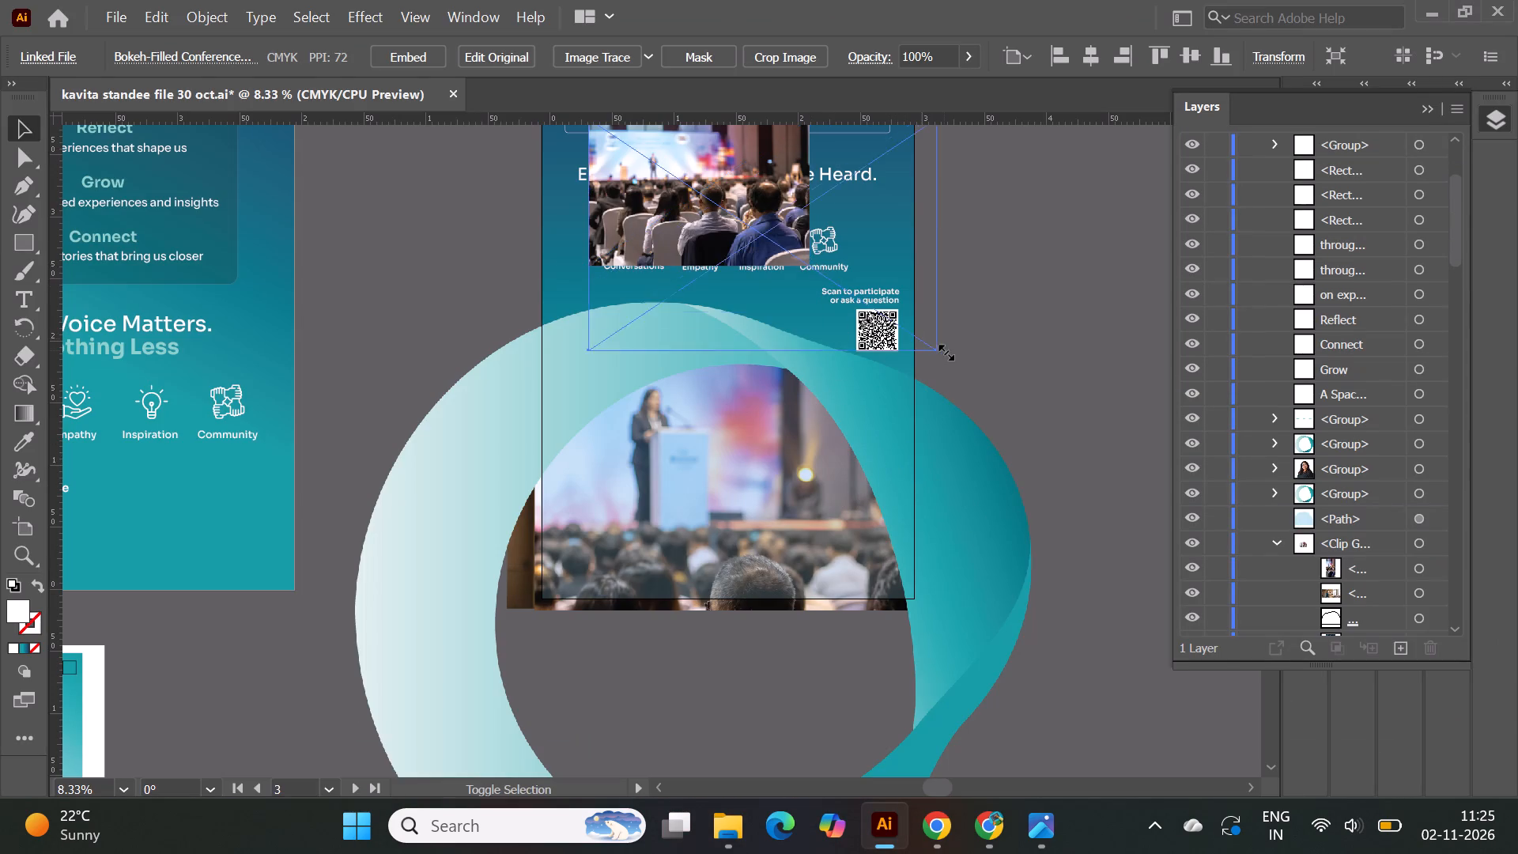
pyautogui.keyDown('shift'); pyautogui.moveTo(944, 350); pyautogui.dragTo(945, 351); pyautogui.keyUp('shift')
pyautogui.moveTo(805, 261); pyautogui.dragTo(726, 516)
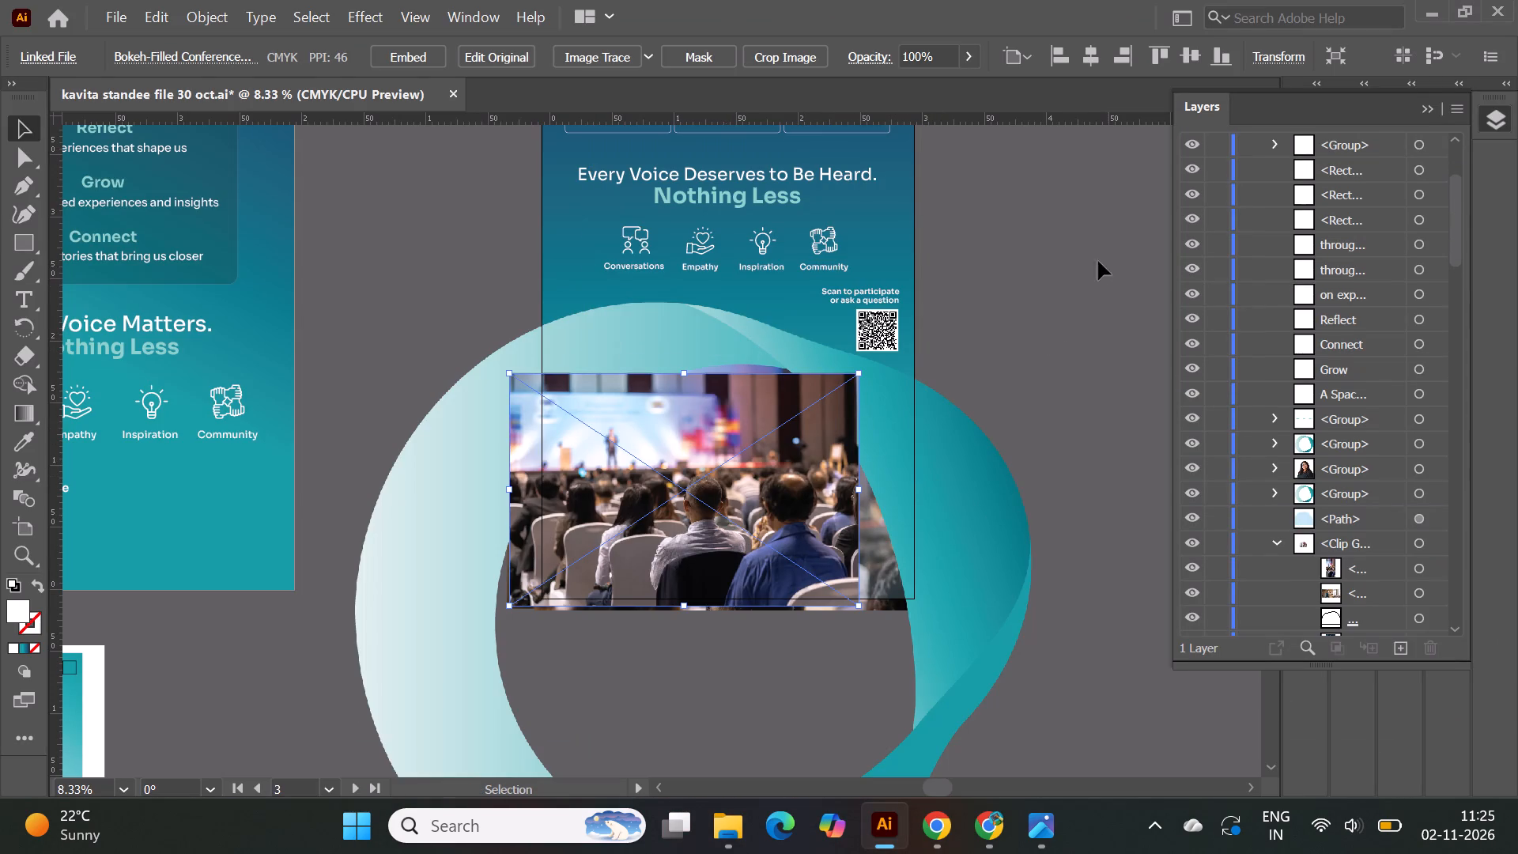
pyautogui.click(1050, 333)
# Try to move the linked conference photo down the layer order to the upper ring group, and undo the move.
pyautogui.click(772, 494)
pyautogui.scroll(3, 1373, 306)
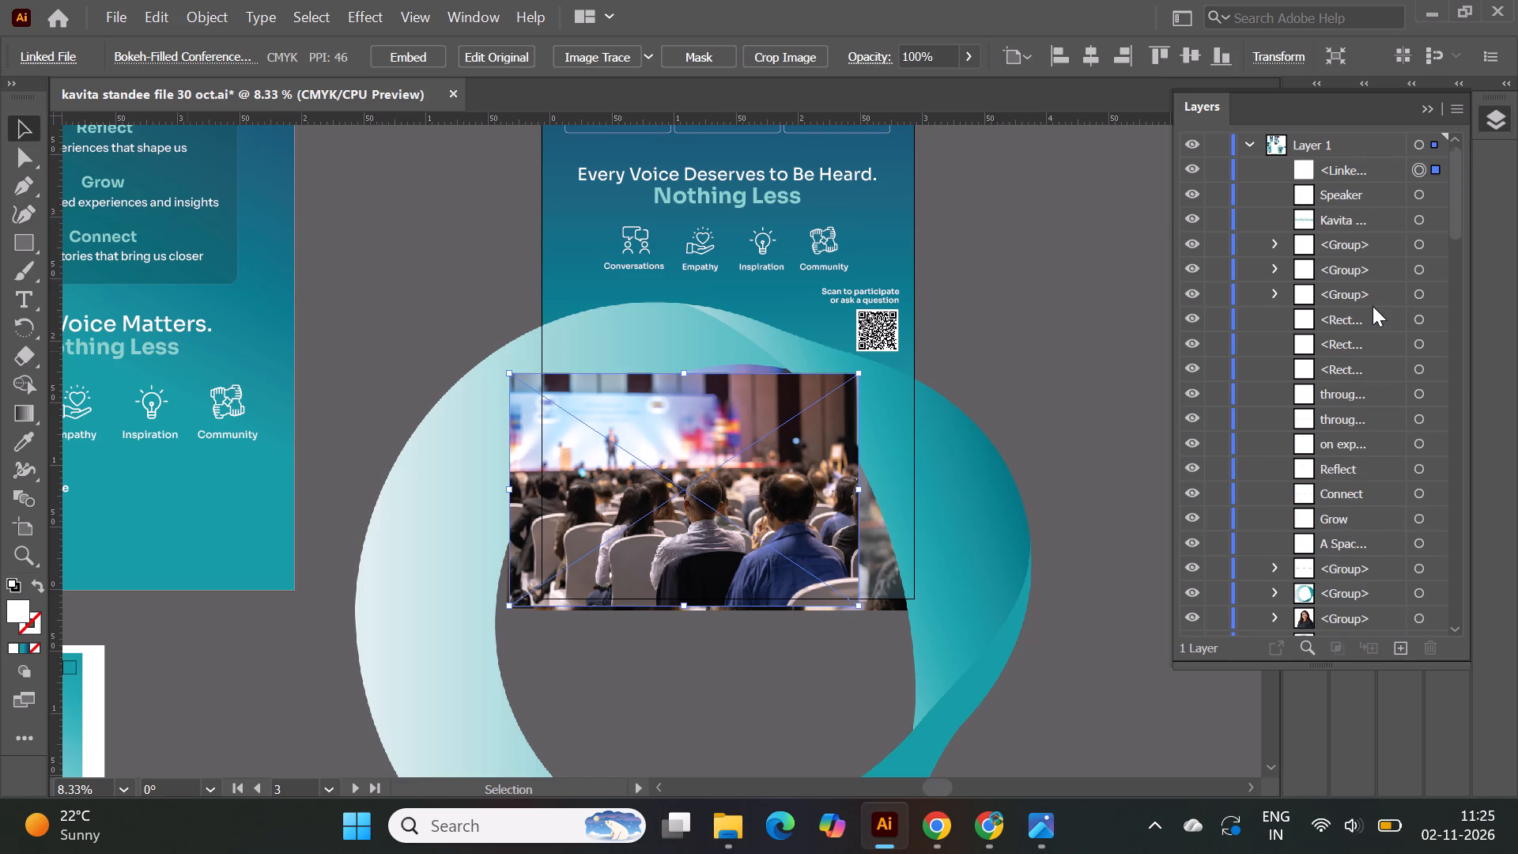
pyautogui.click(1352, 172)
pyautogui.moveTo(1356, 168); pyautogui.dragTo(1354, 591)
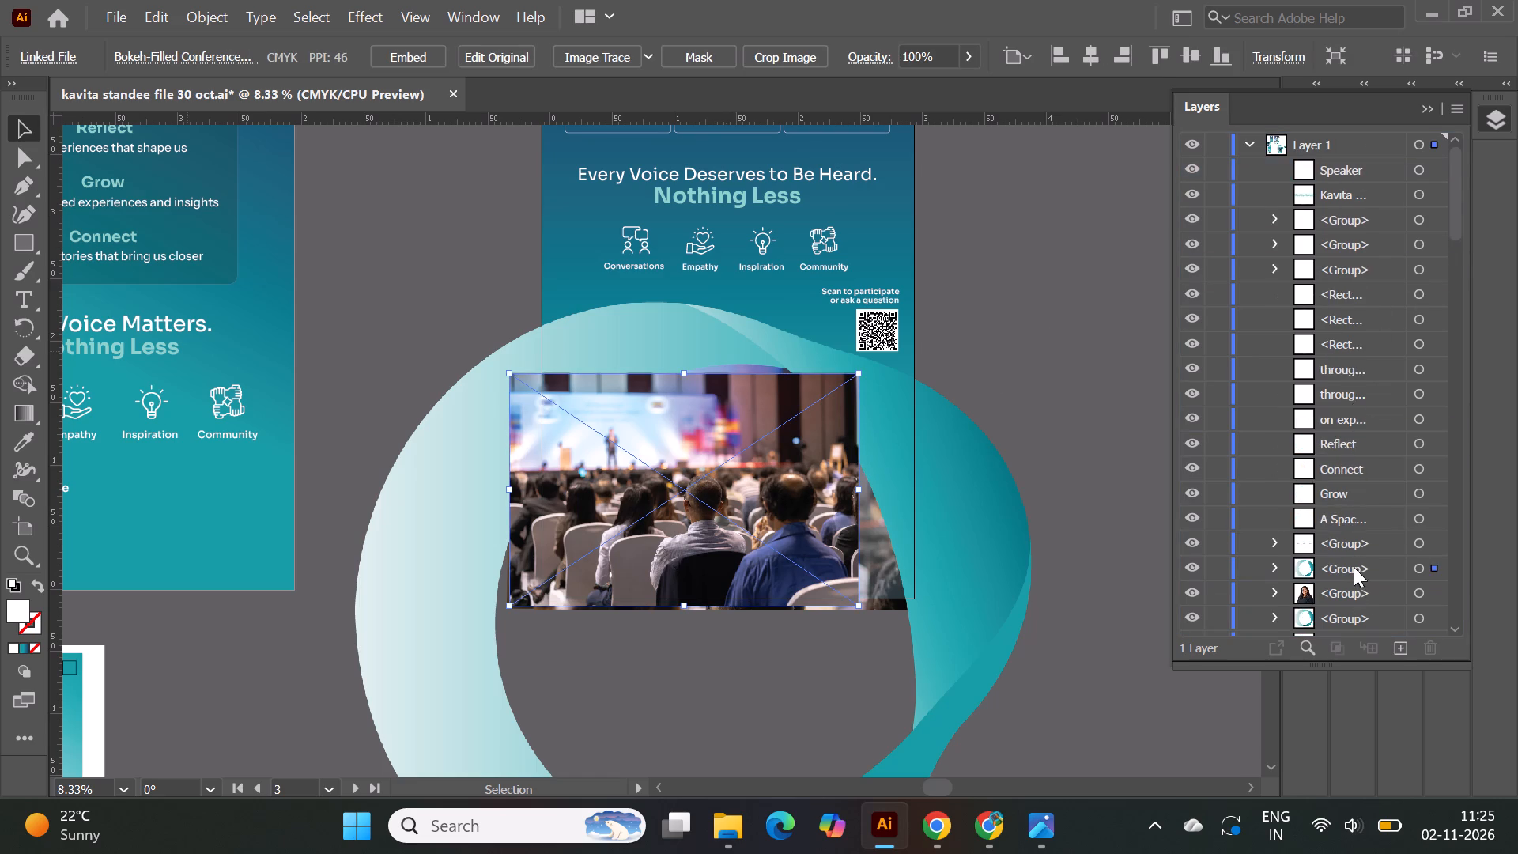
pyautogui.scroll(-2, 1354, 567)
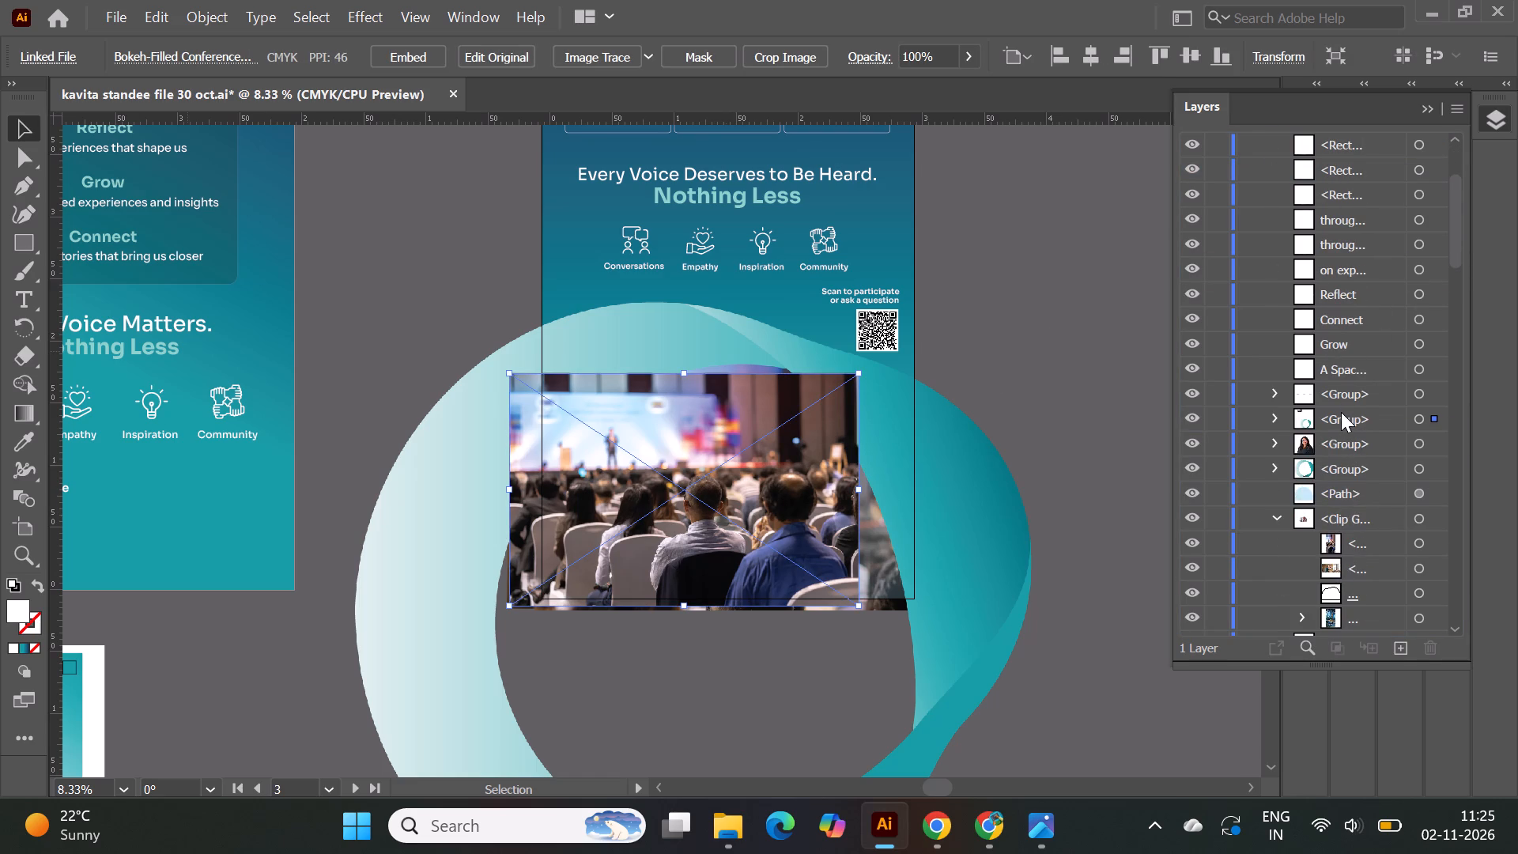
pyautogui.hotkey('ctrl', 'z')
# Move the linked conference photo down the layer order into the clip group, directly above the keynote photo.
pyautogui.scroll(3, 1340, 327)
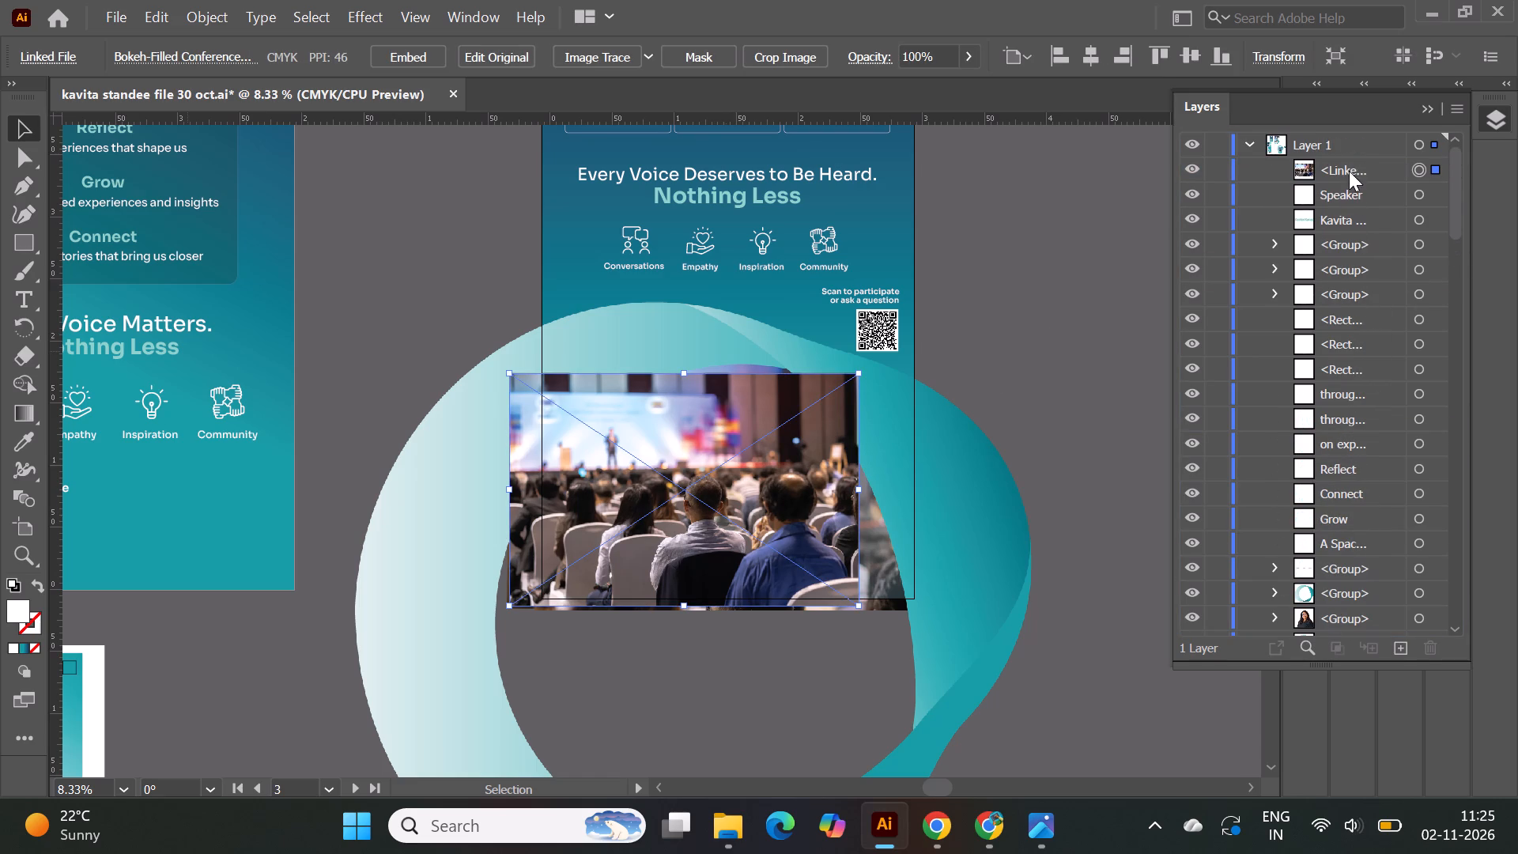
pyautogui.click(1348, 163)
pyautogui.moveTo(1362, 169); pyautogui.dragTo(1356, 524)
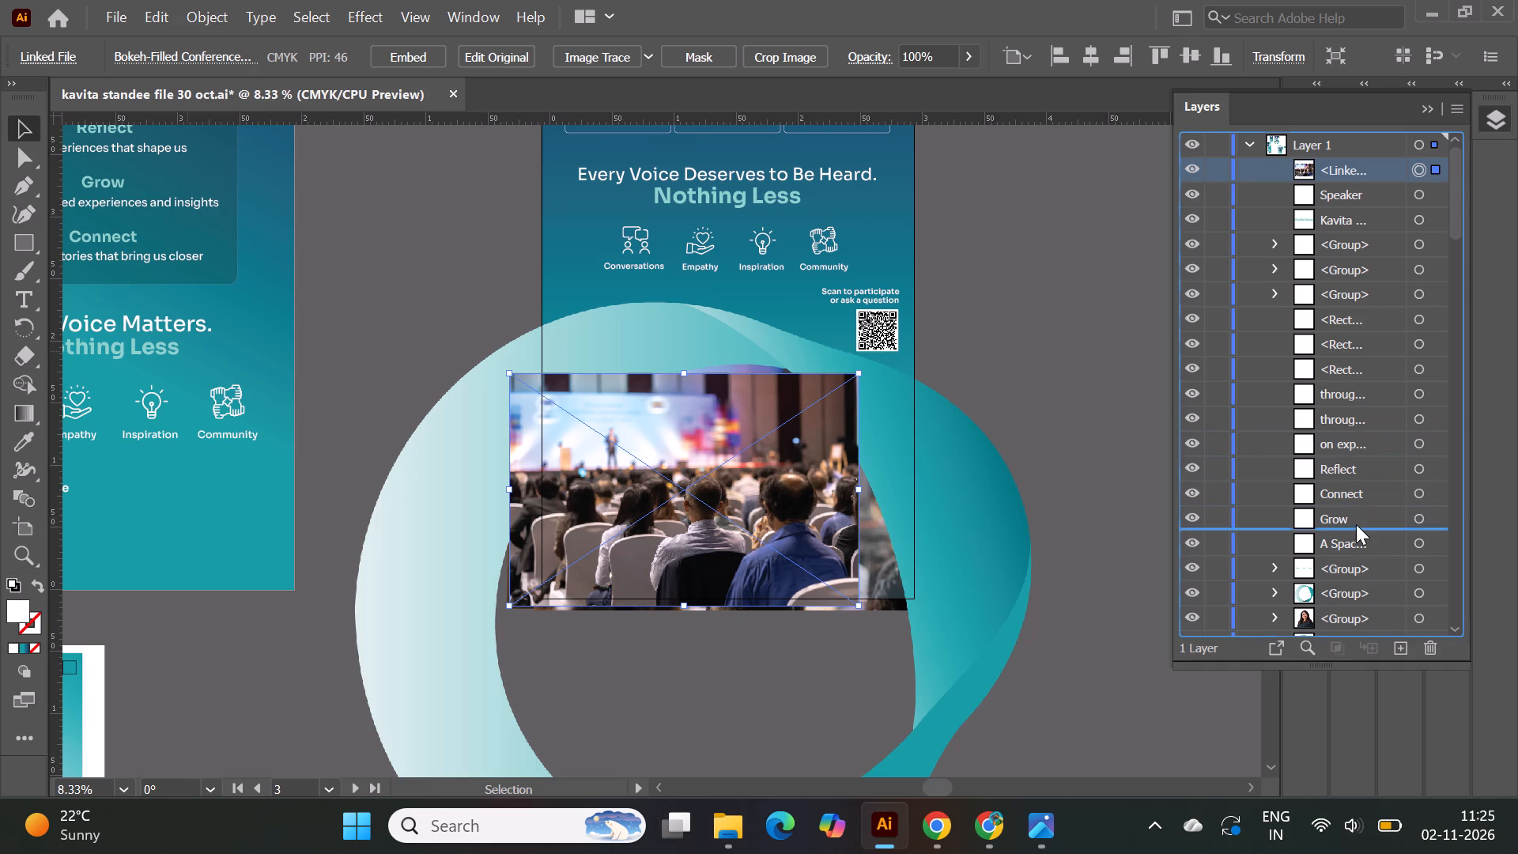
pyautogui.scroll(-2, 1356, 523)
pyautogui.moveTo(1345, 364); pyautogui.dragTo(1351, 487)
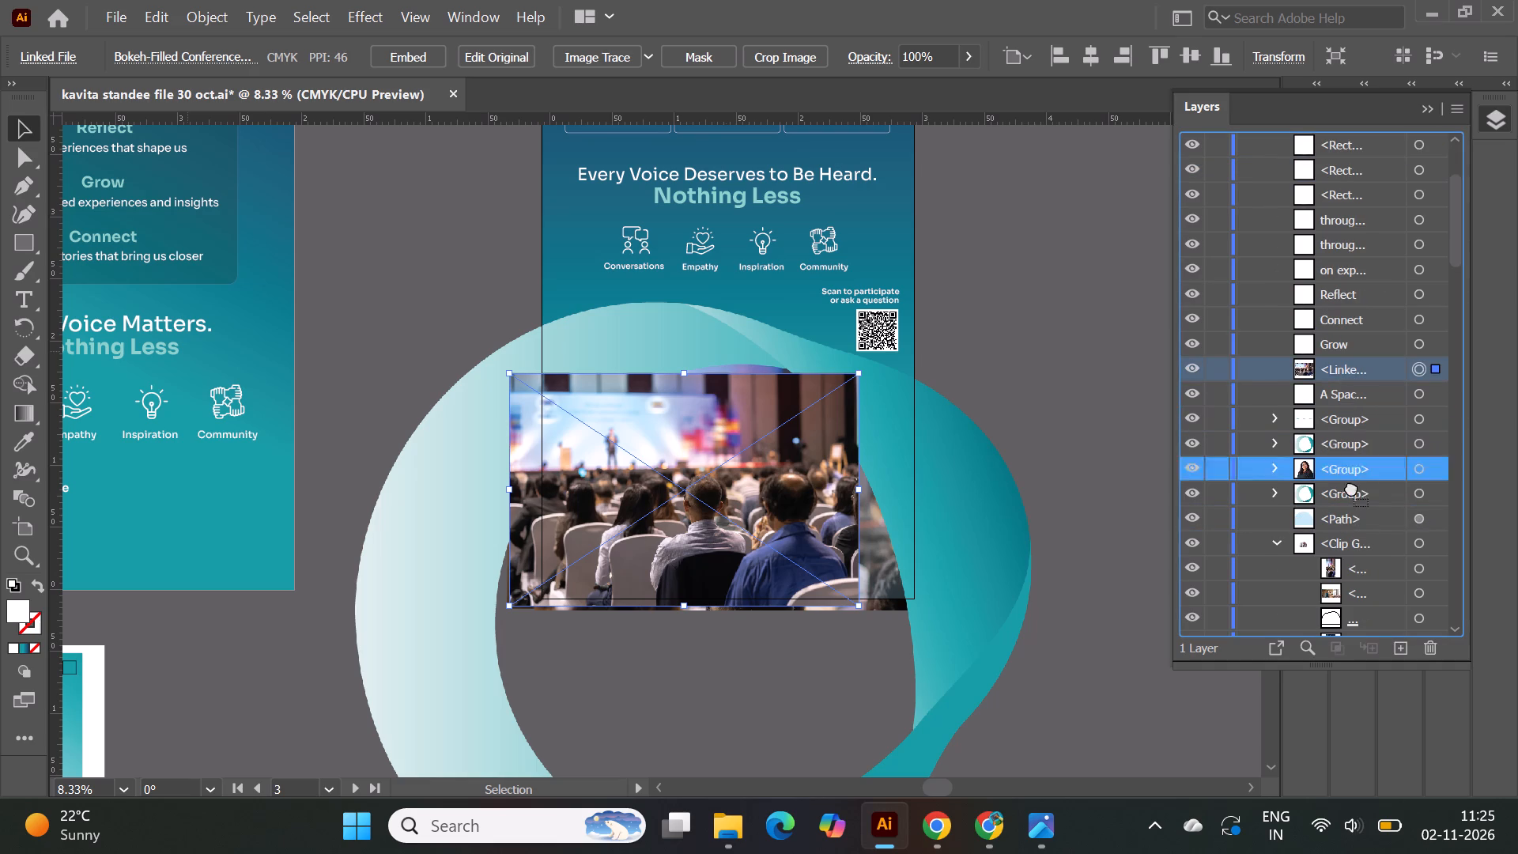
pyautogui.moveTo(1351, 487); pyautogui.dragTo(1346, 548)
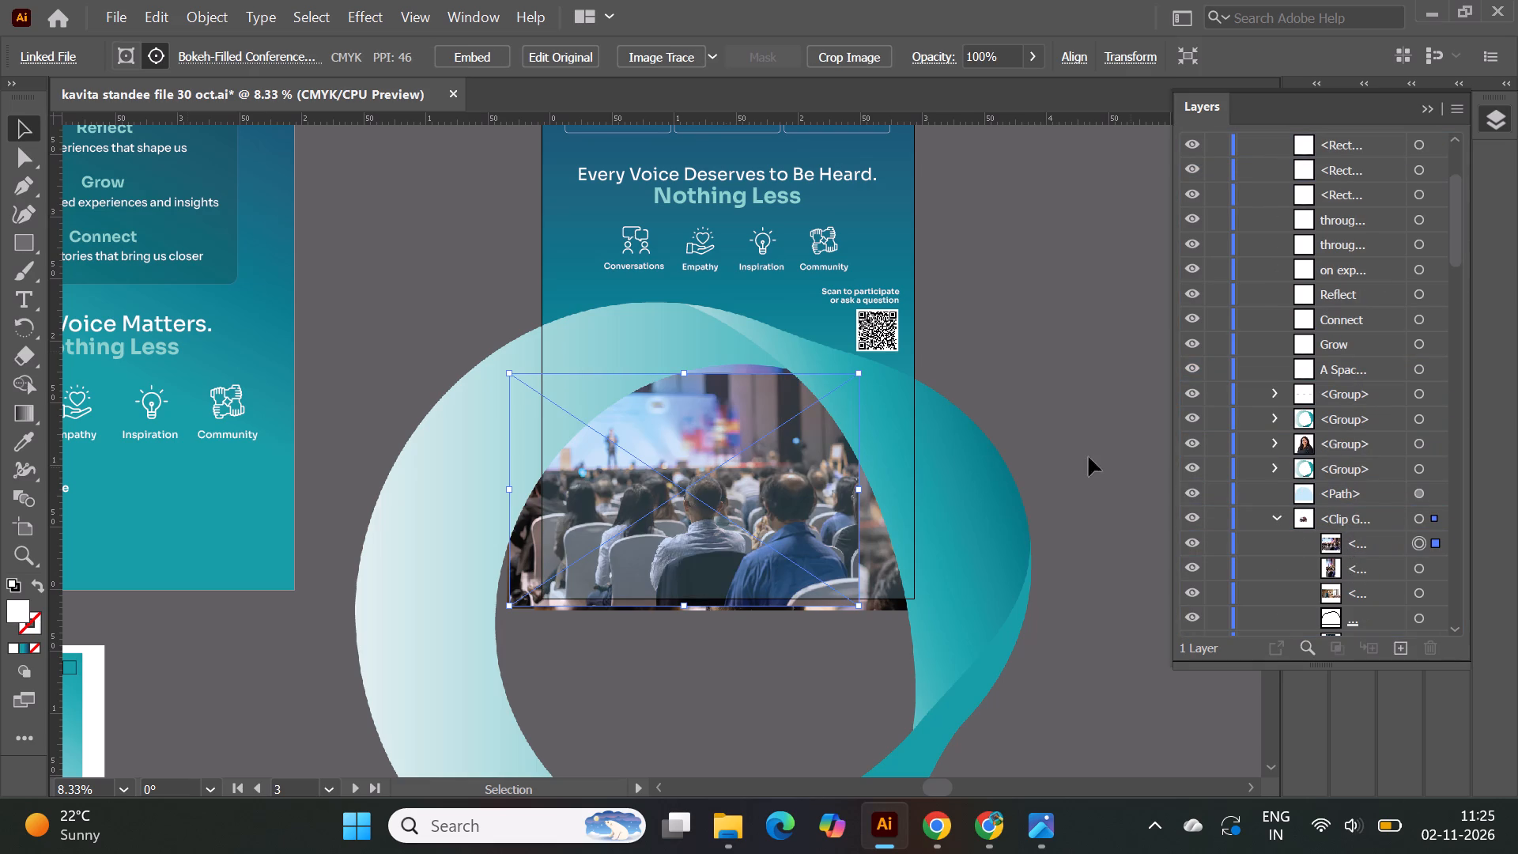
# Resize and reposition the clipped conference photo to fill the ring opening and extend slightly past both standee sides.
pyautogui.keyDown('shift'); pyautogui.moveTo(861, 370); pyautogui.dragTo(904, 348); pyautogui.keyUp('shift')
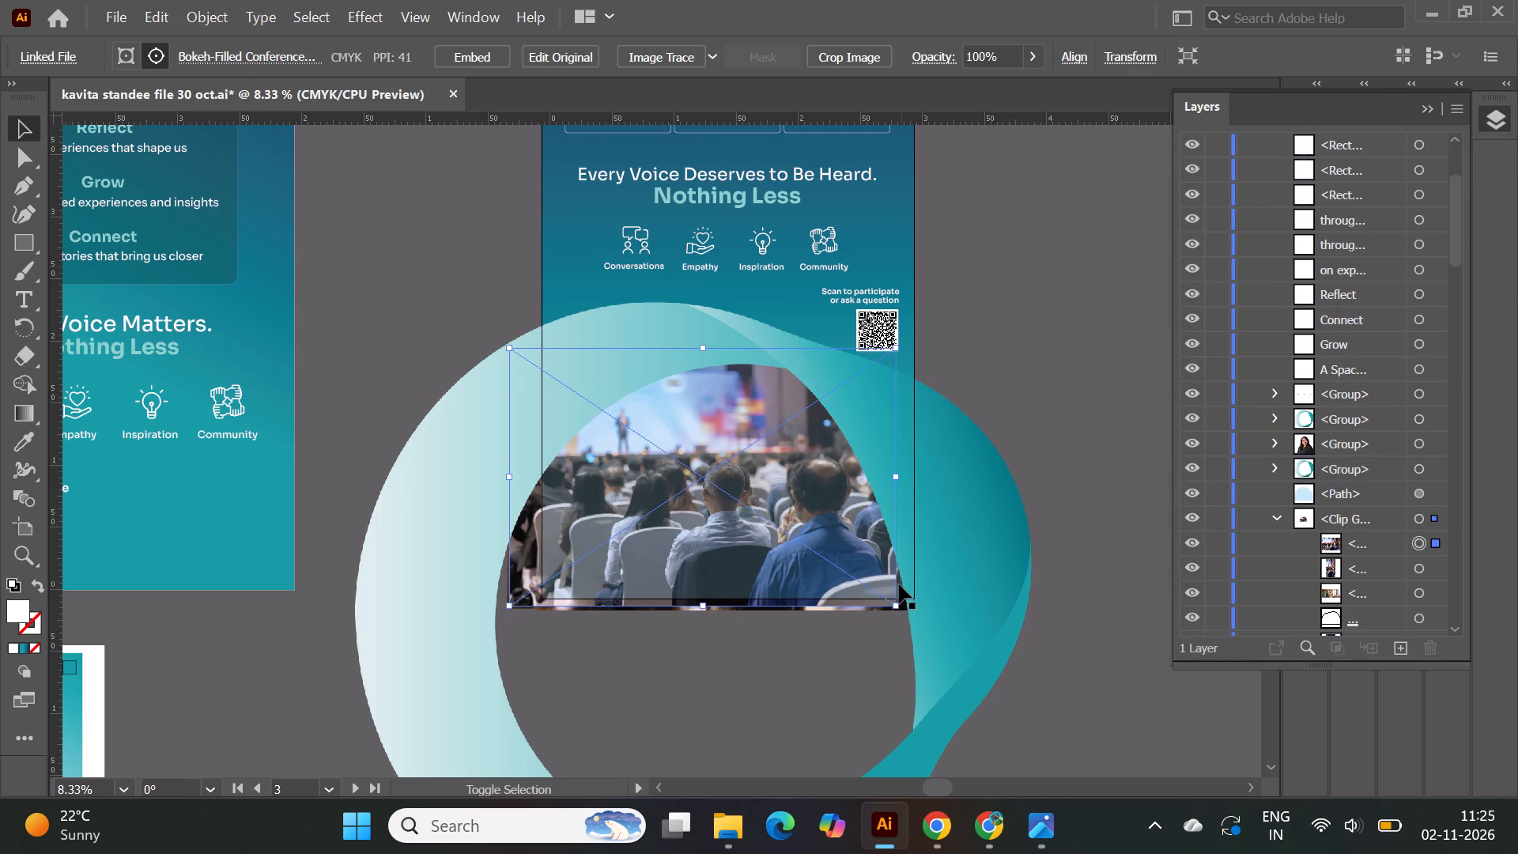
pyautogui.keyDown('shift'); pyautogui.moveTo(897, 606); pyautogui.dragTo(942, 655); pyautogui.keyUp('shift')
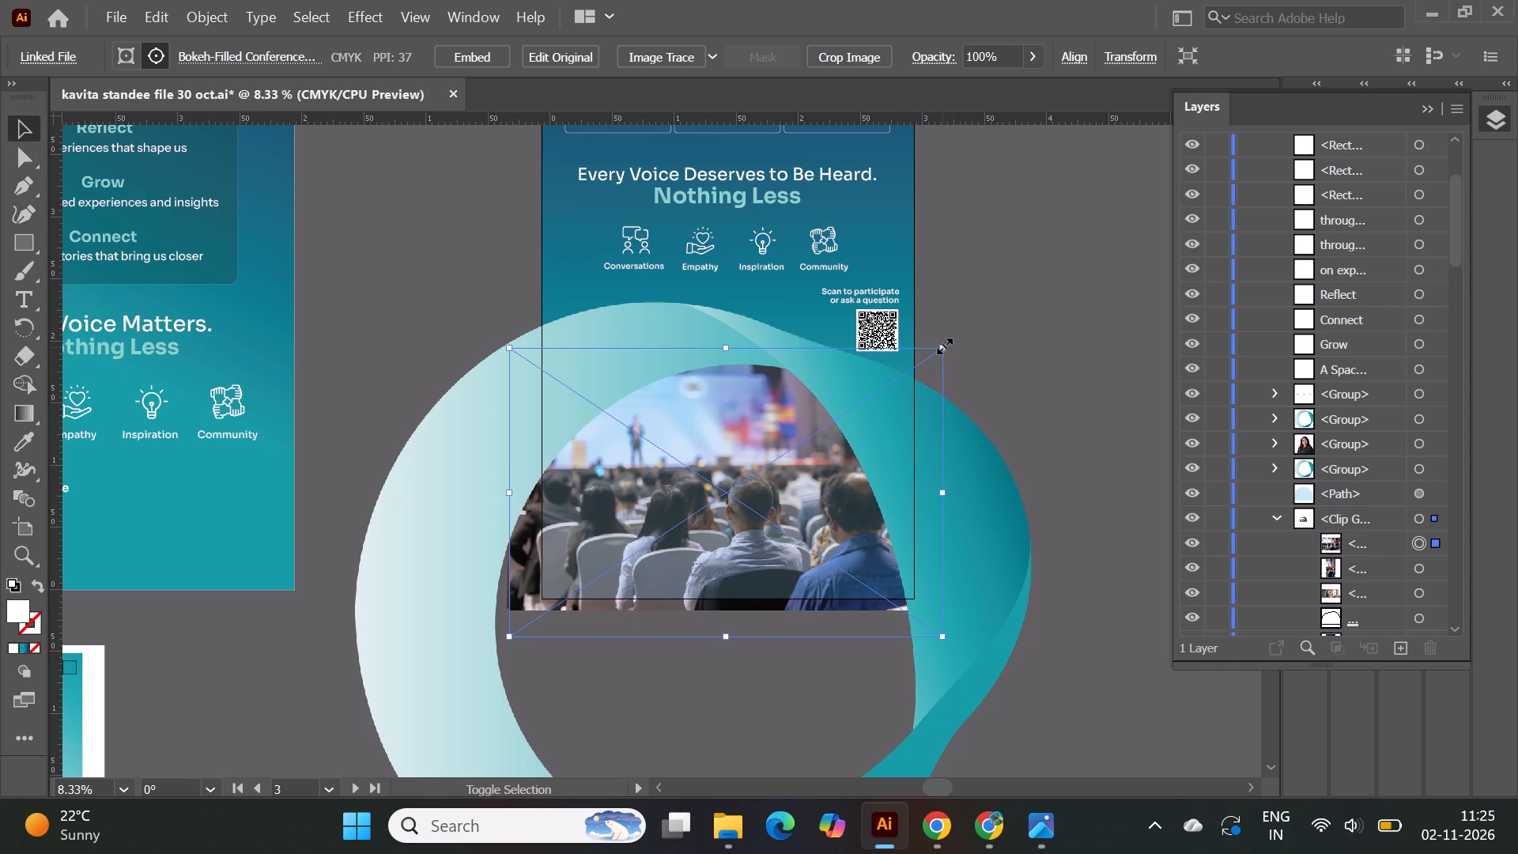
pyautogui.keyDown('shift'); pyautogui.moveTo(509, 344); pyautogui.dragTo(536, 365); pyautogui.keyUp('shift')
pyautogui.keyDown('shift'); pyautogui.moveTo(735, 362); pyautogui.dragTo(738, 346); pyautogui.keyUp('shift')
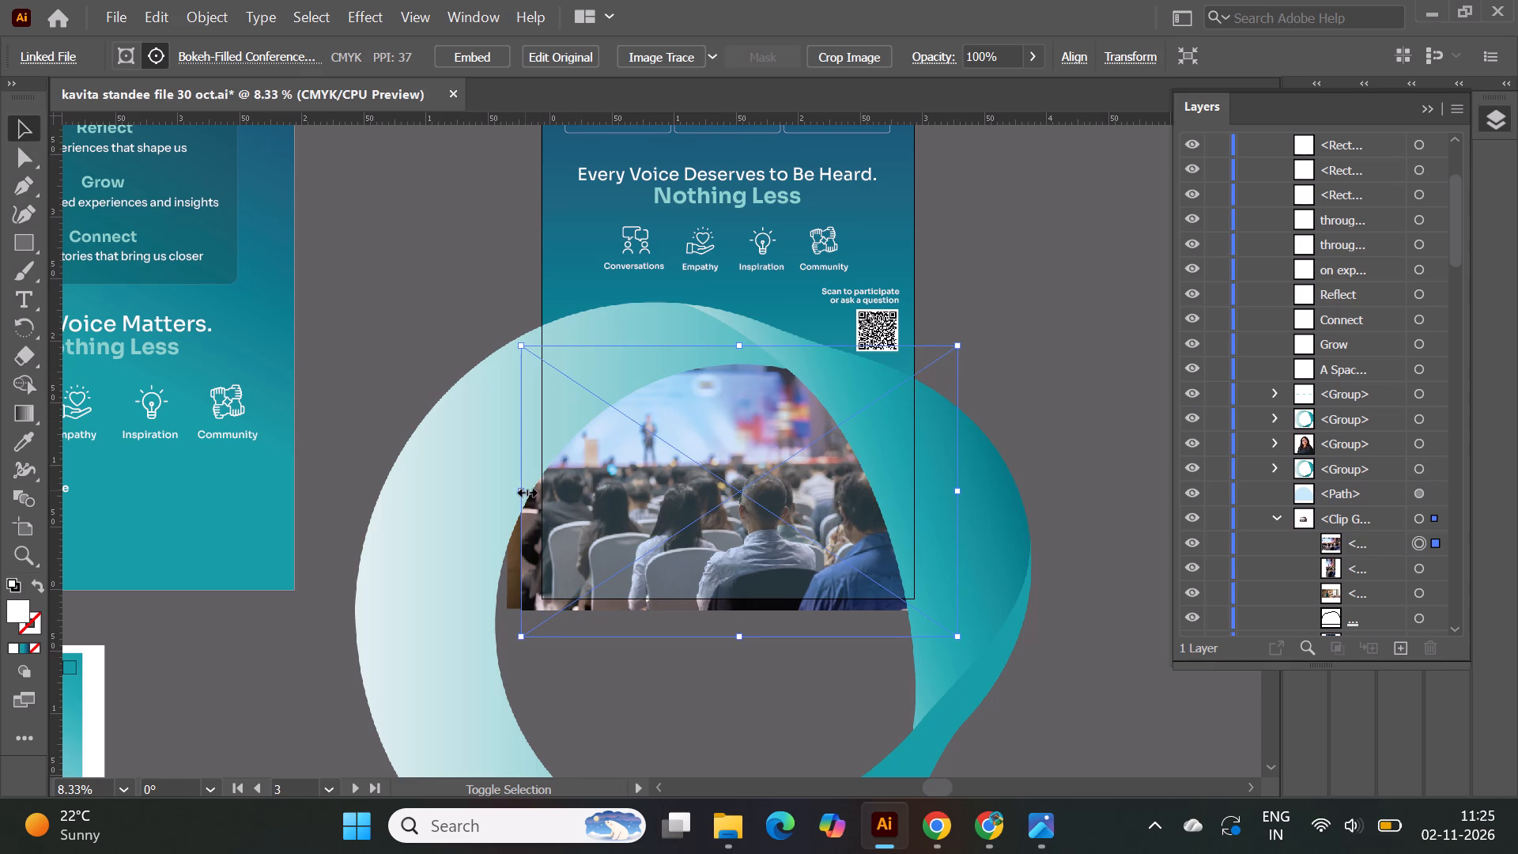
pyautogui.keyDown('shift'); pyautogui.moveTo(523, 490); pyautogui.dragTo(536, 492); pyautogui.keyUp('shift')
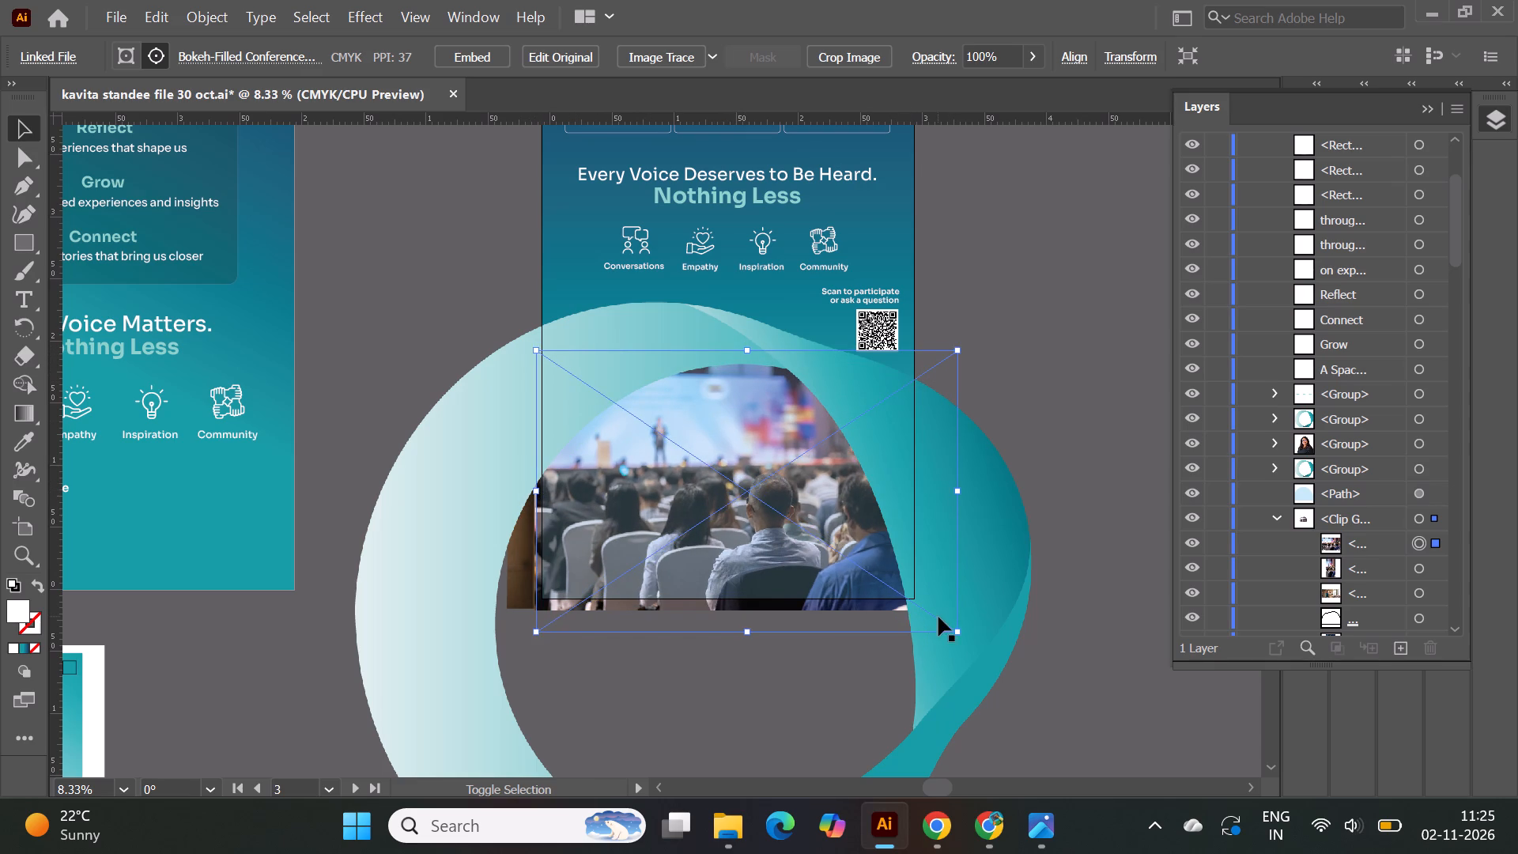
pyautogui.keyDown('shift'); pyautogui.moveTo(958, 633); pyautogui.dragTo(930, 615); pyautogui.keyUp('shift')
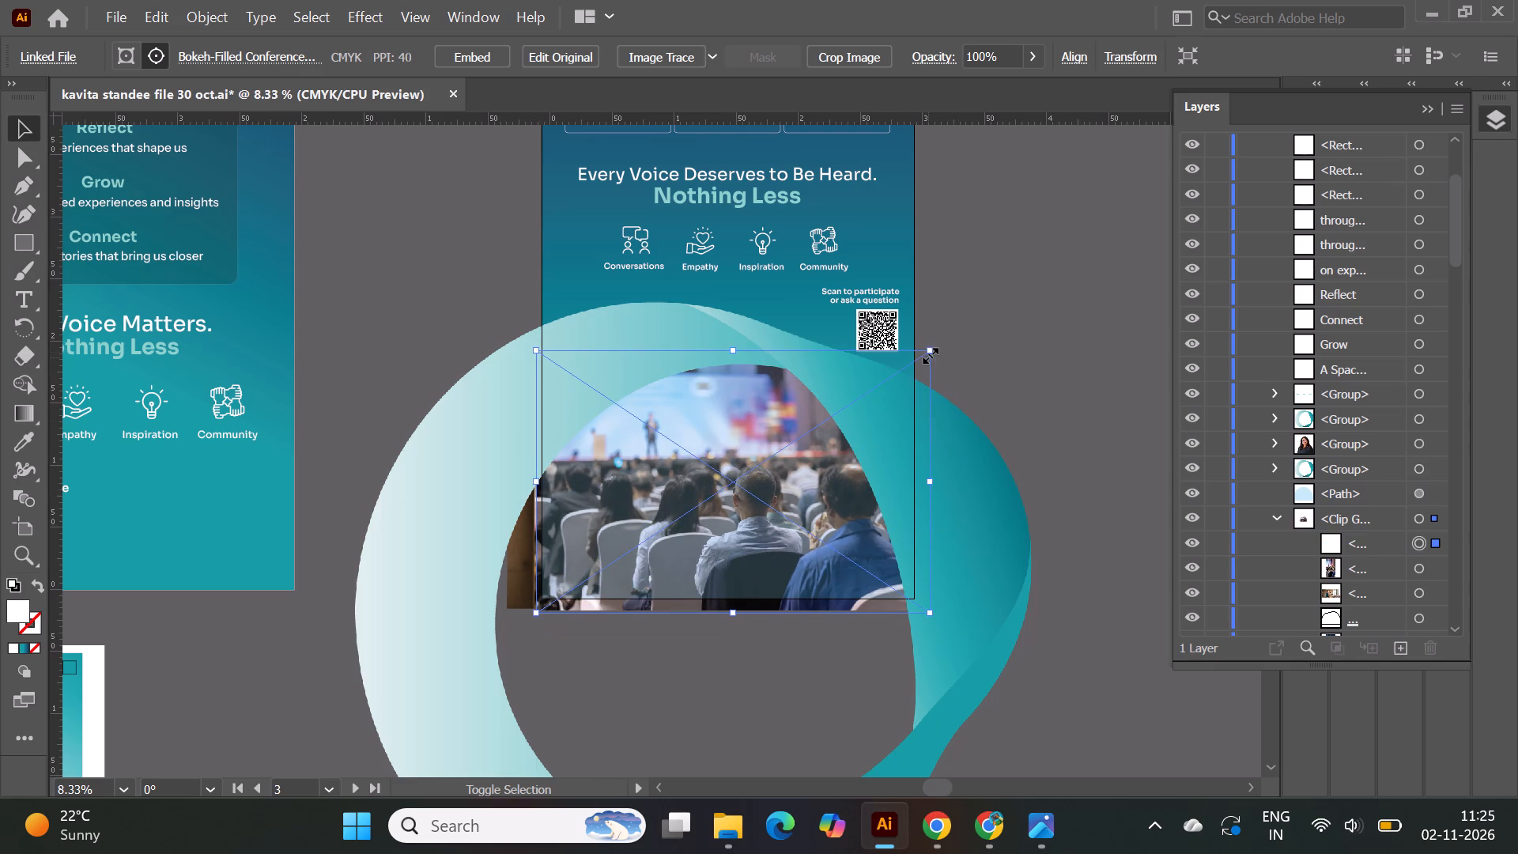
pyautogui.keyDown('shift'); pyautogui.click(928, 350); pyautogui.keyUp('shift')
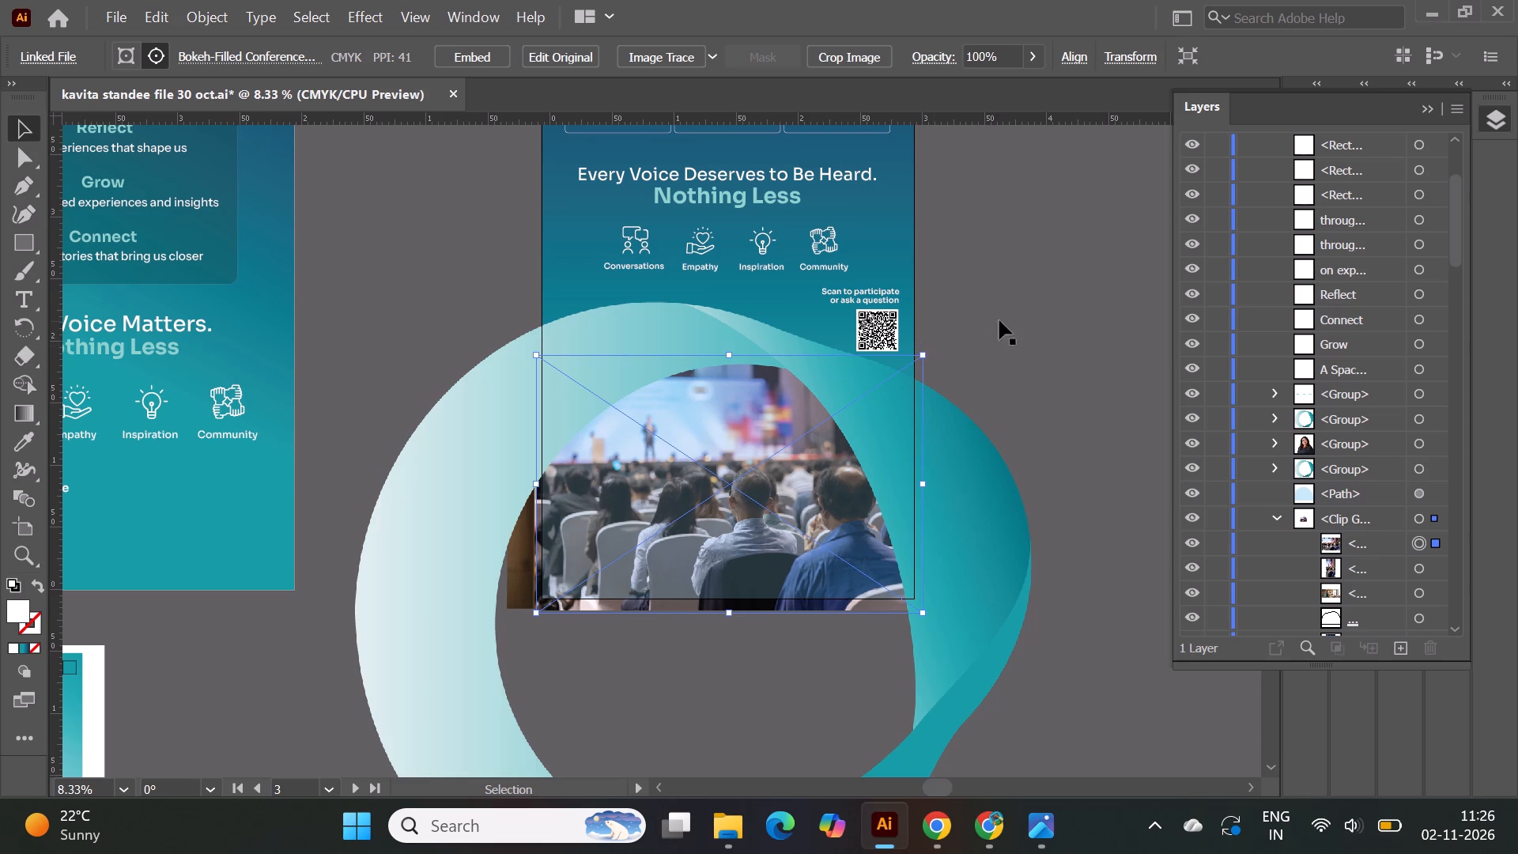
pyautogui.doubleClick(1069, 297)
# Examine the conference photo's framing inside the ring and its balance with the rest of the standee layout.
pyautogui.keyDown('alt'); pyautogui.scroll(-1, 814, 651); pyautogui.keyUp('alt')
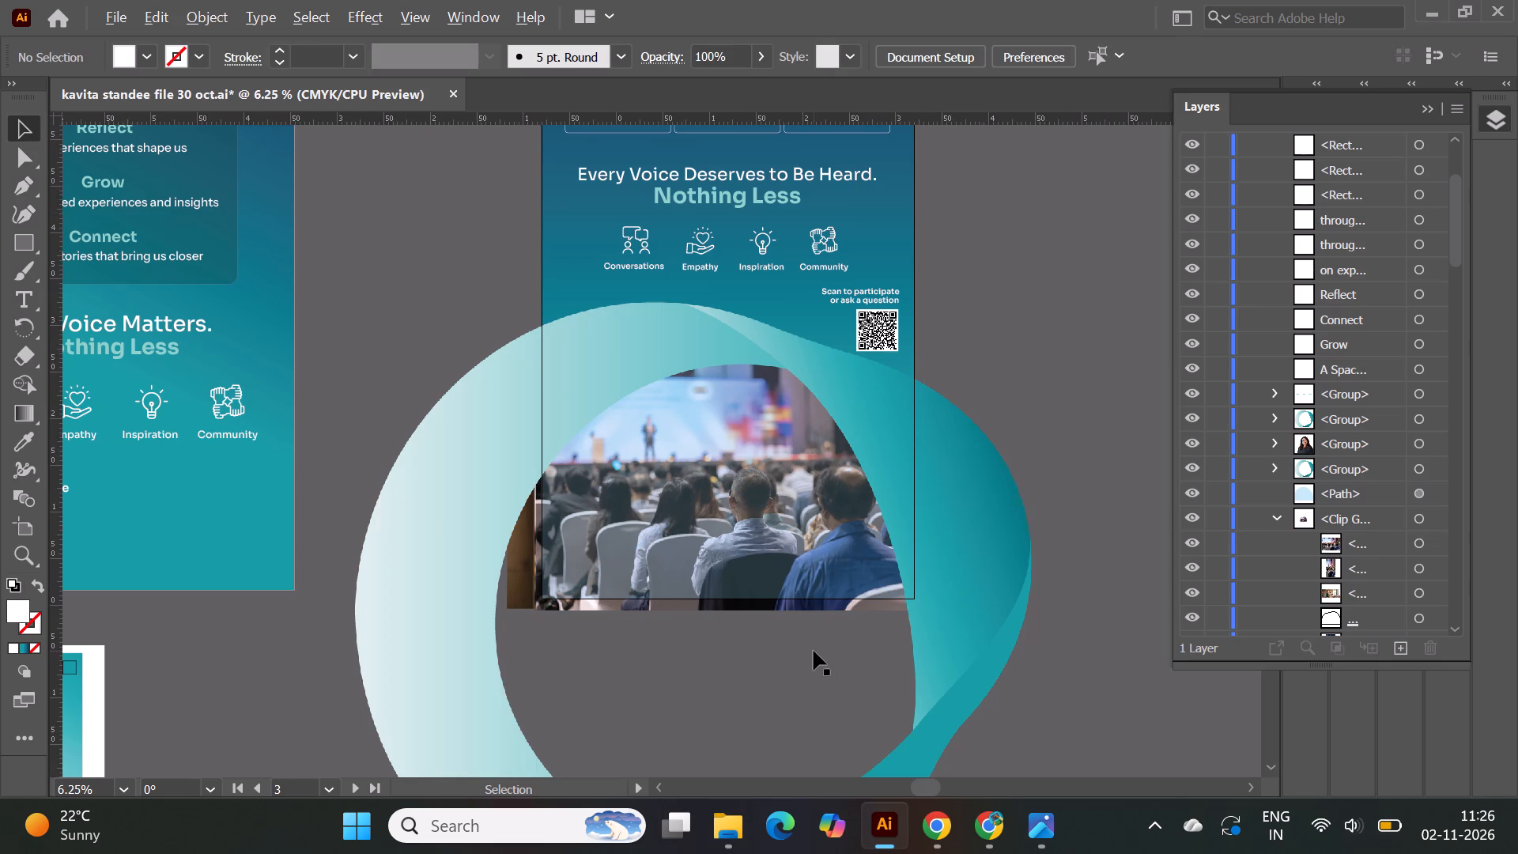
pyautogui.scroll(2, 991, 667)
pyautogui.click(1063, 429)
pyautogui.scroll(4, 1063, 429)
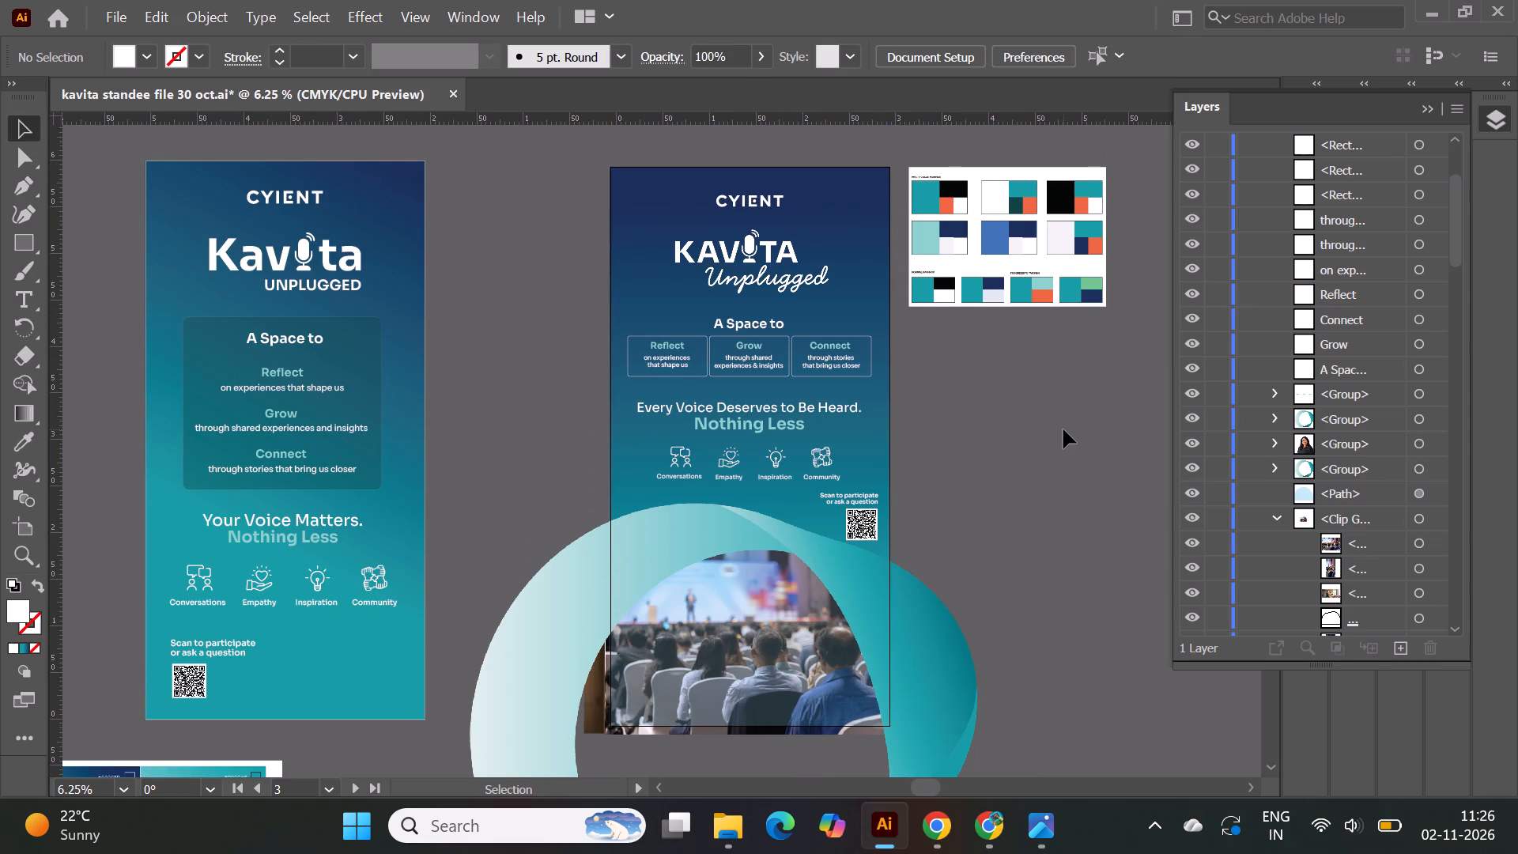
pyautogui.keyDown('alt'); pyautogui.scroll(1, 852, 360); pyautogui.keyUp('alt')
pyautogui.scroll(-5, 852, 360)
pyautogui.keyDown('alt'); pyautogui.scroll(-1, 852, 360); pyautogui.keyUp('alt')
pyautogui.keyDown('alt'); pyautogui.scroll(1, 791, 512); pyautogui.keyUp('alt')
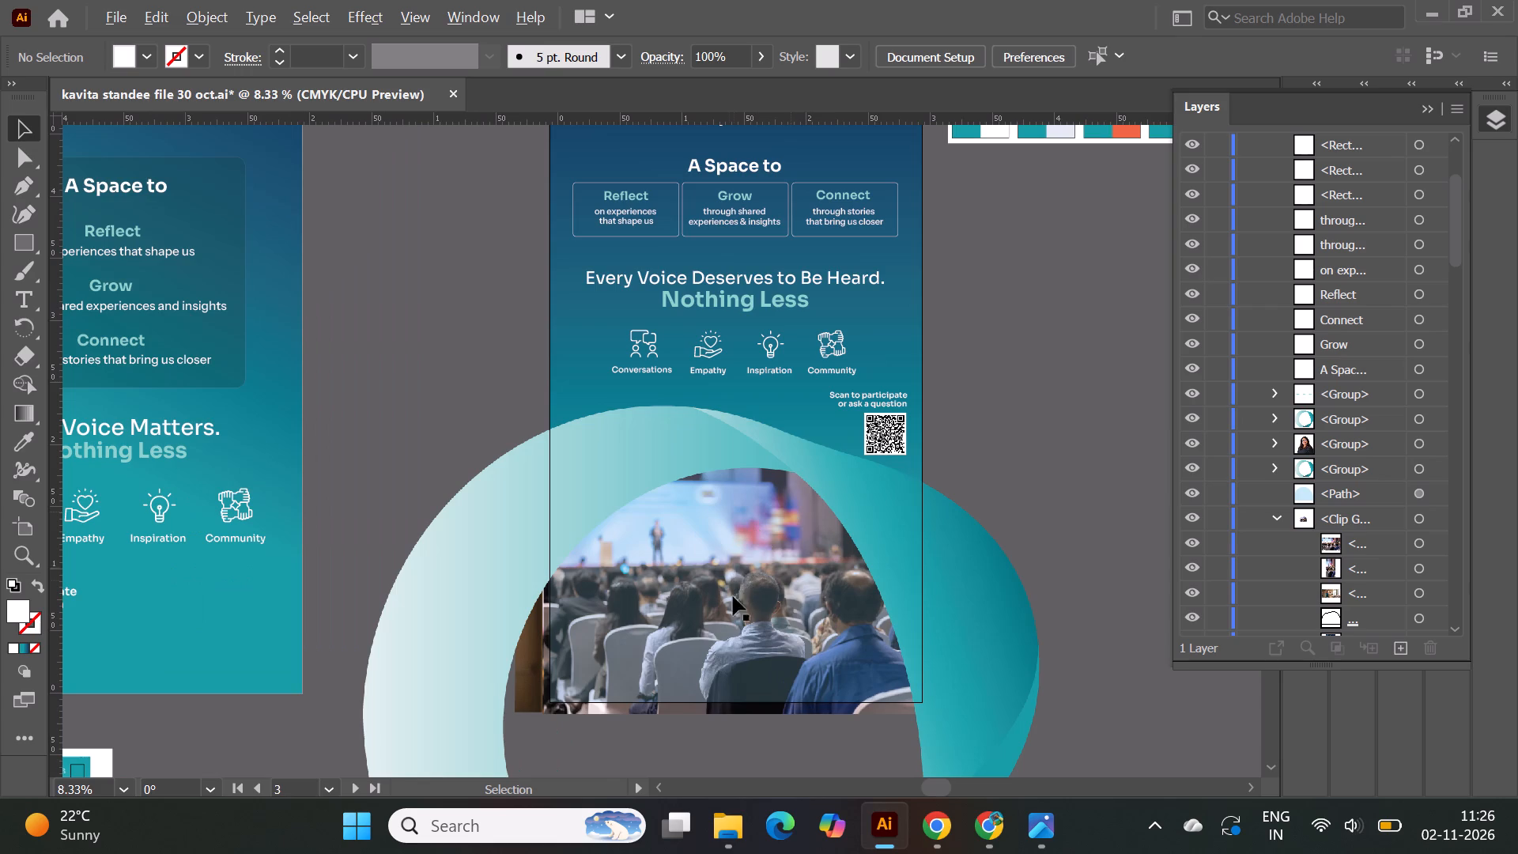
pyautogui.keyDown('alt'); pyautogui.scroll(-1, 727, 633); pyautogui.keyUp('alt')
pyautogui.scroll(2, 836, 657)
pyautogui.click(1031, 475)
pyautogui.keyDown('alt'); pyautogui.scroll(1, 659, 618); pyautogui.keyUp('alt')
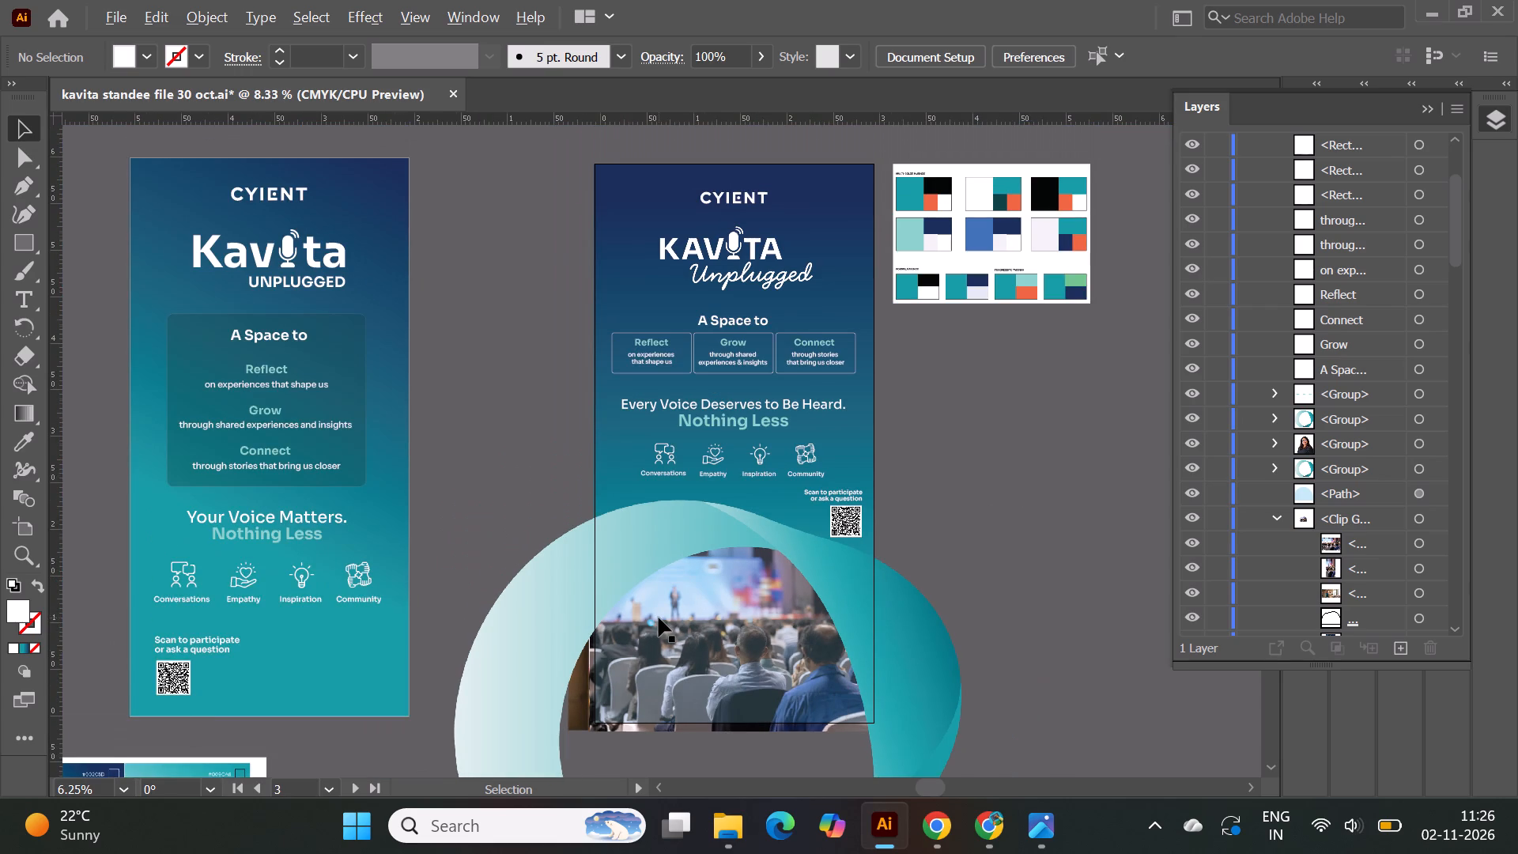
pyautogui.keyDown('alt'); pyautogui.scroll(-1, 717, 402); pyautogui.keyUp('alt')
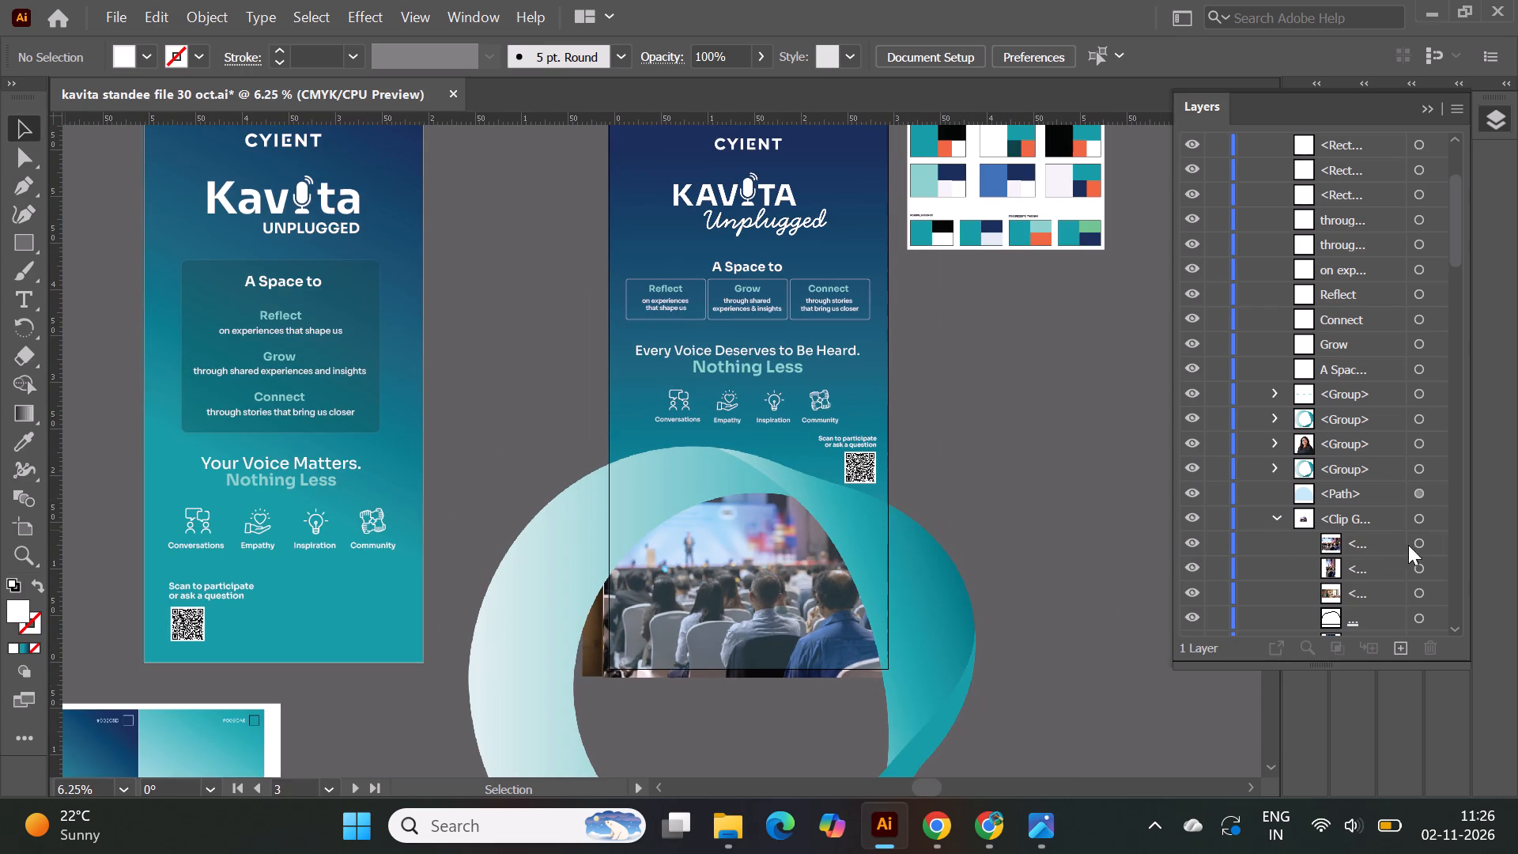
# Enlarge the clipped conference photo slightly from its upper corner, extending it farther past the standee's right edge.
pyautogui.click(1433, 546)
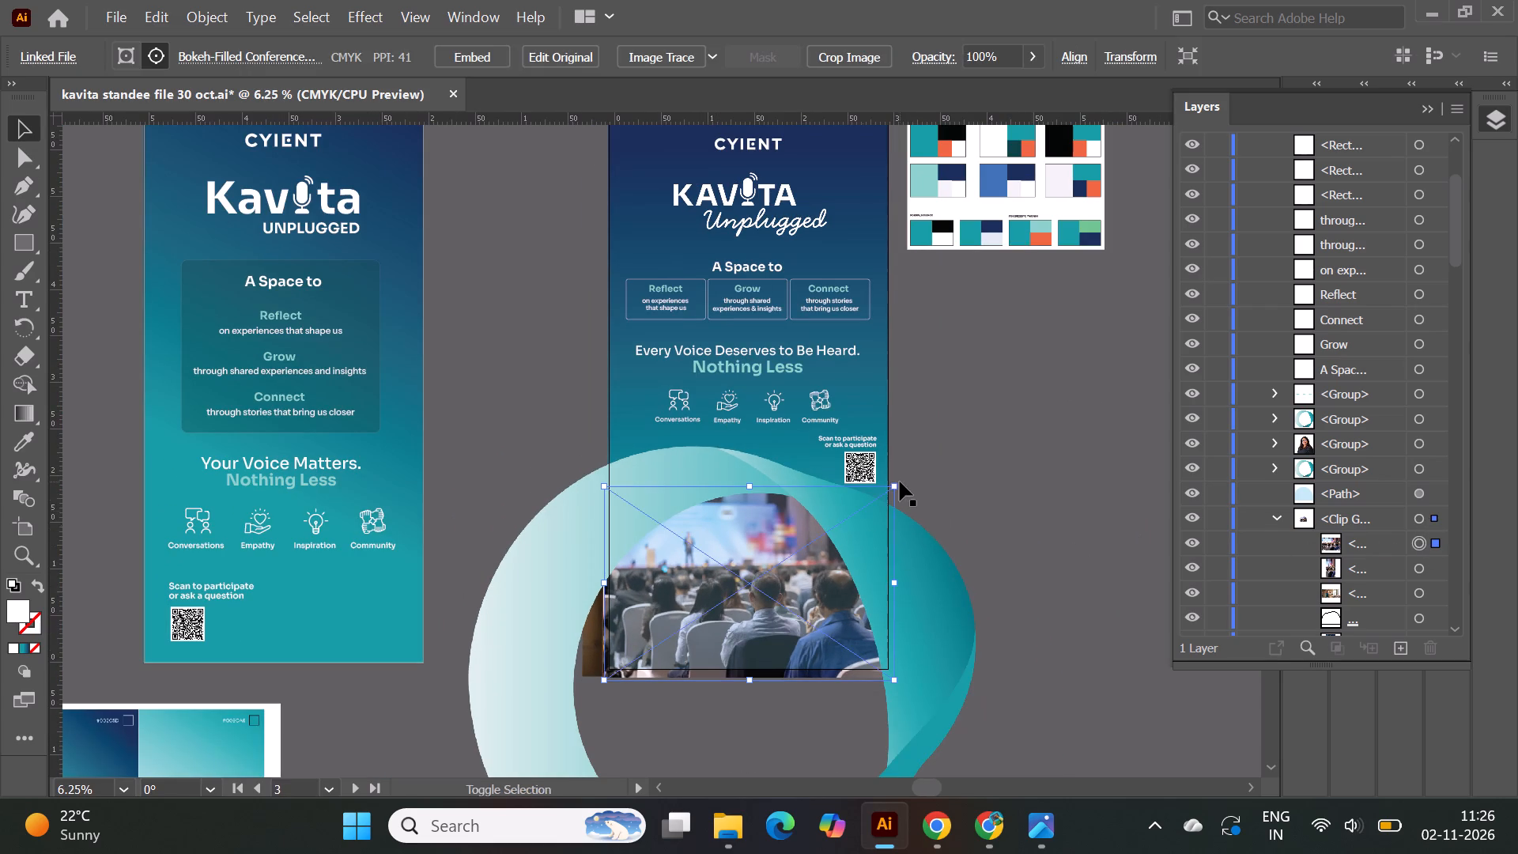
pyautogui.keyDown('shift'); pyautogui.moveTo(896, 482); pyautogui.dragTo(916, 474); pyautogui.keyUp('shift')
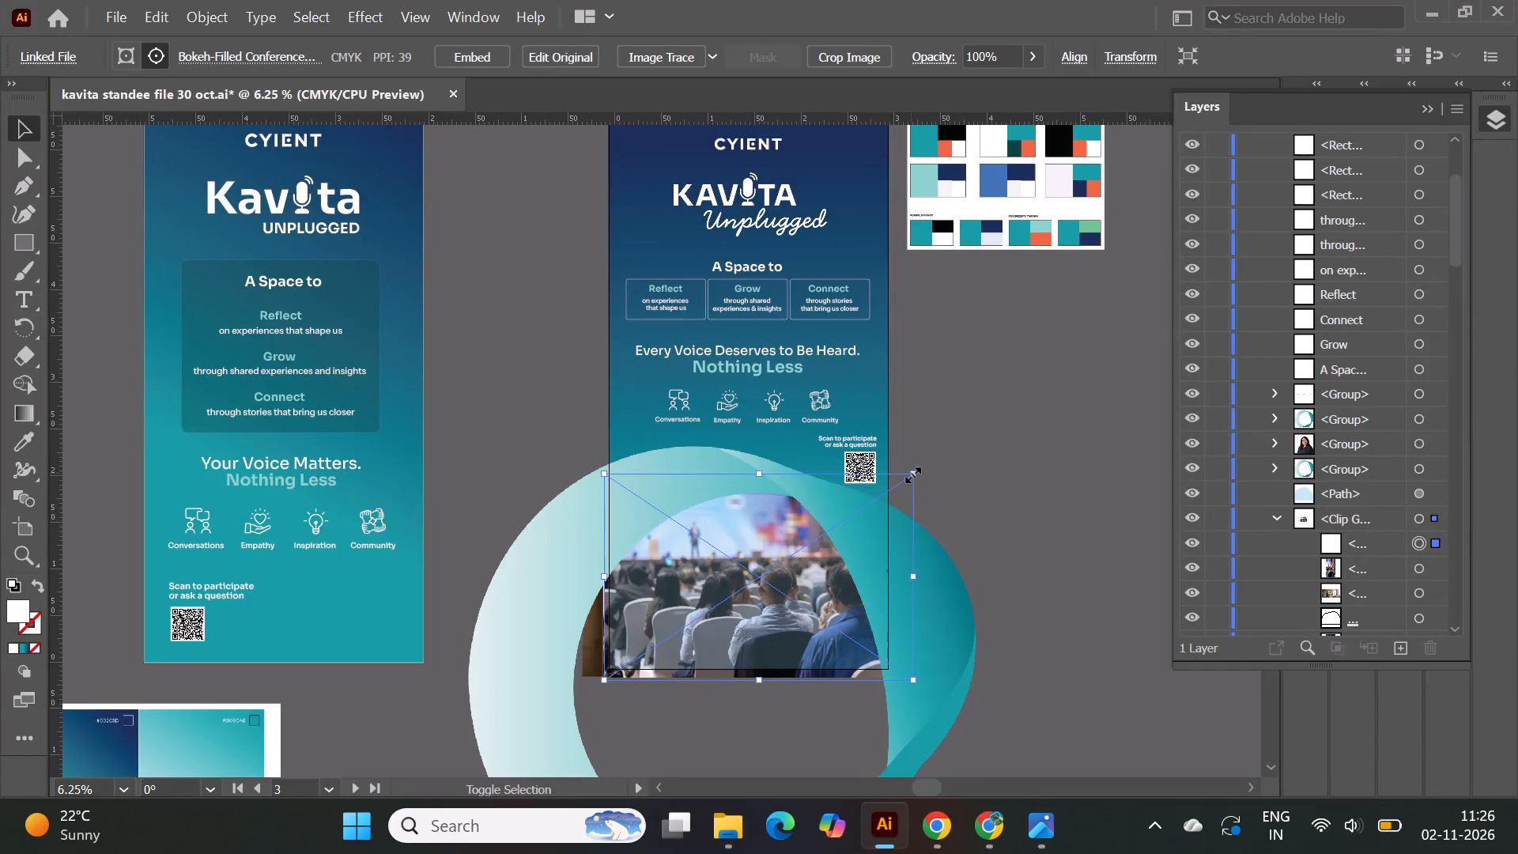
pyautogui.keyDown('shift'); pyautogui.moveTo(911, 473); pyautogui.dragTo(921, 471); pyautogui.keyUp('shift')
pyautogui.click(1081, 575)
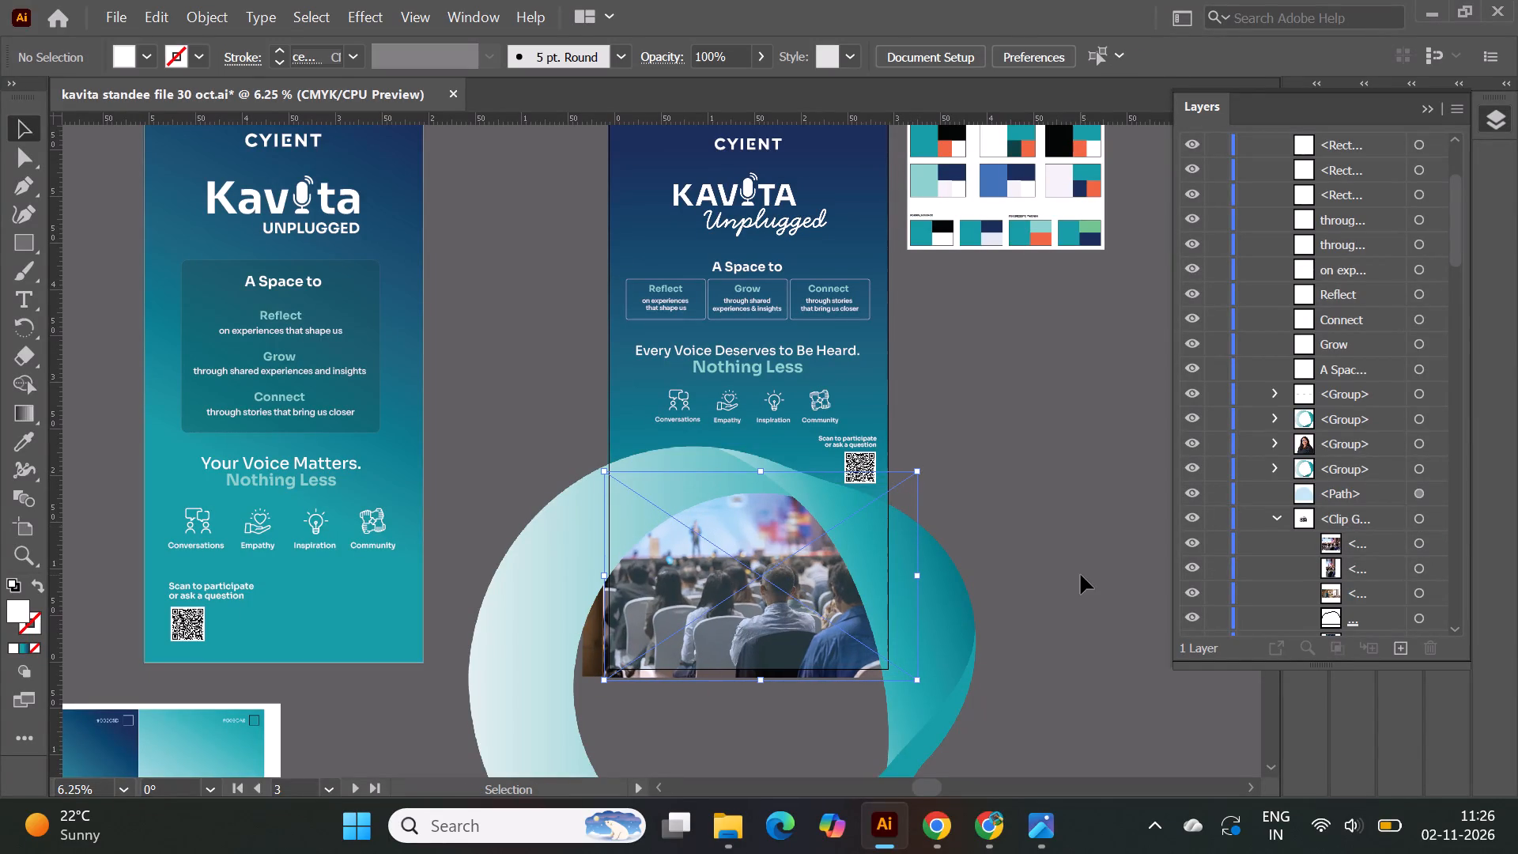
# Collapse the layer list to clear the workspace around the standee.
pyautogui.scroll(5, 1081, 575)
pyautogui.click(1078, 557)
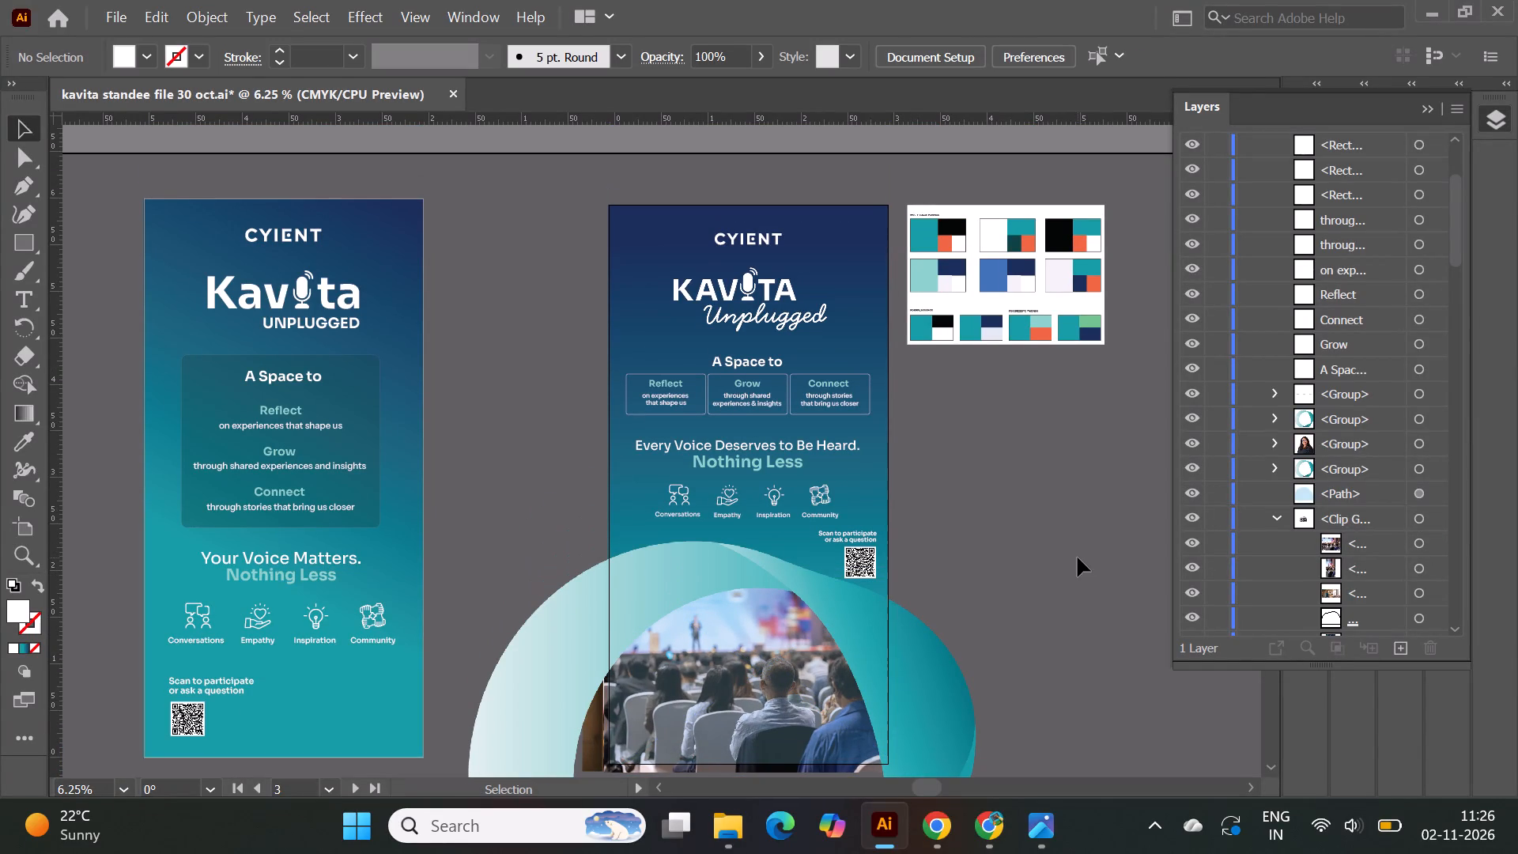
pyautogui.click(1431, 107)
pyautogui.click(1169, 476)
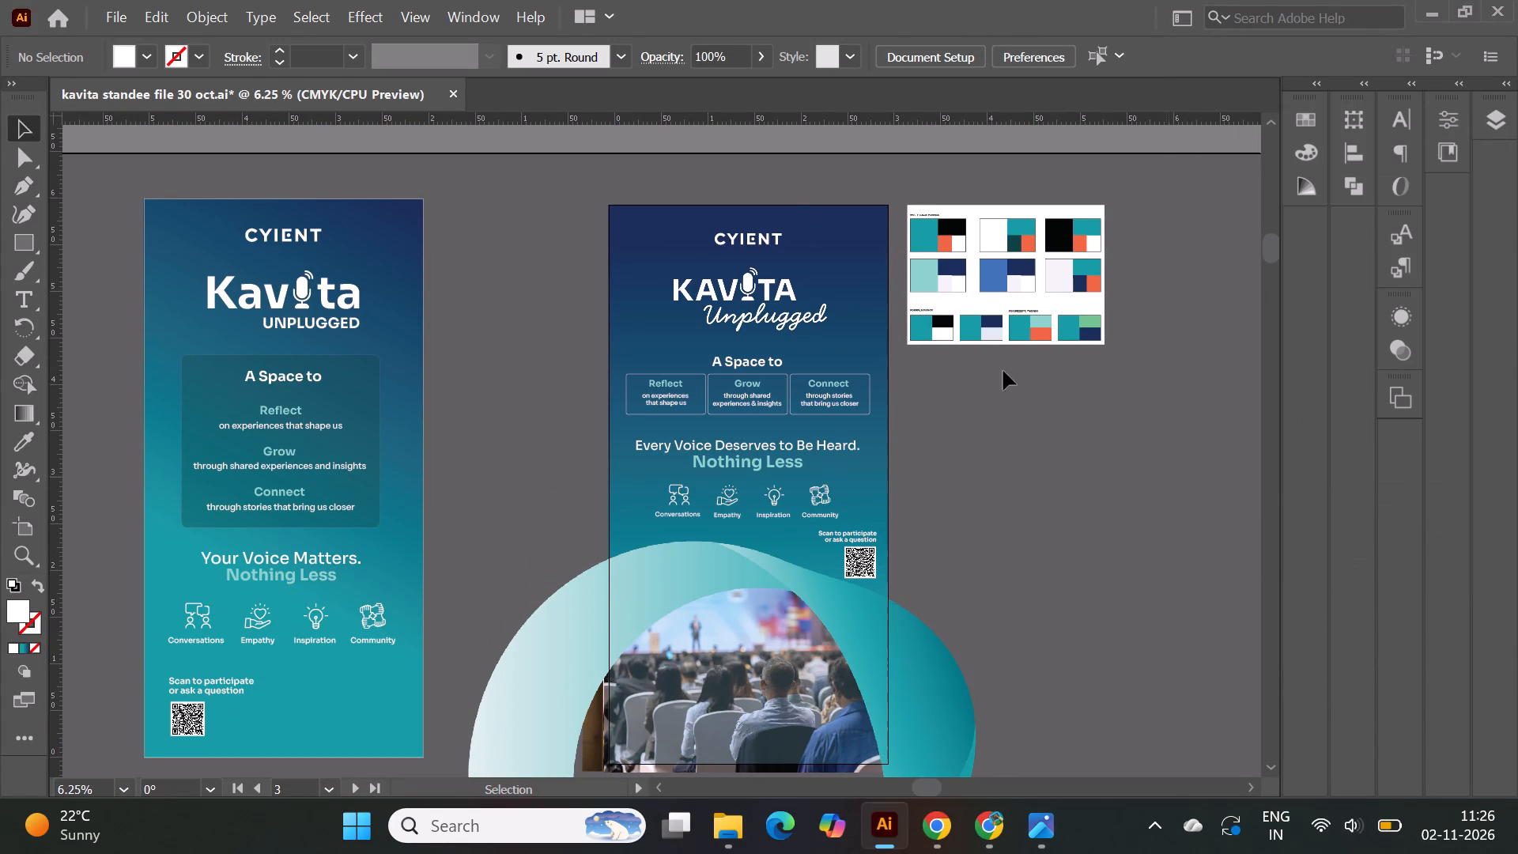
# Examine the Kavita Unplugged standee's header, text blocks and overall layout down to the ring.
pyautogui.keyDown('alt'); pyautogui.scroll(2, 773, 202); pyautogui.keyUp('alt')
pyautogui.keyDown('alt'); pyautogui.scroll(-2, 648, 245); pyautogui.keyUp('alt')
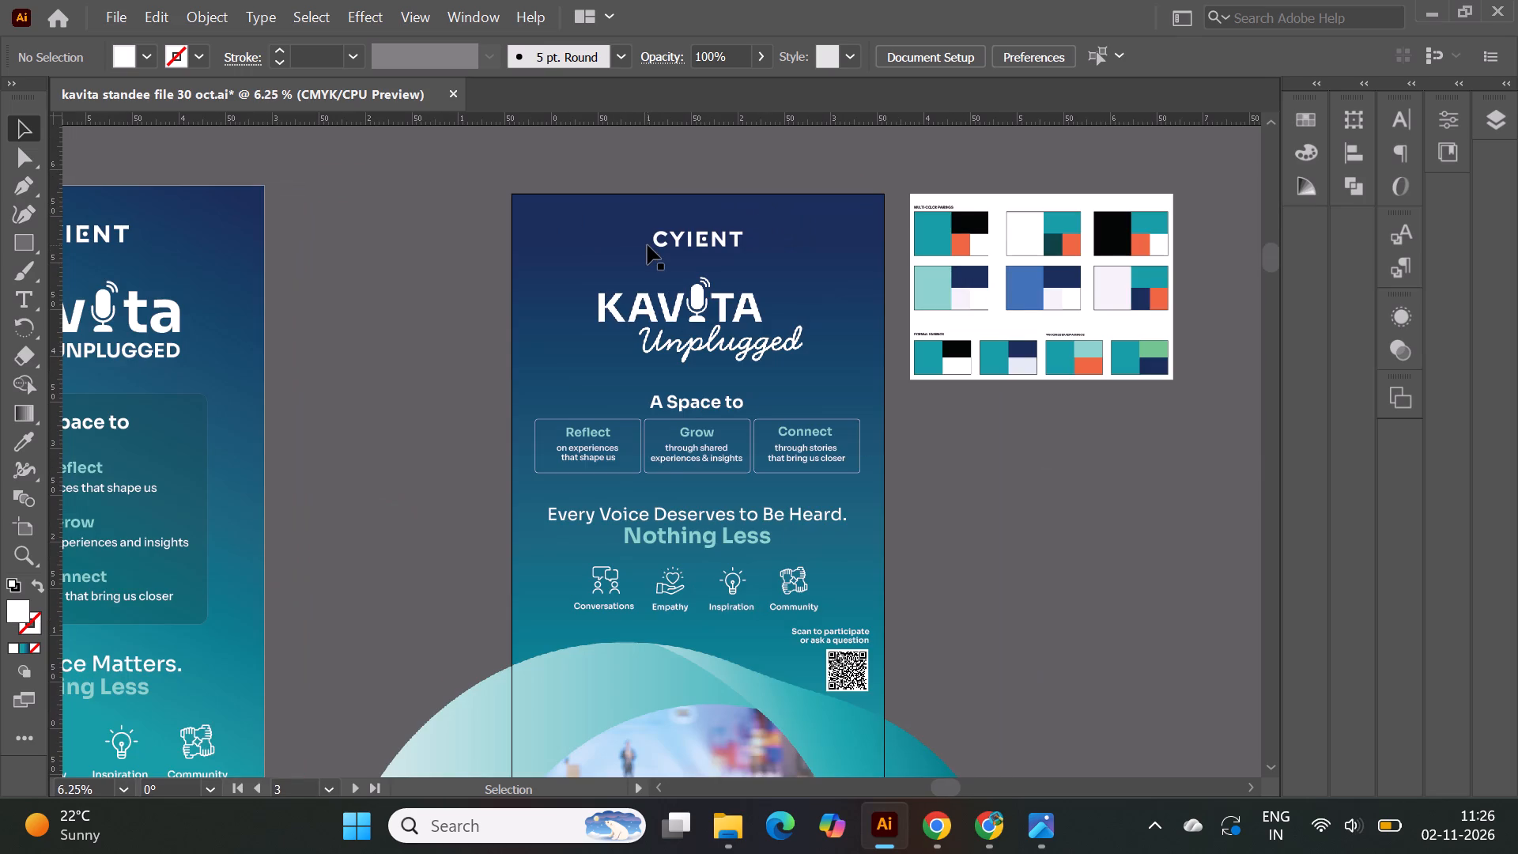
pyautogui.keyDown('alt'); pyautogui.scroll(1, 650, 232); pyautogui.keyUp('alt')
pyautogui.keyDown('alt'); pyautogui.scroll(1, 722, 177); pyautogui.keyUp('alt')
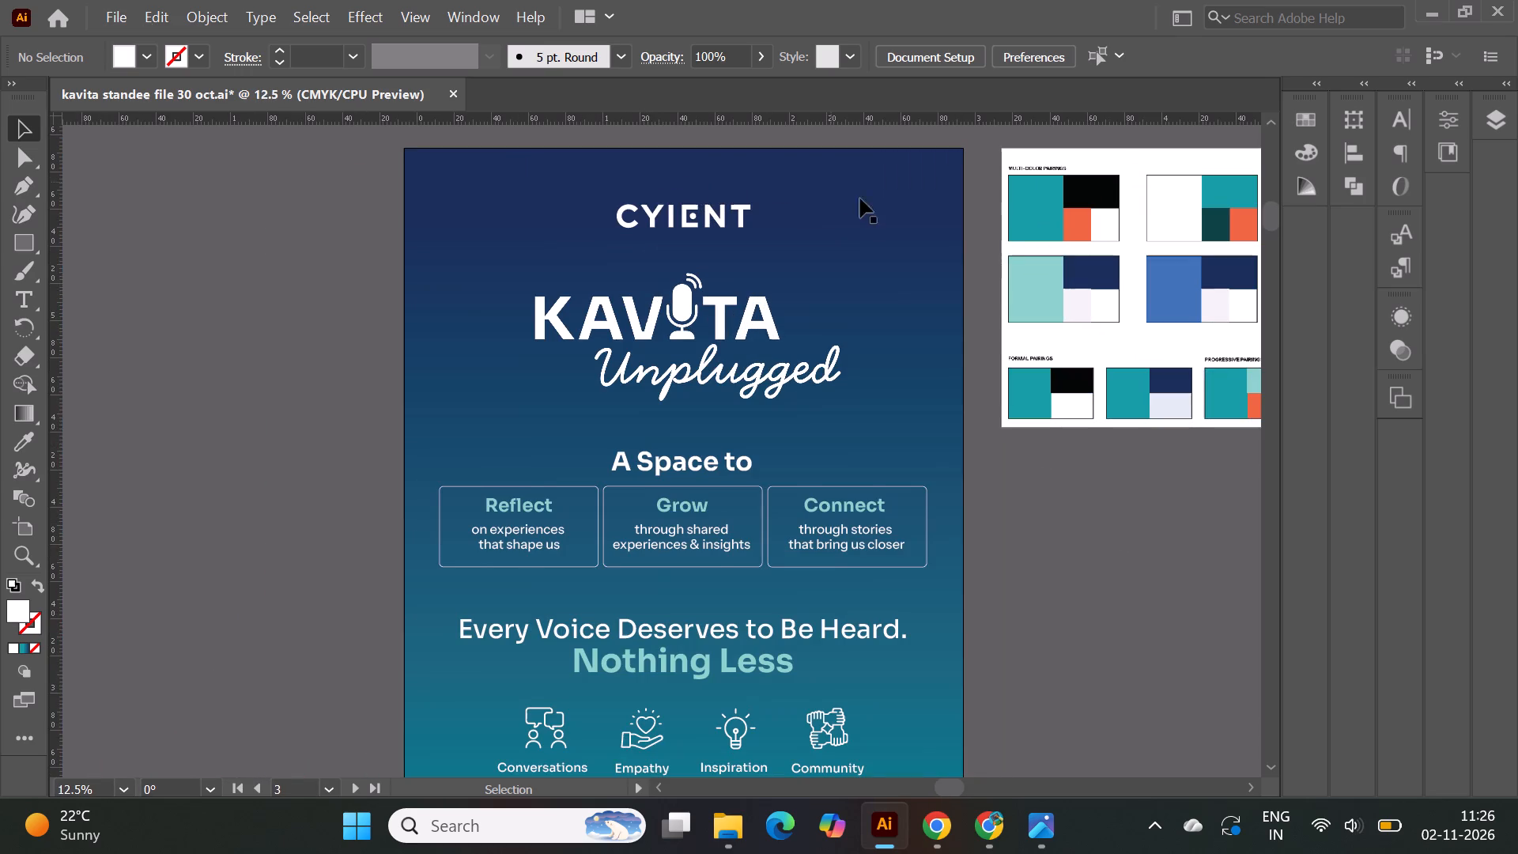
pyautogui.scroll(1, 874, 207)
pyautogui.keyDown('alt'); pyautogui.scroll(-1, 537, 243); pyautogui.keyUp('alt')
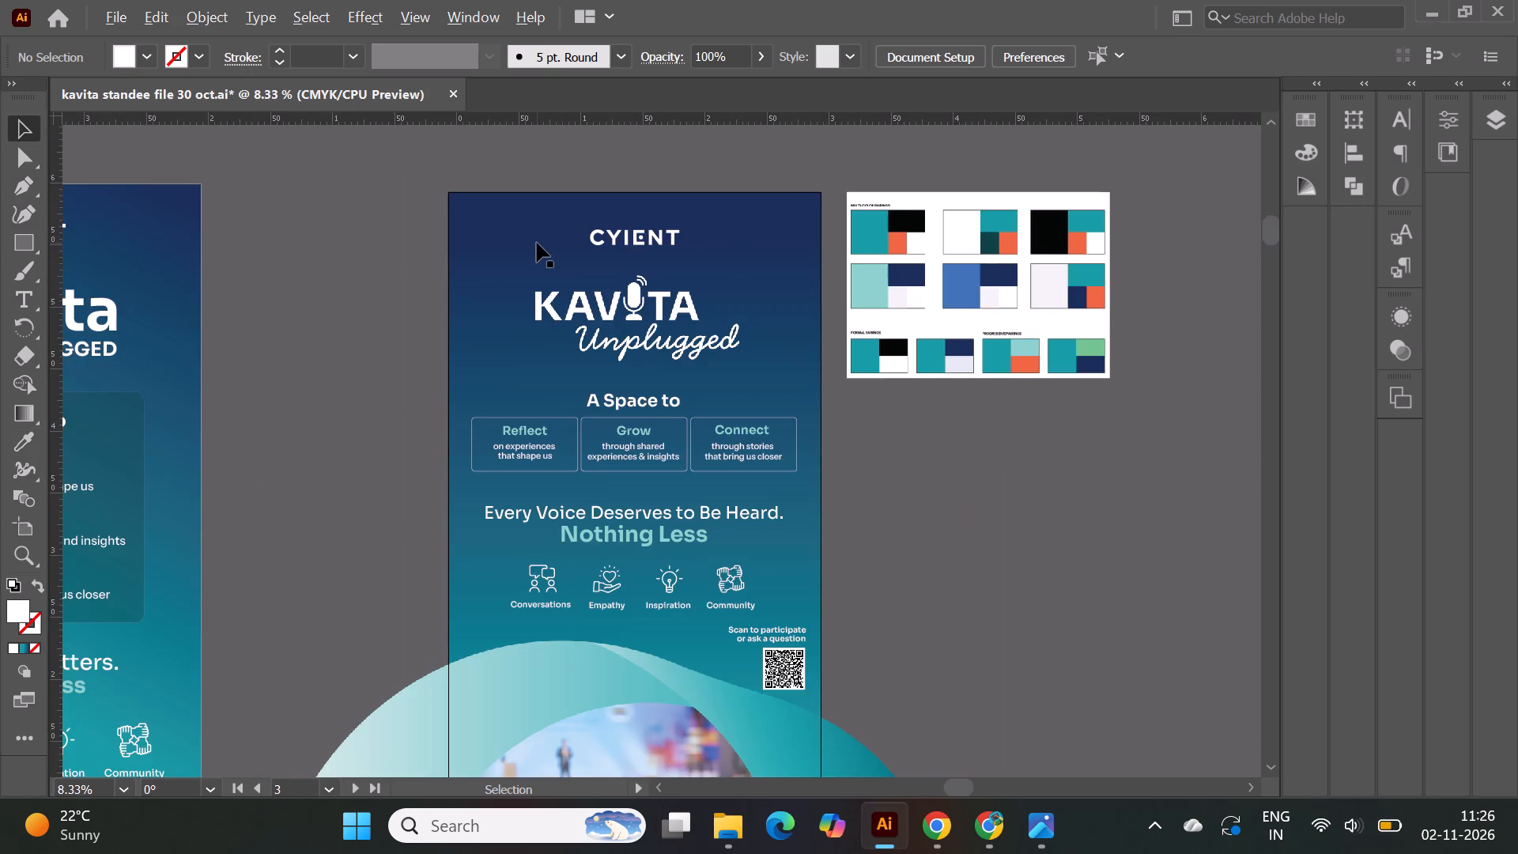
pyautogui.keyDown('alt'); pyautogui.scroll(-1, 537, 243); pyautogui.keyUp('alt')
pyautogui.scroll(-1, 947, 481)
pyautogui.click(947, 481)
pyautogui.keyDown('alt'); pyautogui.scroll(1, 533, 134); pyautogui.keyUp('alt')
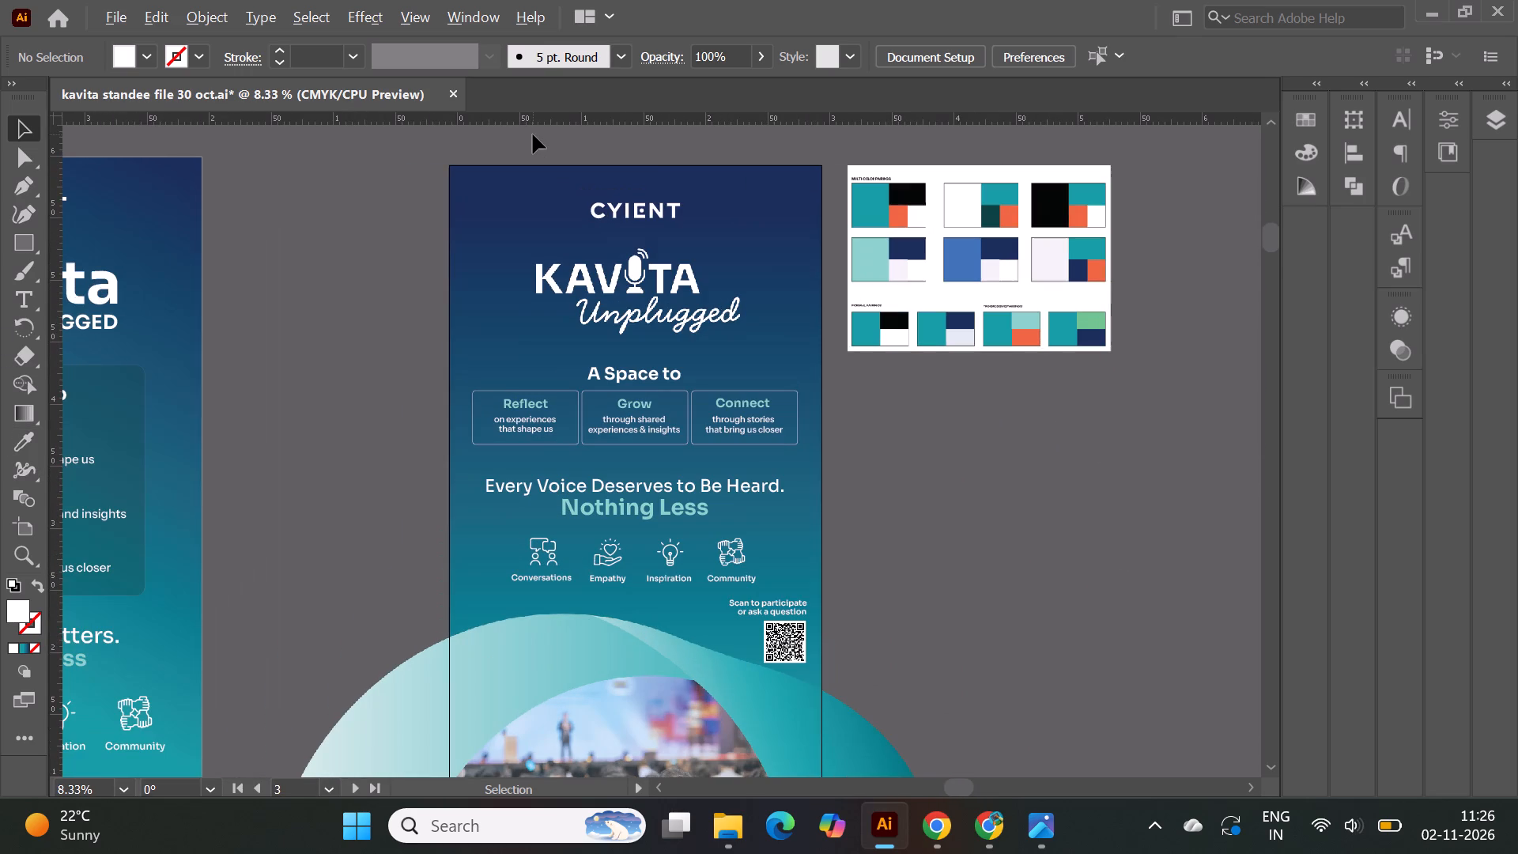
pyautogui.click(930, 496)
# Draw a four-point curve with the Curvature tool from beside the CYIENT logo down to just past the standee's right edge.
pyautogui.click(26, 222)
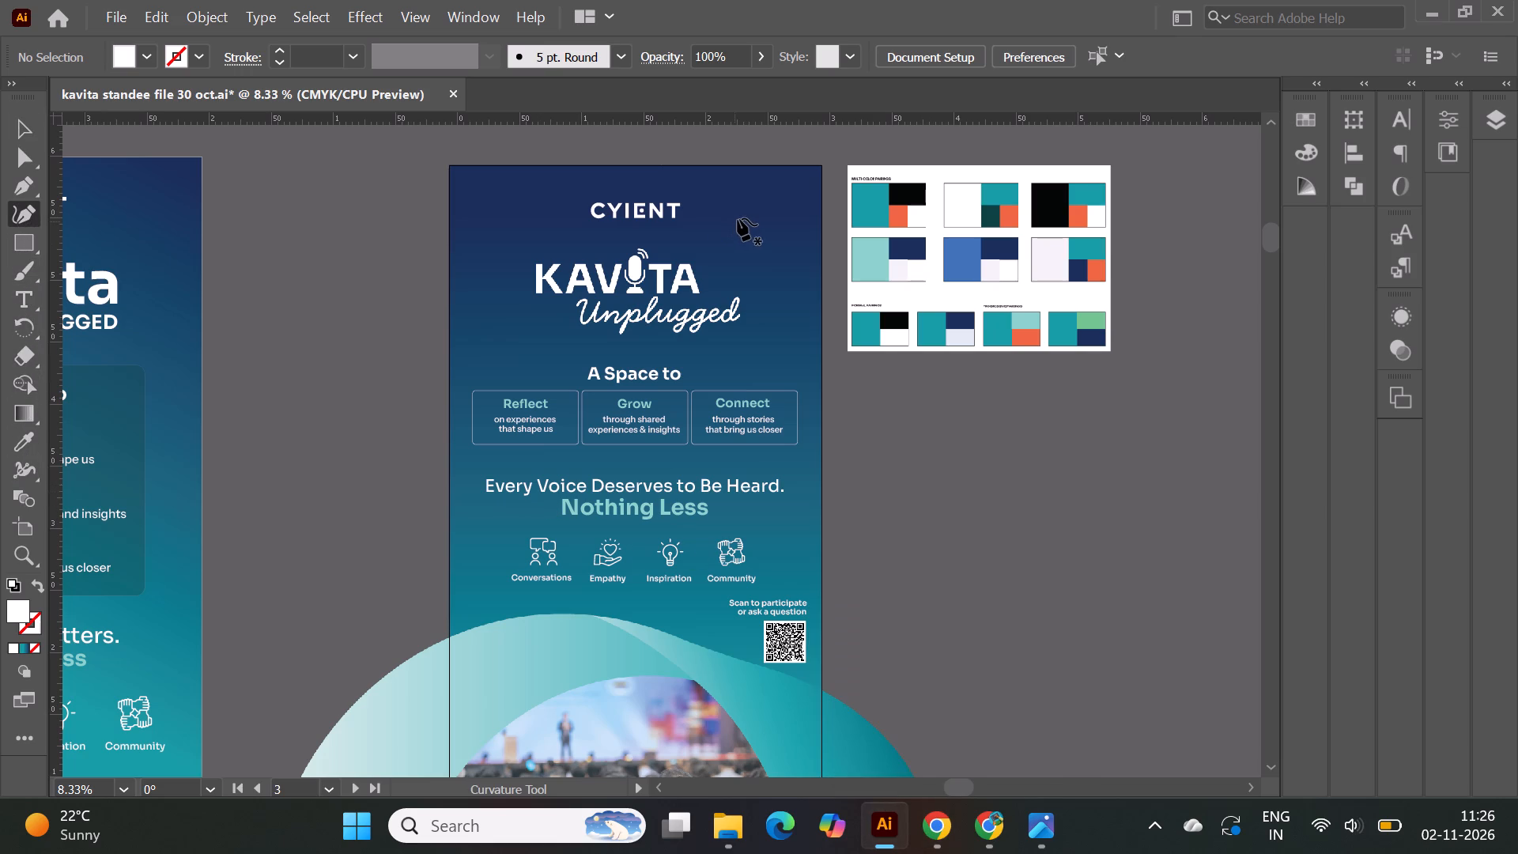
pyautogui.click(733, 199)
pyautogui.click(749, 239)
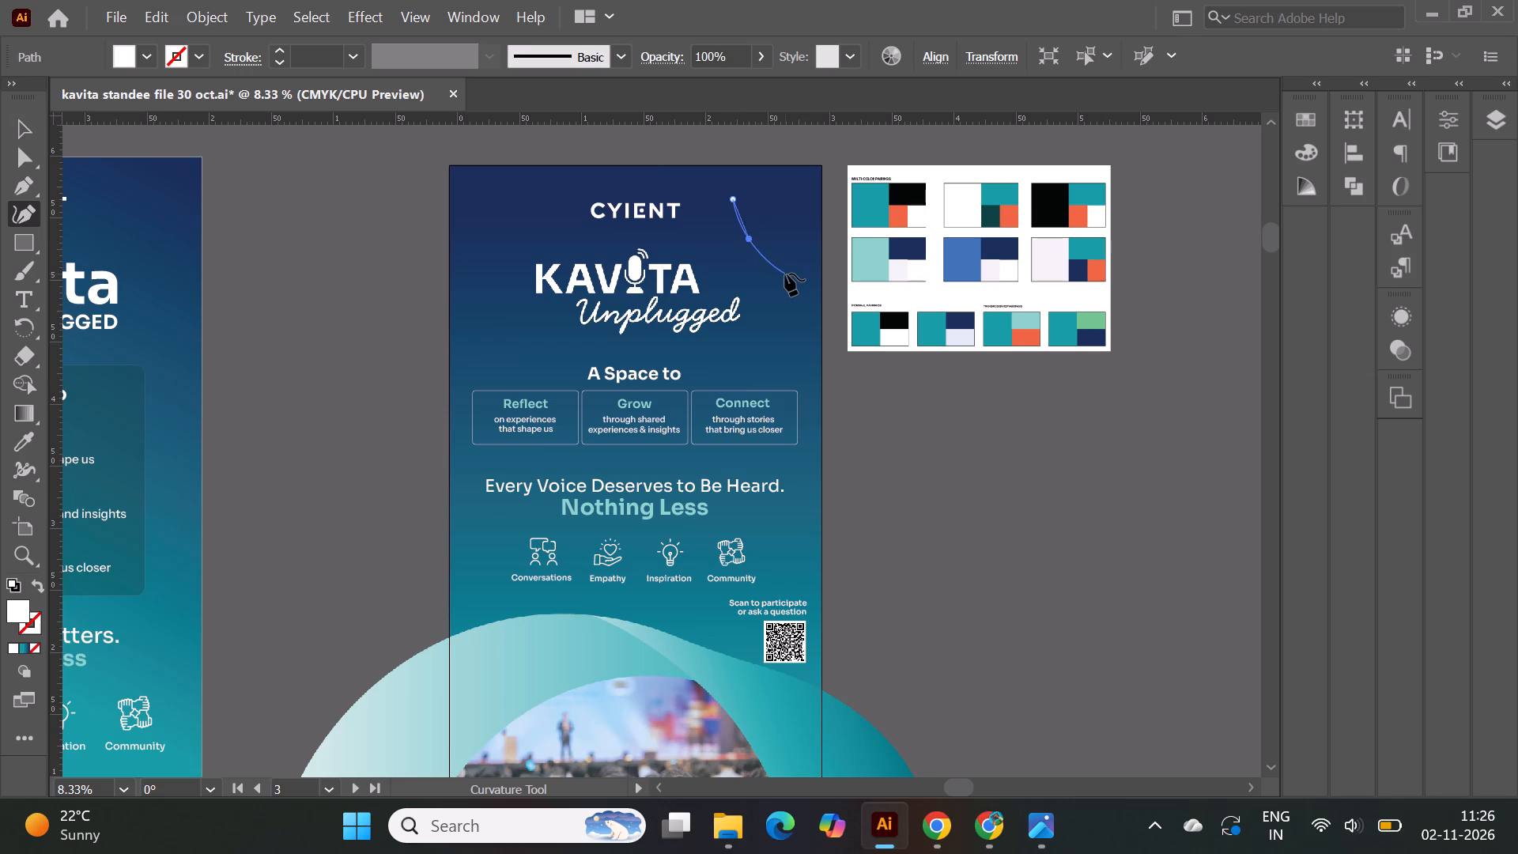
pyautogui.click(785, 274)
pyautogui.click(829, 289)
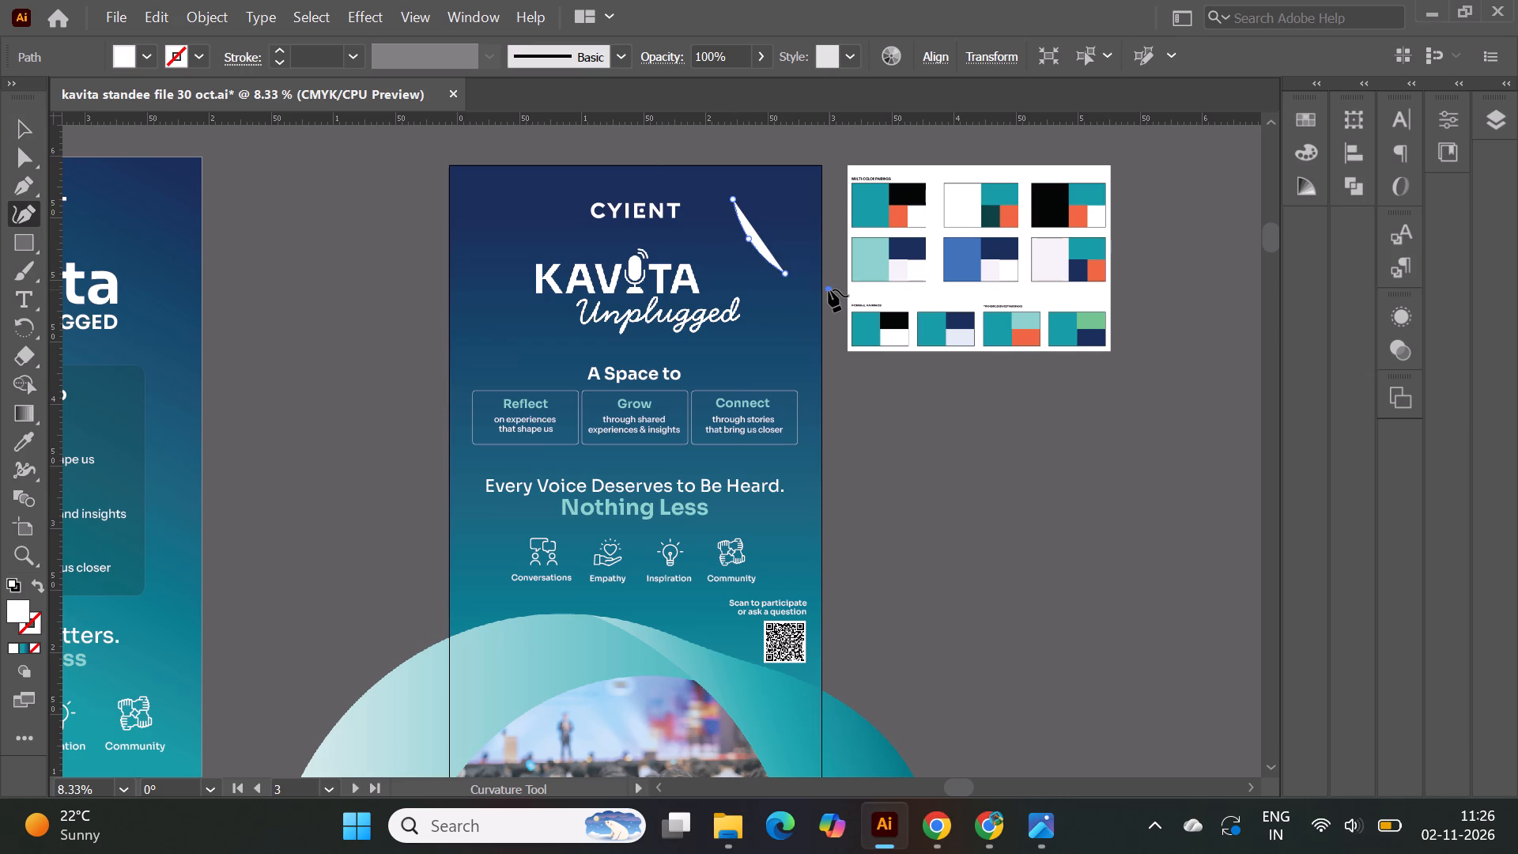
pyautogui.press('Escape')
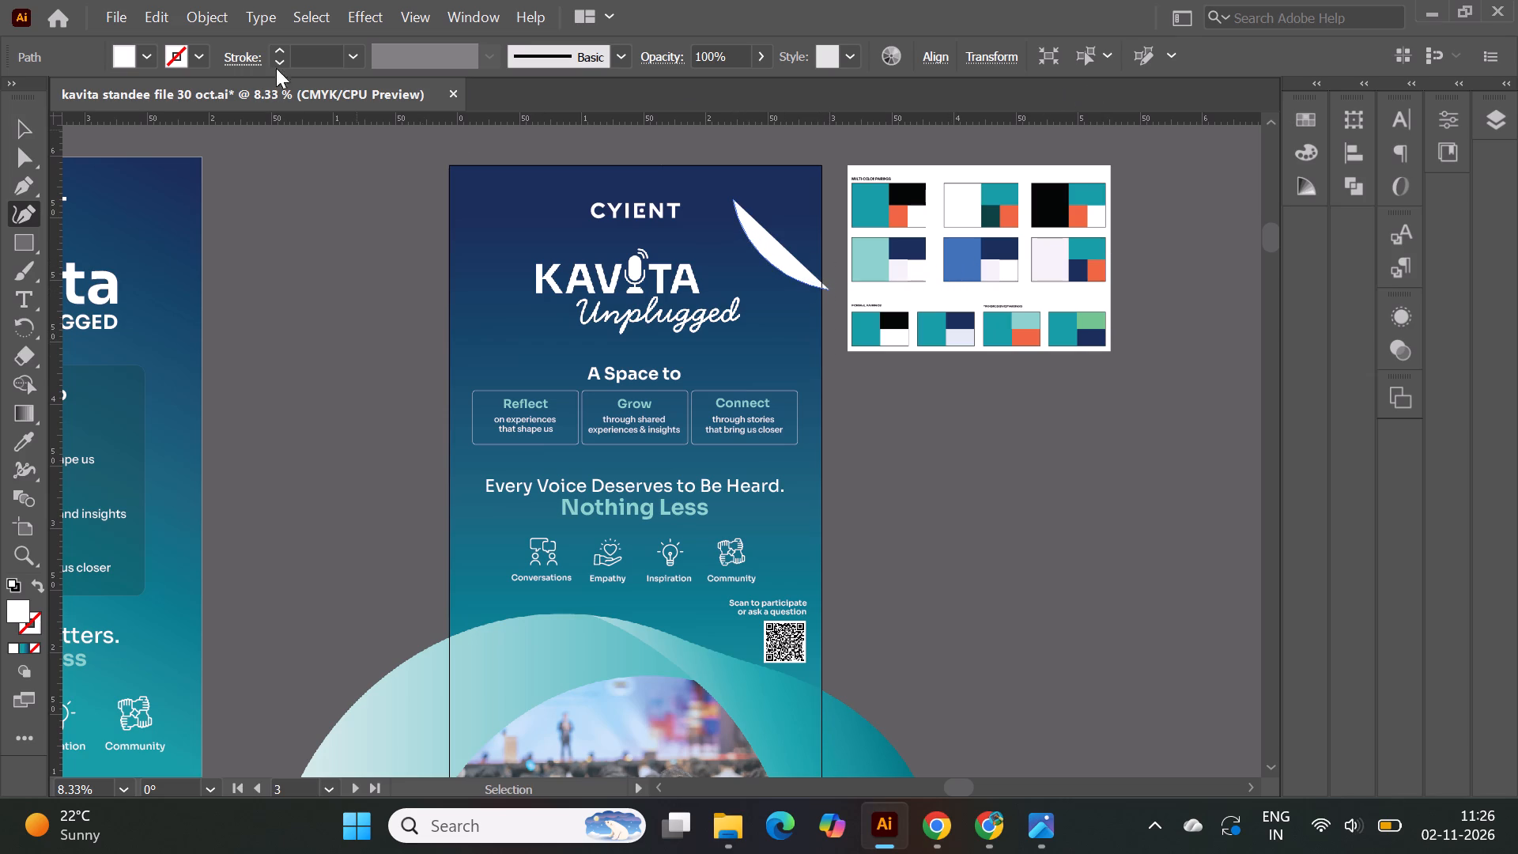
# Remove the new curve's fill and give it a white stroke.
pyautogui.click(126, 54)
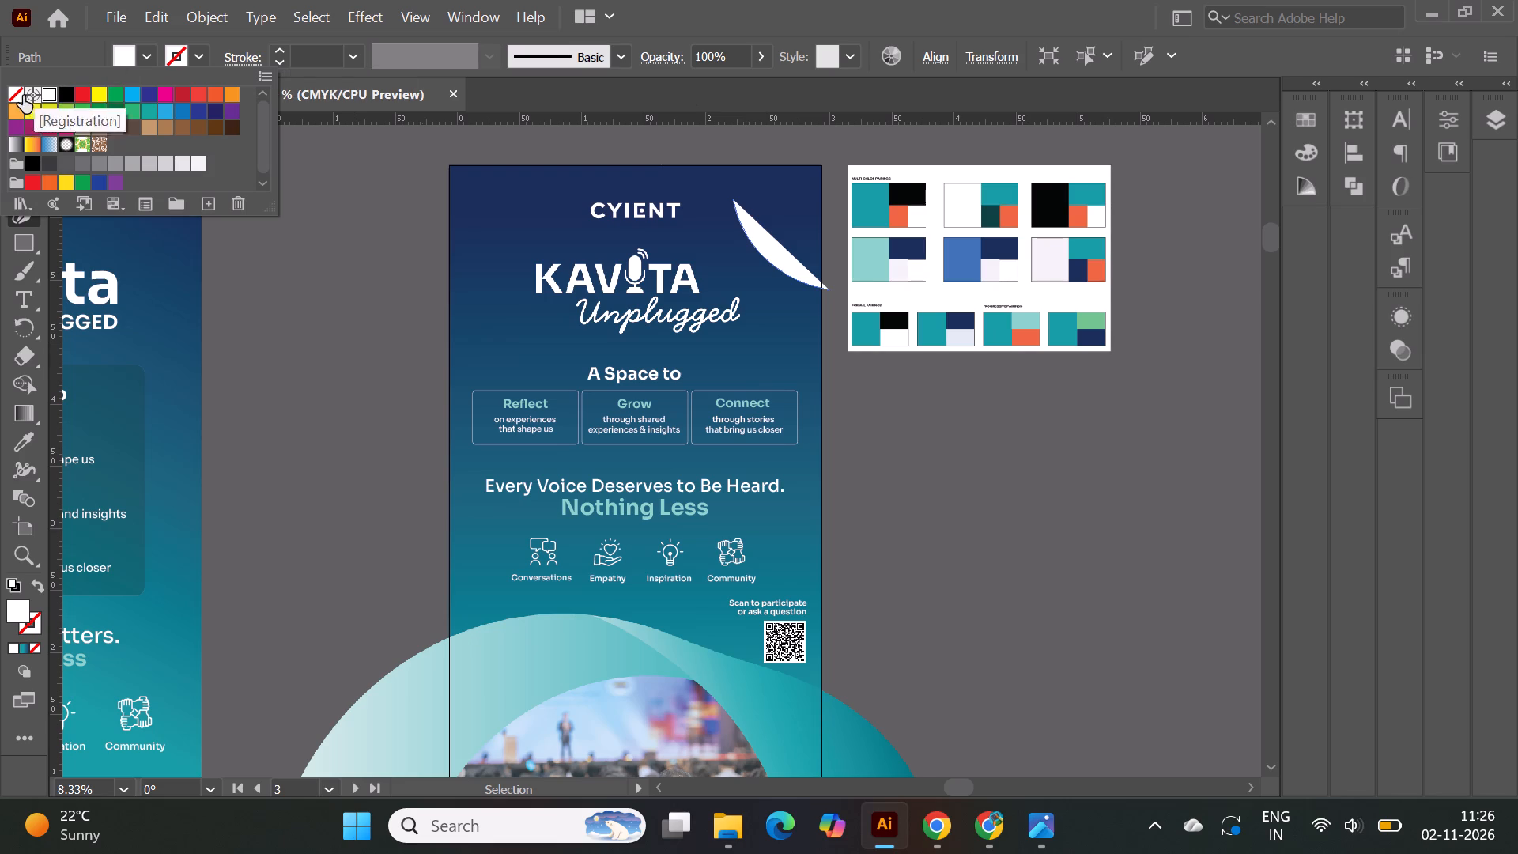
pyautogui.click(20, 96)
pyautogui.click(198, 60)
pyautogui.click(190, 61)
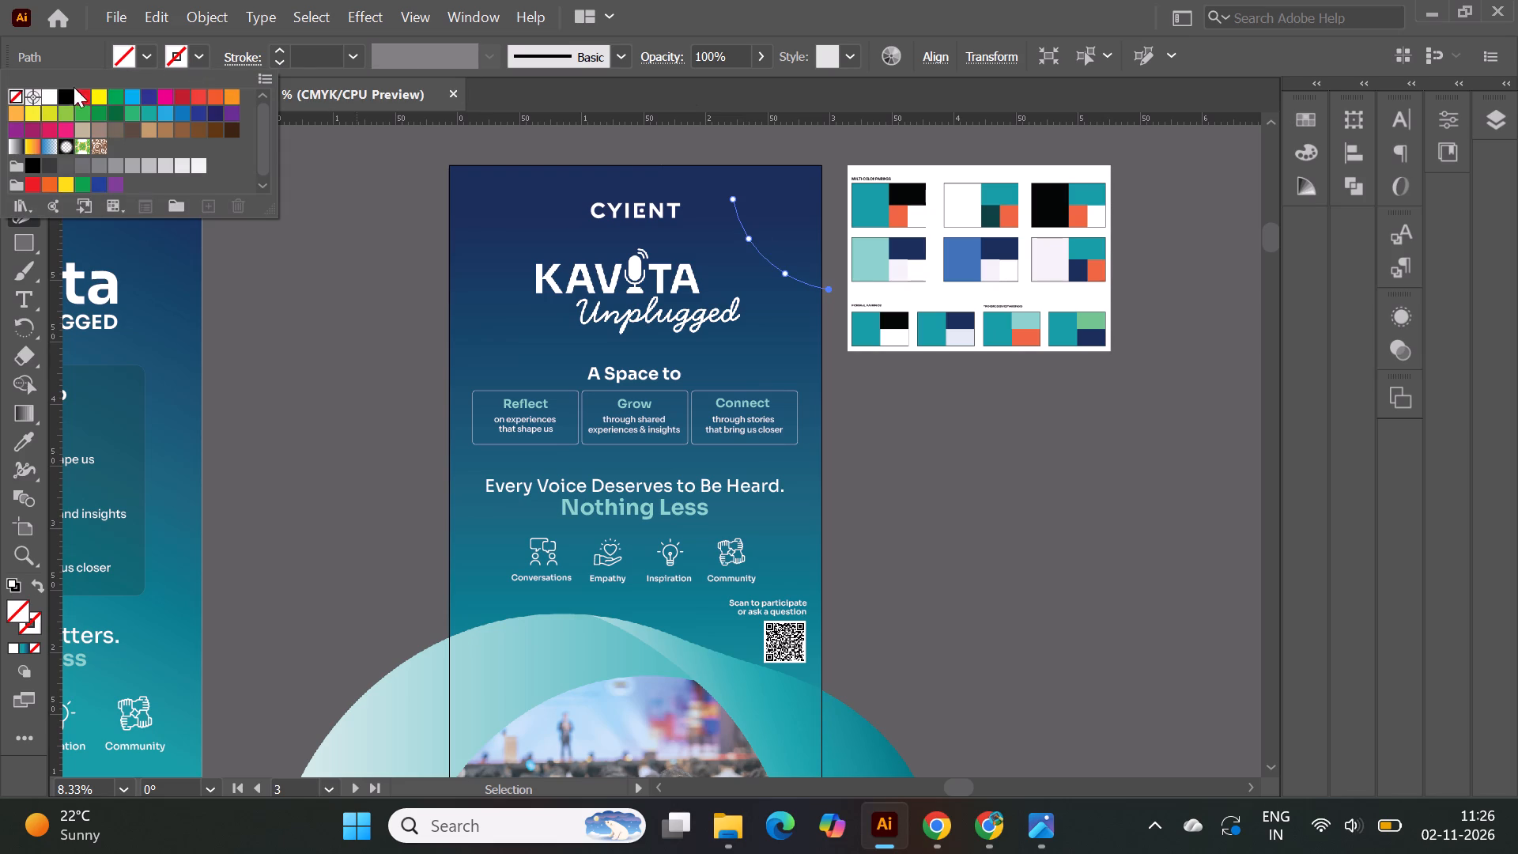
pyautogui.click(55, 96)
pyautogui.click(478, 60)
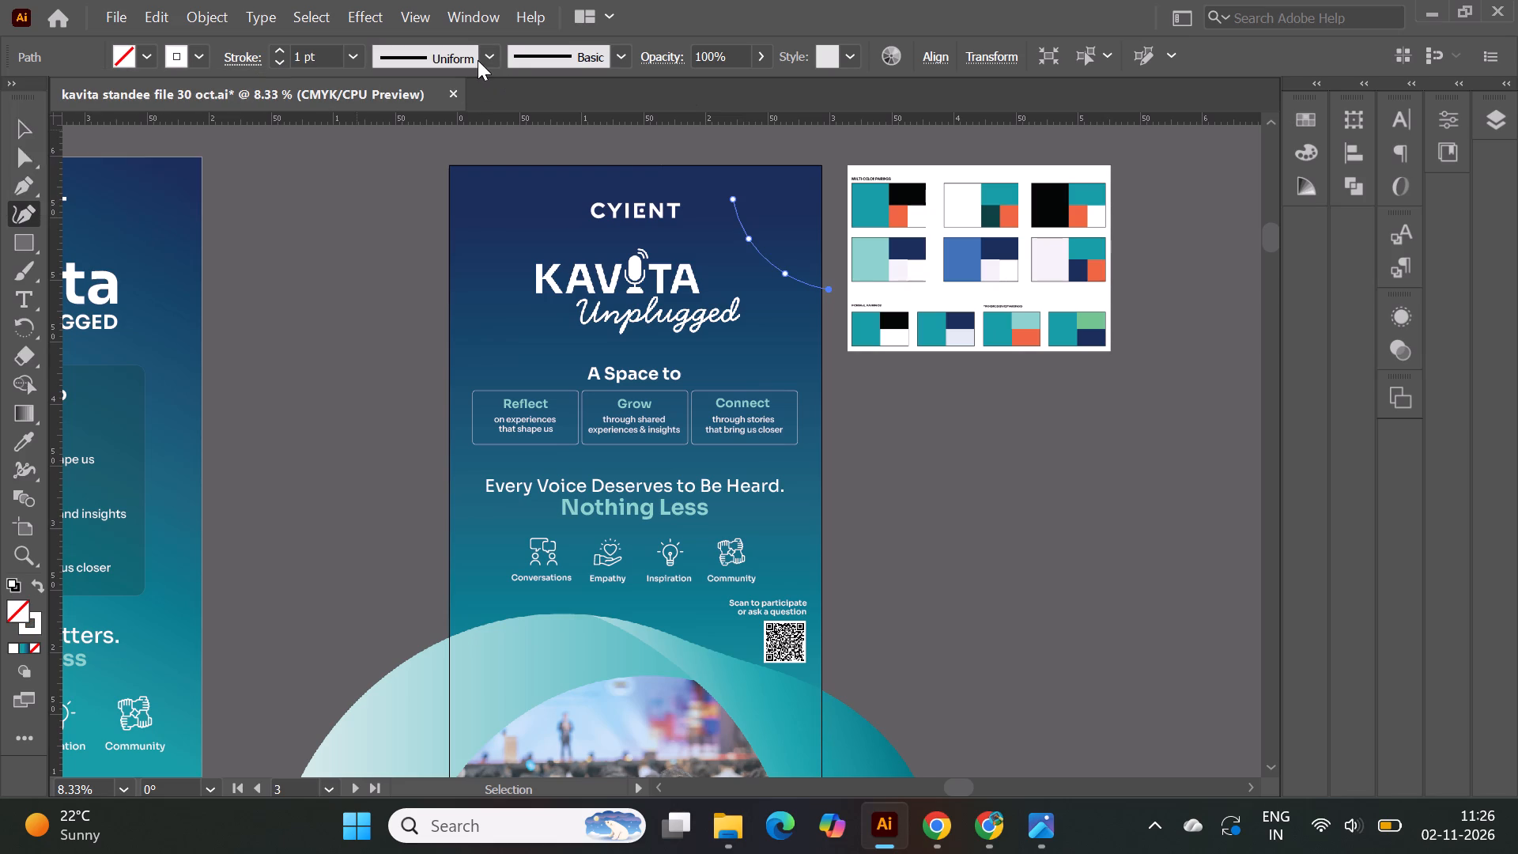
# Browse the stroke width profiles and brush definitions available for the curve.
pyautogui.click(496, 59)
pyautogui.scroll(-4, 470, 161)
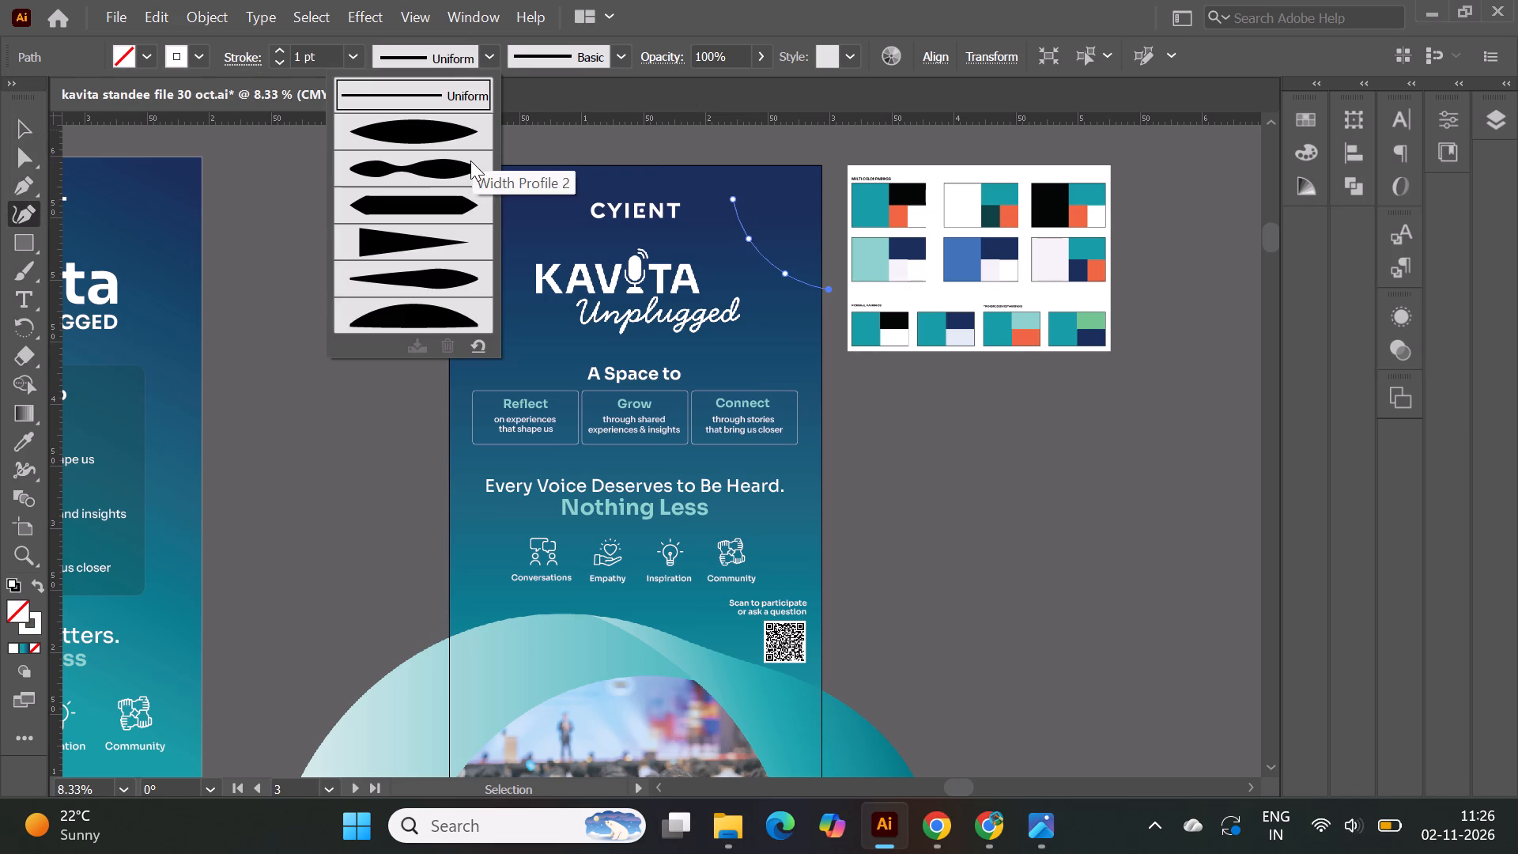
pyautogui.doubleClick(625, 55)
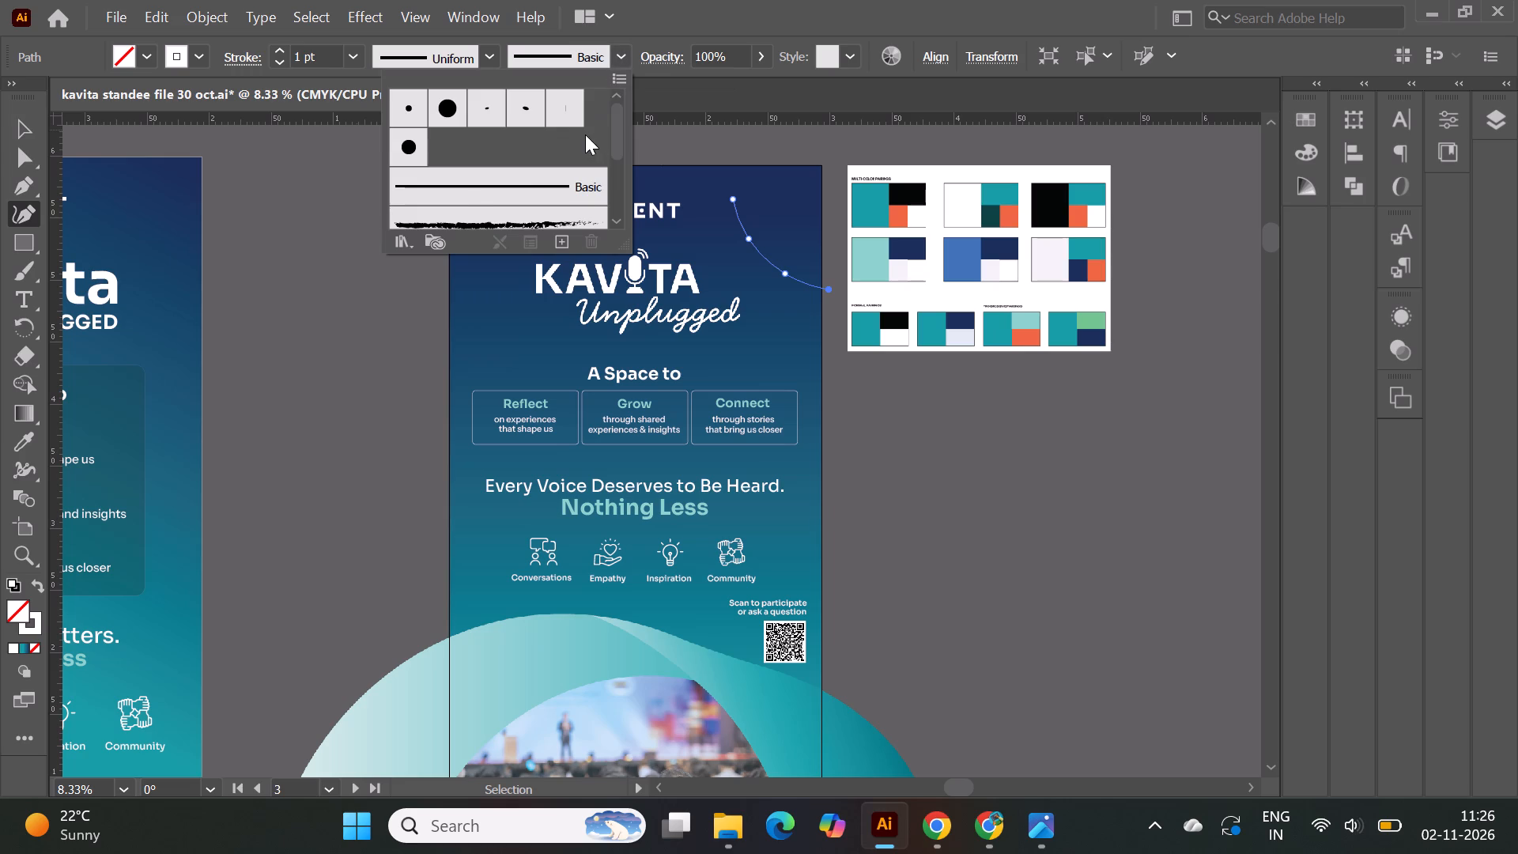
pyautogui.scroll(-16, 585, 134)
pyautogui.scroll(14, 538, 149)
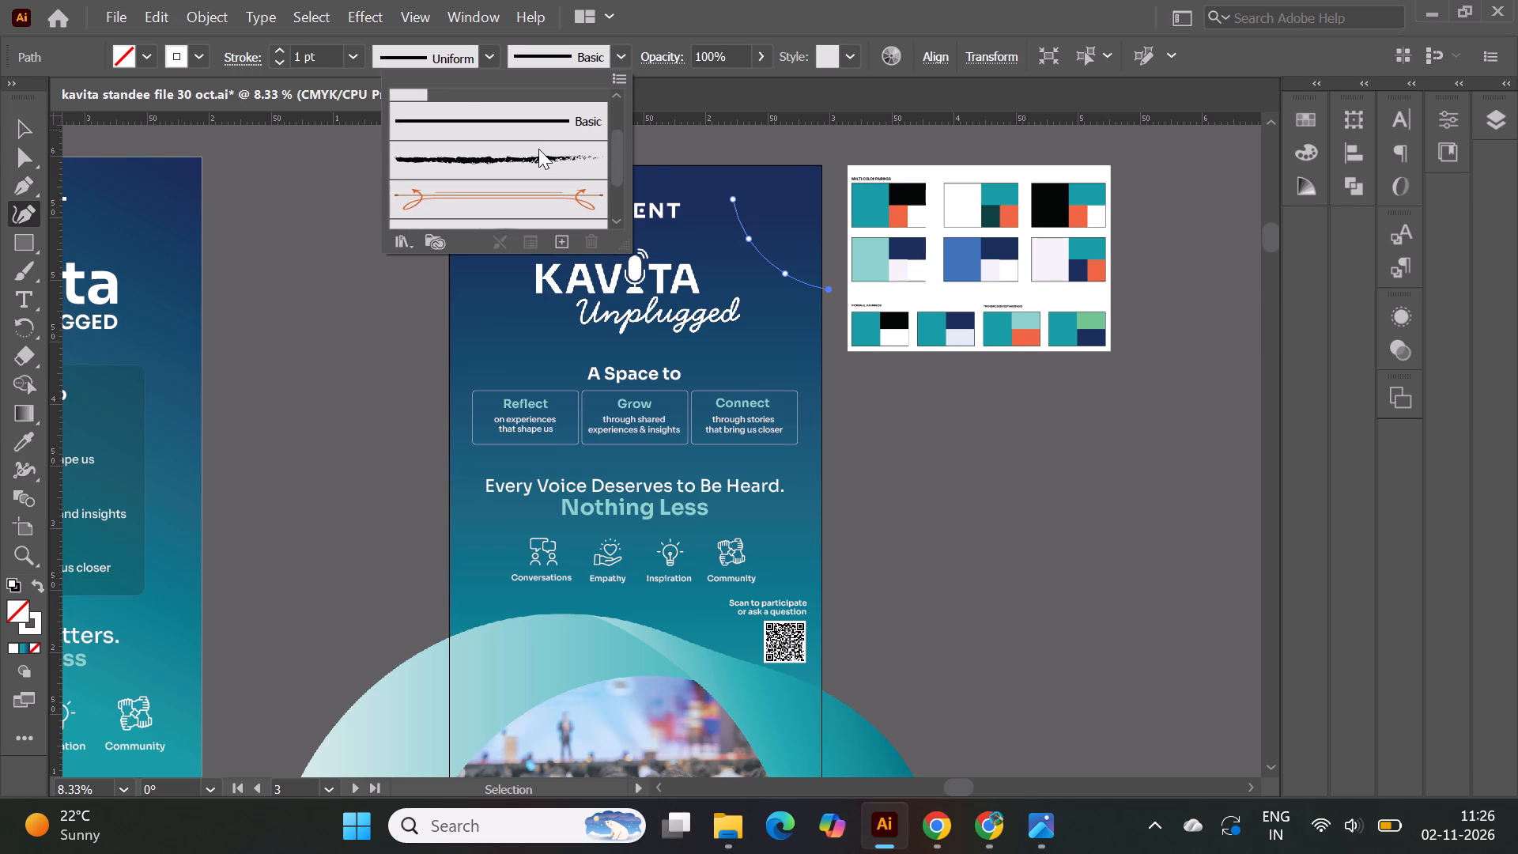
pyautogui.click(24, 122)
pyautogui.click(273, 263)
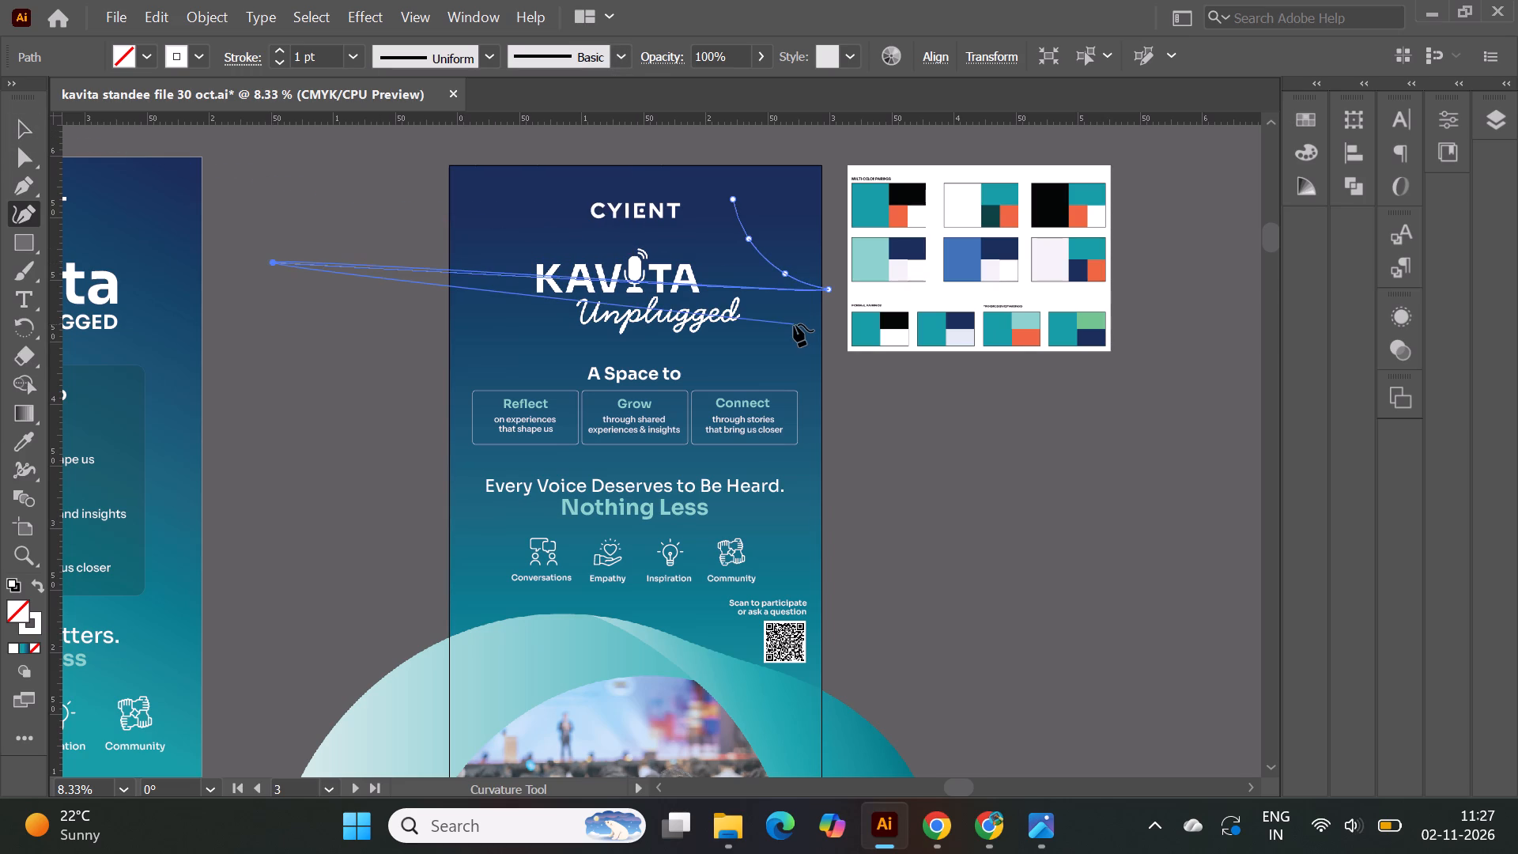
pyautogui.press('Escape')
pyautogui.hotkey('ctrl', 'z')
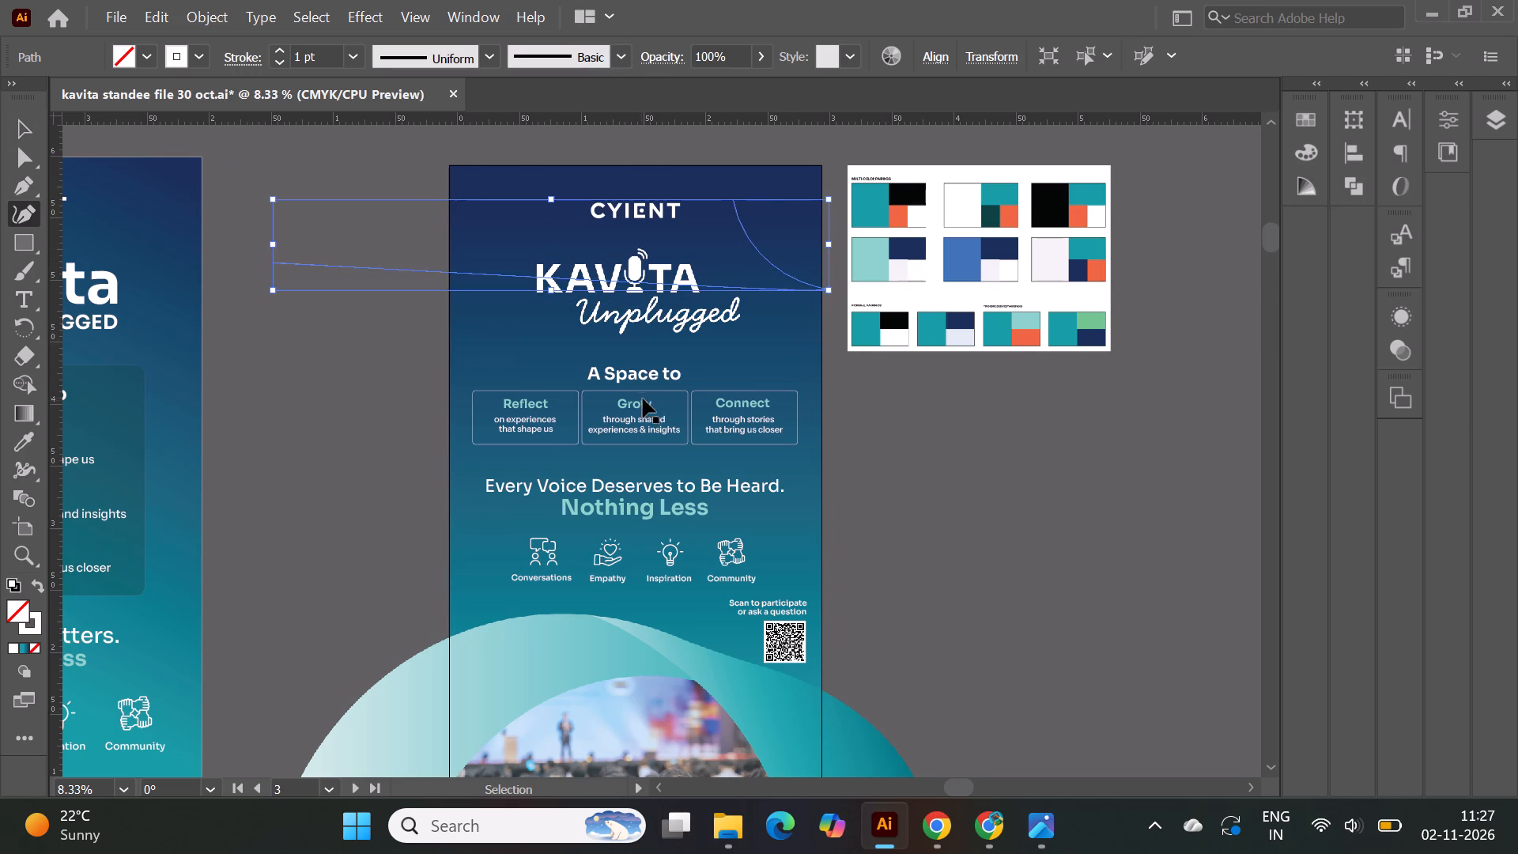
pyautogui.press('Escape')
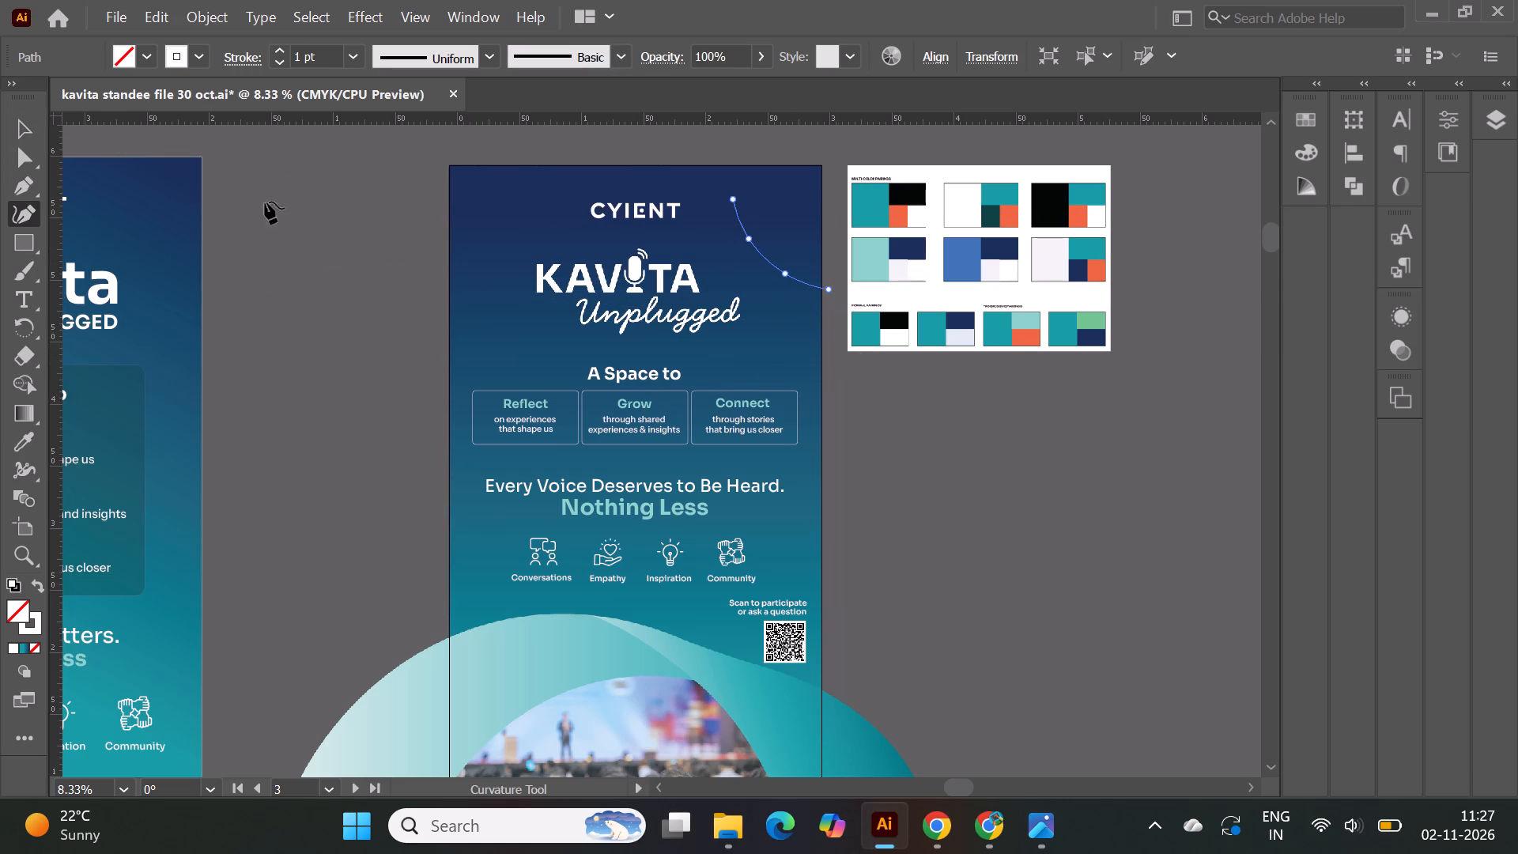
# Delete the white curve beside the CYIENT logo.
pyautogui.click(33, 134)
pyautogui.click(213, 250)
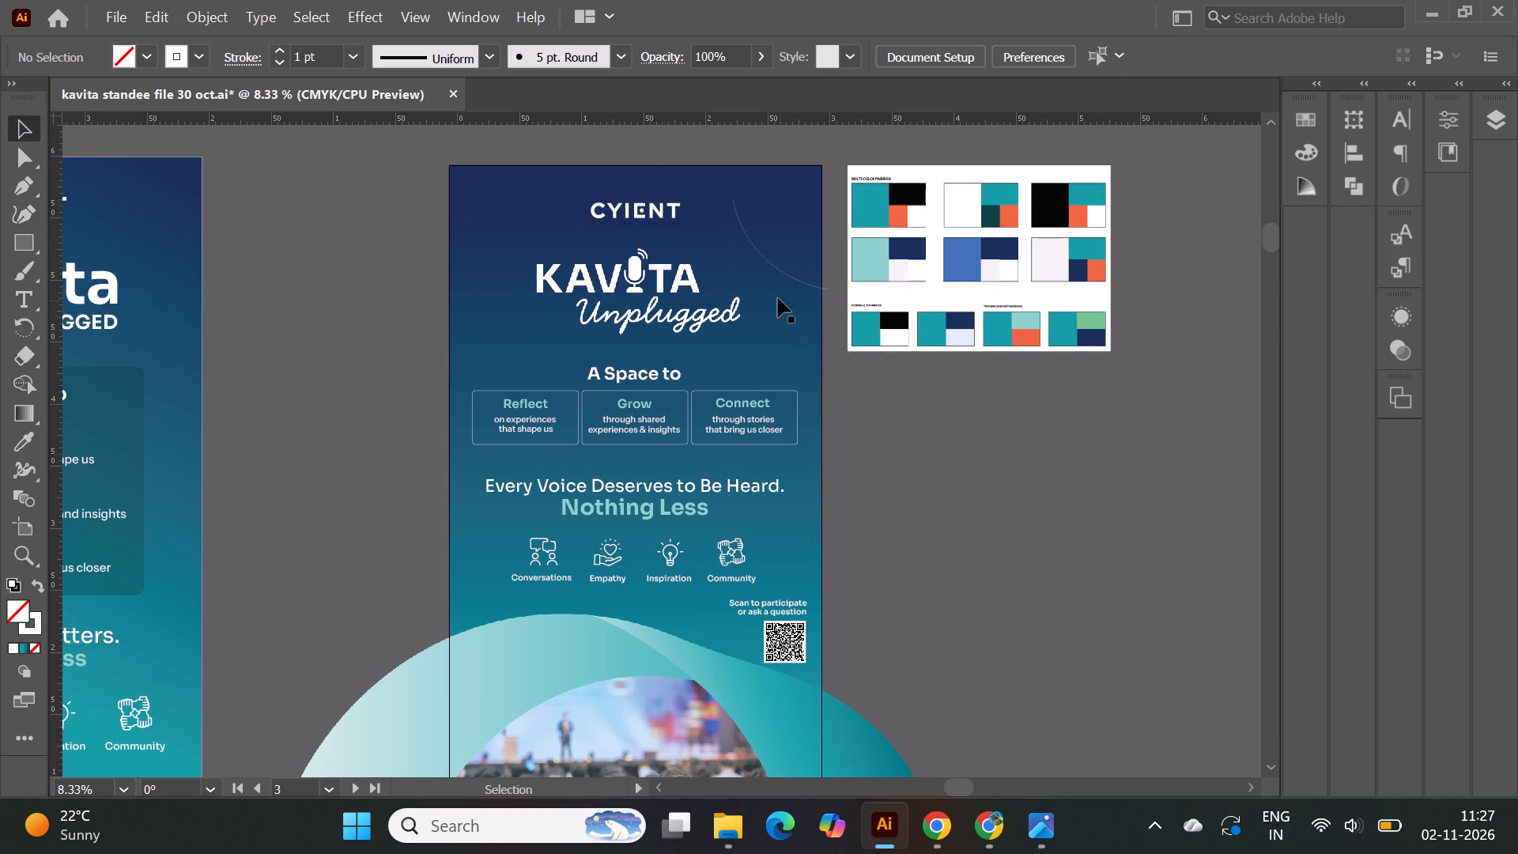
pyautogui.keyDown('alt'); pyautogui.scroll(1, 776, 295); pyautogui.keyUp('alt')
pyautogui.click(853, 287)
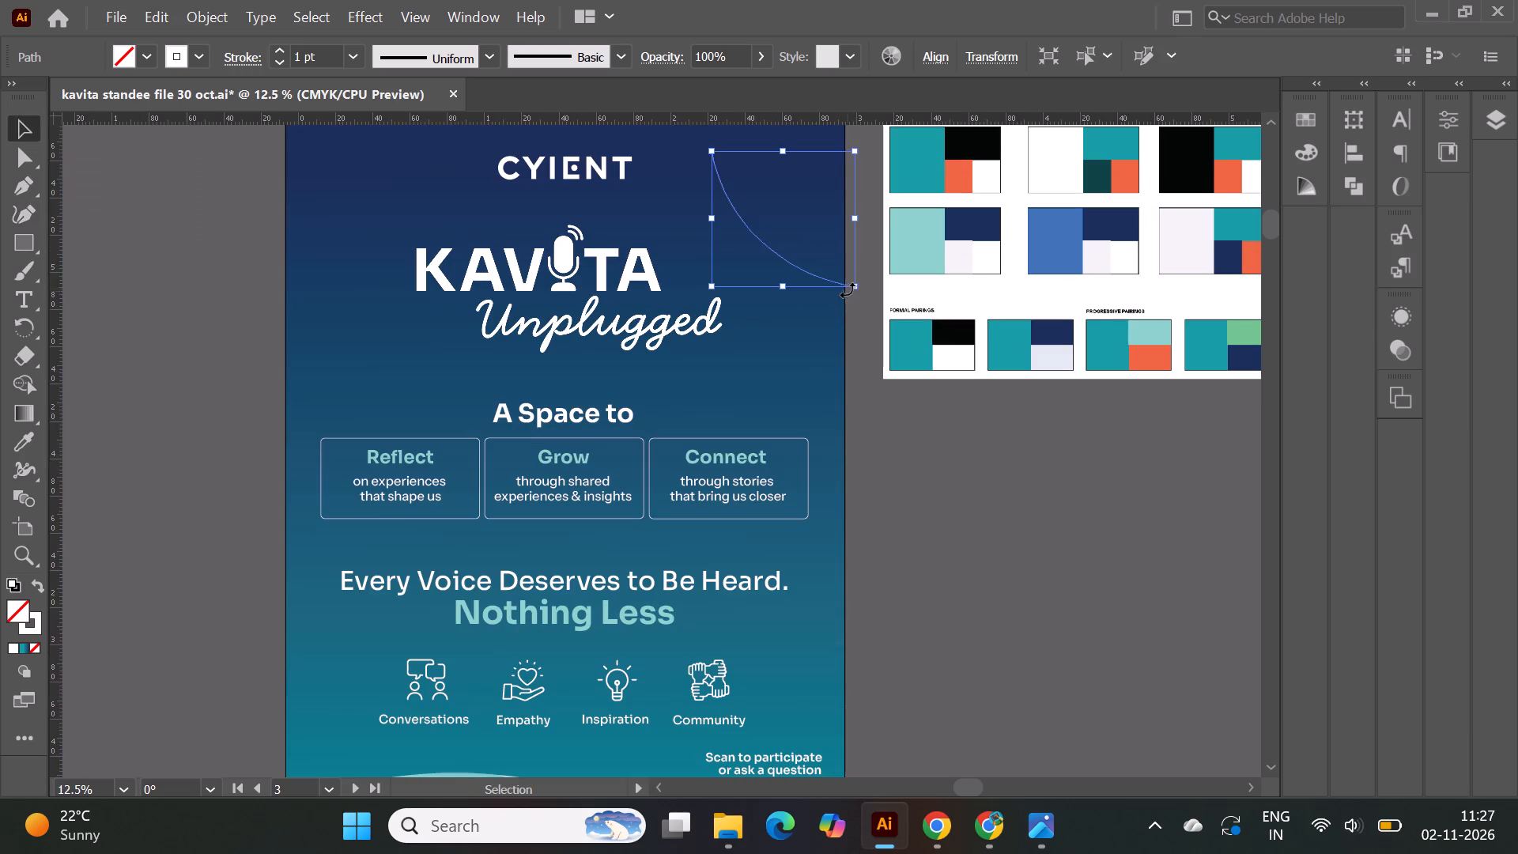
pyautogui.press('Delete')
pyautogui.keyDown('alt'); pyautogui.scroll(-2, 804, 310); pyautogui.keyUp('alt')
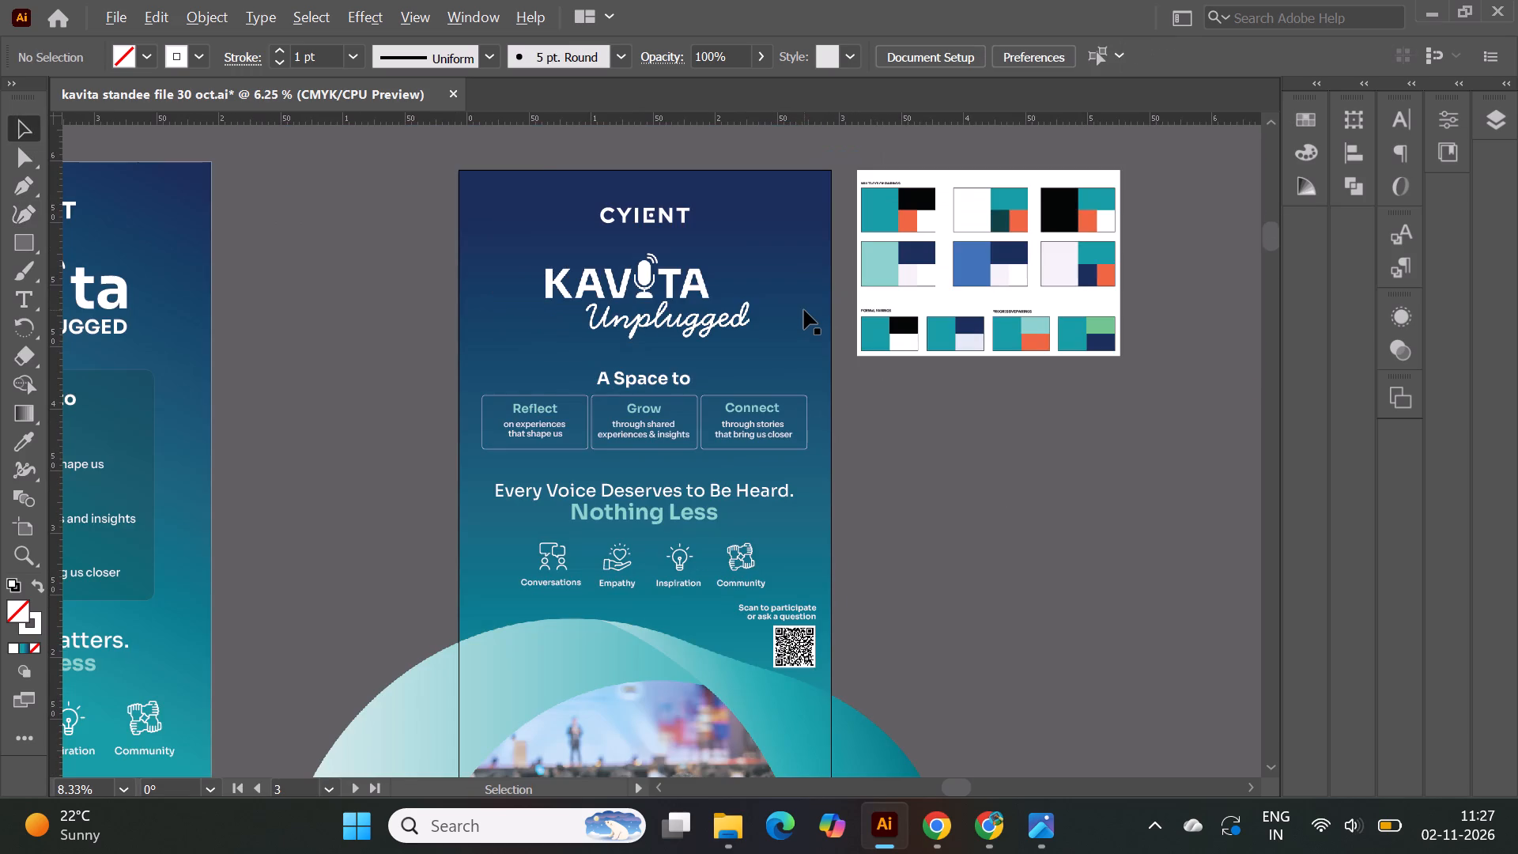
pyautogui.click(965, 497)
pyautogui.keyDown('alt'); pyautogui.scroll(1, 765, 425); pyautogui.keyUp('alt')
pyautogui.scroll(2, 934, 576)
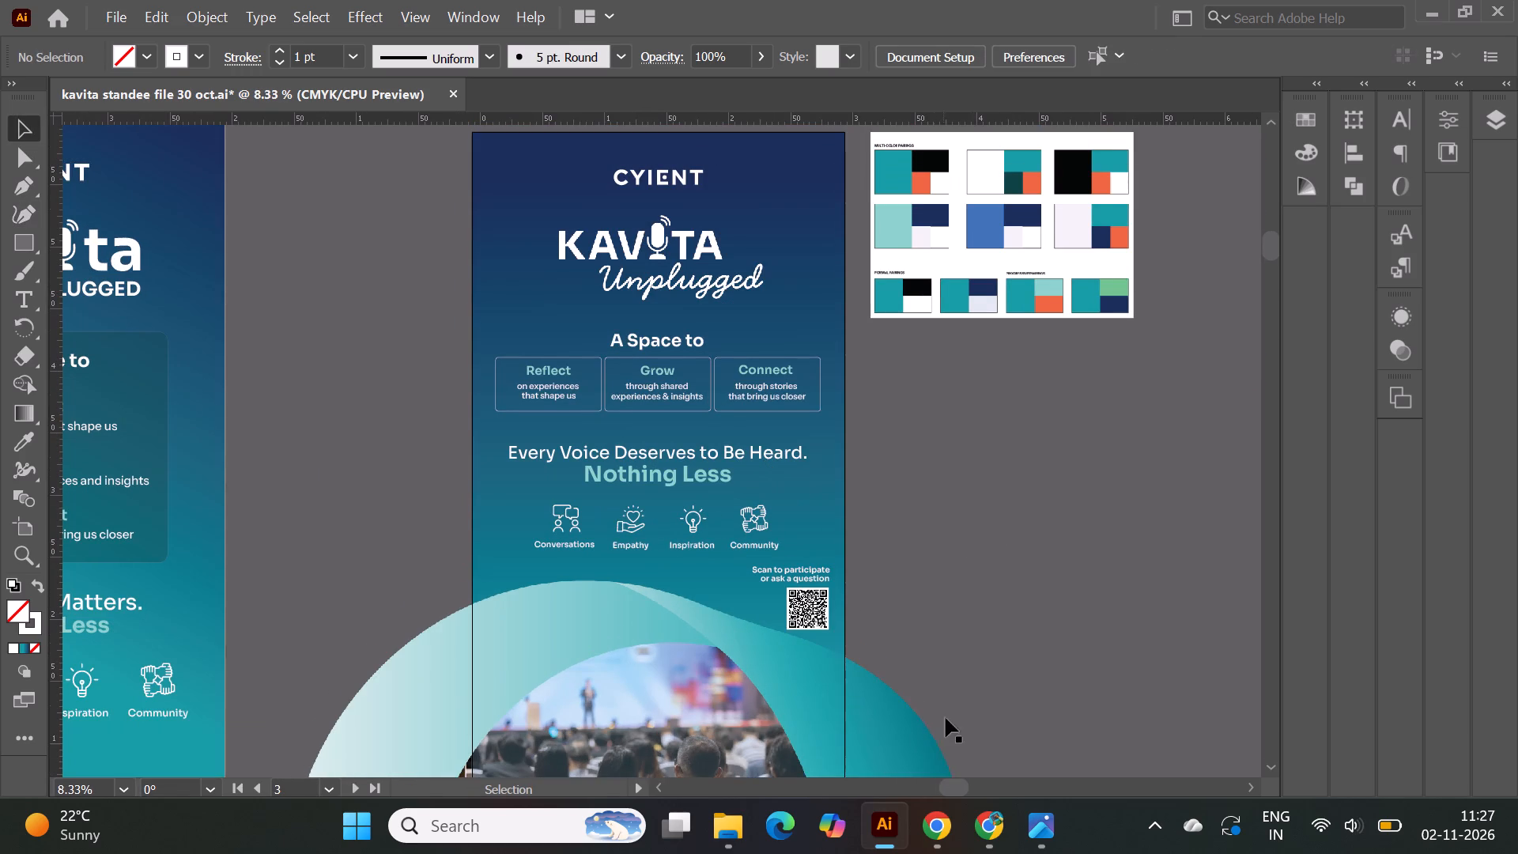
# Switch to Chrome and open the Flaticon website in a new tab.
pyautogui.click(934, 834)
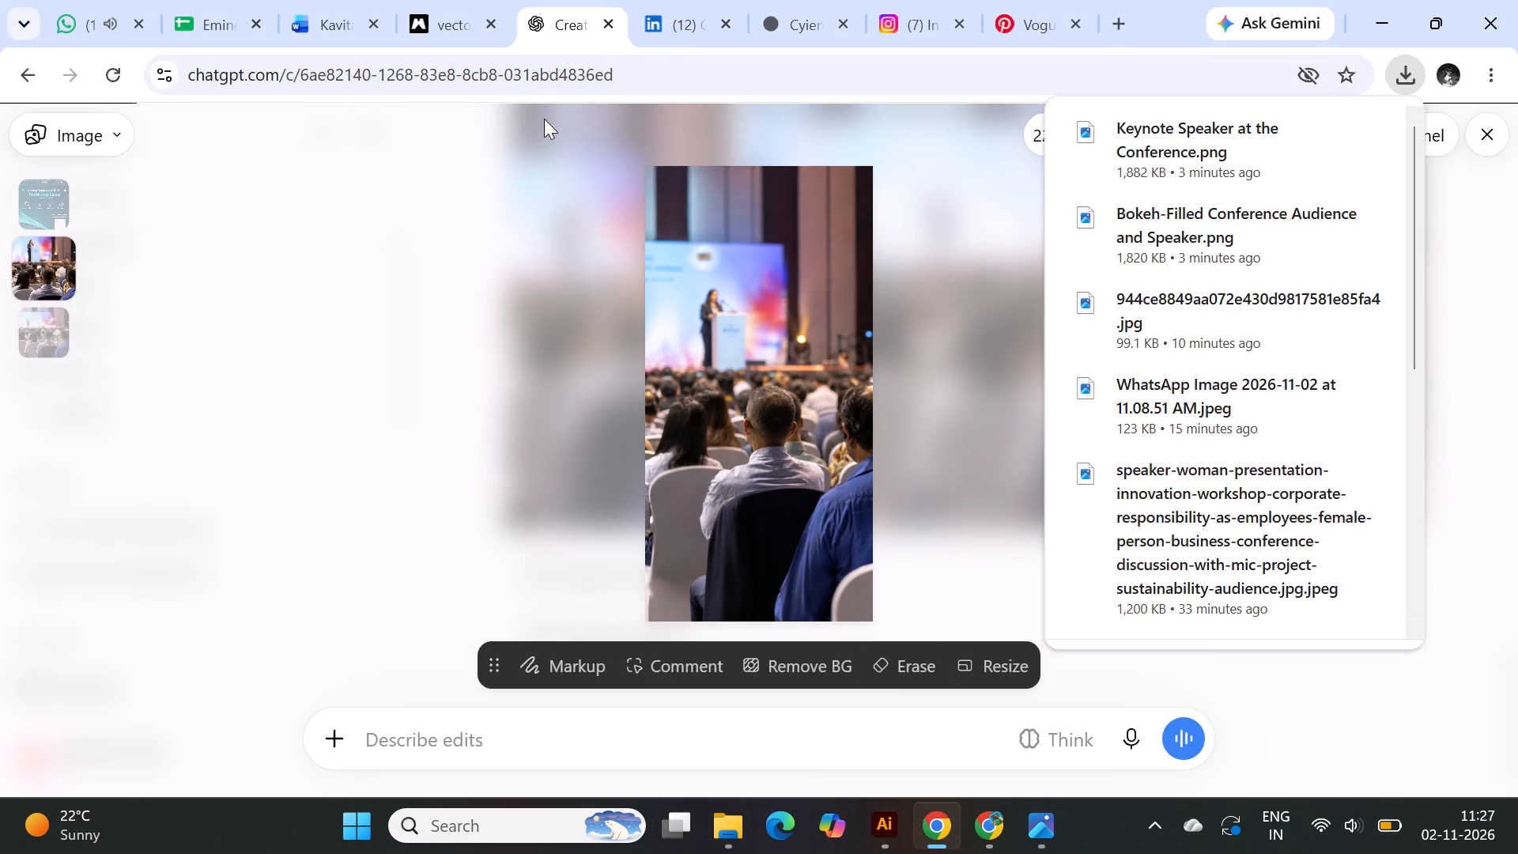
pyautogui.click(1118, 28)
pyautogui.click(612, 446)
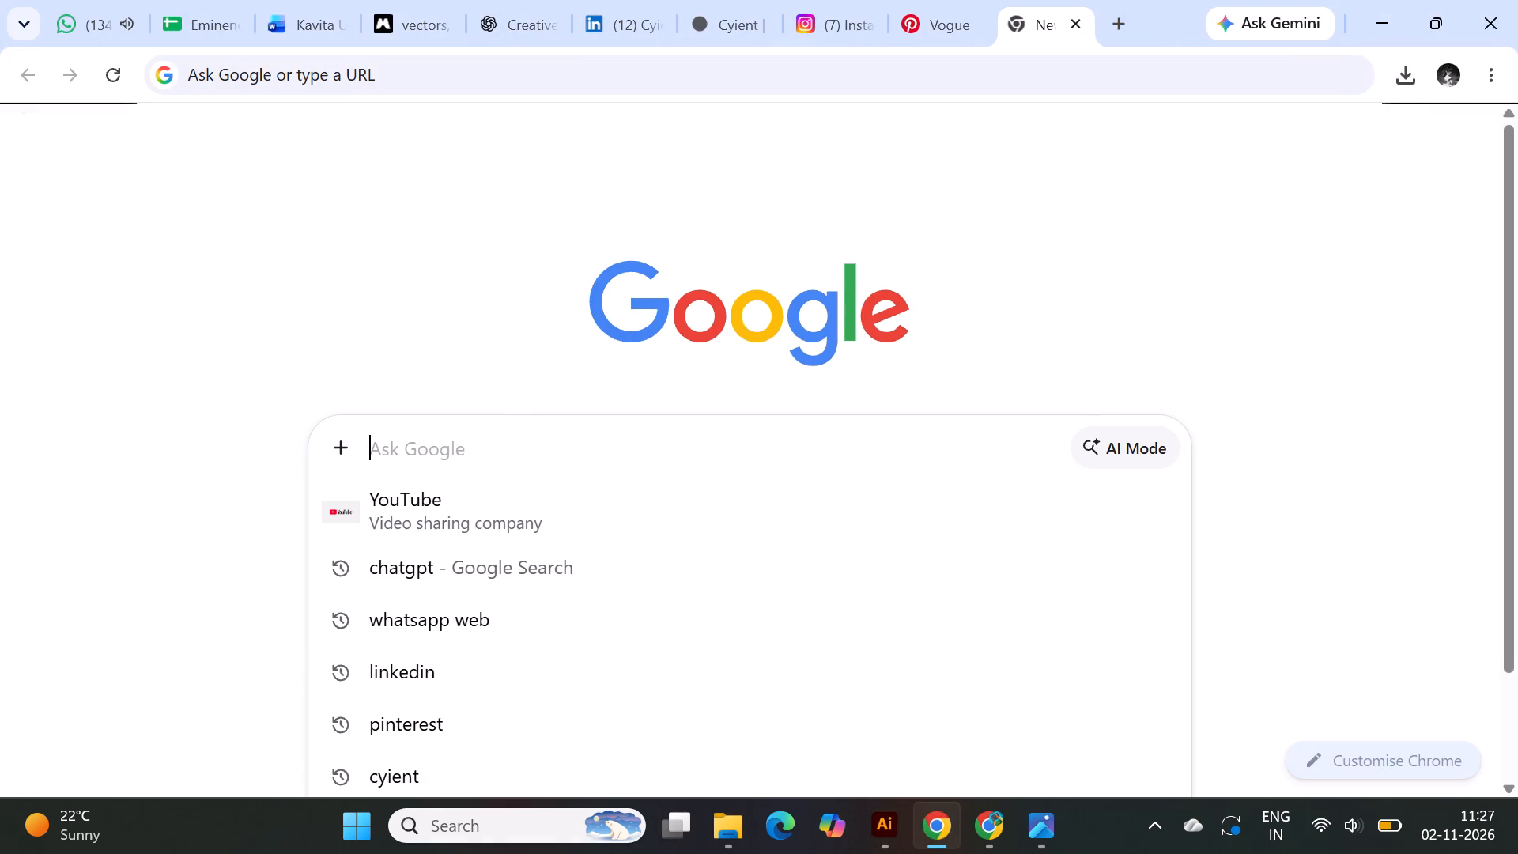
pyautogui.write('flaticon\\')
pyautogui.press('BackSpace')
pyautogui.press('Return')
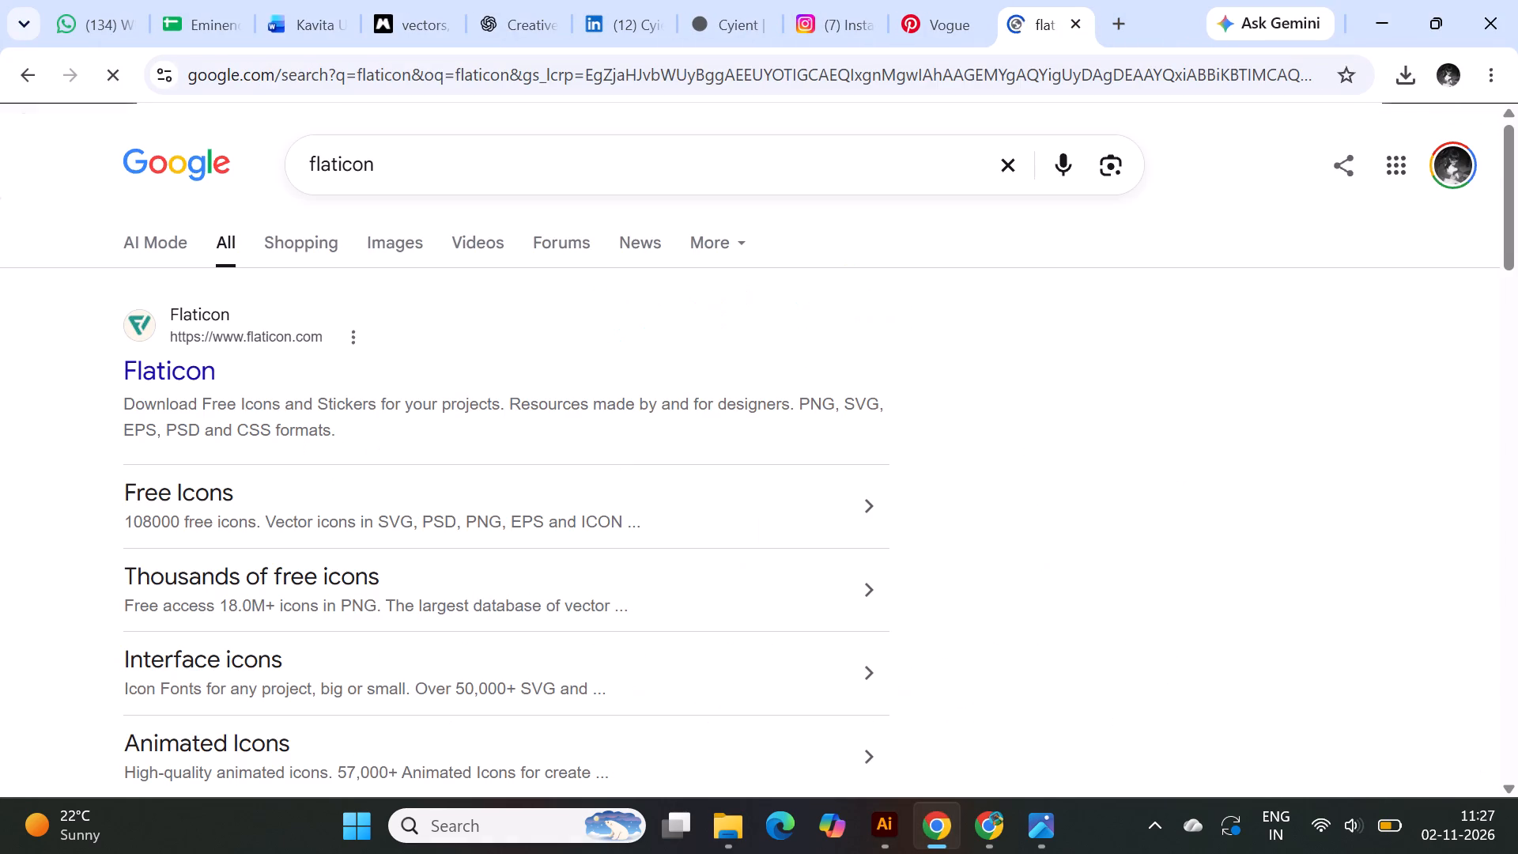
pyautogui.click(168, 298)
pyautogui.click(205, 318)
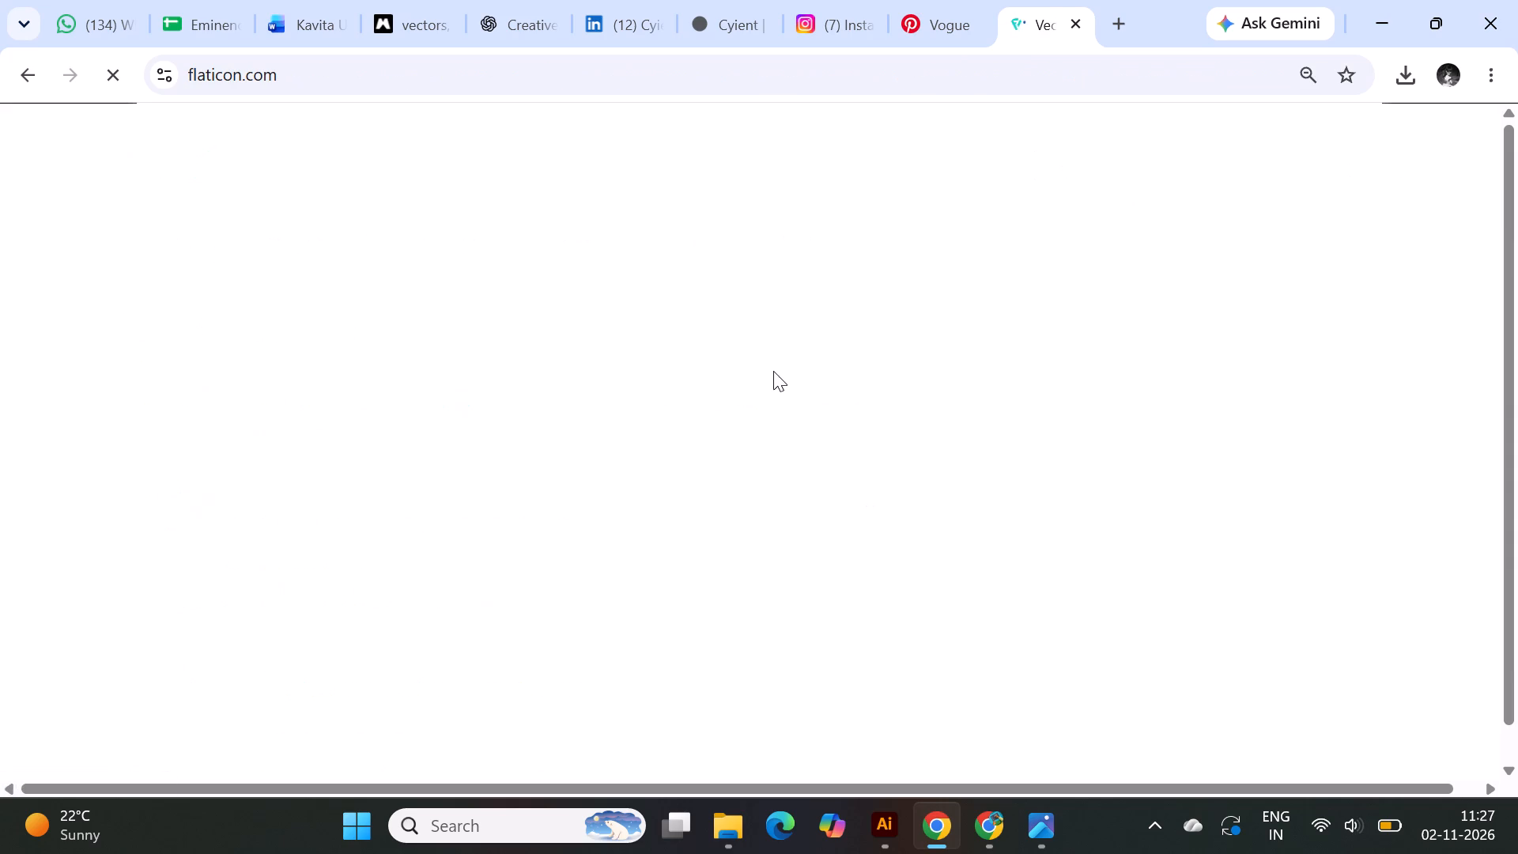
# Search Flaticon's icons for "arrow" and look through the first page of designs.
pyautogui.click(539, 420)
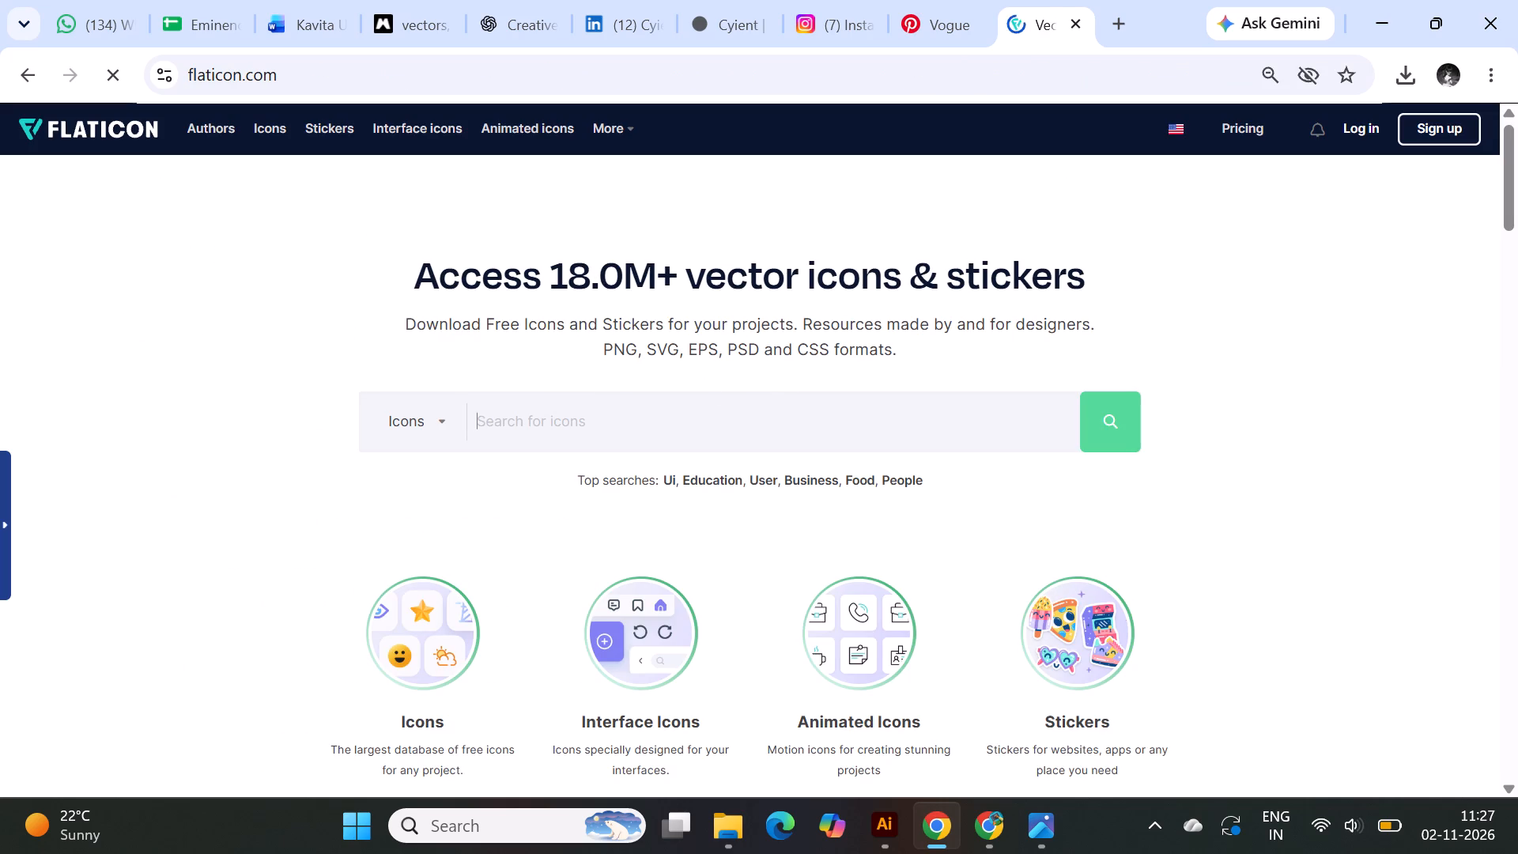
pyautogui.write('arrow')
pyautogui.press('Return')
pyautogui.scroll(-2, 541, 427)
pyautogui.scroll(2, 1069, 479)
pyautogui.scroll(-5, 599, 391)
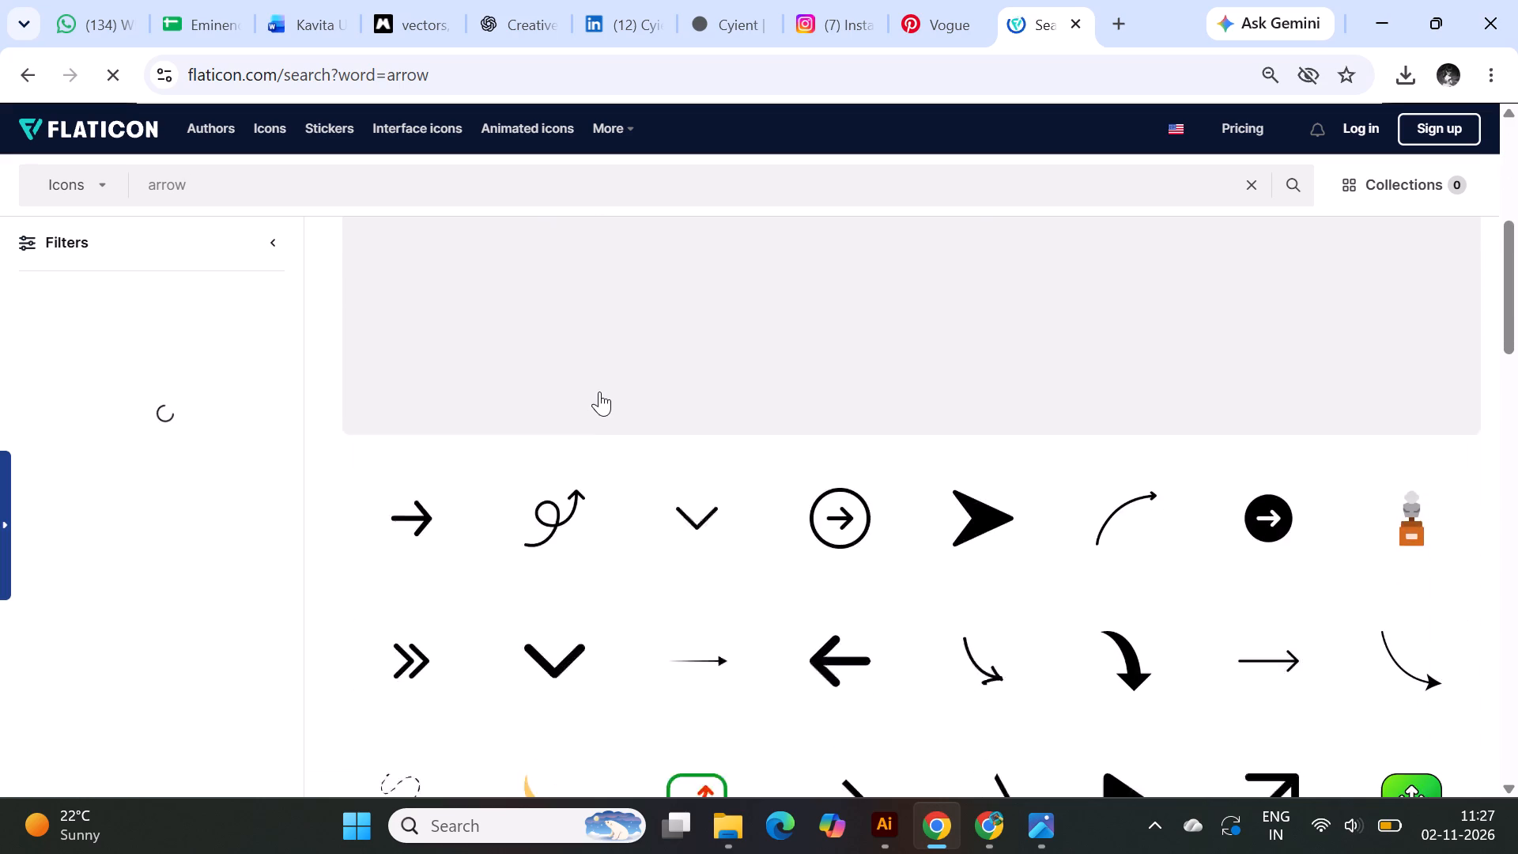
pyautogui.scroll(-1, 599, 391)
pyautogui.scroll(-3, 464, 337)
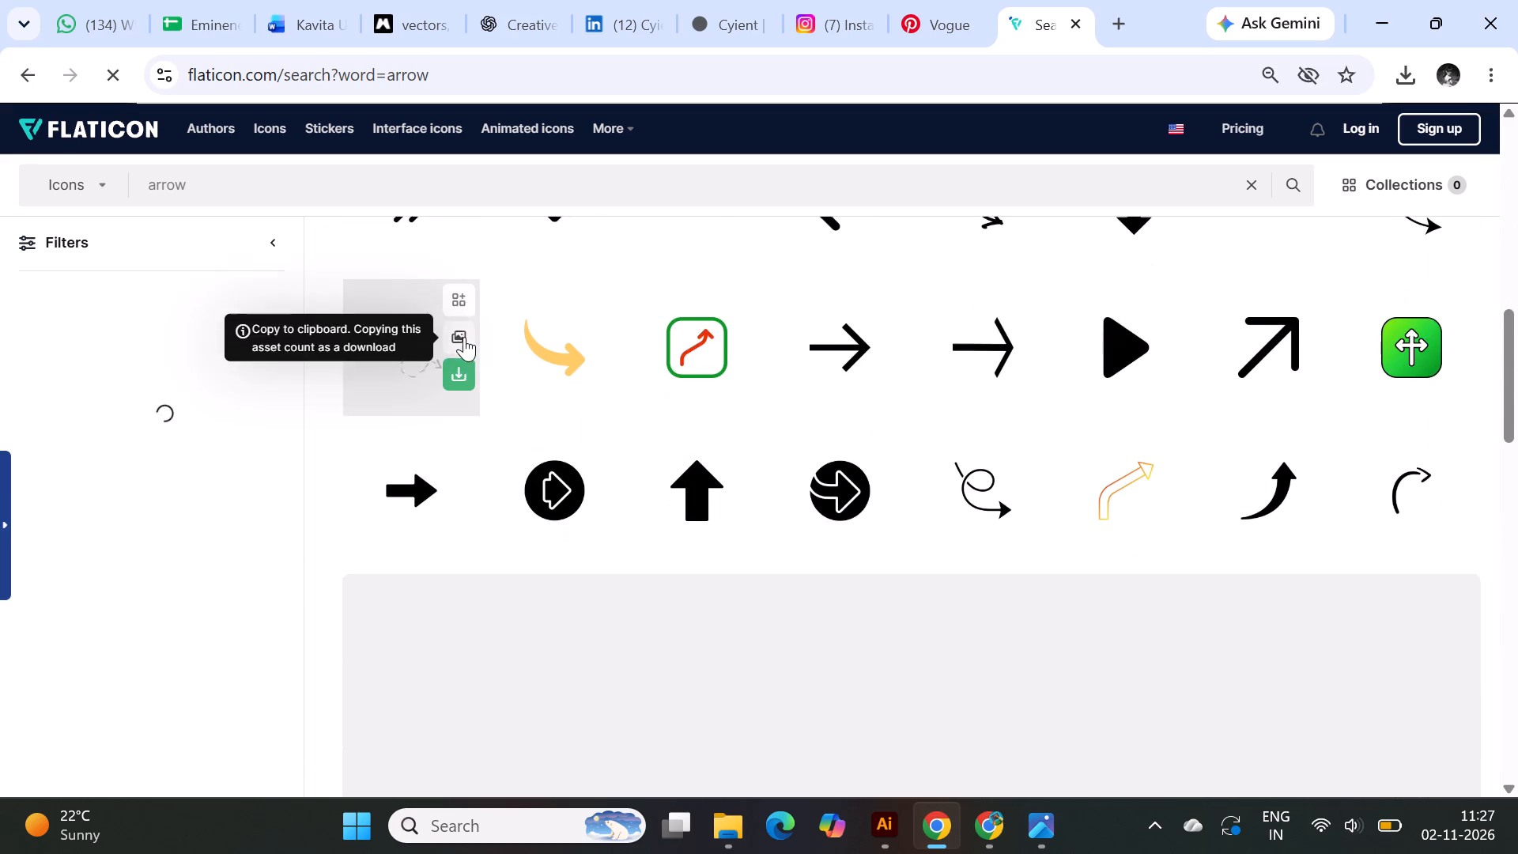
pyautogui.scroll(-6, 464, 337)
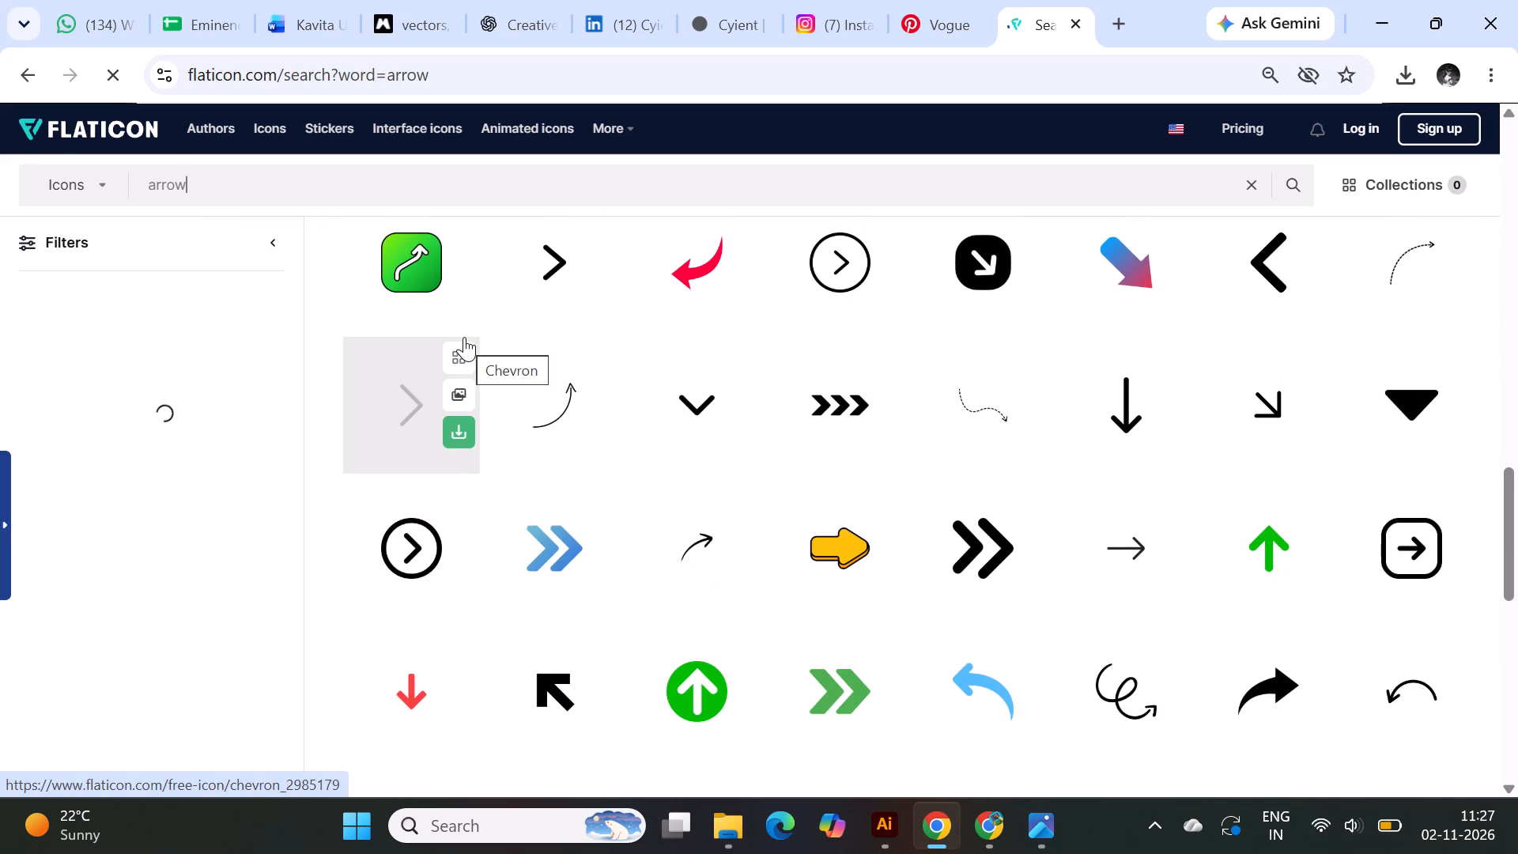
pyautogui.scroll(-5, 464, 337)
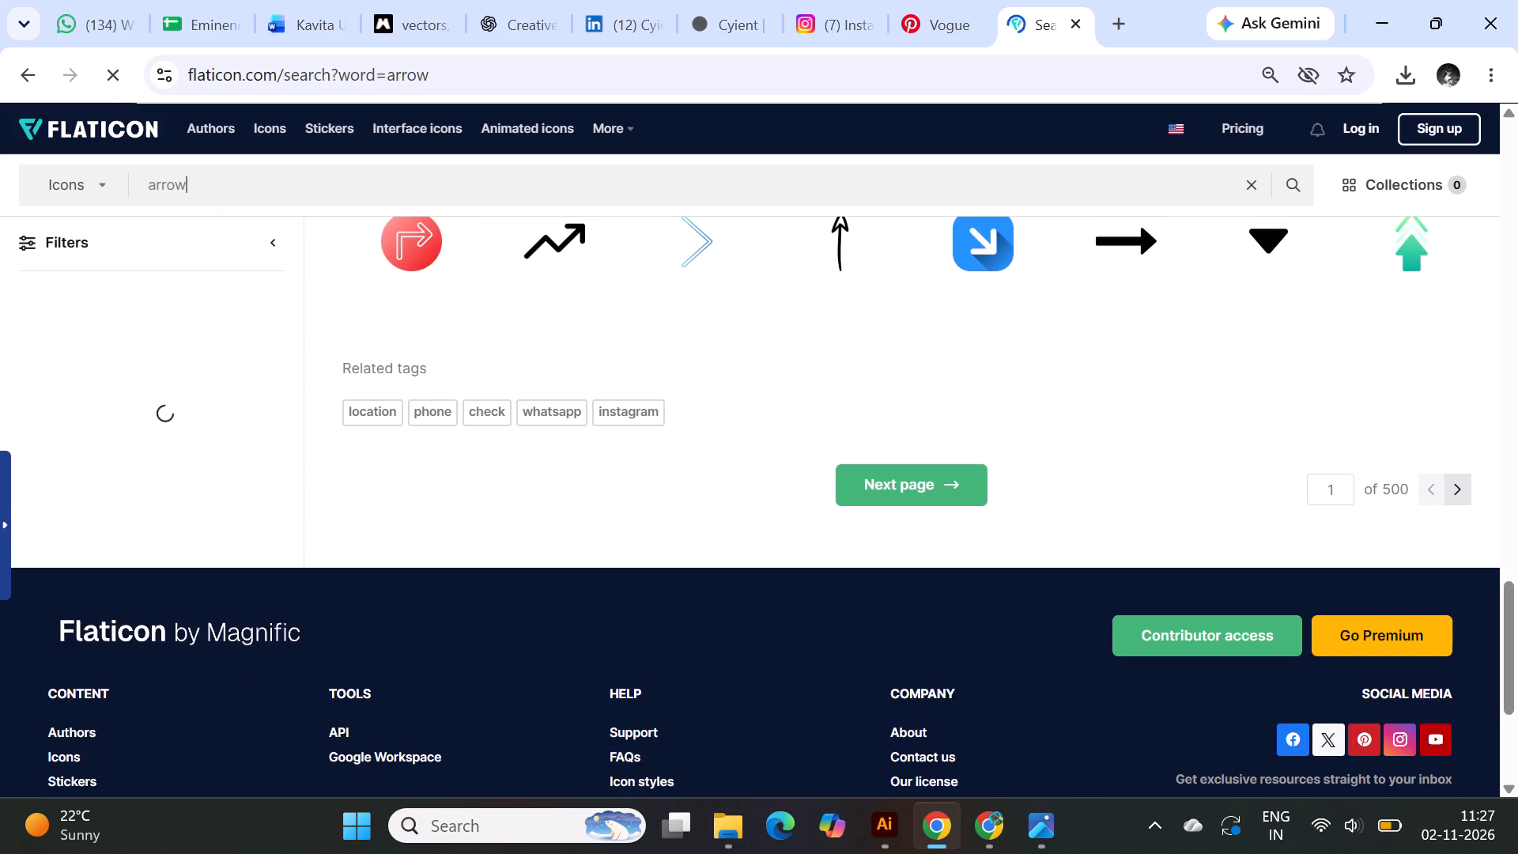
# Search Flaticon's icons for "shape" and download the black eight-armed asterisk by murmur as a free PNG.
pyautogui.moveTo(251, 195); pyautogui.dragTo(87, 195)
pyautogui.write('shape')
pyautogui.press('Return')
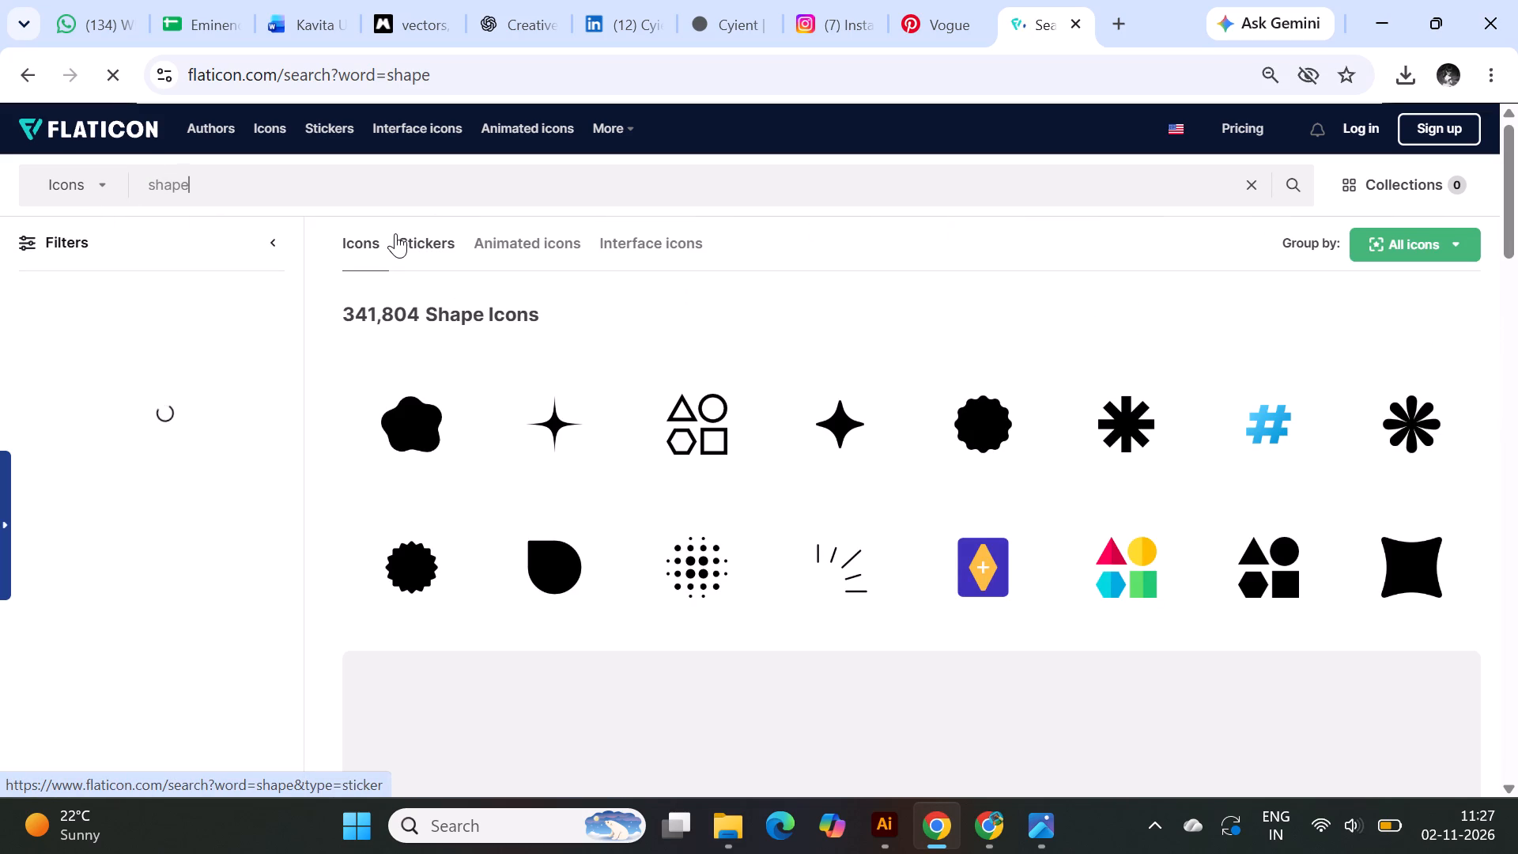
pyautogui.scroll(-1, 395, 233)
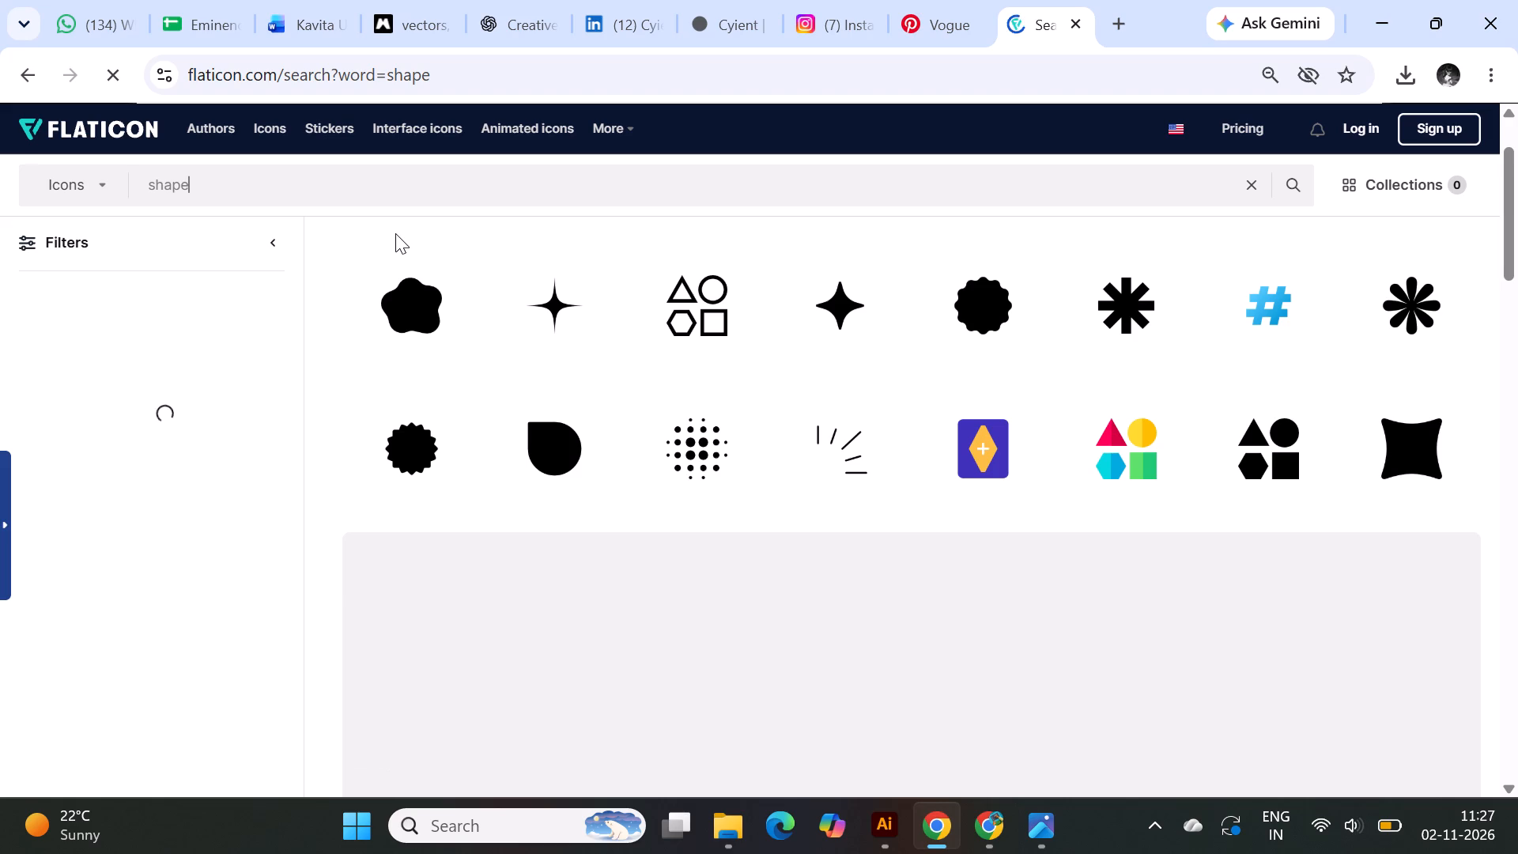
pyautogui.click(1184, 333)
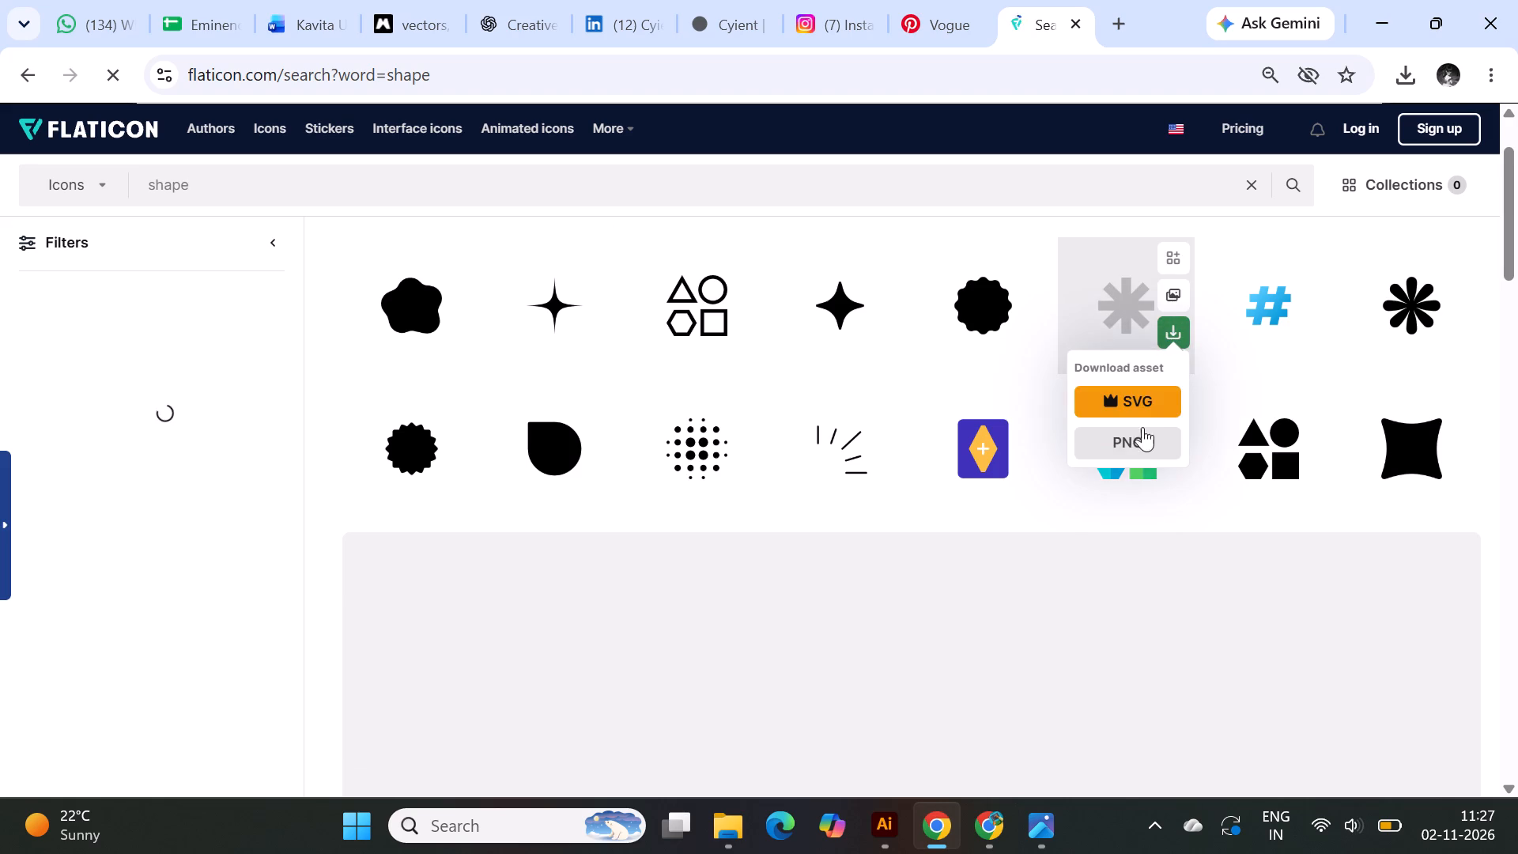
pyautogui.click(1143, 441)
pyautogui.click(1076, 414)
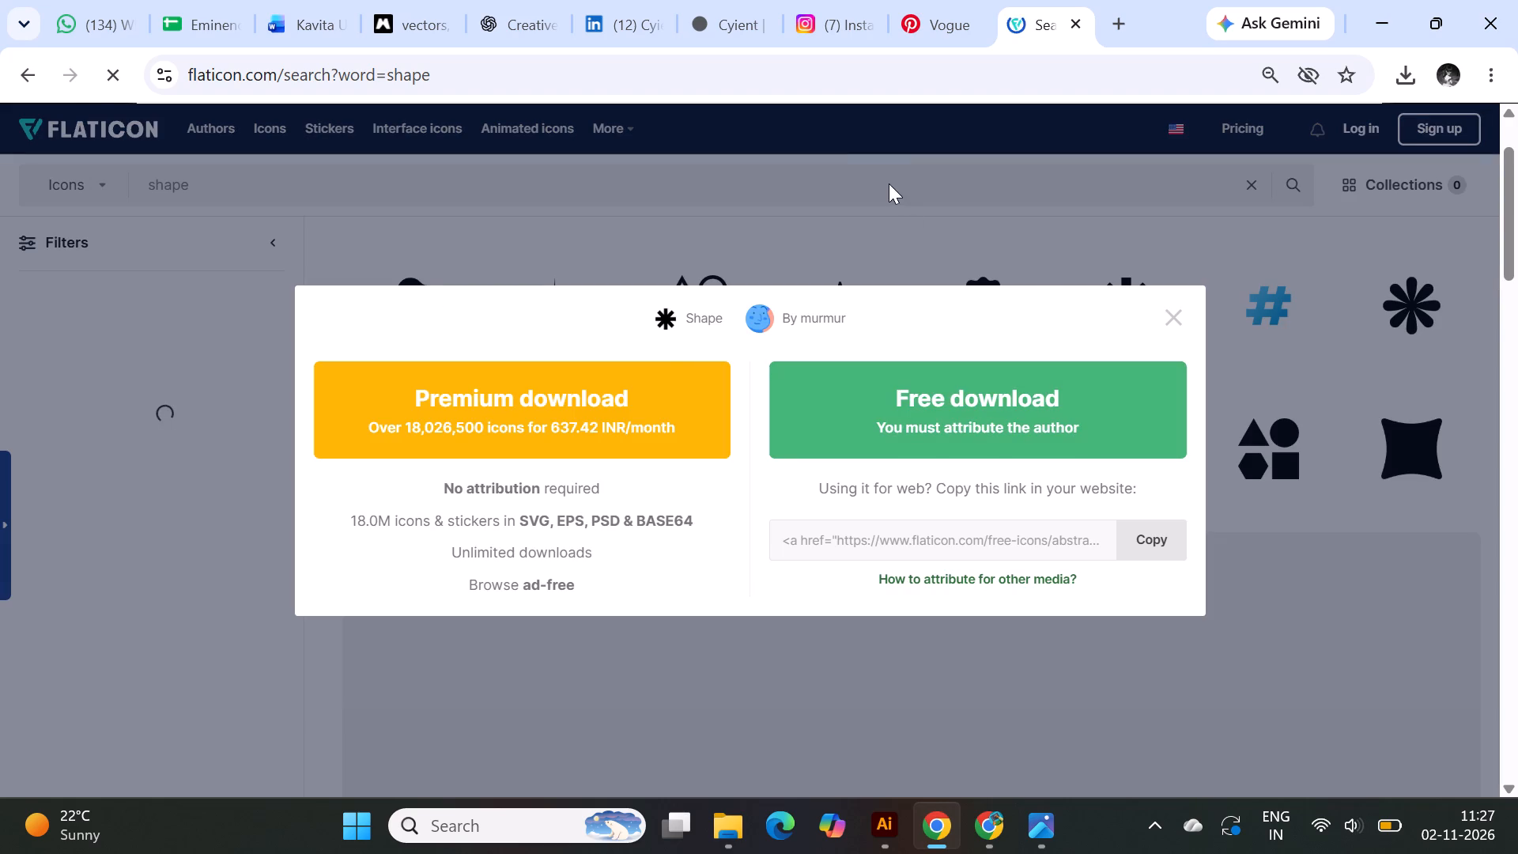
pyautogui.click(869, 130)
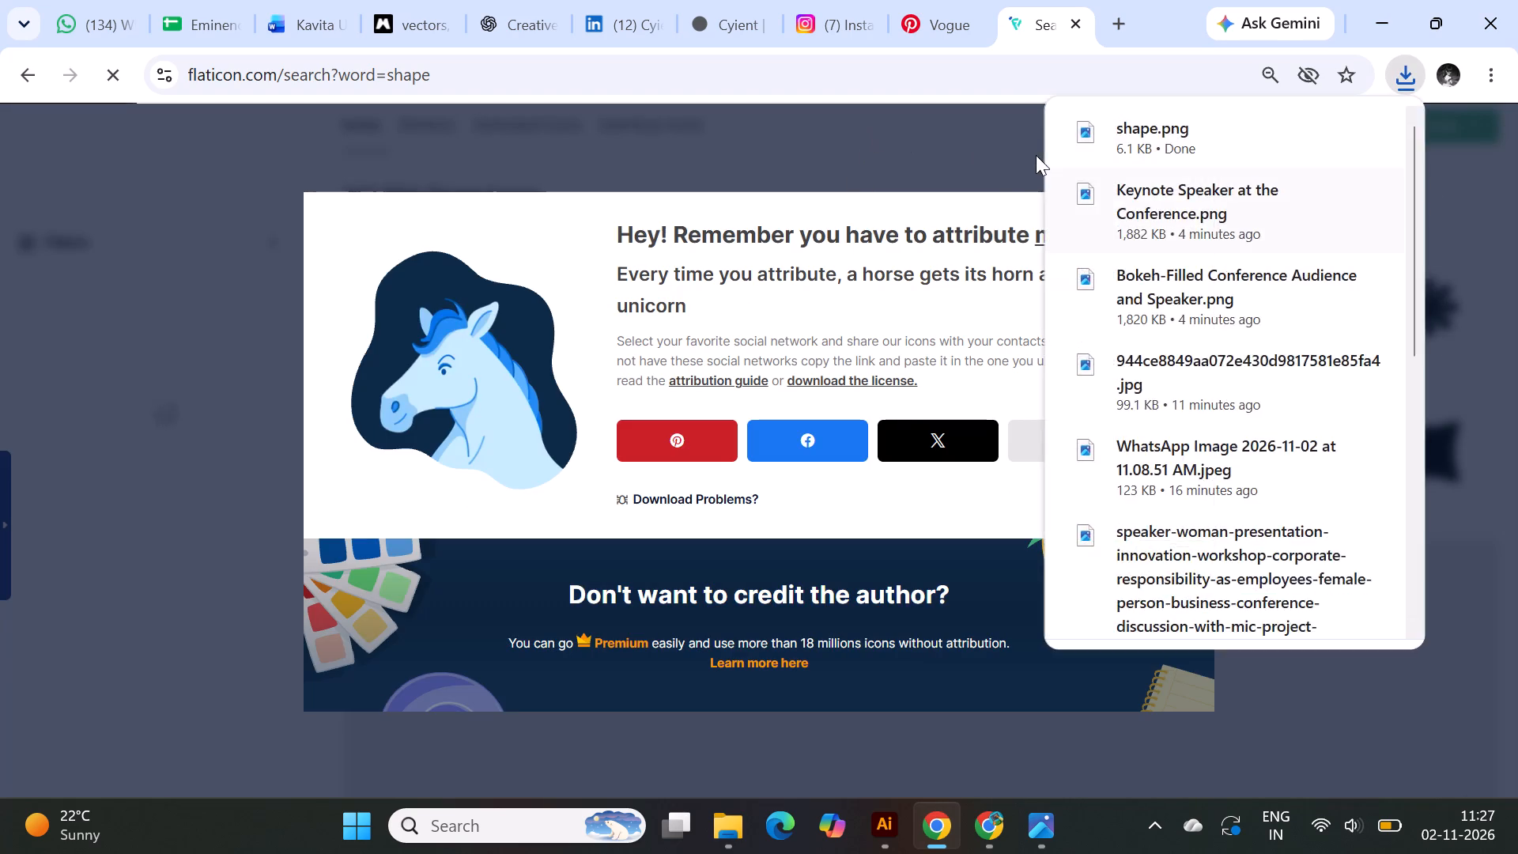
pyautogui.click(1033, 152)
pyautogui.click(1185, 222)
# Look through the rest of the first page of shape icons for other usable decorative designs.
pyautogui.scroll(-1, 761, 270)
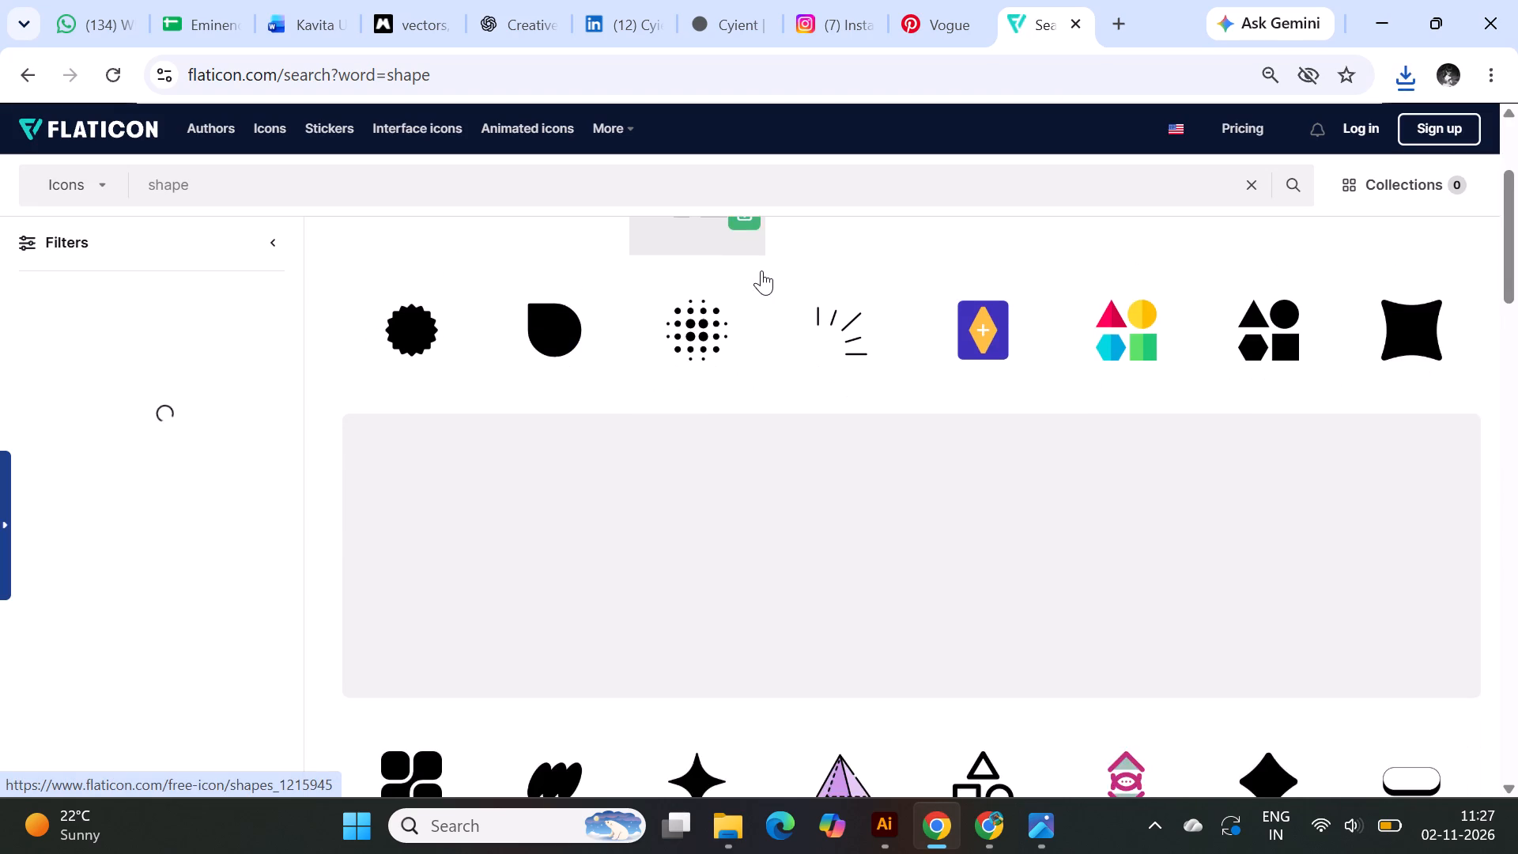
pyautogui.scroll(-5, 761, 270)
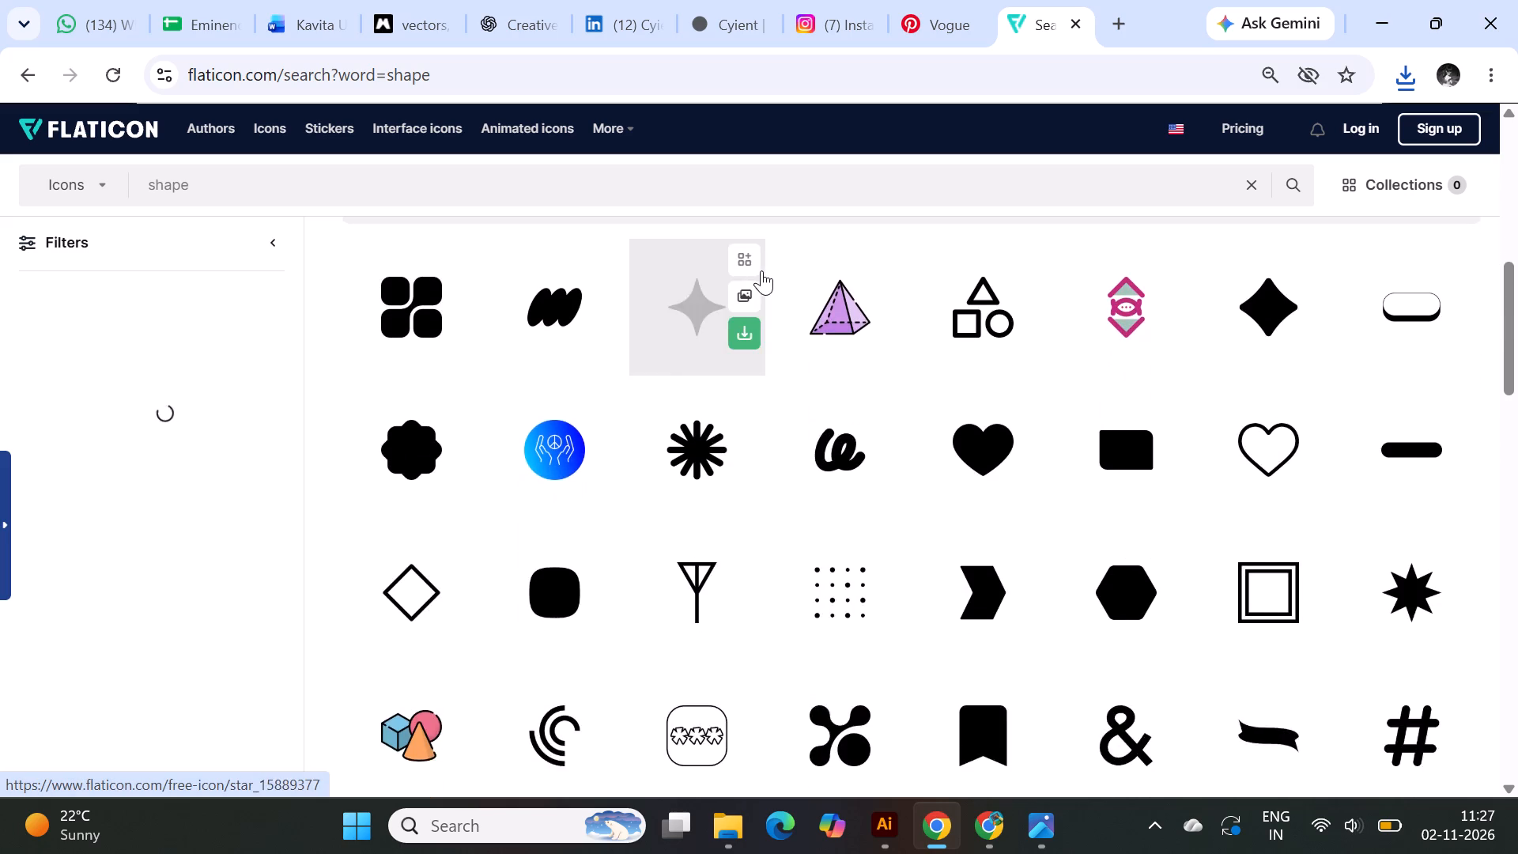
pyautogui.scroll(-9, 761, 270)
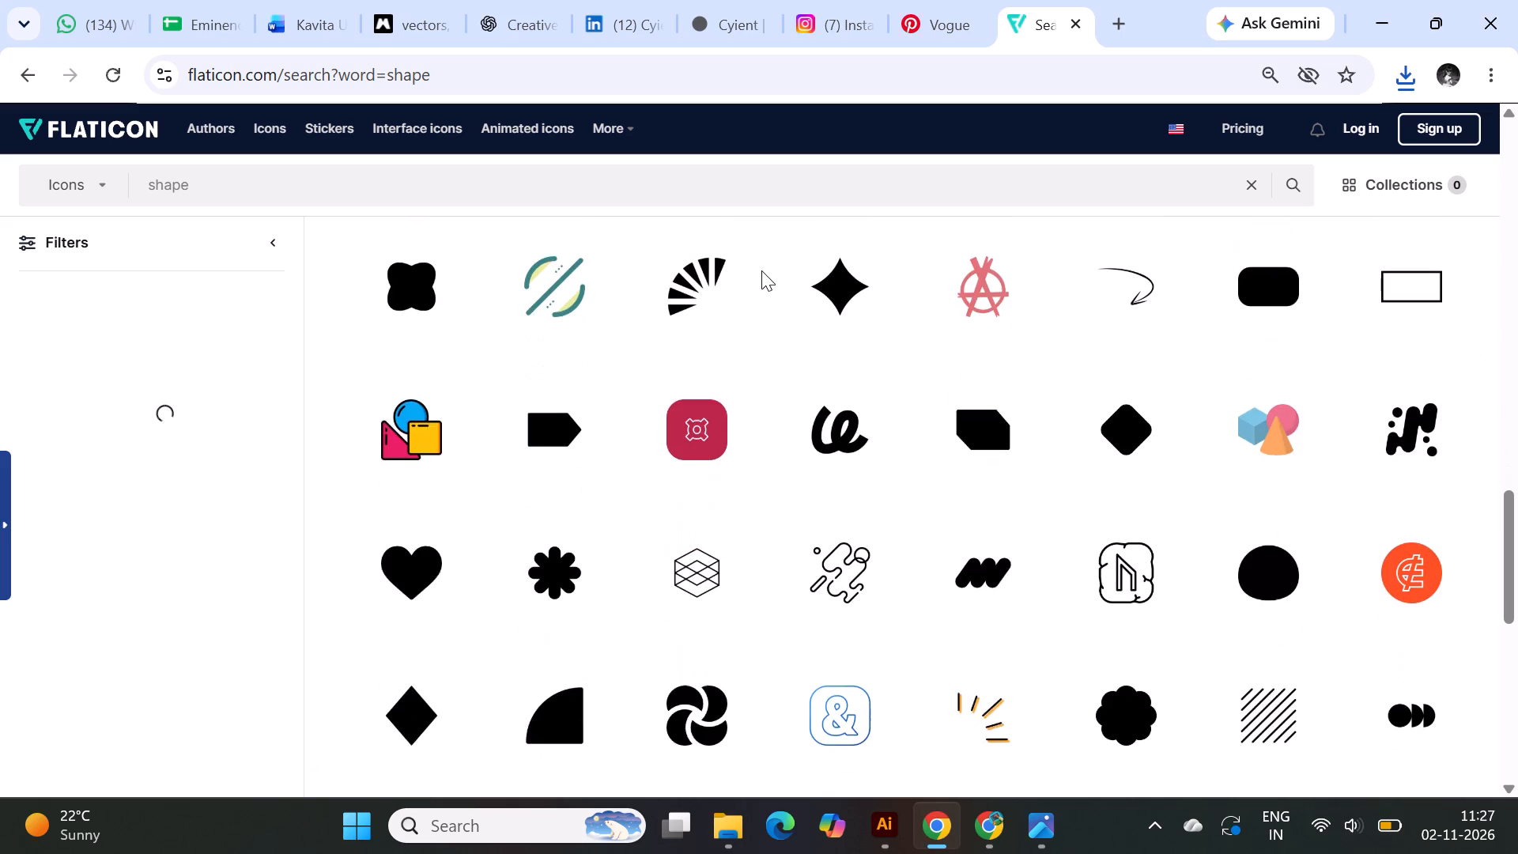
pyautogui.scroll(-4, 761, 270)
# Search Flaticon's icons for "curve".
pyautogui.moveTo(200, 184); pyautogui.dragTo(197, 183)
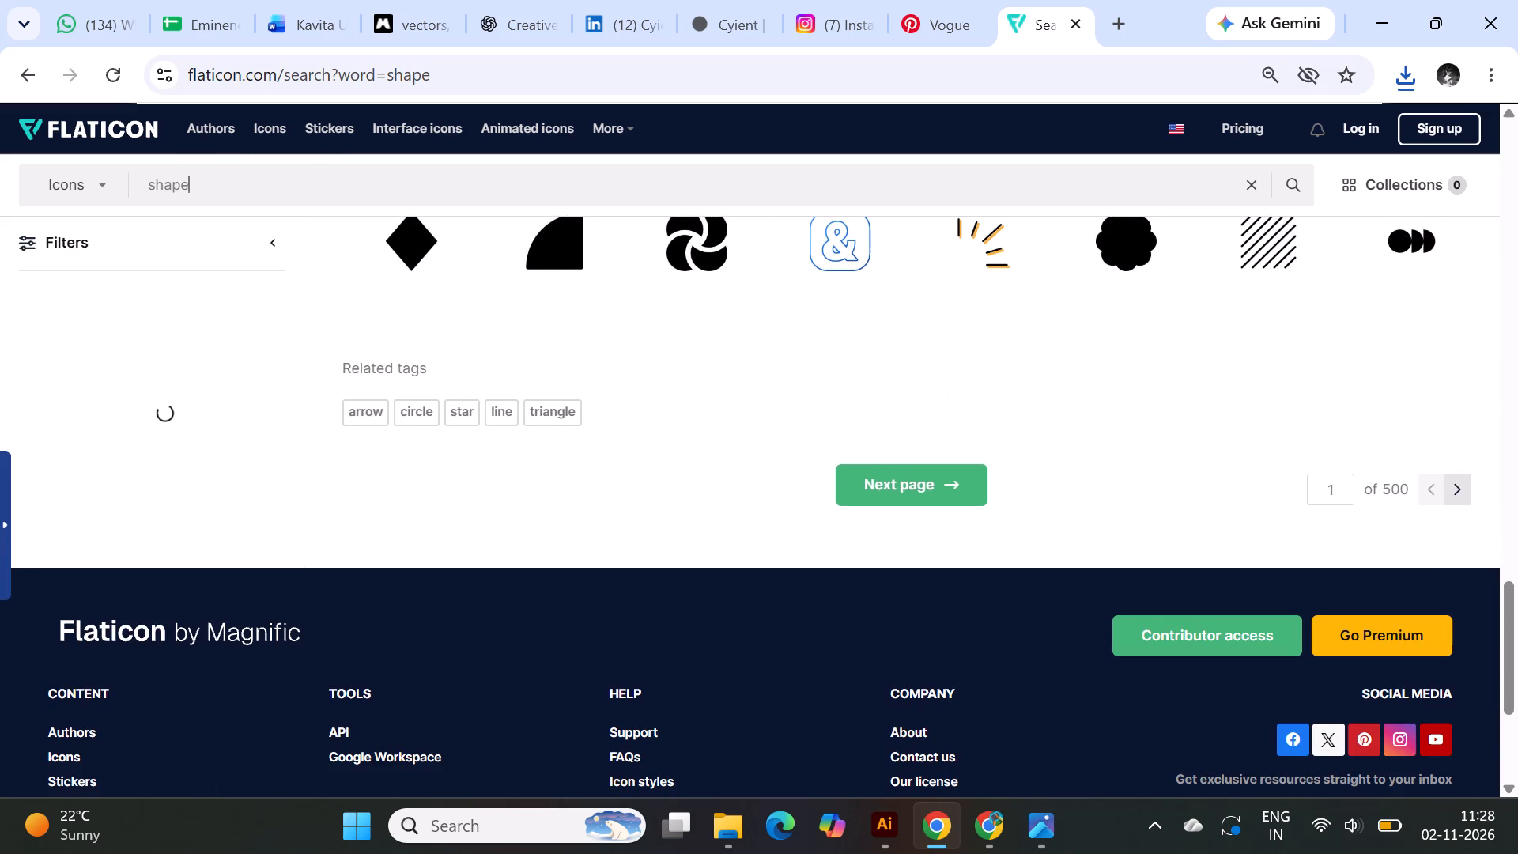
pyautogui.moveTo(197, 183); pyautogui.dragTo(118, 183)
pyautogui.write('curve\\')
pyautogui.press('Return')
pyautogui.press('Return')
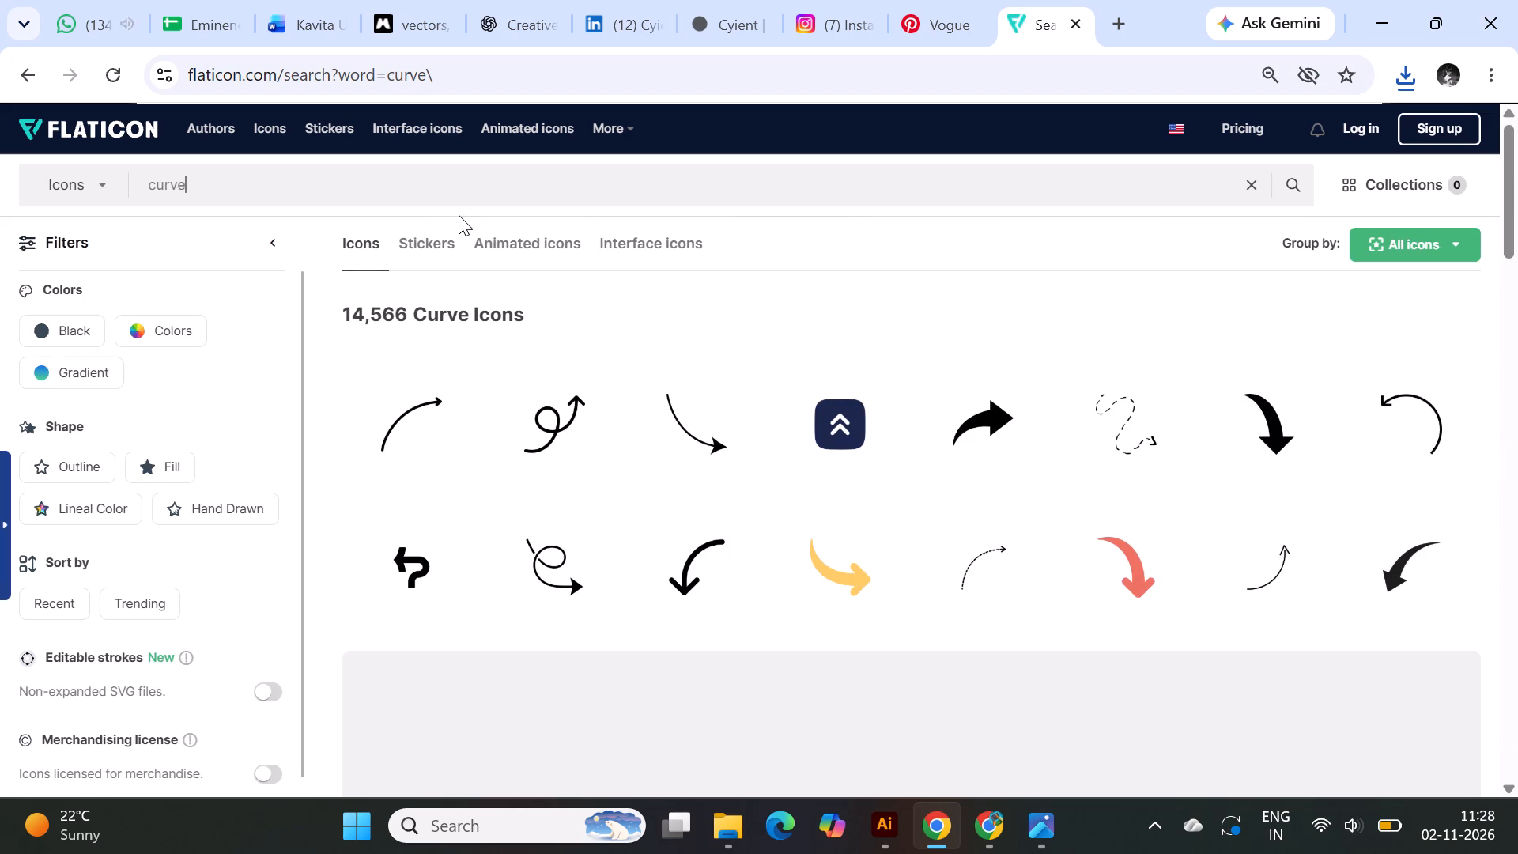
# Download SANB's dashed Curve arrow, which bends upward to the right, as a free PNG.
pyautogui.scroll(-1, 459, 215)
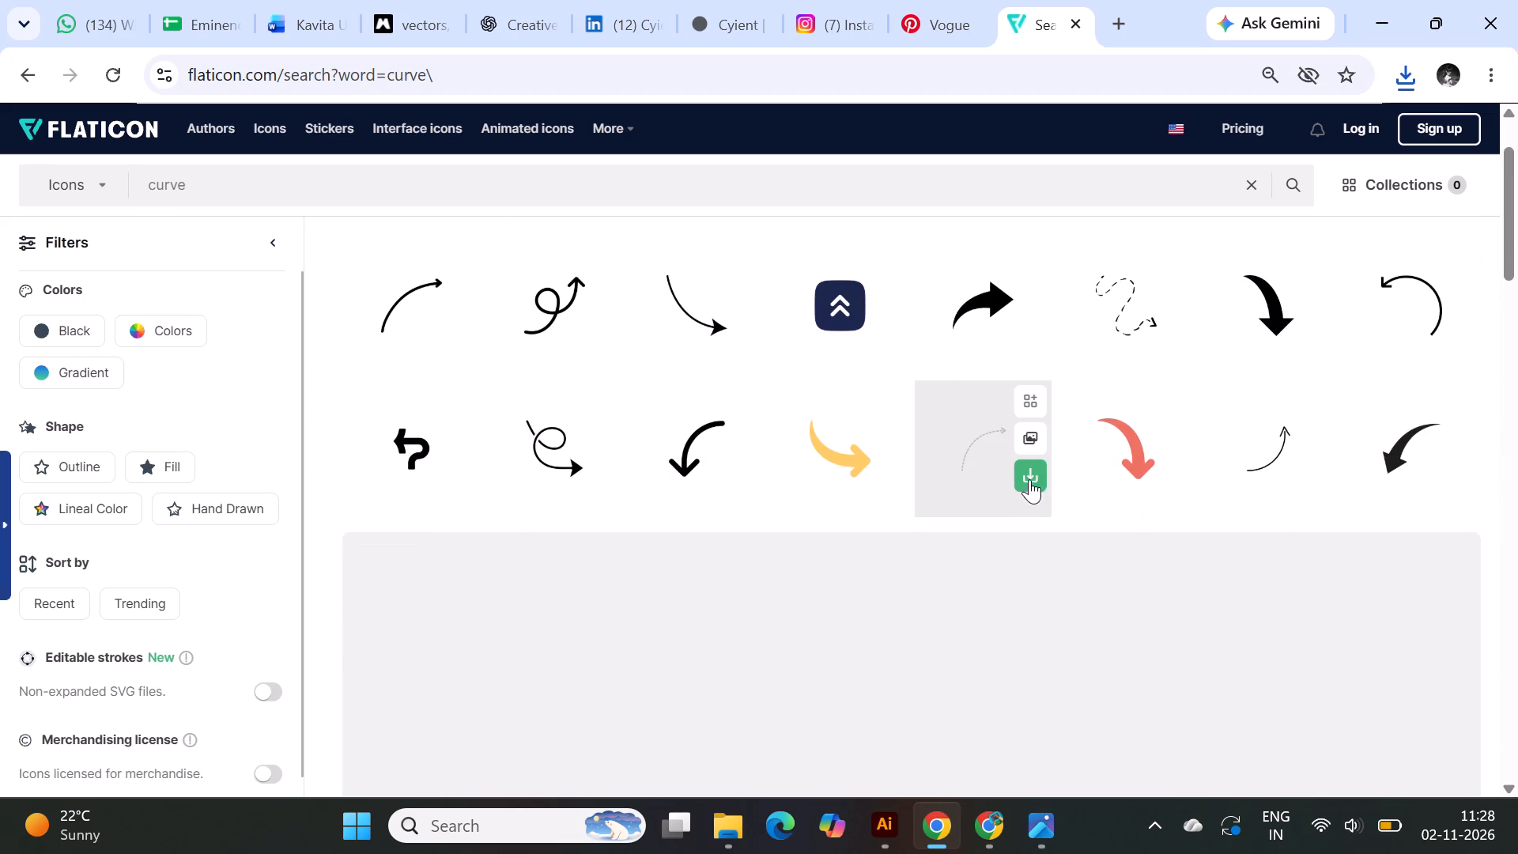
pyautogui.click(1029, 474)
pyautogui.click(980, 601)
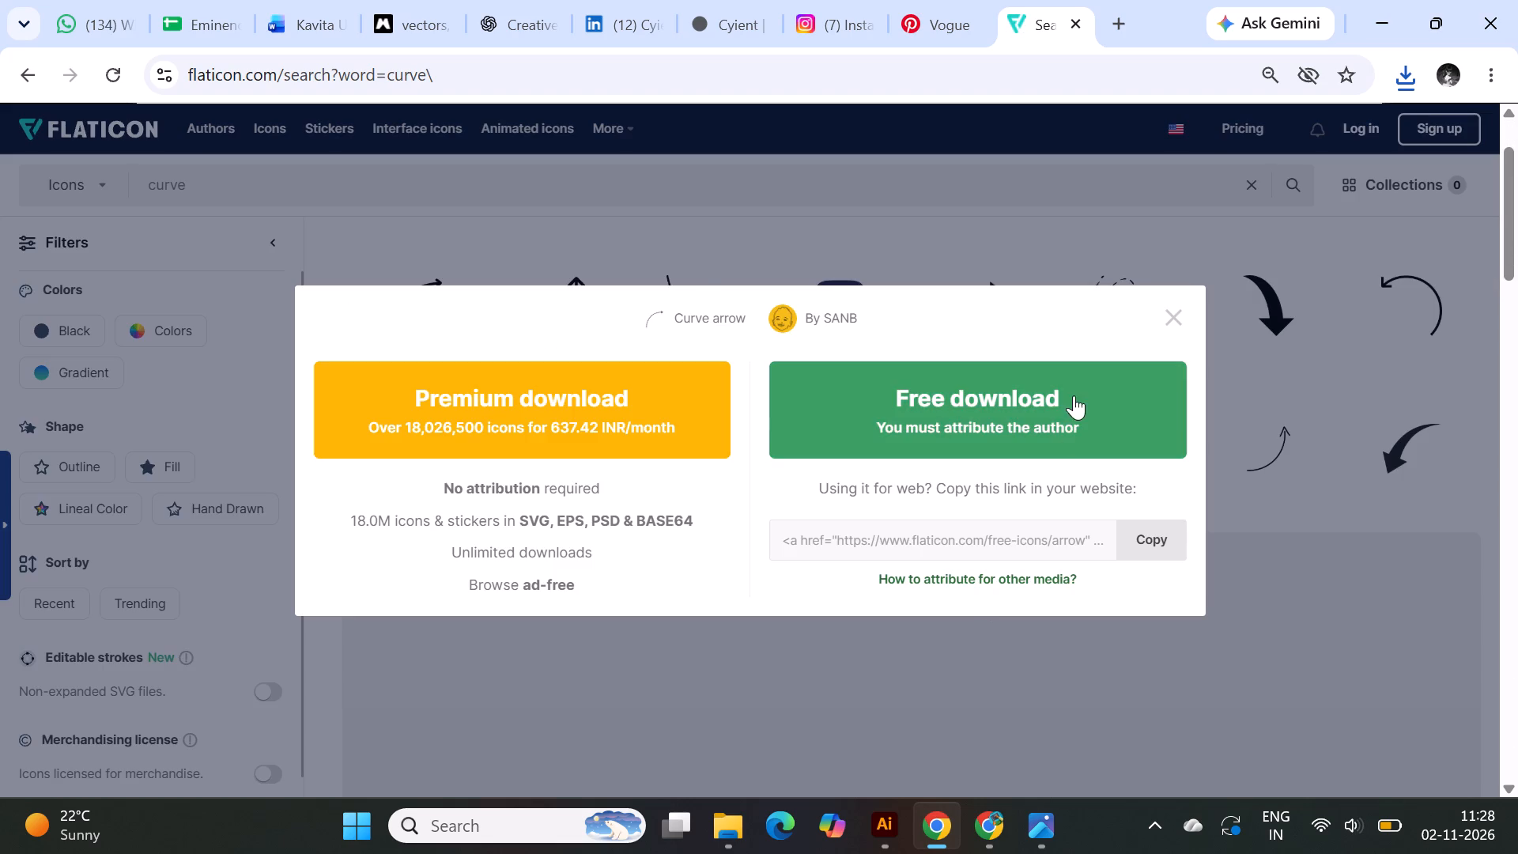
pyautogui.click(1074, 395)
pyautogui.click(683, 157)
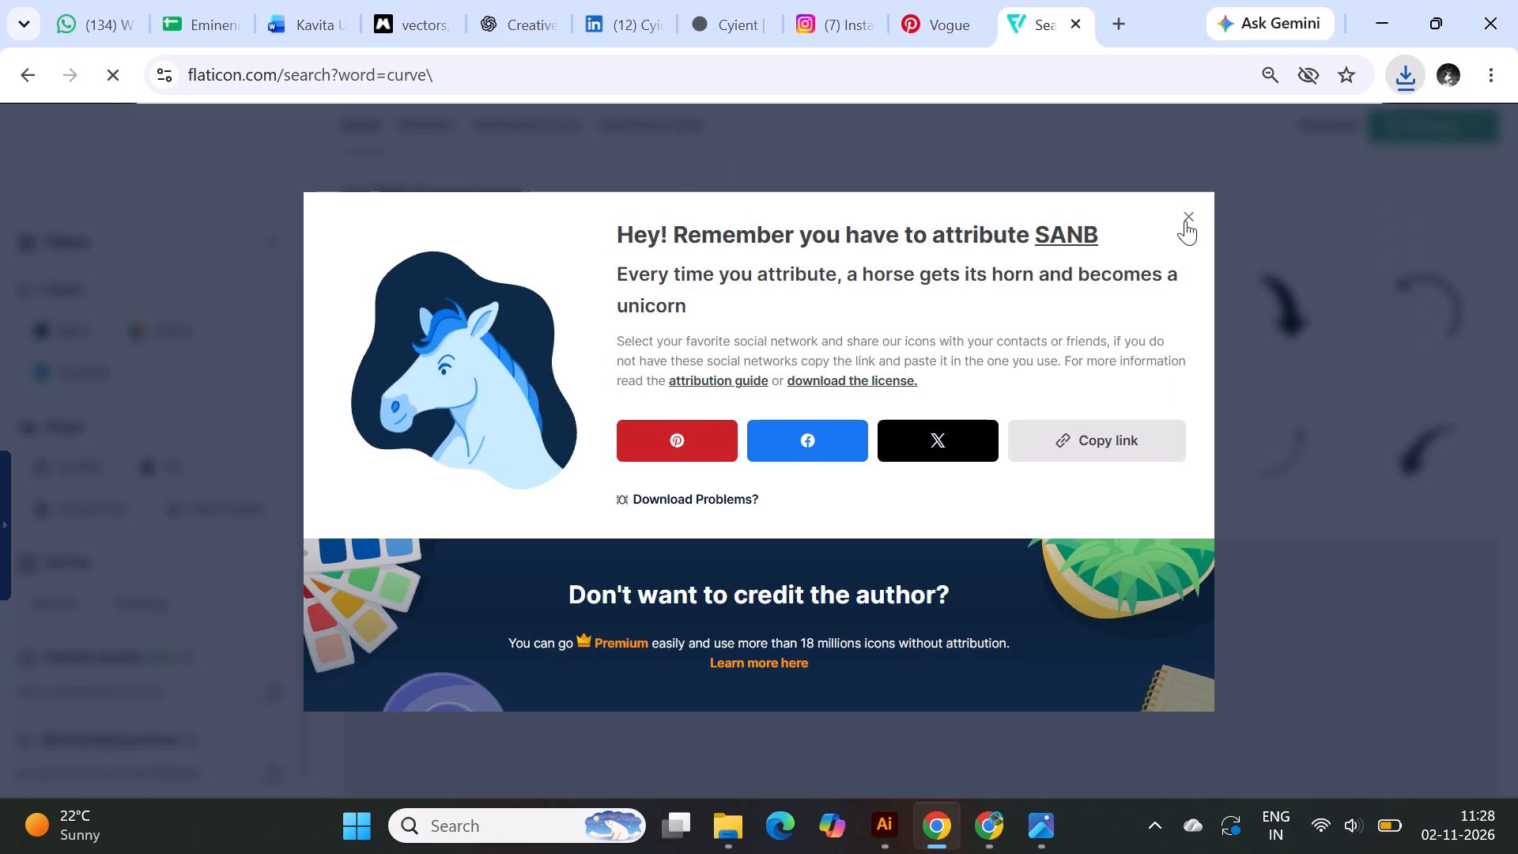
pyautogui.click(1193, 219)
# Look through the first page of curve icons for another suitable curved line or arrow.
pyautogui.scroll(4, 942, 472)
pyautogui.scroll(-4, 676, 427)
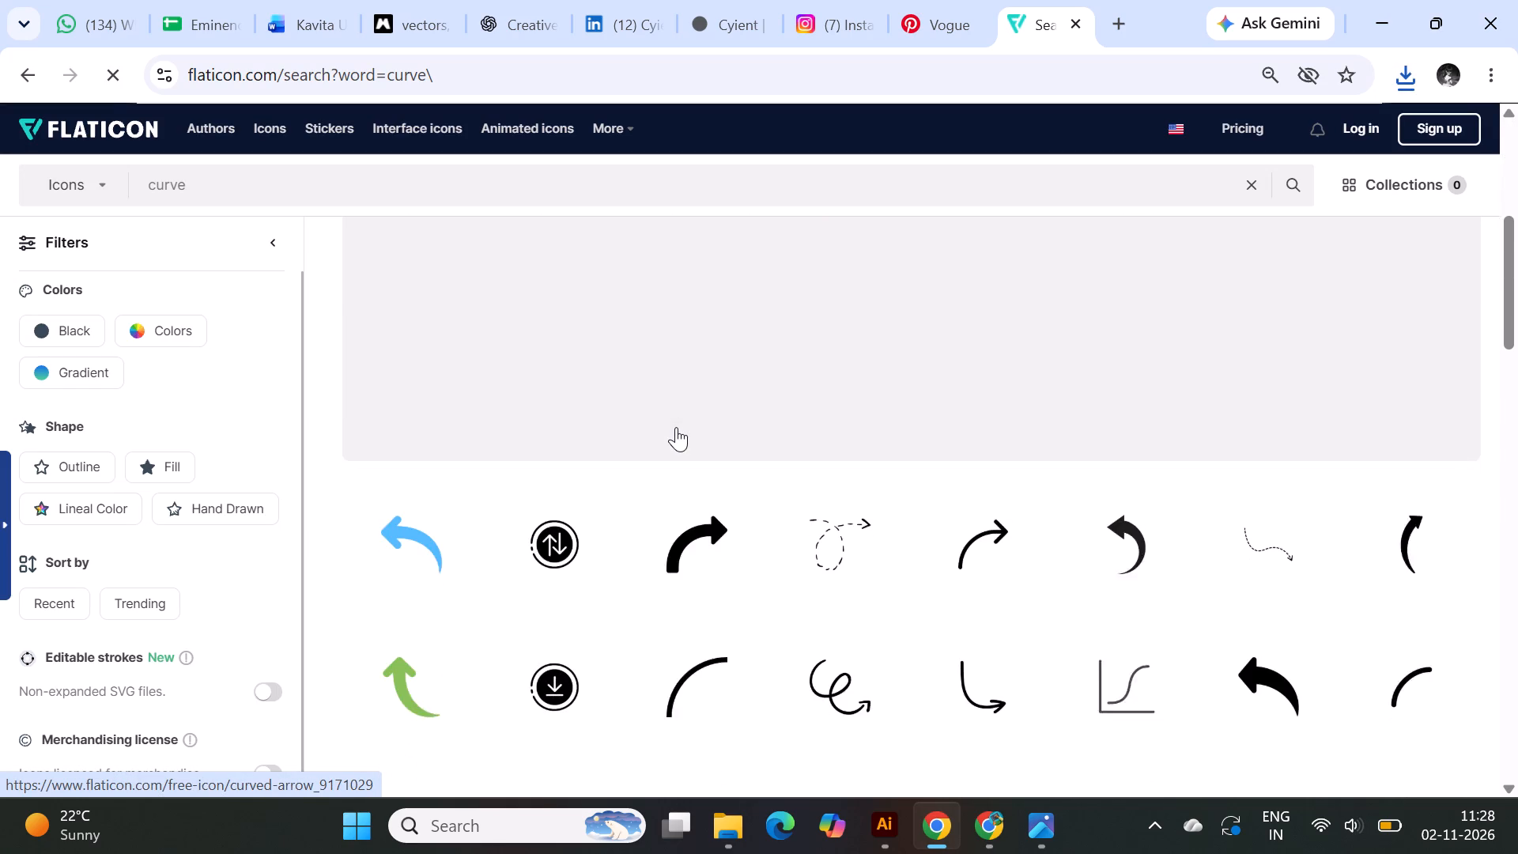
pyautogui.scroll(-6, 676, 427)
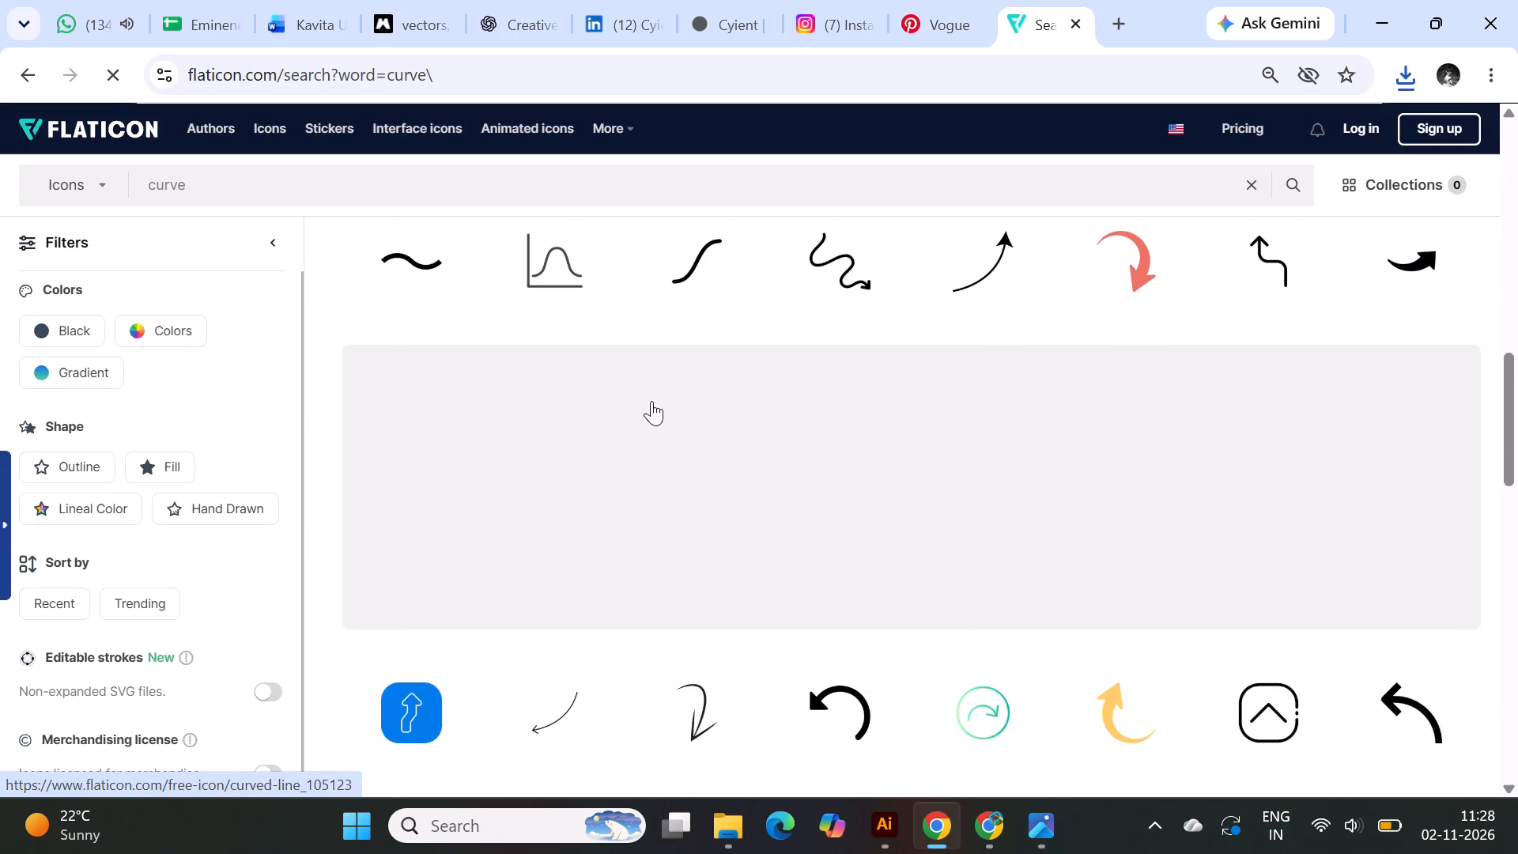
pyautogui.scroll(-6, 651, 401)
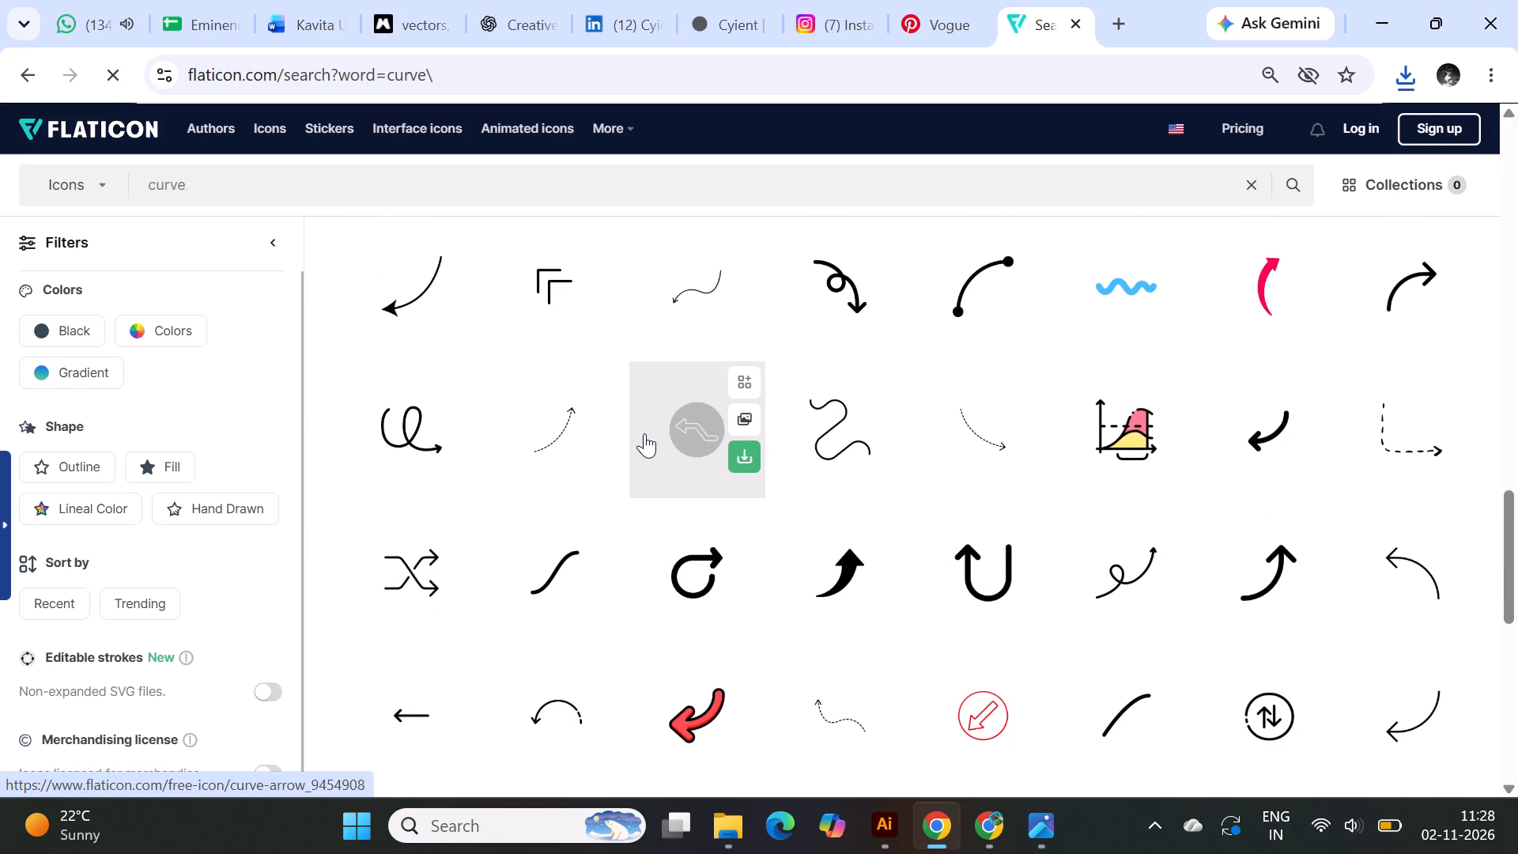
pyautogui.scroll(-2, 644, 433)
pyautogui.scroll(2, 645, 449)
# Switch to File Explorer and check the downloaded icons in the Downloads folder.
pyautogui.click(730, 834)
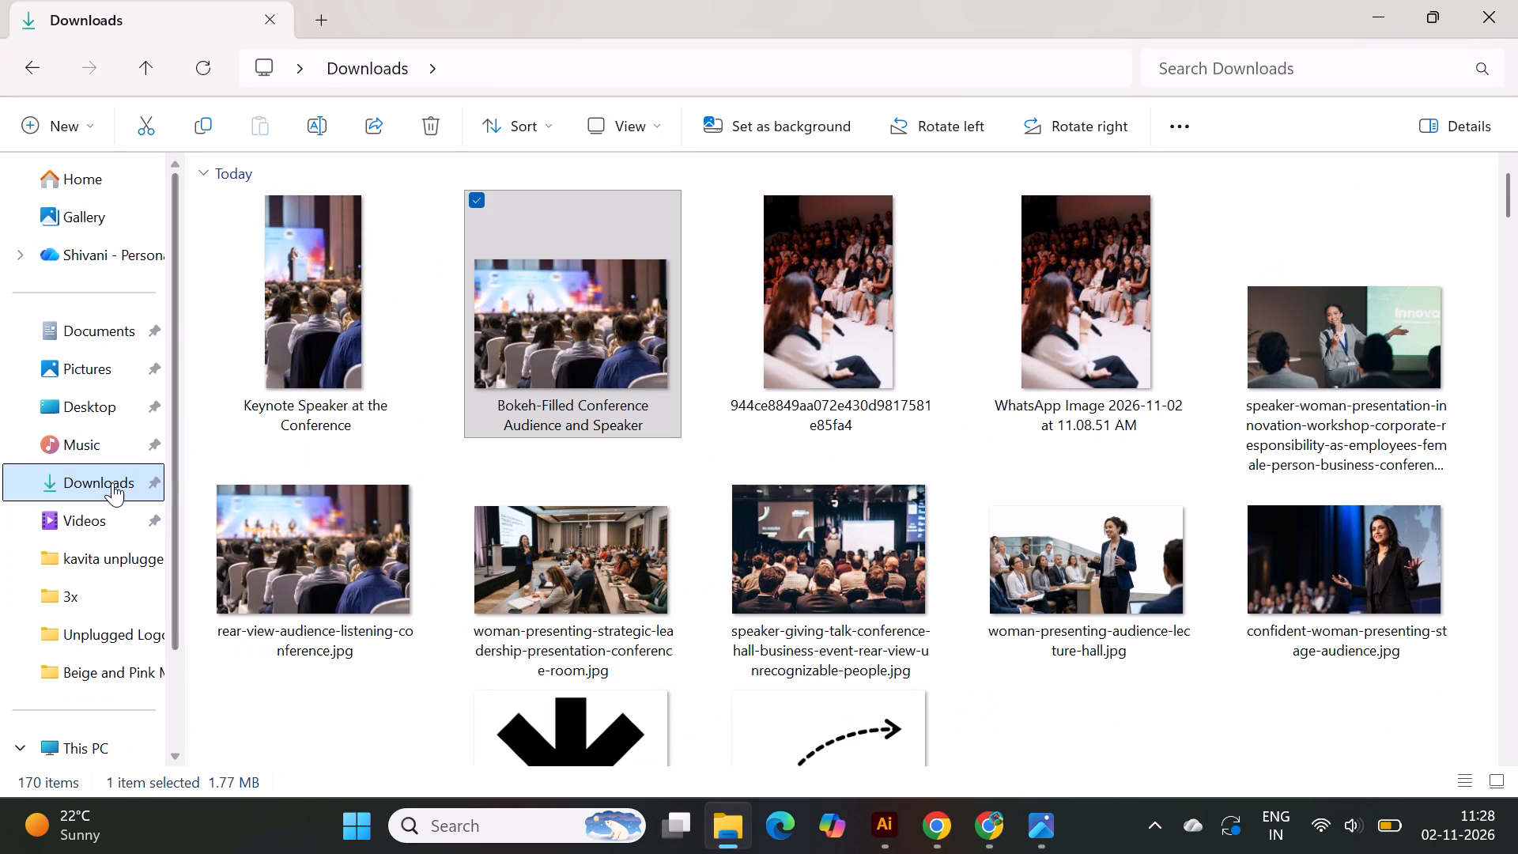
pyautogui.click(112, 482)
pyautogui.scroll(4, 717, 508)
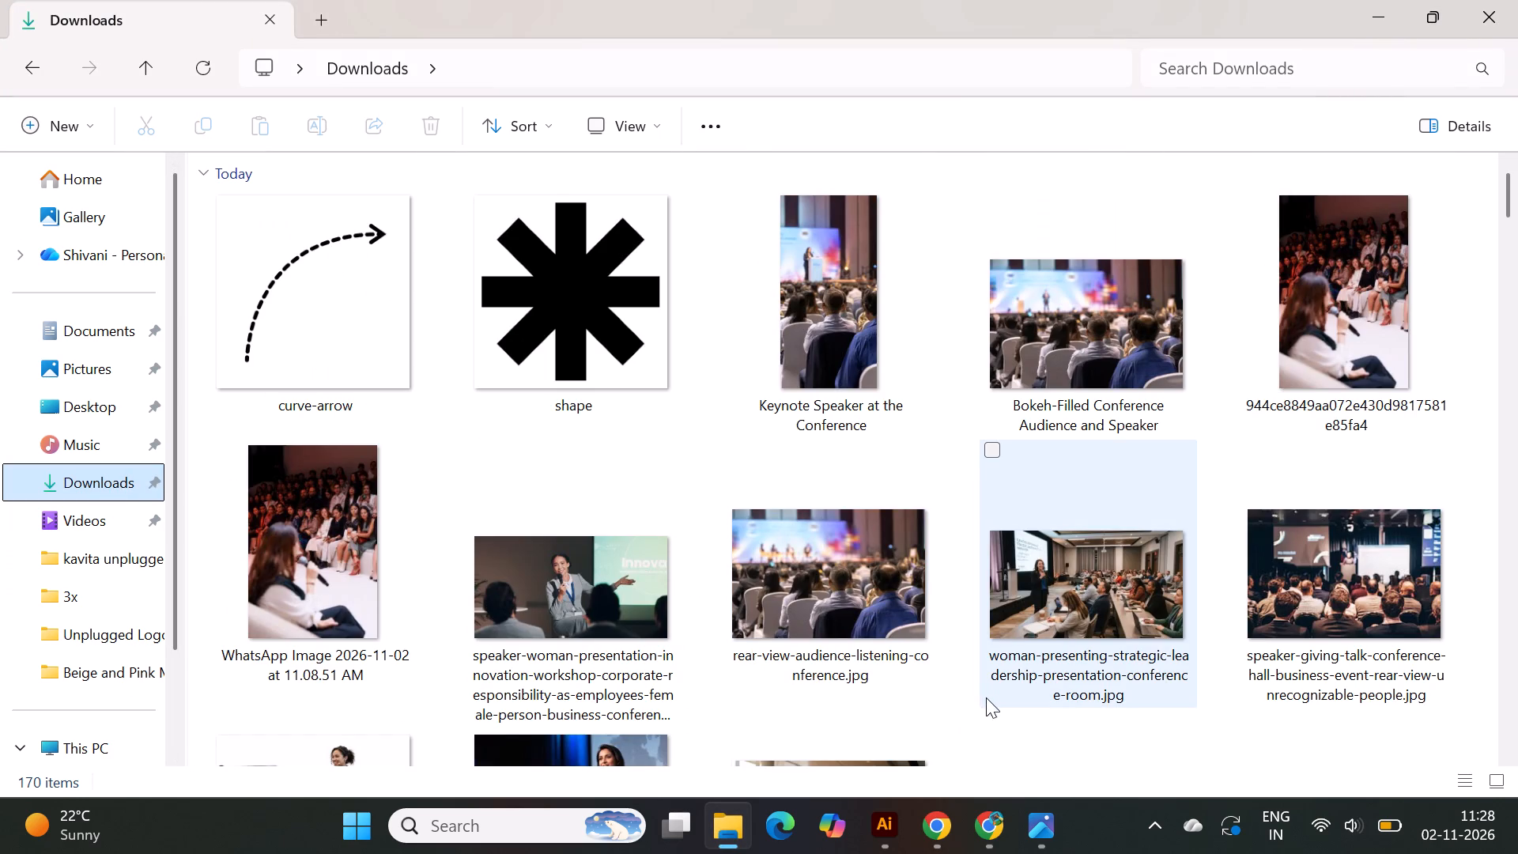
# Return to Chrome and download SANB's dashed Arrow right icon, which curves downward to the right, as a free PNG.
pyautogui.click(929, 835)
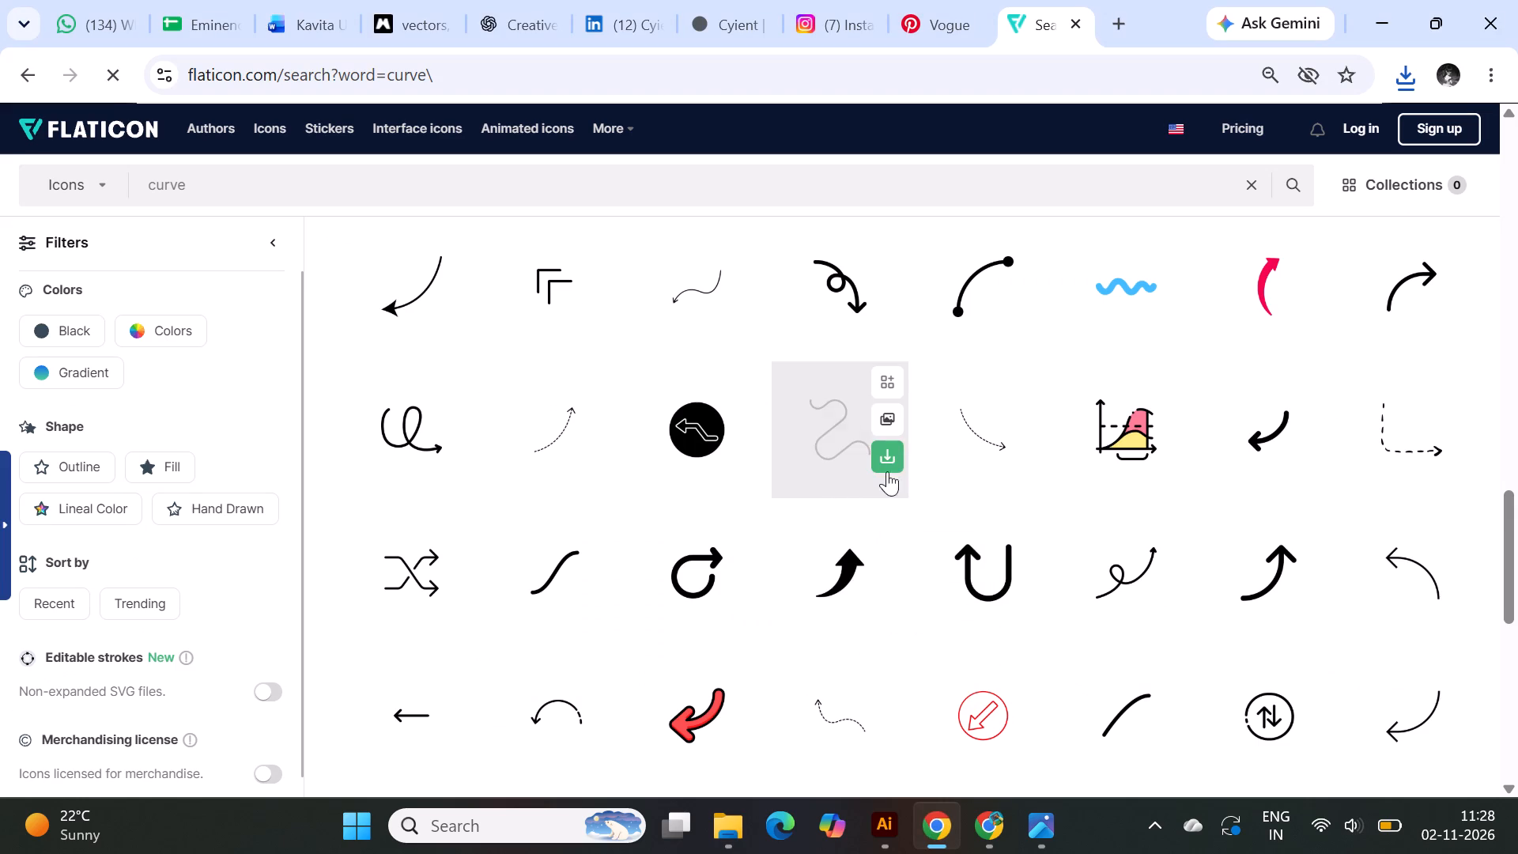
pyautogui.click(1033, 461)
pyautogui.click(987, 563)
pyautogui.click(1074, 429)
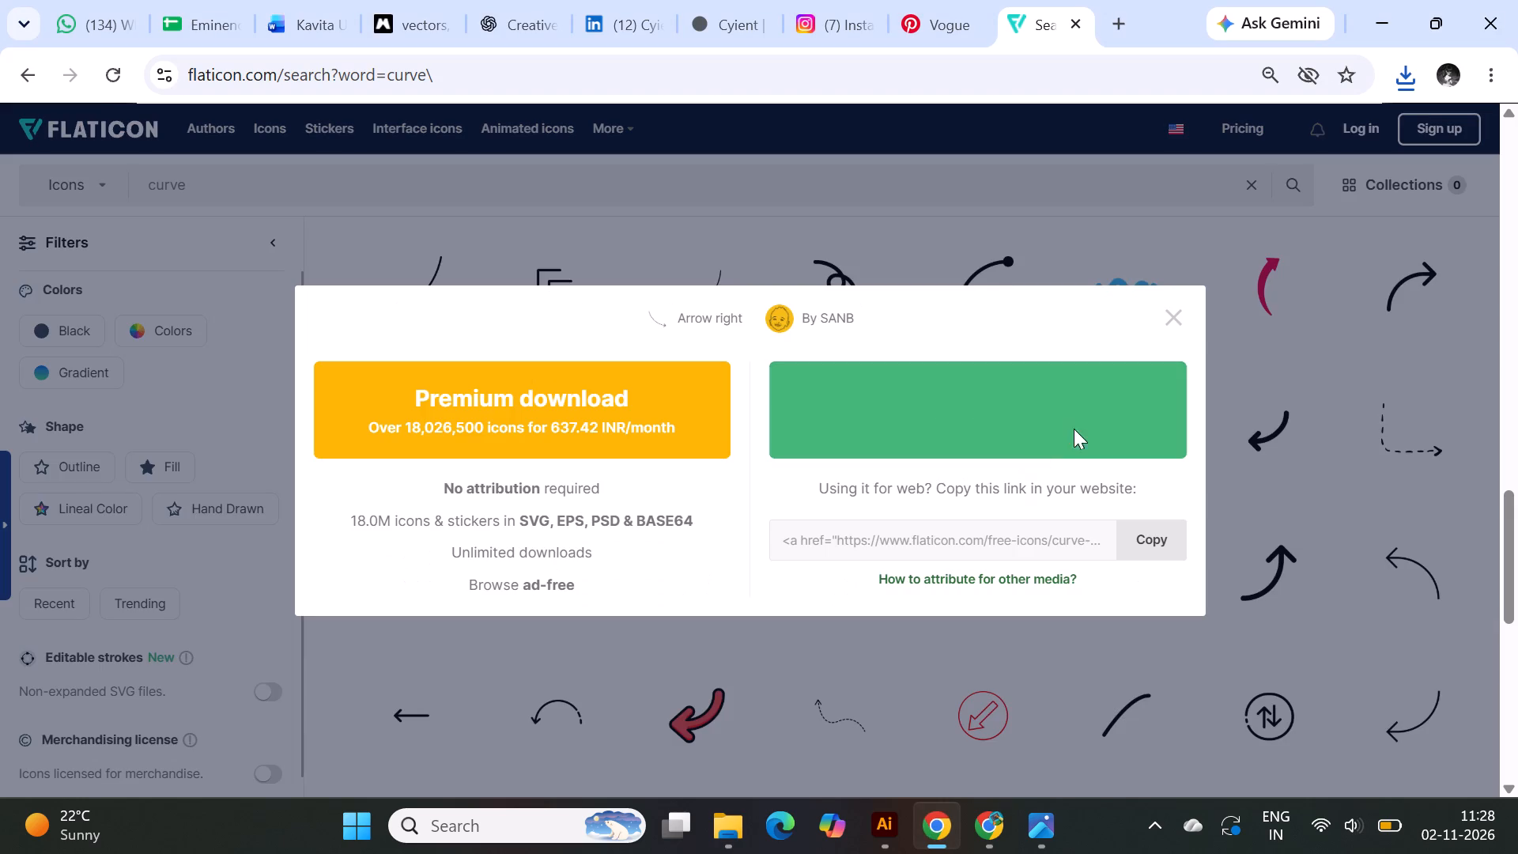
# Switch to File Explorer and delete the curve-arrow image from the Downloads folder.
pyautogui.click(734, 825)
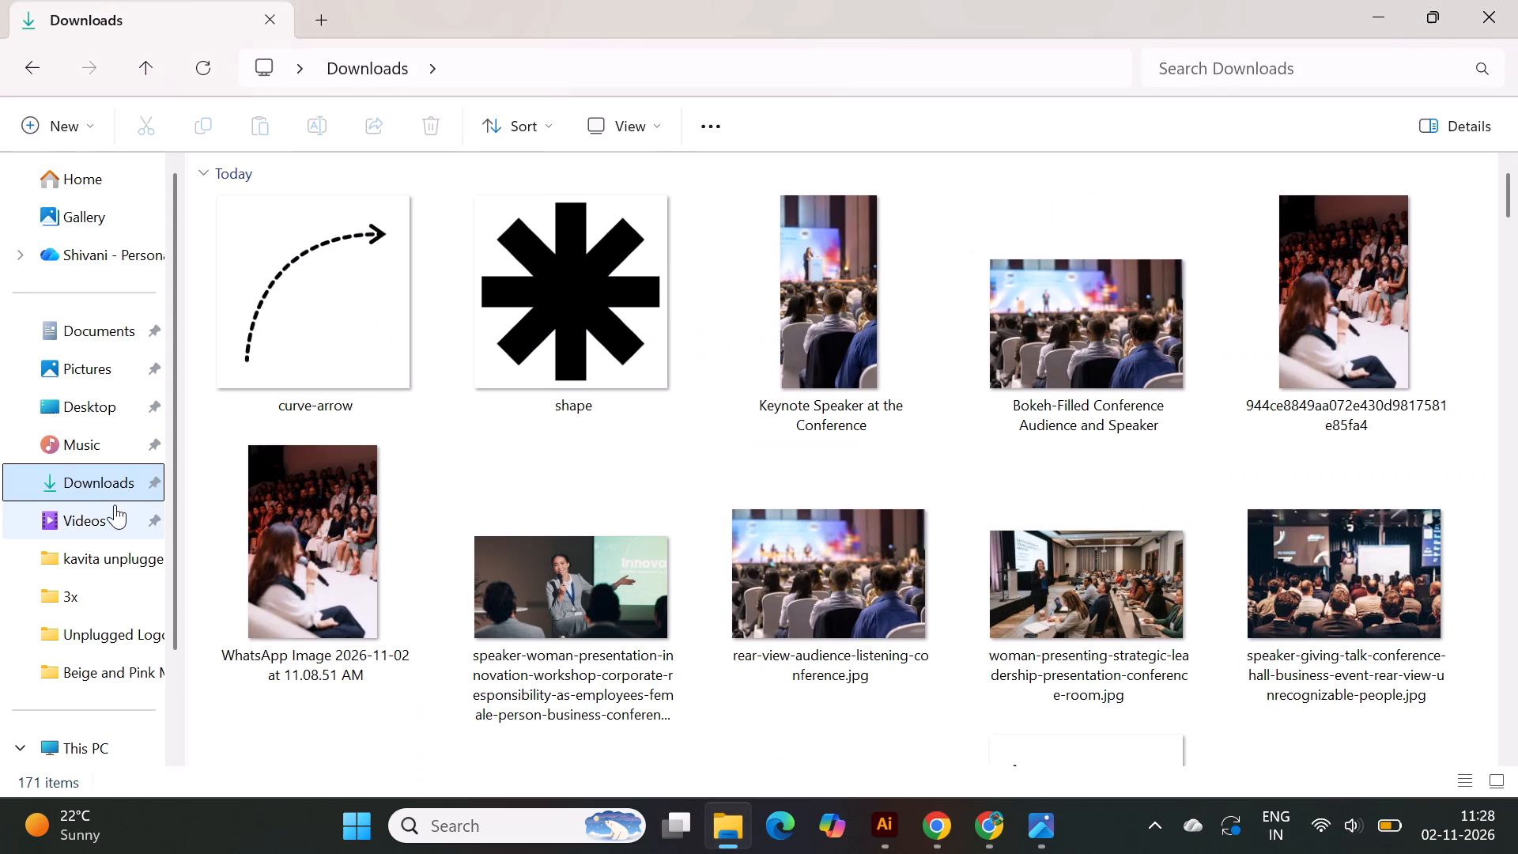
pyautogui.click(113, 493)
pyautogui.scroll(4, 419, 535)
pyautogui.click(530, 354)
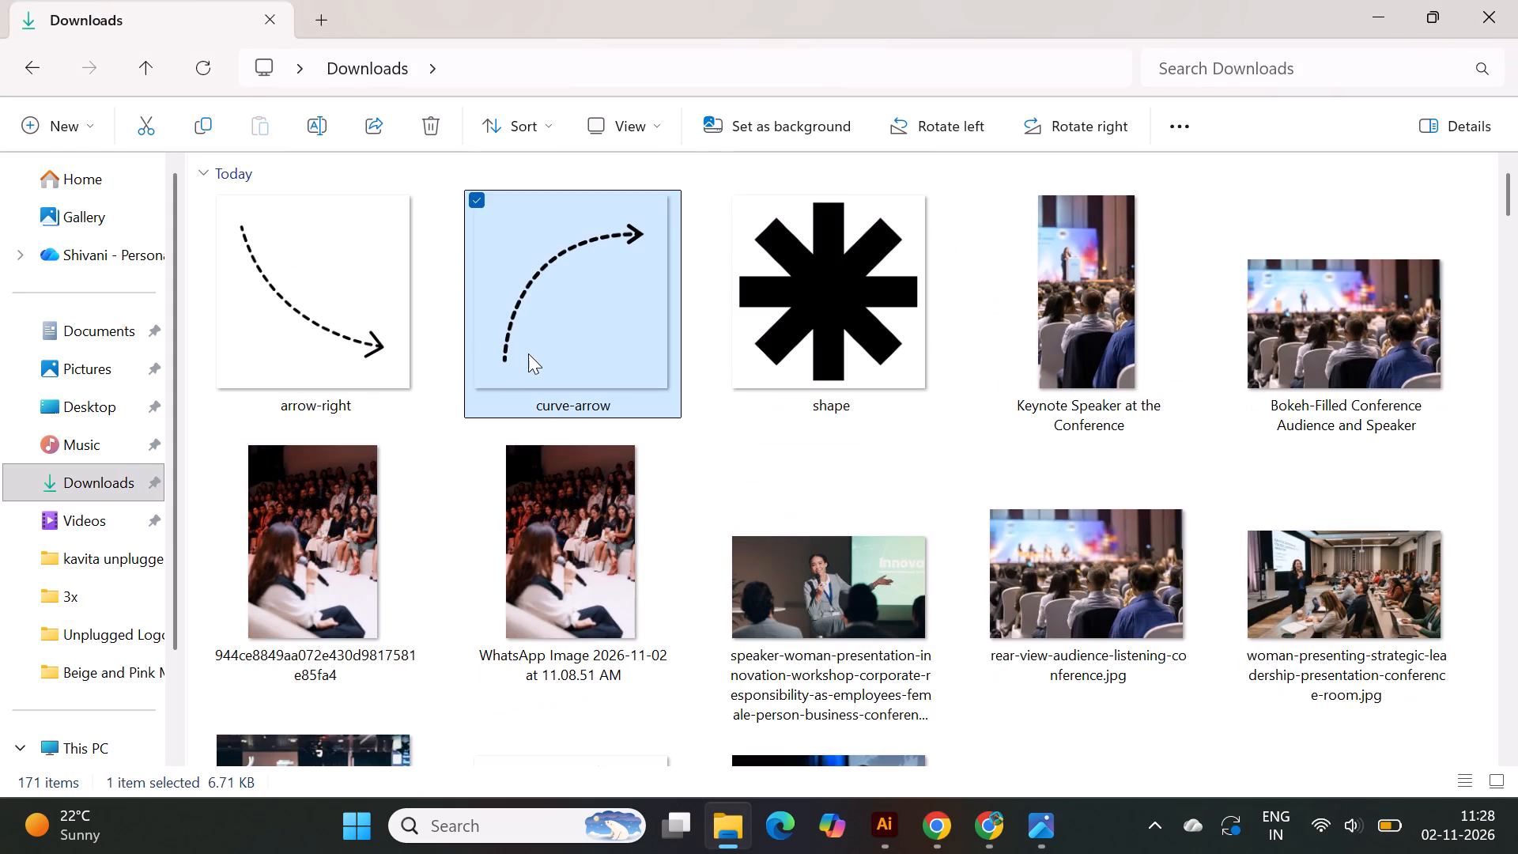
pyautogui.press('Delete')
# Switch to Illustrator and place the arrow-right and shape images side by side on the empty canvas below the colour palette.
pyautogui.click(880, 837)
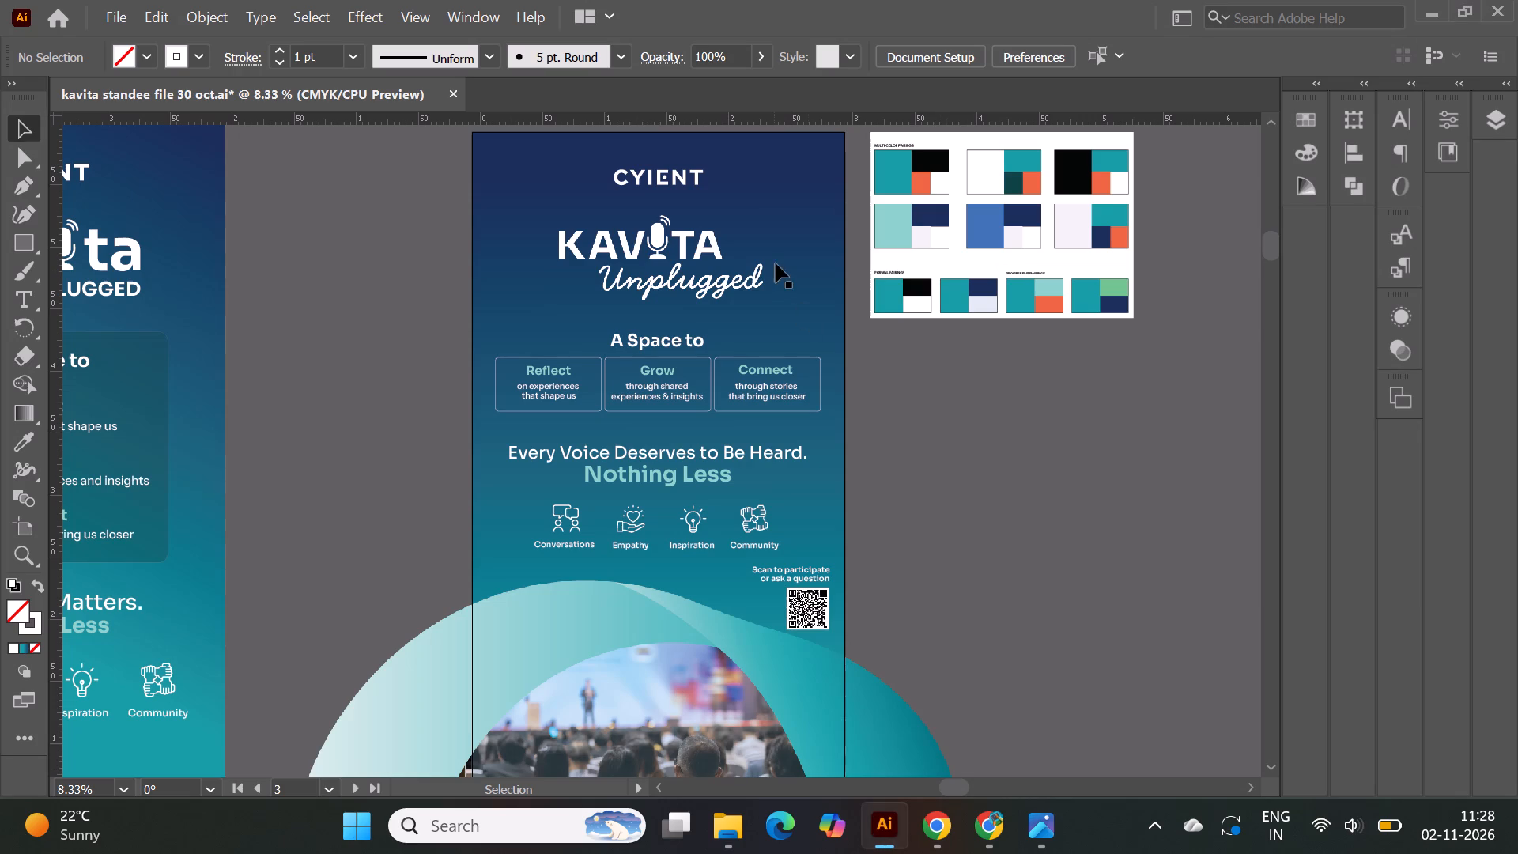
pyautogui.scroll(1, 772, 259)
pyautogui.click(1036, 487)
pyautogui.click(108, 18)
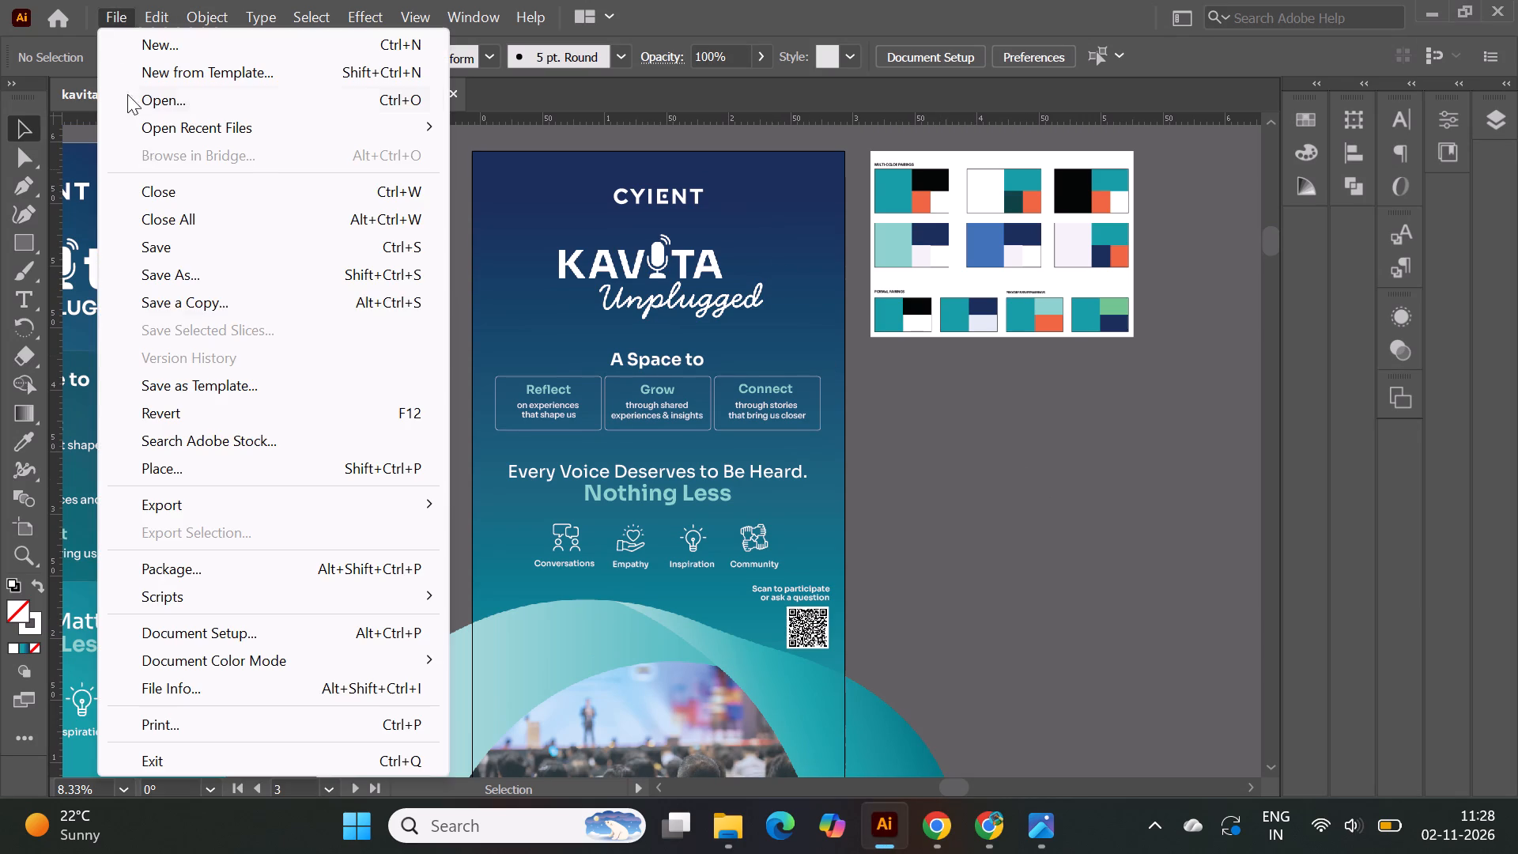
pyautogui.click(182, 463)
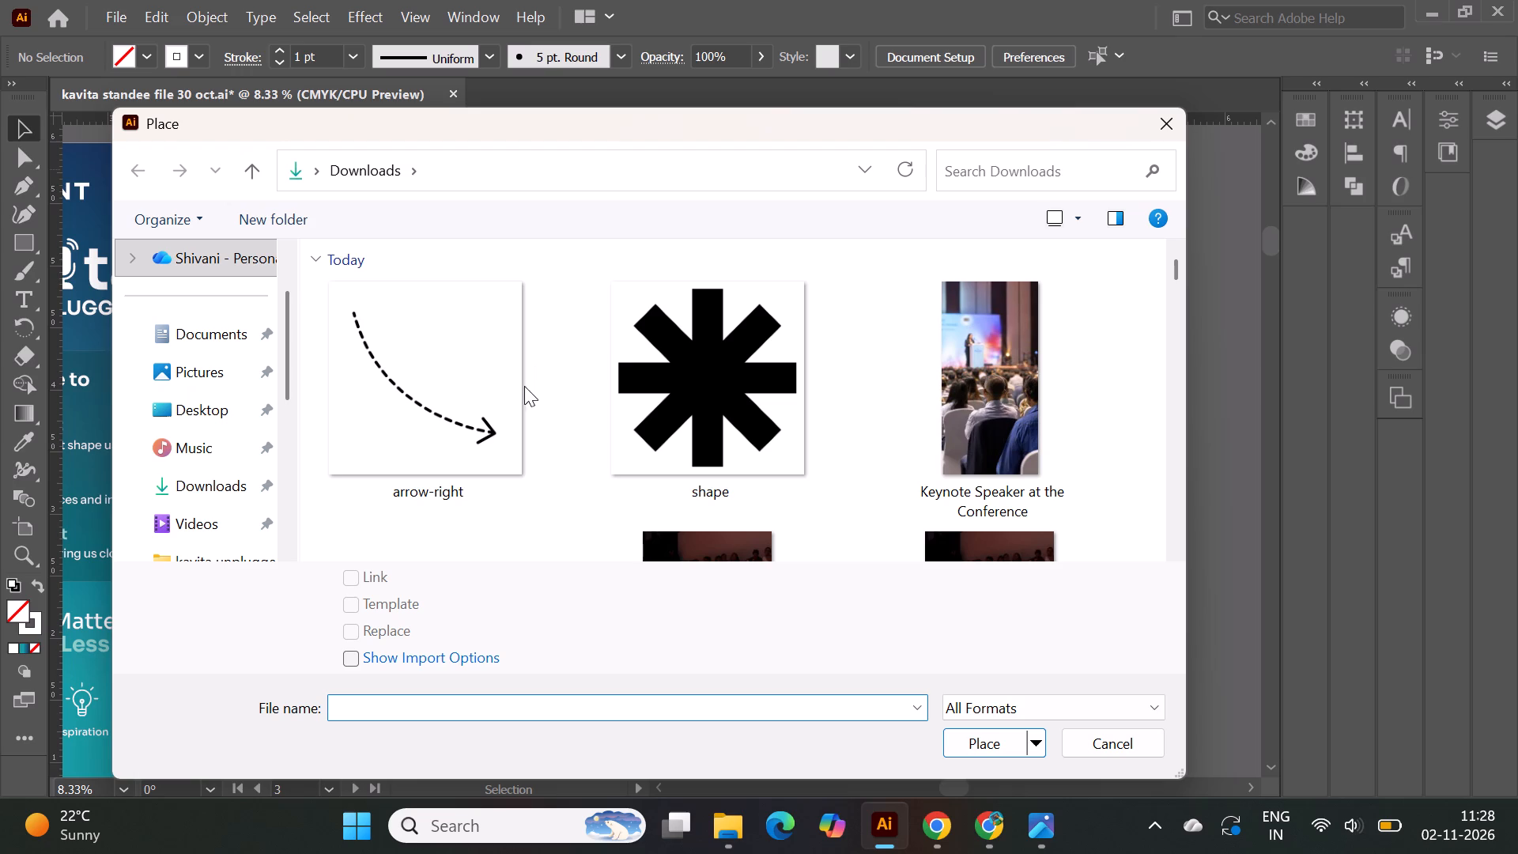
pyautogui.click(445, 381)
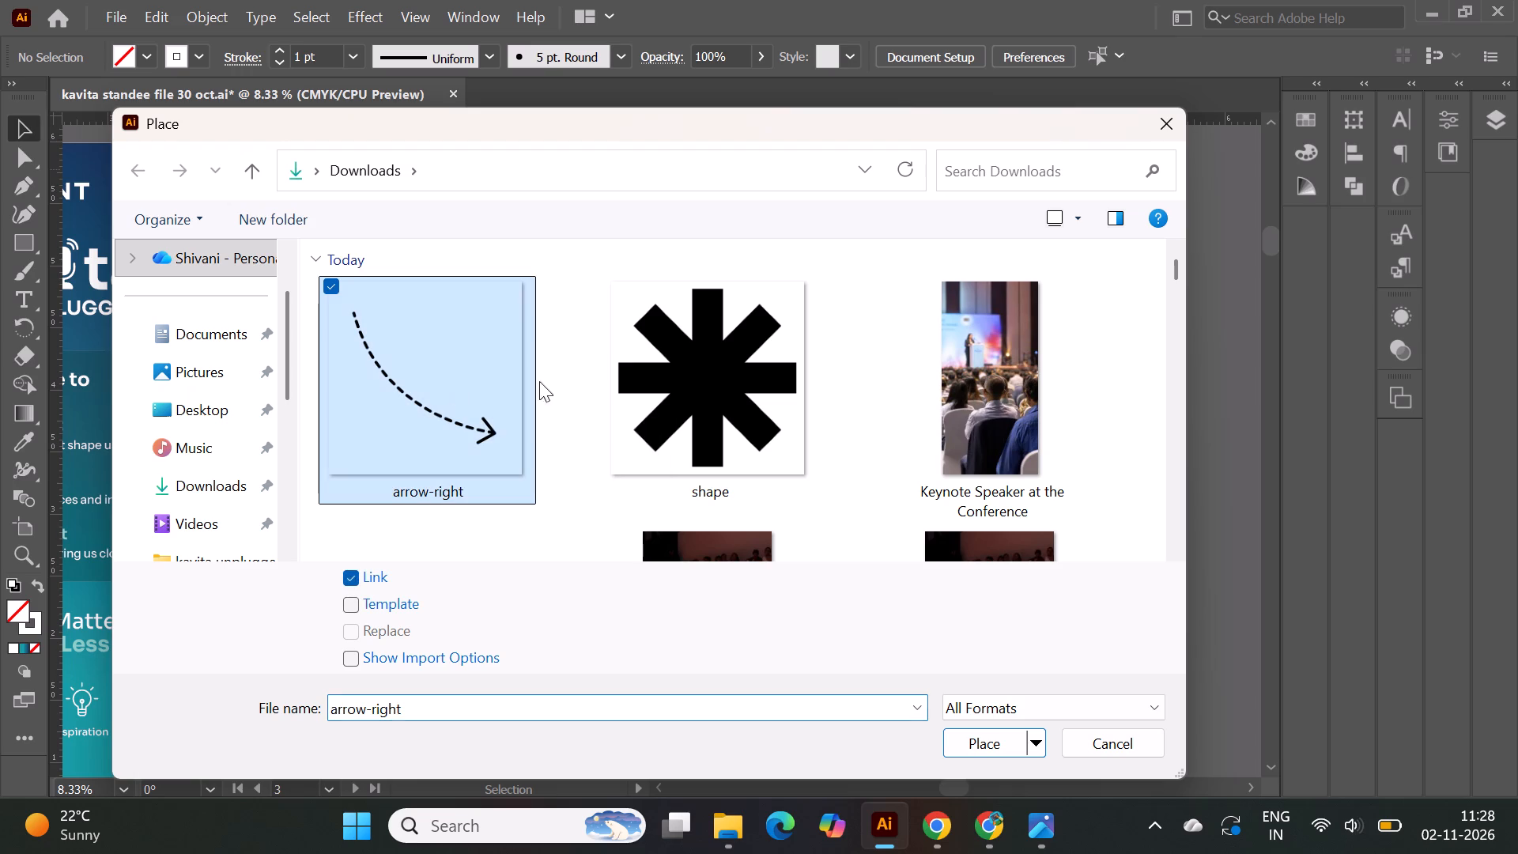
pyautogui.keyDown('shift'); pyautogui.click(679, 389); pyautogui.keyUp('shift')
pyautogui.click(965, 742)
pyautogui.moveTo(885, 414); pyautogui.dragTo(942, 507)
pyautogui.moveTo(987, 418); pyautogui.dragTo(1064, 496)
pyautogui.click(1092, 584)
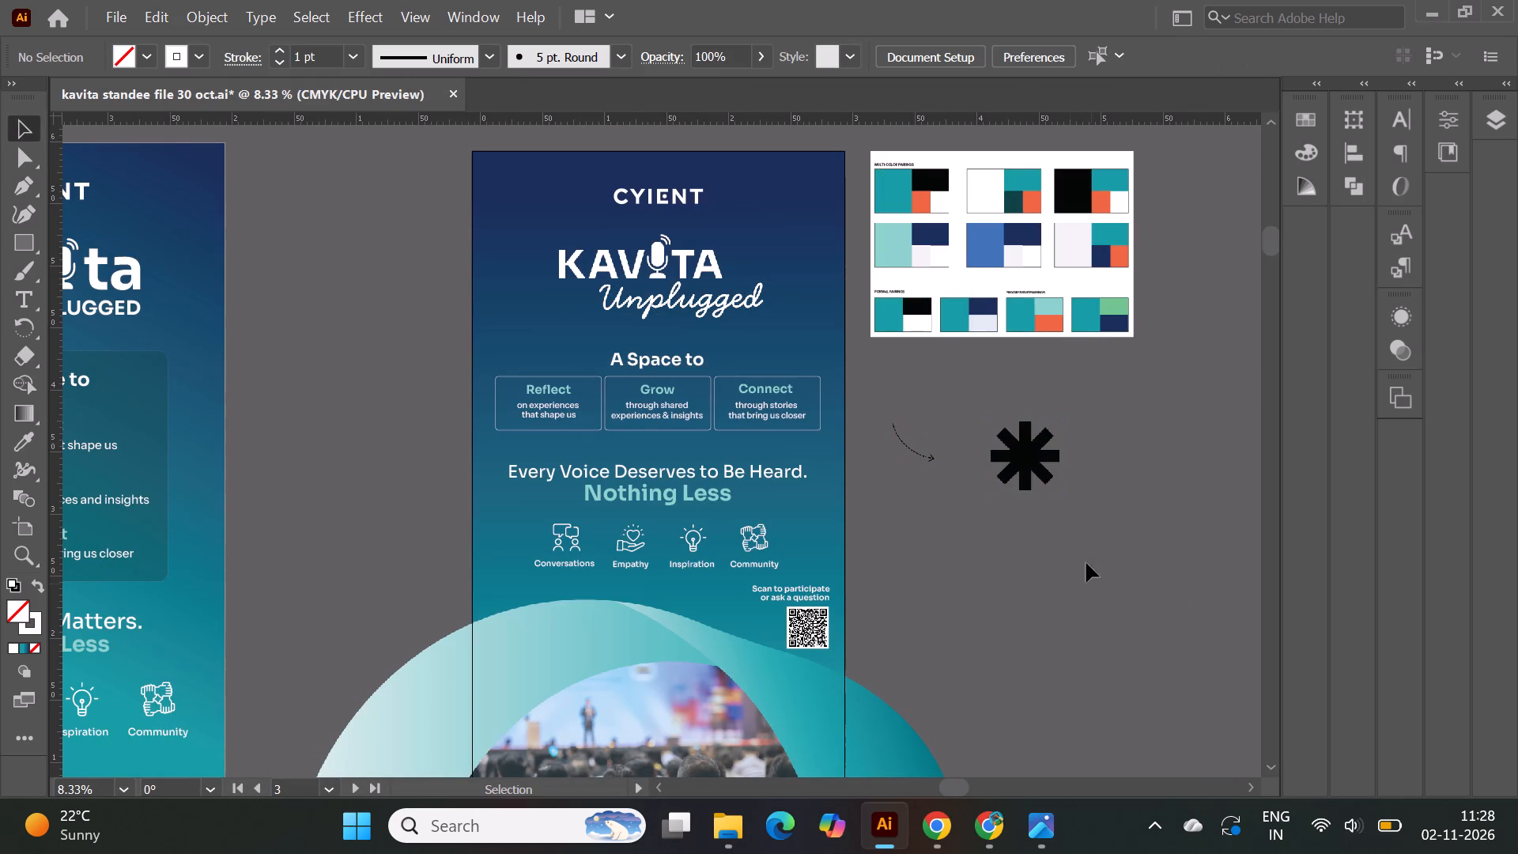
pyautogui.click(1128, 425)
# Convert the placed dashed arrow image into vector paths with Image Trace and expand it.
pyautogui.keyDown('alt'); pyautogui.scroll(1, 903, 368); pyautogui.keyUp('alt')
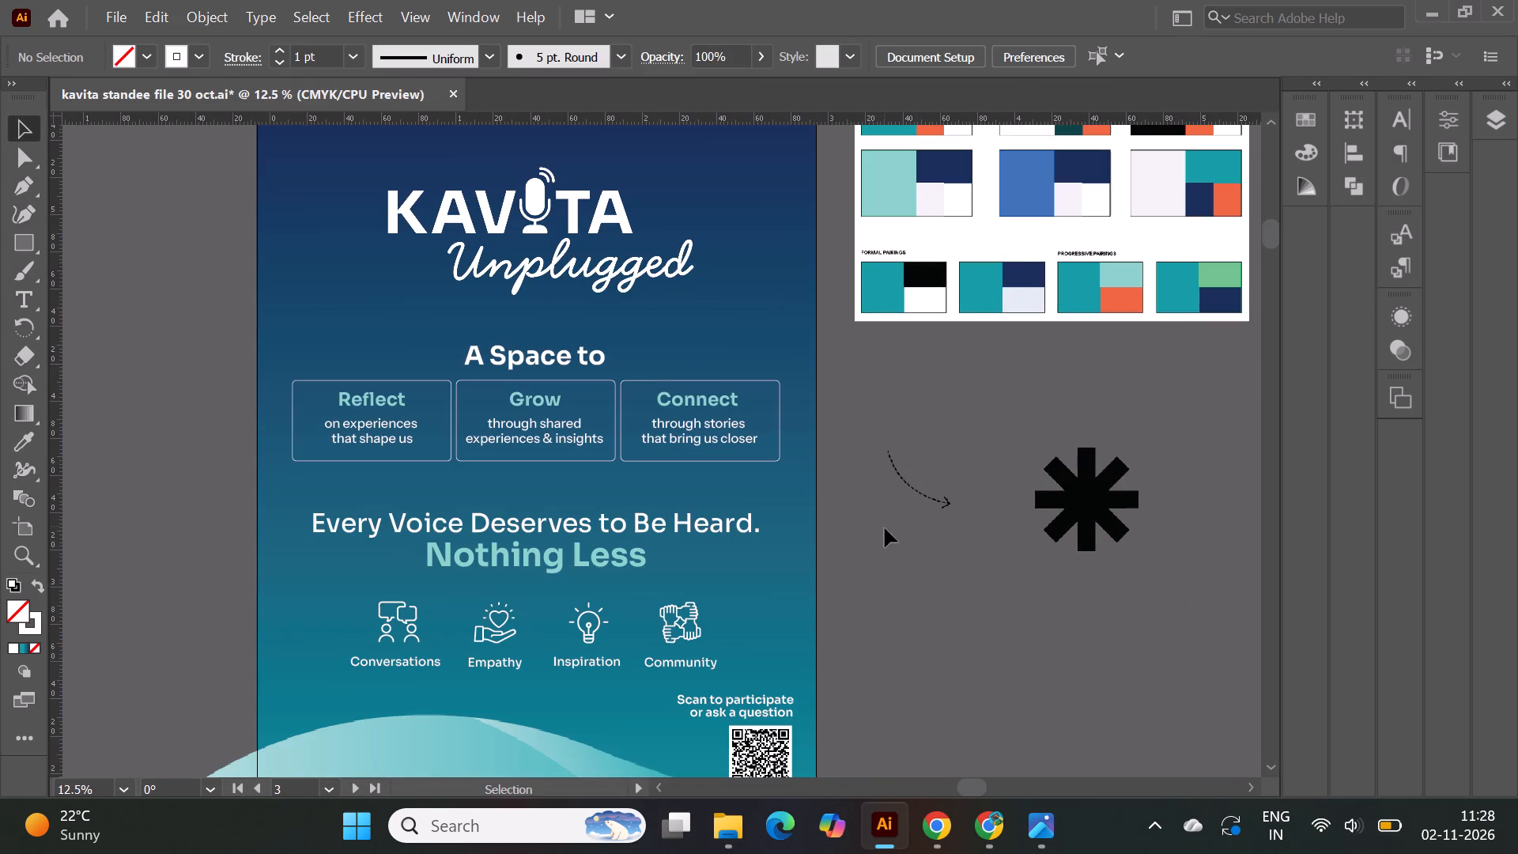
pyautogui.click(932, 503)
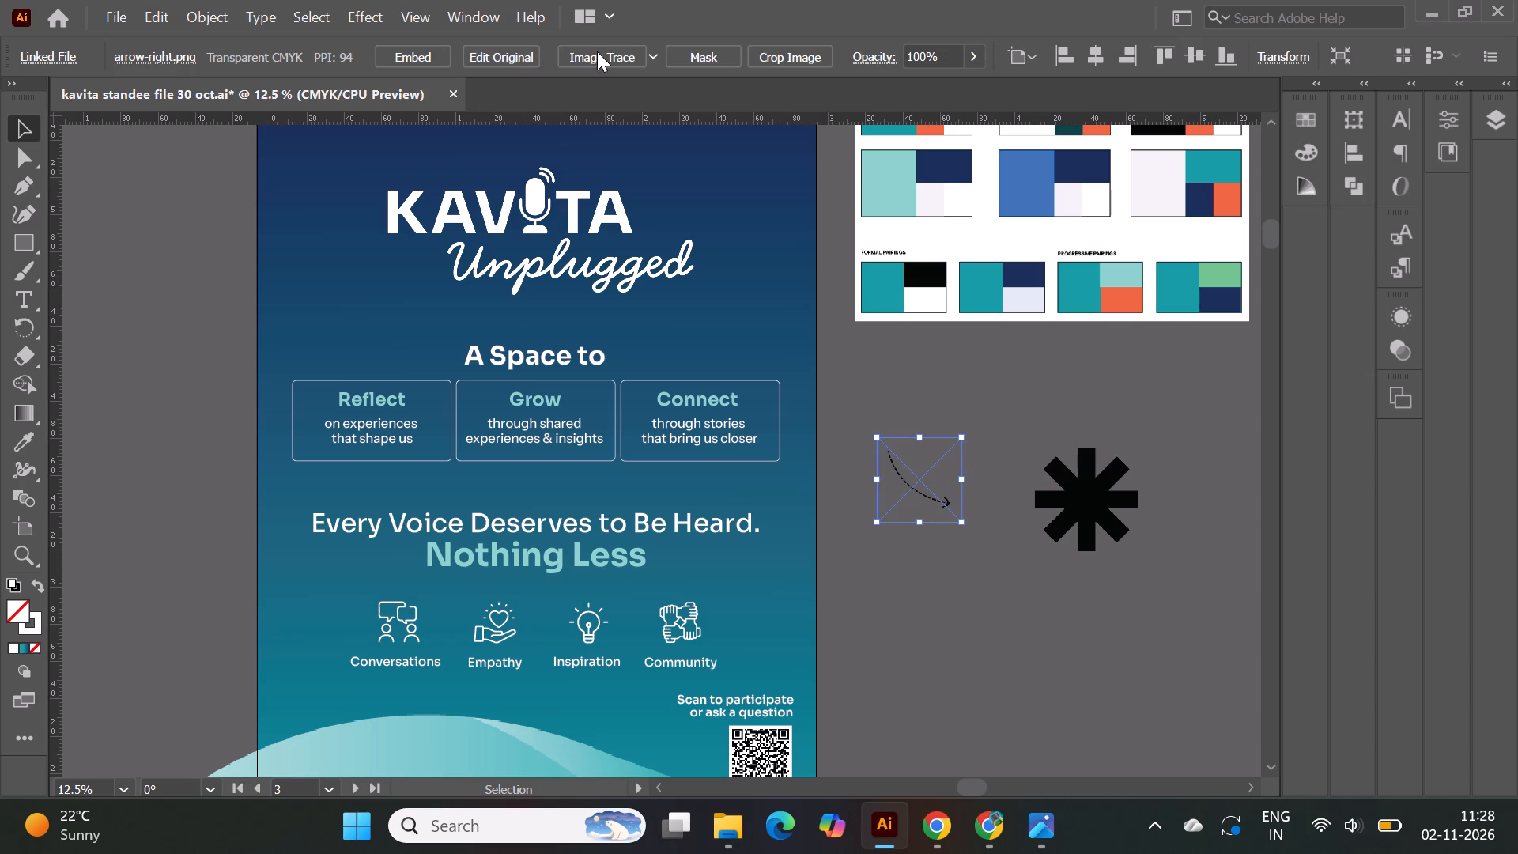
pyautogui.click(597, 53)
pyautogui.click(599, 59)
pyautogui.click(922, 325)
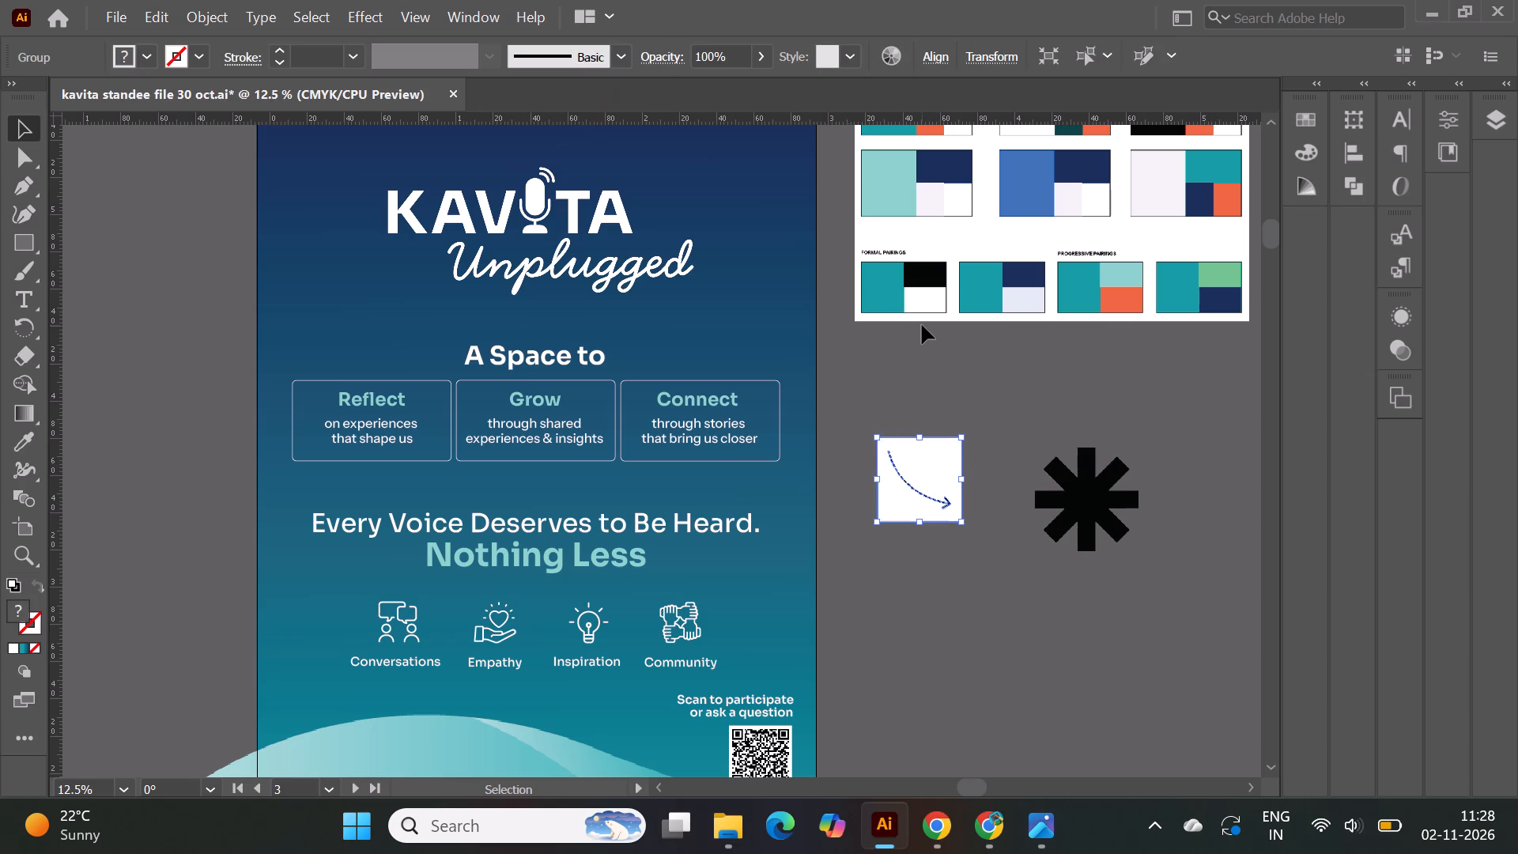
# Isolate the traced arrow group, delete its white background square and leave isolation mode.
pyautogui.click(935, 460)
pyautogui.doubleClick(935, 469)
pyautogui.moveTo(937, 465); pyautogui.dragTo(956, 414)
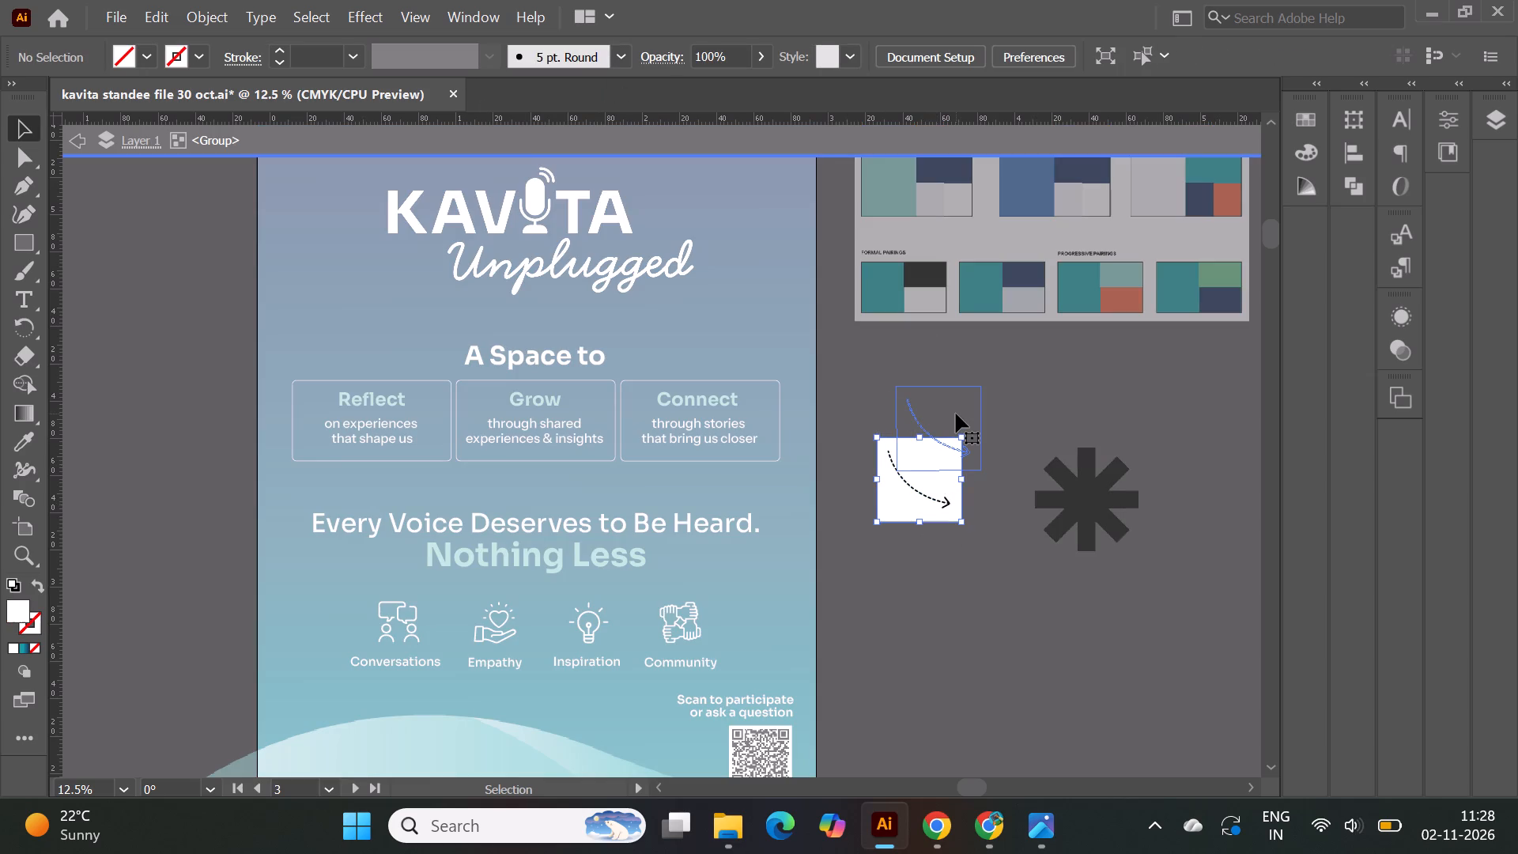
pyautogui.press('Delete')
pyautogui.doubleClick(922, 423)
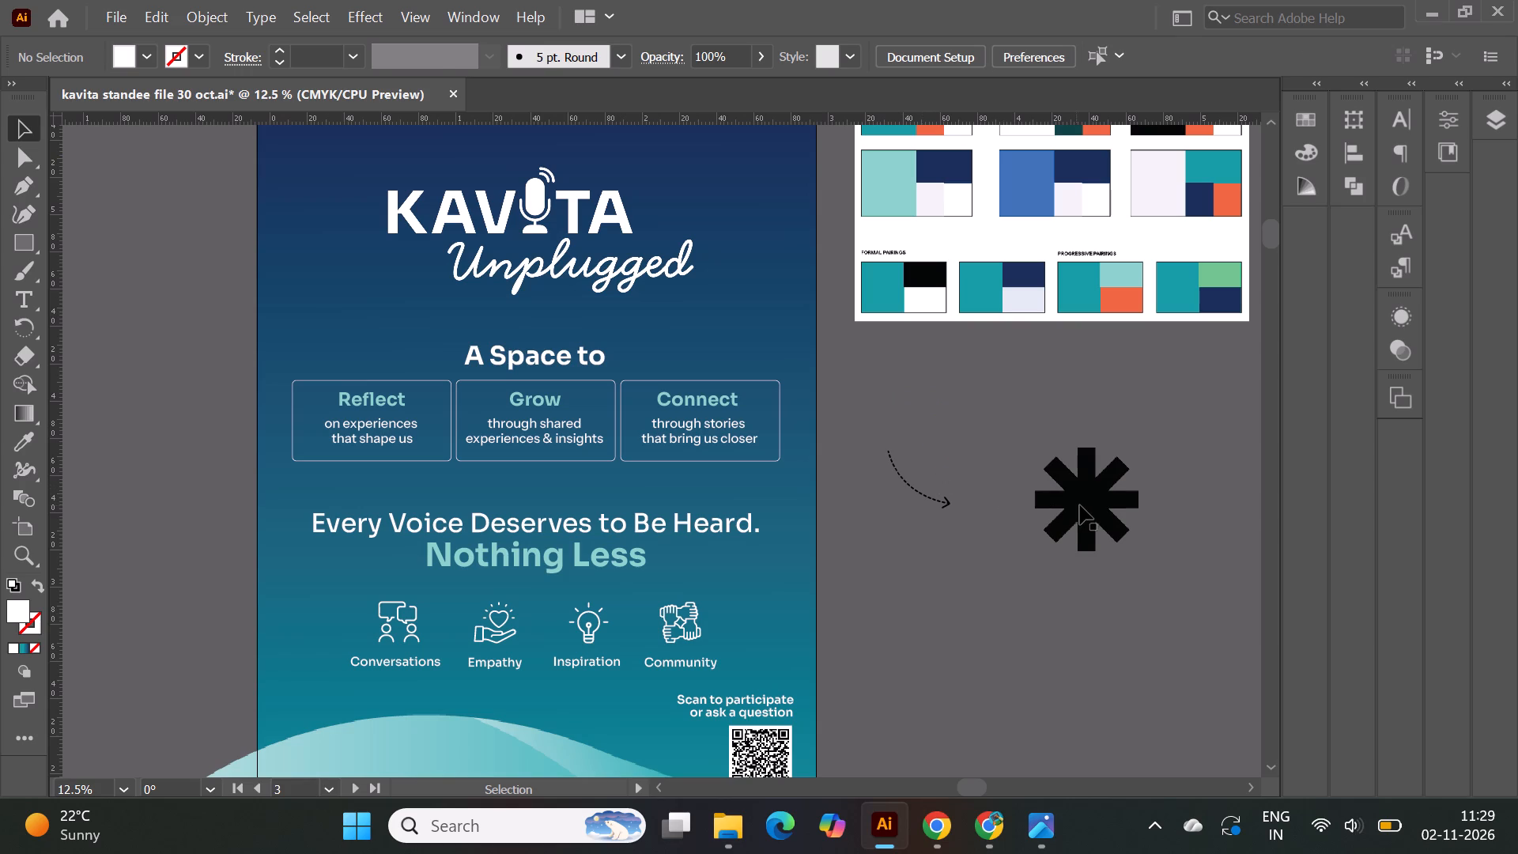
# Select the placed black asterisk image beside the dashed arrow.
pyautogui.click(1082, 505)
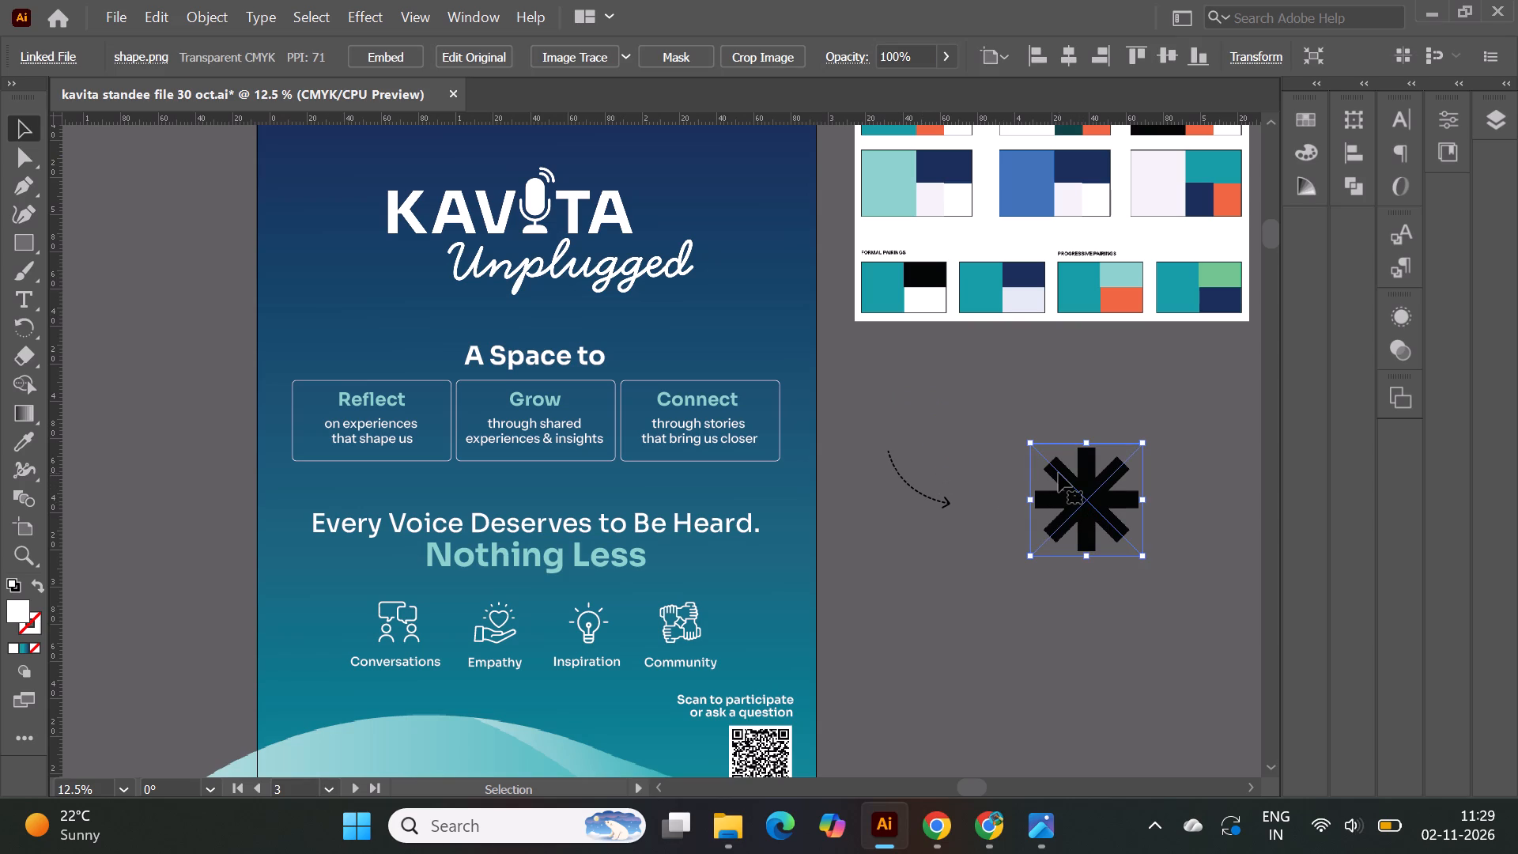
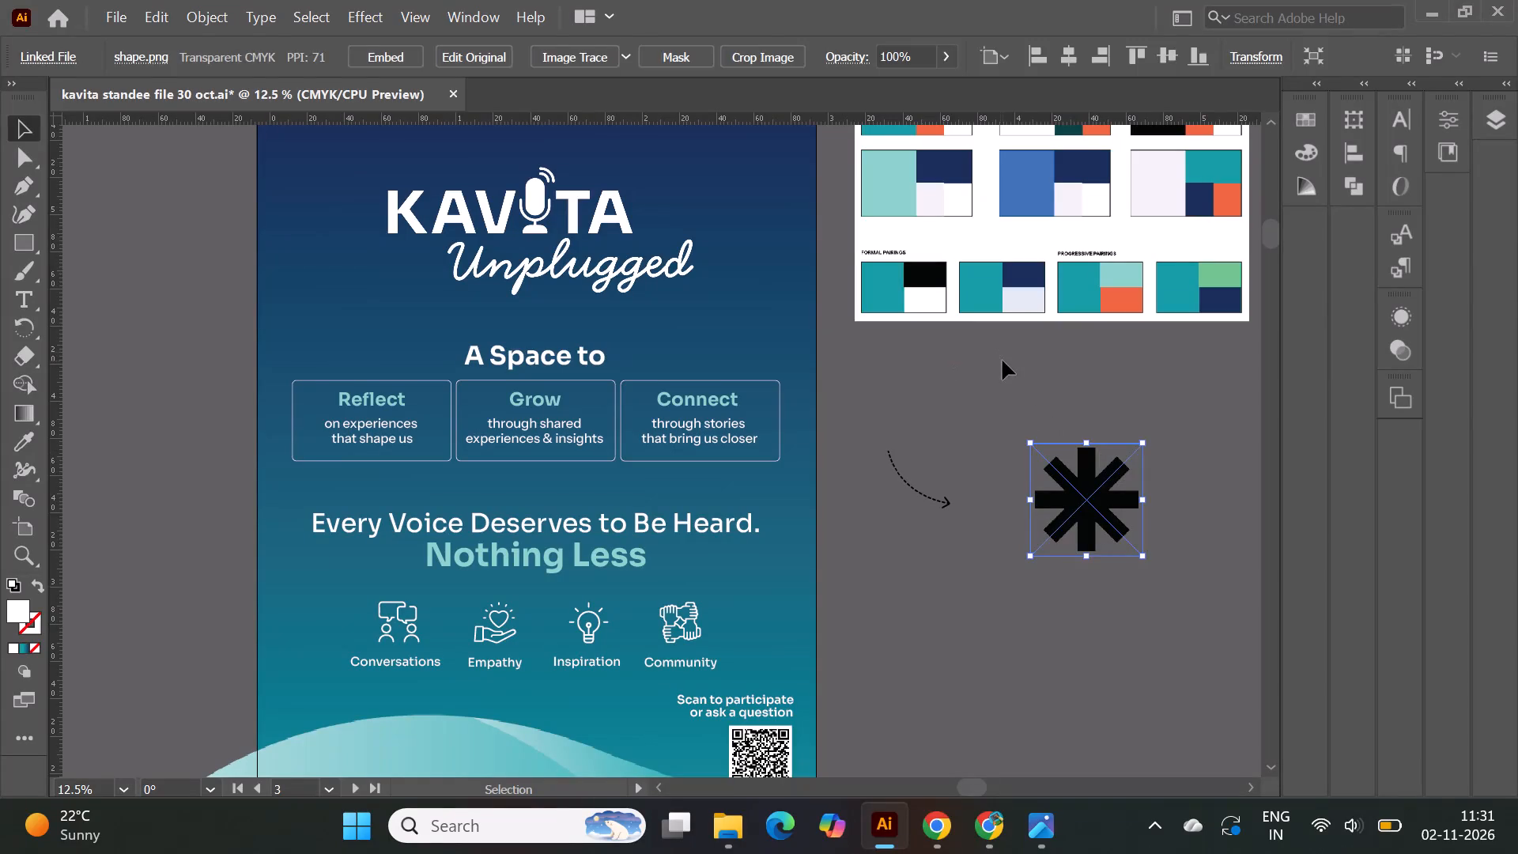
# Convert the placed black asterisk image into vector paths with Image Trace and expand it.
pyautogui.click(1003, 361)
pyautogui.click(1065, 501)
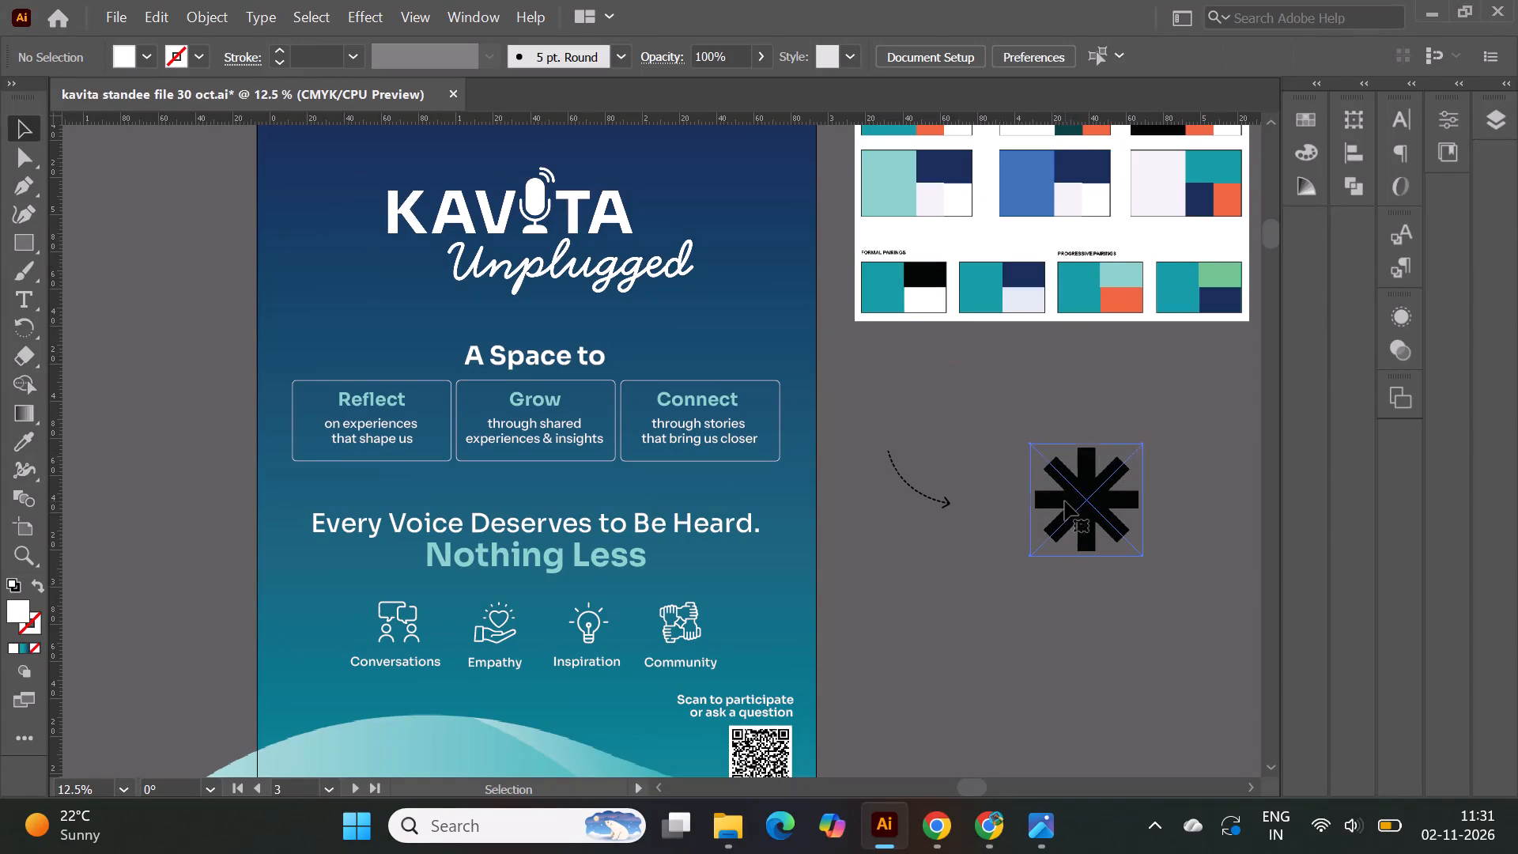
pyautogui.click(1009, 399)
pyautogui.click(1097, 479)
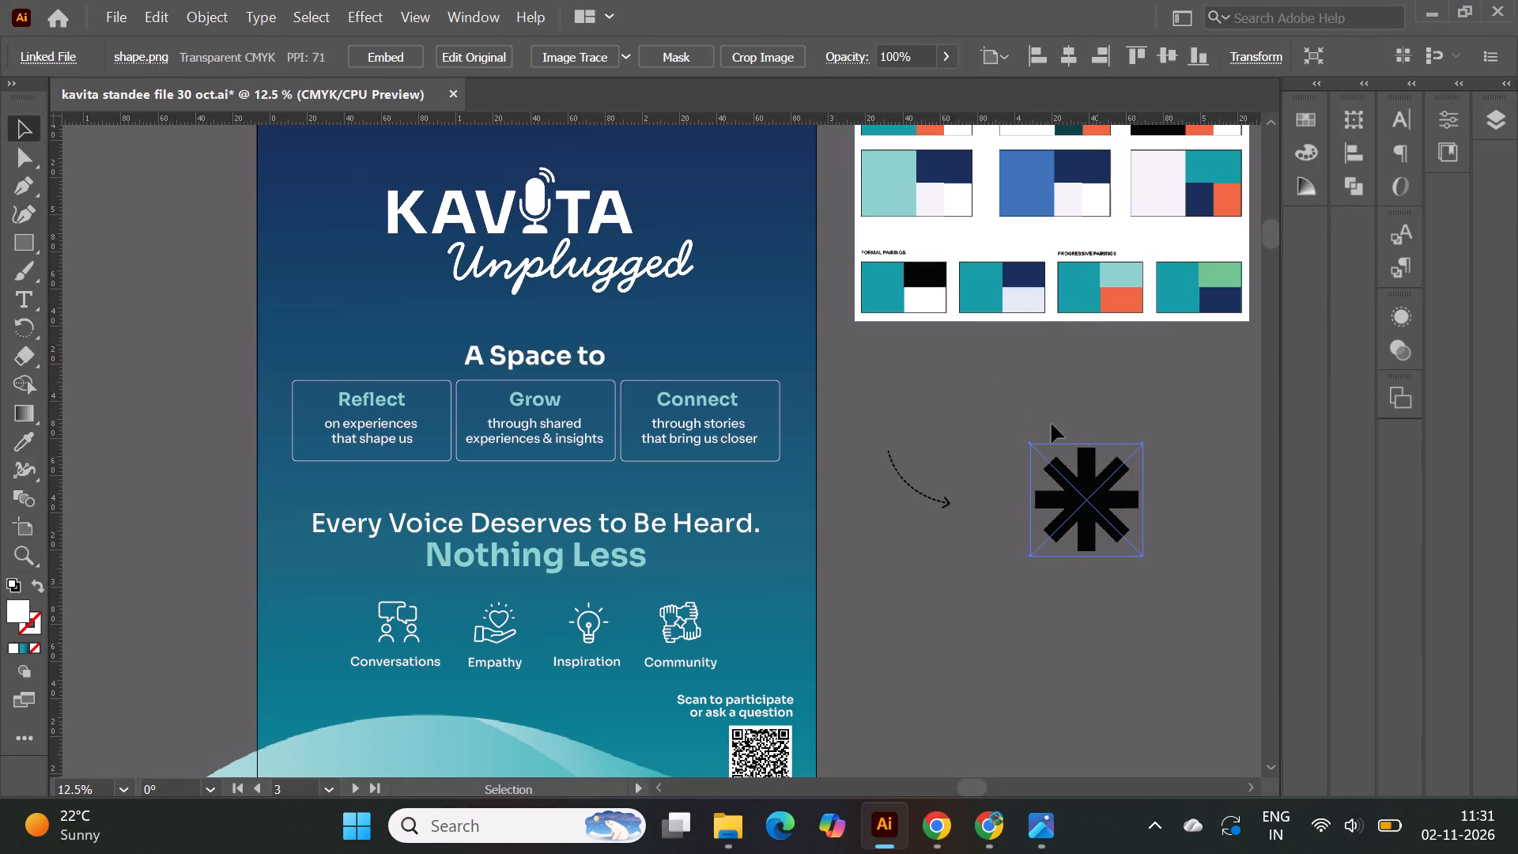
pyautogui.click(559, 59)
pyautogui.click(947, 395)
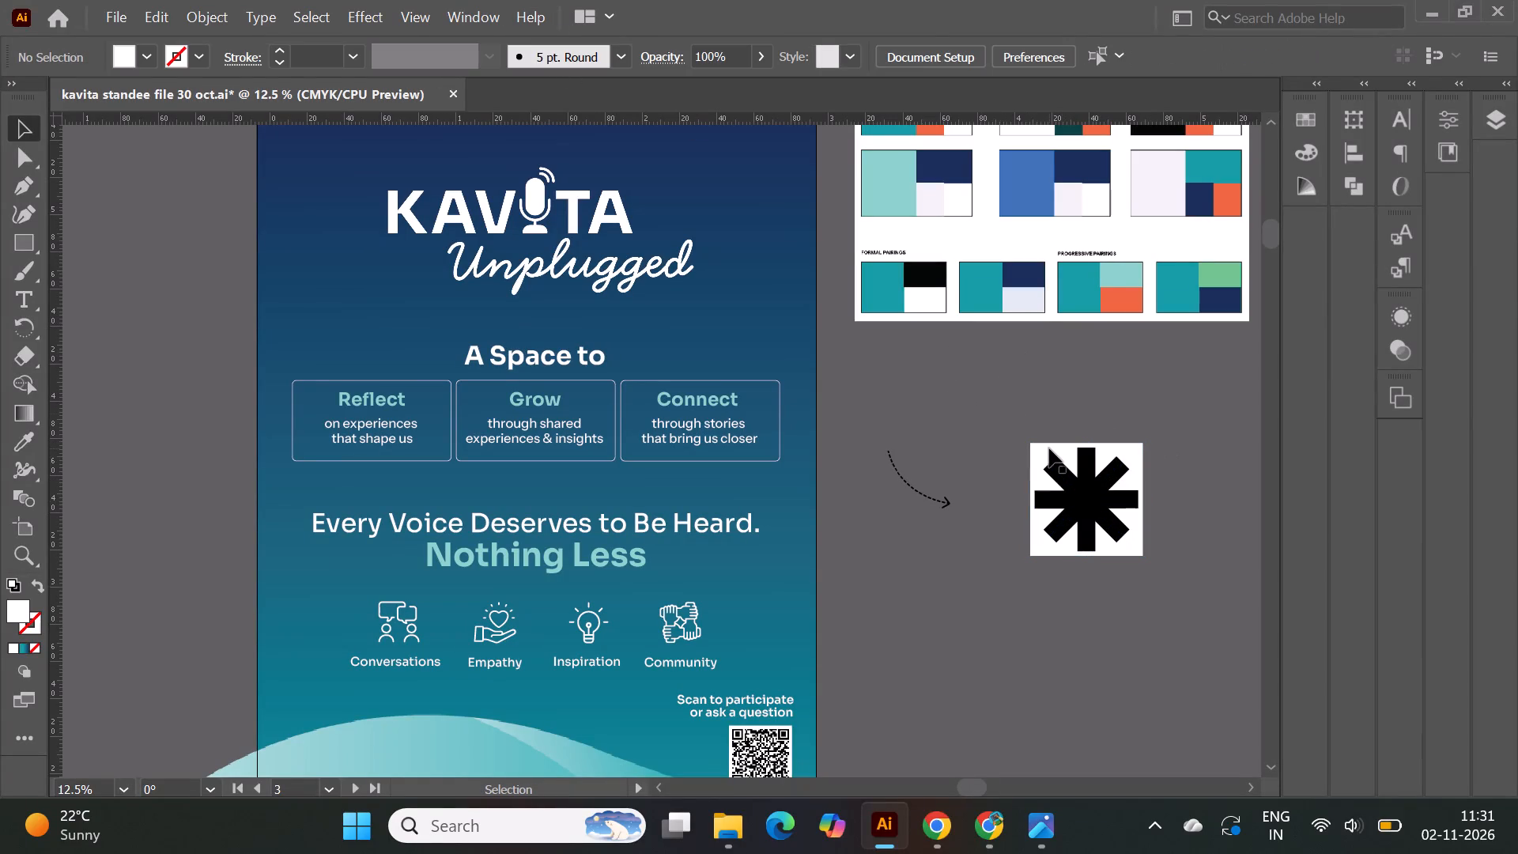
pyautogui.click(1046, 448)
pyautogui.click(596, 65)
pyautogui.click(939, 410)
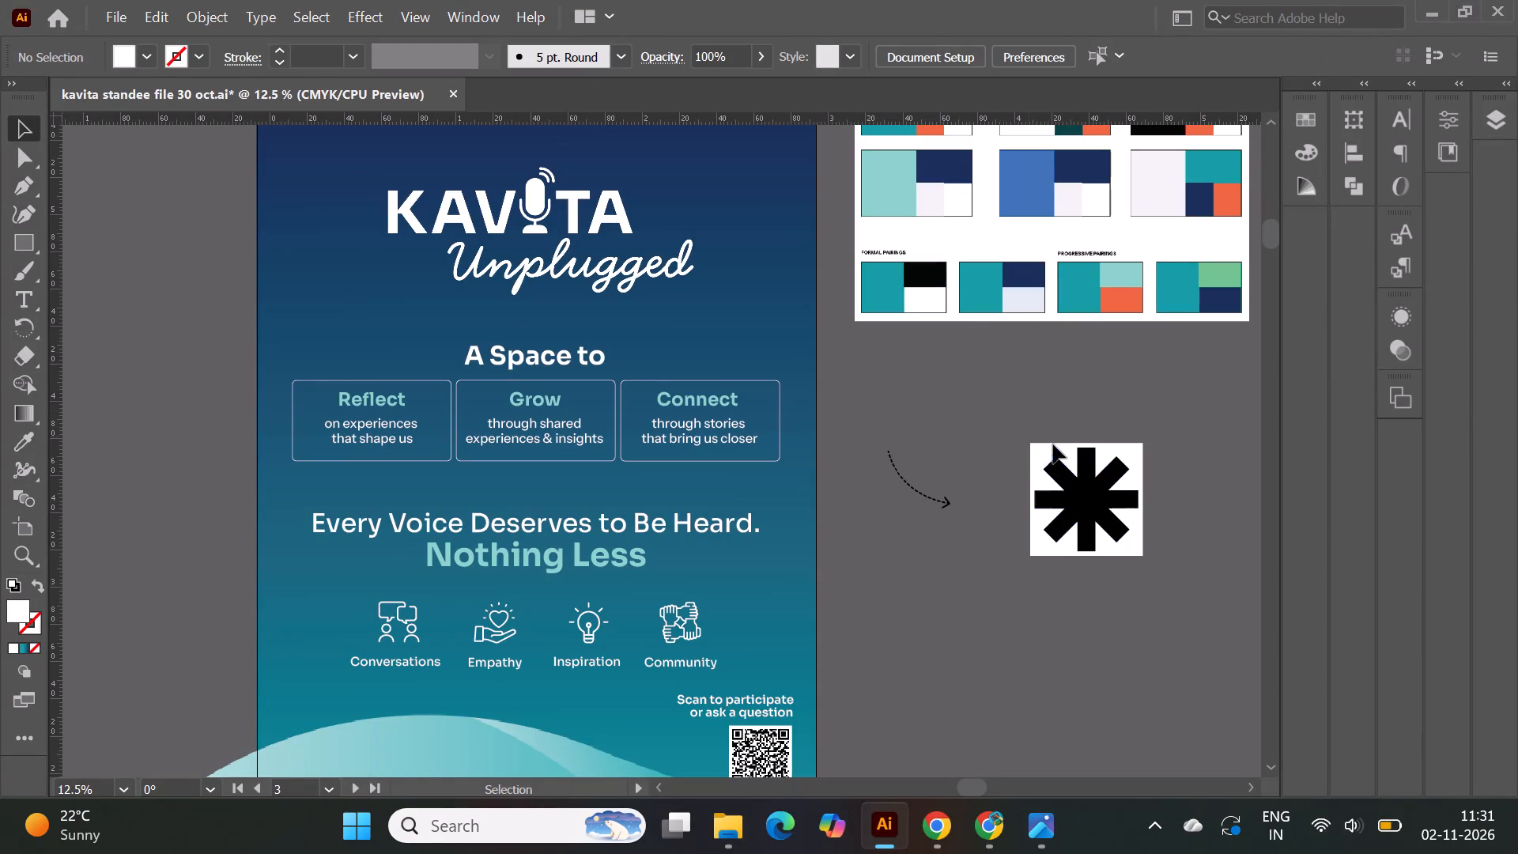
# Isolate the traced asterisk group, delete its white background and leave isolation mode.
pyautogui.doubleClick(1038, 442)
pyautogui.doubleClick(1039, 454)
pyautogui.moveTo(1039, 451); pyautogui.dragTo(1023, 431)
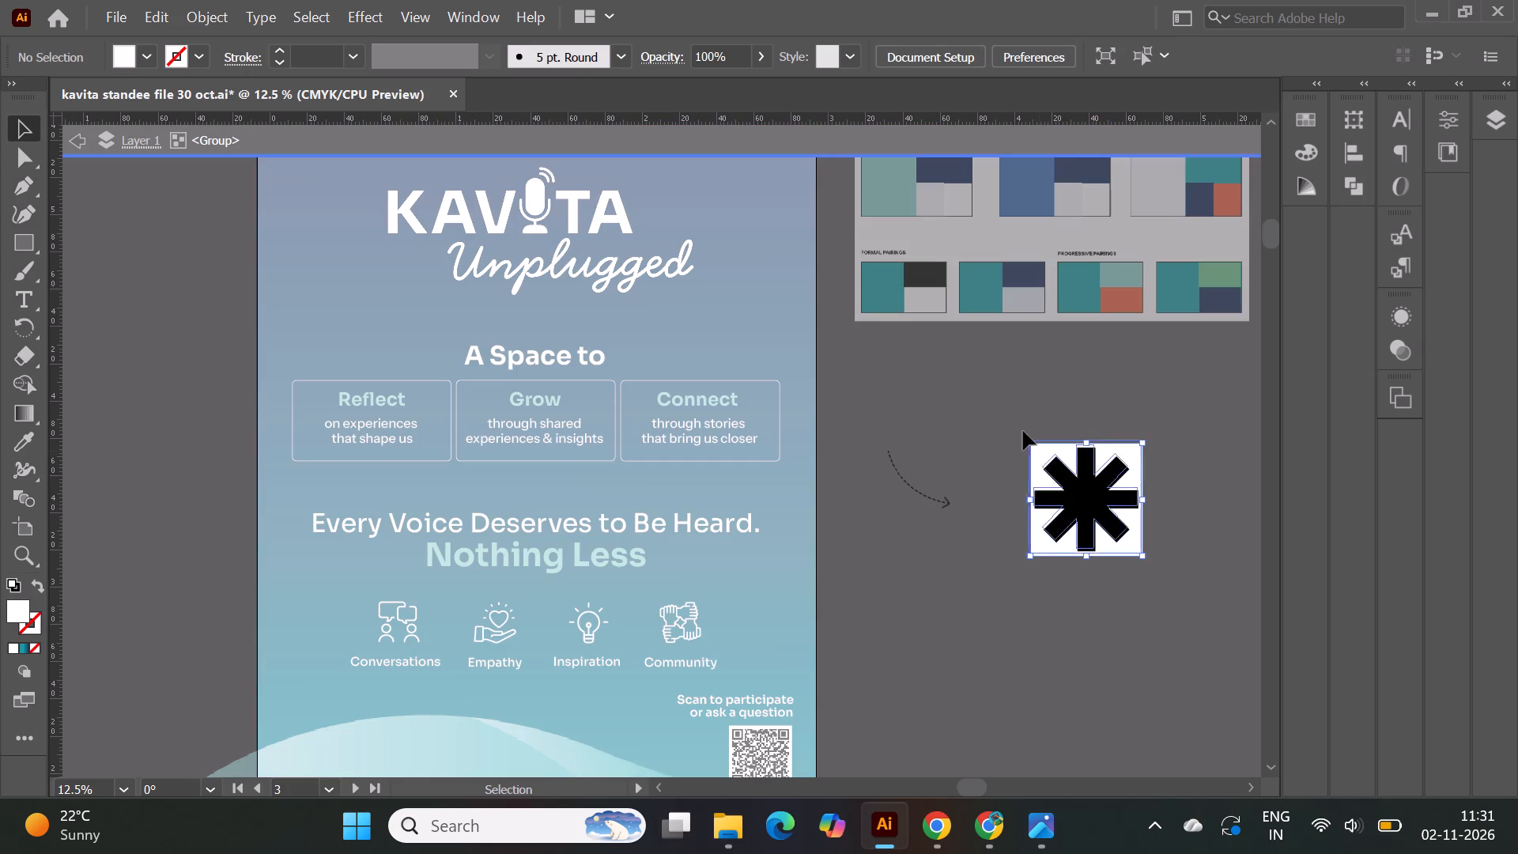
pyautogui.moveTo(1023, 431); pyautogui.dragTo(981, 391)
pyautogui.press('Delete')
pyautogui.doubleClick(972, 390)
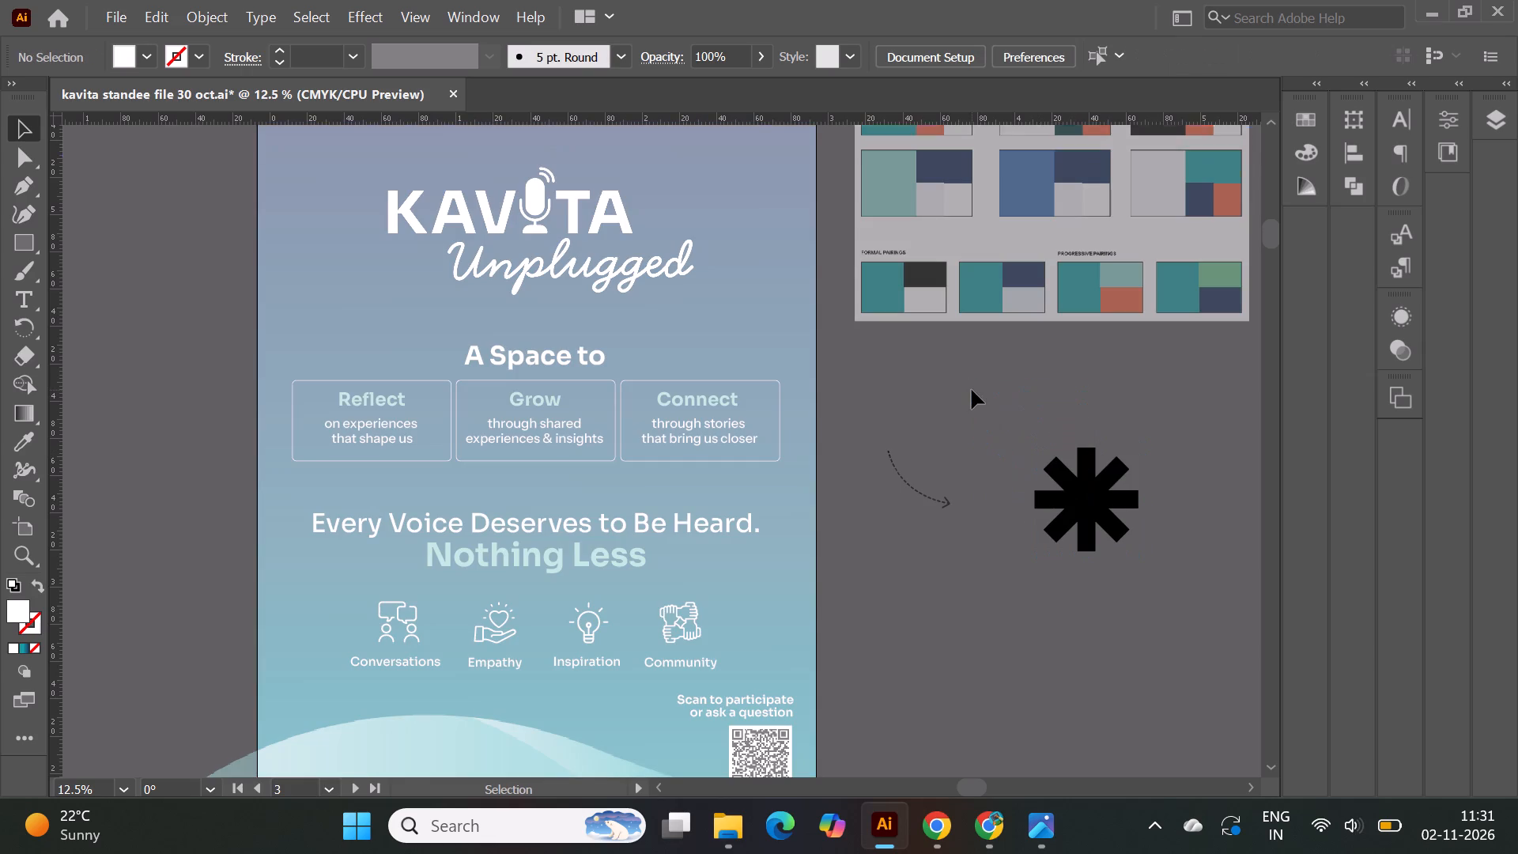
# Move the dashed arrow onto the standee beside the CYIENT logo and the Kavita title, and enlarge it.
pyautogui.scroll(2, 968, 397)
pyautogui.click(908, 520)
pyautogui.moveTo(926, 530); pyautogui.dragTo(874, 470)
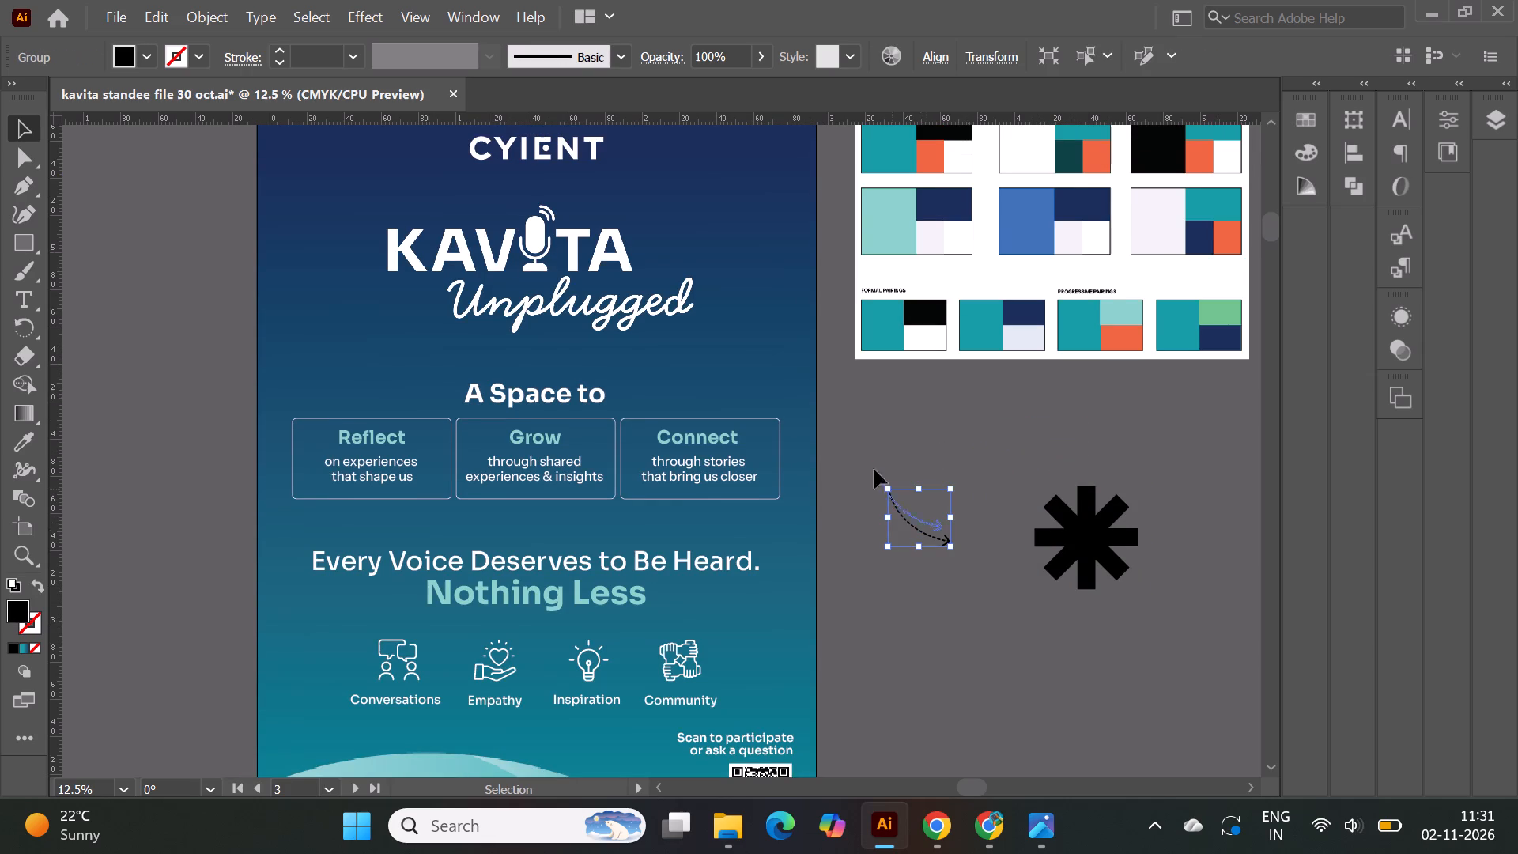
pyautogui.moveTo(874, 470); pyautogui.dragTo(712, 198)
pyautogui.scroll(5, 728, 252)
pyautogui.keyDown('shift'); pyautogui.moveTo(740, 306); pyautogui.dragTo(821, 353); pyautogui.keyUp('shift')
# Shift the dashed arrow so its head overhangs the standee's edge, and rotate it counter-clockwise to point almost horizontally.
pyautogui.moveTo(748, 319); pyautogui.dragTo(814, 326)
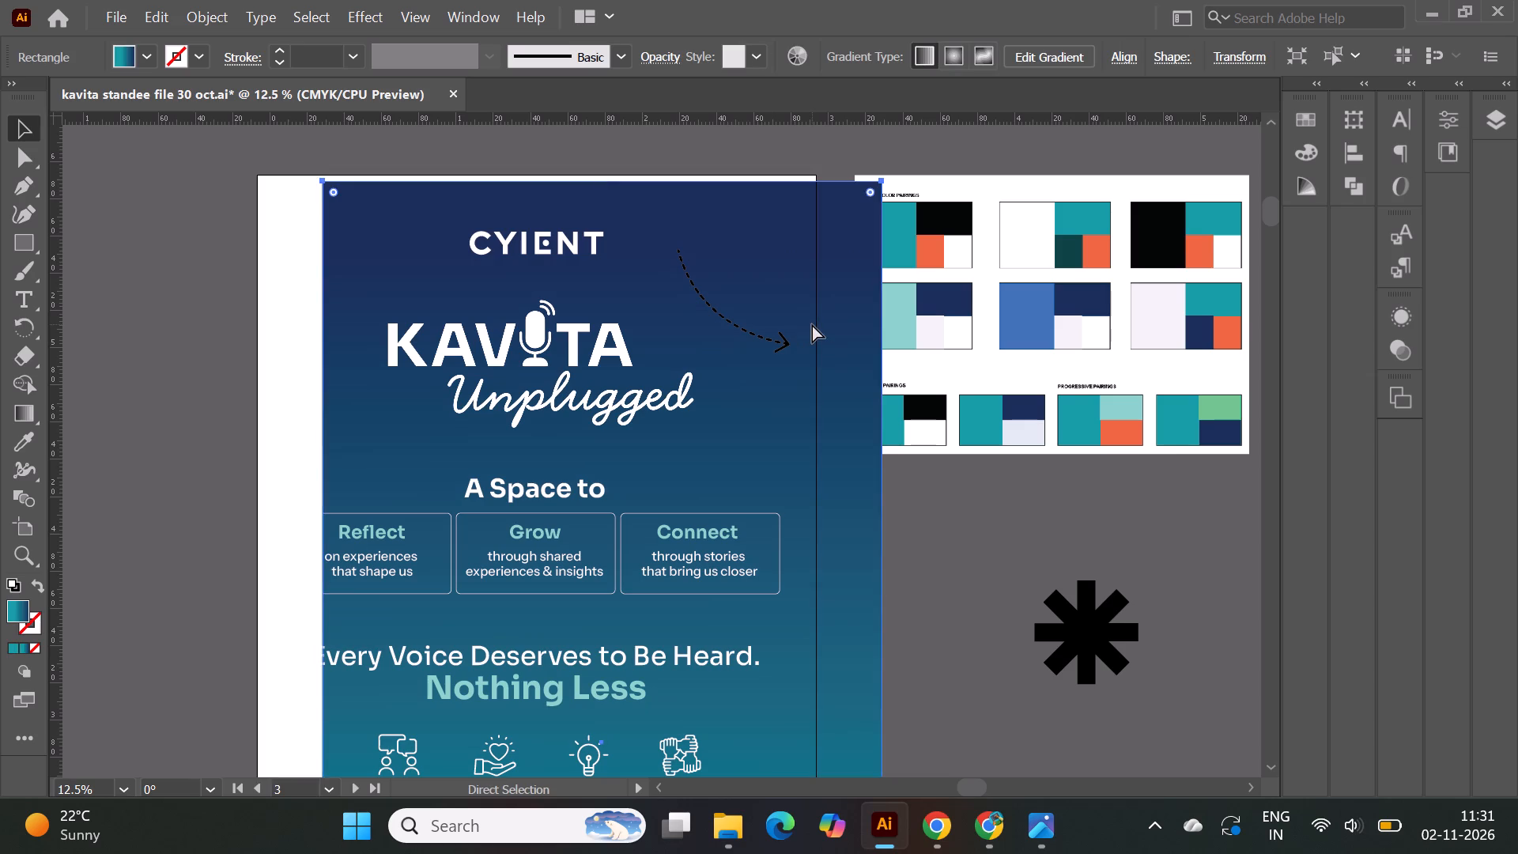
pyautogui.hotkey('ctrl', 'z')
pyautogui.click(1010, 503)
pyautogui.keyDown('alt'); pyautogui.scroll(1, 796, 353); pyautogui.keyUp('alt')
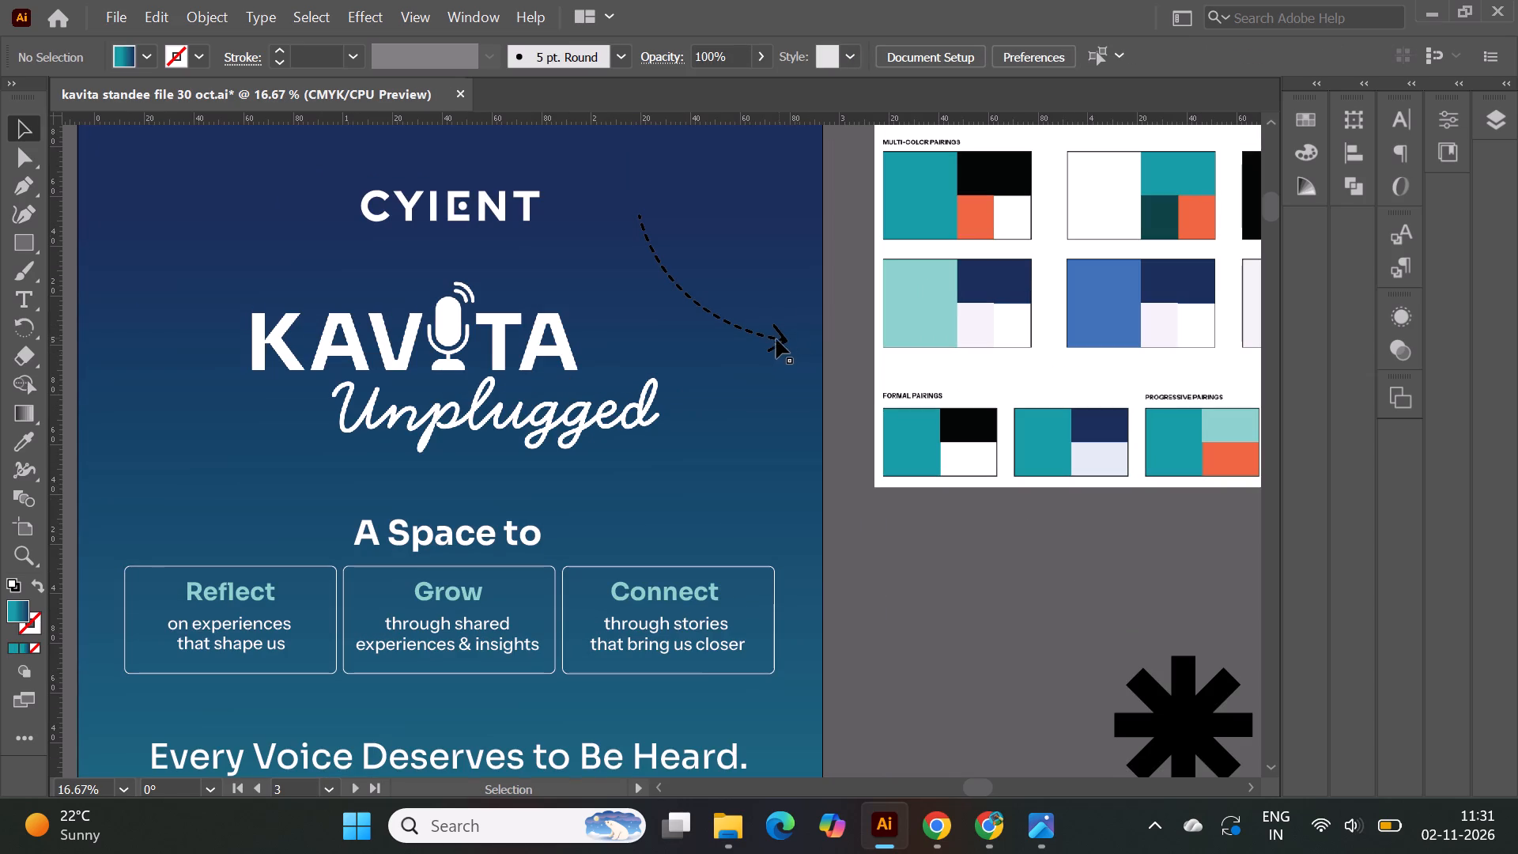
pyautogui.click(783, 342)
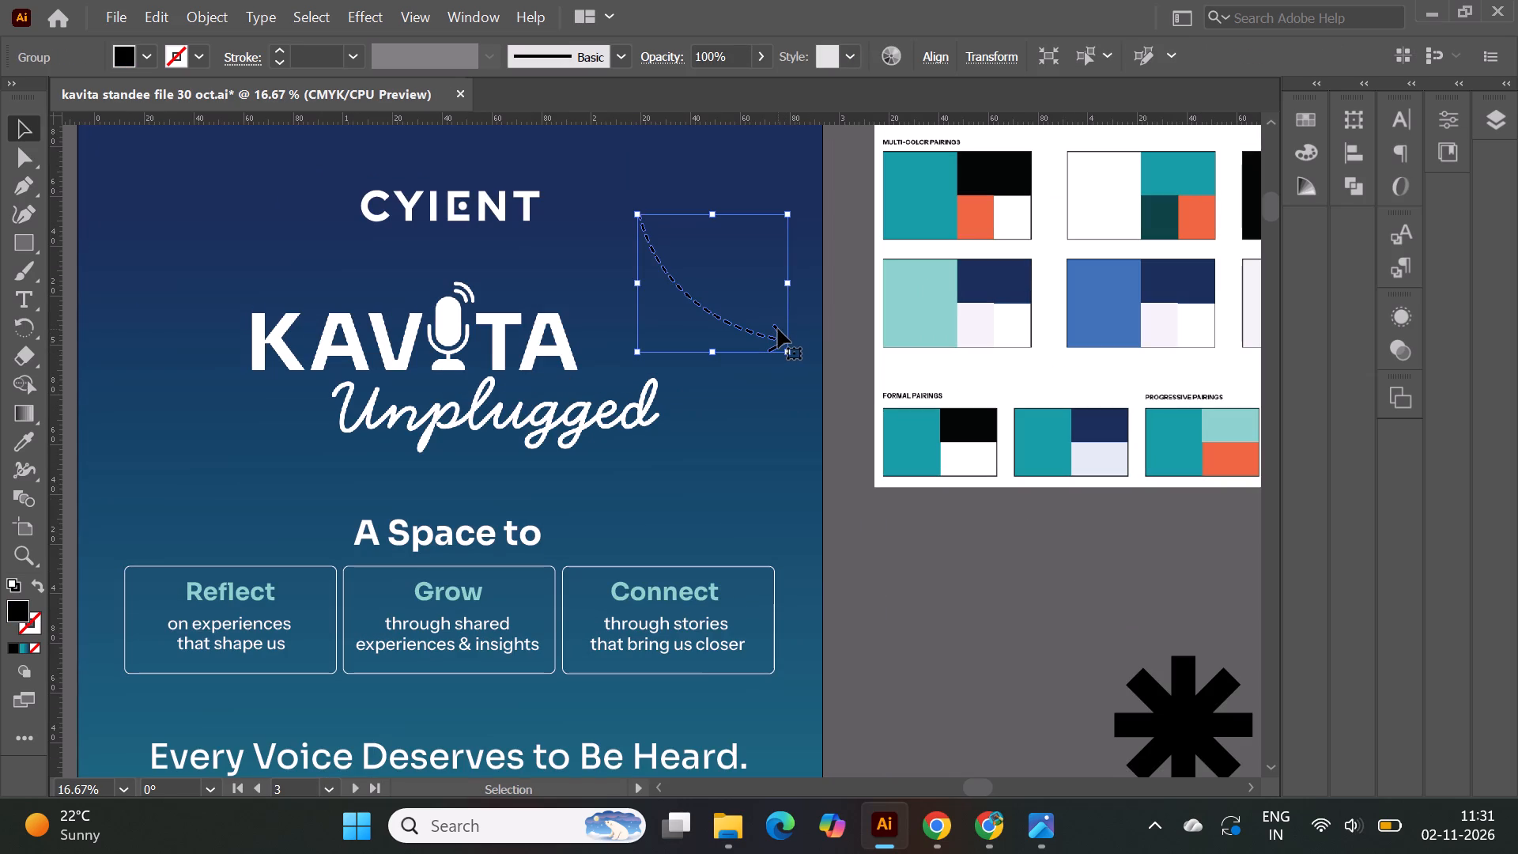
pyautogui.moveTo(778, 329); pyautogui.dragTo(853, 329)
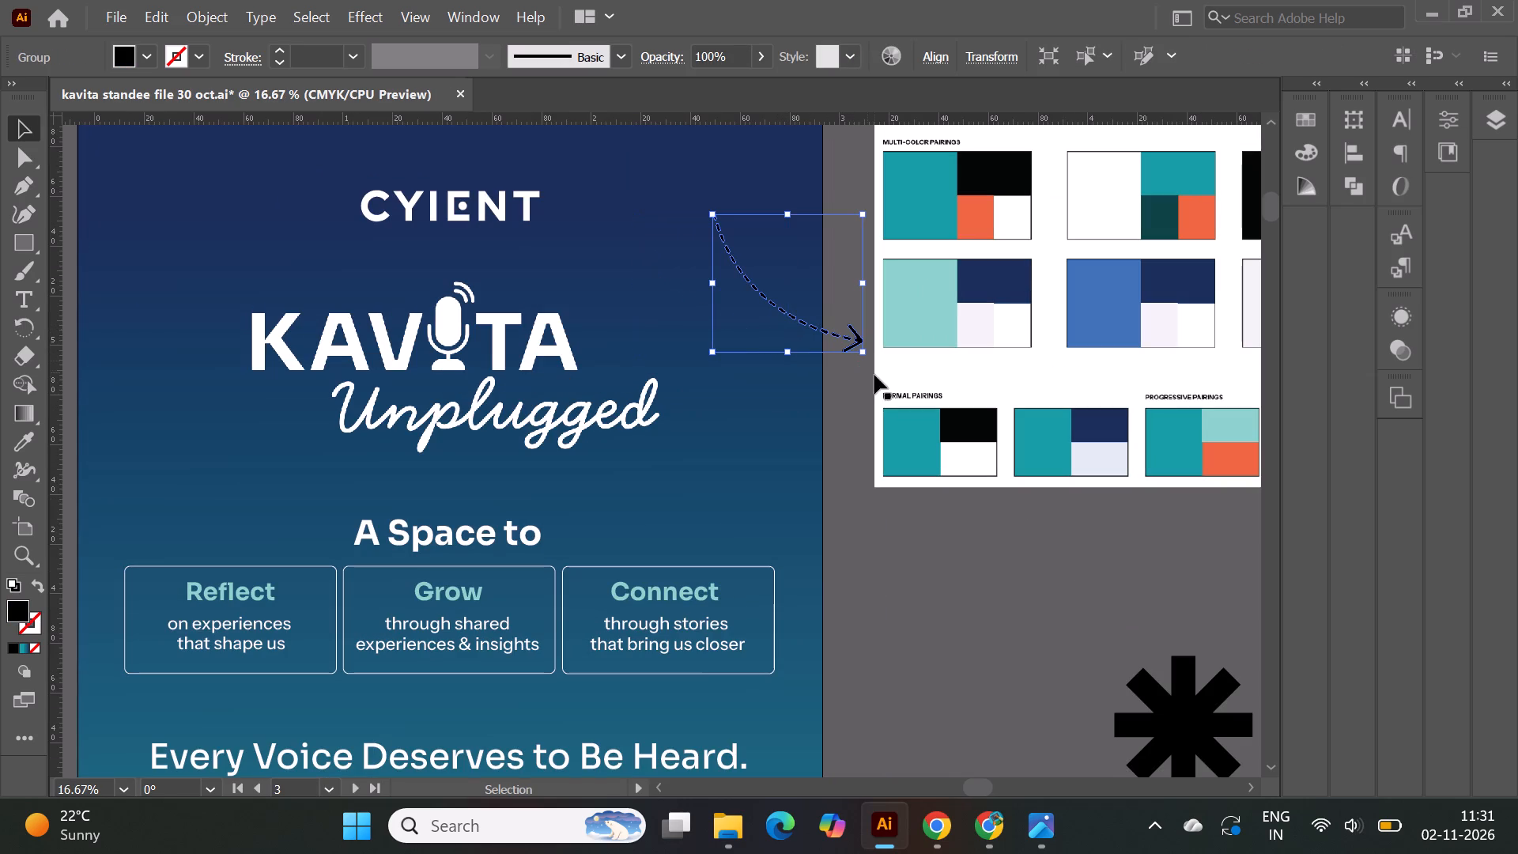
pyautogui.moveTo(870, 362); pyautogui.dragTo(884, 319)
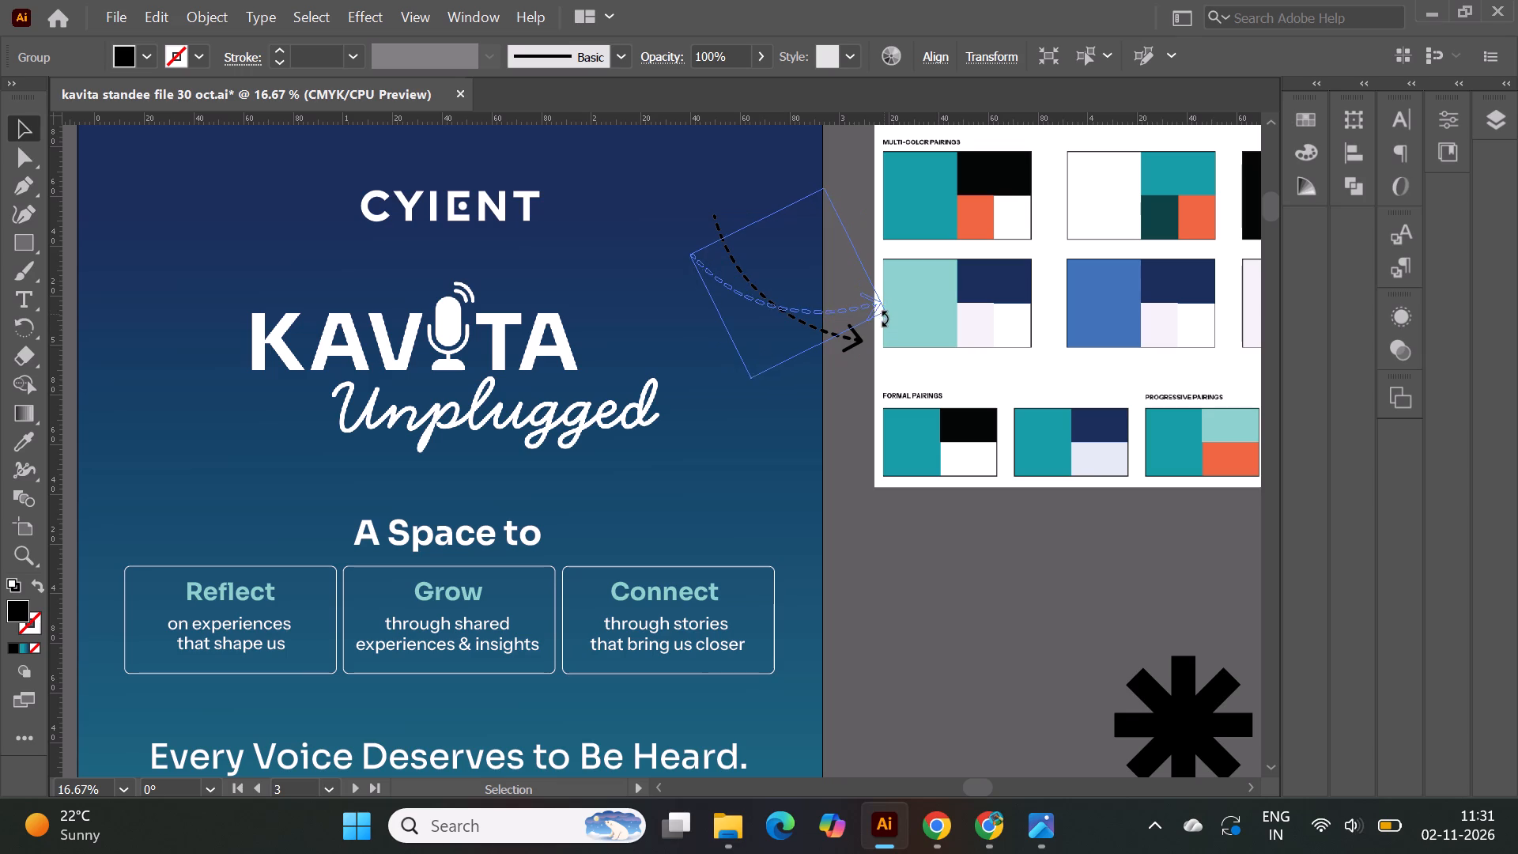
pyautogui.moveTo(884, 319); pyautogui.dragTo(882, 325)
pyautogui.click(968, 580)
# Move the colour pairings sheet slightly further away from the standee to clear the arrowhead.
pyautogui.keyDown('alt'); pyautogui.scroll(-1, 970, 566); pyautogui.keyUp('alt')
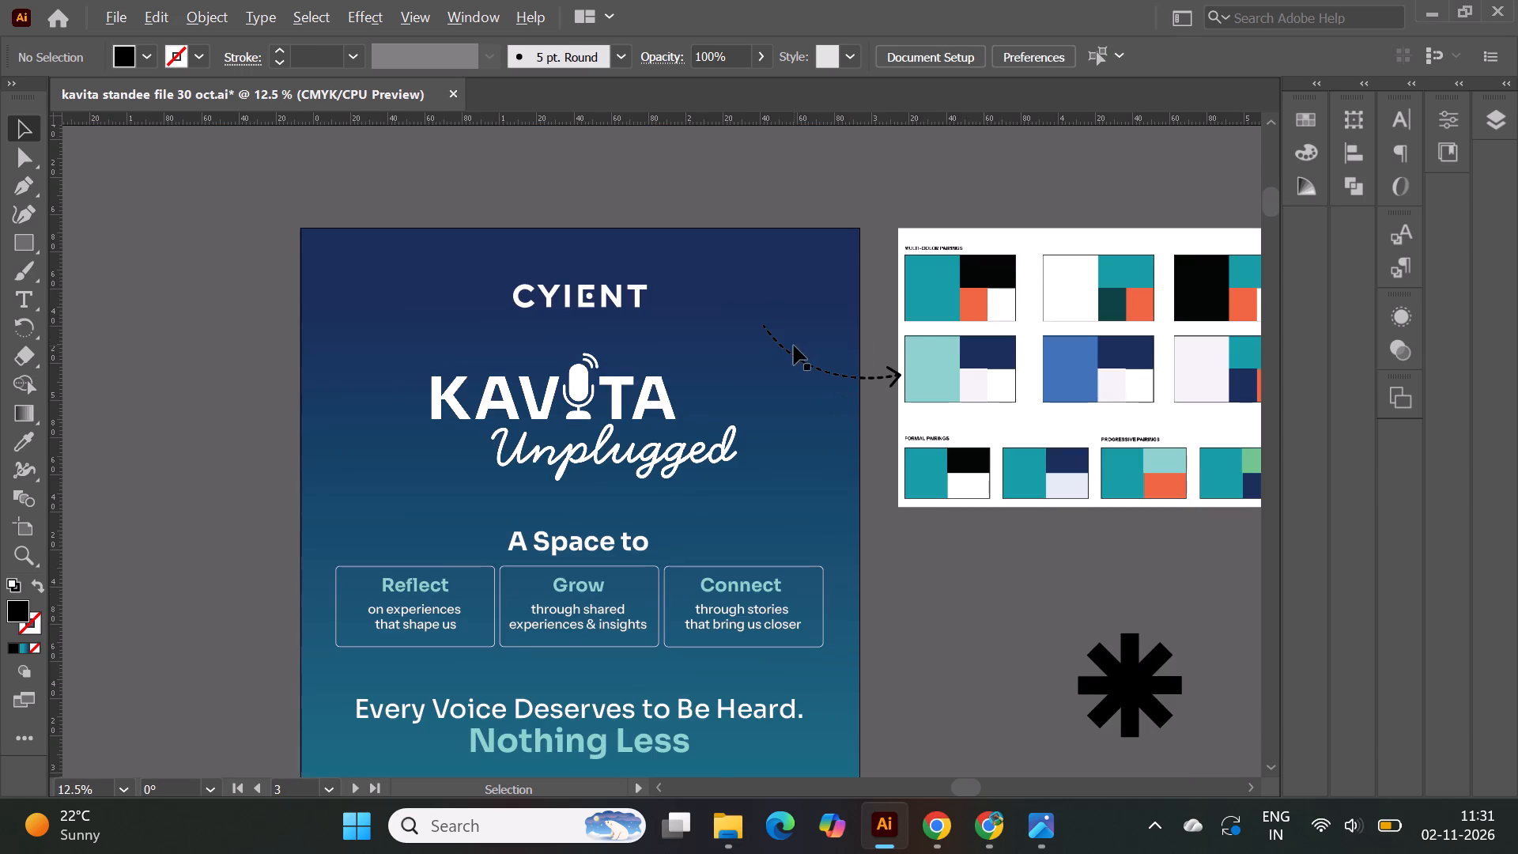
pyautogui.keyDown('alt'); pyautogui.scroll(1, 794, 346); pyautogui.keyUp('alt')
pyautogui.click(974, 322)
pyautogui.moveTo(972, 341); pyautogui.dragTo(1021, 341)
pyautogui.click(914, 305)
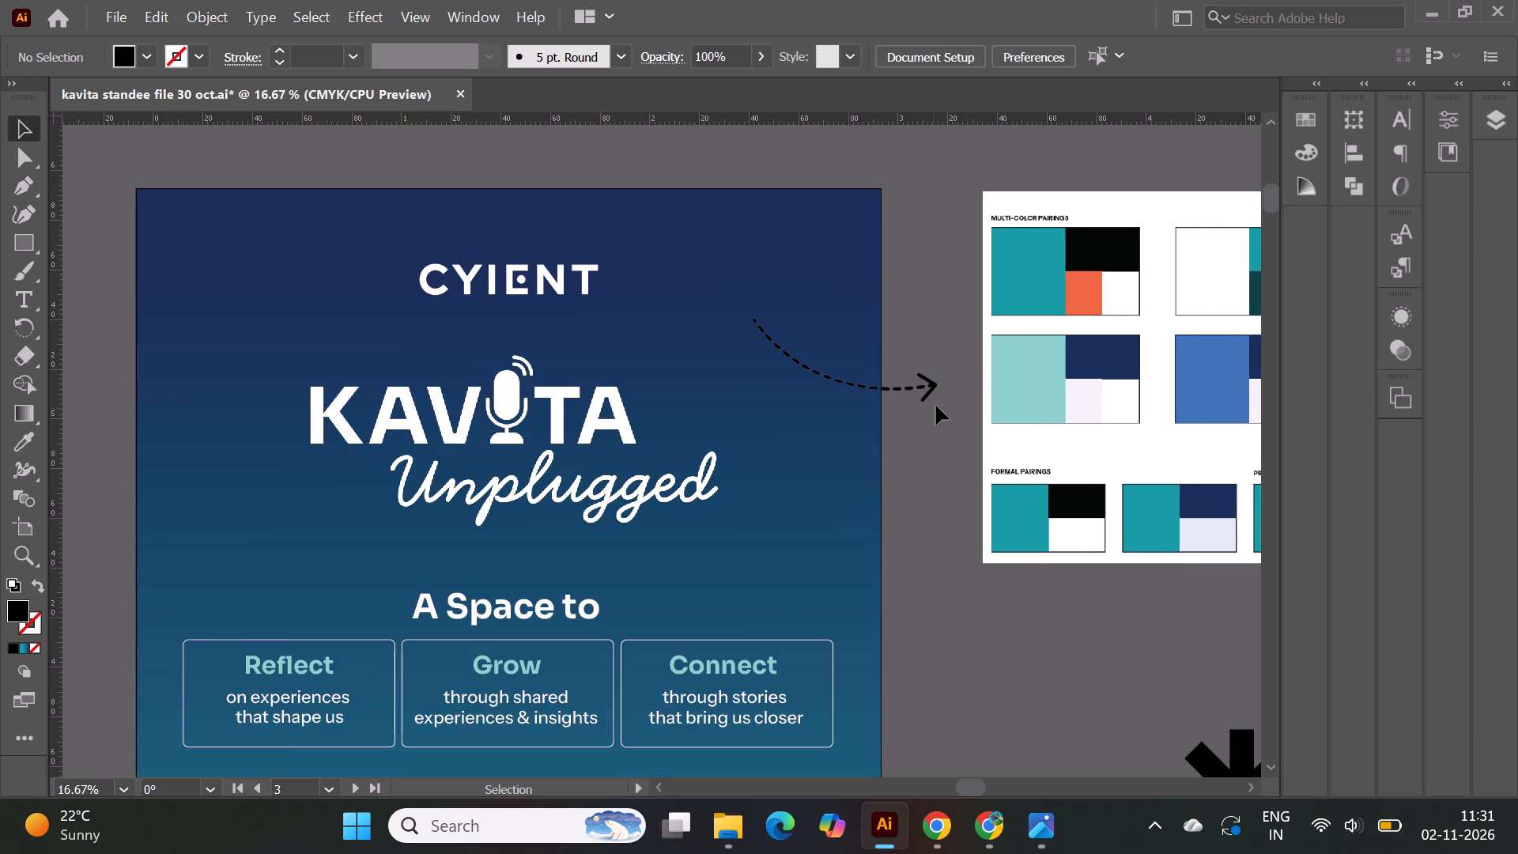
# Recolour the dashed arrow with the palette's light teal swatch using the Eyedropper.
pyautogui.click(935, 387)
pyautogui.keyDown('alt'); pyautogui.scroll(-1, 637, 321); pyautogui.keyUp('alt')
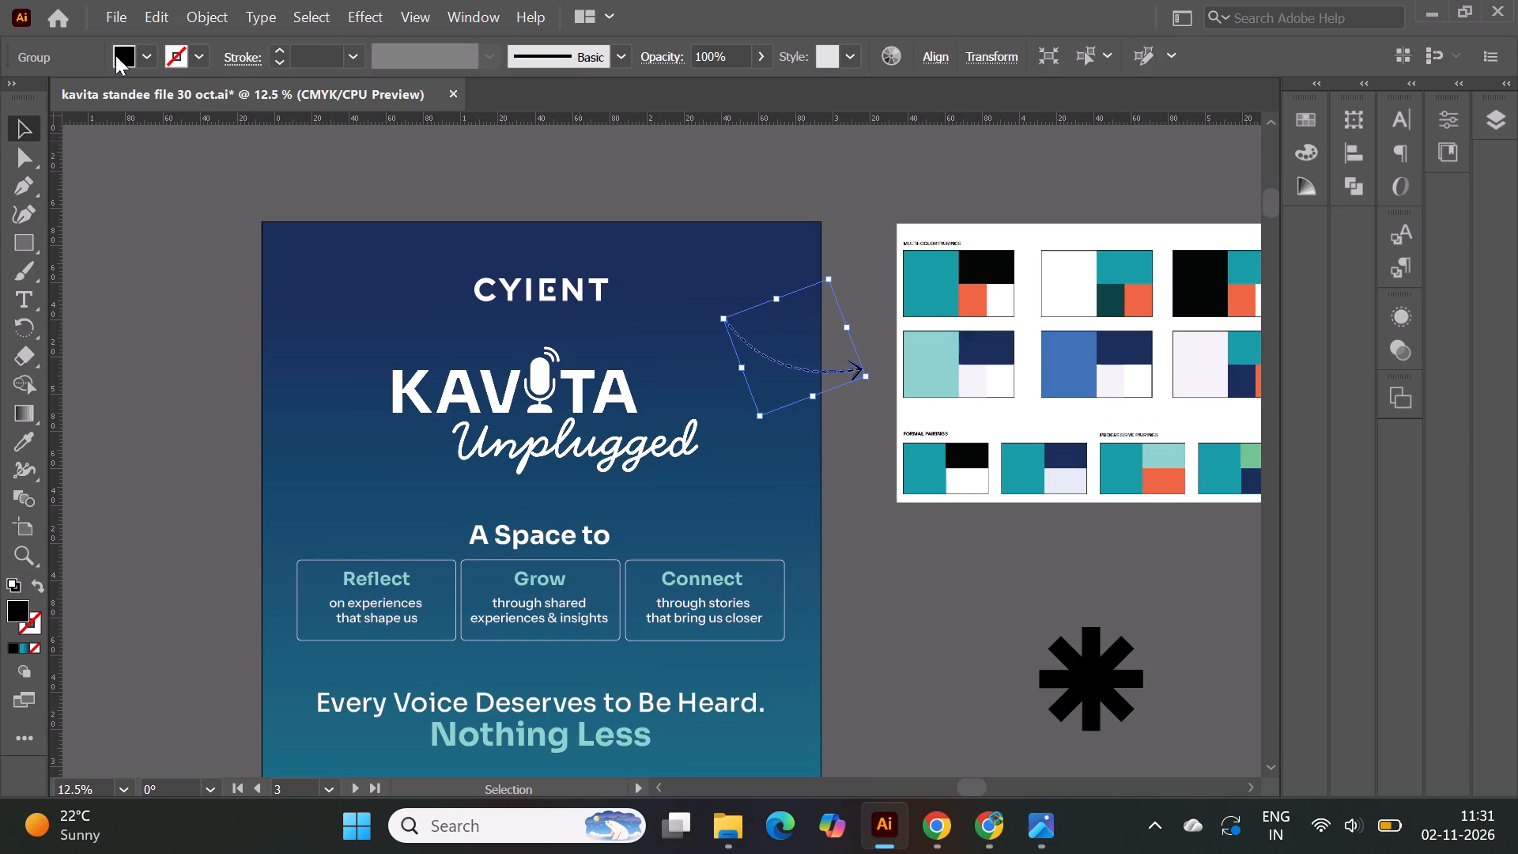
pyautogui.click(115, 55)
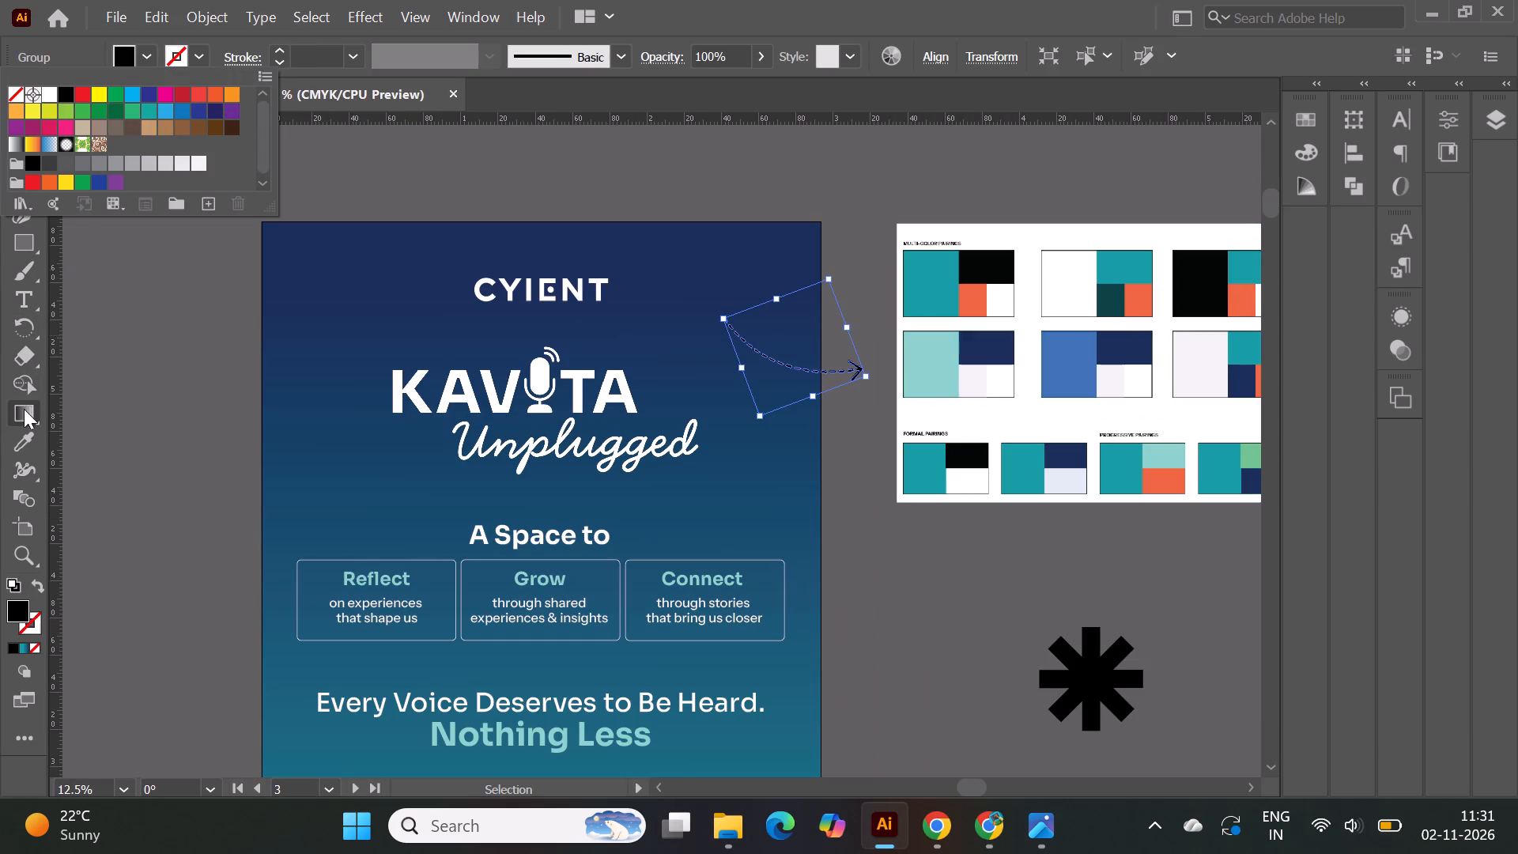
pyautogui.click(22, 445)
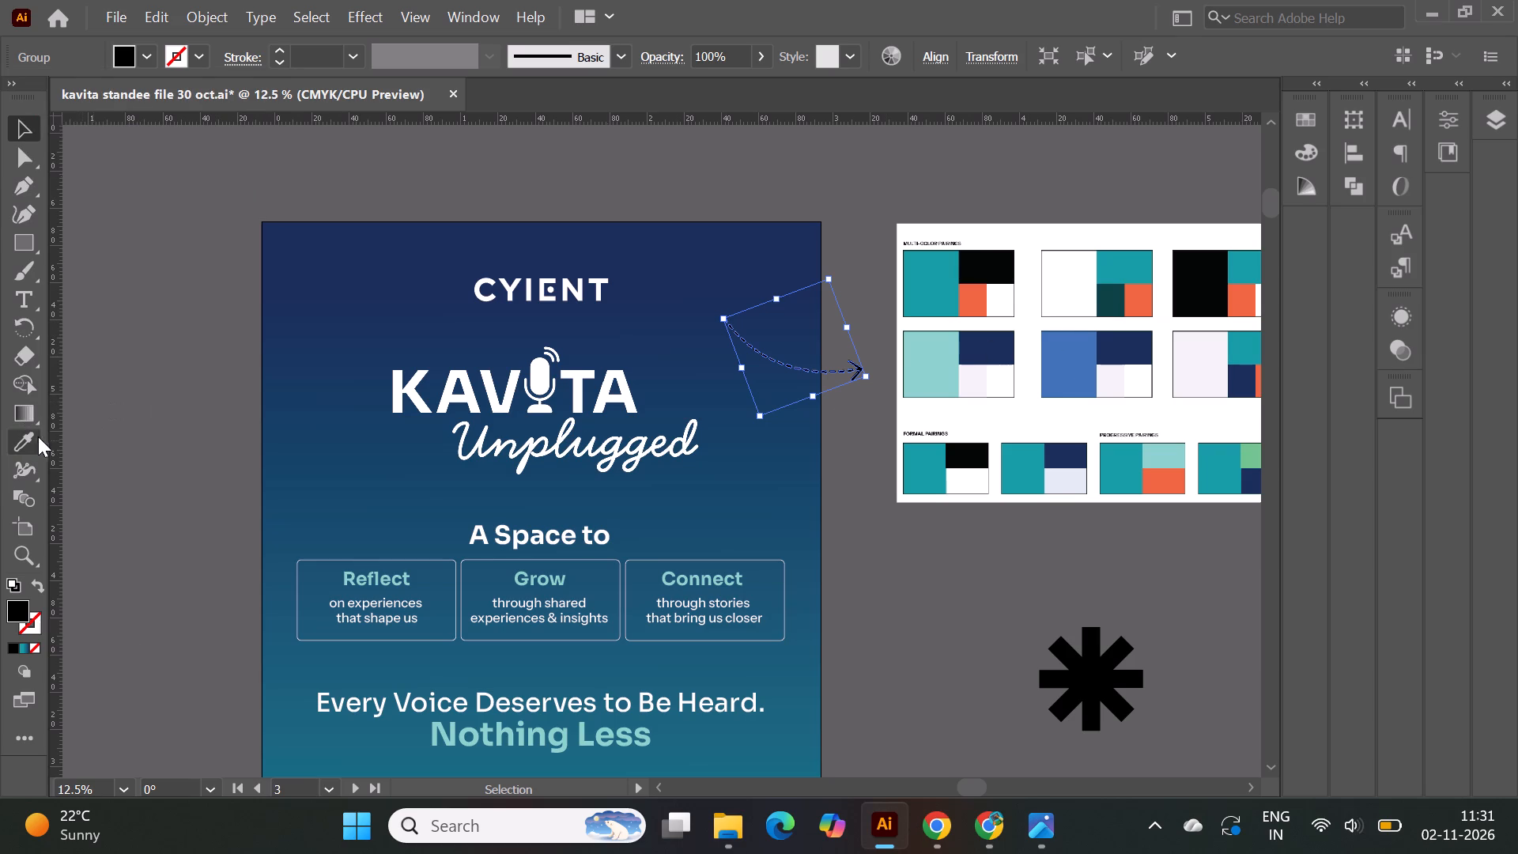
pyautogui.click(34, 436)
pyautogui.click(938, 355)
pyautogui.click(11, 126)
pyautogui.doubleClick(131, 250)
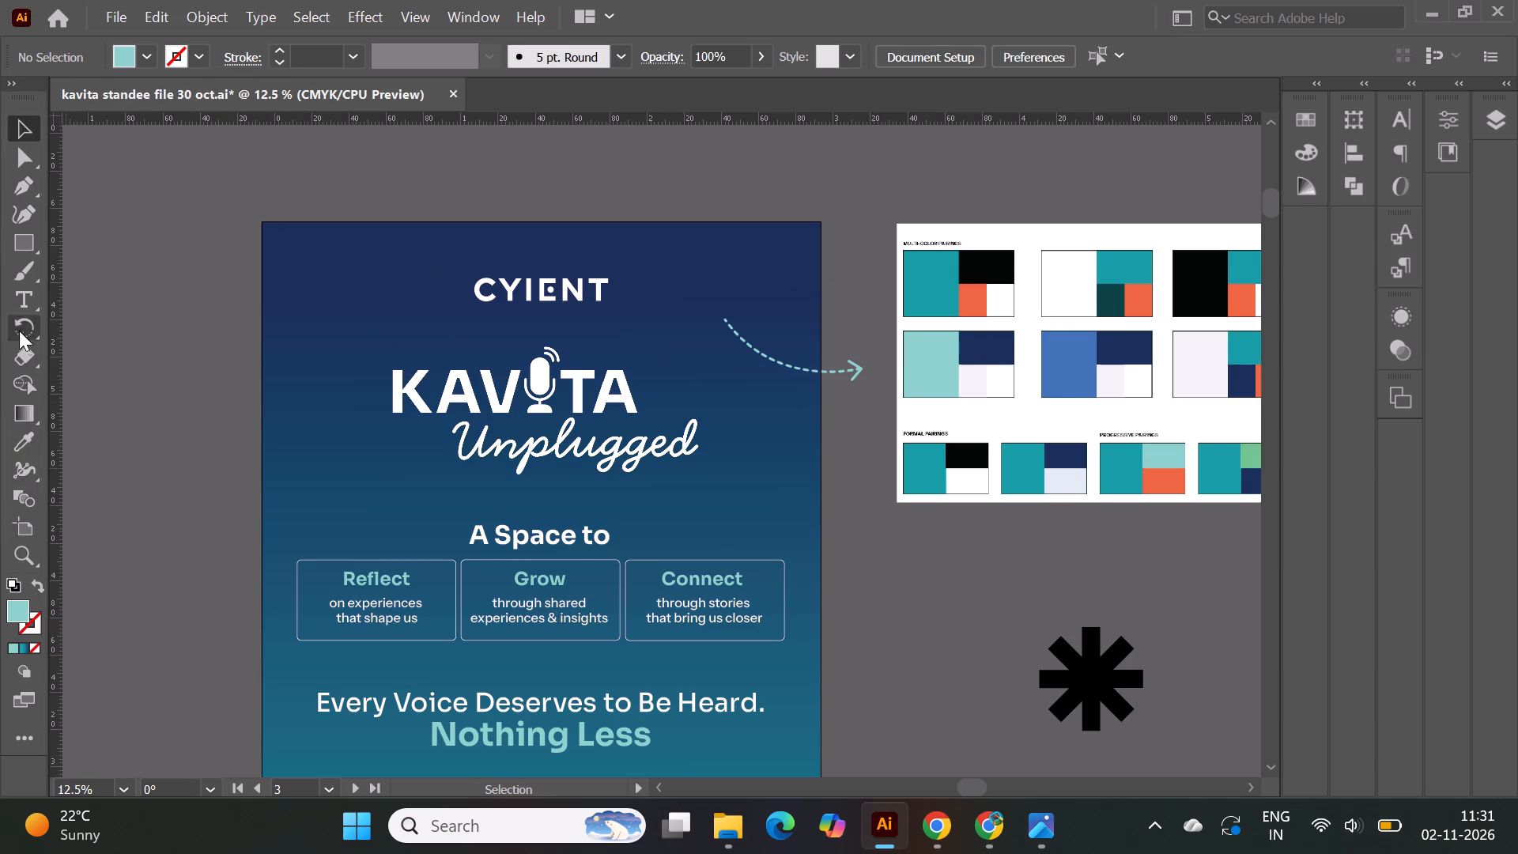
# Draw a light teal circle about 0.1 ft across and place it at the dashed arrow's tail.
pyautogui.rightClick(19, 240)
pyautogui.click(81, 272)
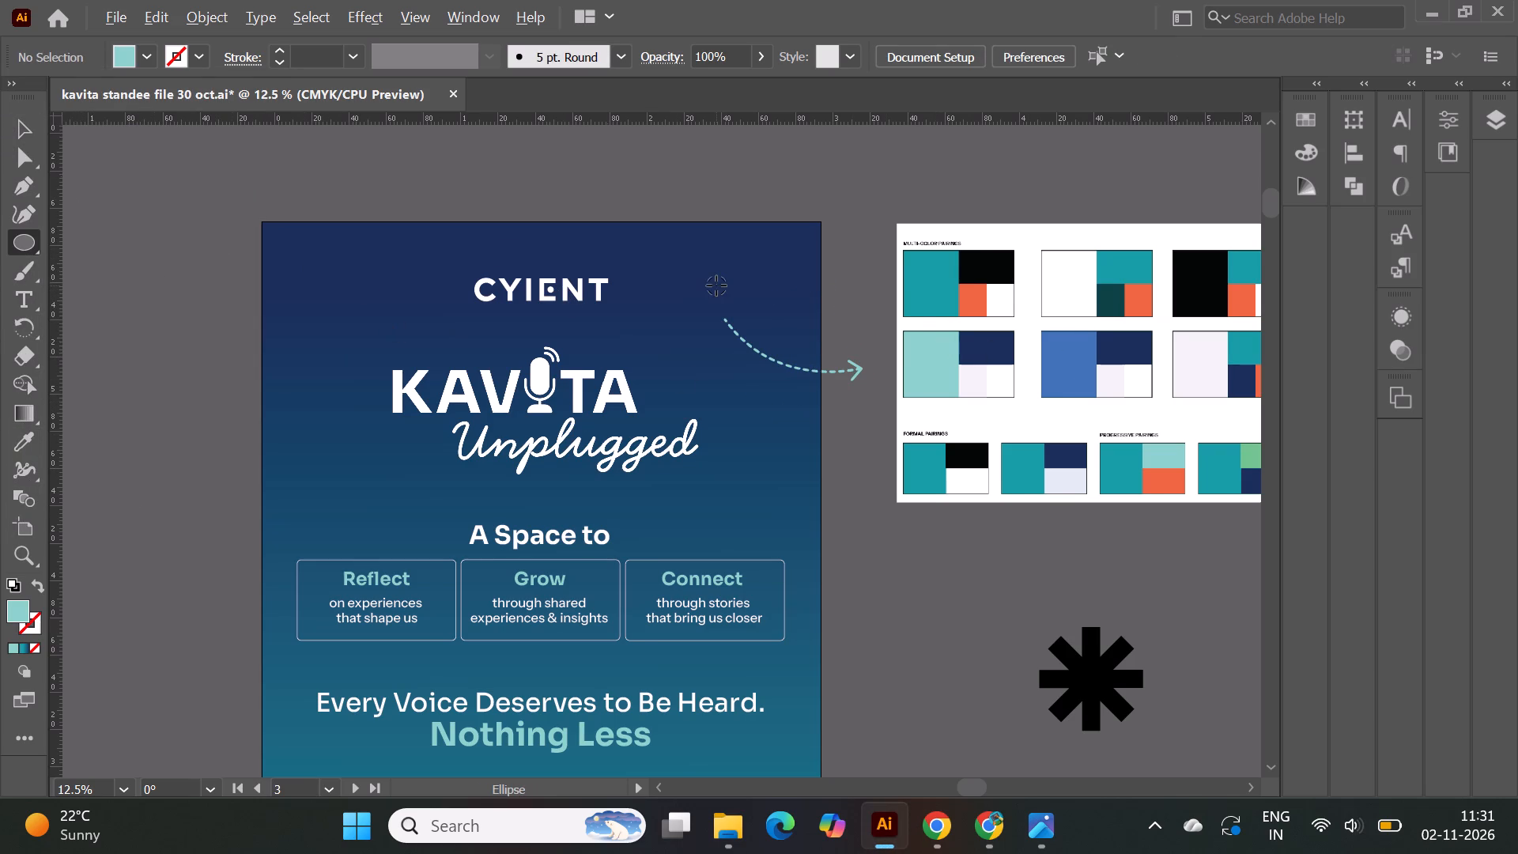
pyautogui.keyDown('alt'); pyautogui.scroll(1, 716, 285); pyautogui.keyUp('alt')
pyautogui.moveTo(707, 289); pyautogui.dragTo(731, 314)
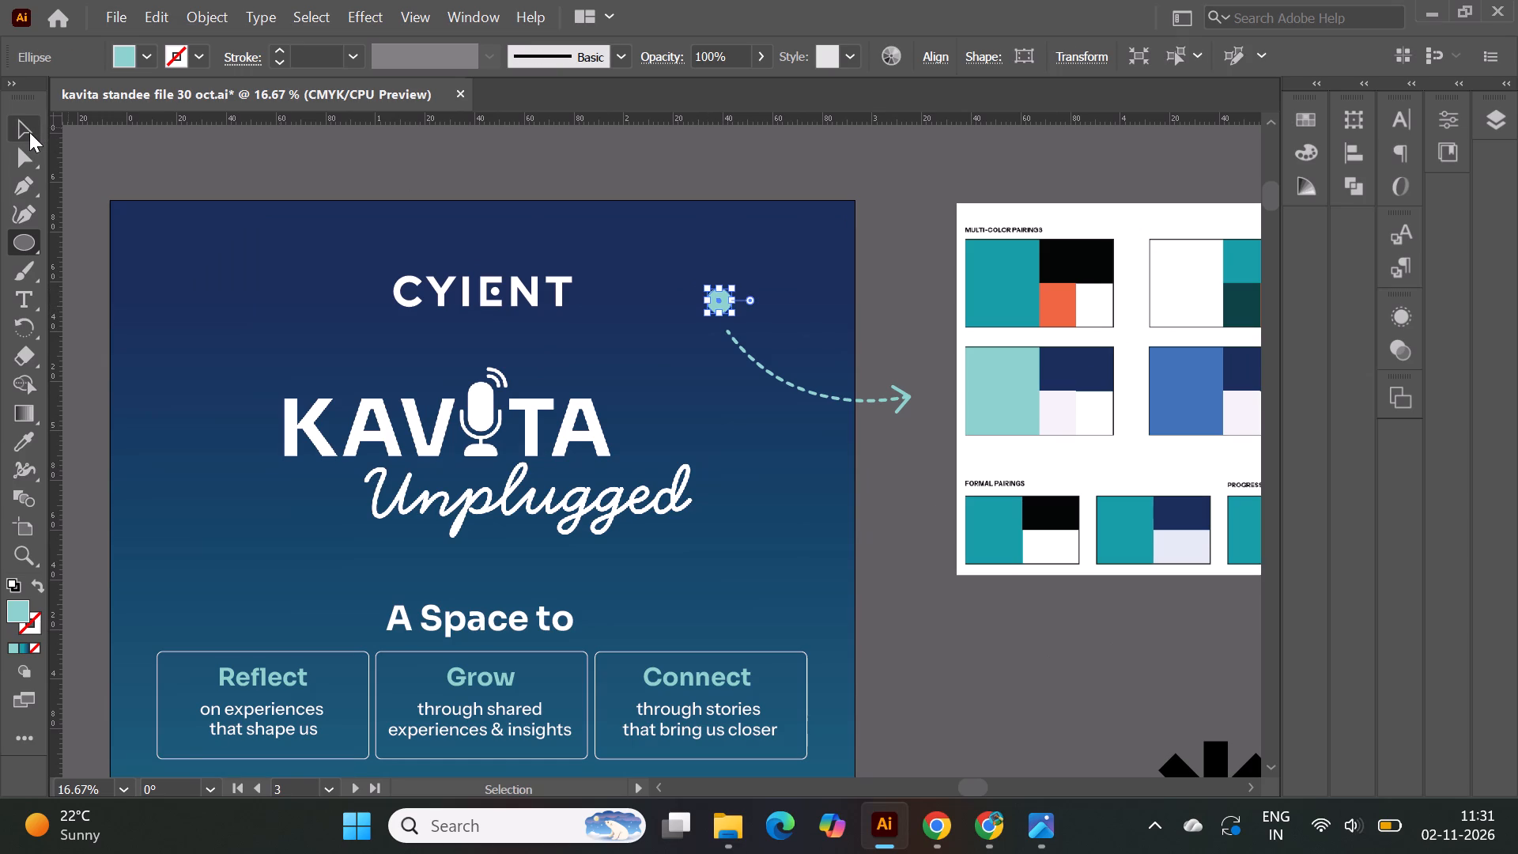
pyautogui.click(29, 132)
pyautogui.click(675, 164)
pyautogui.moveTo(719, 304); pyautogui.dragTo(724, 323)
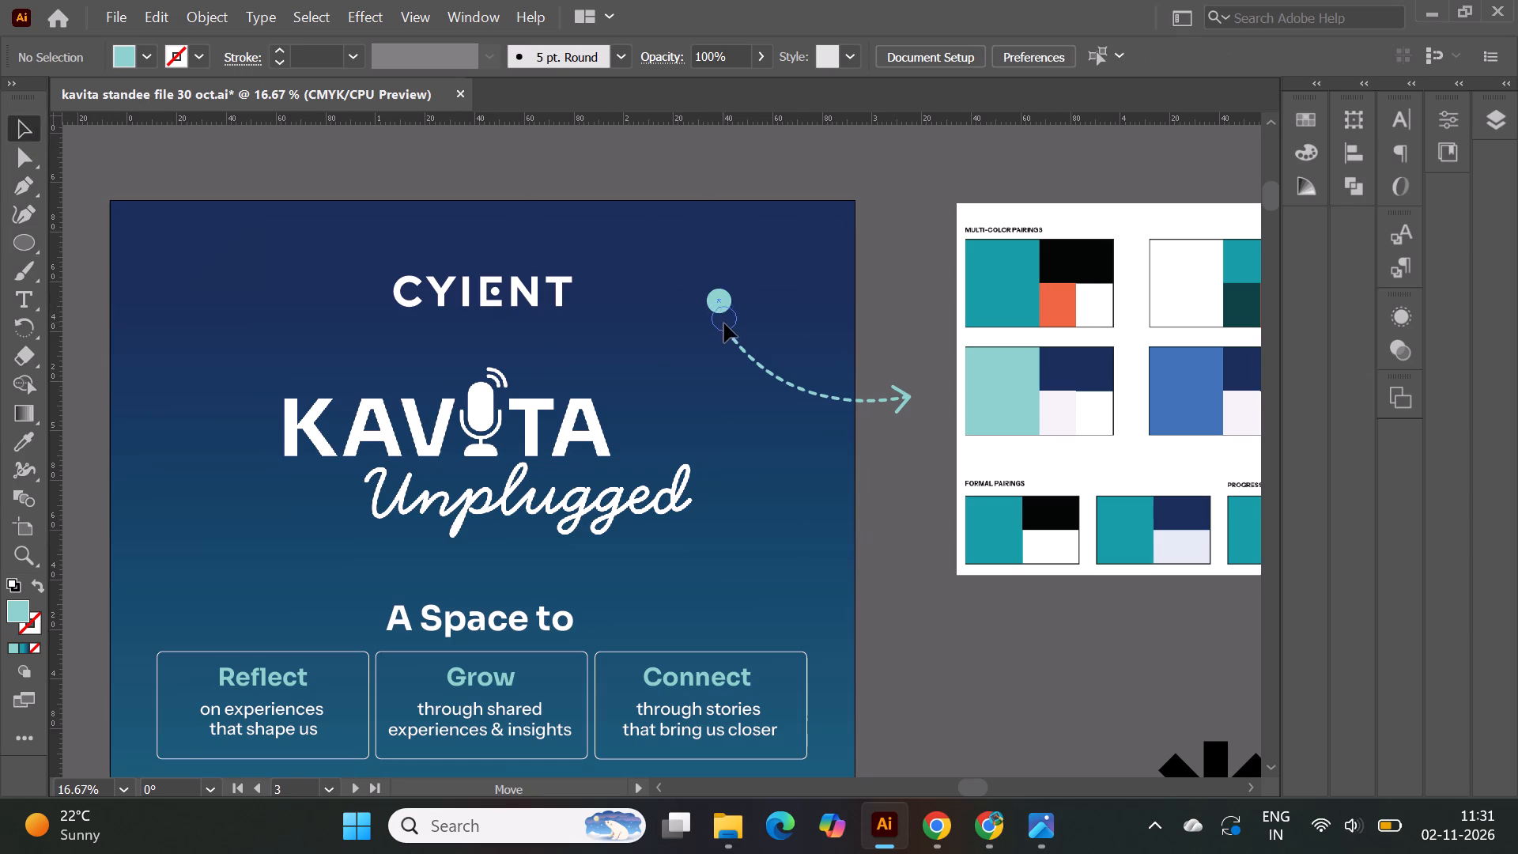
pyautogui.moveTo(724, 323); pyautogui.dragTo(723, 330)
pyautogui.click(897, 276)
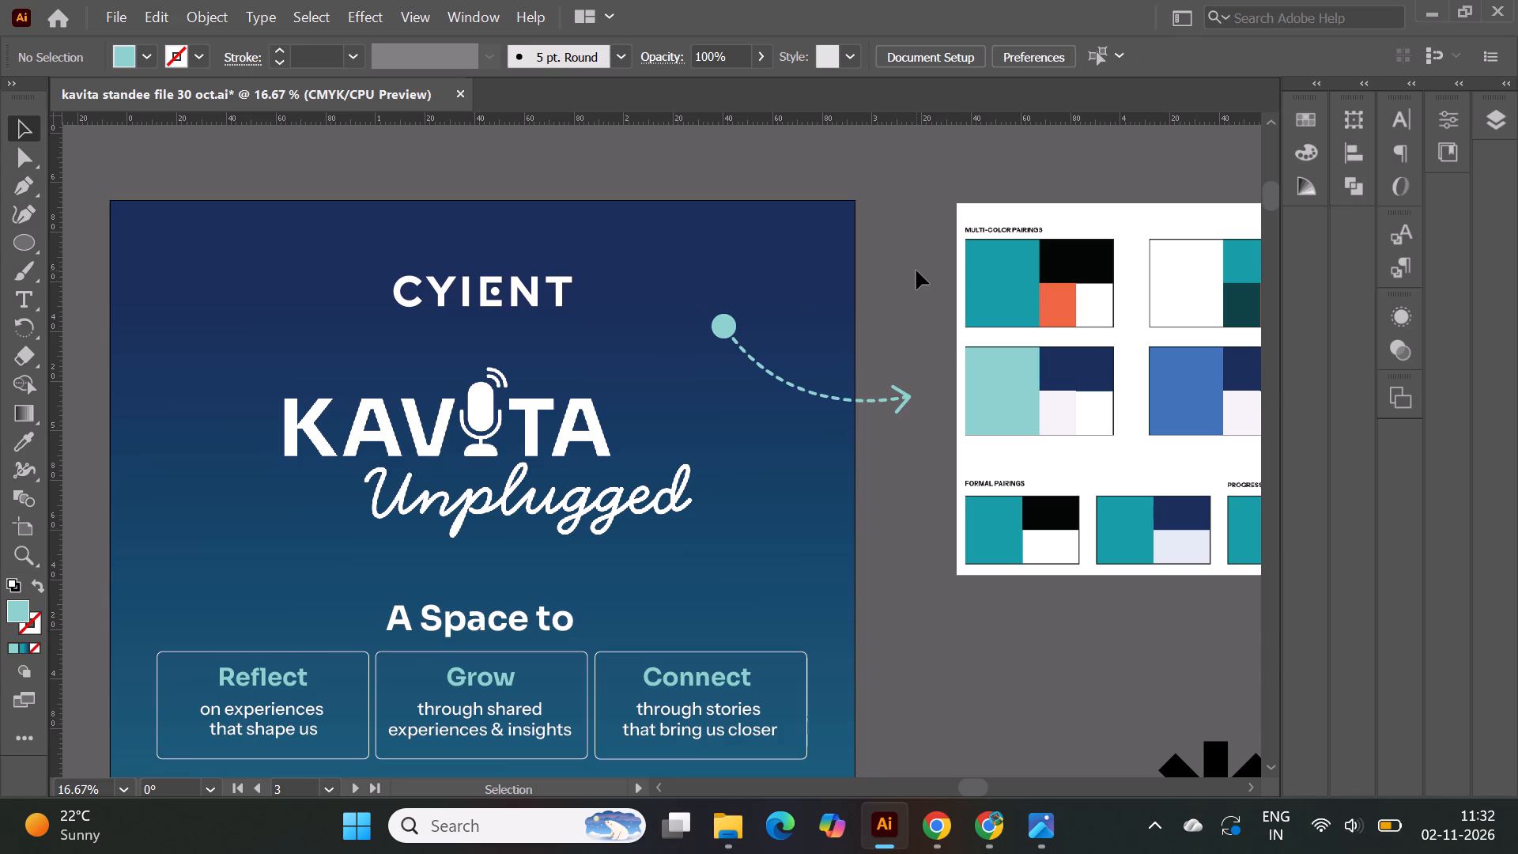
# Shrink the teal circle proportionally and nudge it into place at the start of the dashed arrow.
pyautogui.click(732, 333)
pyautogui.click(1487, 110)
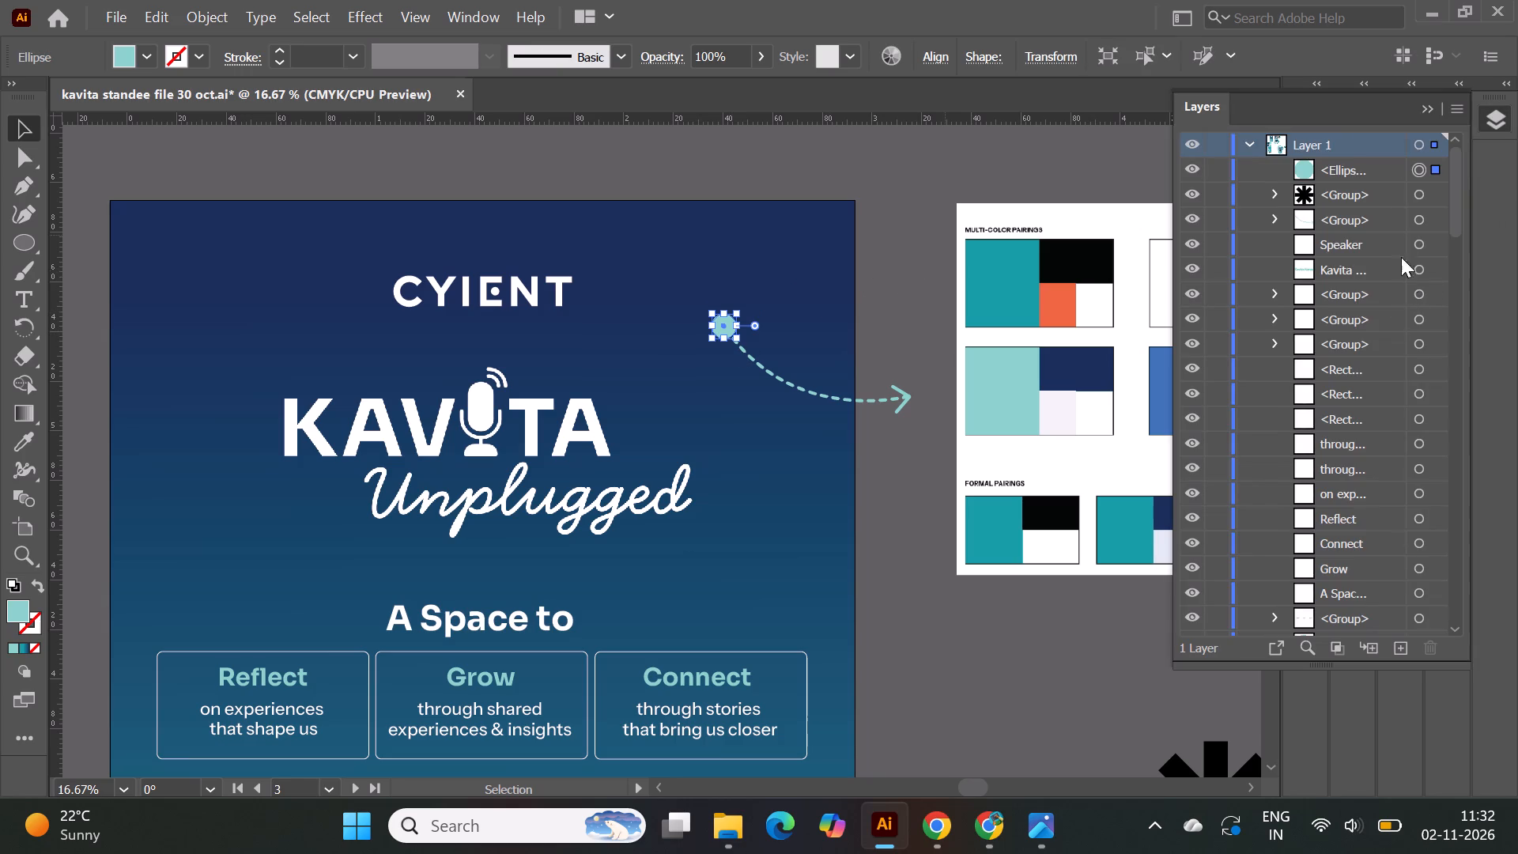
pyautogui.click(1424, 104)
pyautogui.click(1446, 123)
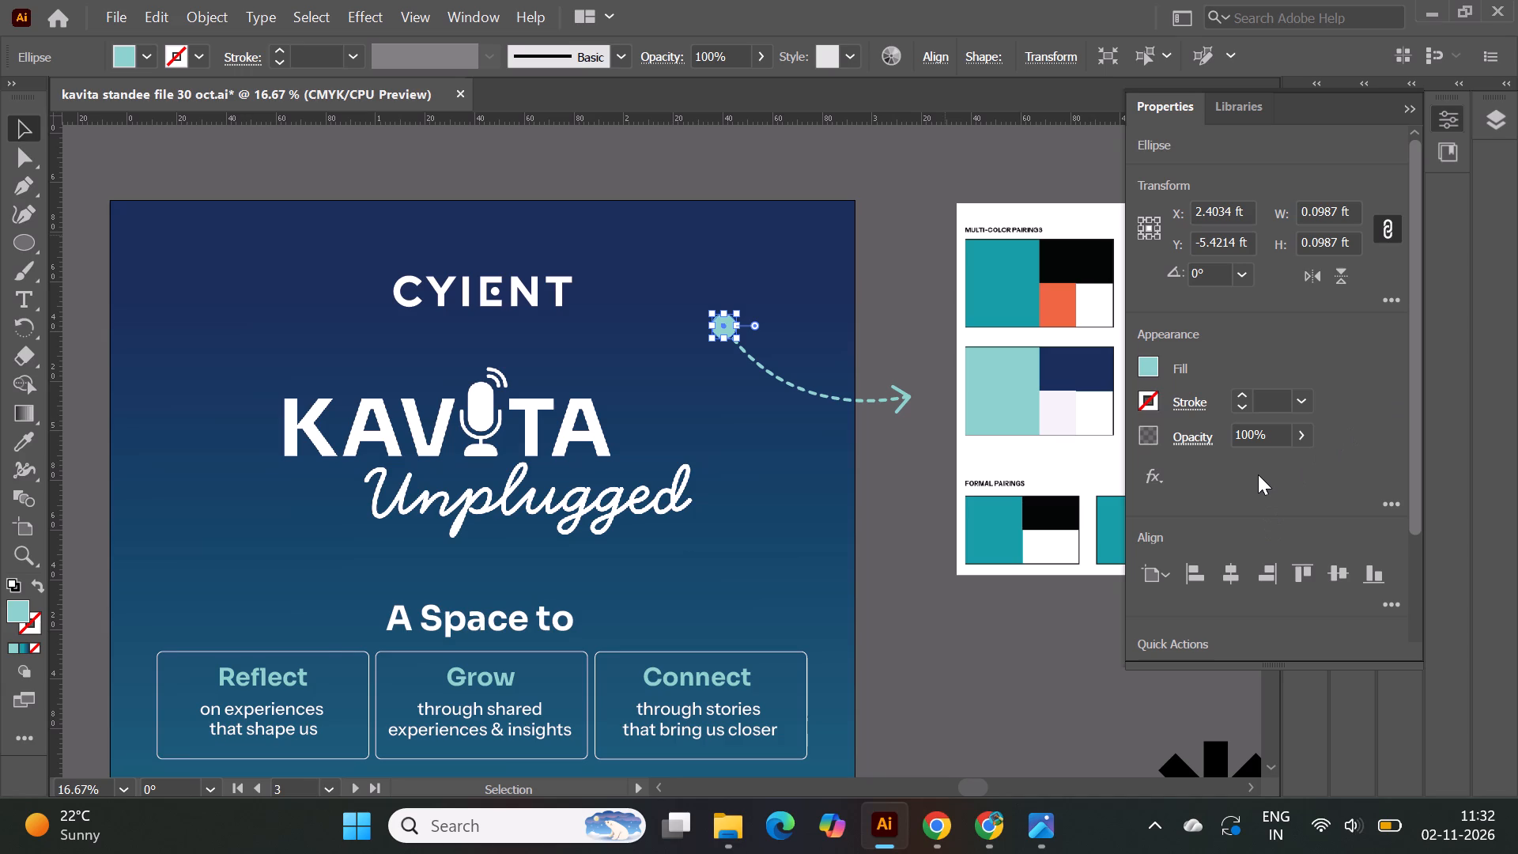
pyautogui.keyDown('shift'); pyautogui.moveTo(710, 310); pyautogui.dragTo(721, 318); pyautogui.keyUp('shift')
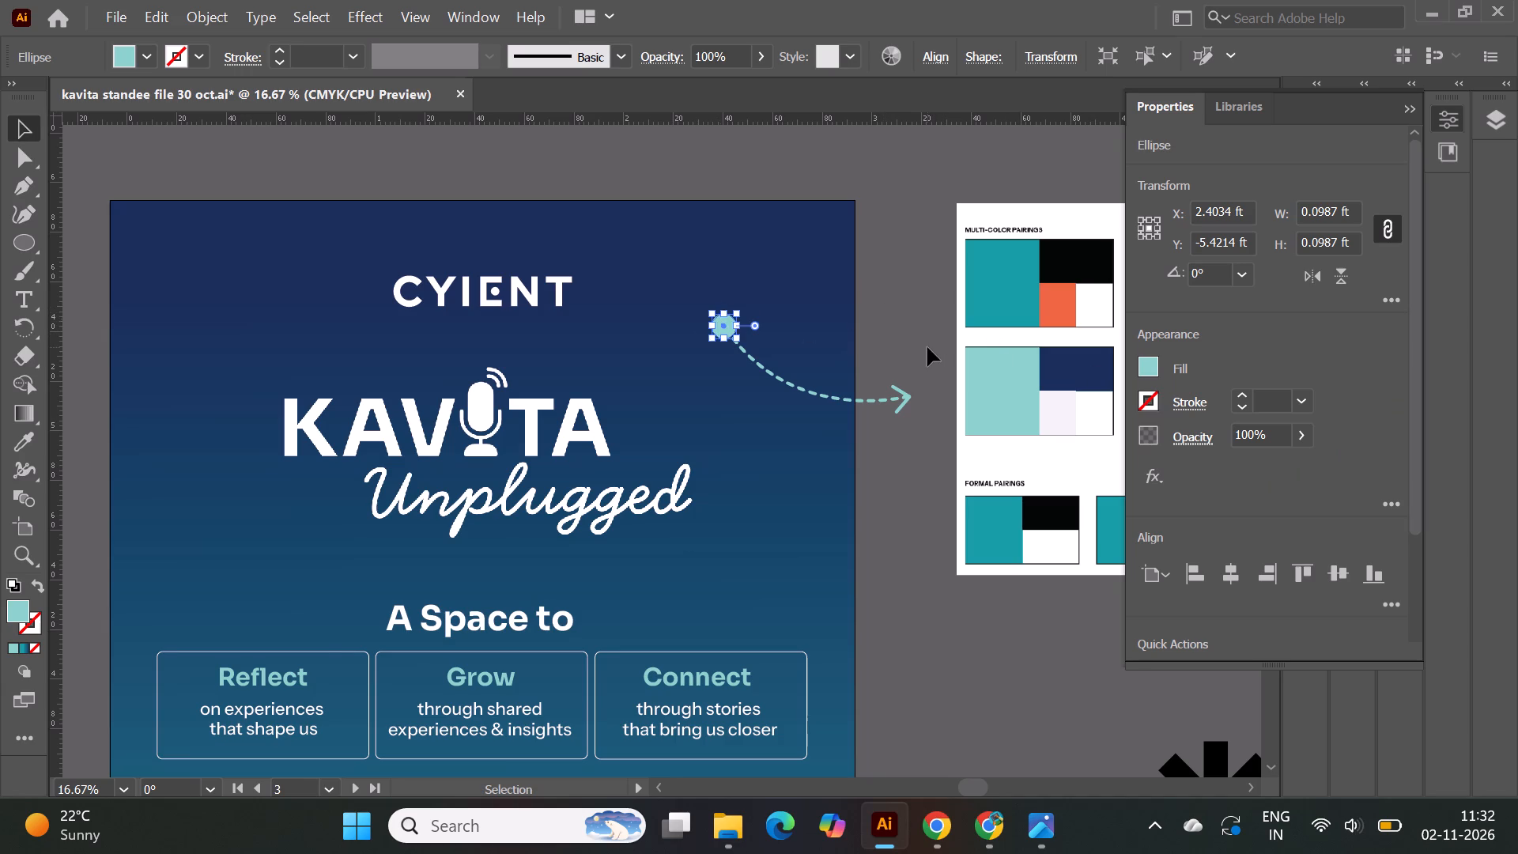
pyautogui.click(927, 347)
pyautogui.keyDown('alt'); pyautogui.scroll(3, 686, 323); pyautogui.keyUp('alt')
pyautogui.click(746, 319)
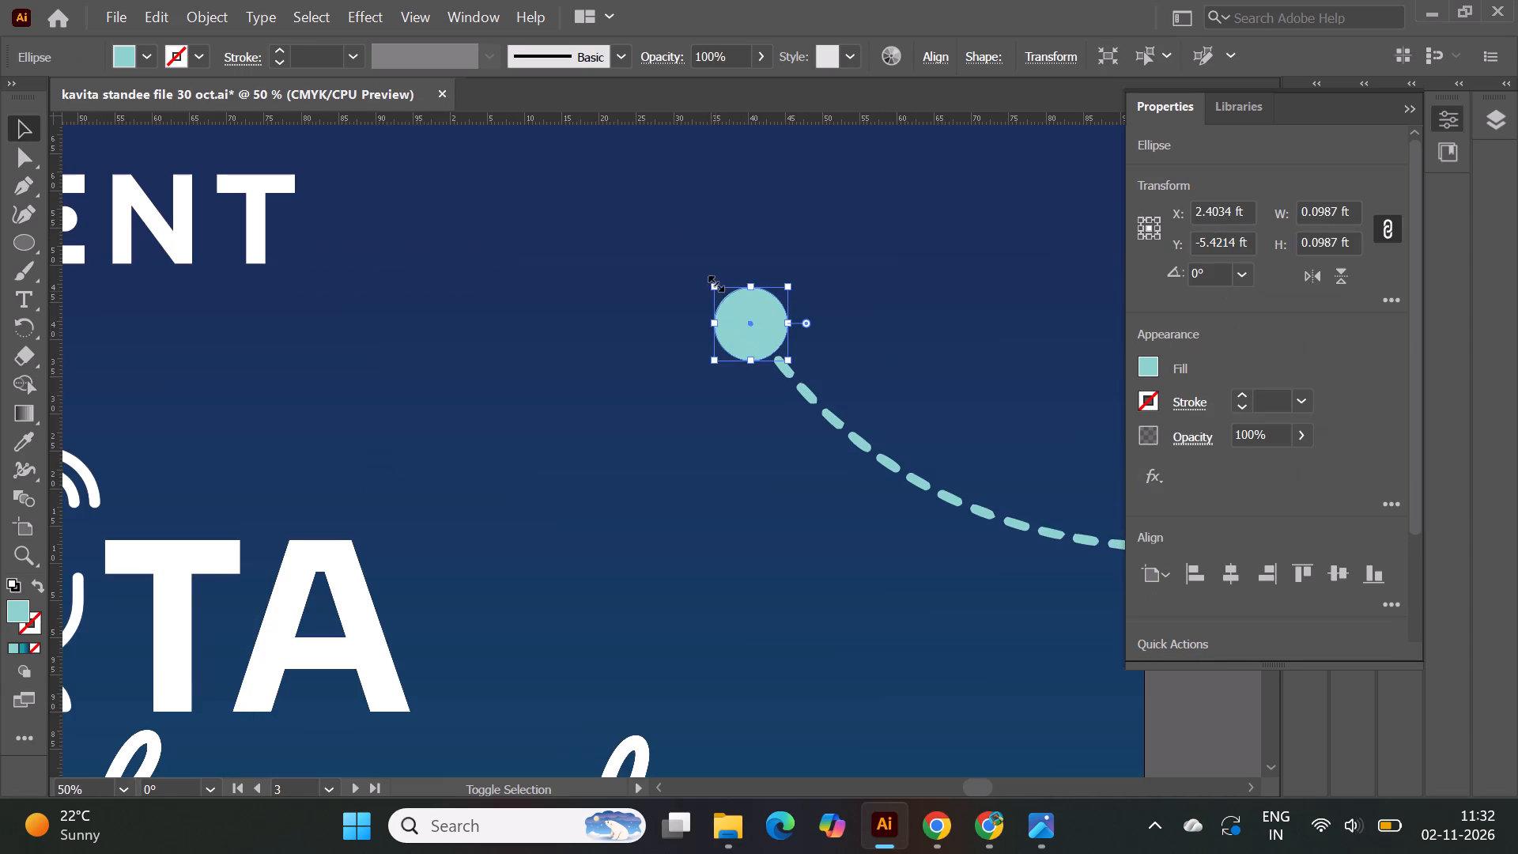
pyautogui.keyDown('shift'); pyautogui.moveTo(714, 282); pyautogui.dragTo(733, 298); pyautogui.keyUp('shift')
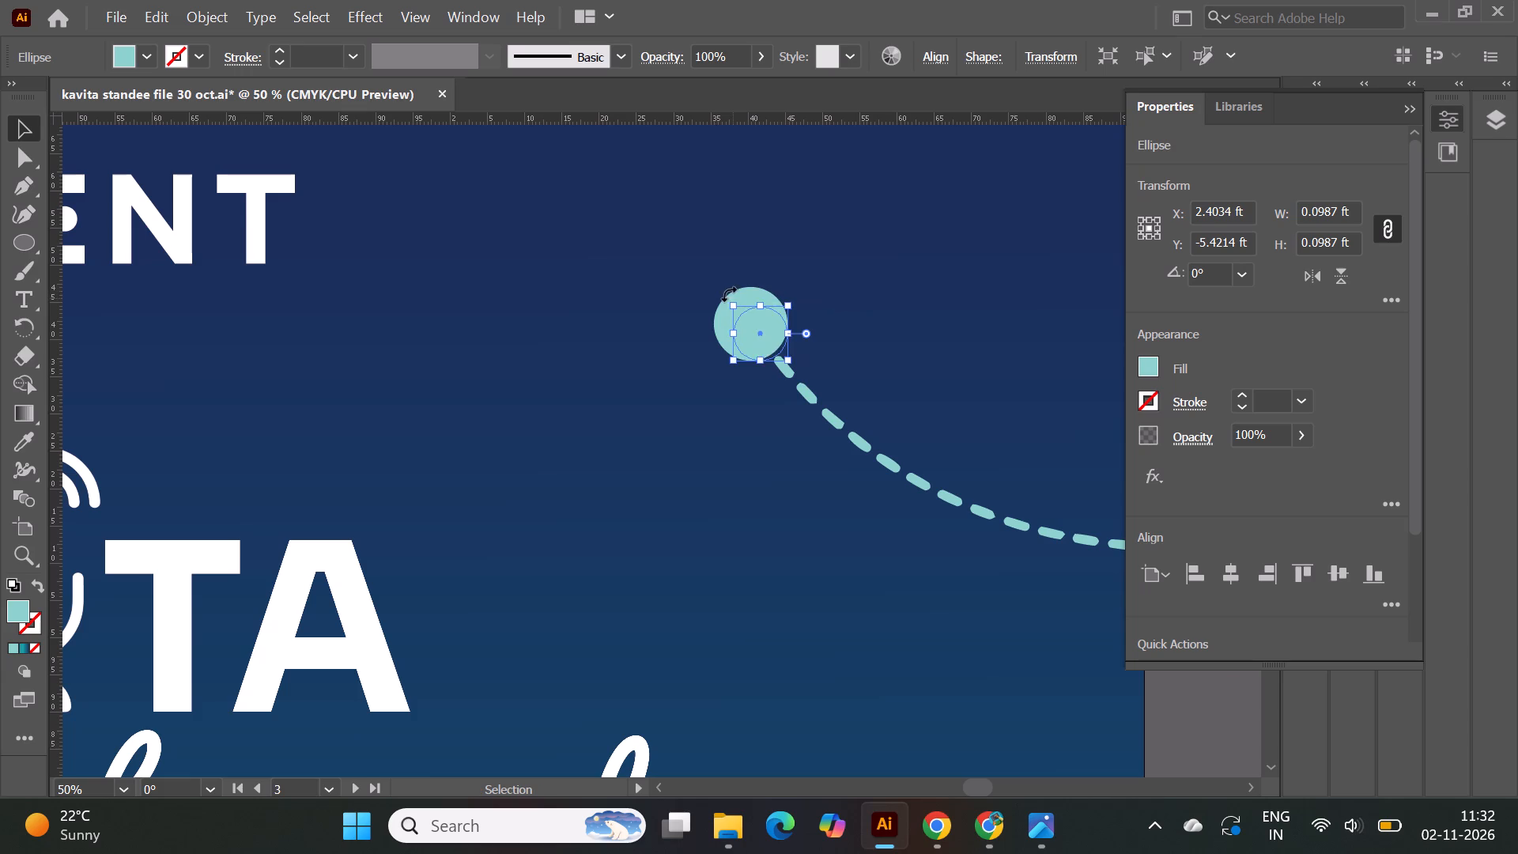
pyautogui.keyDown('alt'); pyautogui.scroll(-1, 729, 293); pyautogui.keyUp('alt')
pyautogui.click(1052, 320)
pyautogui.click(747, 319)
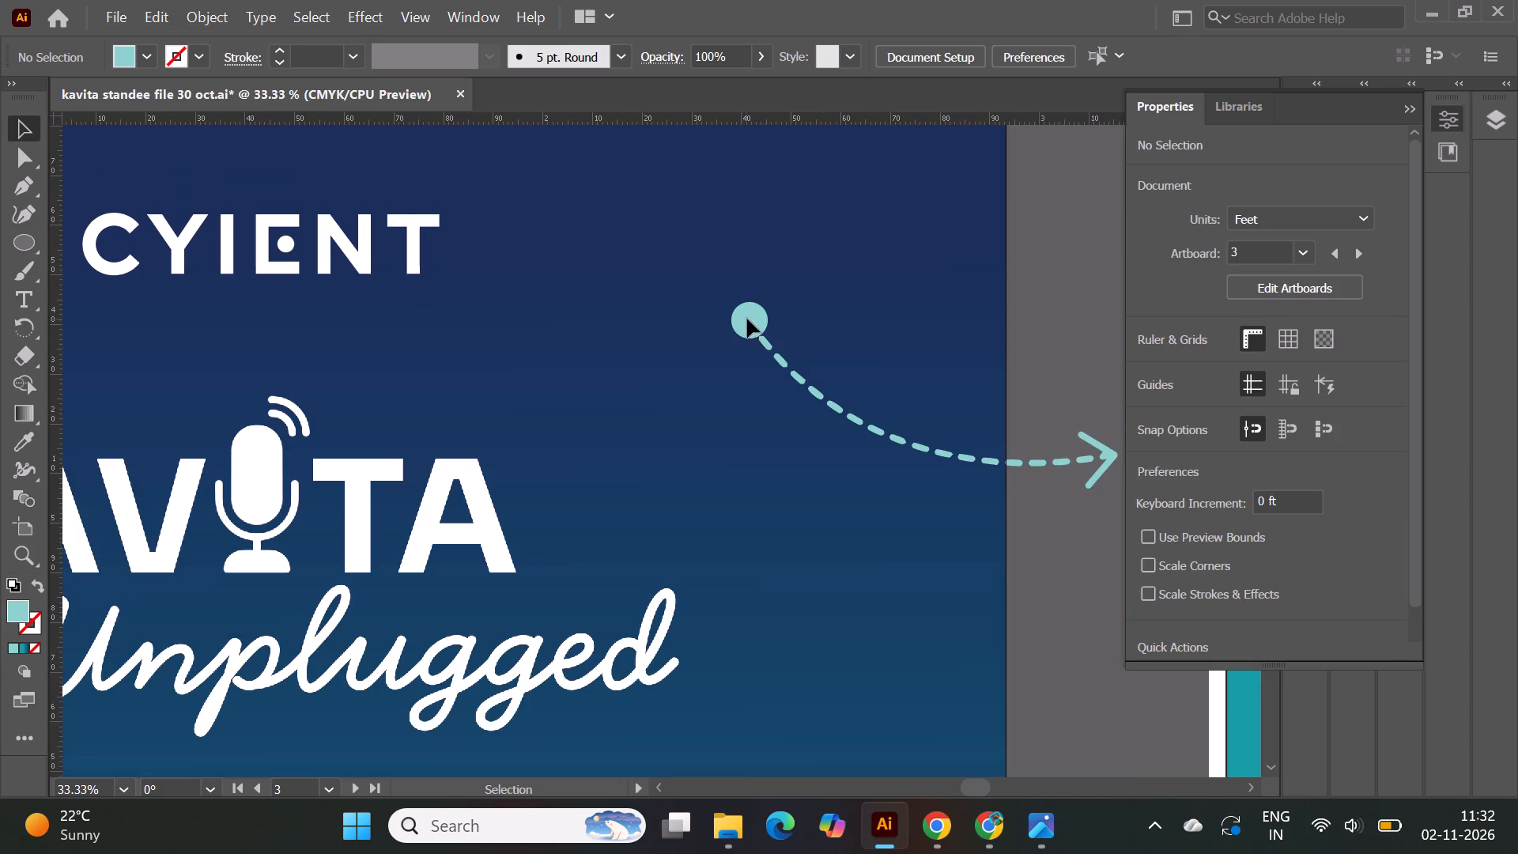
pyautogui.click(1052, 349)
pyautogui.click(1084, 280)
pyautogui.click(1410, 106)
# Nudge the dashed arrow slightly so its first dash meets the edge of the teal circle neatly.
pyautogui.keyDown('alt'); pyautogui.scroll(-3, 1045, 430); pyautogui.keyUp('alt')
pyautogui.click(1062, 191)
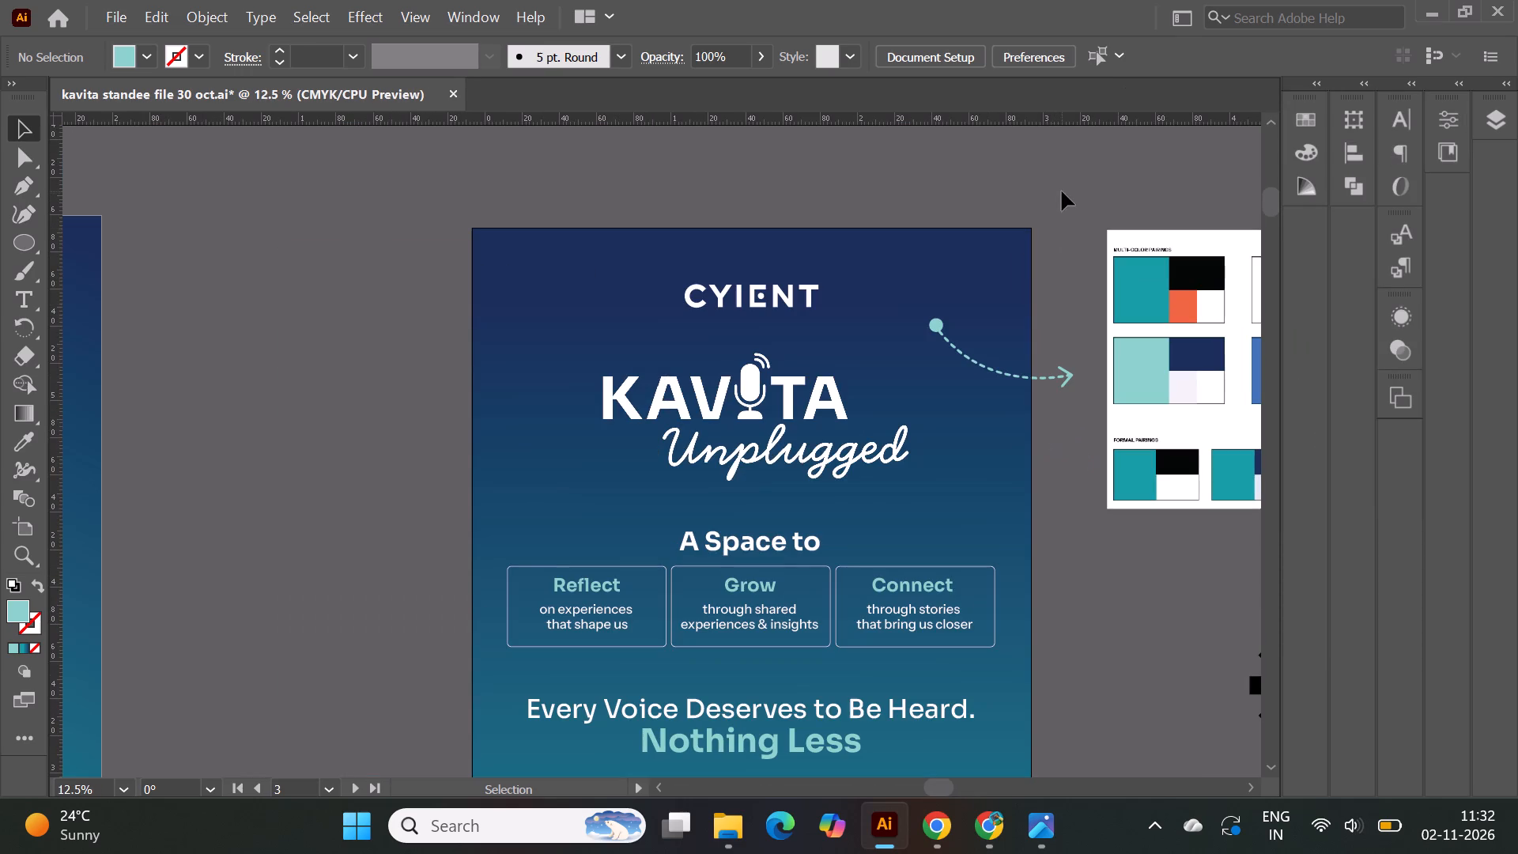
pyautogui.keyDown('alt'); pyautogui.scroll(3, 1074, 288); pyautogui.keyUp('alt')
pyautogui.keyDown('alt'); pyautogui.scroll(1, 805, 336); pyautogui.keyUp('alt')
pyautogui.click(677, 447)
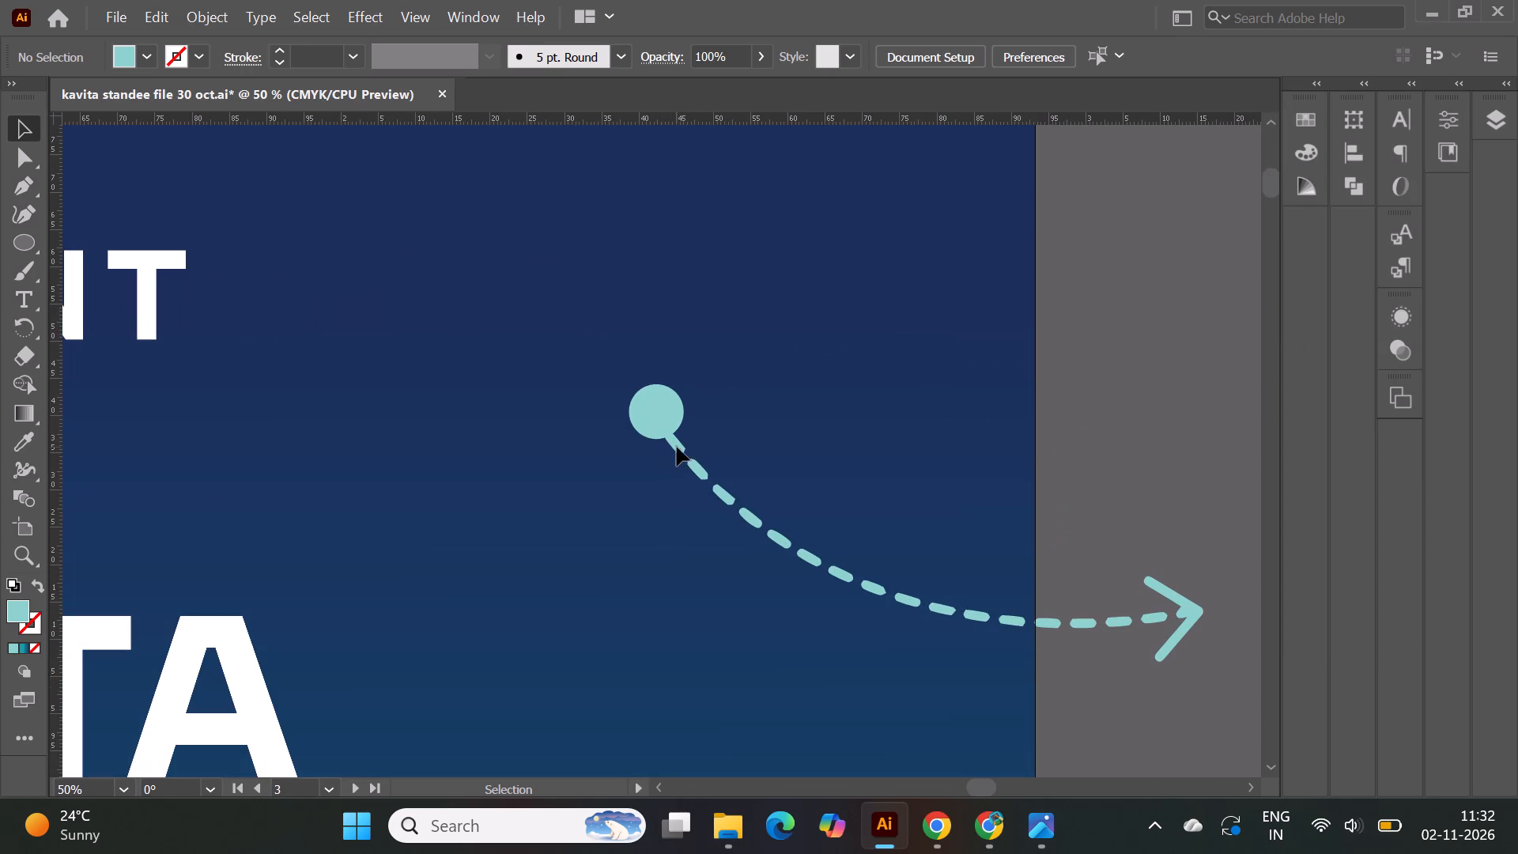
pyautogui.click(1096, 762)
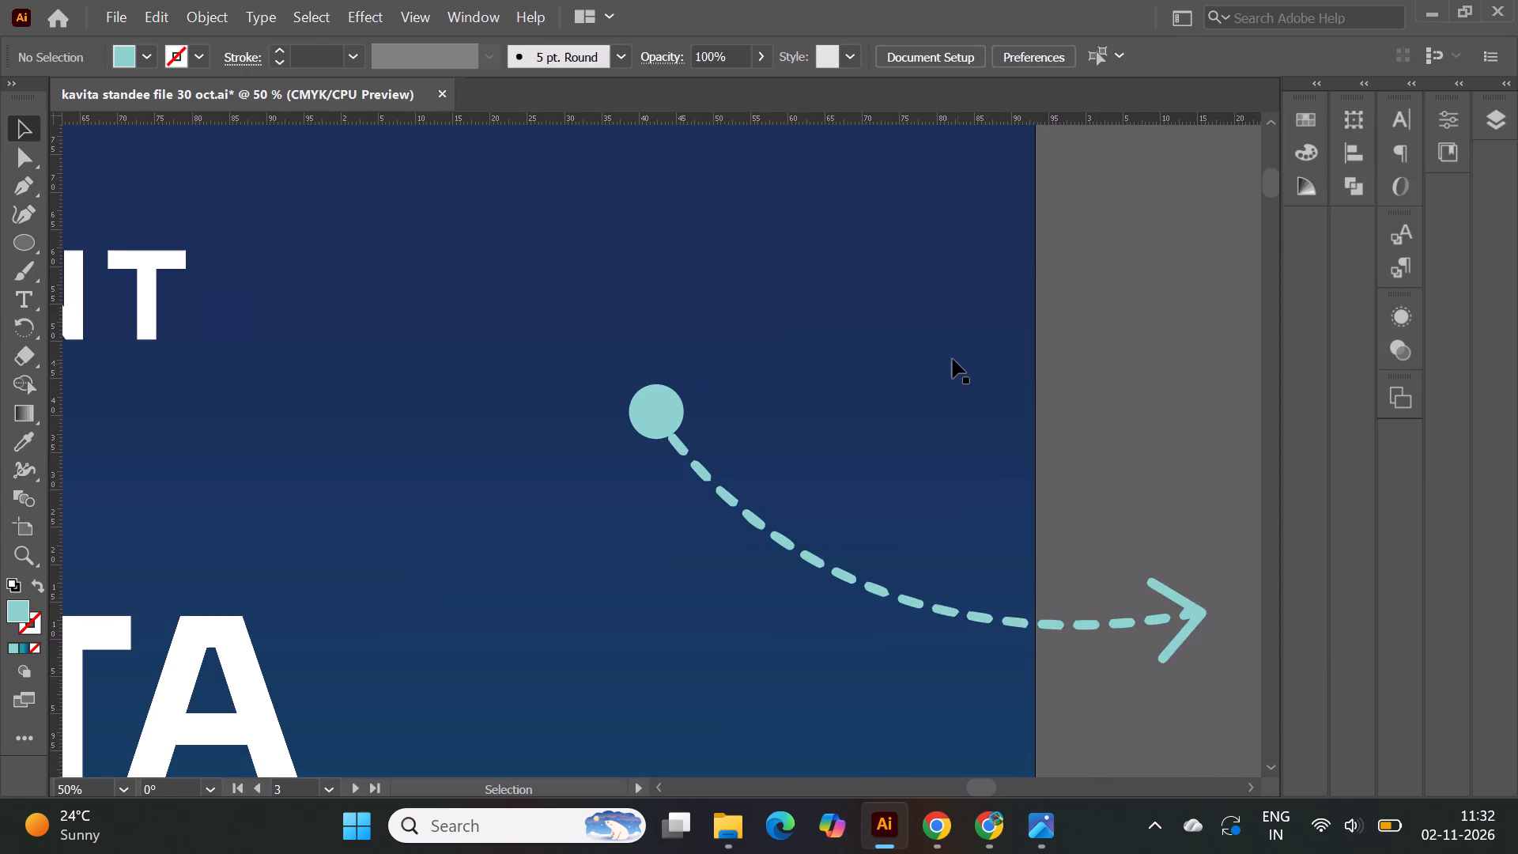
pyautogui.keyDown('alt'); pyautogui.scroll(-3, 953, 359); pyautogui.keyUp('alt')
pyautogui.click(1038, 171)
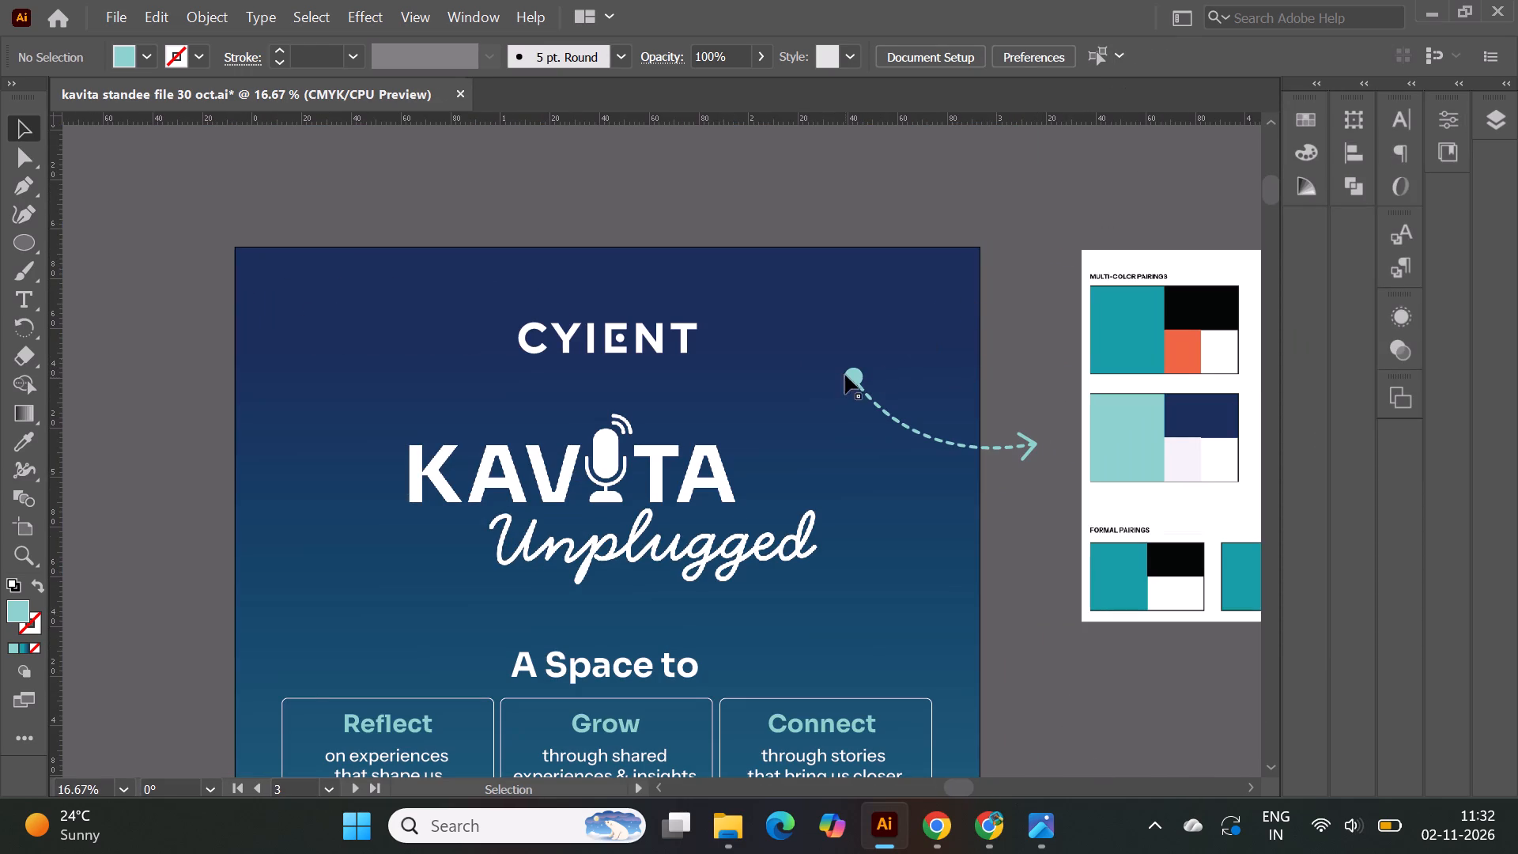
# Rotate the dashed arrow and its teal circle together slightly clockwise, scale them down a little and reposition them across the artboard's right edge.
pyautogui.click(857, 378)
pyautogui.keyDown('shift'); pyautogui.click(1032, 442); pyautogui.keyUp('shift')
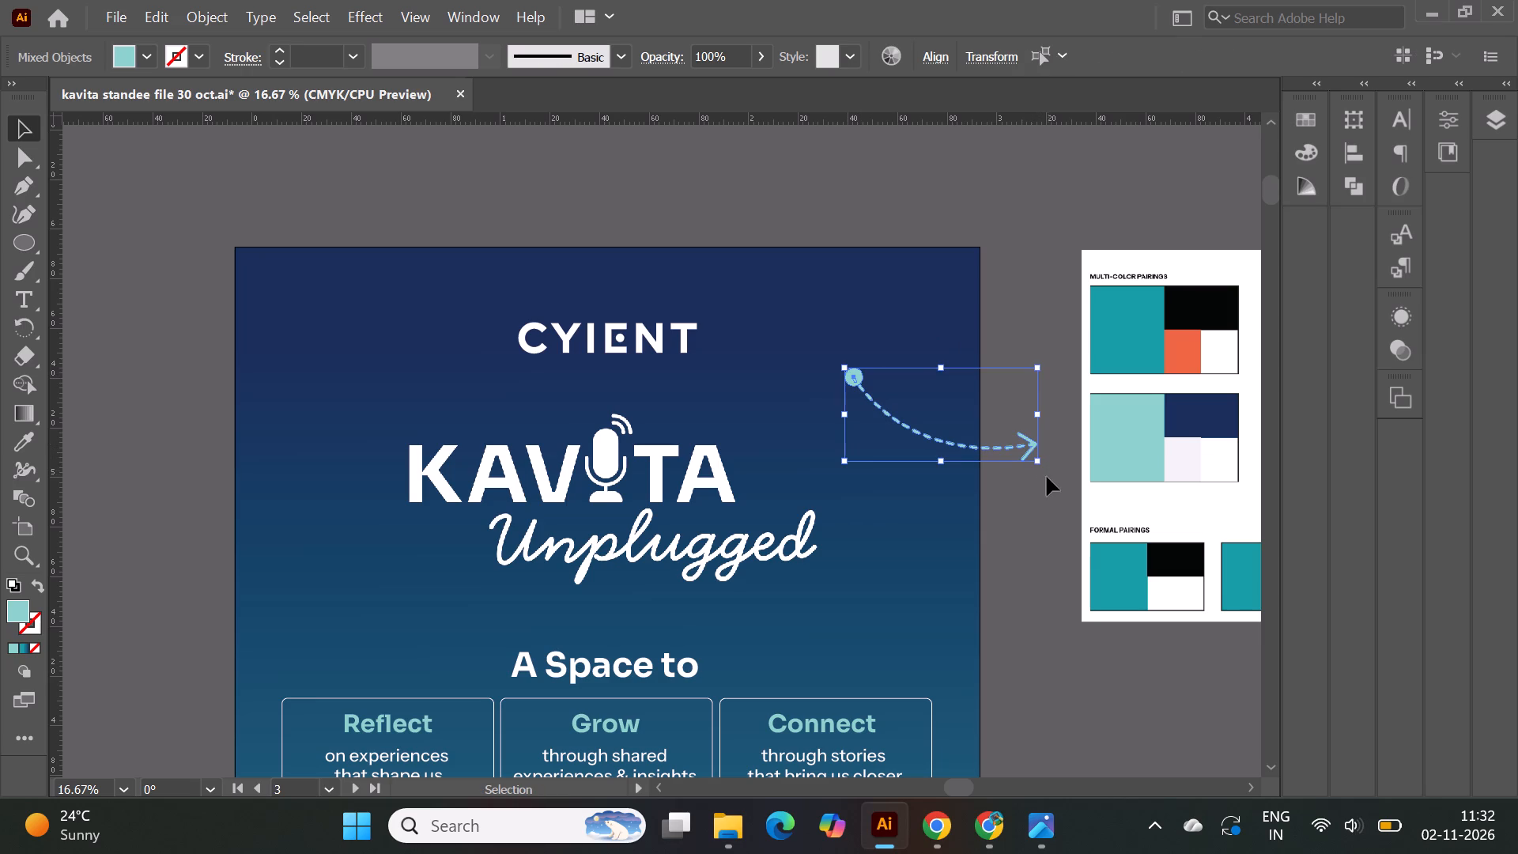
pyautogui.moveTo(1047, 469); pyautogui.dragTo(1034, 480)
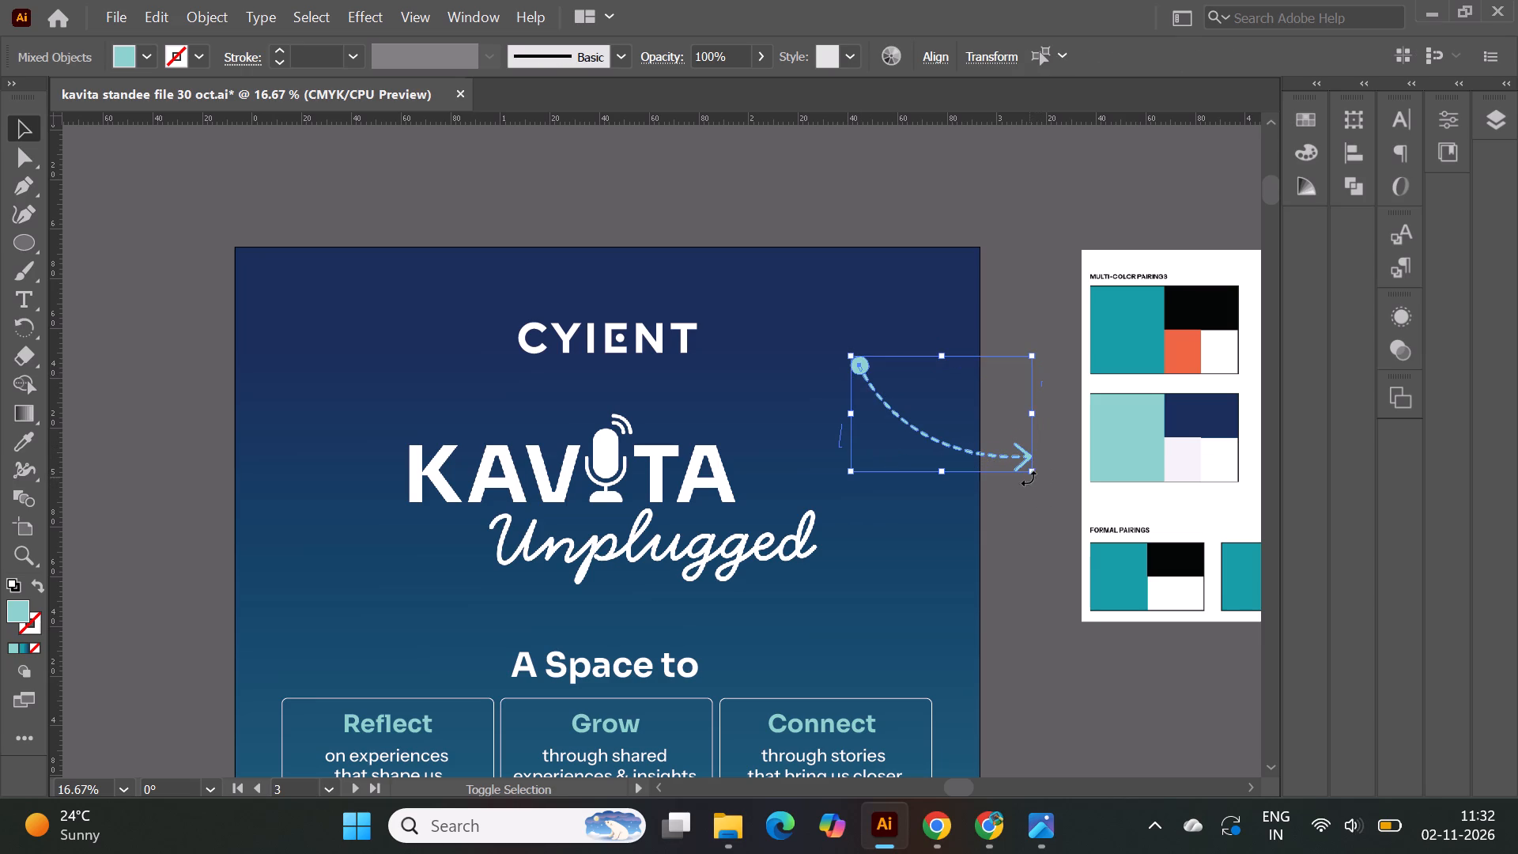
pyautogui.keyDown('shift'); pyautogui.moveTo(1032, 476); pyautogui.dragTo(1018, 470); pyautogui.keyUp('shift')
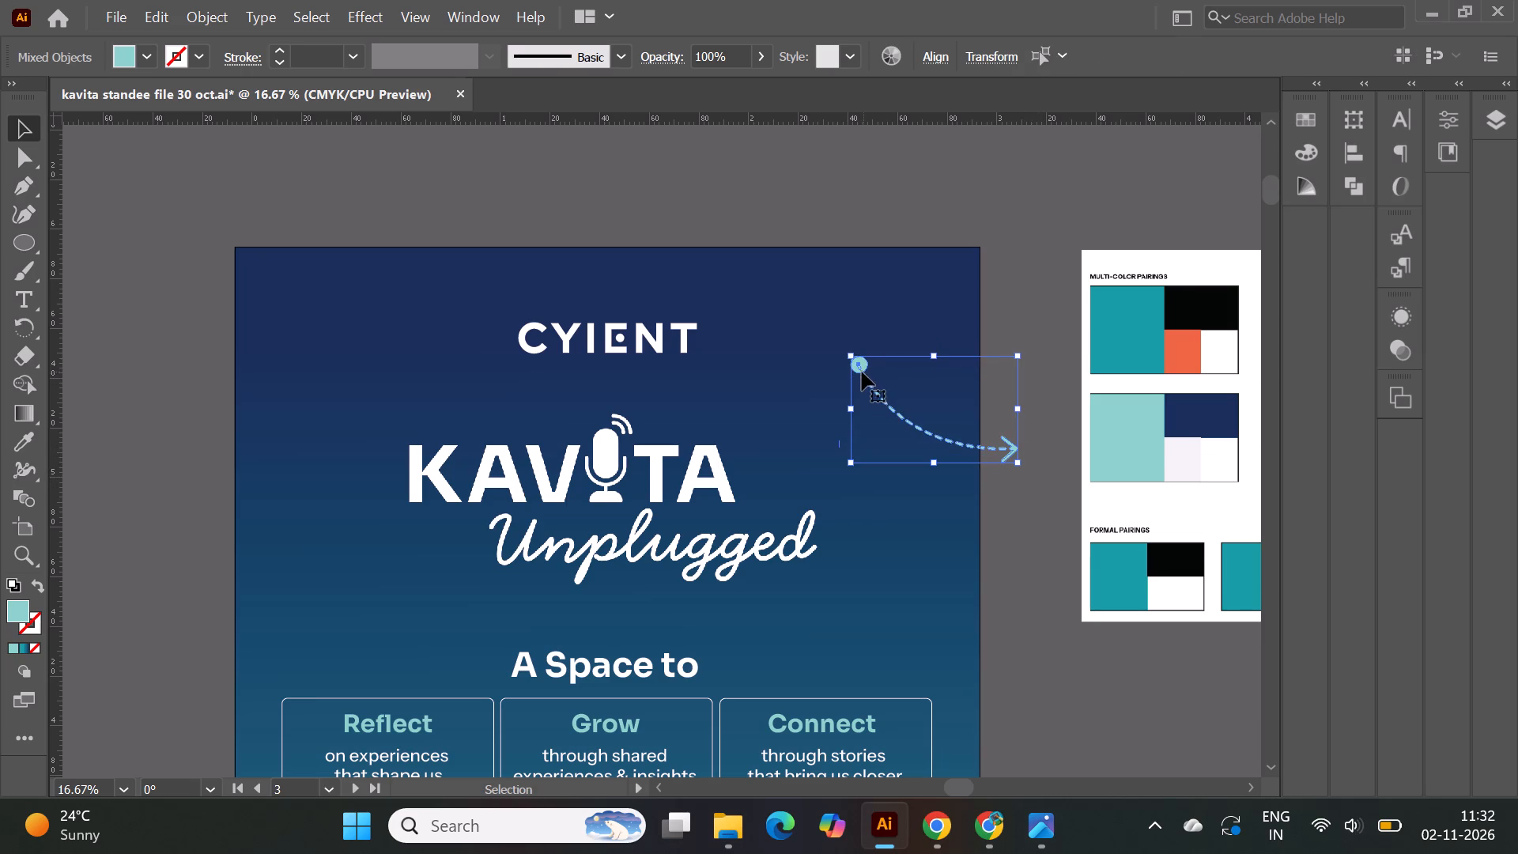
pyautogui.moveTo(862, 372); pyautogui.dragTo(868, 381)
pyautogui.click(1029, 572)
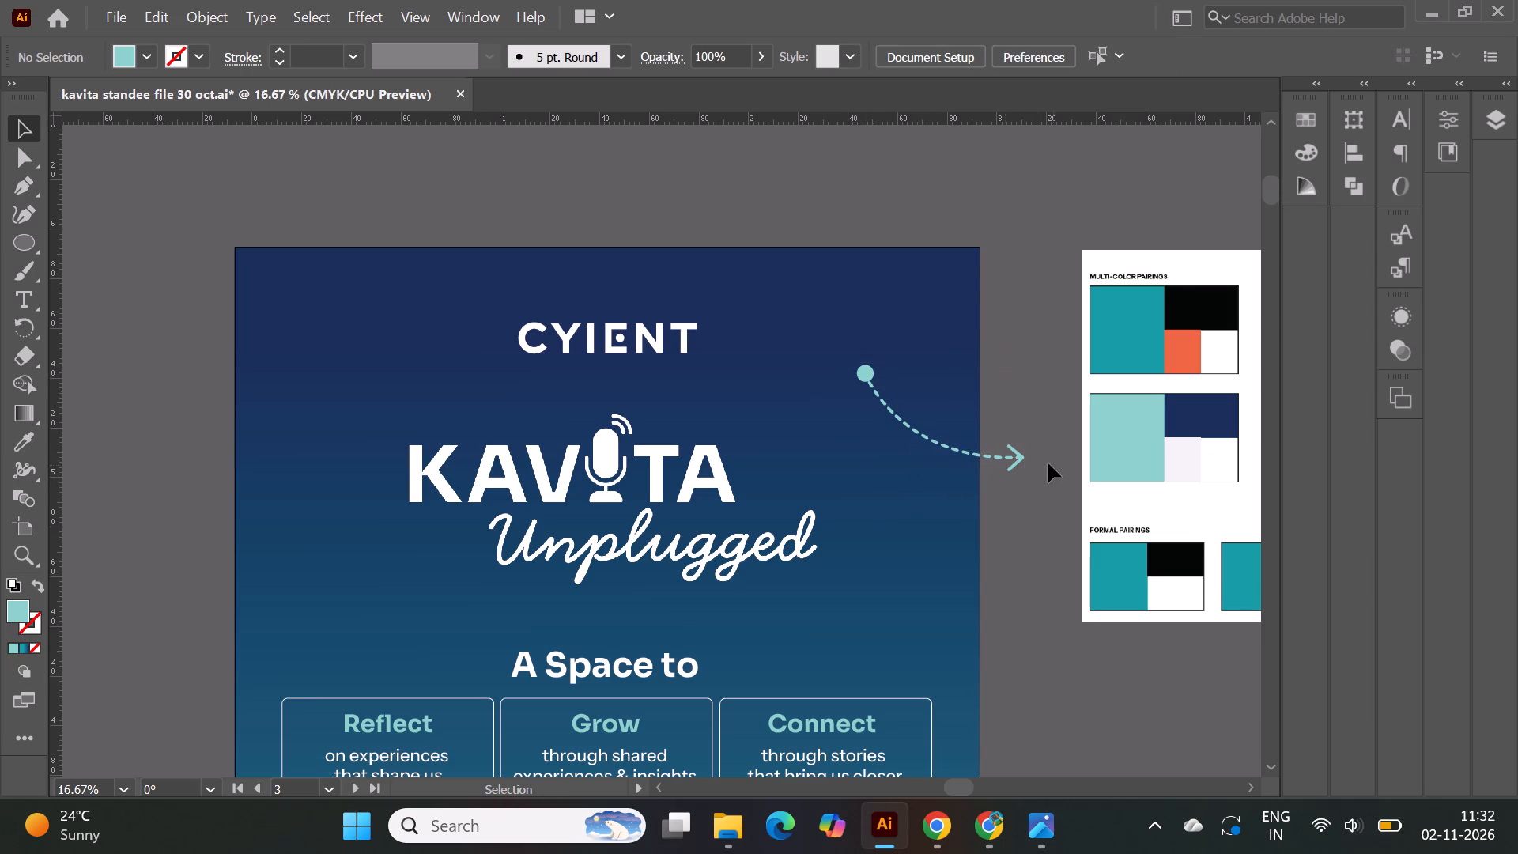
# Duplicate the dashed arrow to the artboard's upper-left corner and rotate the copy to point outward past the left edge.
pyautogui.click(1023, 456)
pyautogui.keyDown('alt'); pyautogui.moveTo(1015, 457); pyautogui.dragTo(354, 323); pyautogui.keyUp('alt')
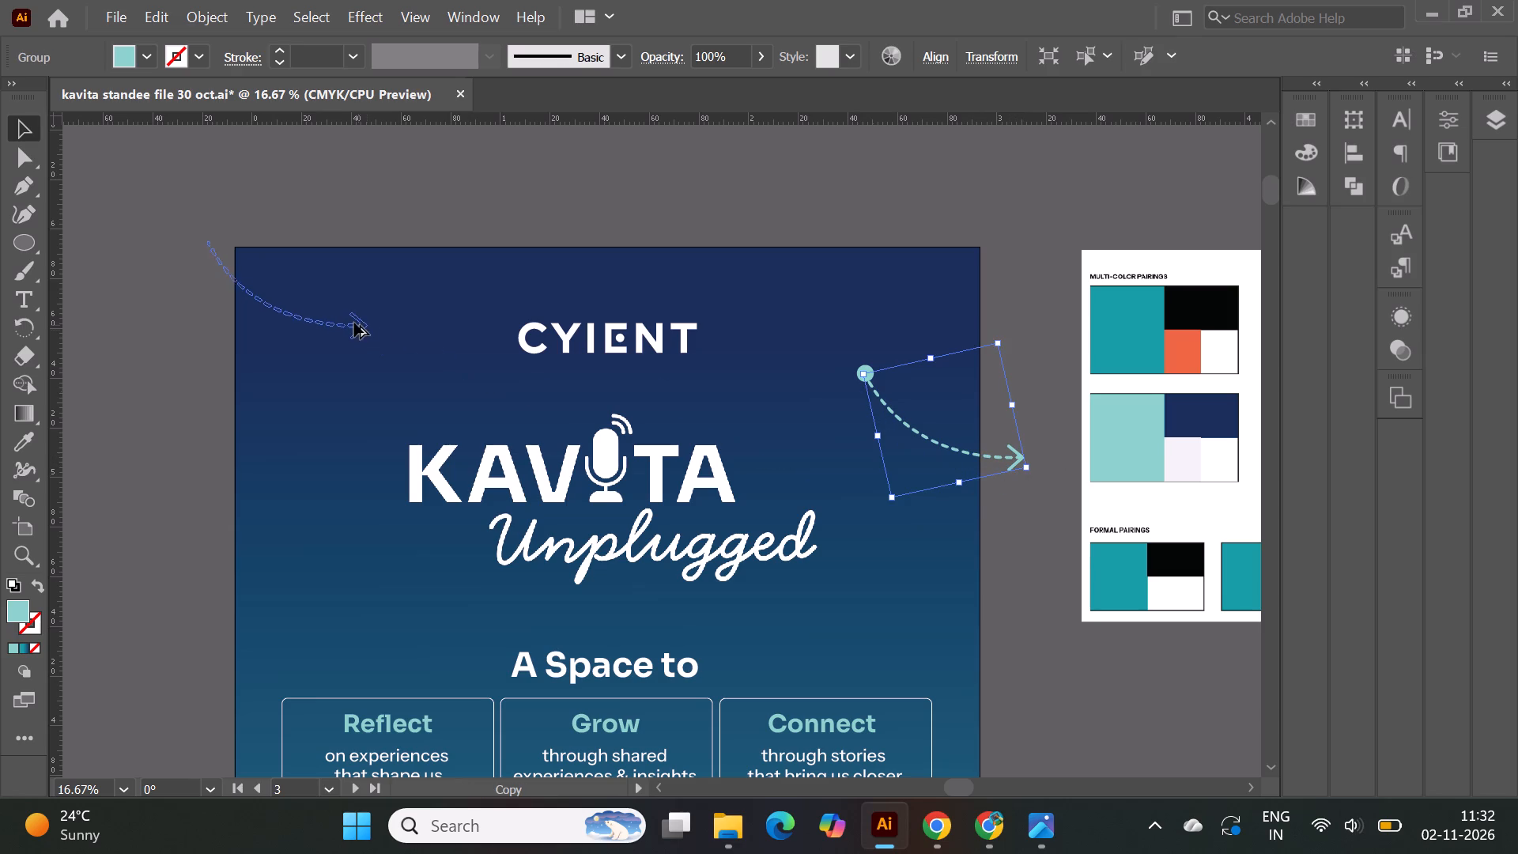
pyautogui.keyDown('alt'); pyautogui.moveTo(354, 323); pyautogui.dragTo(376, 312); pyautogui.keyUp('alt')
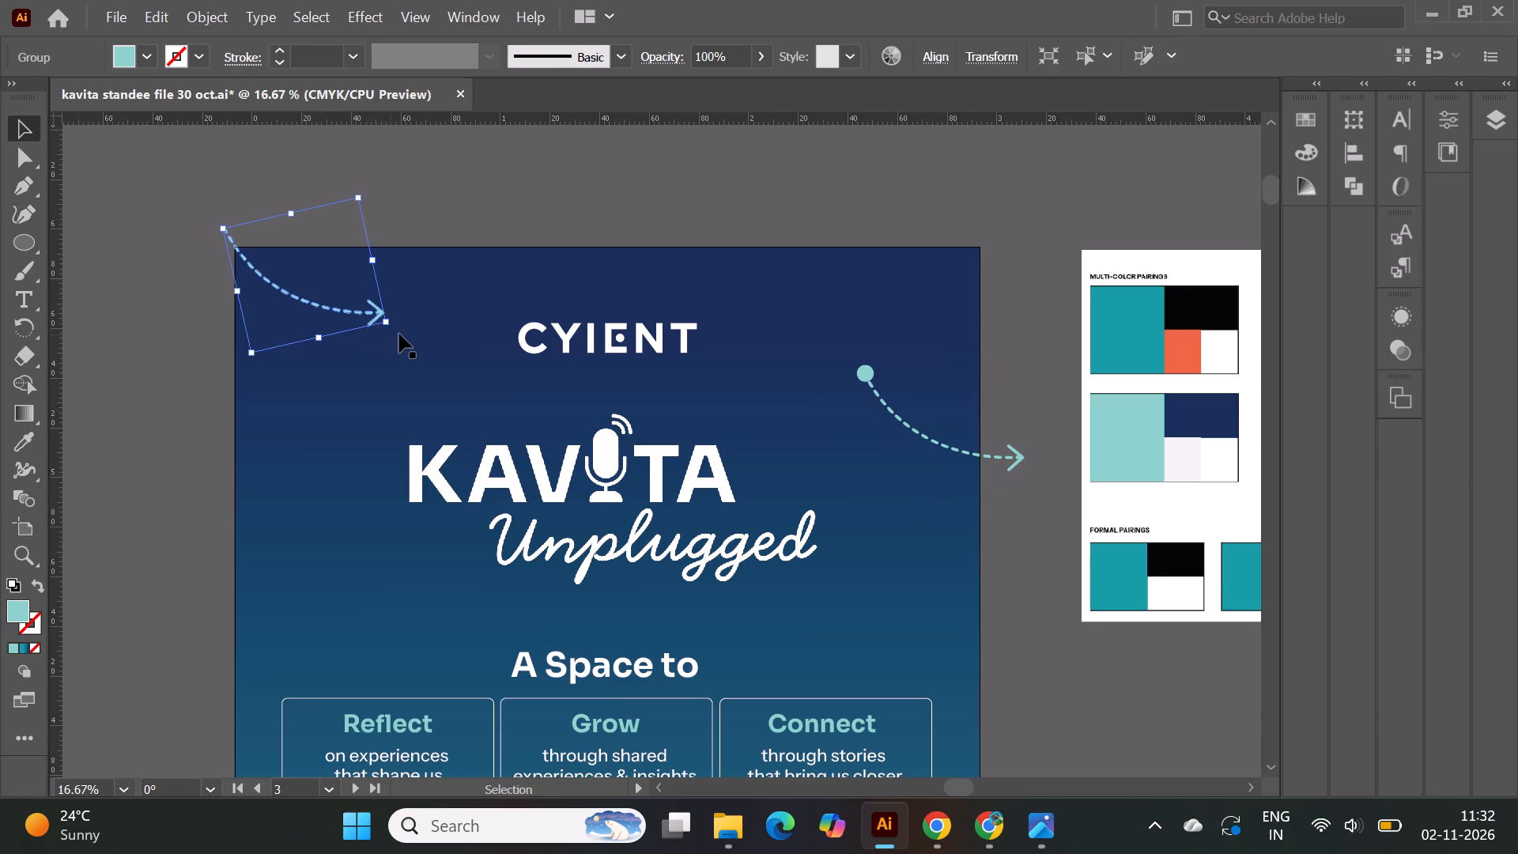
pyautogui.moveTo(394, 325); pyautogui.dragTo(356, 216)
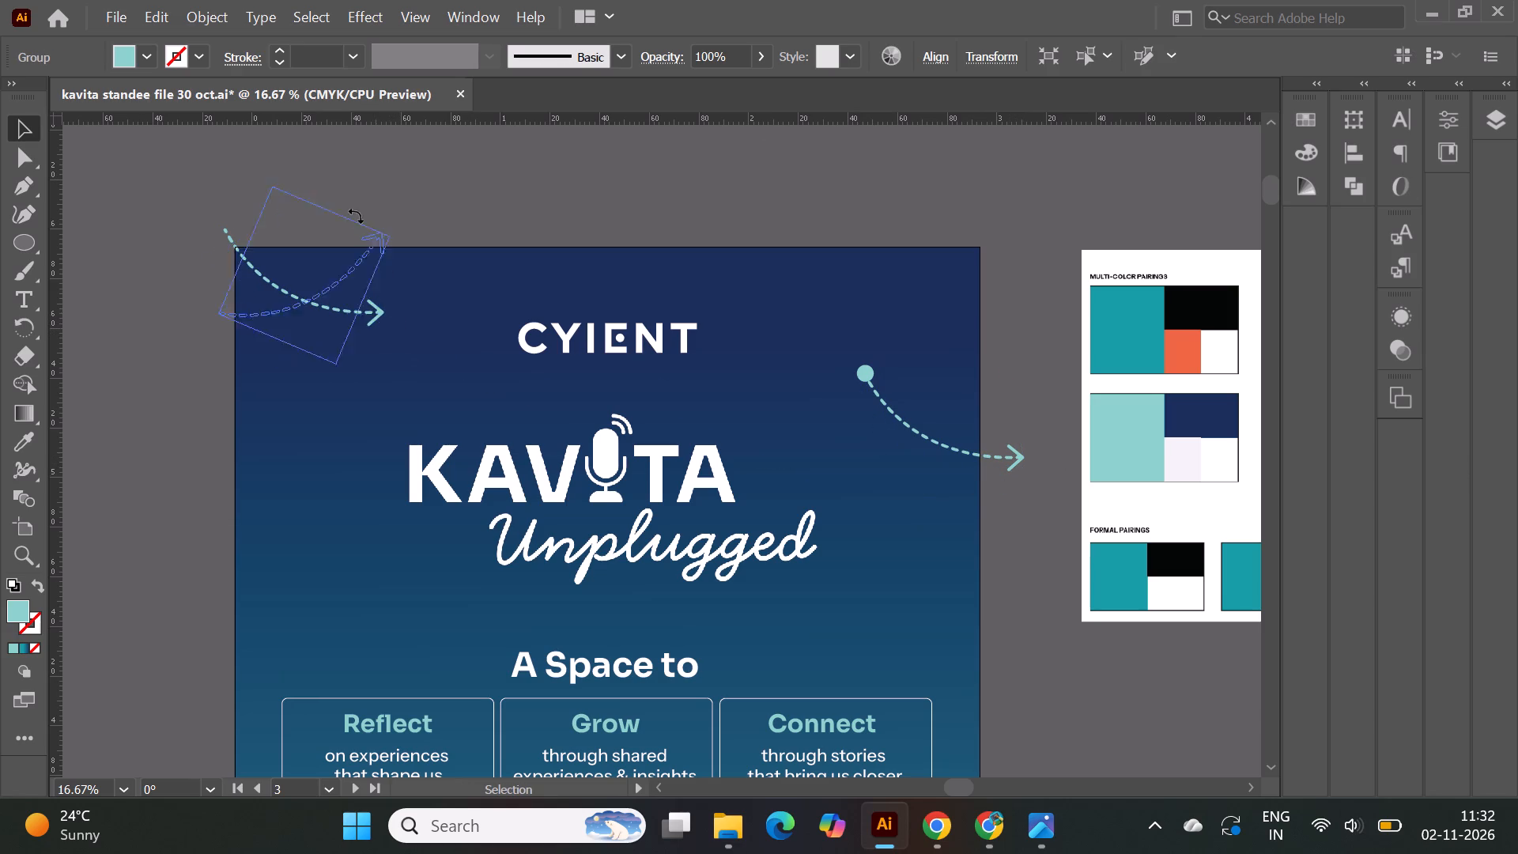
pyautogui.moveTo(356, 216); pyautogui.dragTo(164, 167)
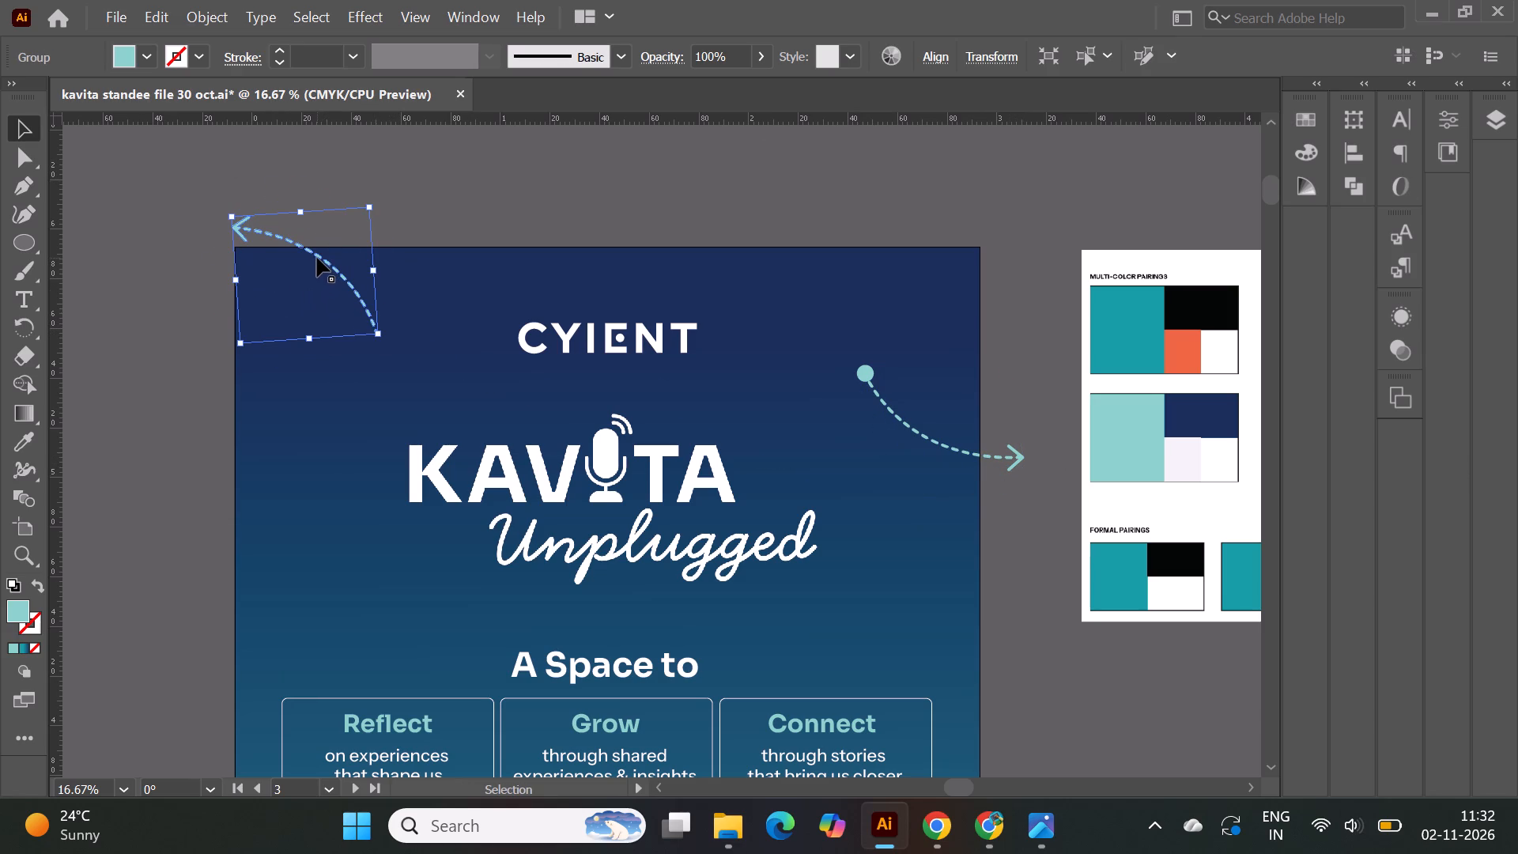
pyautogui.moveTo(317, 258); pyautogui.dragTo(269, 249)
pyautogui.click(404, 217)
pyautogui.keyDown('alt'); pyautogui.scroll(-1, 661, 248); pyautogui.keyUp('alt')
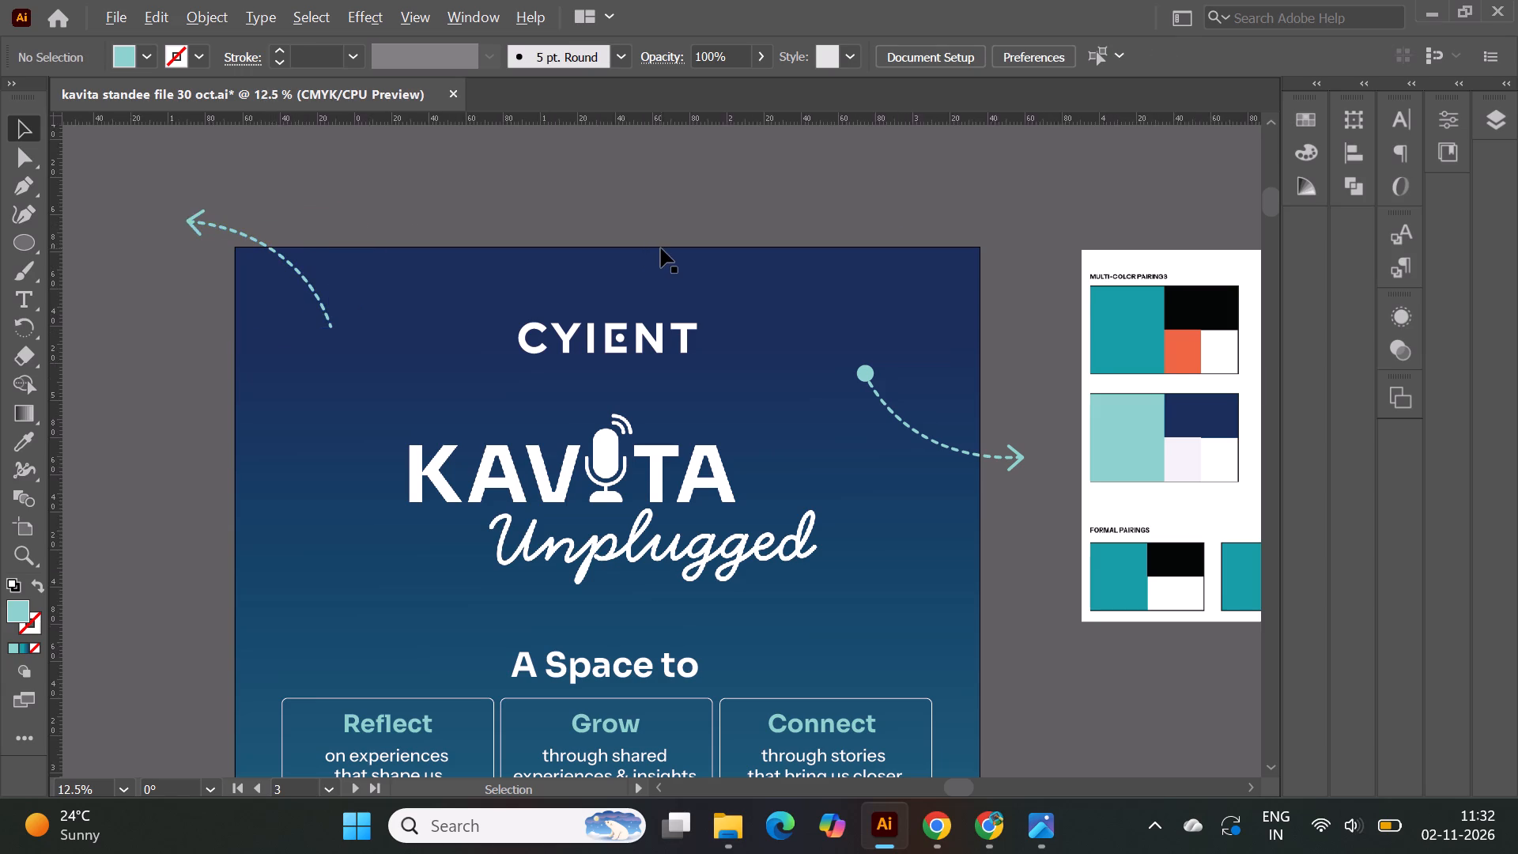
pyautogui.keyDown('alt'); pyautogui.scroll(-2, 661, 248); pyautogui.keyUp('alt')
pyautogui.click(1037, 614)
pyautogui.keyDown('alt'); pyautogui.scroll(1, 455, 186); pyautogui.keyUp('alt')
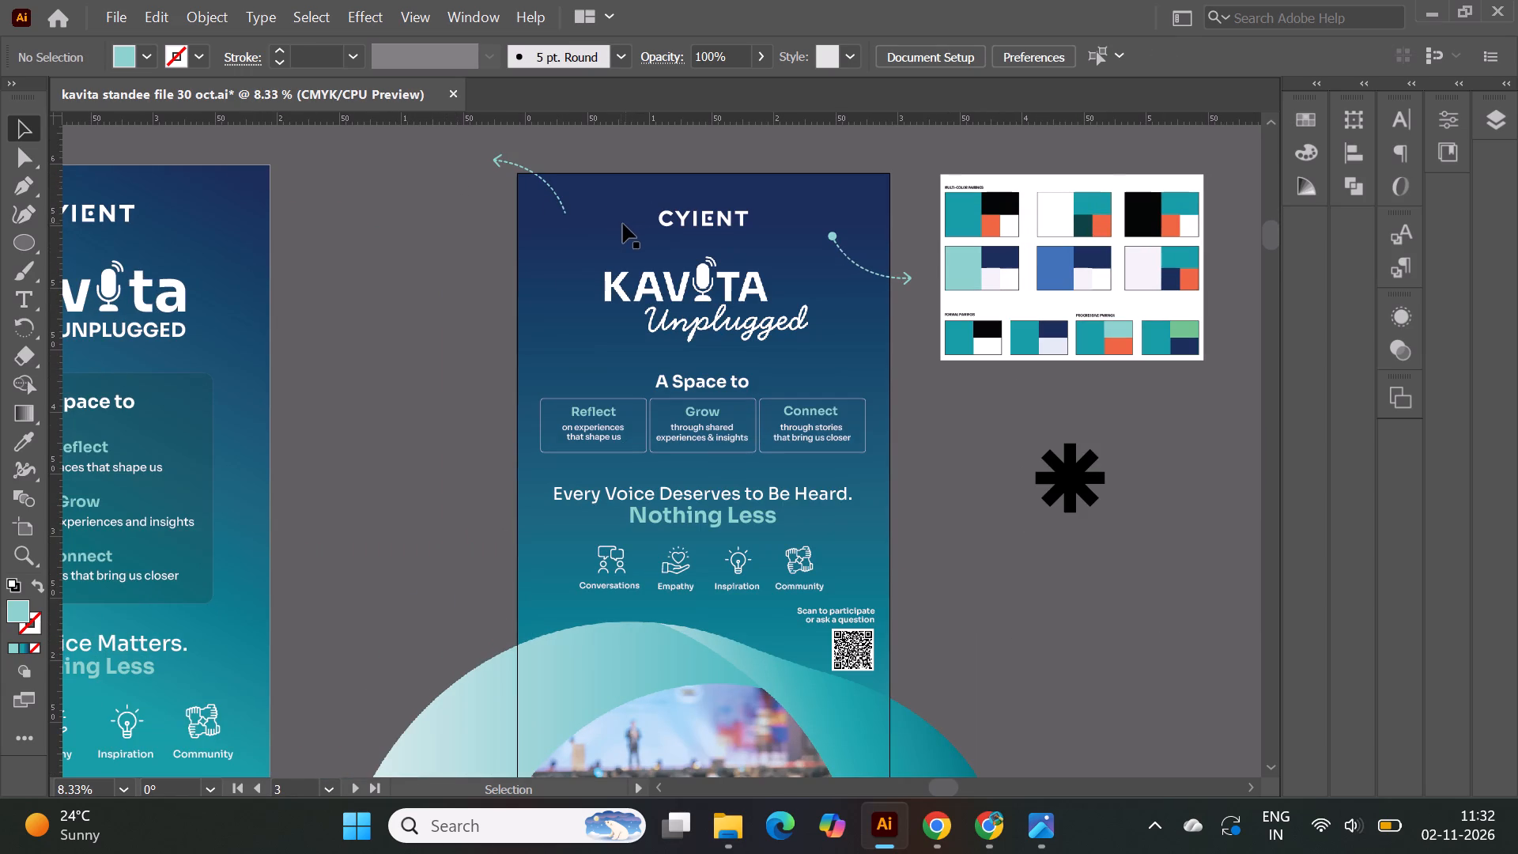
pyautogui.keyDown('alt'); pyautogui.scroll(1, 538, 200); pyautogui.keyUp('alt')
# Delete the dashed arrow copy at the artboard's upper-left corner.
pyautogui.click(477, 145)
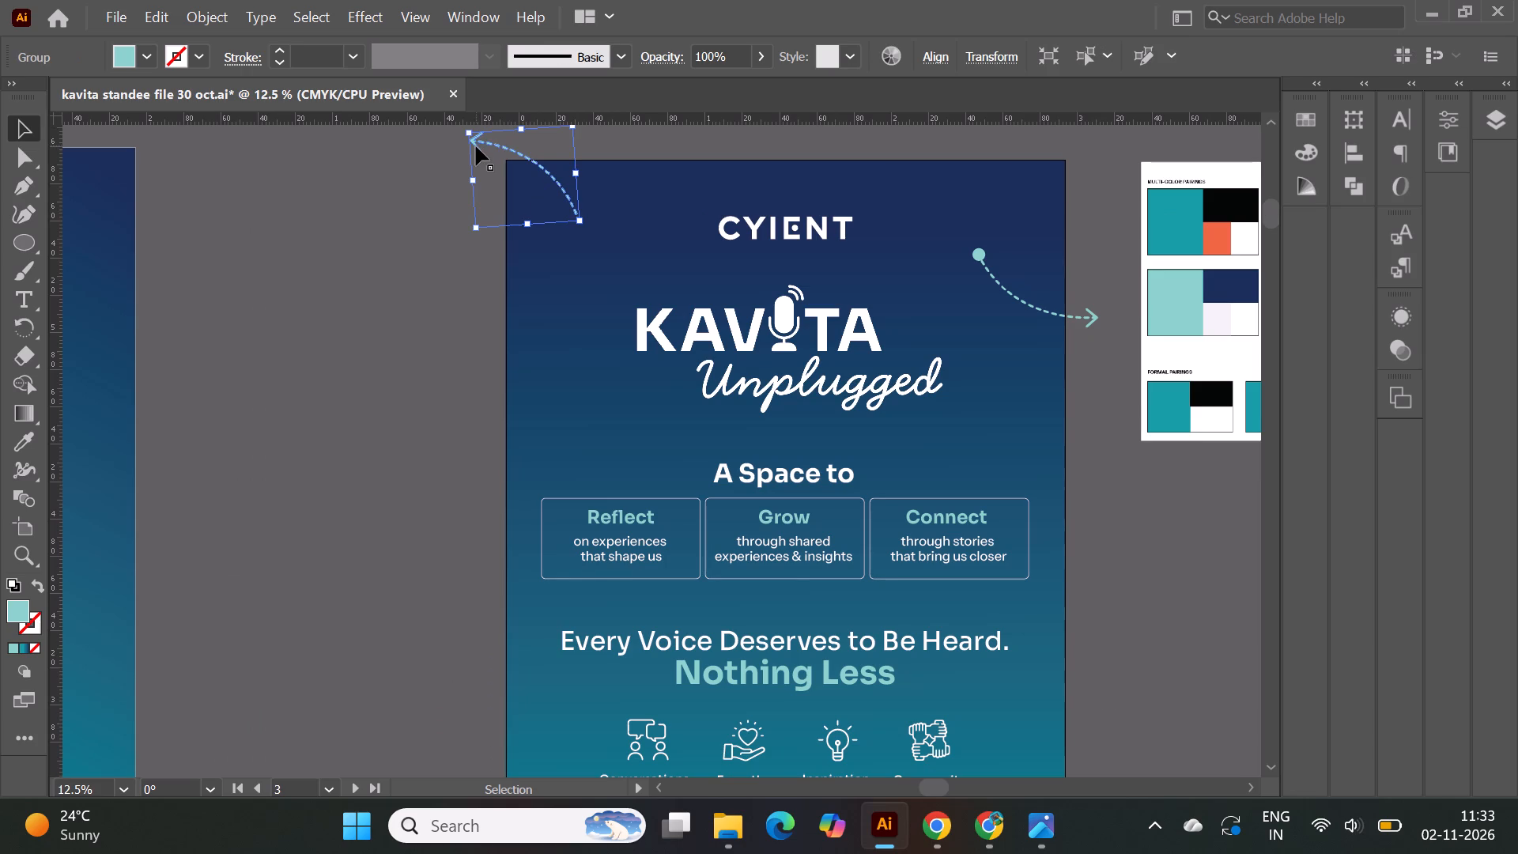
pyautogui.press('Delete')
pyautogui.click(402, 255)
# Move the black asterisk to the standee's upper-left corner so it straddles the artboard's left edge.
pyautogui.keyDown('alt'); pyautogui.scroll(-1, 401, 258); pyautogui.keyUp('alt')
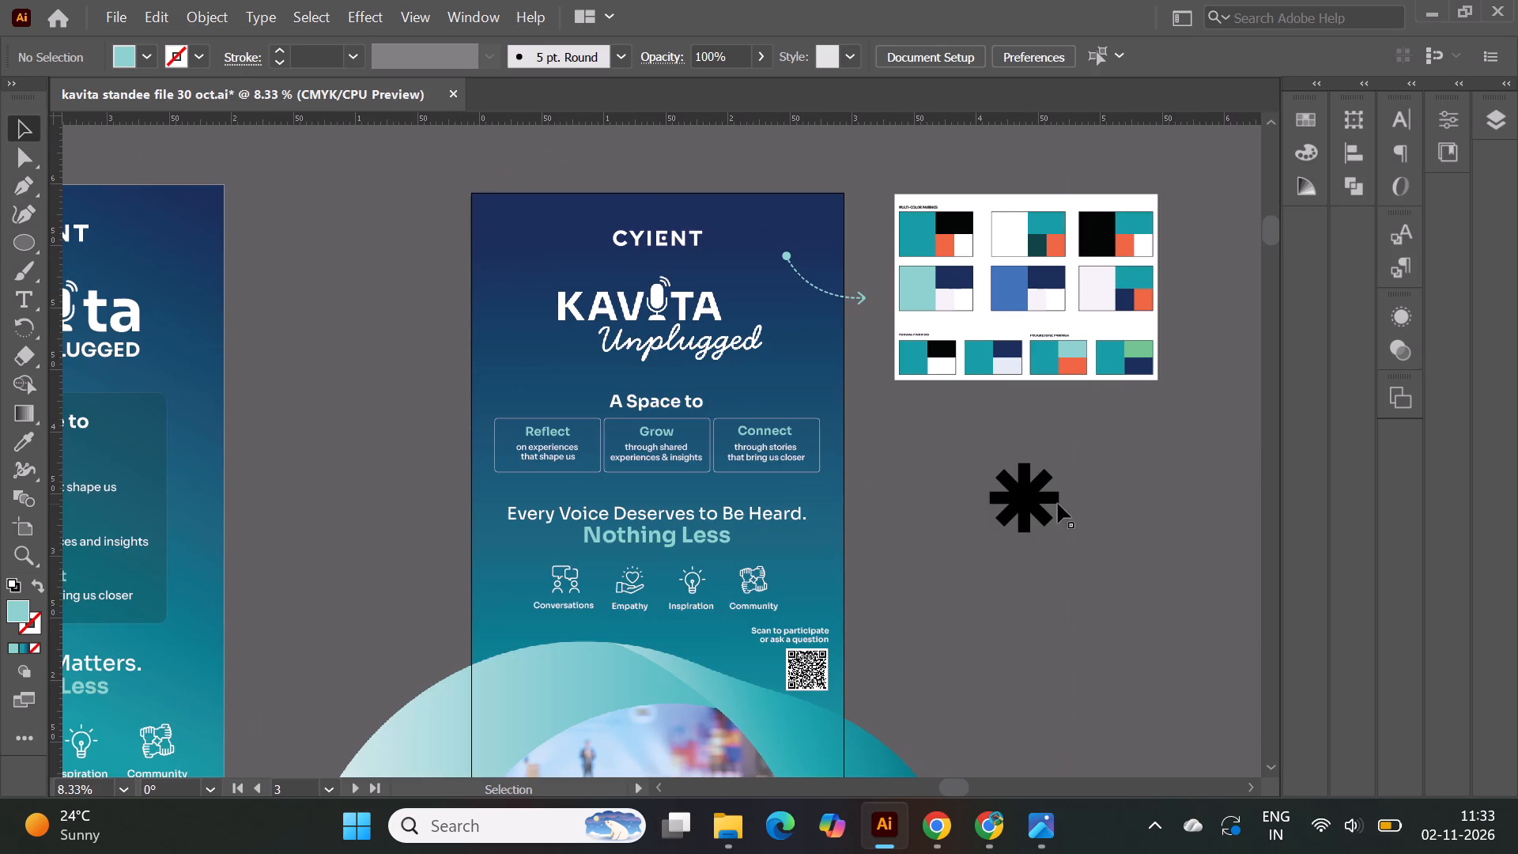
pyautogui.click(1052, 505)
pyautogui.click(1033, 500)
pyautogui.moveTo(1032, 503); pyautogui.dragTo(518, 251)
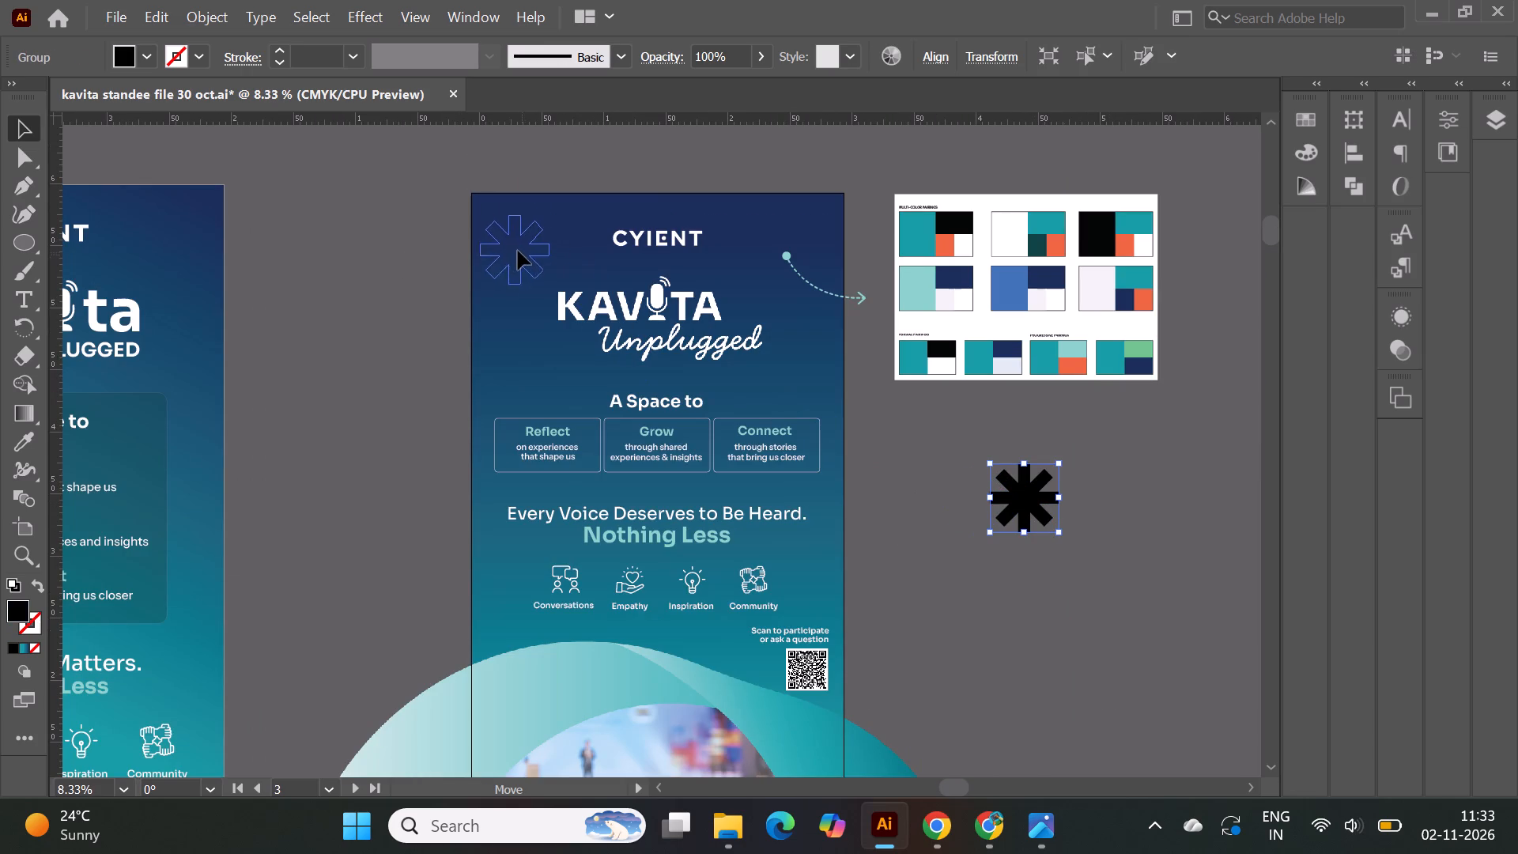
pyautogui.moveTo(518, 251); pyautogui.dragTo(477, 234)
pyautogui.moveTo(477, 234); pyautogui.dragTo(479, 236)
pyautogui.click(360, 327)
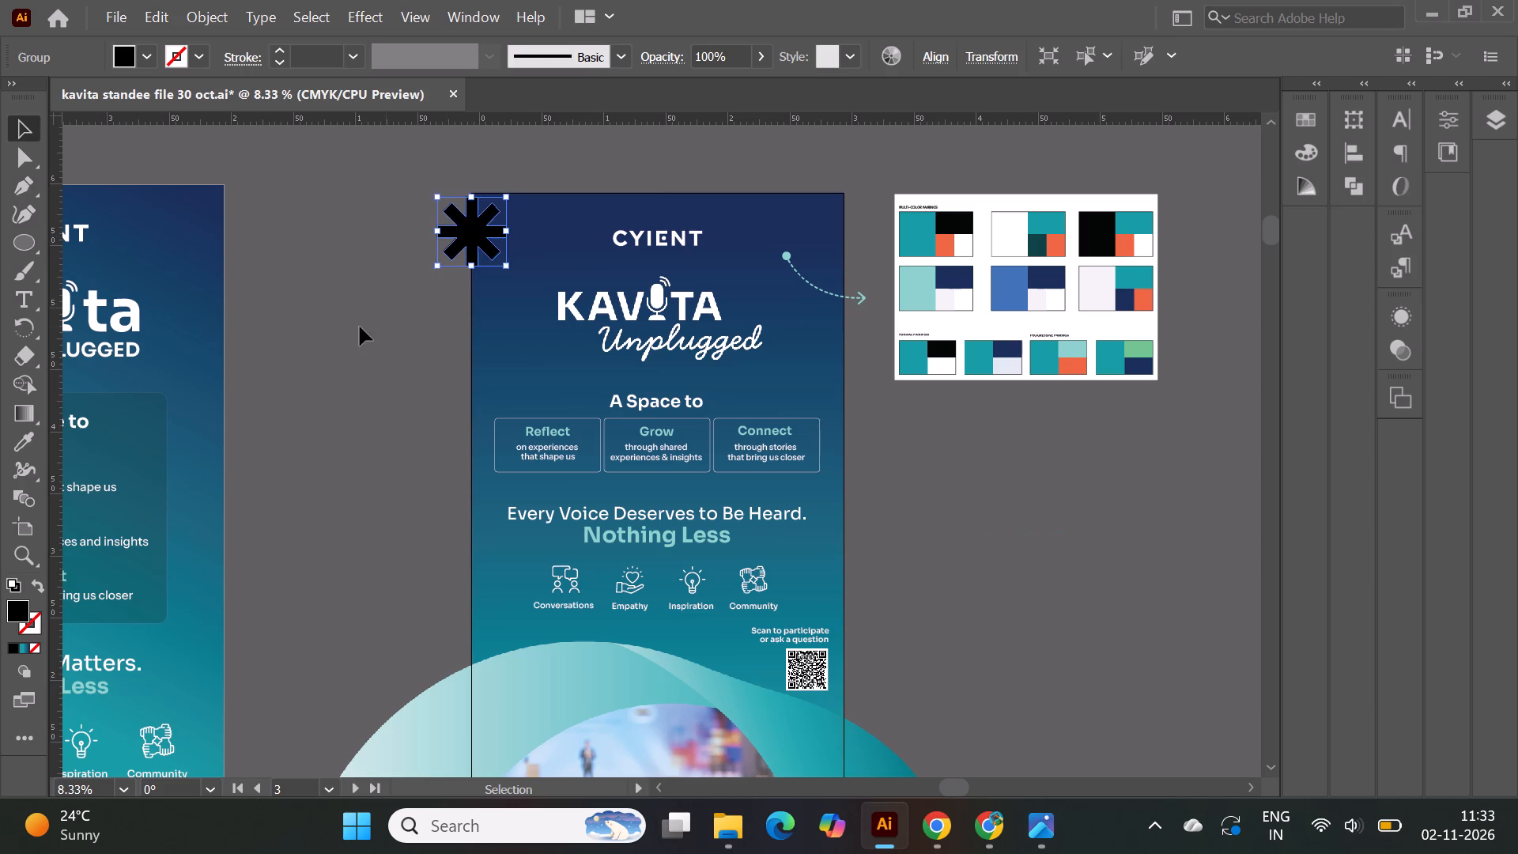
# Recolour the asterisk with the palette's light teal swatch using the Eyedropper.
pyautogui.click(468, 223)
pyautogui.click(98, 51)
pyautogui.click(126, 55)
pyautogui.click(24, 430)
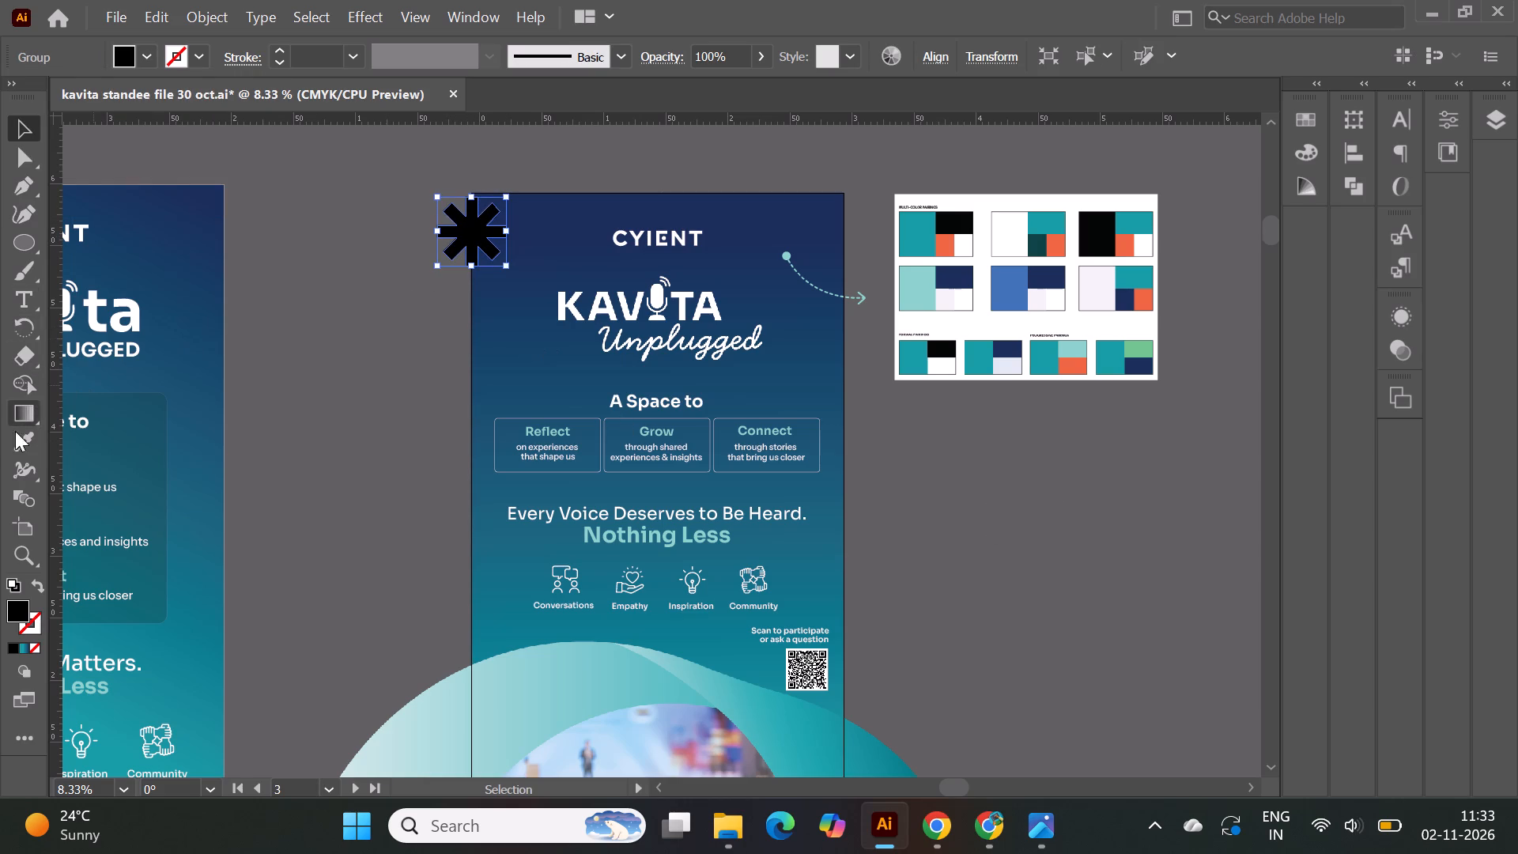
pyautogui.click(18, 447)
pyautogui.click(912, 303)
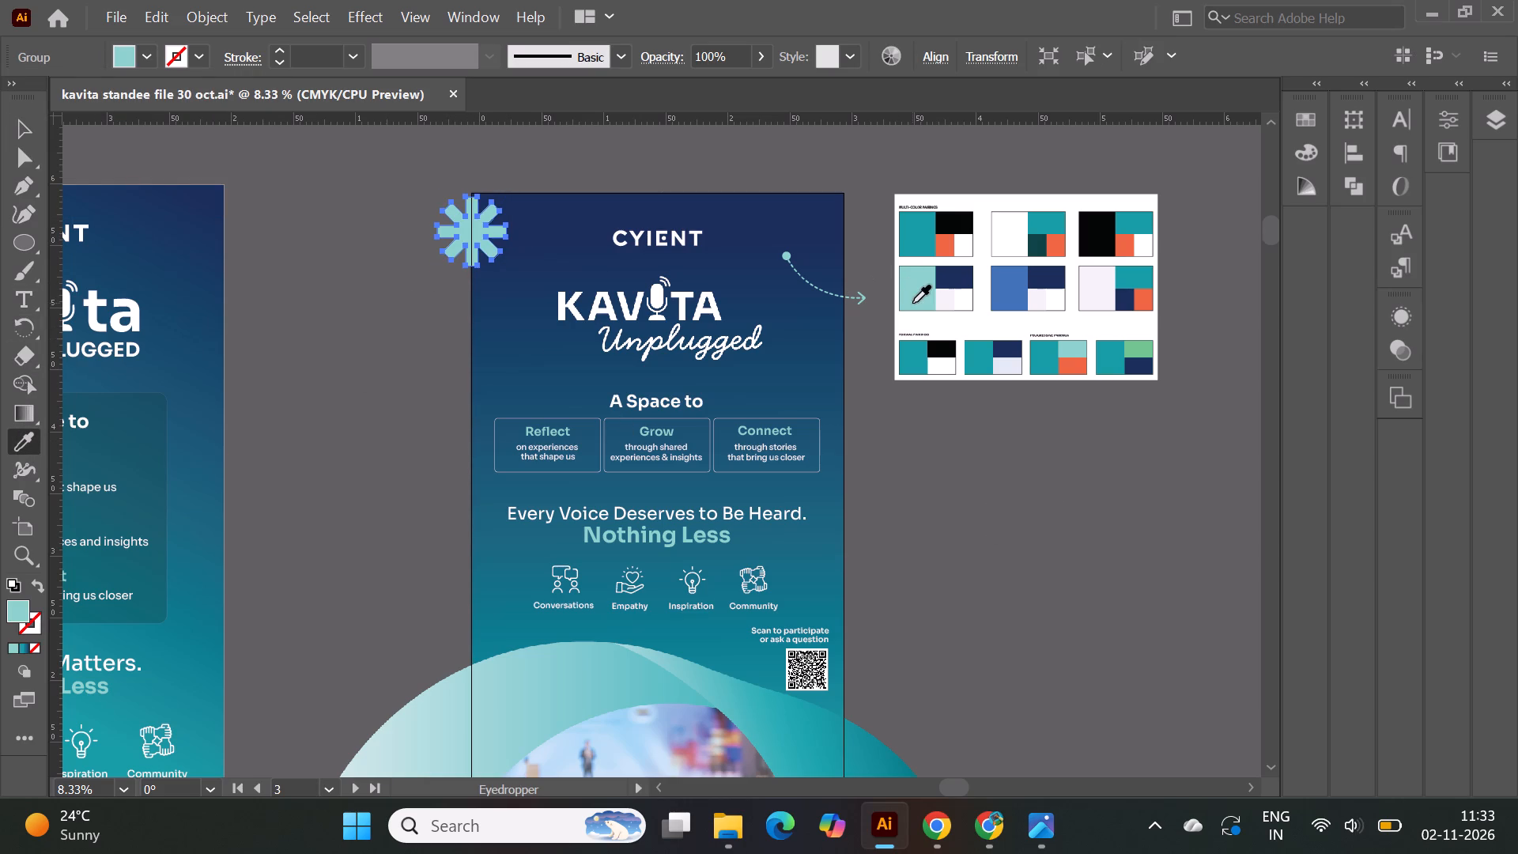
pyautogui.click(22, 117)
pyautogui.doubleClick(300, 318)
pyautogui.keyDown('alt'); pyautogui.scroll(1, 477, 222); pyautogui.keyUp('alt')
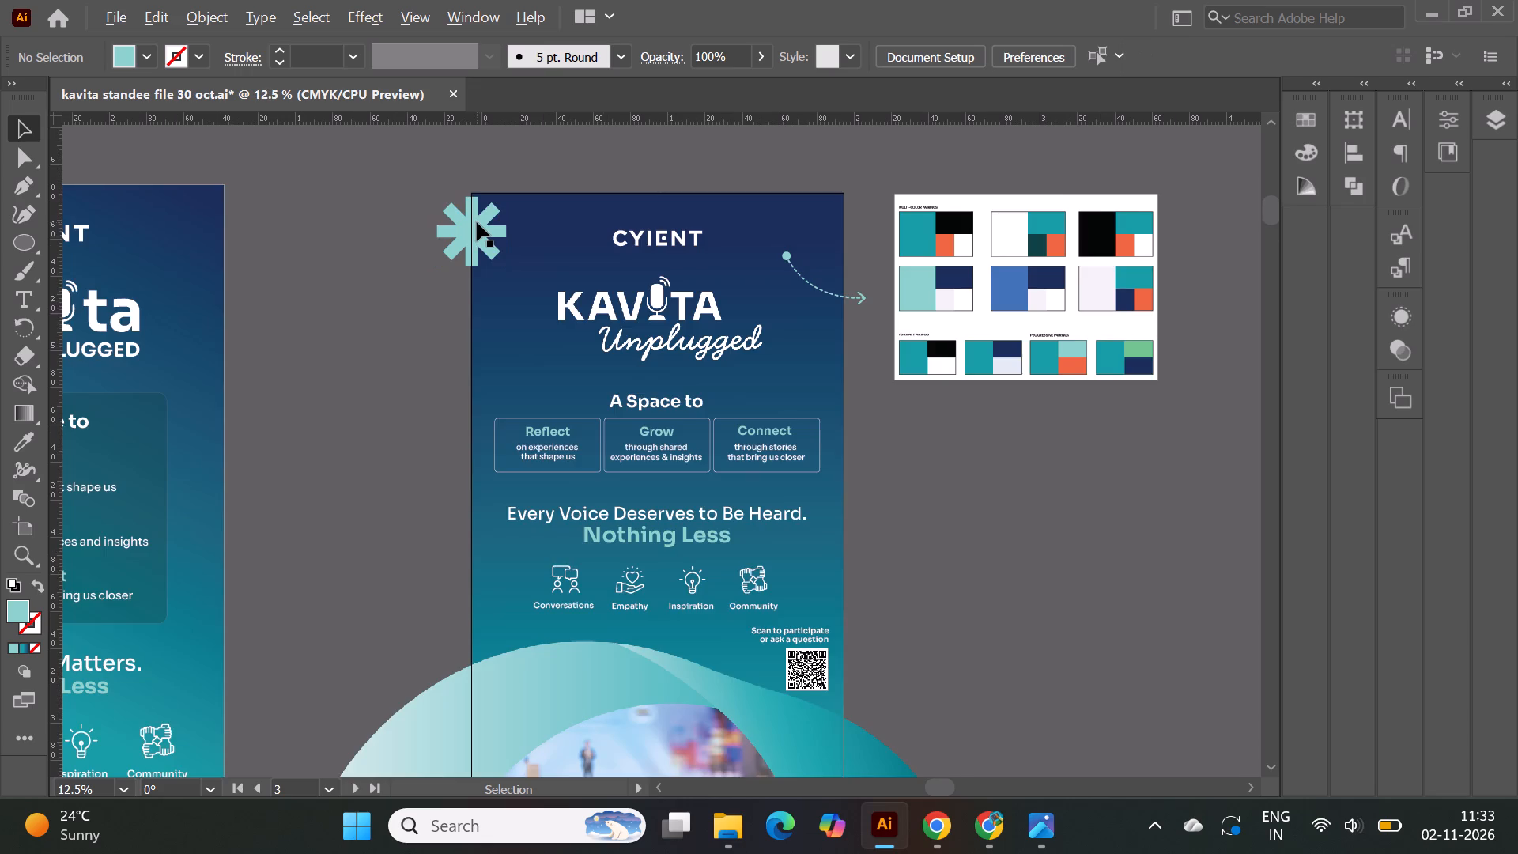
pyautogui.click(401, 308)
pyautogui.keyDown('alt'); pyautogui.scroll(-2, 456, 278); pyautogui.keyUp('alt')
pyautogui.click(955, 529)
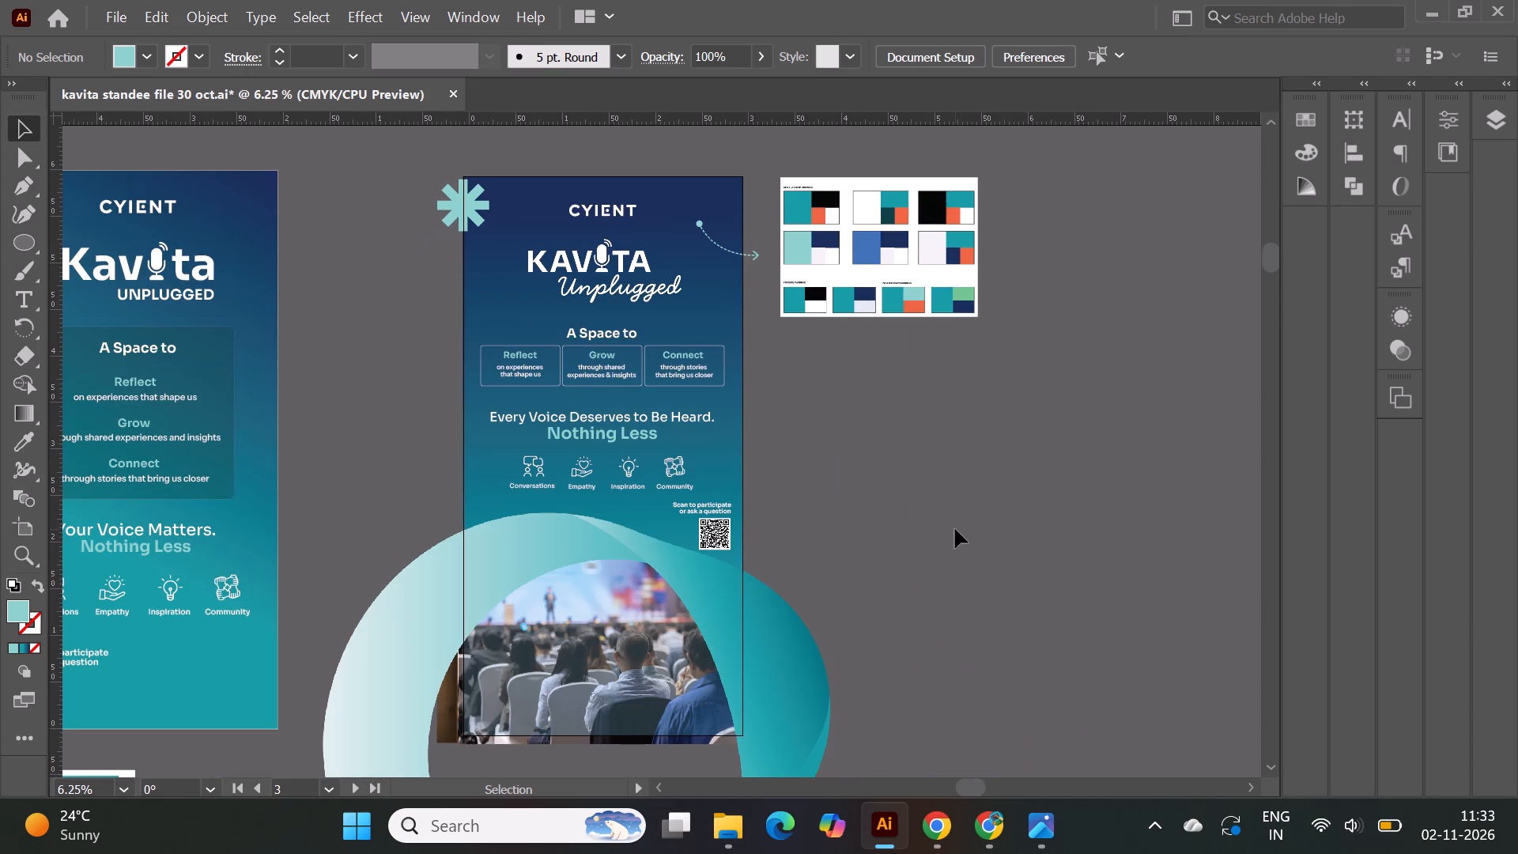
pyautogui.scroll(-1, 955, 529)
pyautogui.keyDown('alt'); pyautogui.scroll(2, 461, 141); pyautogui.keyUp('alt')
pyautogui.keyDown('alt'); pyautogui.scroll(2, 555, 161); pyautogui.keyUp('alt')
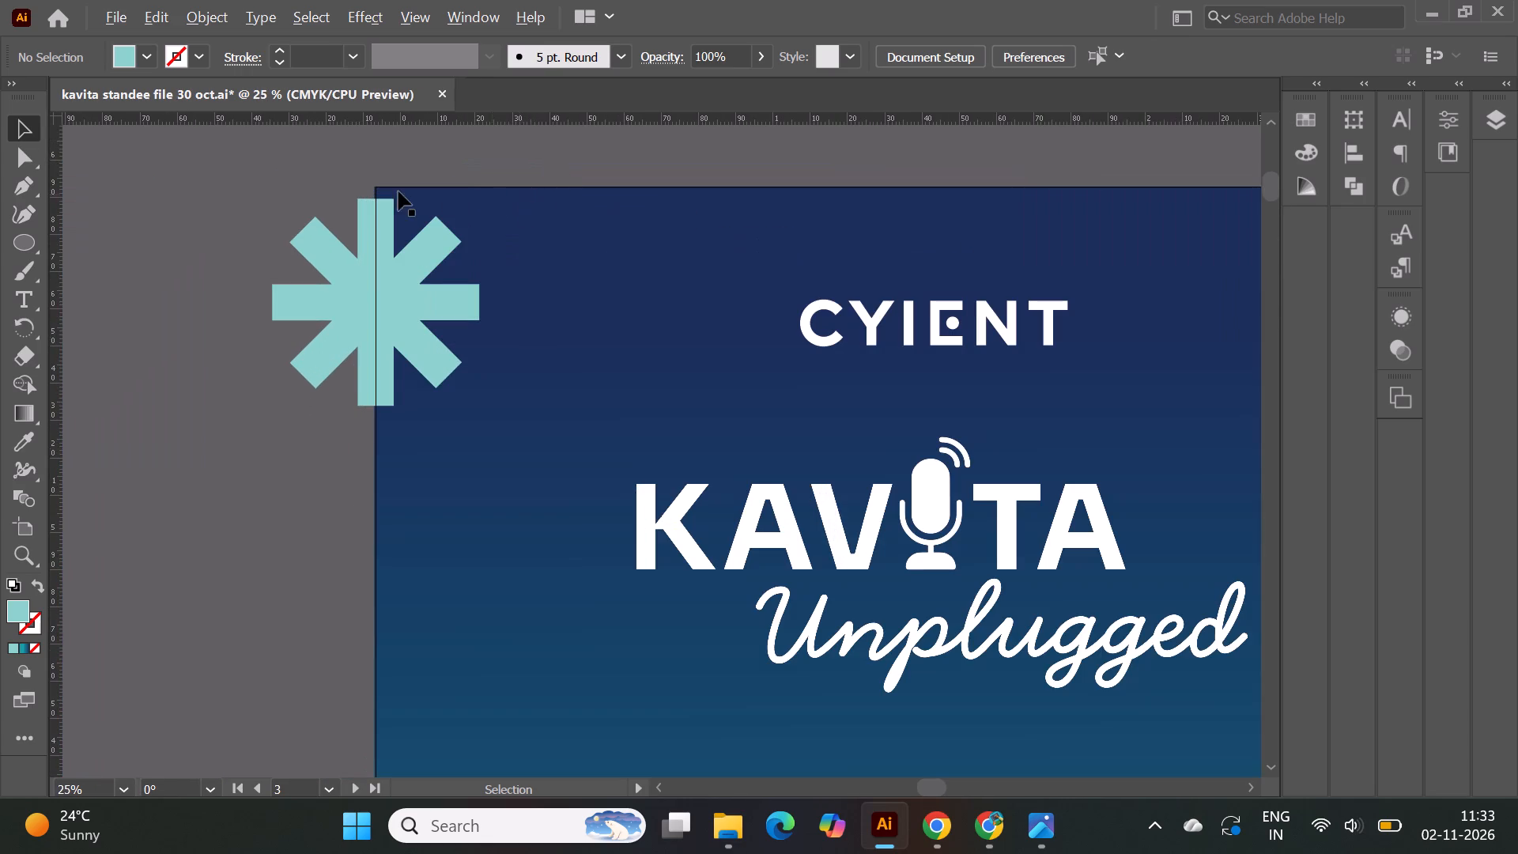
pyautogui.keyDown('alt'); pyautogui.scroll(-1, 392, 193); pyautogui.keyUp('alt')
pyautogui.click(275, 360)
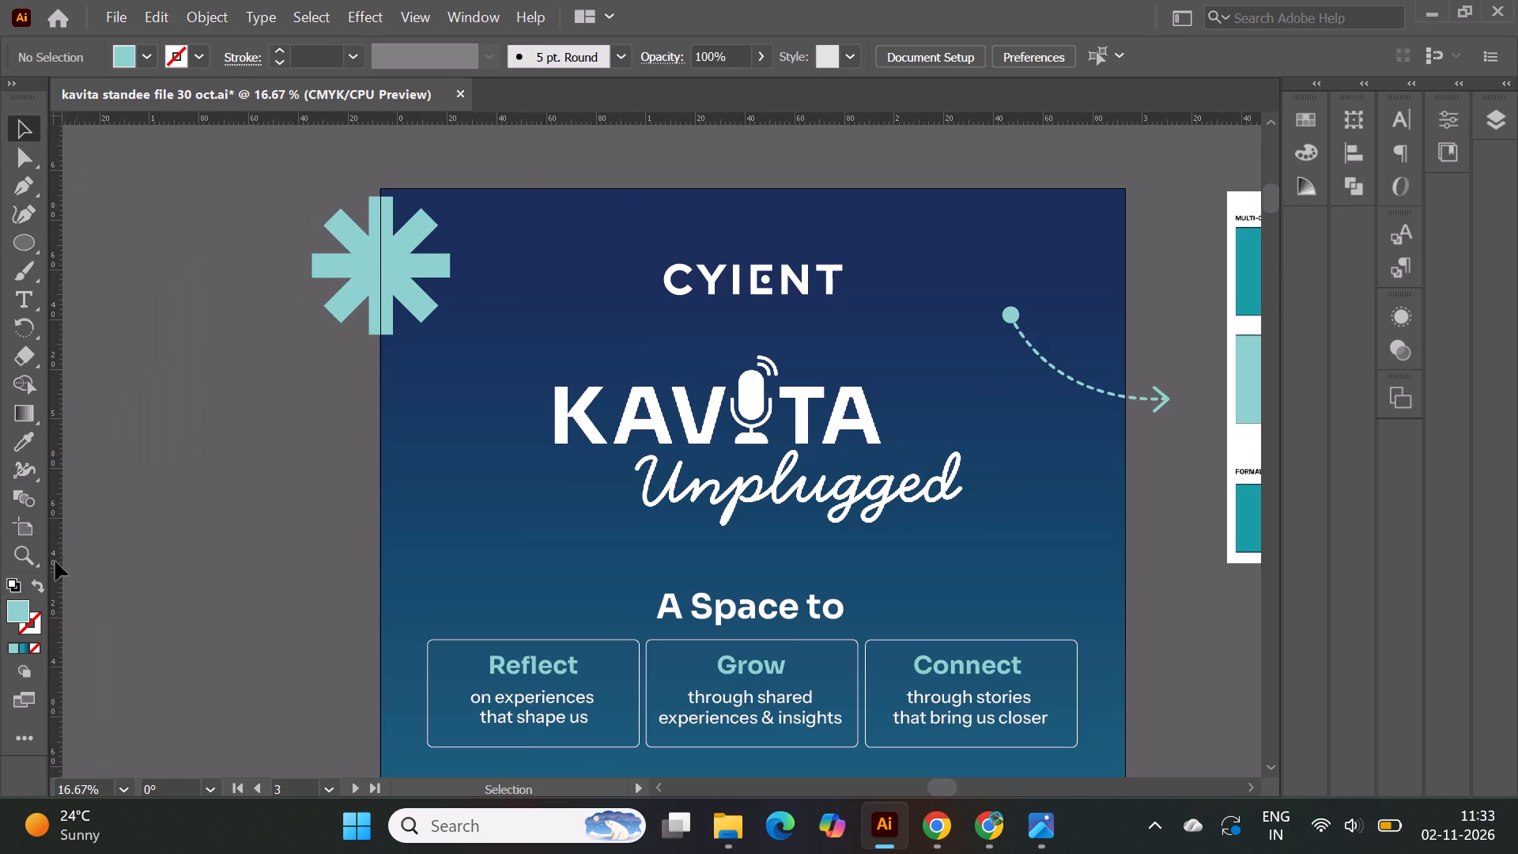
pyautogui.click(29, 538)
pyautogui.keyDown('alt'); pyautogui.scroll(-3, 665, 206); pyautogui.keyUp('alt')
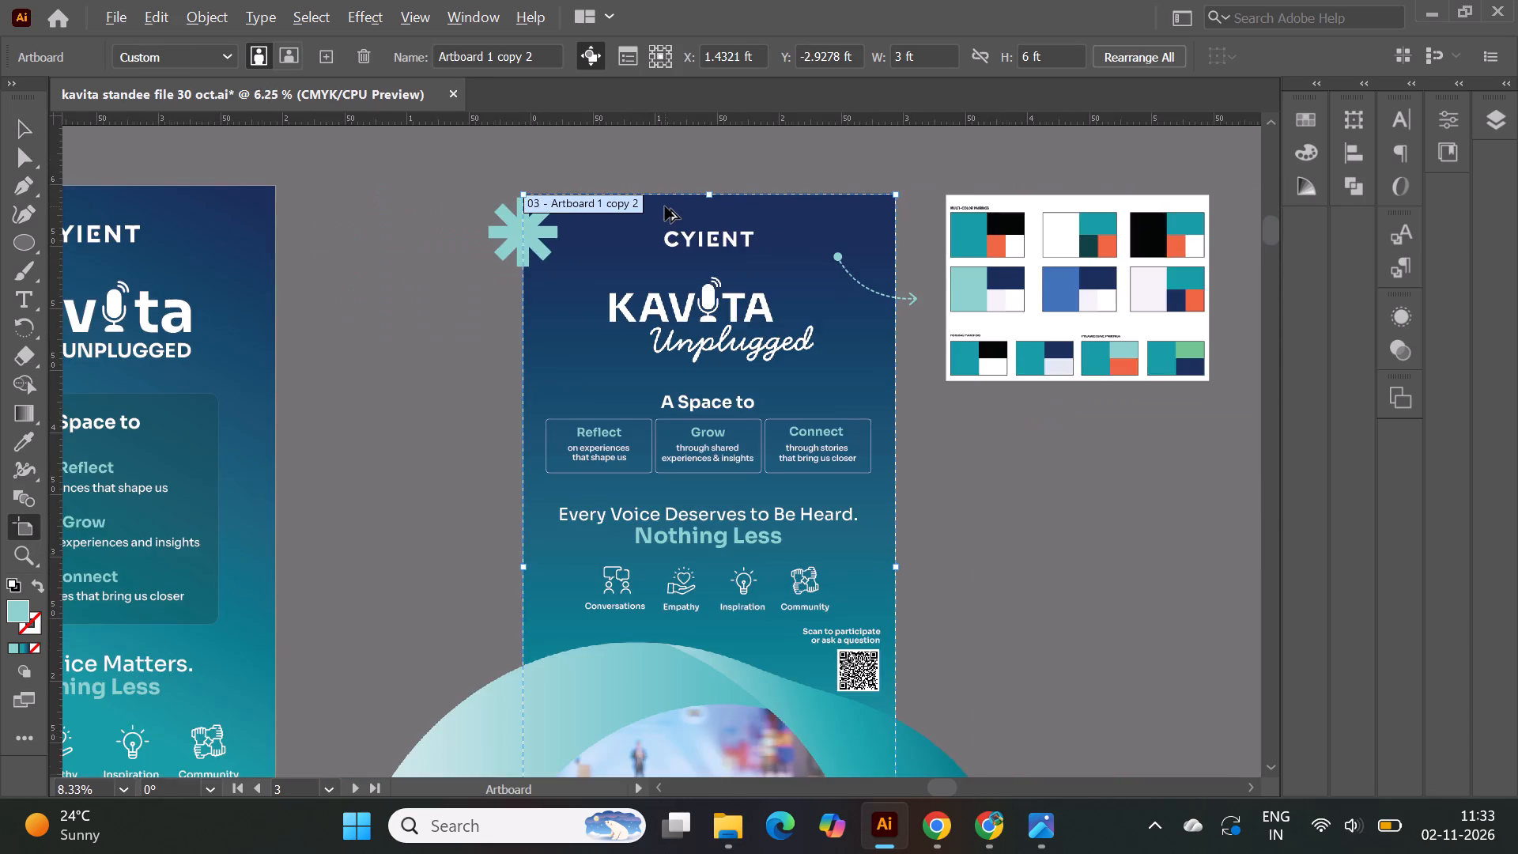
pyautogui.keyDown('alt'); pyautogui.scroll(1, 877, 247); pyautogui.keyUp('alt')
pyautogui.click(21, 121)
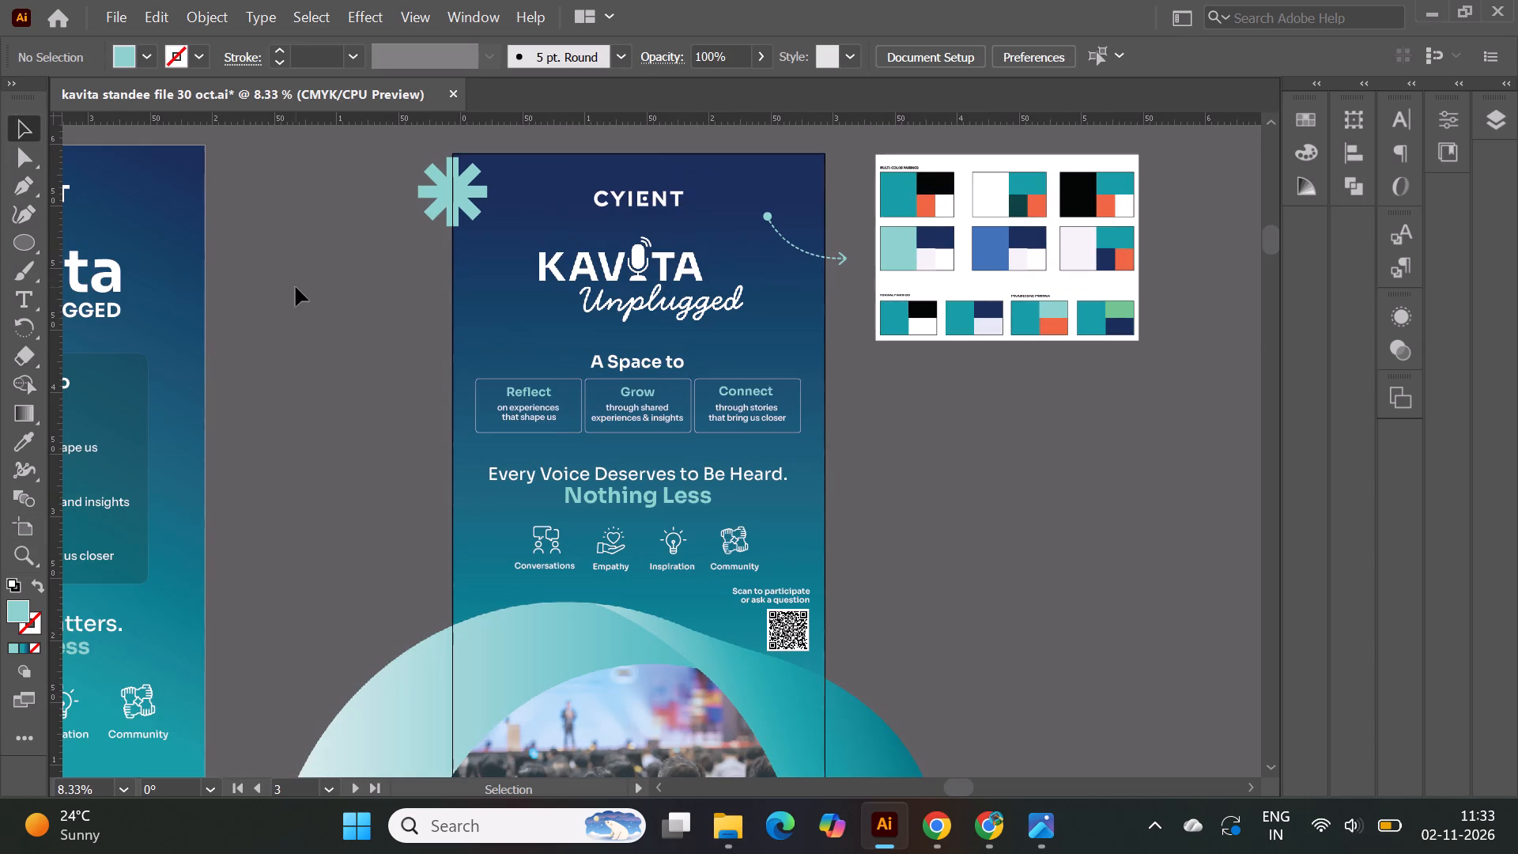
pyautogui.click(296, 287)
# Scale the dashed arrow and its teal circle down slightly and shift them a little further toward the artboard's right edge.
pyautogui.keyDown('alt'); pyautogui.scroll(2, 805, 182); pyautogui.keyUp('alt')
pyautogui.click(733, 248)
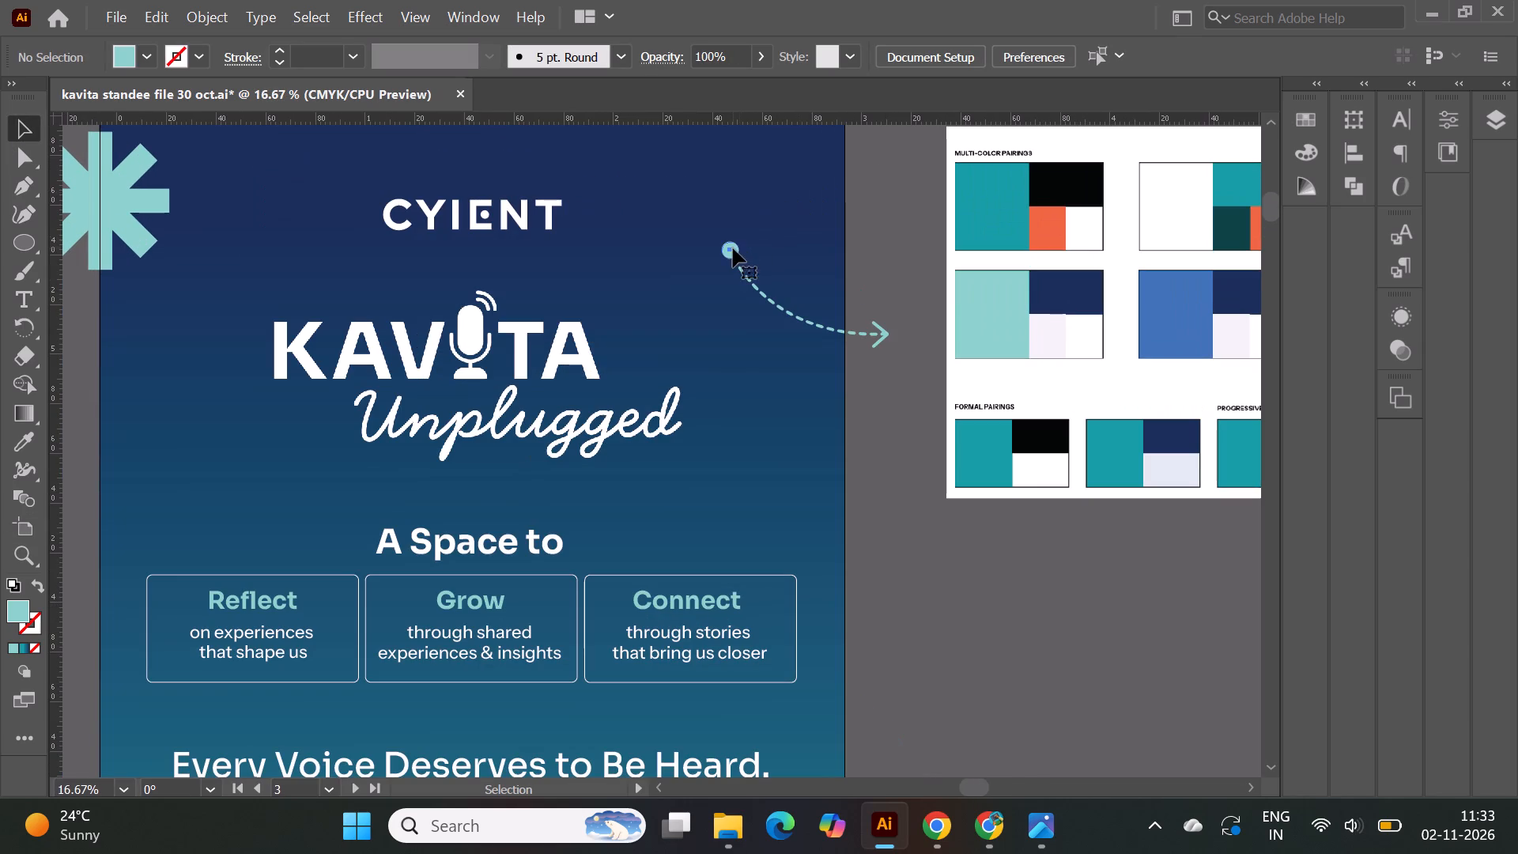
pyautogui.keyDown('shift'); pyautogui.click(885, 335); pyautogui.keyUp('shift')
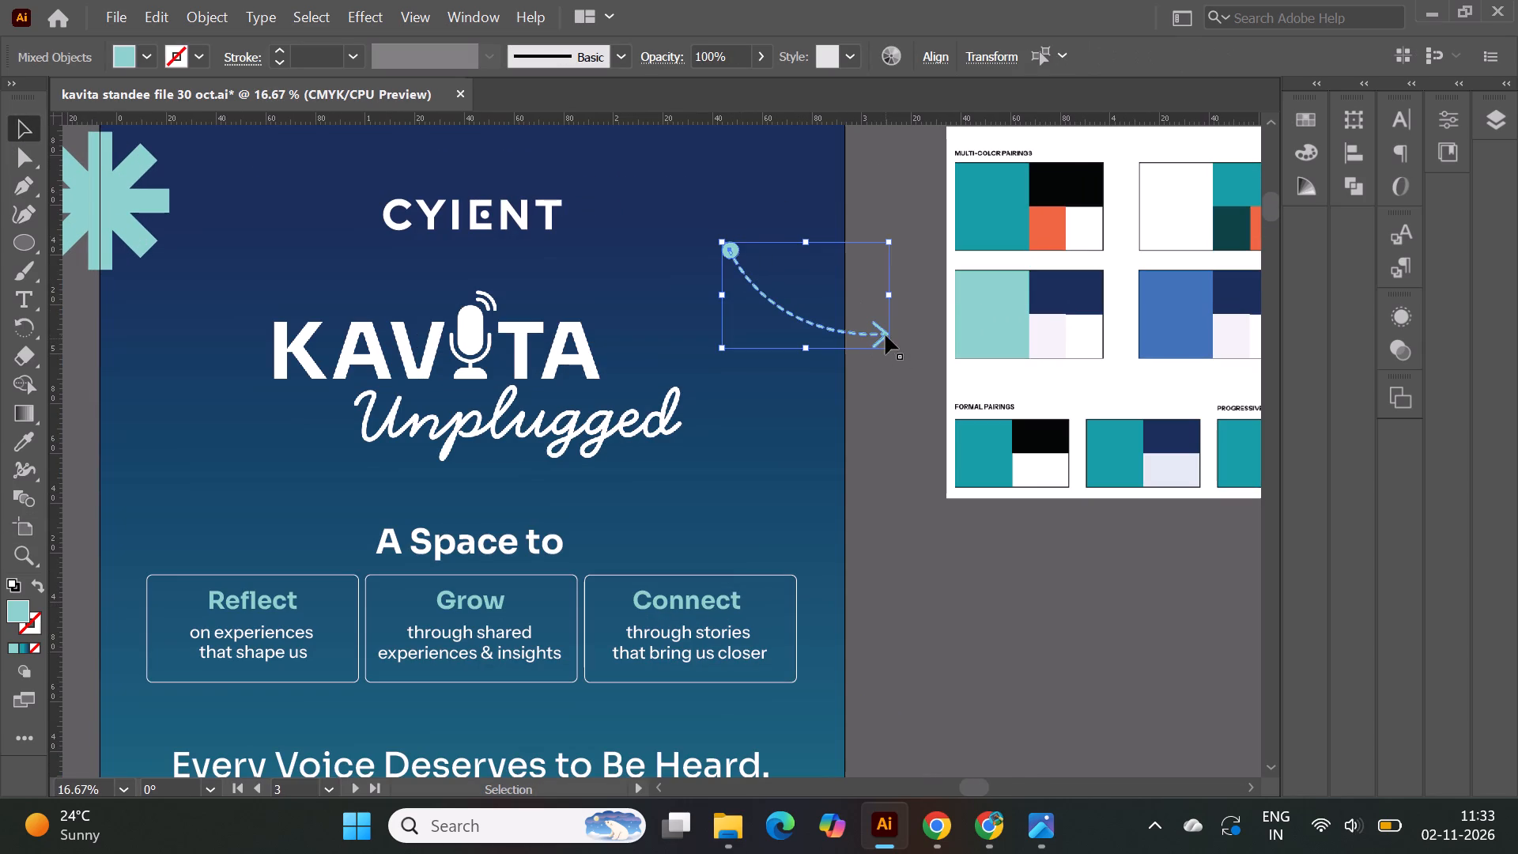
pyautogui.keyDown('shift'); pyautogui.moveTo(892, 349); pyautogui.dragTo(878, 339); pyautogui.keyUp('shift')
pyautogui.moveTo(866, 320); pyautogui.dragTo(884, 335)
pyautogui.click(920, 218)
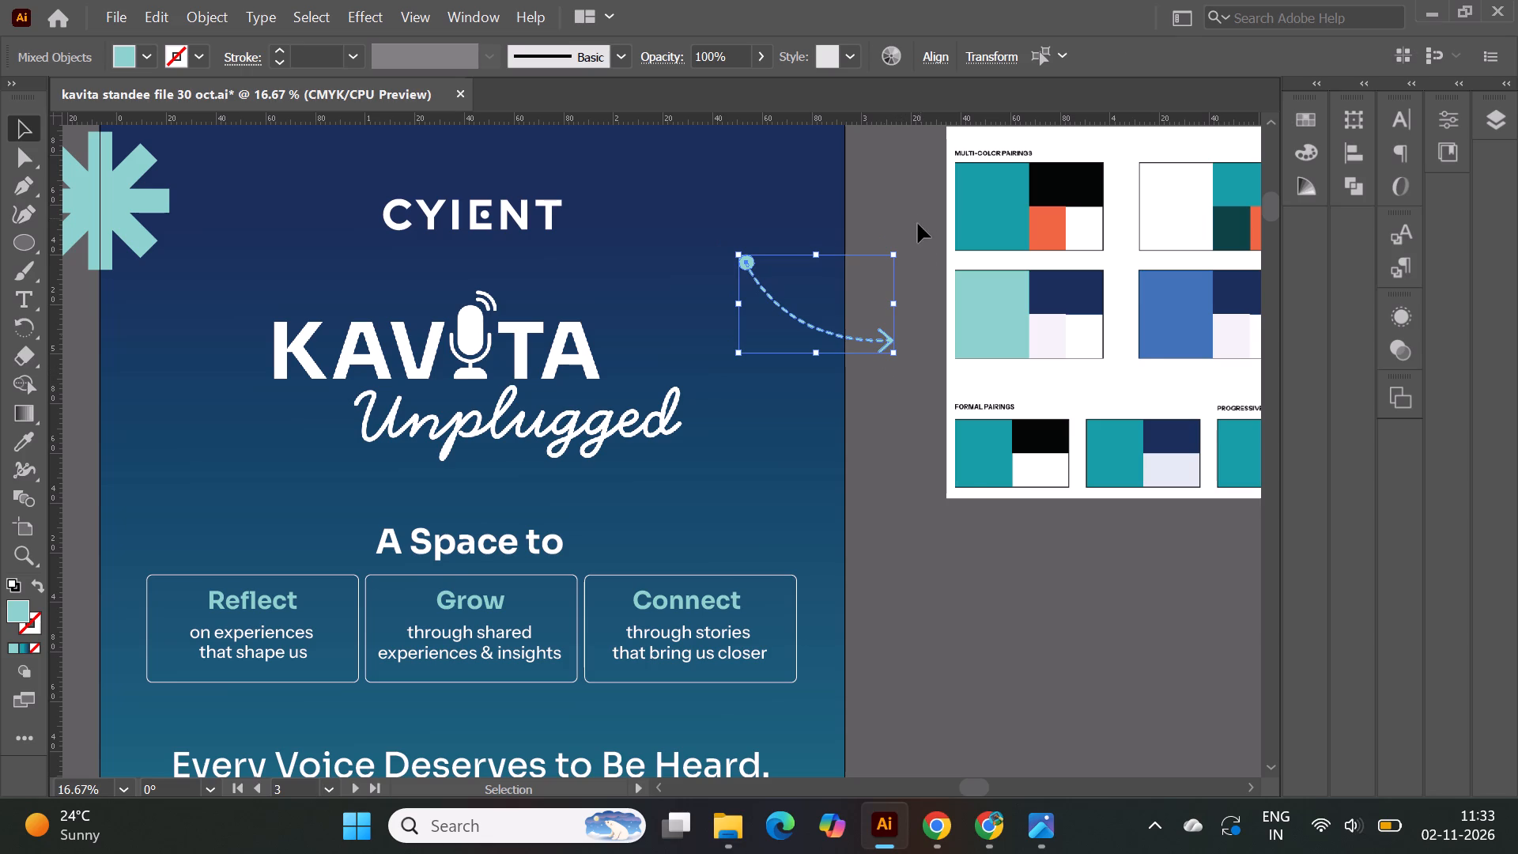
pyautogui.keyDown('alt'); pyautogui.scroll(-1, 967, 486); pyautogui.keyUp('alt')
pyautogui.click(1010, 571)
# Duplicate the dashed arrow without its circle and place the copy above the original near the artboard's upper-right corner.
pyautogui.keyDown('alt'); pyautogui.scroll(1, 676, 259); pyautogui.keyUp('alt')
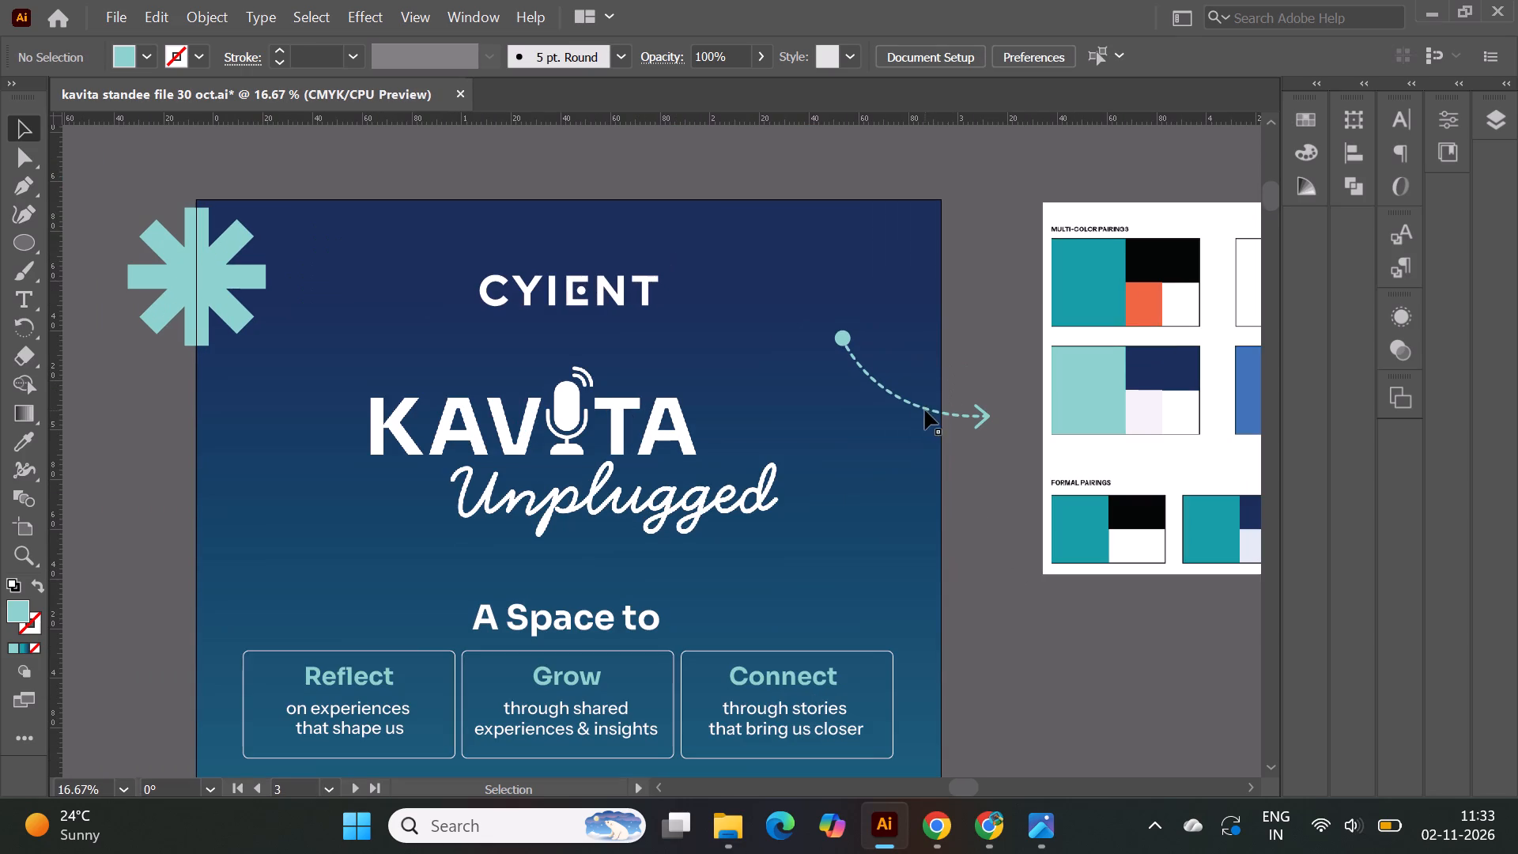
pyautogui.click(916, 404)
pyautogui.keyDown('alt'); pyautogui.moveTo(909, 402); pyautogui.dragTo(840, 259); pyautogui.keyUp('alt')
pyautogui.click(1017, 162)
# Flip the copied dashed arrow horizontally.
pyautogui.click(908, 274)
pyautogui.click(1429, 124)
pyautogui.click(1446, 130)
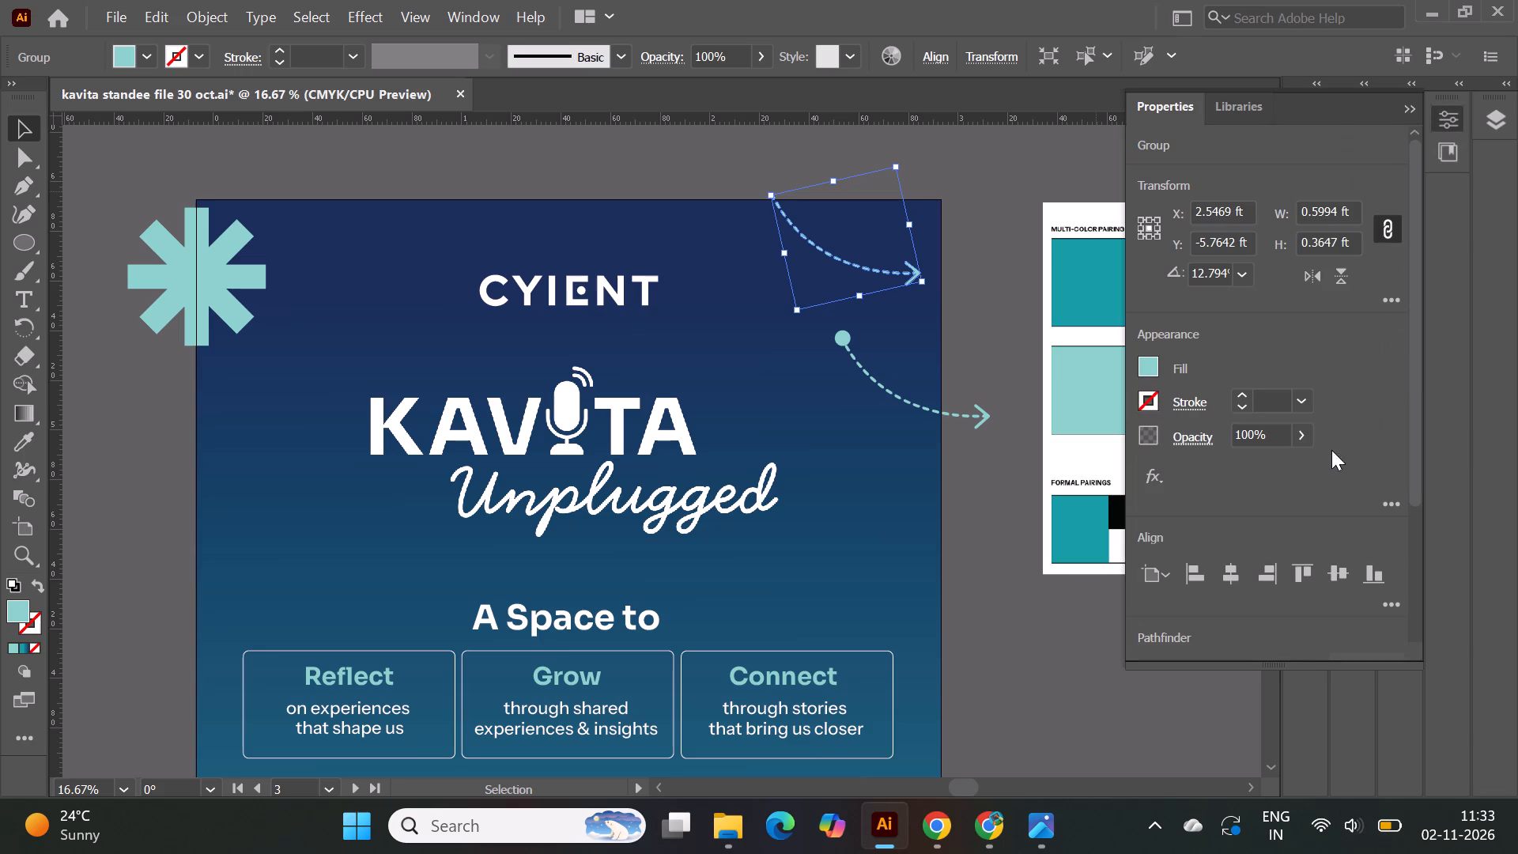
pyautogui.scroll(-2, 1317, 445)
pyautogui.scroll(3, 1314, 450)
pyautogui.click(1315, 275)
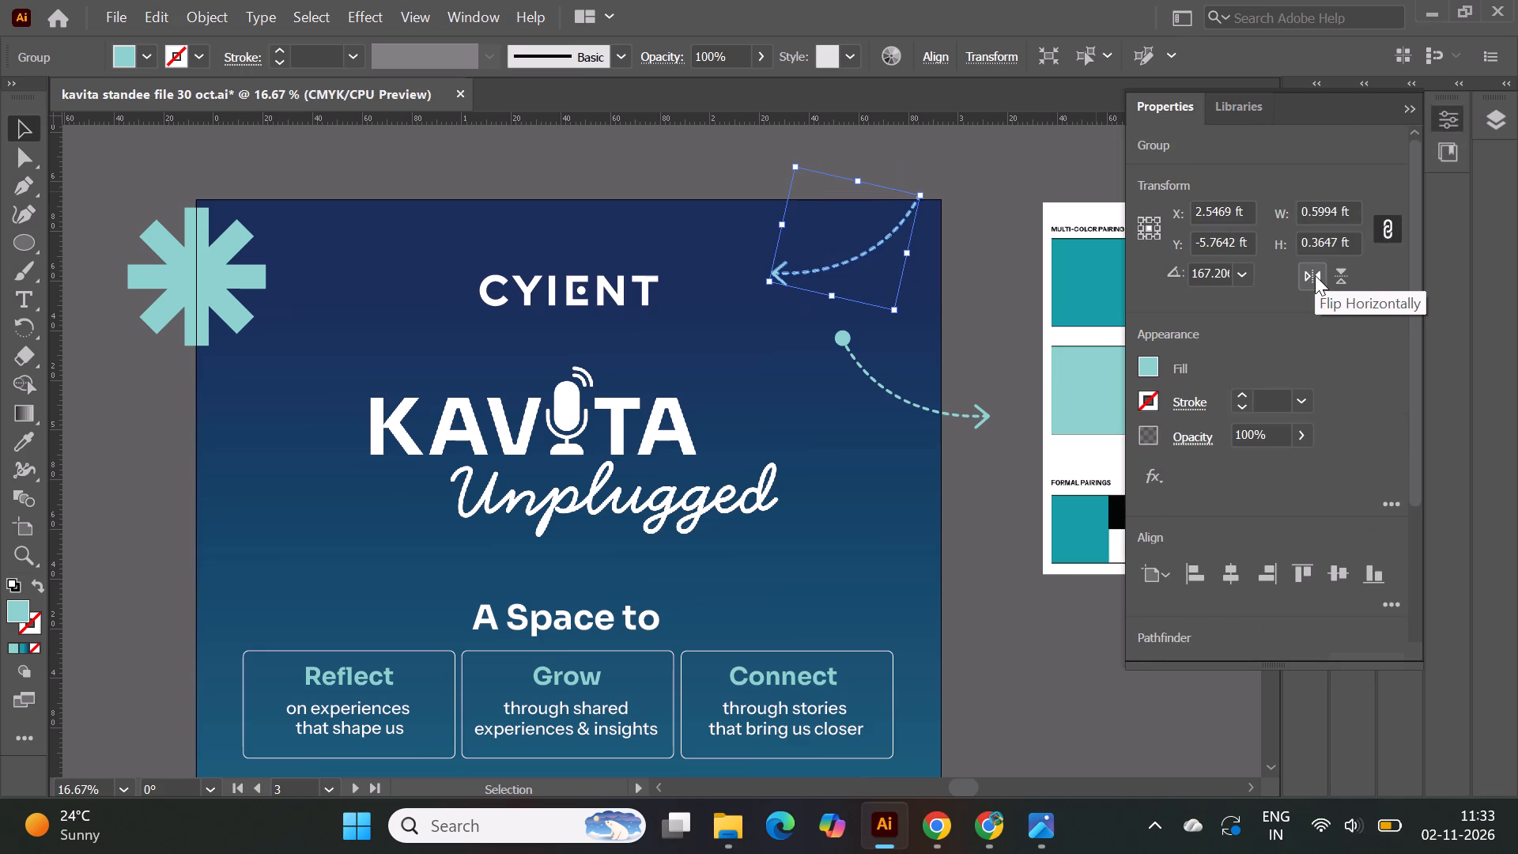
# Rotate the flipped arrow to point upward and move it across the artboard's top edge, above the teal circle.
pyautogui.moveTo(893, 319); pyautogui.dragTo(746, 229)
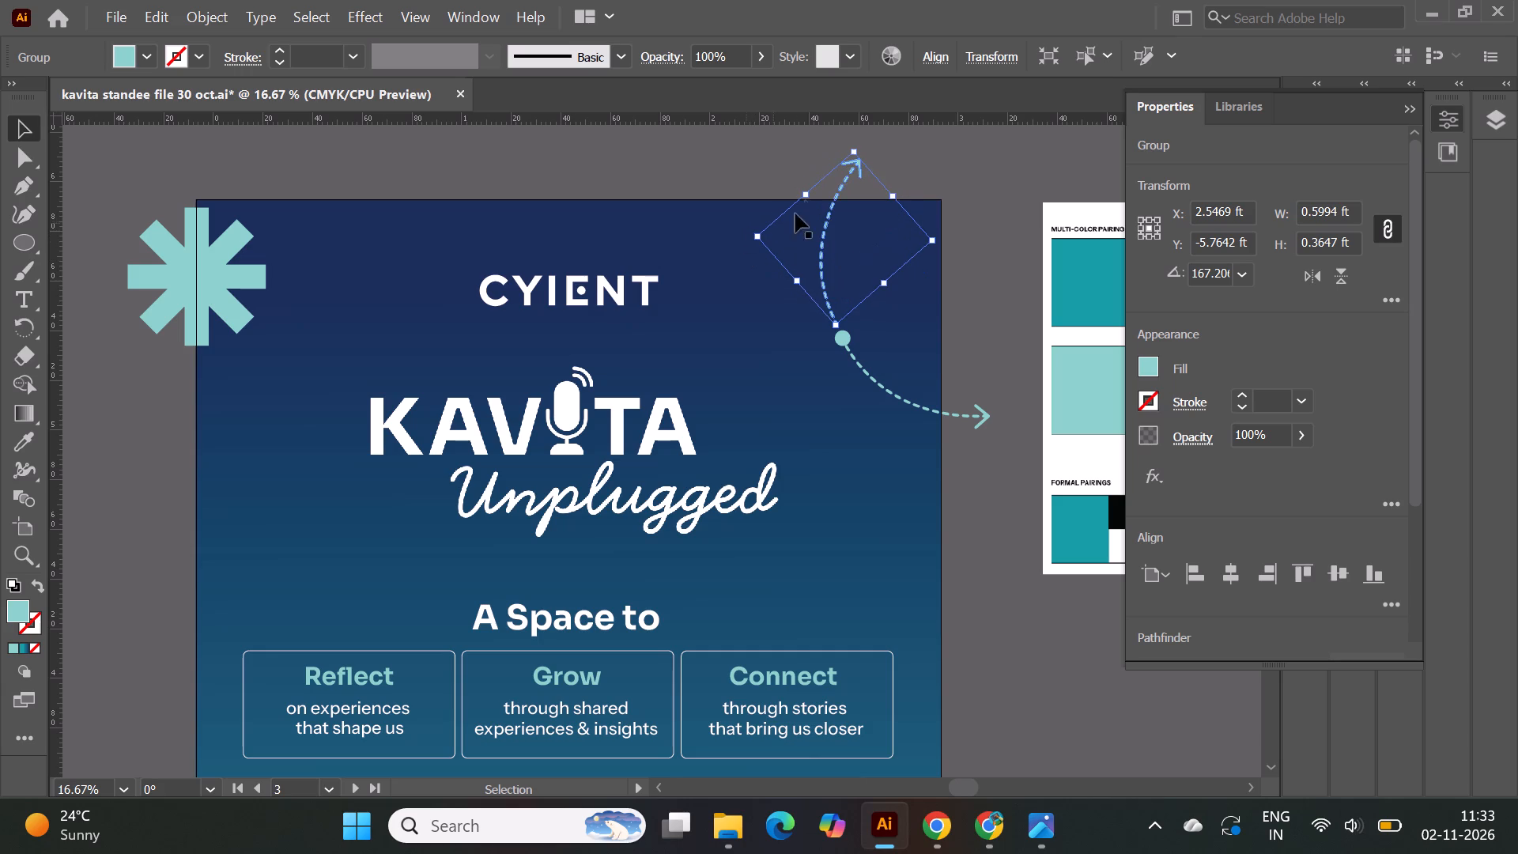
pyautogui.moveTo(858, 164); pyautogui.dragTo(857, 230)
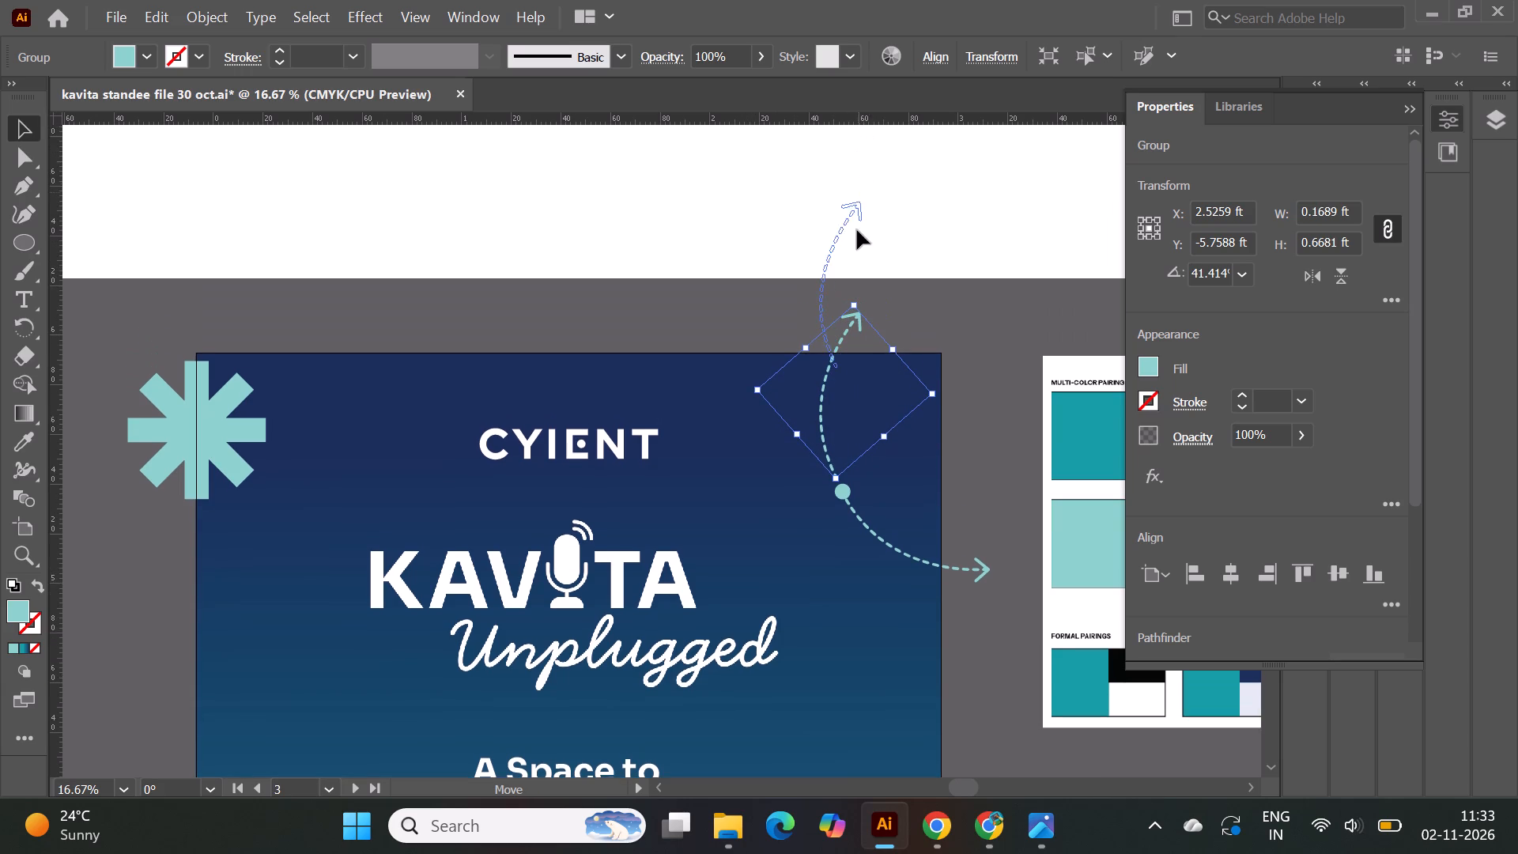
pyautogui.moveTo(857, 230); pyautogui.dragTo(856, 280)
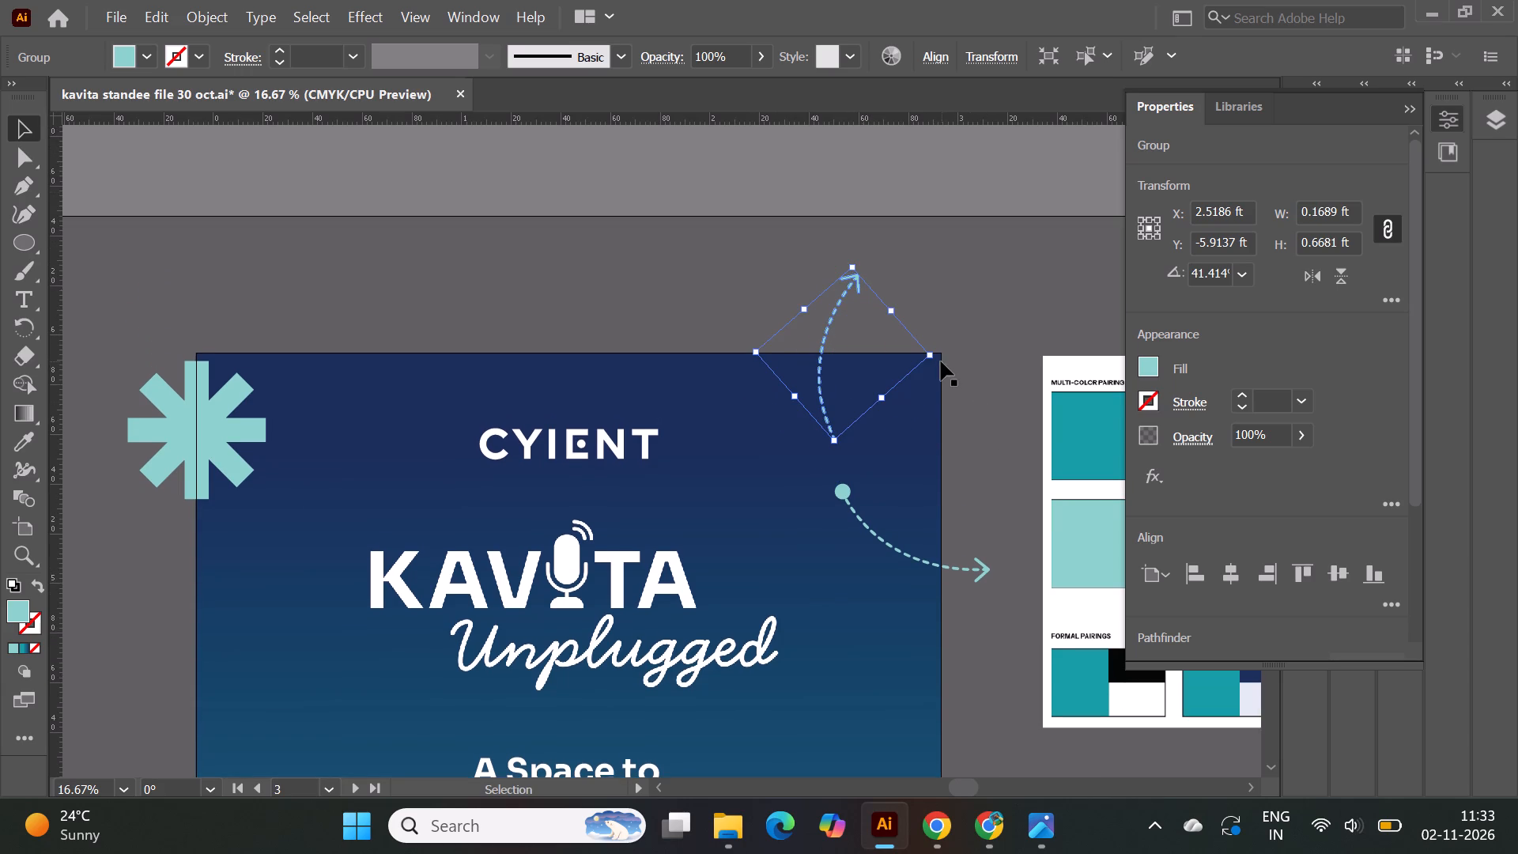
pyautogui.moveTo(936, 361); pyautogui.dragTo(941, 373)
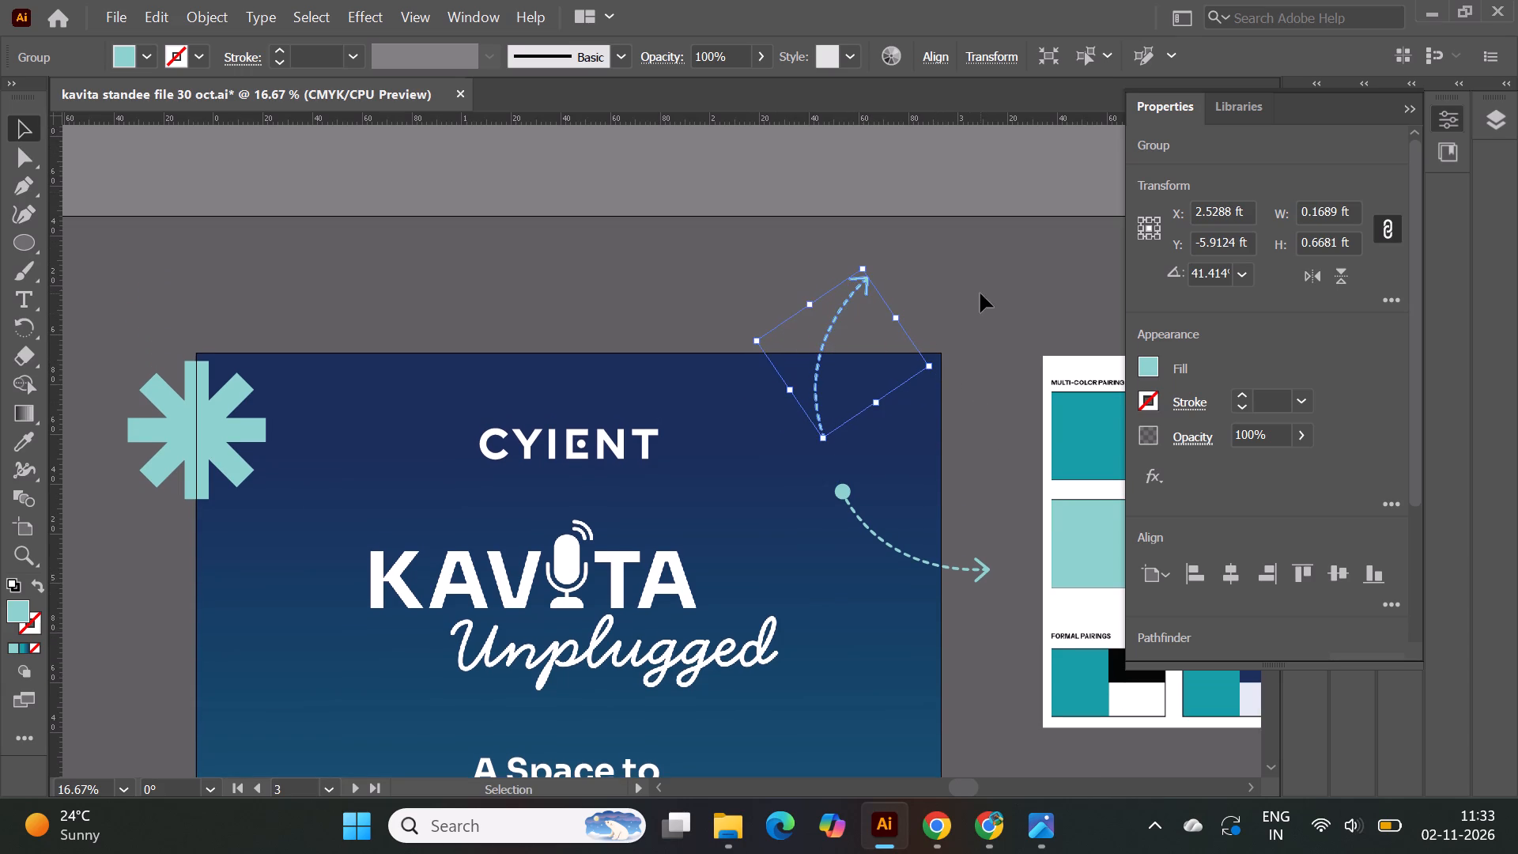
pyautogui.doubleClick(980, 293)
pyautogui.keyDown('alt'); pyautogui.scroll(-1, 827, 242); pyautogui.keyUp('alt')
pyautogui.click(966, 174)
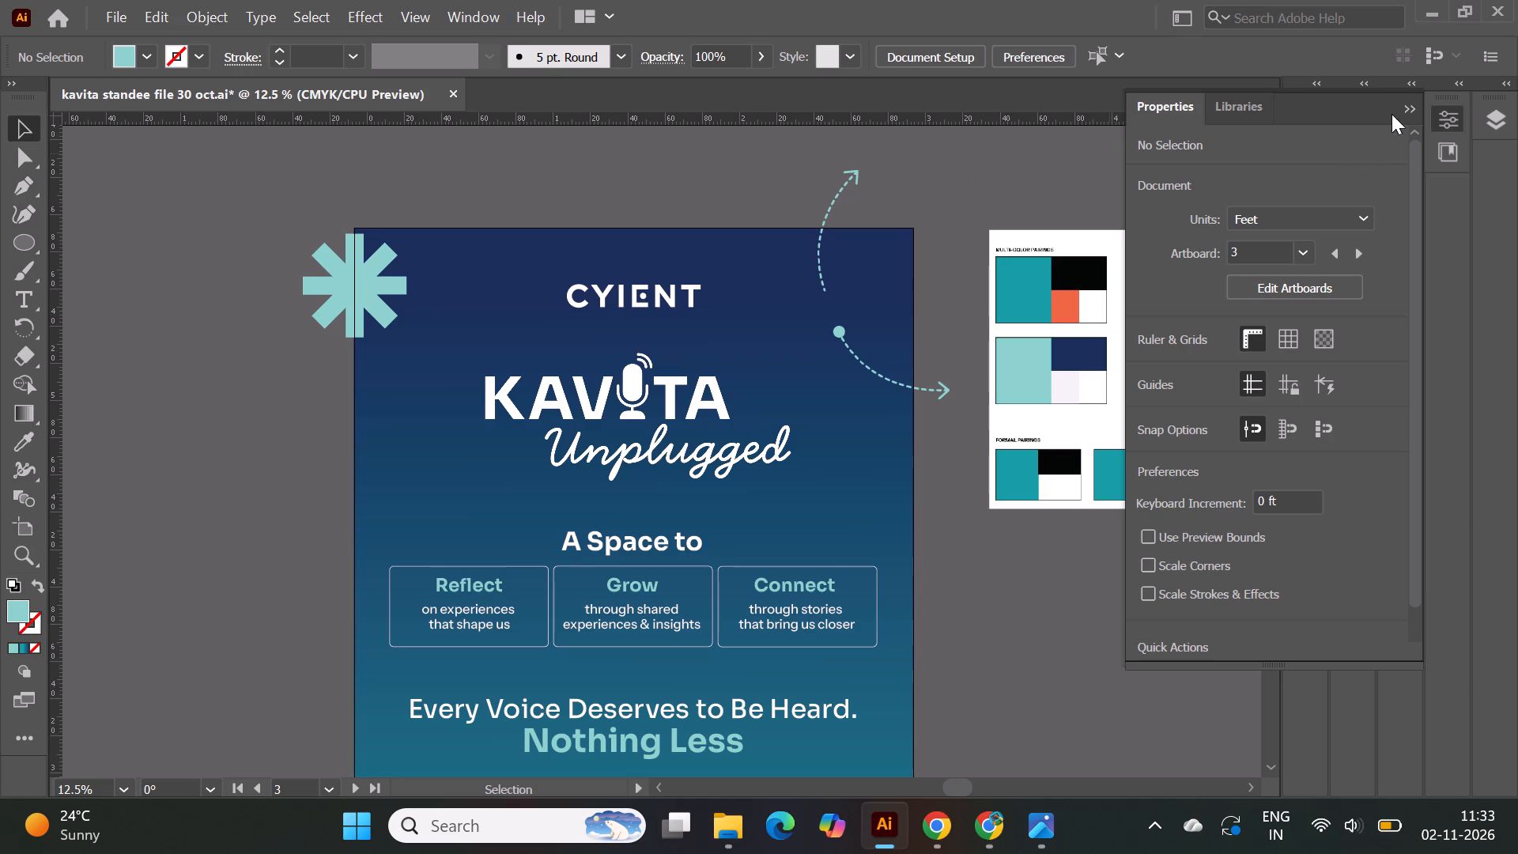
pyautogui.click(1406, 113)
pyautogui.click(1002, 157)
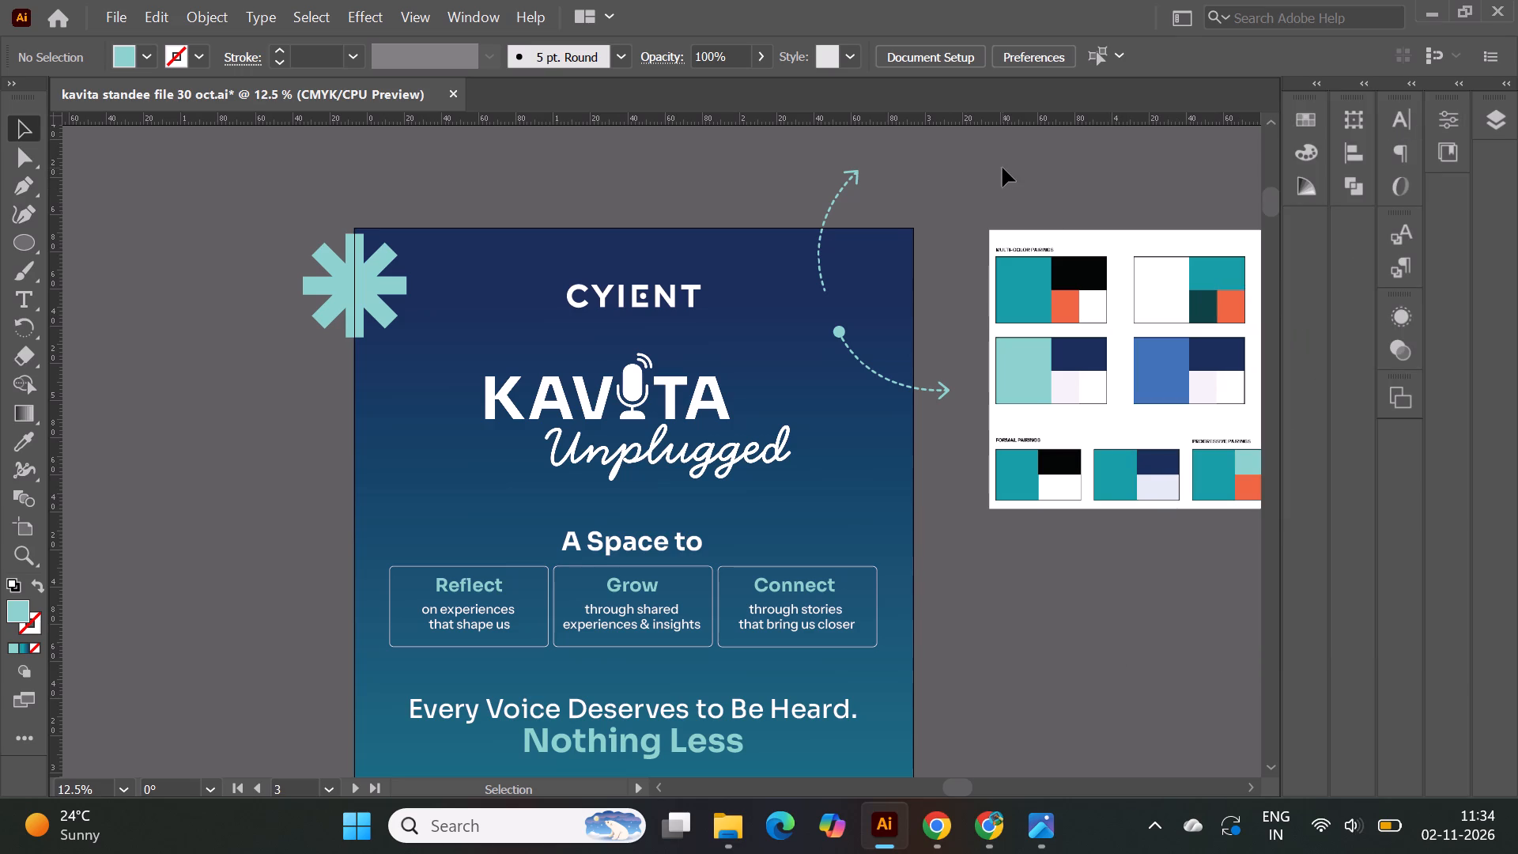
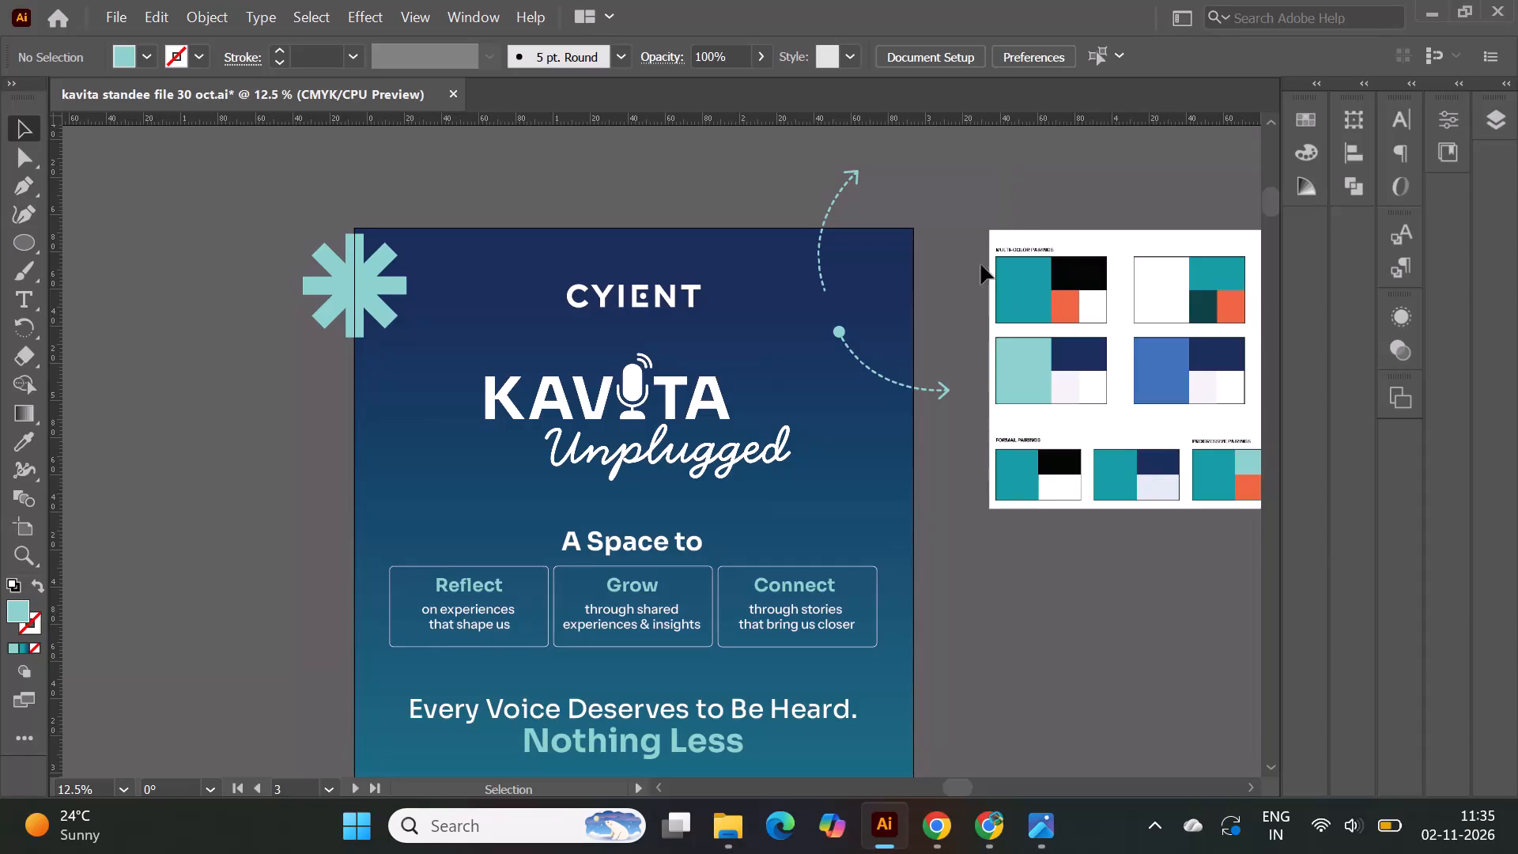
# Examine the dashed arrows at the Kavita Unplugged standee's upper right corner, up close and within the overall layout beside the other standee version.
pyautogui.keyDown('alt'); pyautogui.scroll(-1, 901, 254); pyautogui.keyUp('alt')
pyautogui.click(1045, 514)
pyautogui.keyDown('alt'); pyautogui.scroll(2, 861, 221); pyautogui.keyUp('alt')
pyautogui.keyDown('alt'); pyautogui.scroll(1, 862, 154); pyautogui.keyUp('alt')
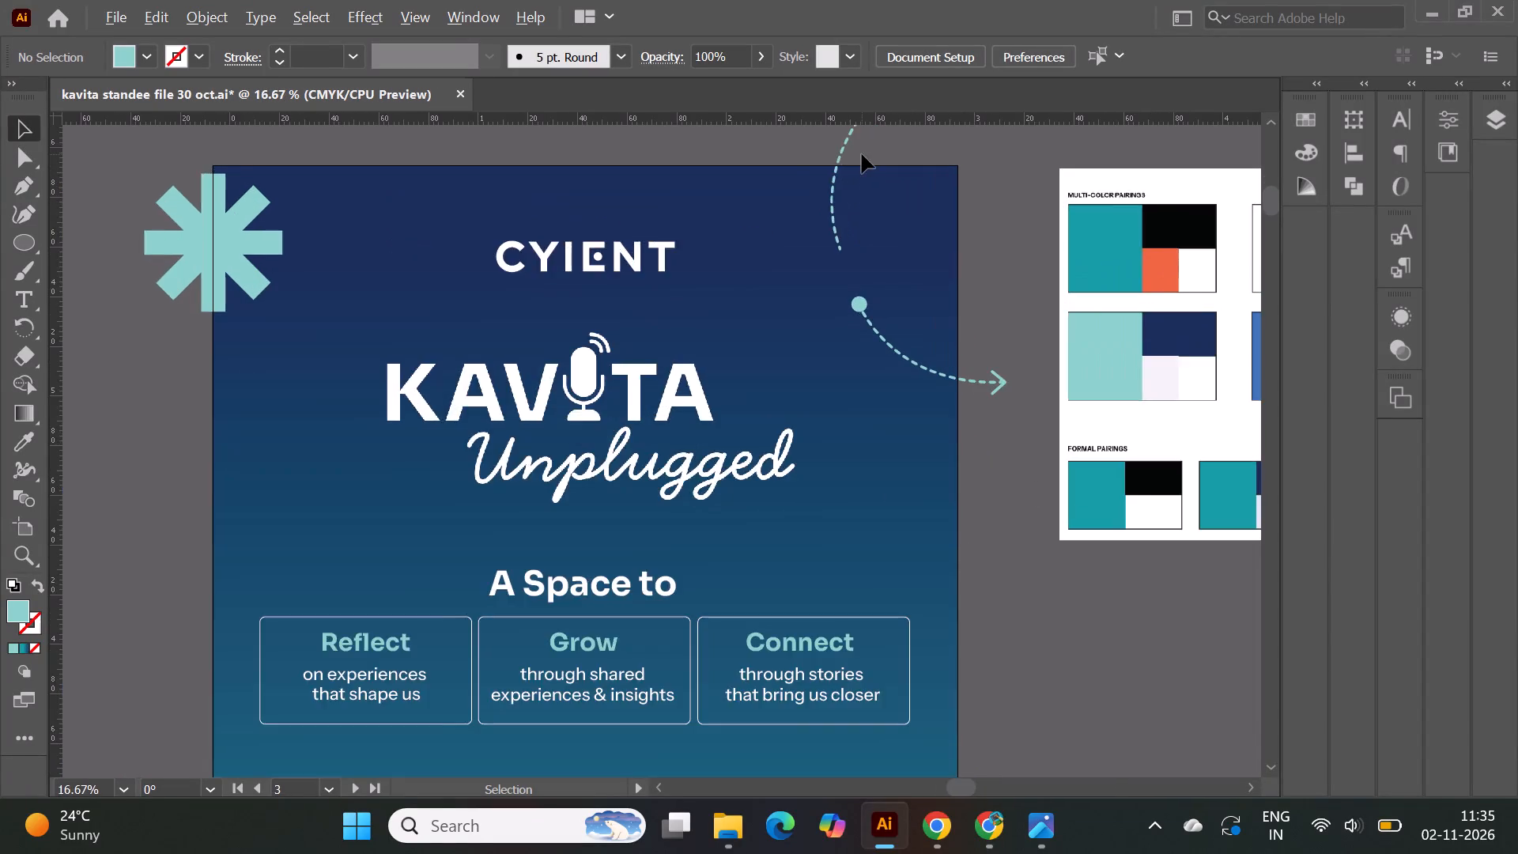
pyautogui.scroll(1, 969, 486)
pyautogui.keyDown('alt'); pyautogui.scroll(-1, 972, 486); pyautogui.keyUp('alt')
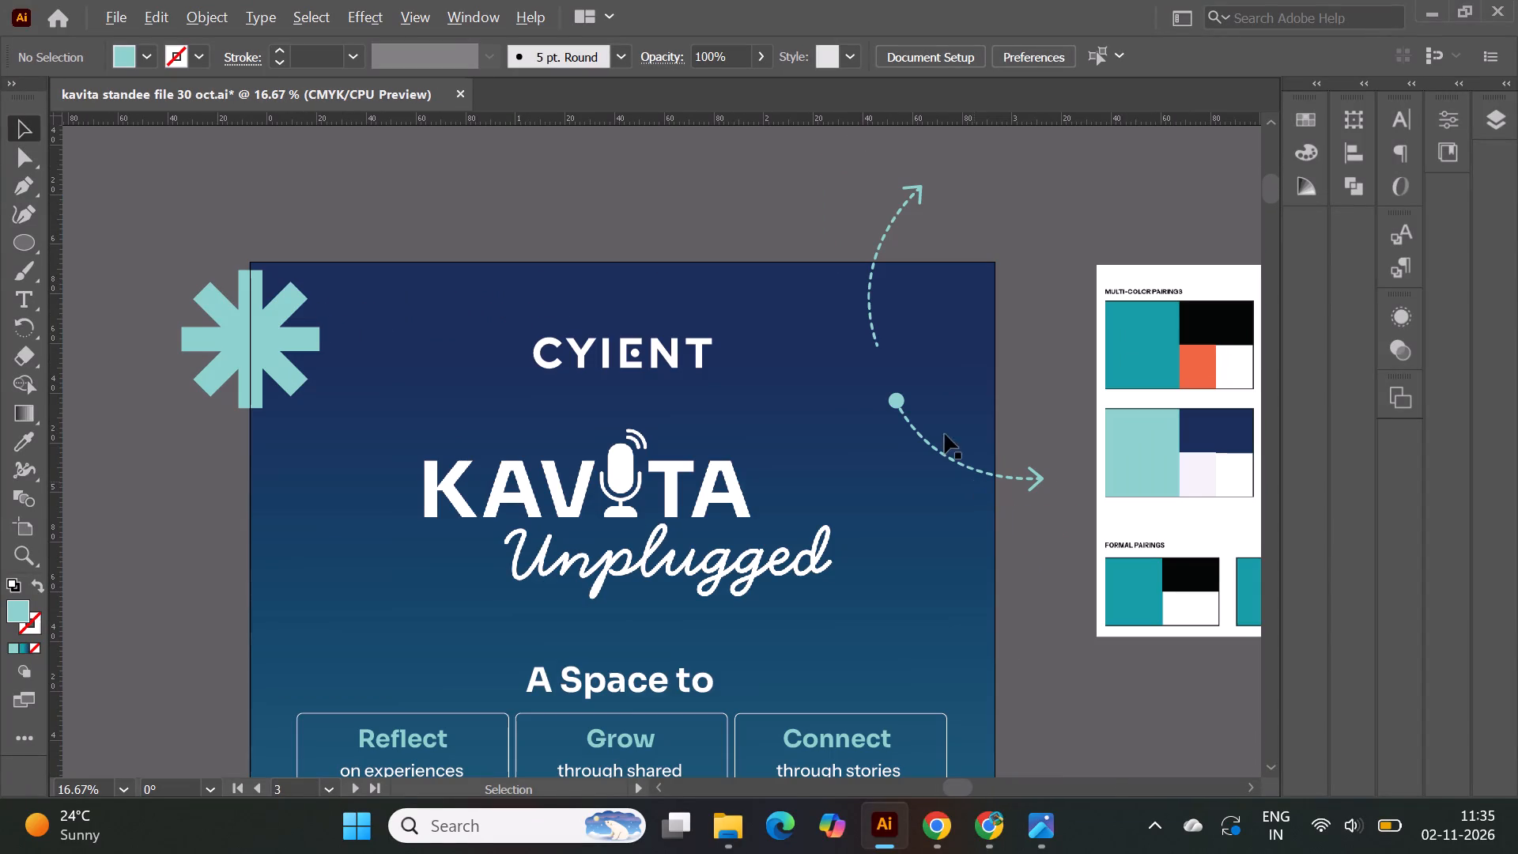
pyautogui.keyDown('alt'); pyautogui.scroll(1, 861, 337); pyautogui.keyUp('alt')
pyautogui.scroll(5, 943, 420)
pyautogui.keyDown('alt'); pyautogui.scroll(-1, 991, 278); pyautogui.keyUp('alt')
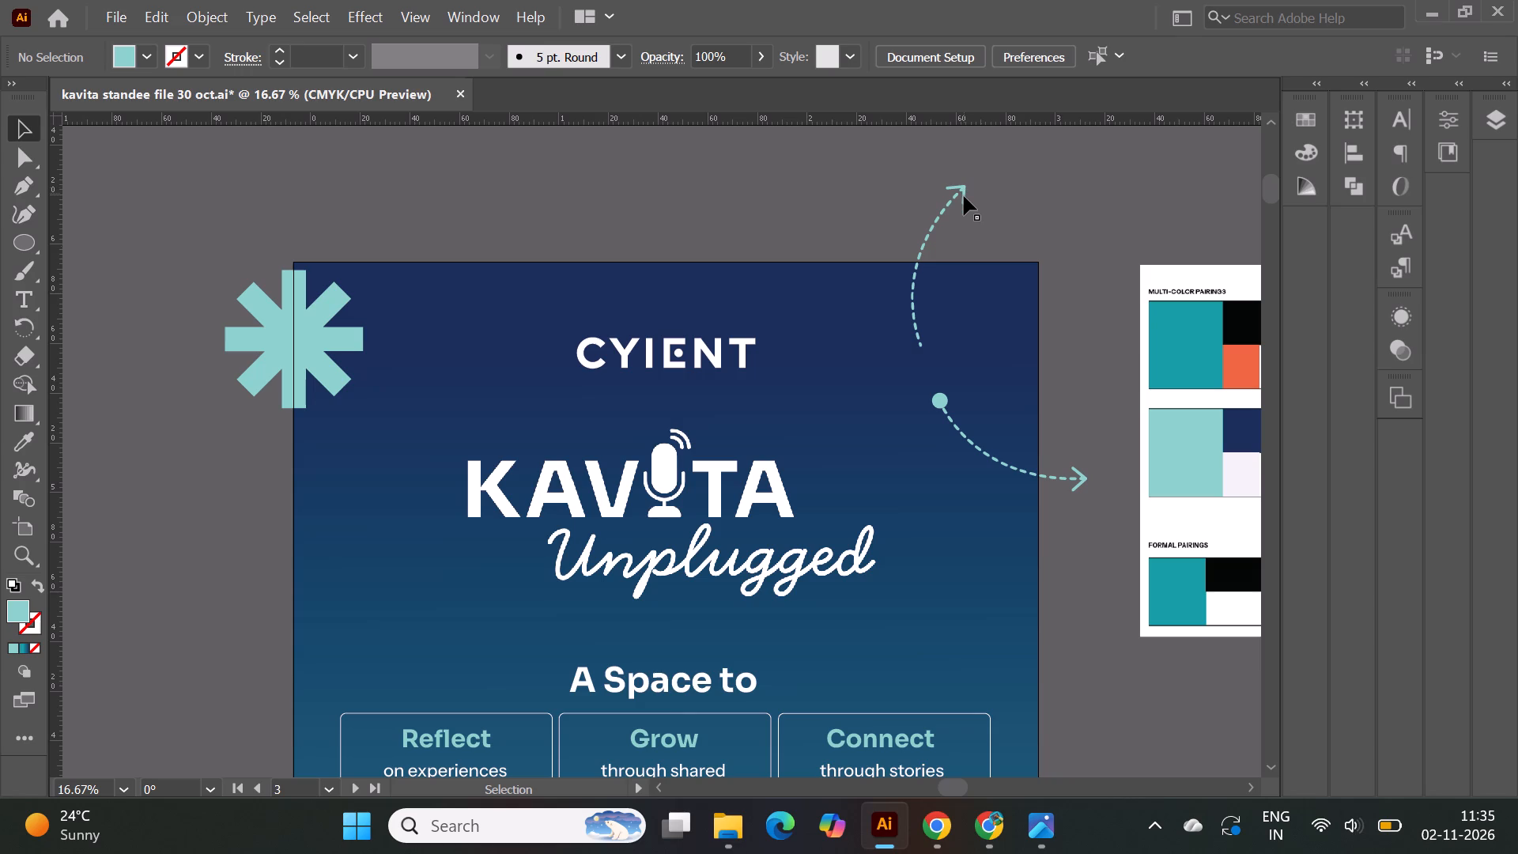
pyautogui.keyDown('alt'); pyautogui.scroll(-2, 952, 146); pyautogui.keyUp('alt')
pyautogui.scroll(-2, 941, 158)
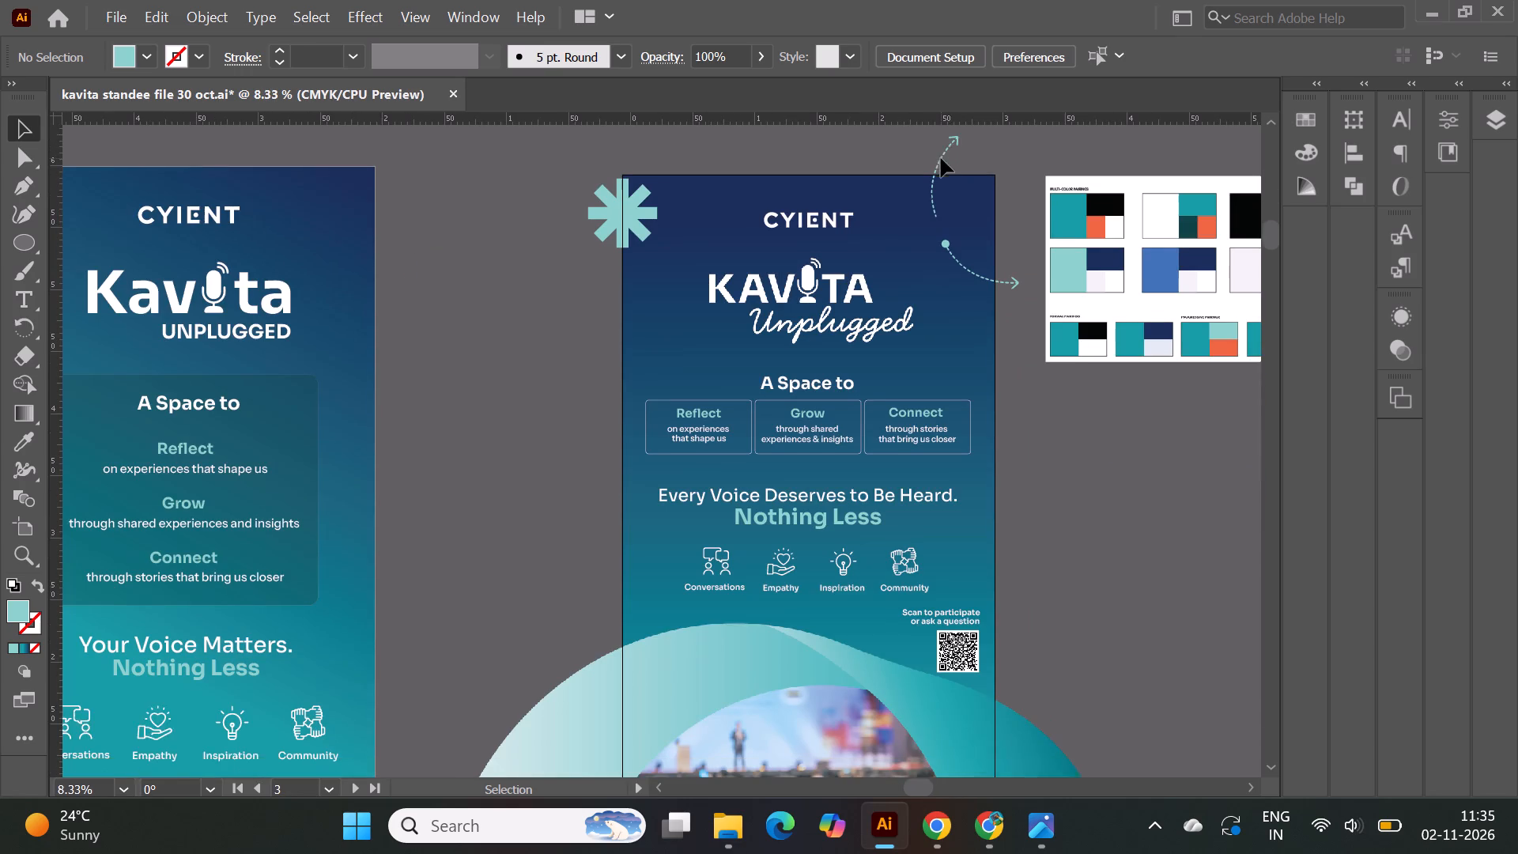
pyautogui.scroll(-1, 941, 158)
pyautogui.keyDown('alt'); pyautogui.scroll(-1, 784, 233); pyautogui.keyUp('alt')
pyautogui.scroll(1, 1021, 397)
pyautogui.click(1021, 398)
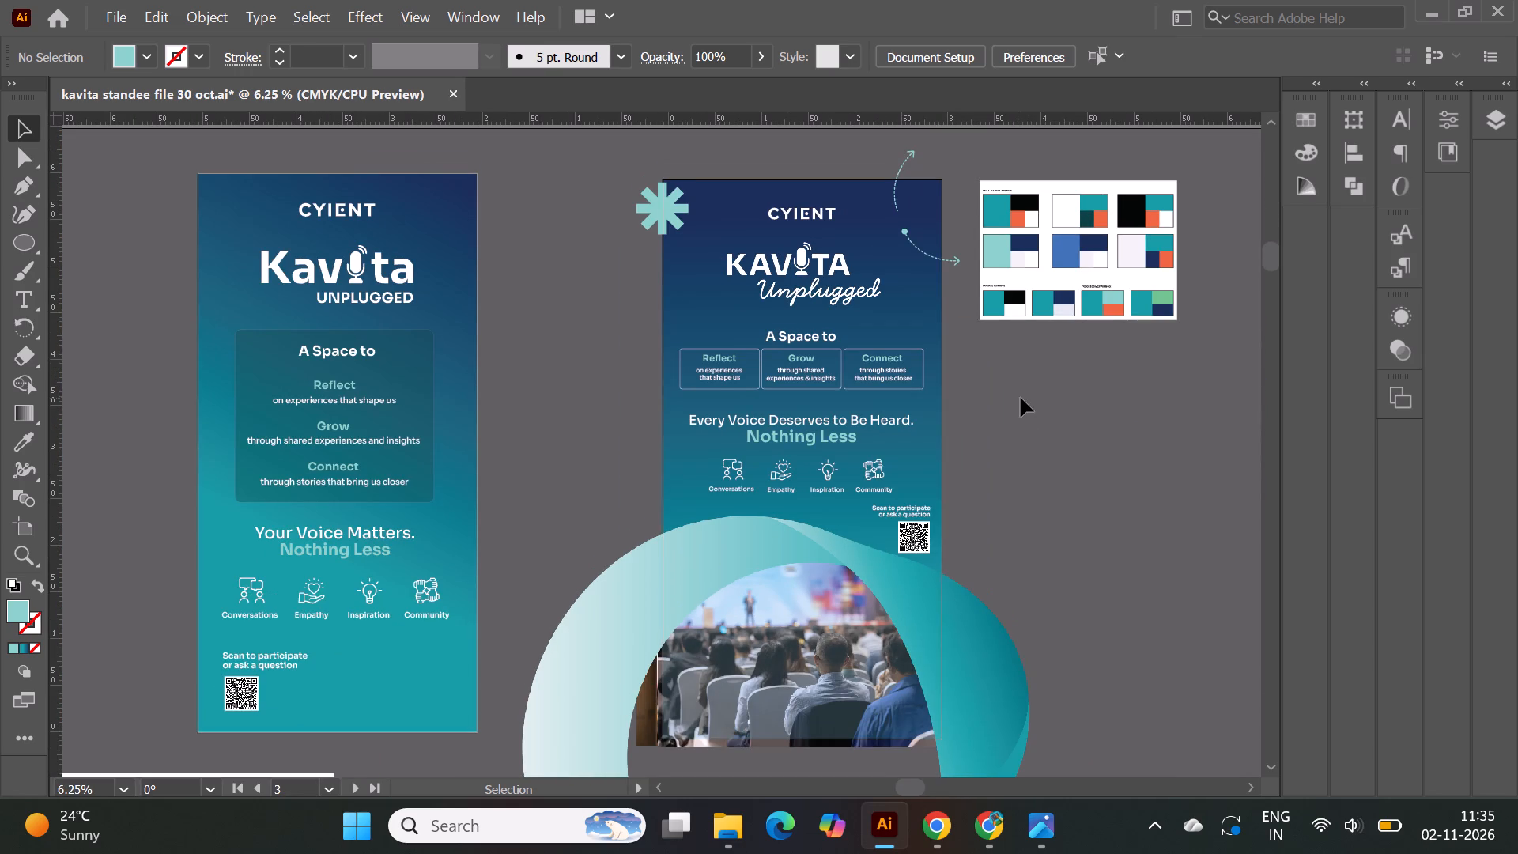
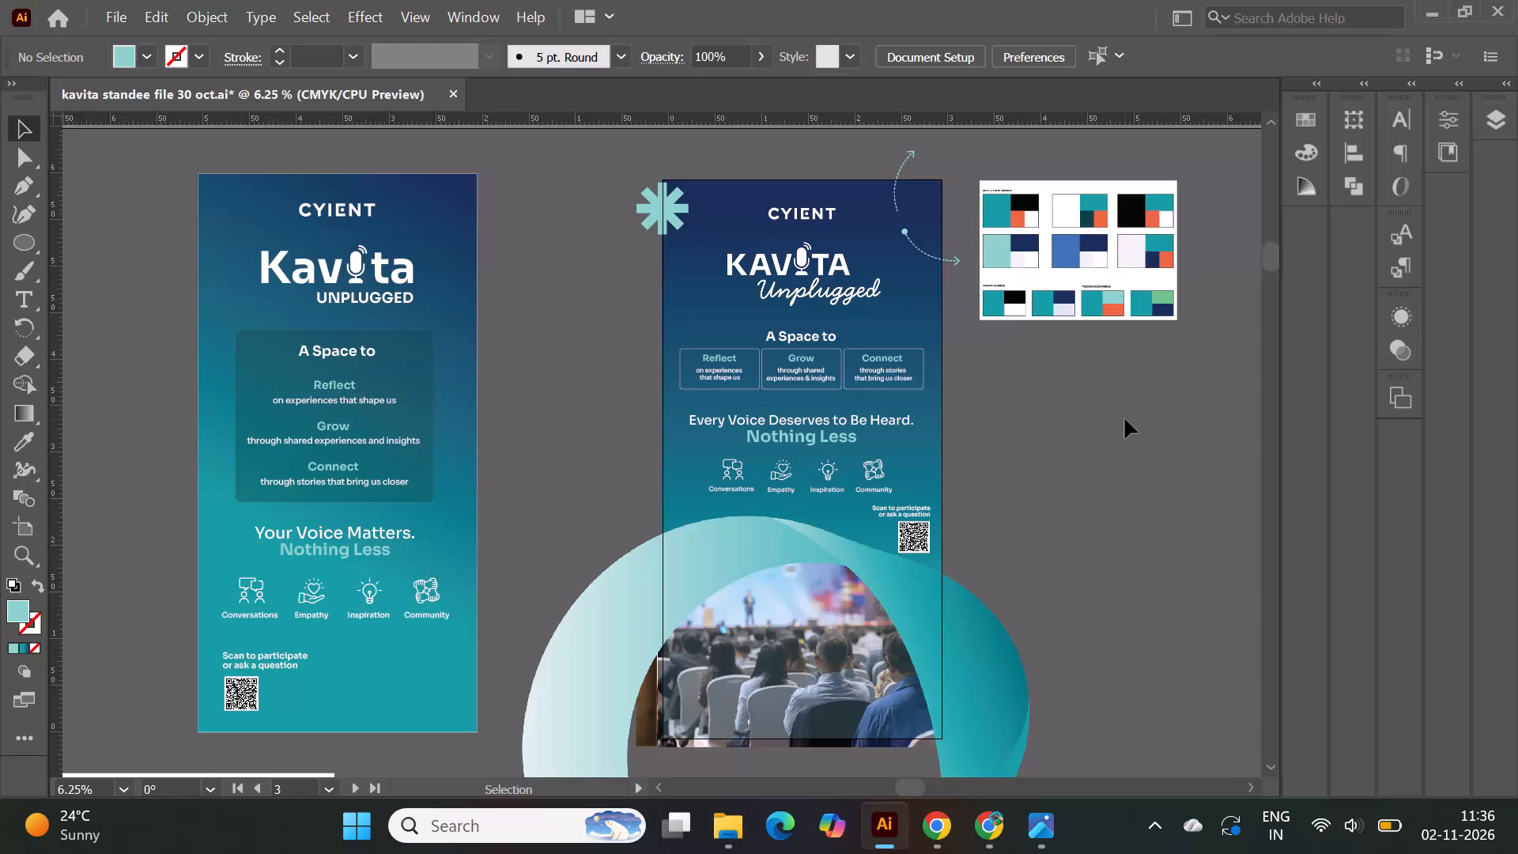
# Examine the Kavita Unplugged standee's upper part up close and its overall layout and artboard bounds beside the other version.
pyautogui.click(1120, 424)
pyautogui.keyDown('alt'); pyautogui.scroll(1, 840, 61); pyautogui.keyUp('alt')
pyautogui.keyDown('alt'); pyautogui.scroll(1, 1016, 145); pyautogui.keyUp('alt')
pyautogui.scroll(1, 928, 416)
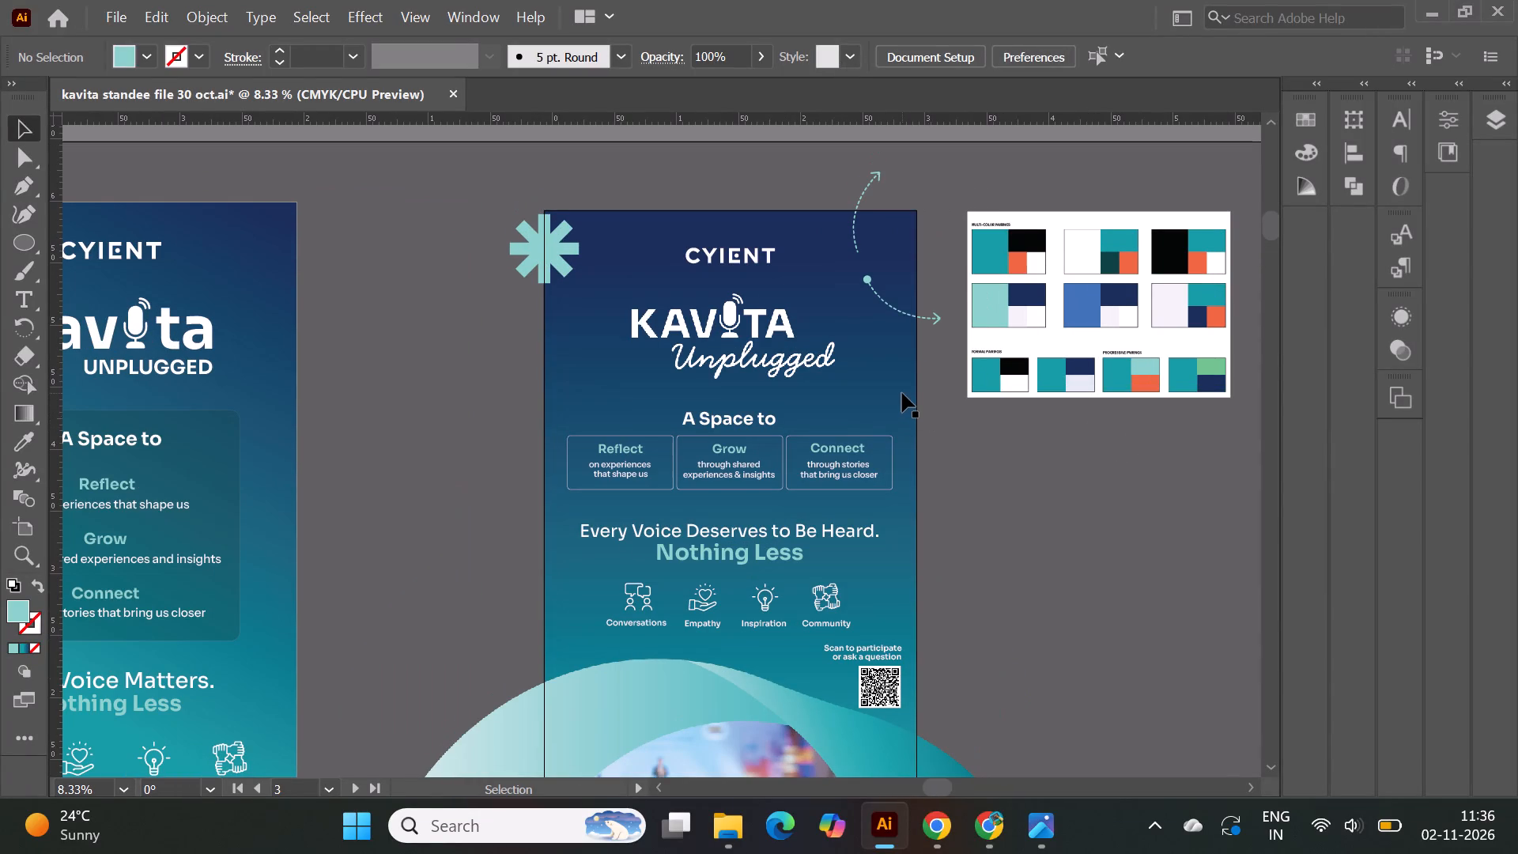
pyautogui.keyDown('alt'); pyautogui.scroll(2, 830, 222); pyautogui.keyUp('alt')
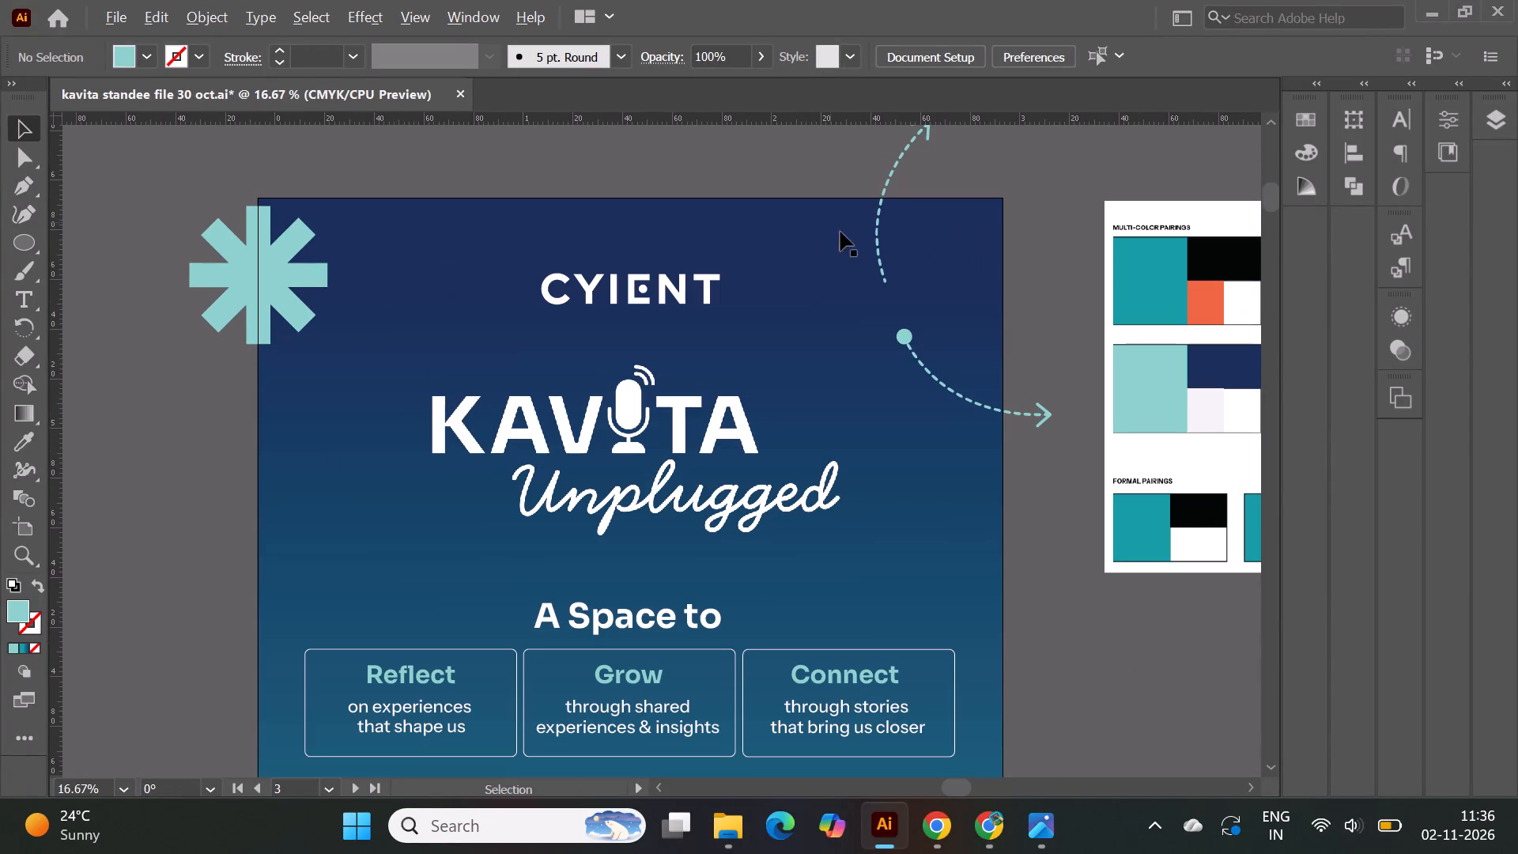
pyautogui.keyDown('alt'); pyautogui.scroll(-1, 912, 345); pyautogui.keyUp('alt')
pyautogui.keyDown('alt'); pyautogui.scroll(-2, 713, 304); pyautogui.keyUp('alt')
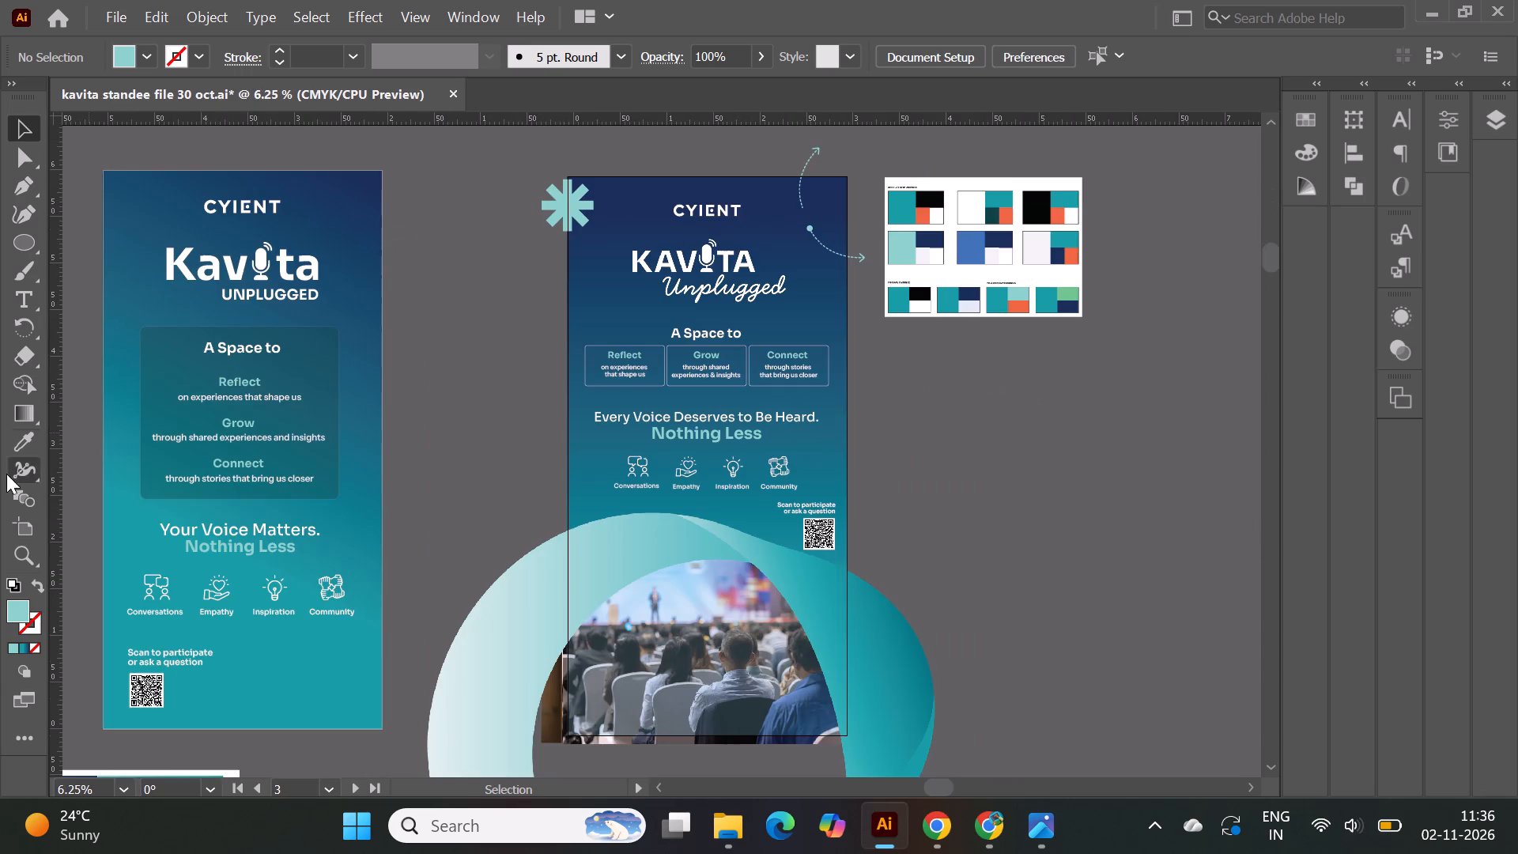
pyautogui.click(23, 532)
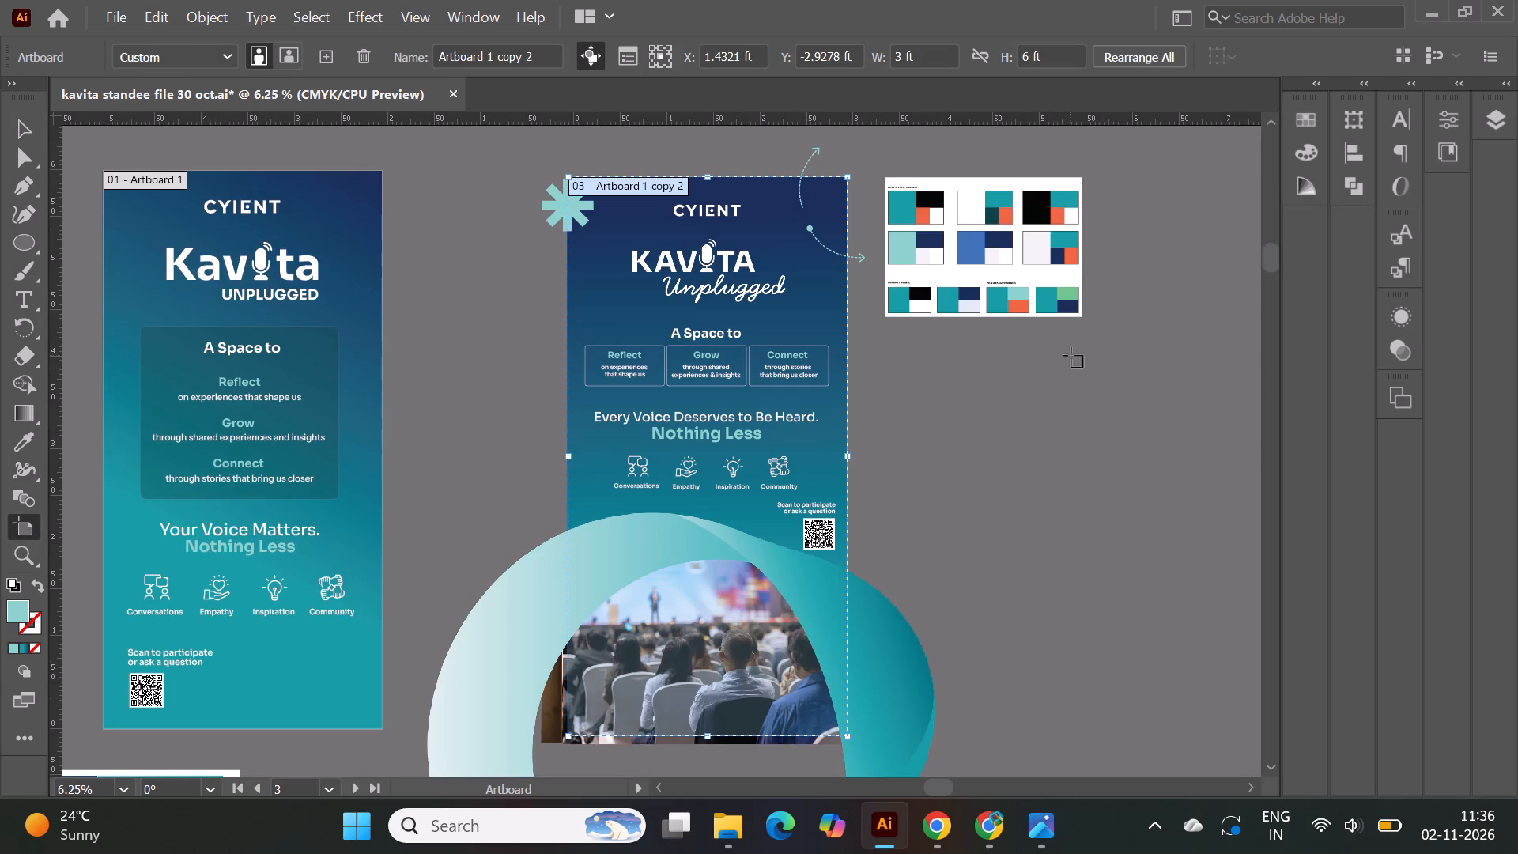
pyautogui.click(8, 117)
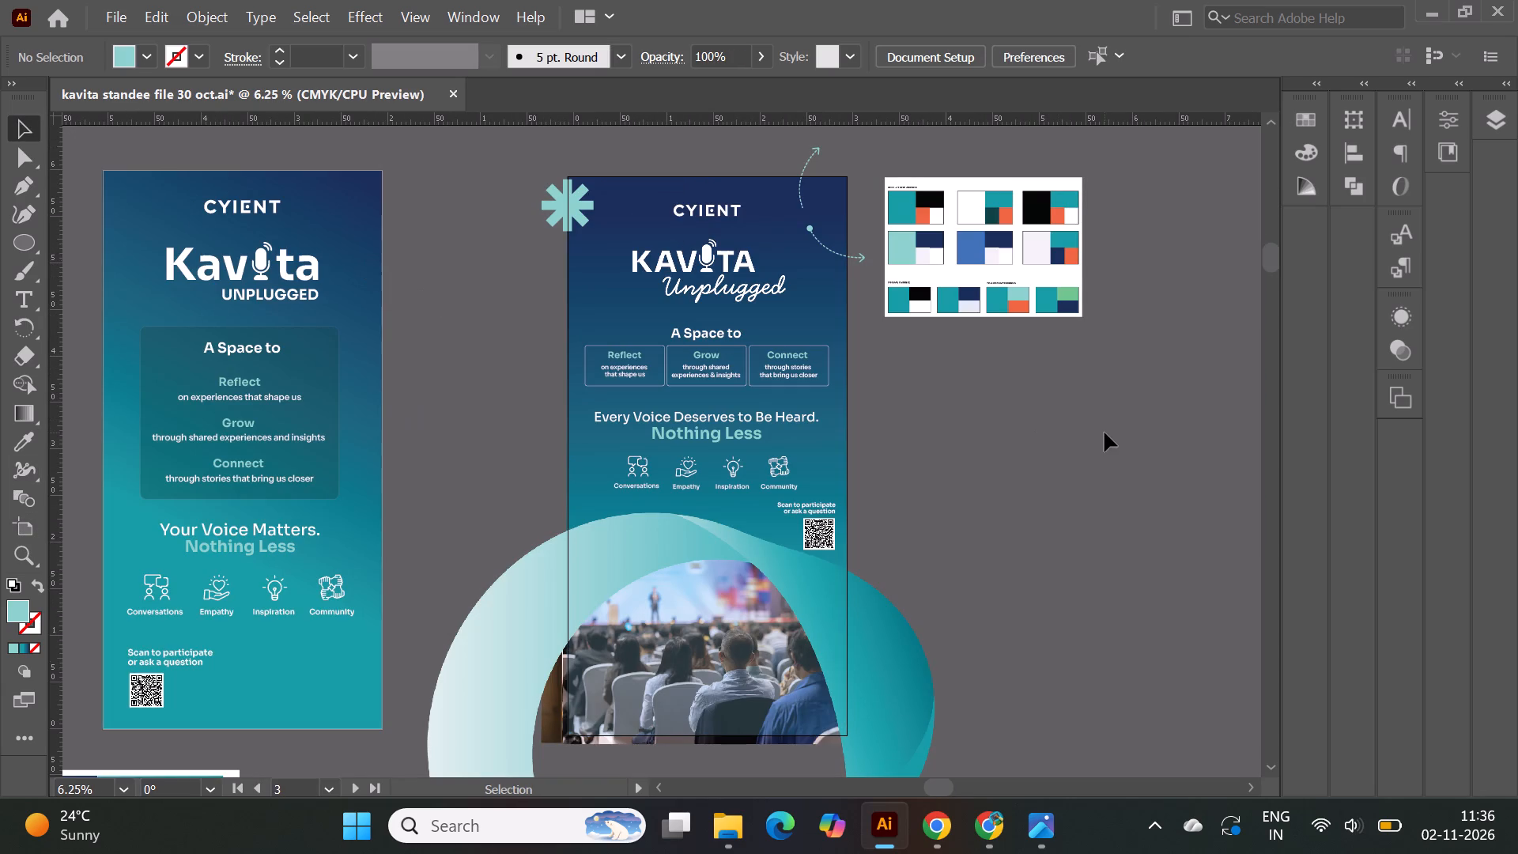
pyautogui.click(1105, 433)
# Delete the upper dashed curved arrow that extends above the Kavita Unplugged standee's upper right corner.
pyautogui.keyDown('alt'); pyautogui.scroll(2, 788, 145); pyautogui.keyUp('alt')
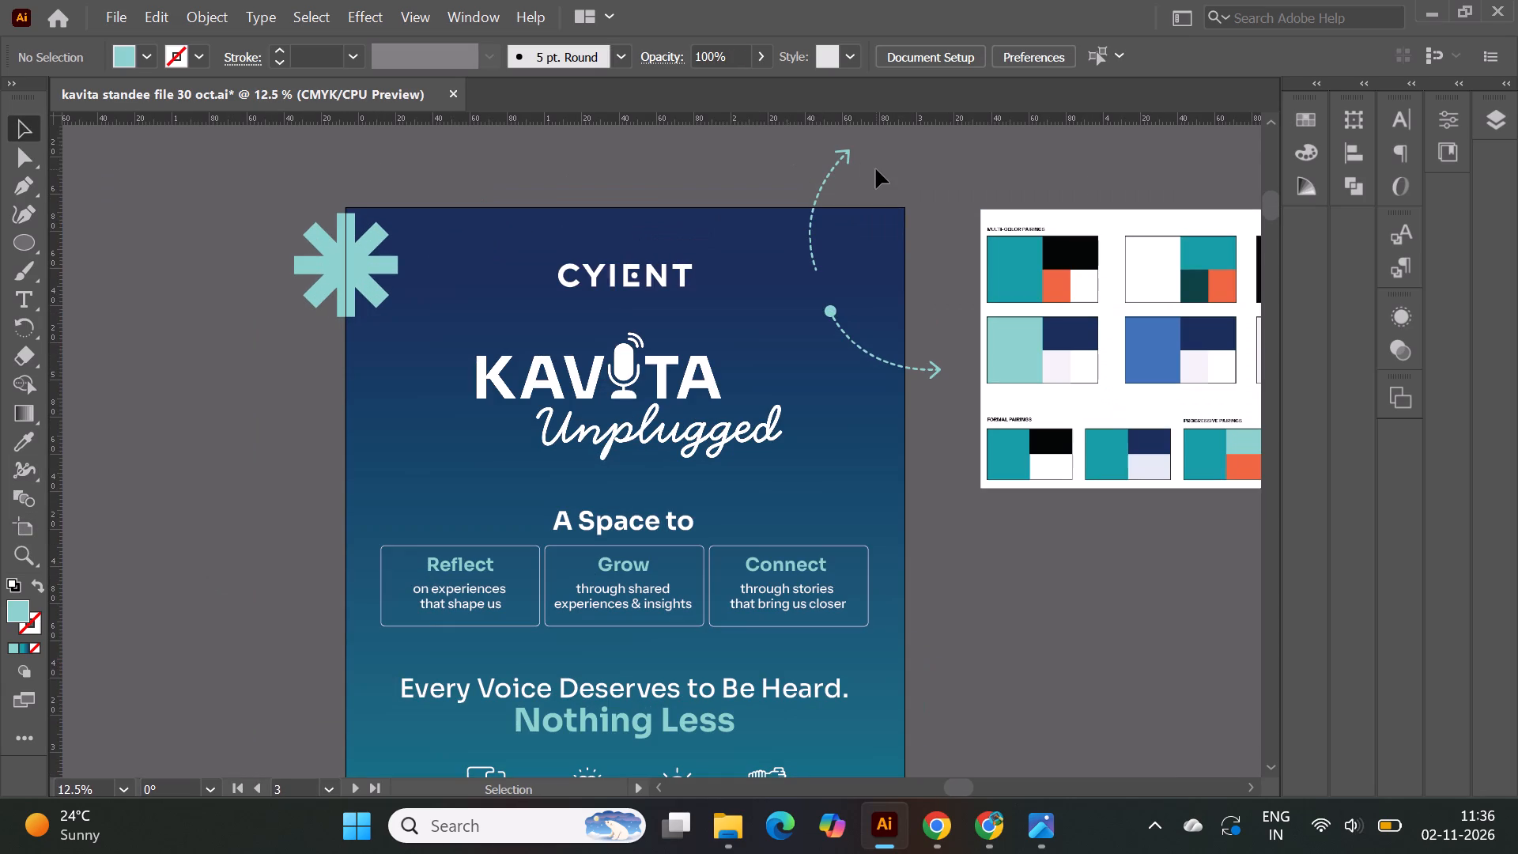
pyautogui.click(850, 155)
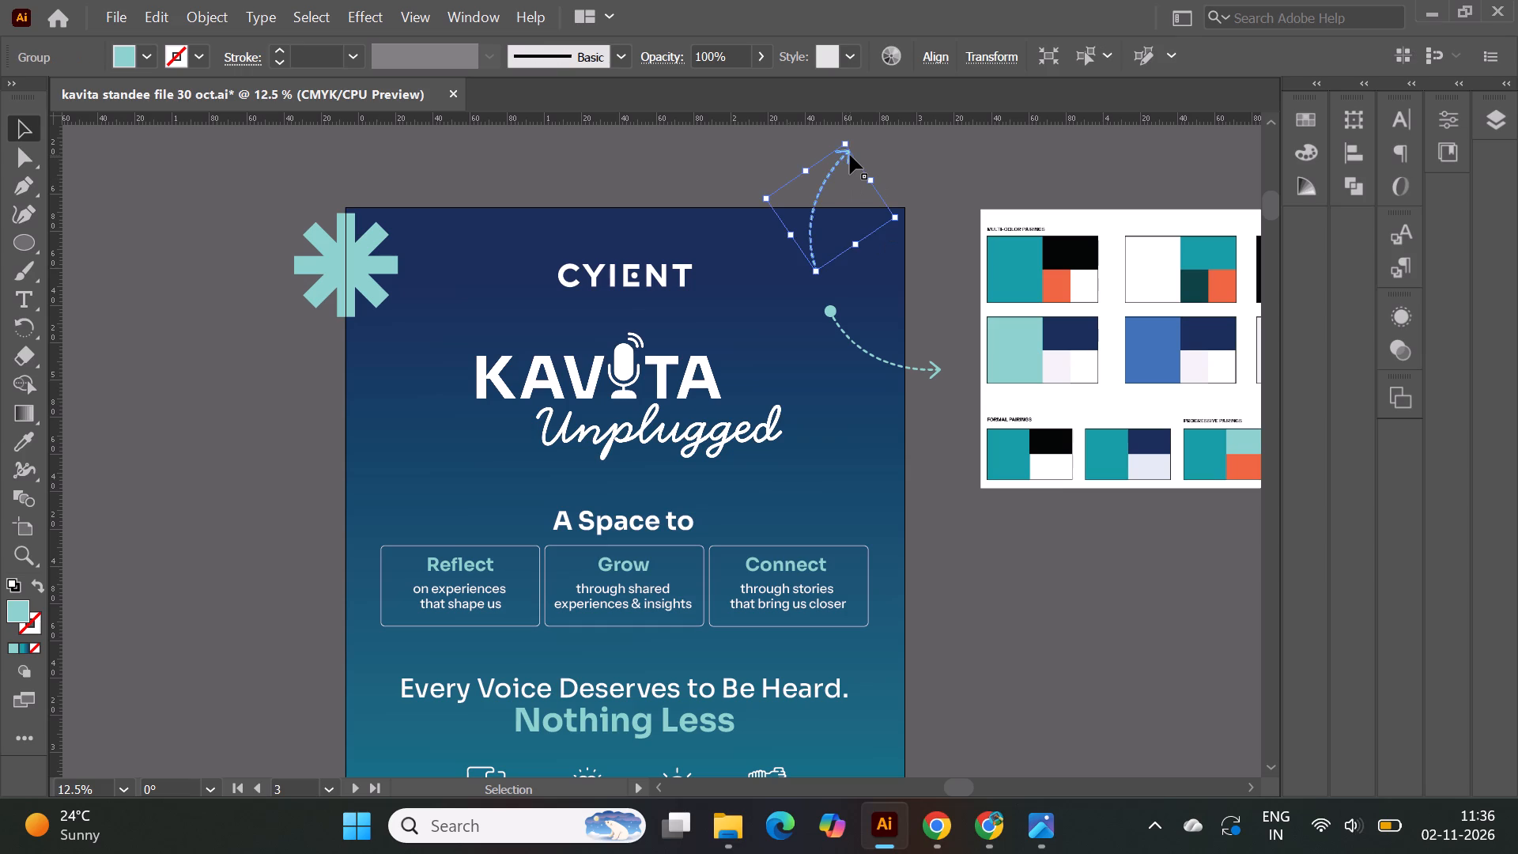
pyautogui.press('Delete')
pyautogui.click(922, 151)
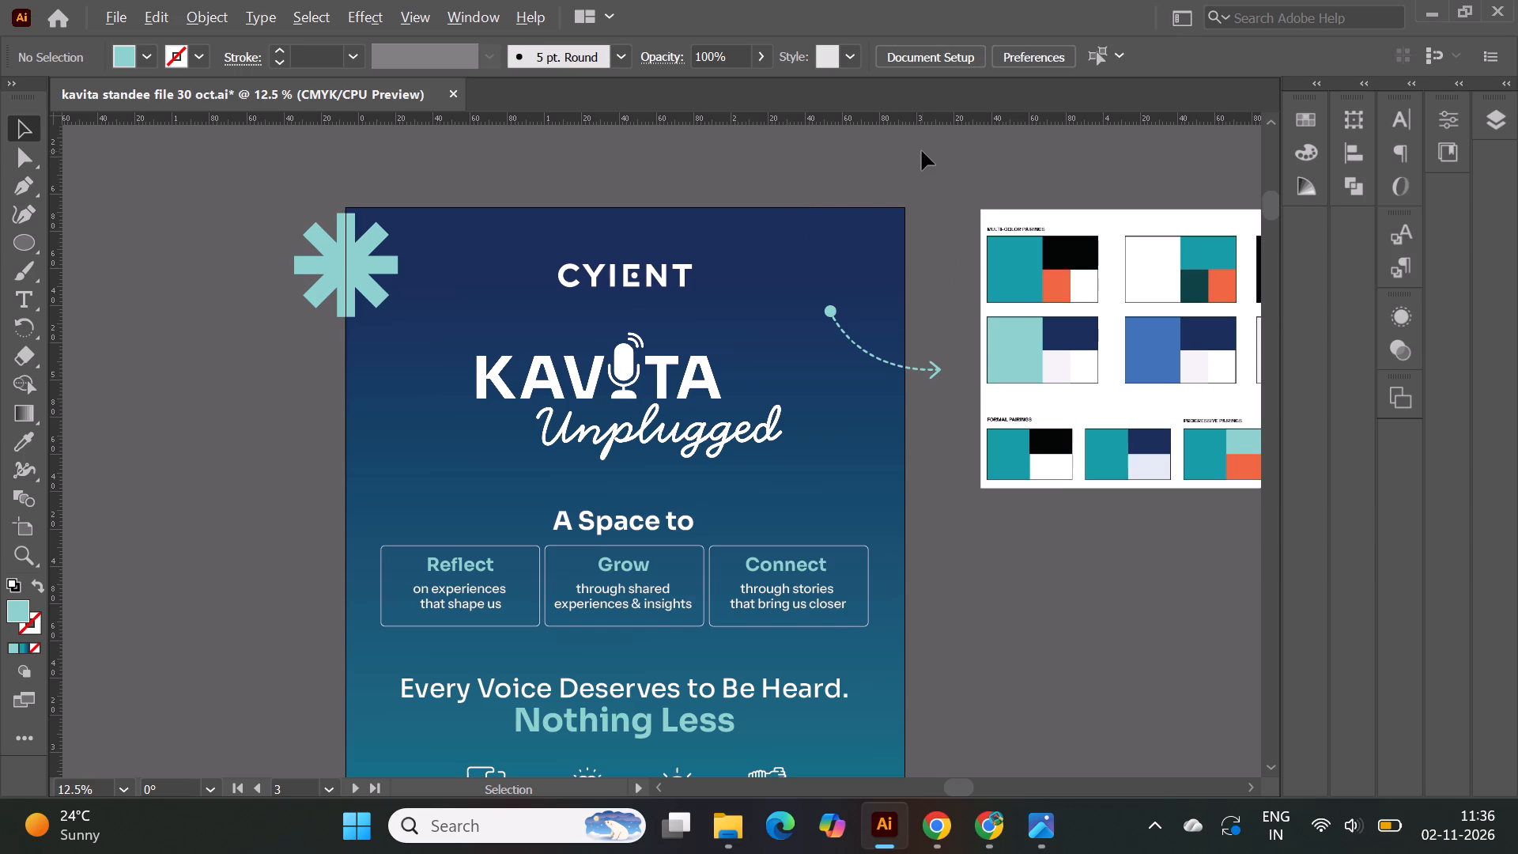
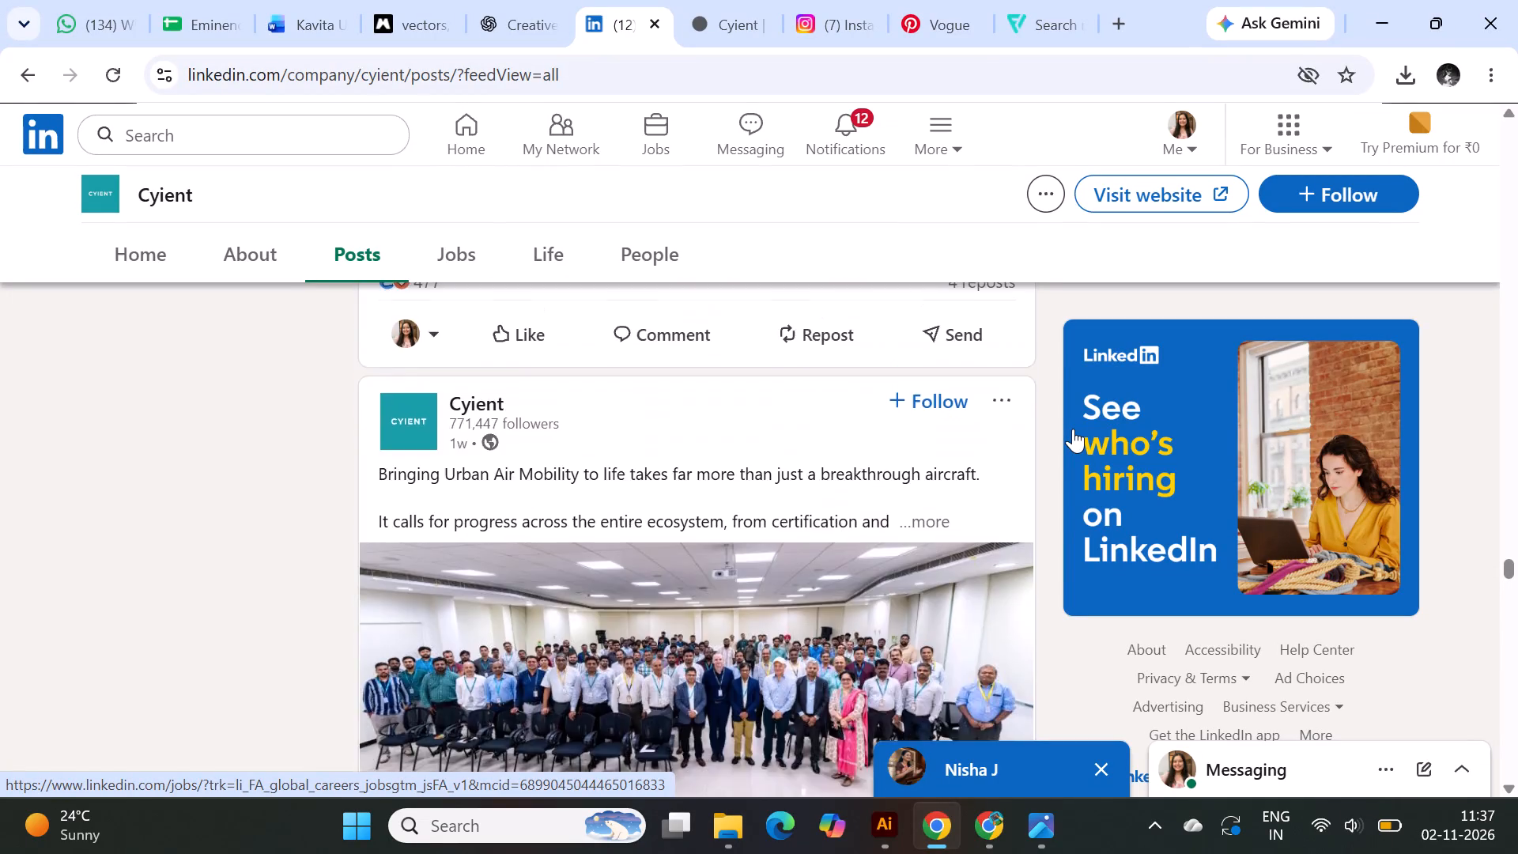
# Look back through Cyient's LinkedIn posts up to the most recent ones for branding and layout references.
pyautogui.scroll(15, 1073, 429)
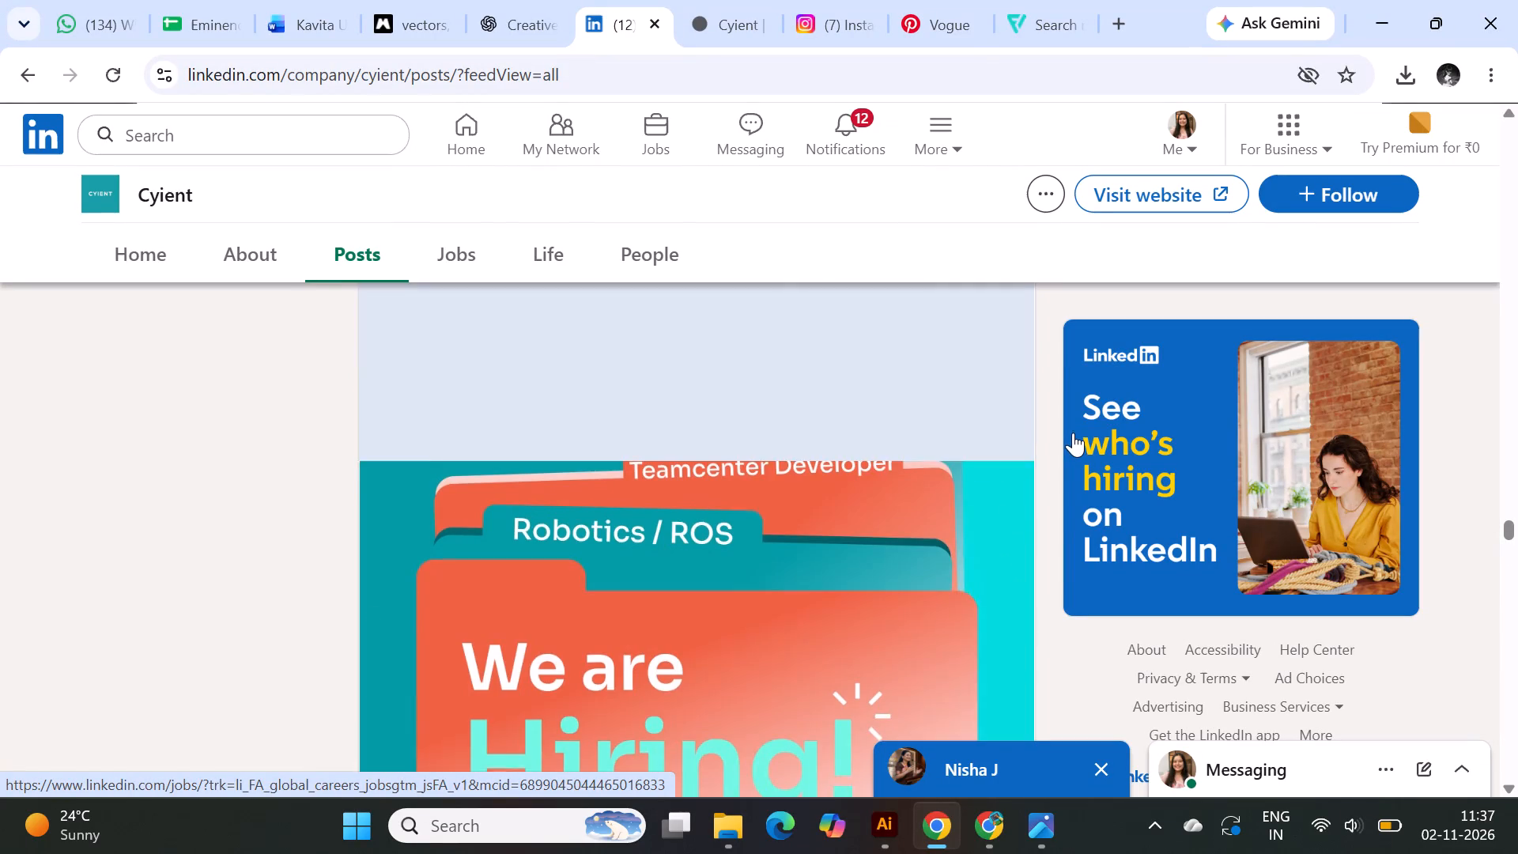
pyautogui.scroll(14, 1073, 433)
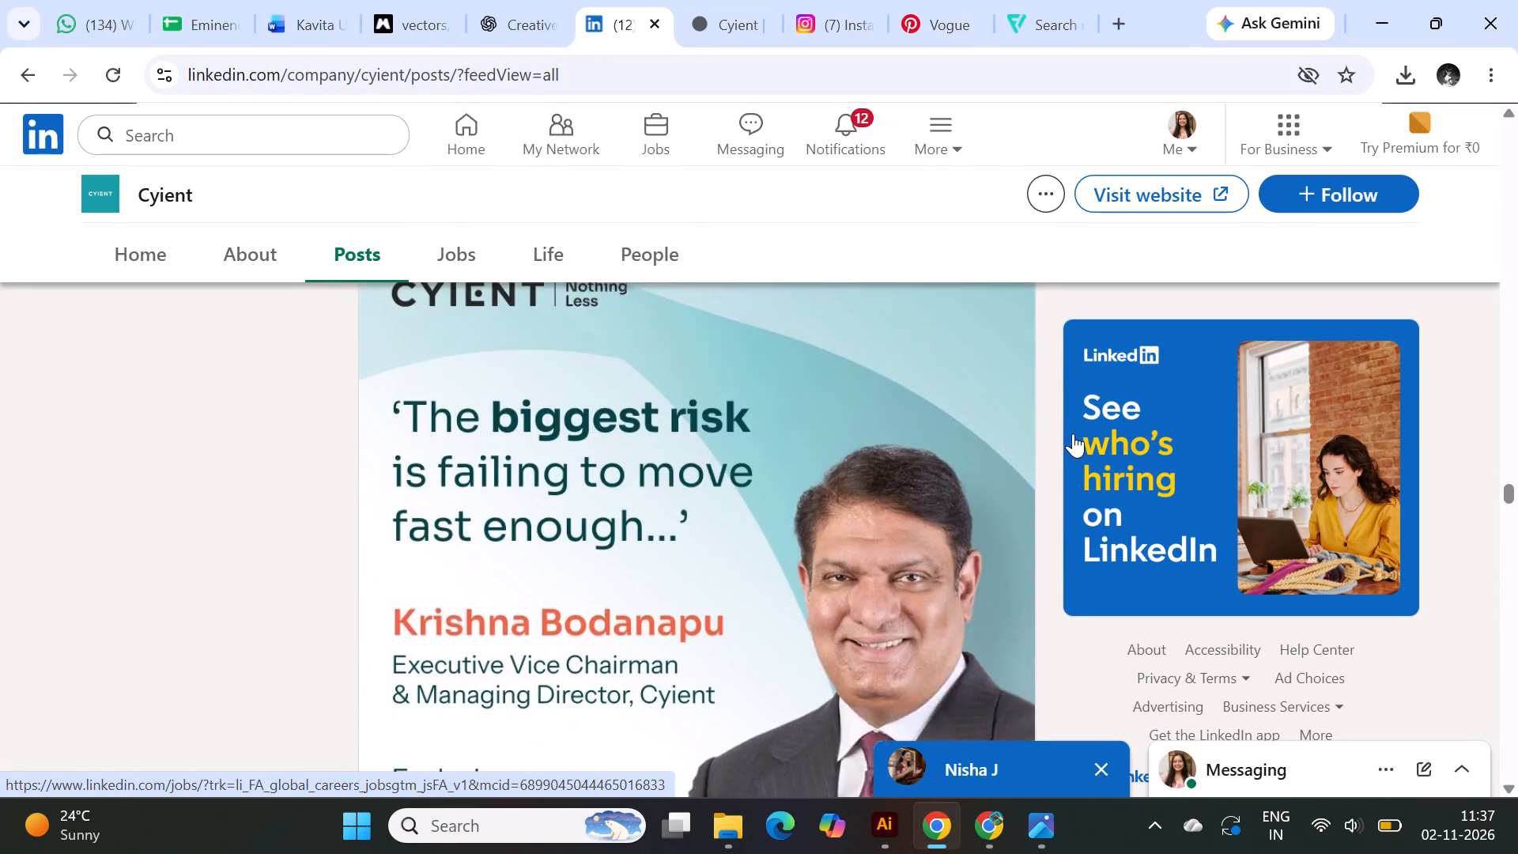
pyautogui.scroll(19, 1073, 433)
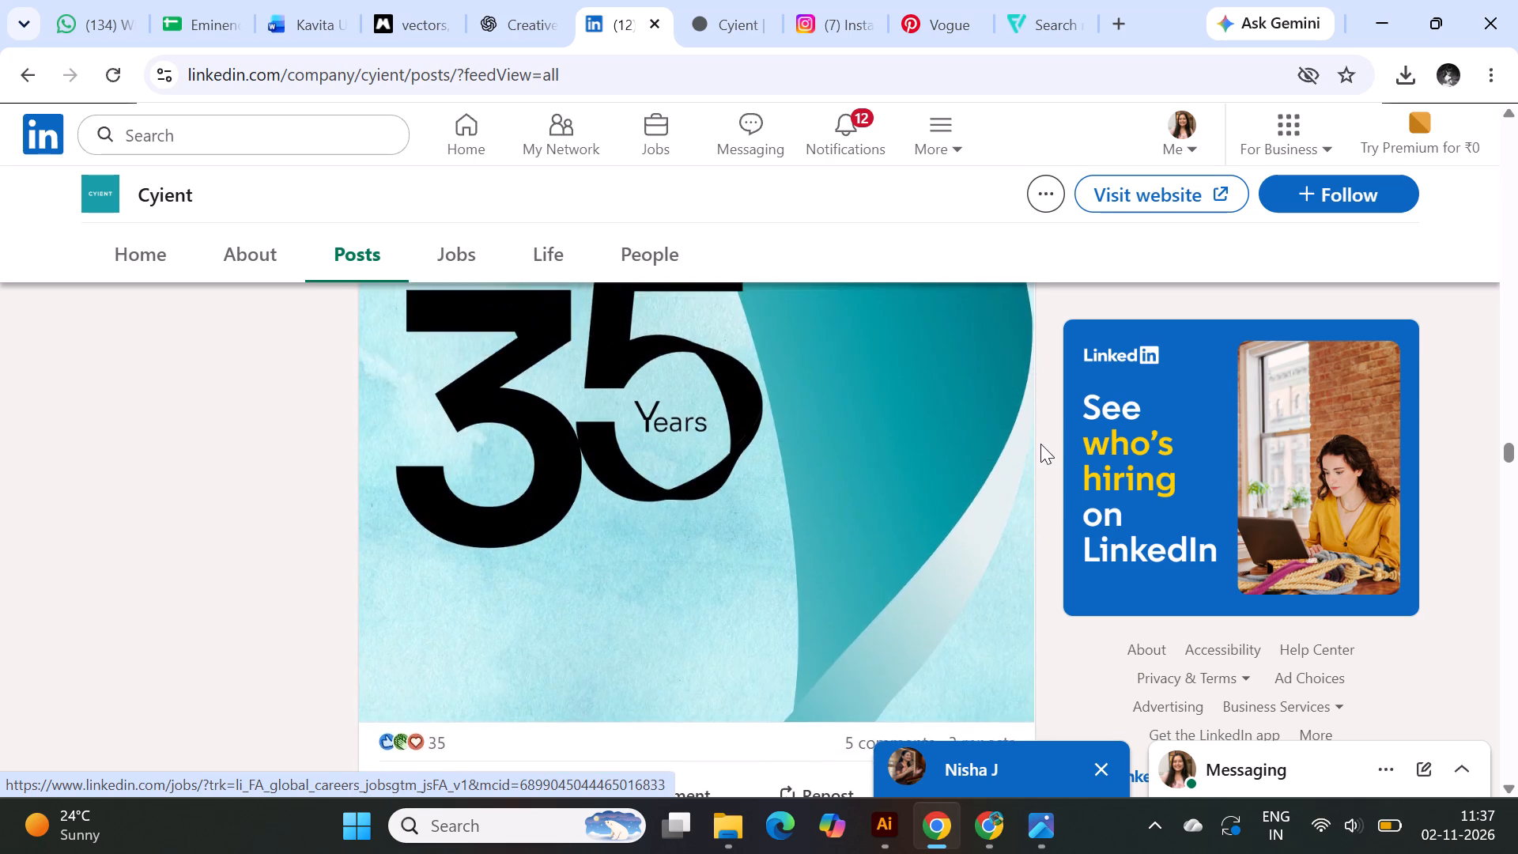
pyautogui.scroll(14, 1040, 444)
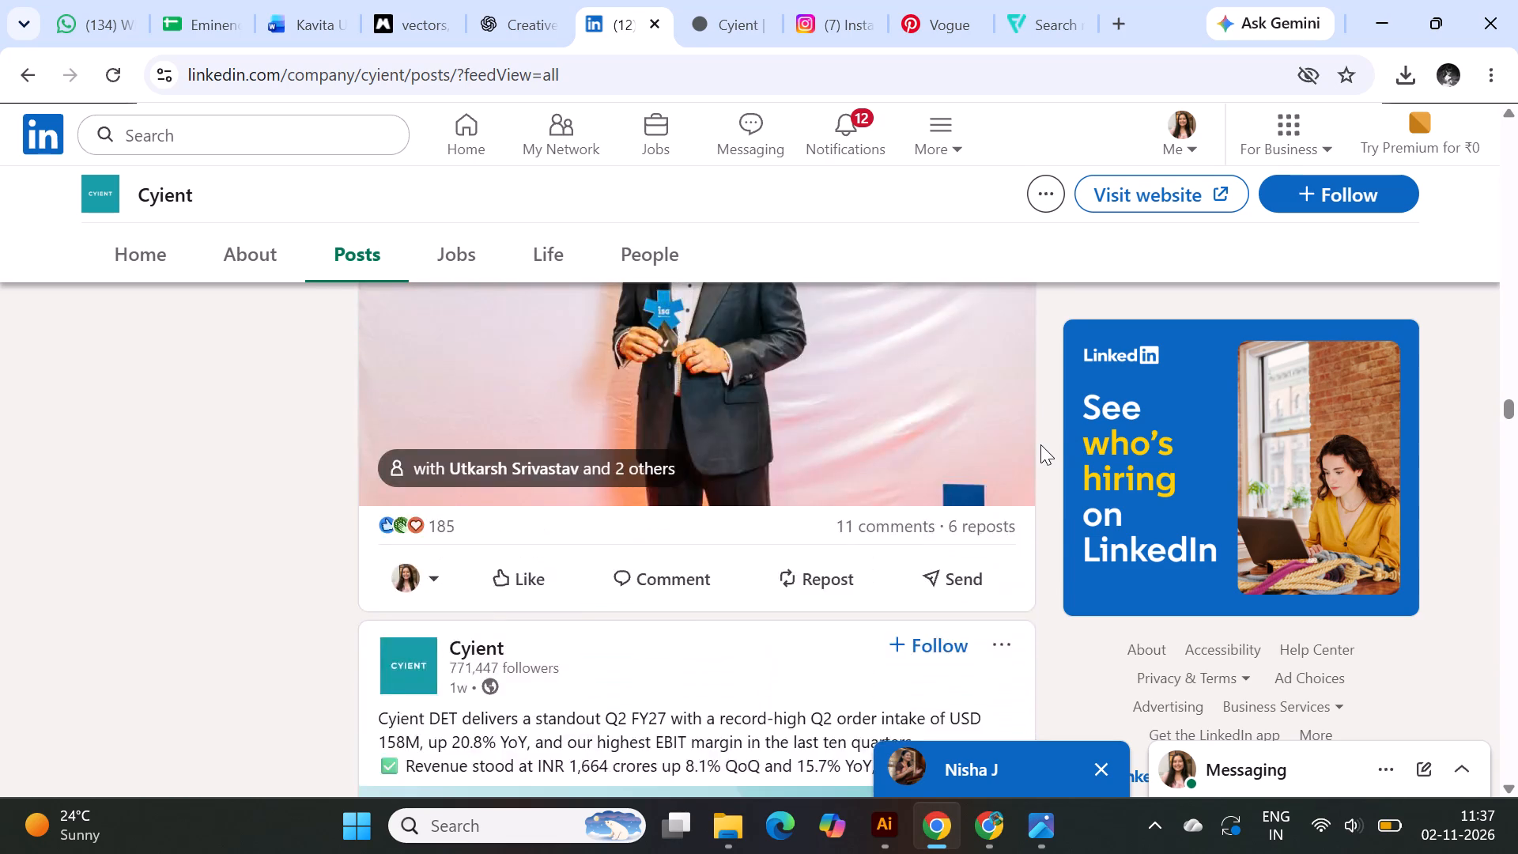
pyautogui.scroll(13, 1040, 444)
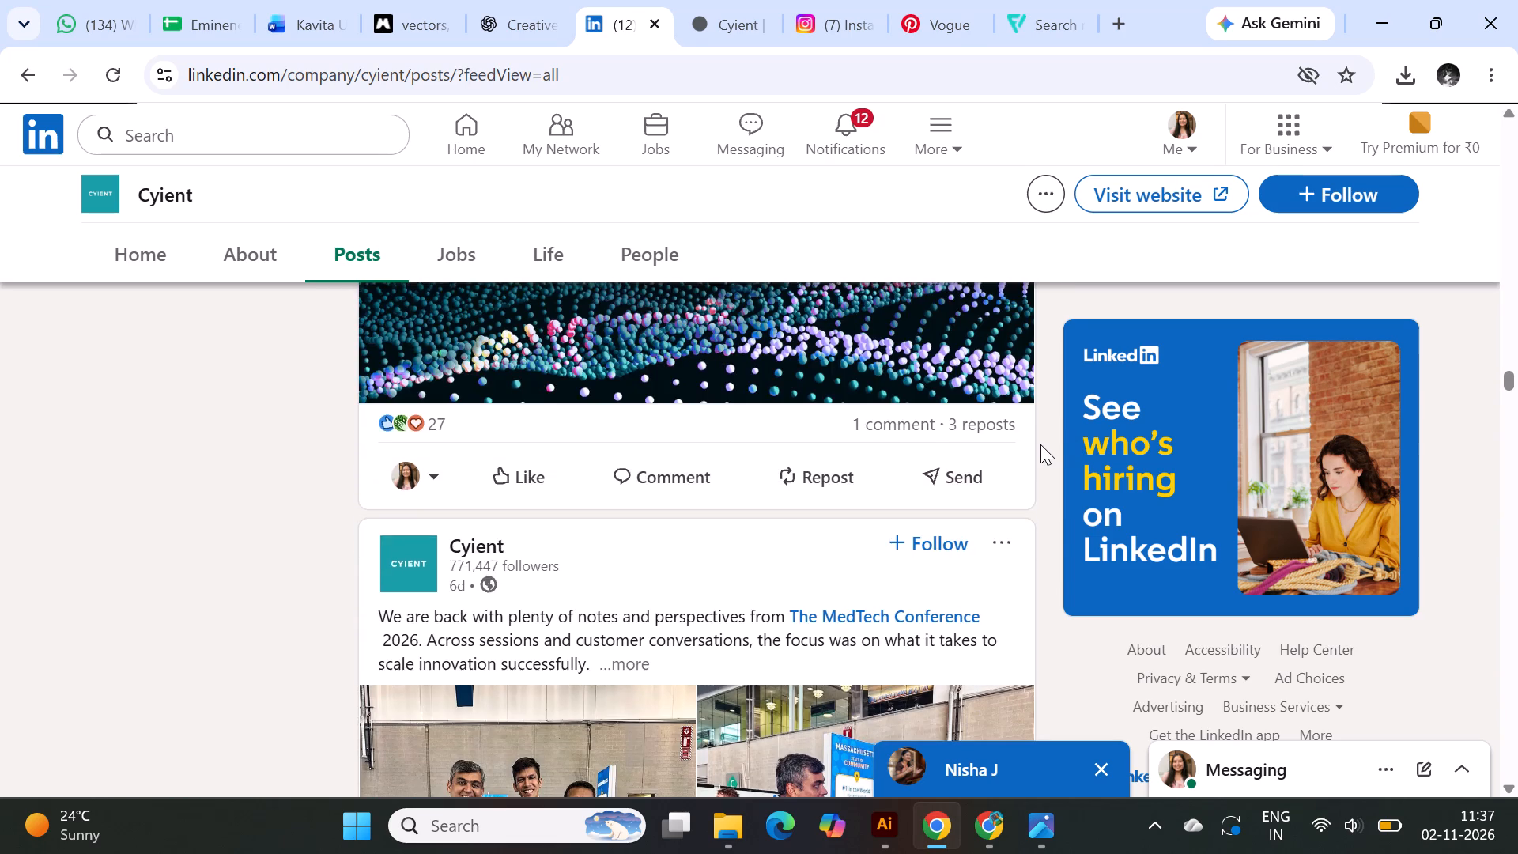
pyautogui.scroll(17, 1040, 444)
pyautogui.scroll(17, 1036, 457)
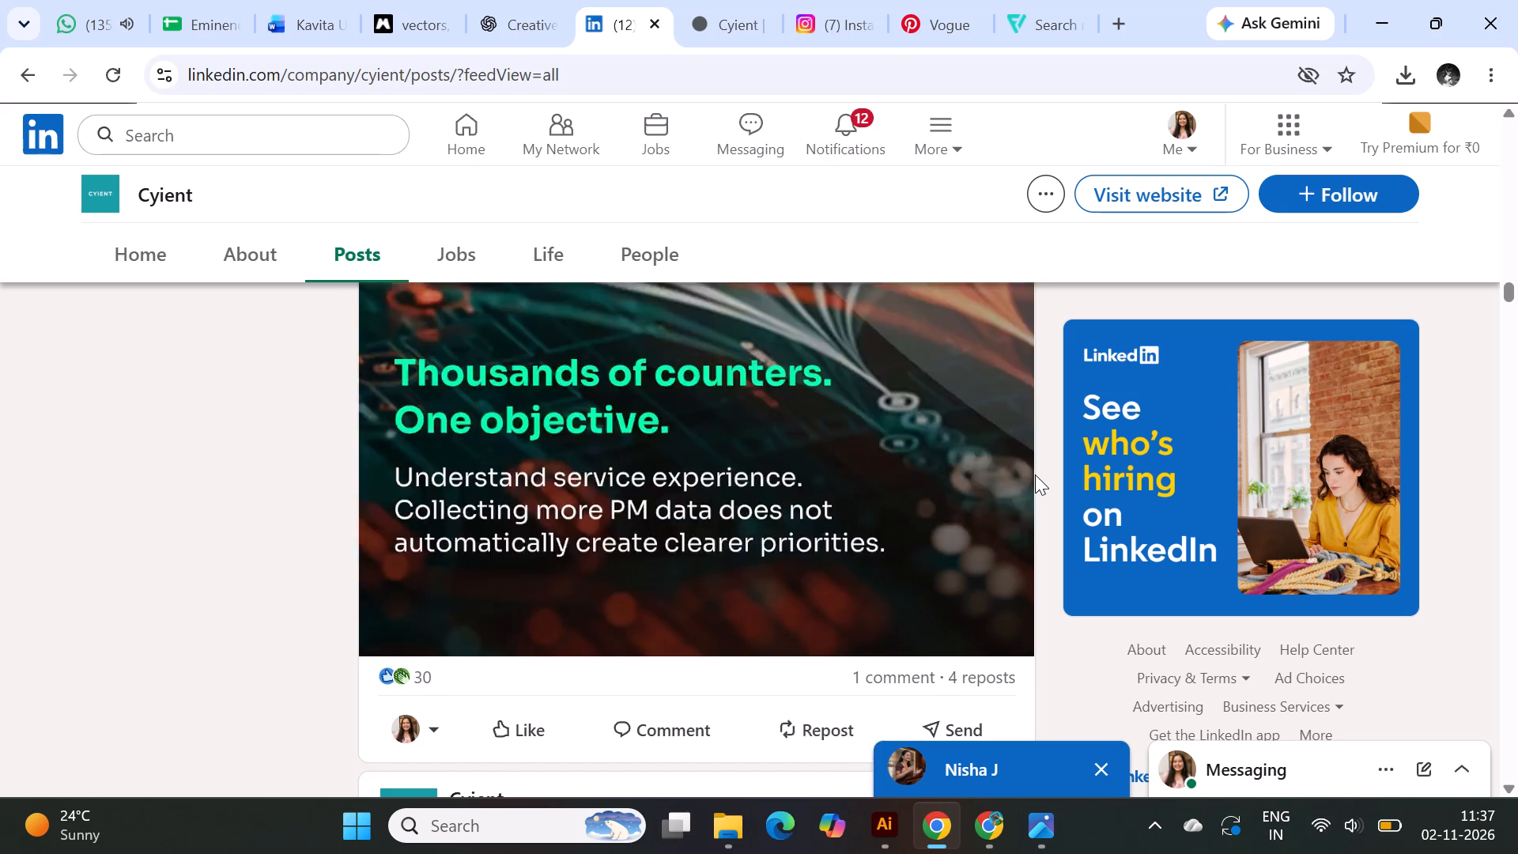
pyautogui.scroll(18, 1035, 474)
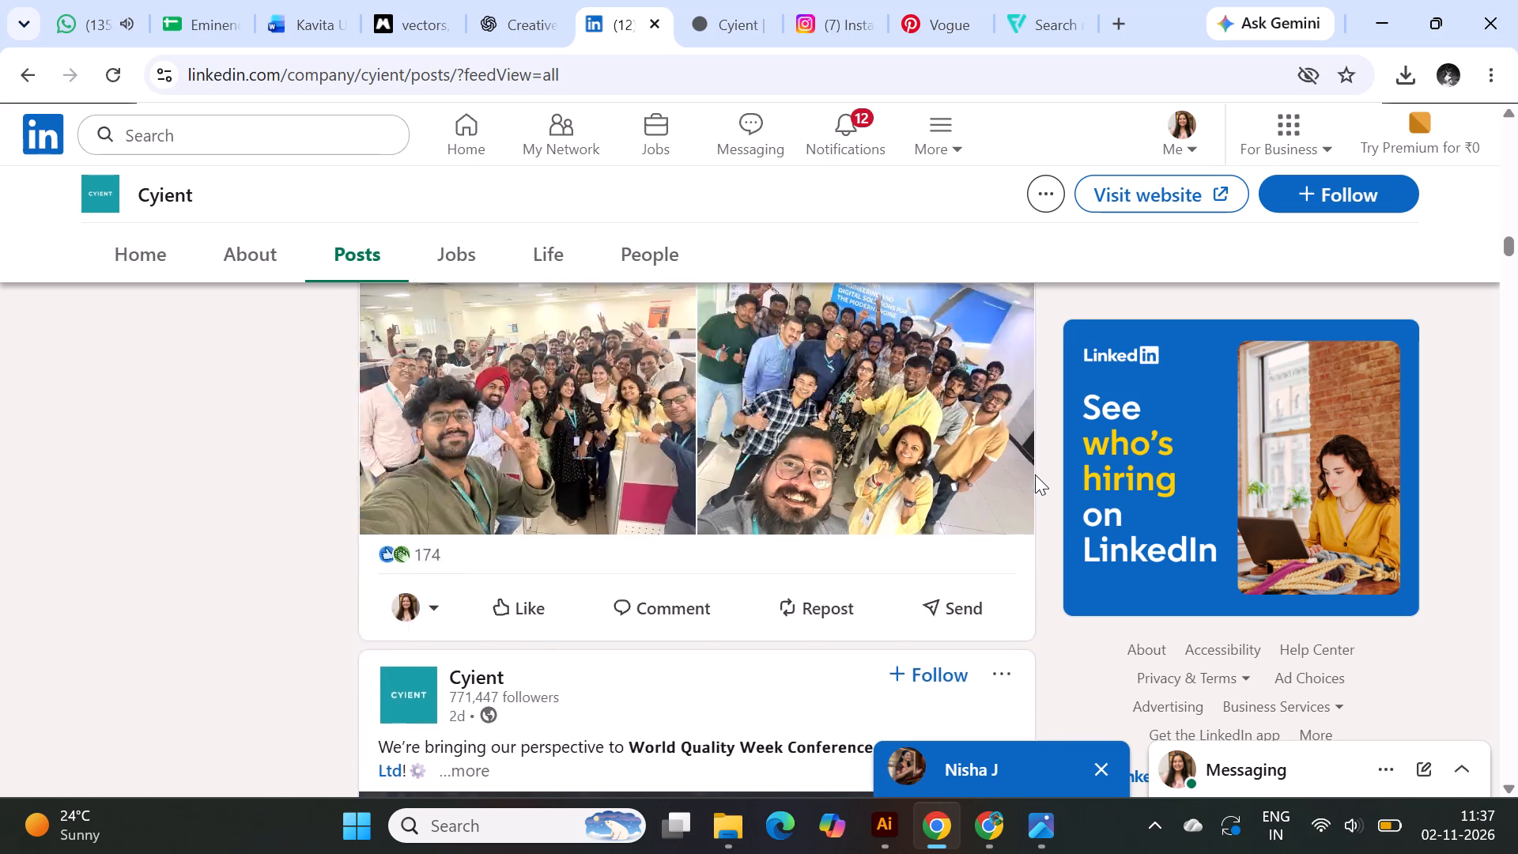
pyautogui.scroll(20, 1035, 474)
pyautogui.scroll(8, 1035, 474)
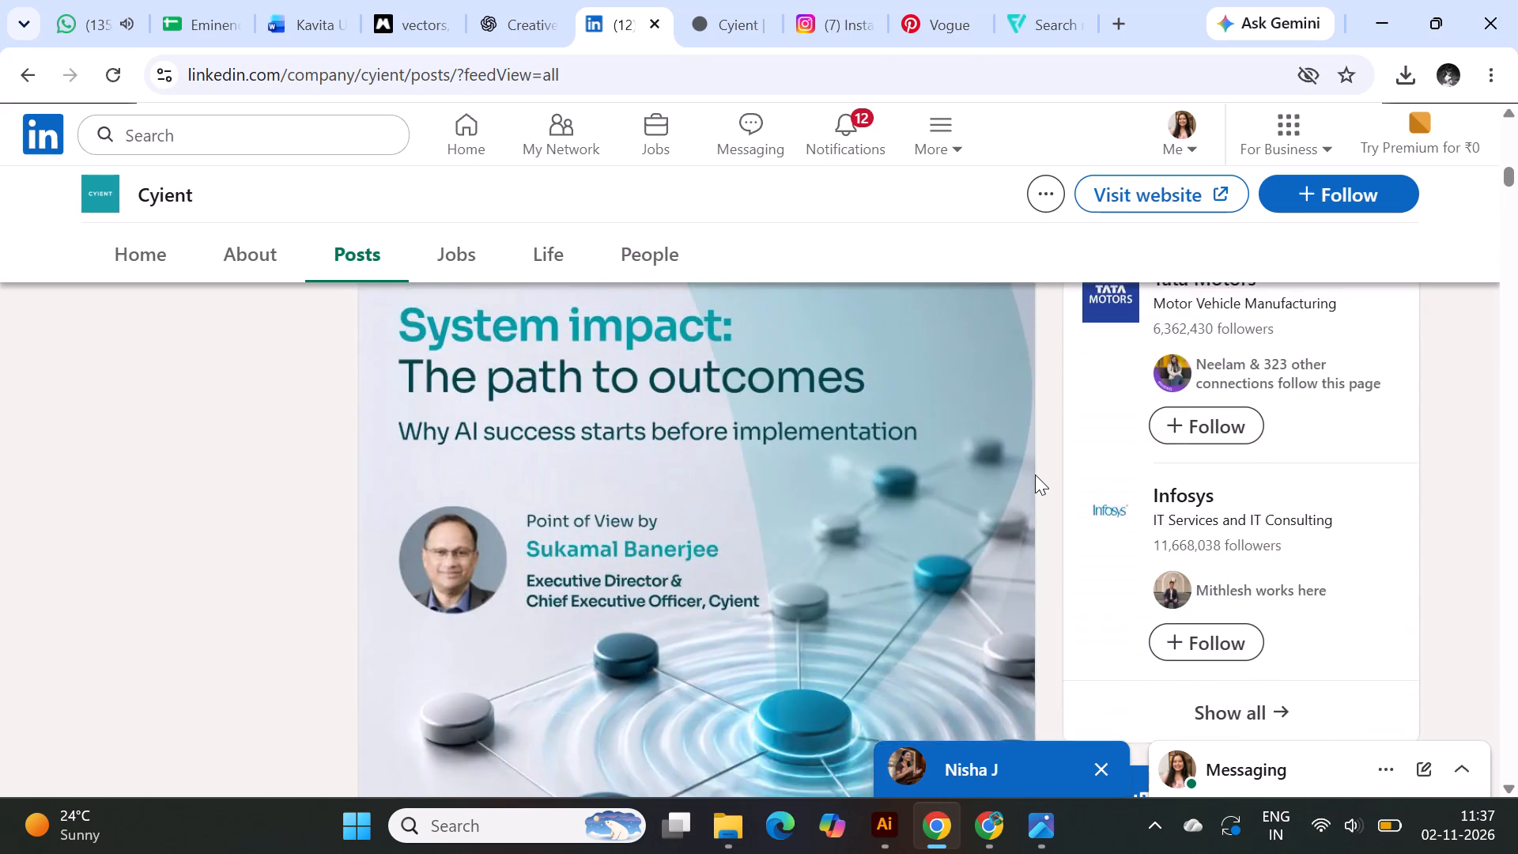
pyautogui.scroll(14, 1035, 474)
# Look through Cyient's older LinkedIn posts for graphics with a decorative style comparable to the standee.
pyautogui.scroll(-12, 1035, 474)
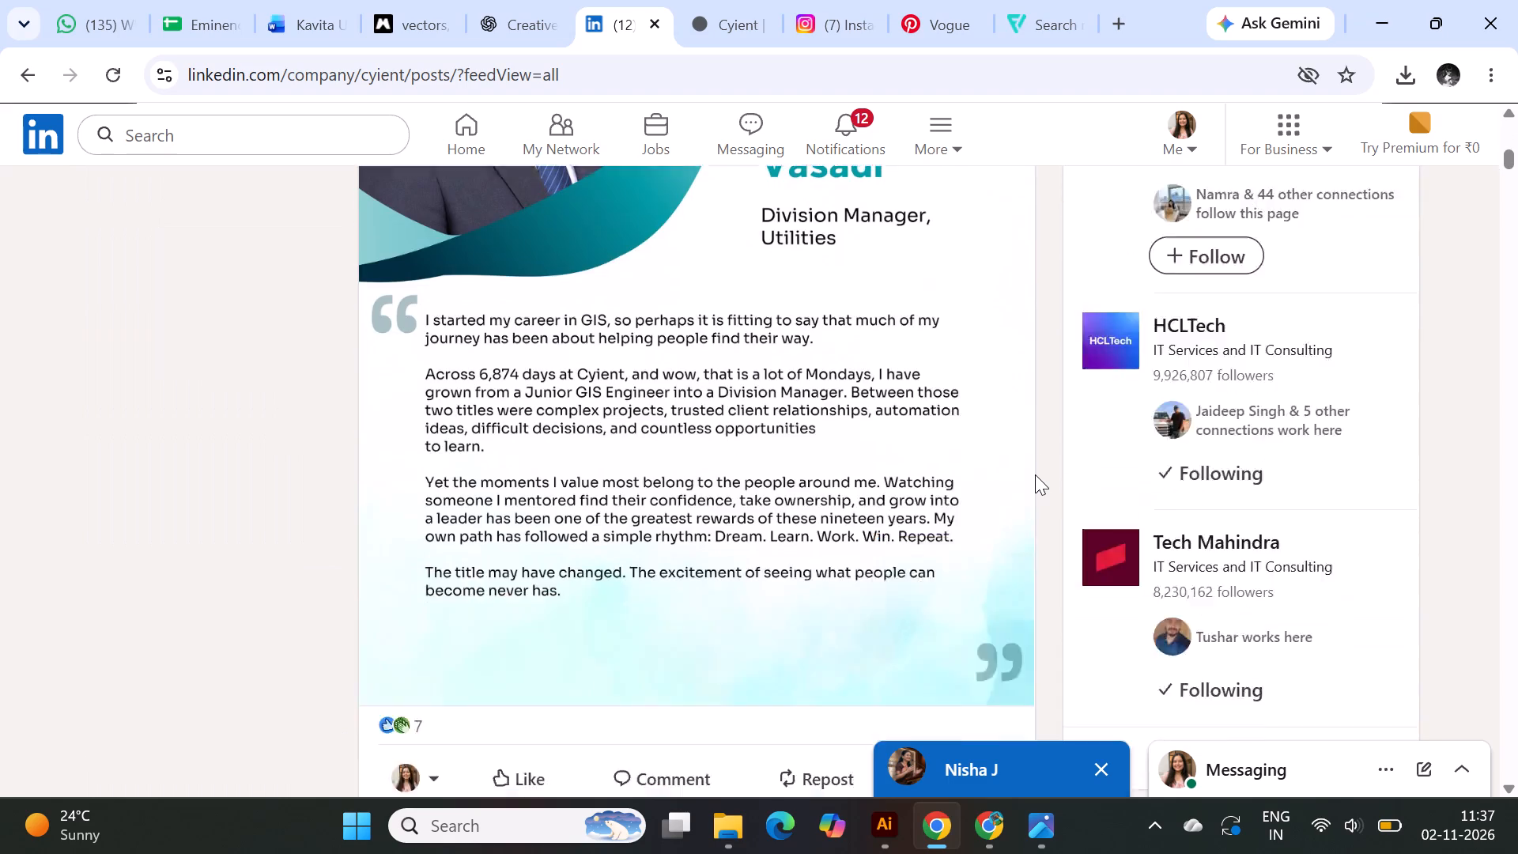
pyautogui.scroll(-20, 1035, 474)
pyautogui.scroll(-20, 1035, 474)
pyautogui.scroll(-11, 1035, 474)
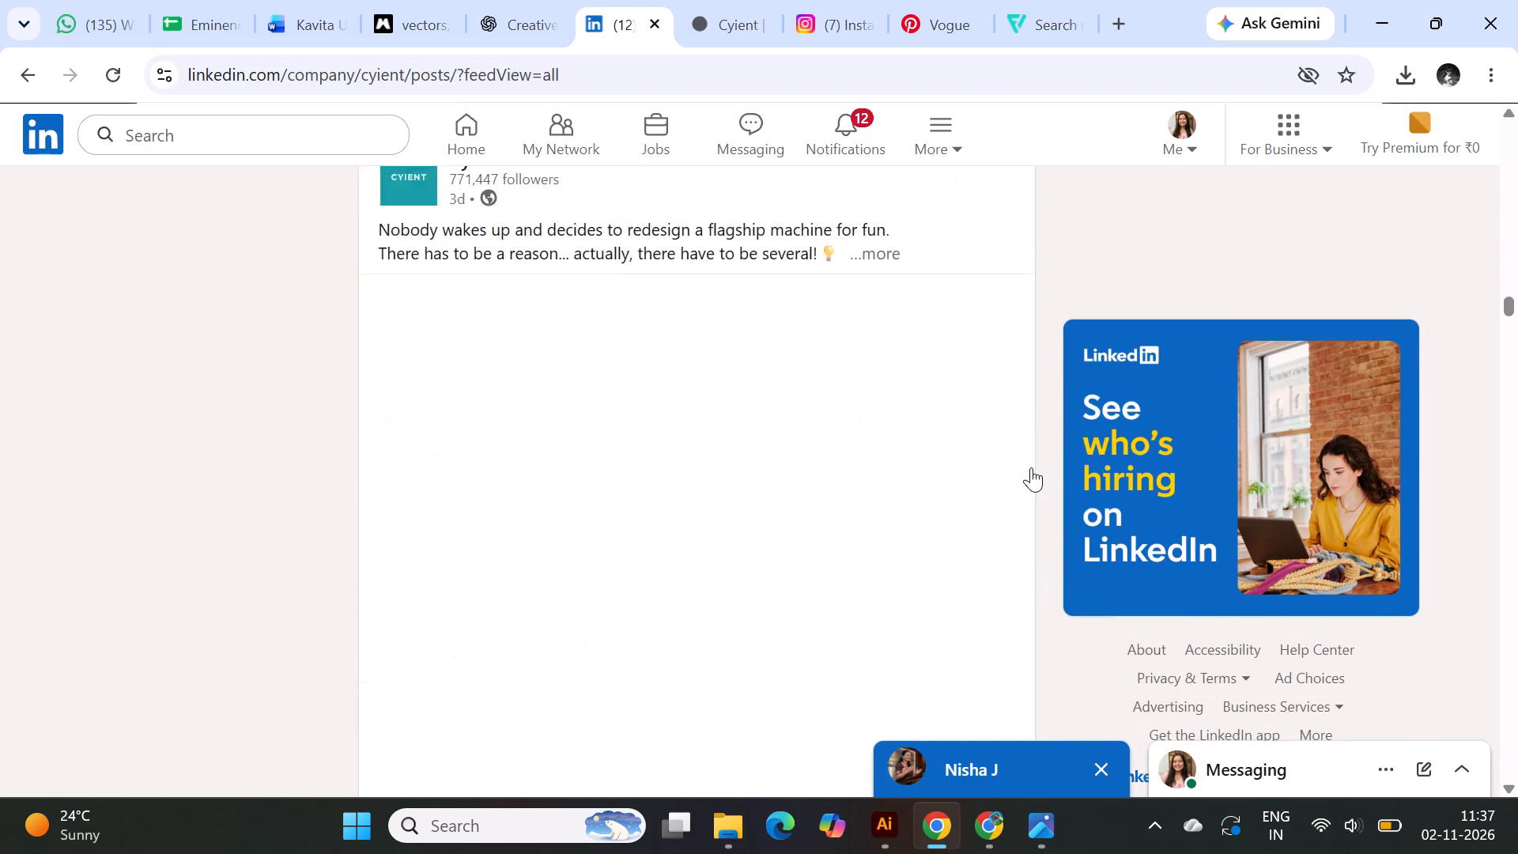
pyautogui.scroll(-20, 1031, 467)
pyautogui.scroll(-20, 1031, 467)
pyautogui.scroll(-4, 874, 478)
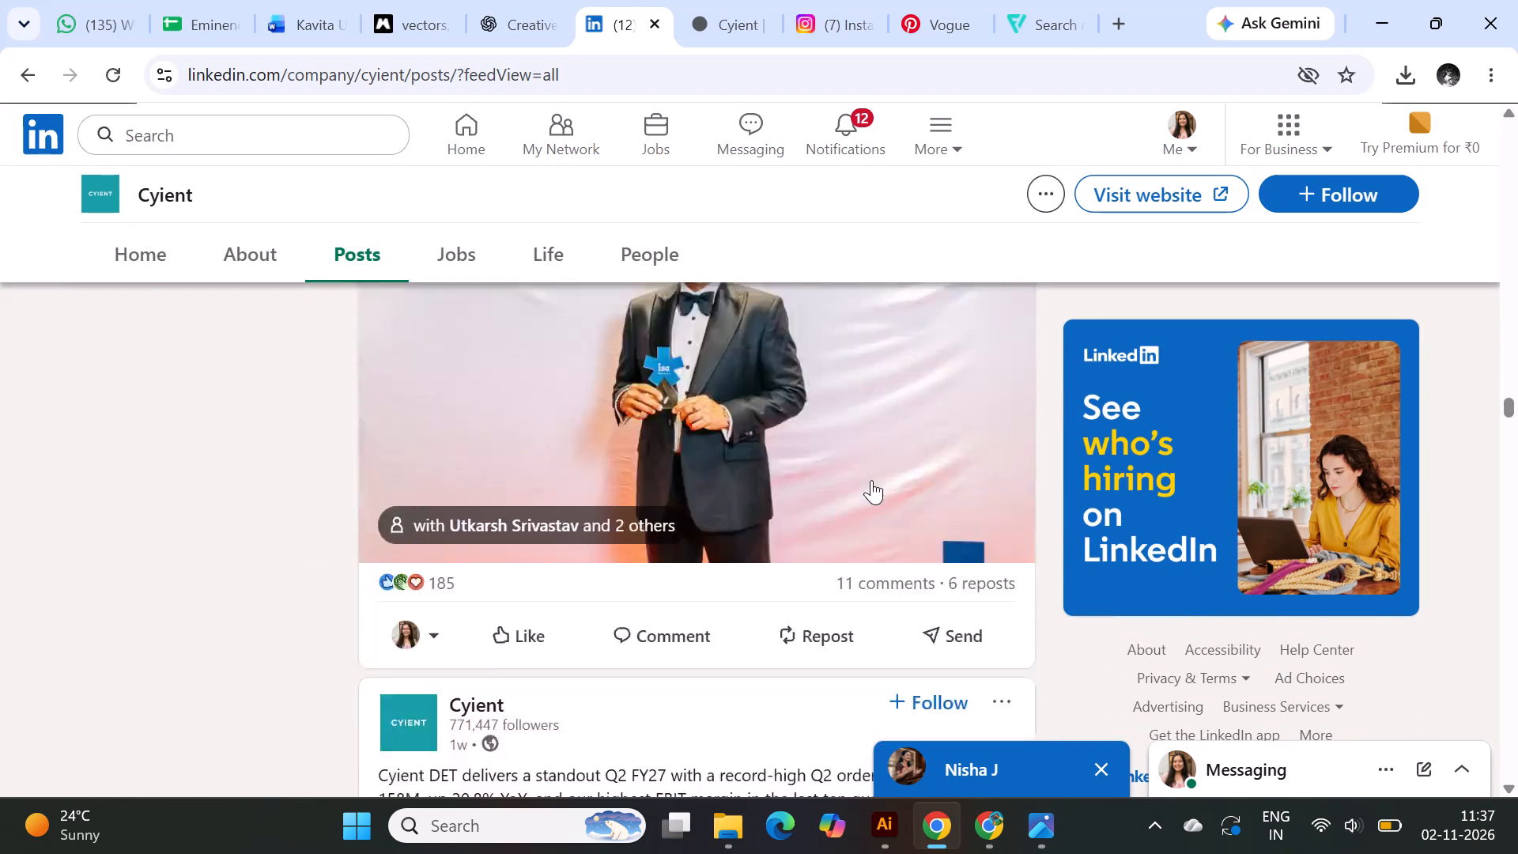
pyautogui.scroll(-20, 871, 480)
pyautogui.scroll(-20, 871, 480)
pyautogui.scroll(-2, 871, 480)
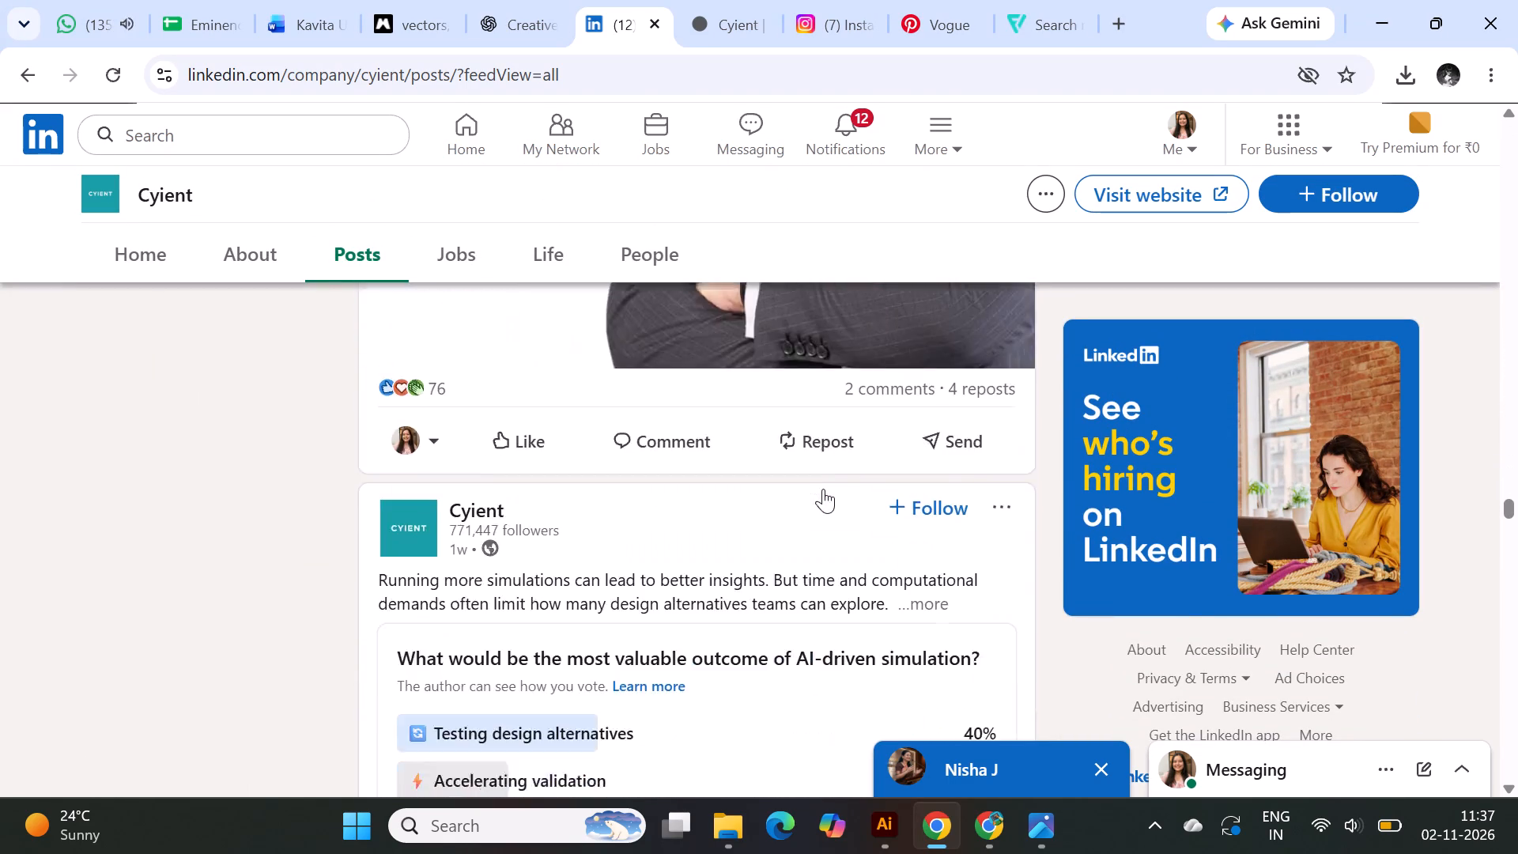
pyautogui.scroll(-20, 823, 489)
pyautogui.scroll(-17, 823, 489)
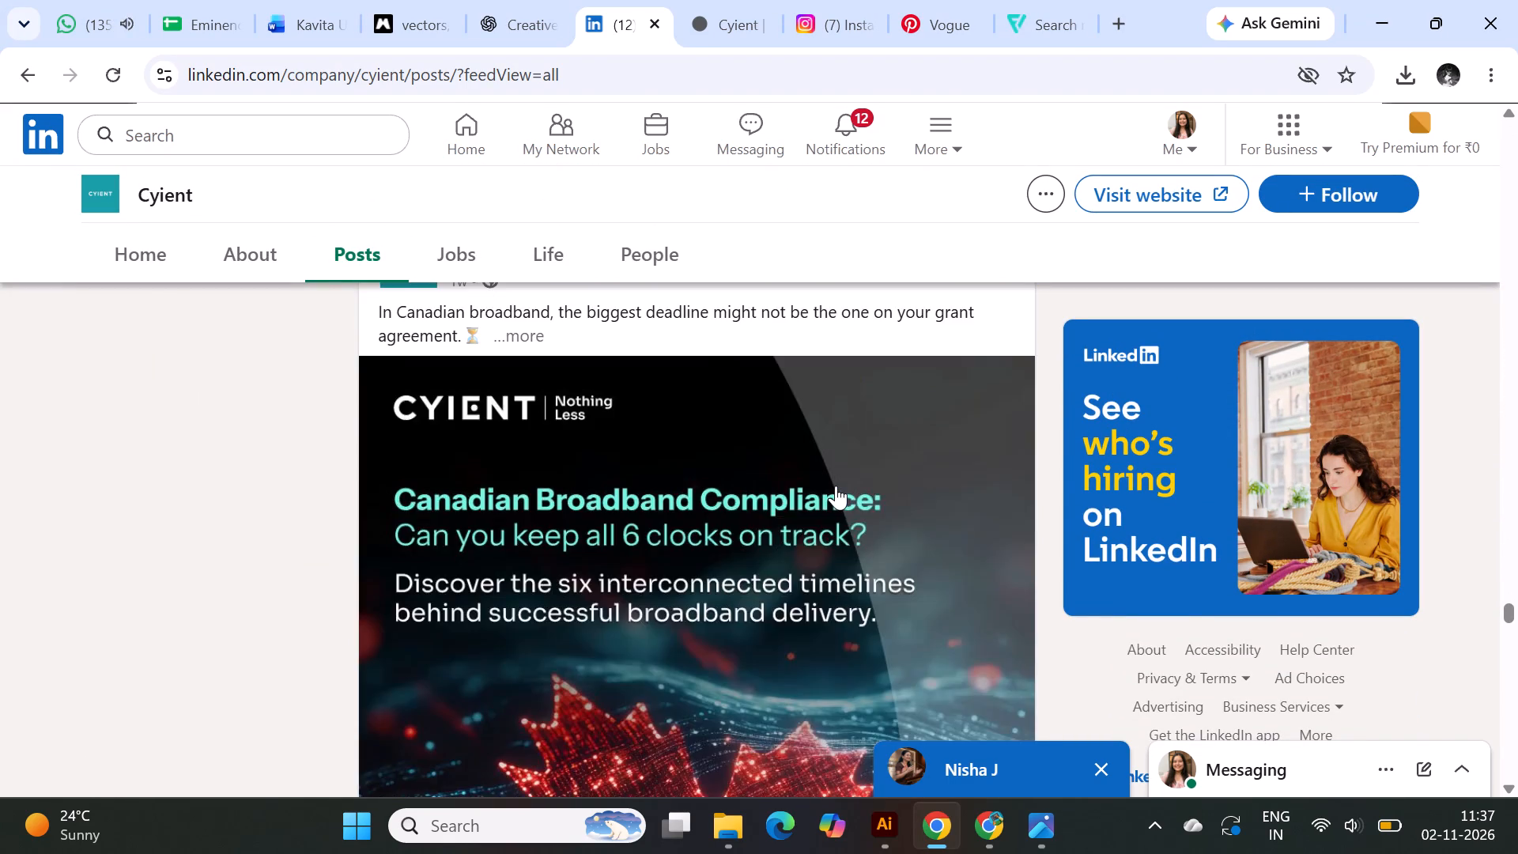
pyautogui.scroll(7, 836, 486)
pyautogui.scroll(-12, 836, 486)
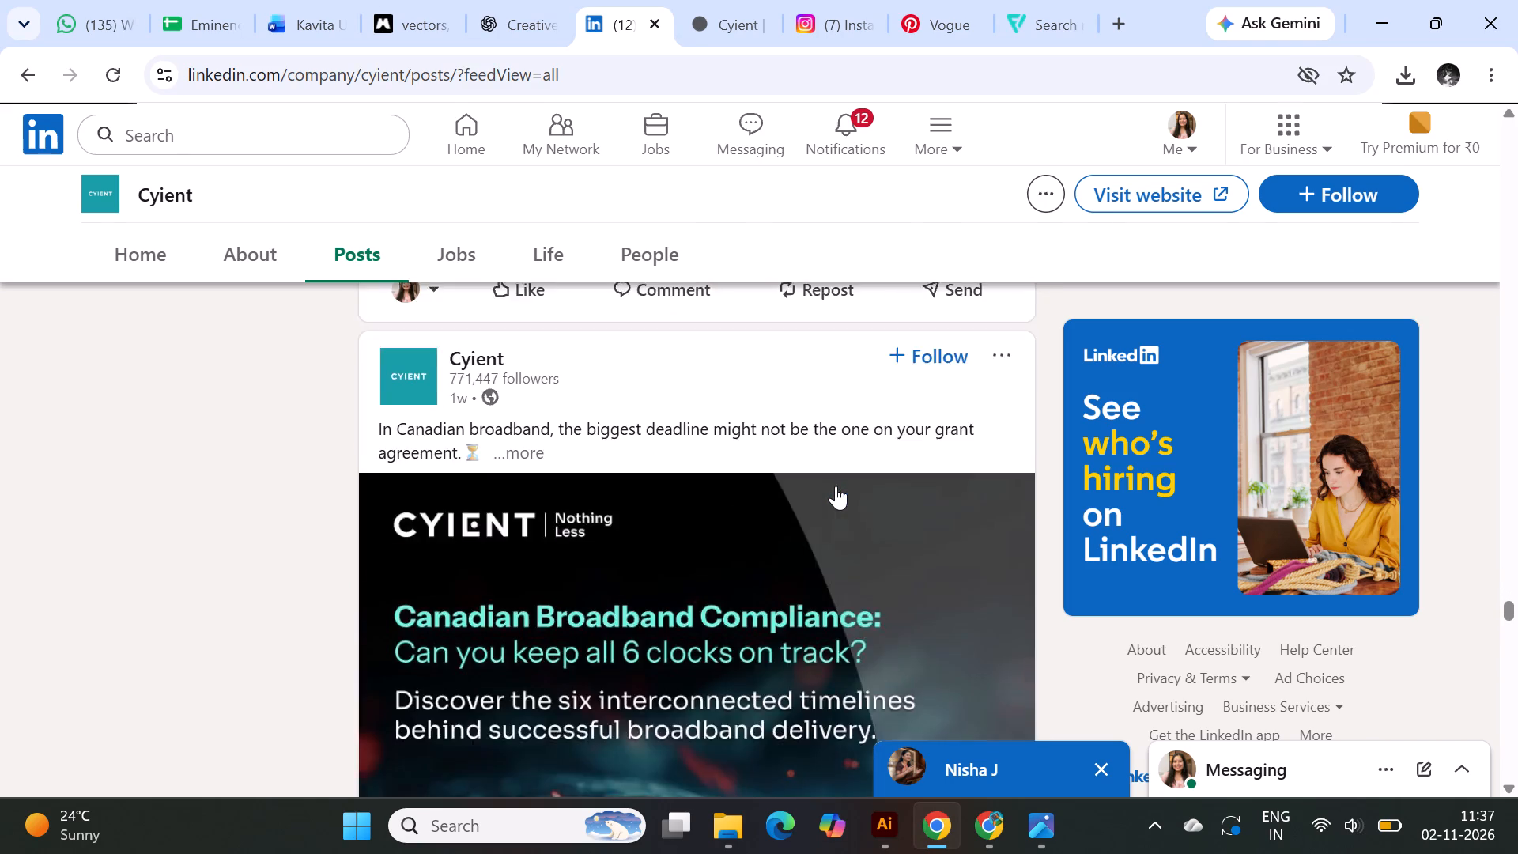
pyautogui.scroll(-19, 836, 486)
pyautogui.scroll(-7, 836, 486)
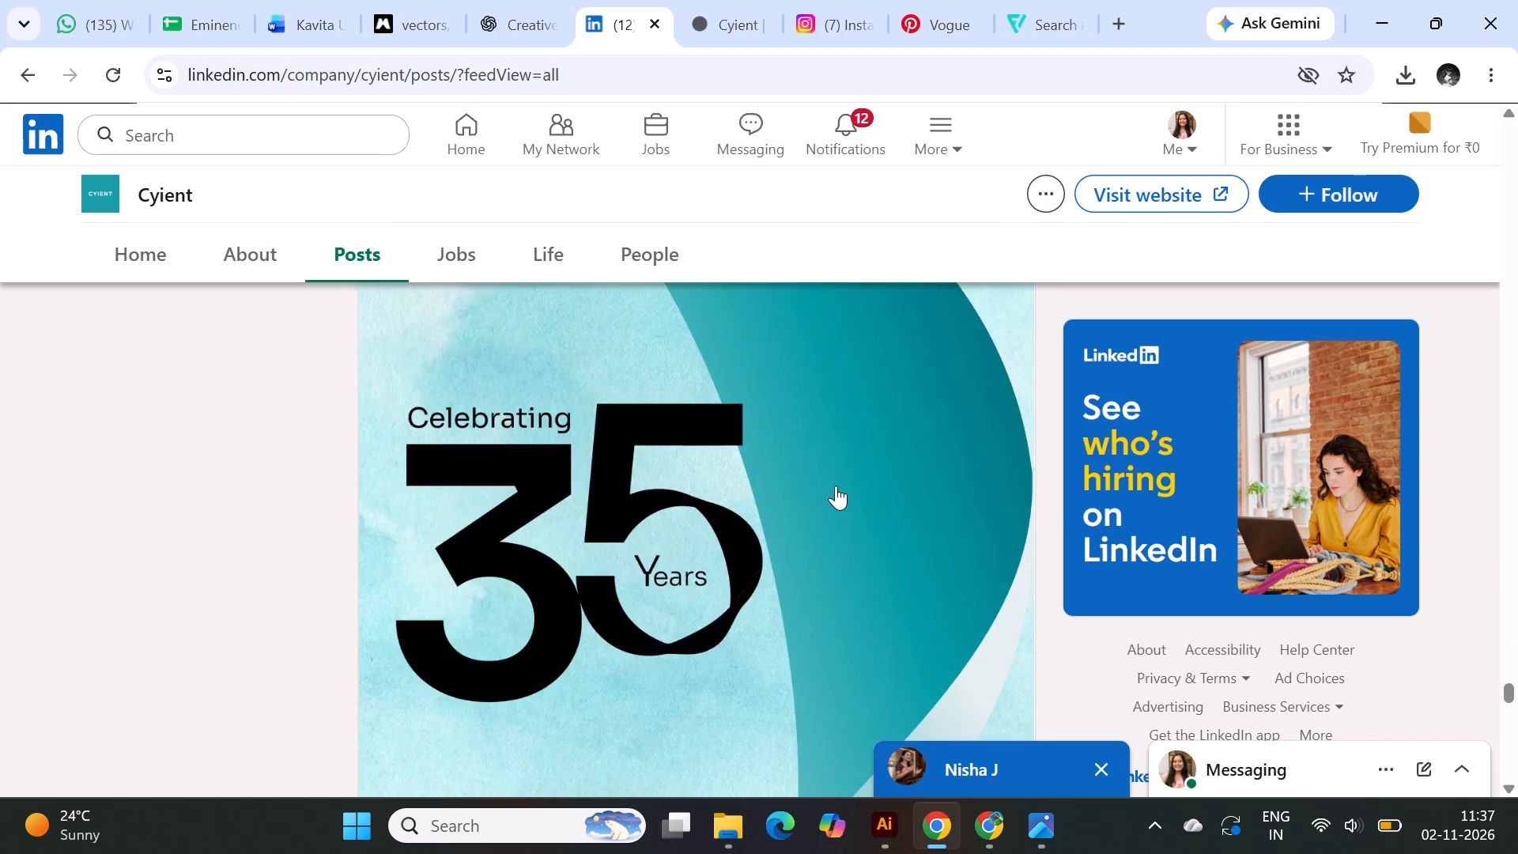
pyautogui.scroll(-15, 836, 486)
pyautogui.scroll(-6, 836, 486)
# Examine how the Walk-in Interview post of October 17, 2026 places its star shape and dashed curves with dots.
pyautogui.scroll(2, 836, 486)
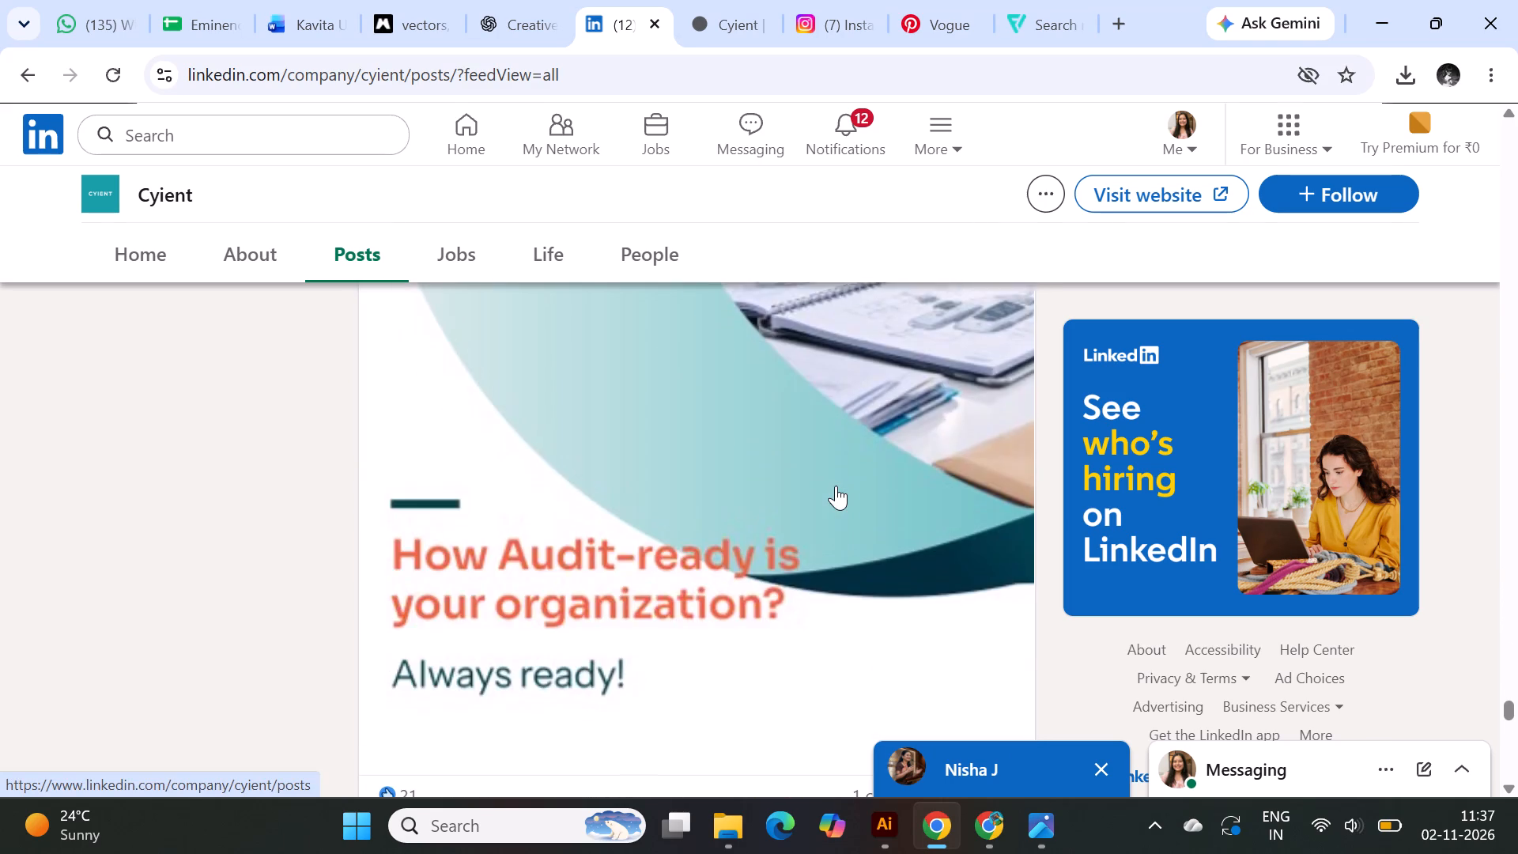
pyautogui.scroll(5, 836, 486)
pyautogui.scroll(-20, 836, 486)
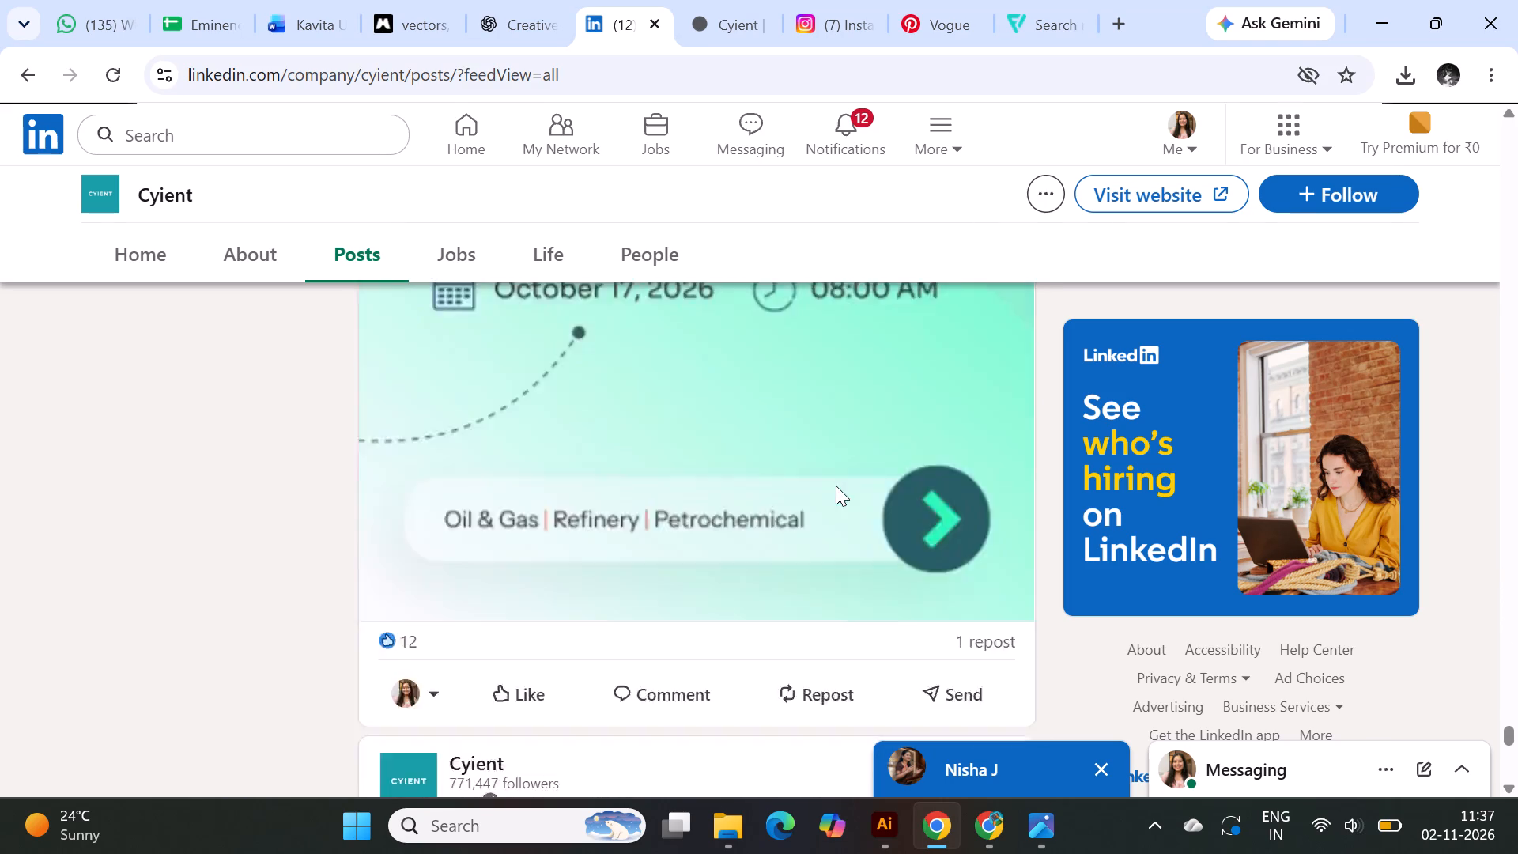
pyautogui.scroll(7, 836, 486)
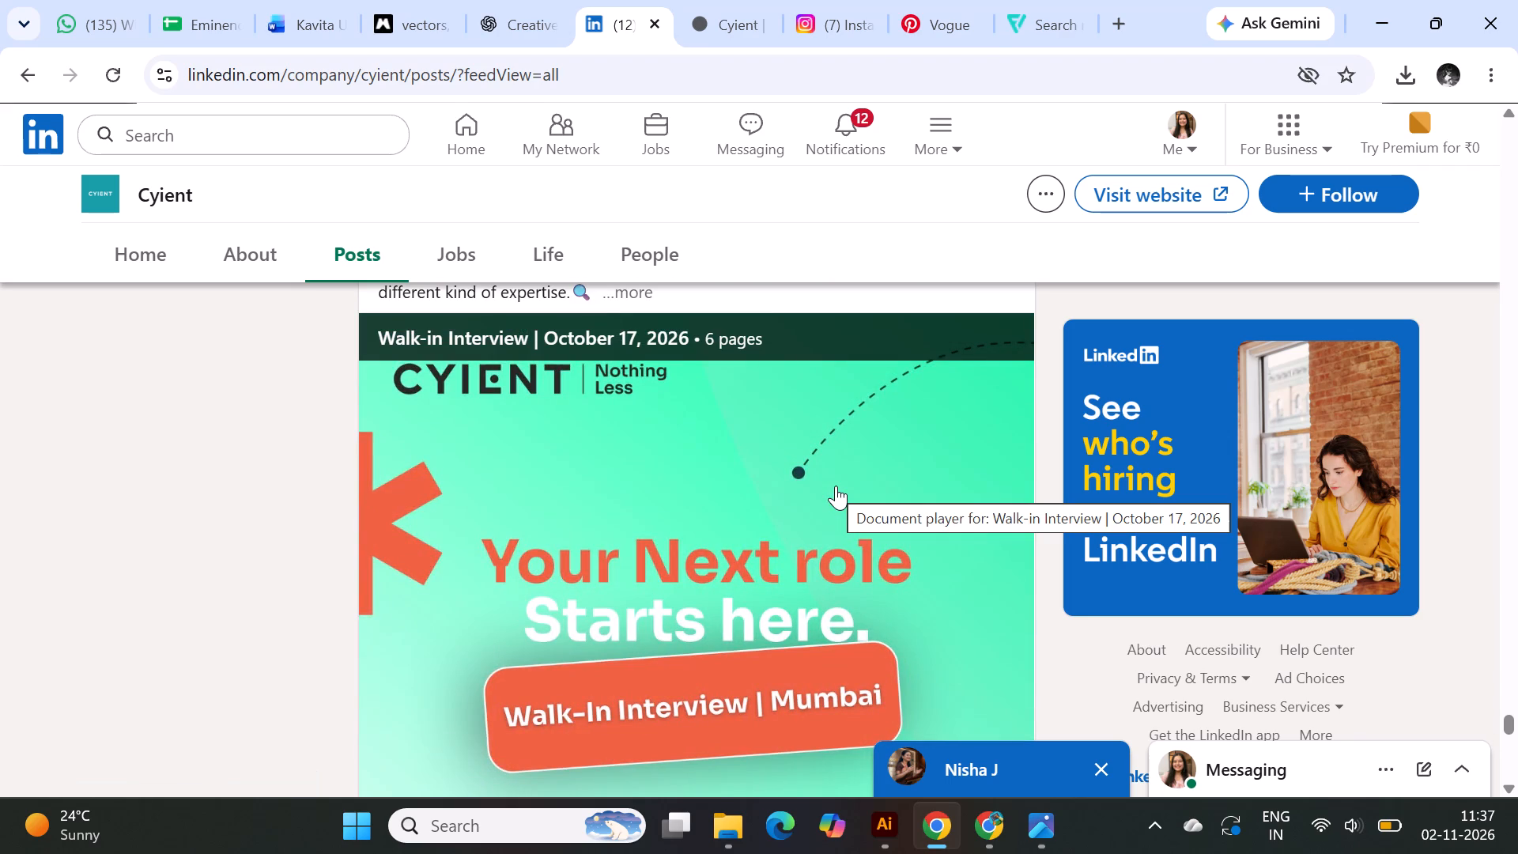
pyautogui.scroll(-1, 836, 486)
pyautogui.scroll(1, 836, 486)
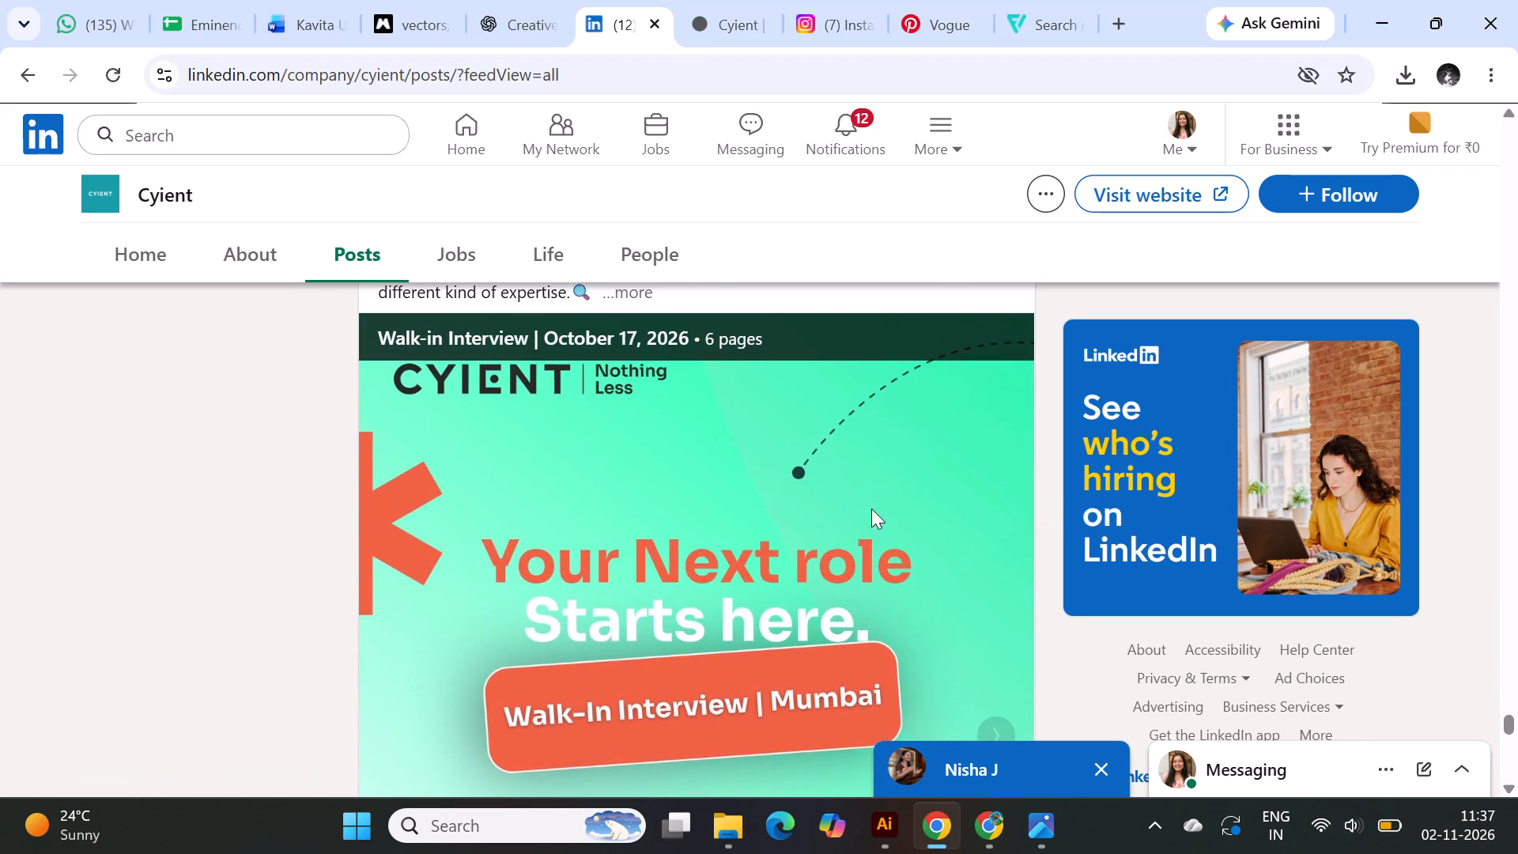
# Switch to Illustrator and move the teal star lower along the Kavita Unplugged standee's left edge, roughly level with the Kavita title.
pyautogui.click(885, 831)
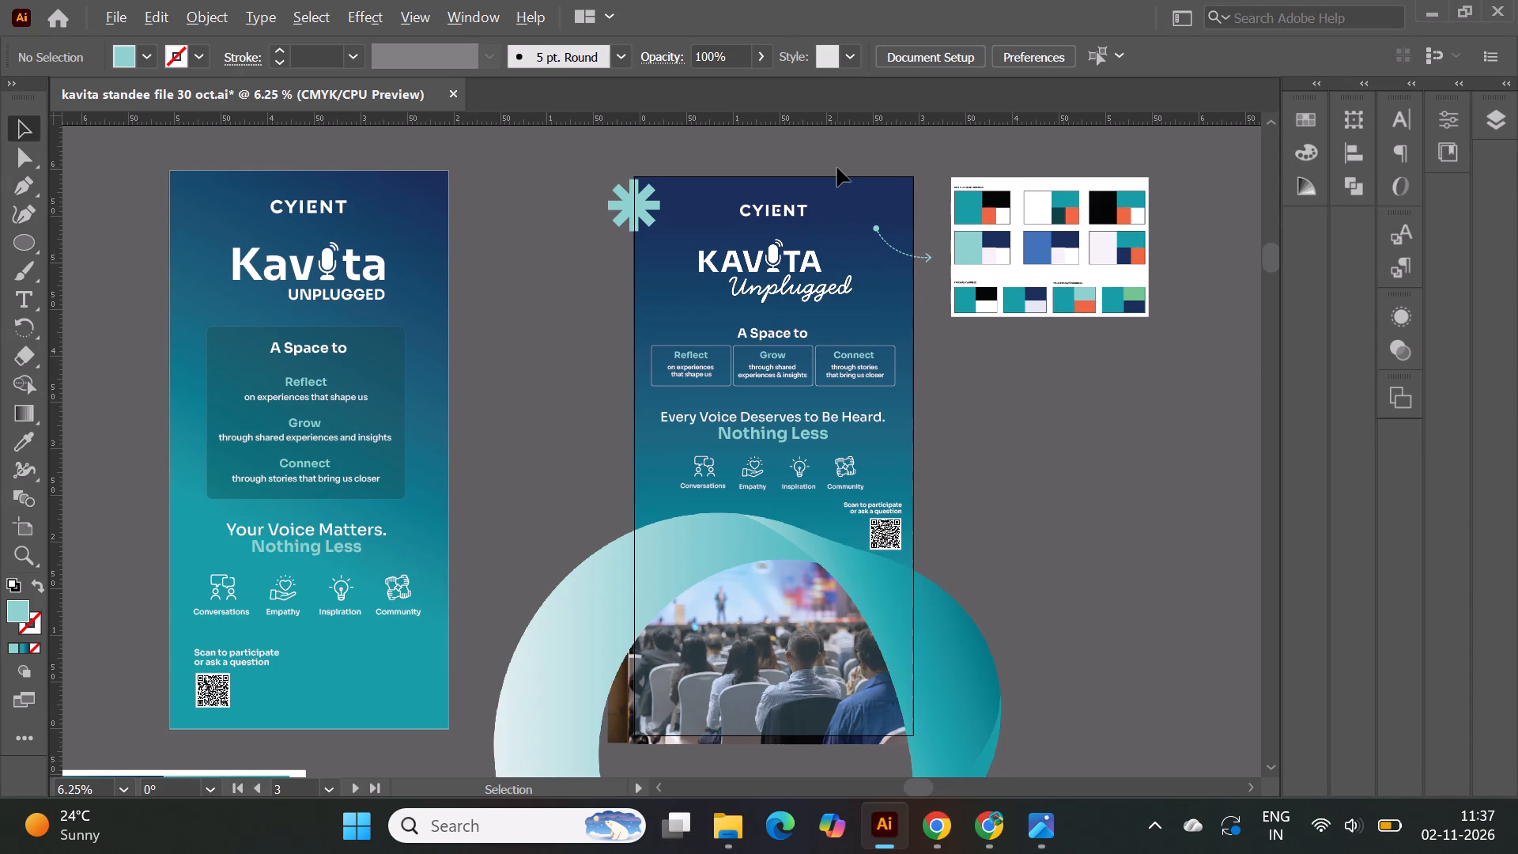
pyautogui.keyDown('alt'); pyautogui.scroll(1, 837, 168); pyautogui.keyUp('alt')
pyautogui.keyDown('alt'); pyautogui.scroll(1, 649, 176); pyautogui.keyUp('alt')
pyautogui.click(545, 236)
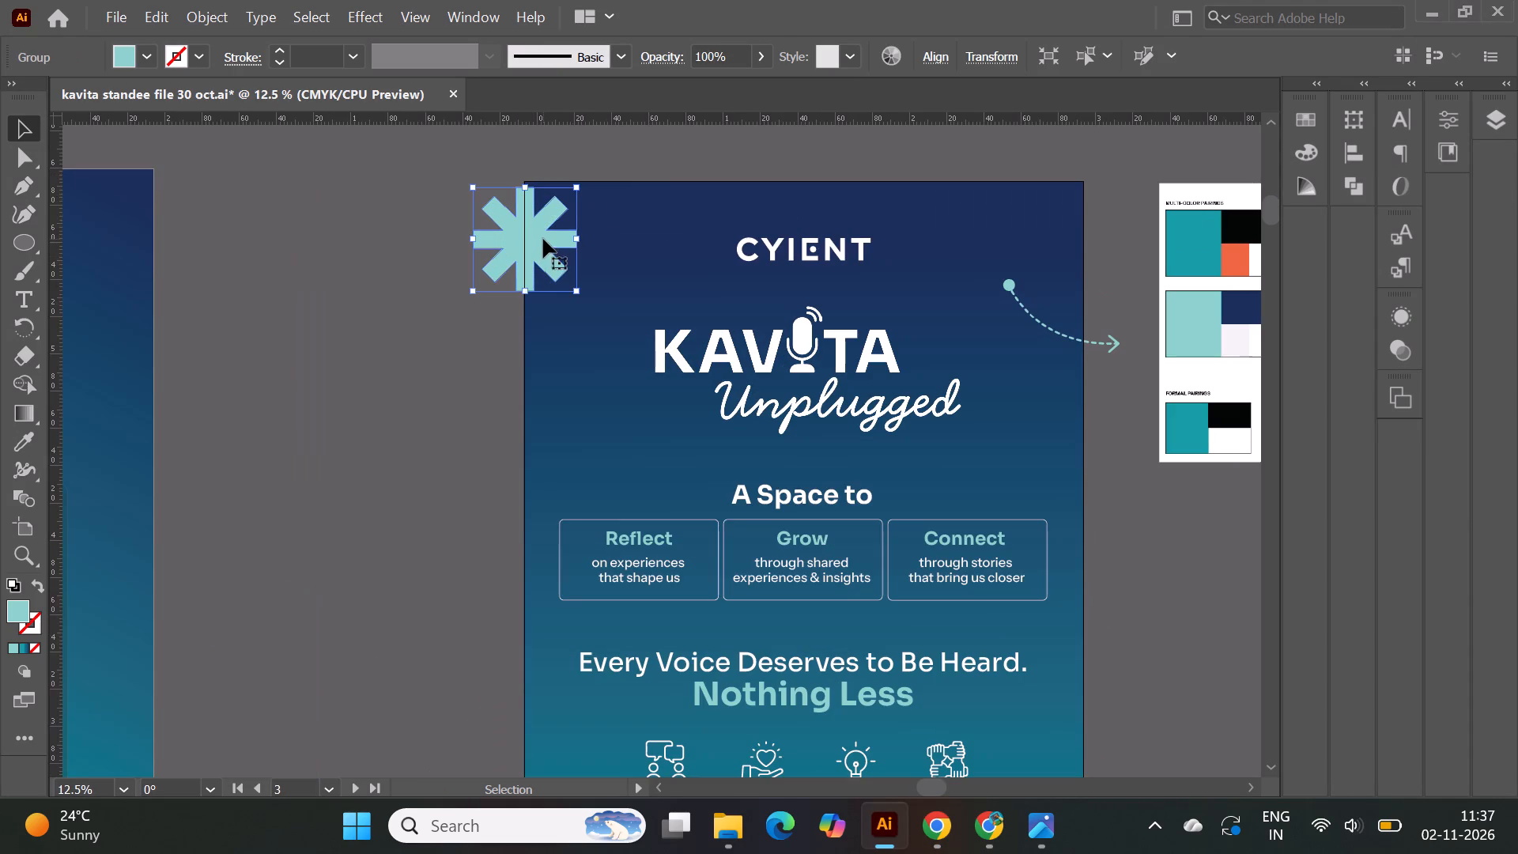
pyautogui.moveTo(543, 239); pyautogui.dragTo(541, 317)
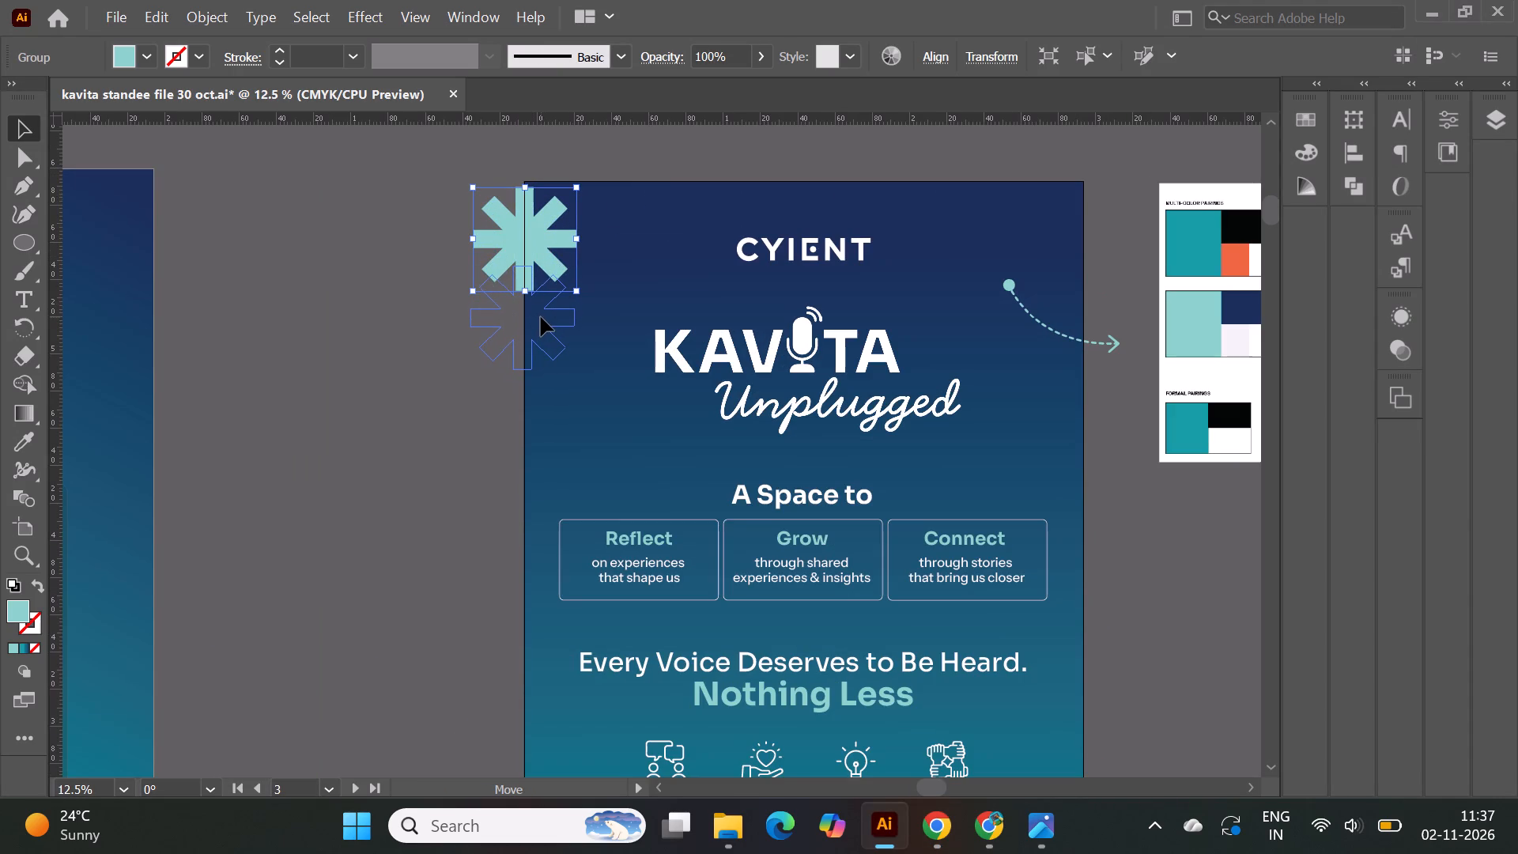
pyautogui.moveTo(541, 317); pyautogui.dragTo(542, 317)
pyautogui.click(460, 372)
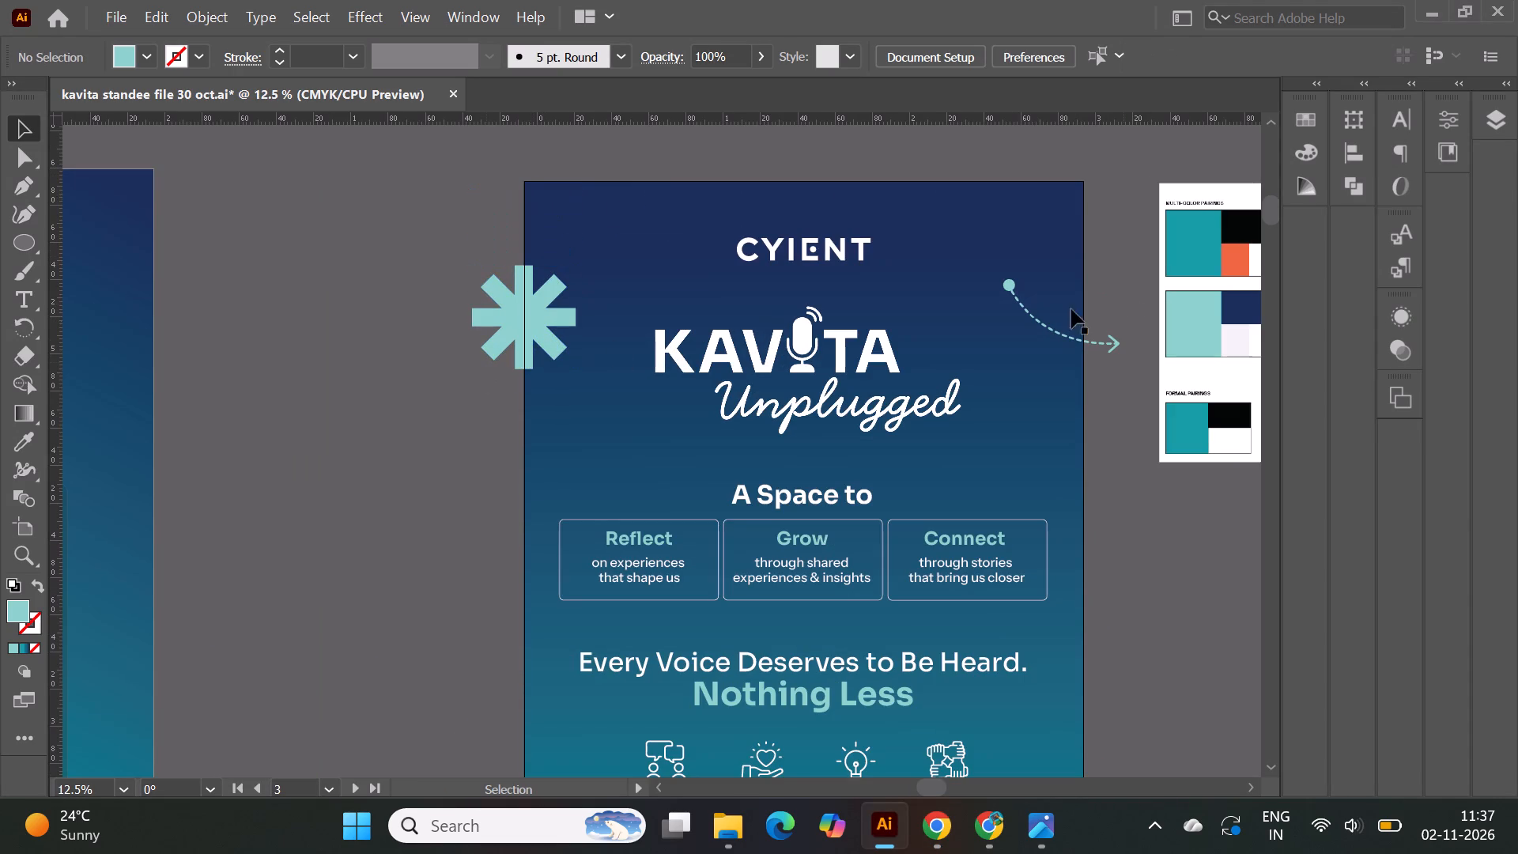
# Flip the dashed curved arrow vertically and move it up to the standee's upper right corner, pointing beyond the artboard.
pyautogui.keyDown('alt'); pyautogui.scroll(1, 1112, 216); pyautogui.keyUp('alt')
pyautogui.click(1117, 384)
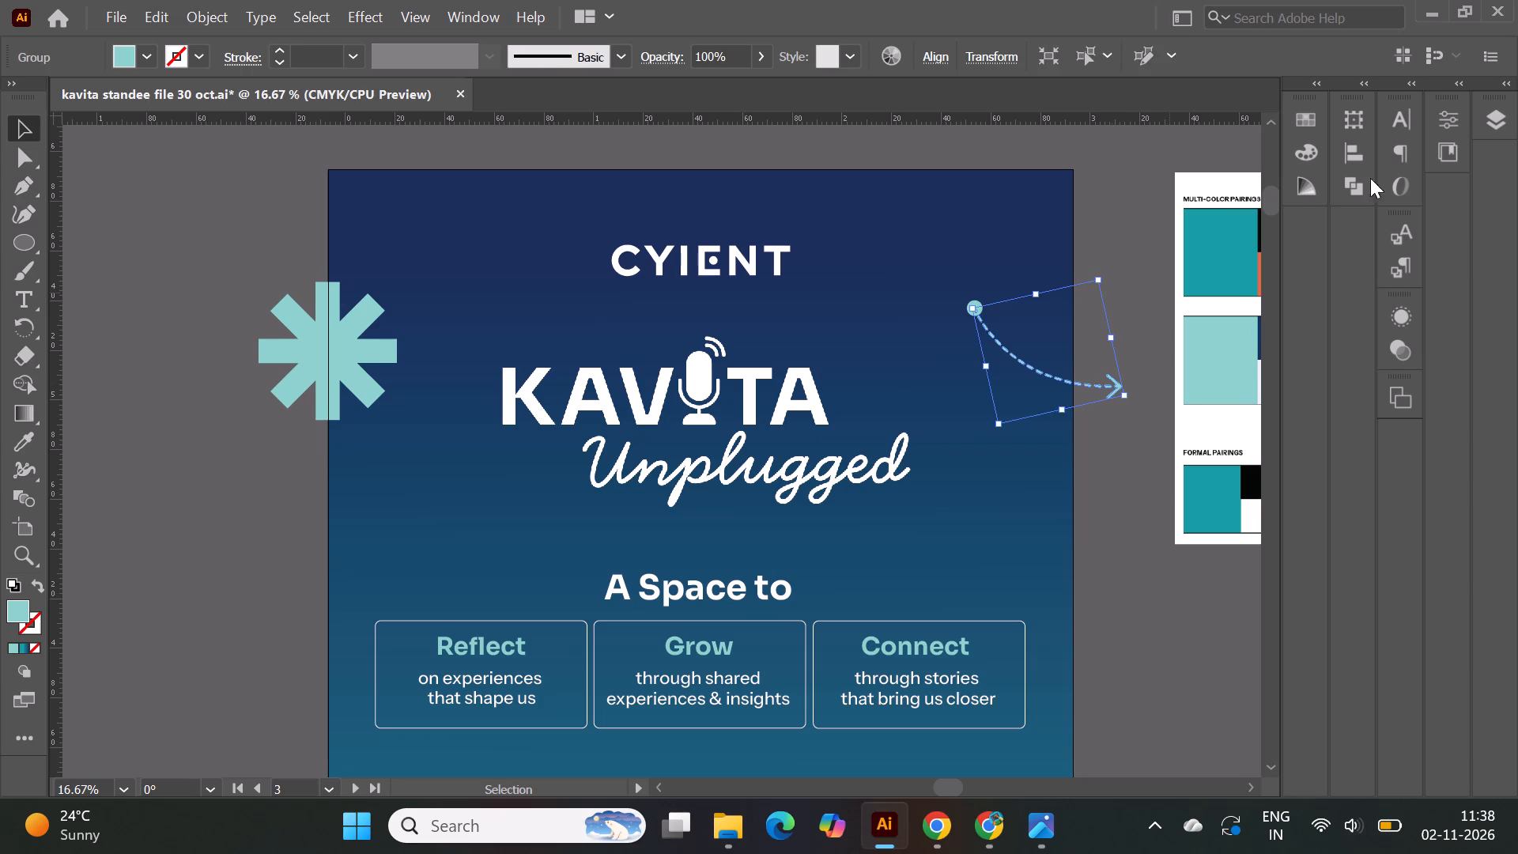
pyautogui.click(1441, 115)
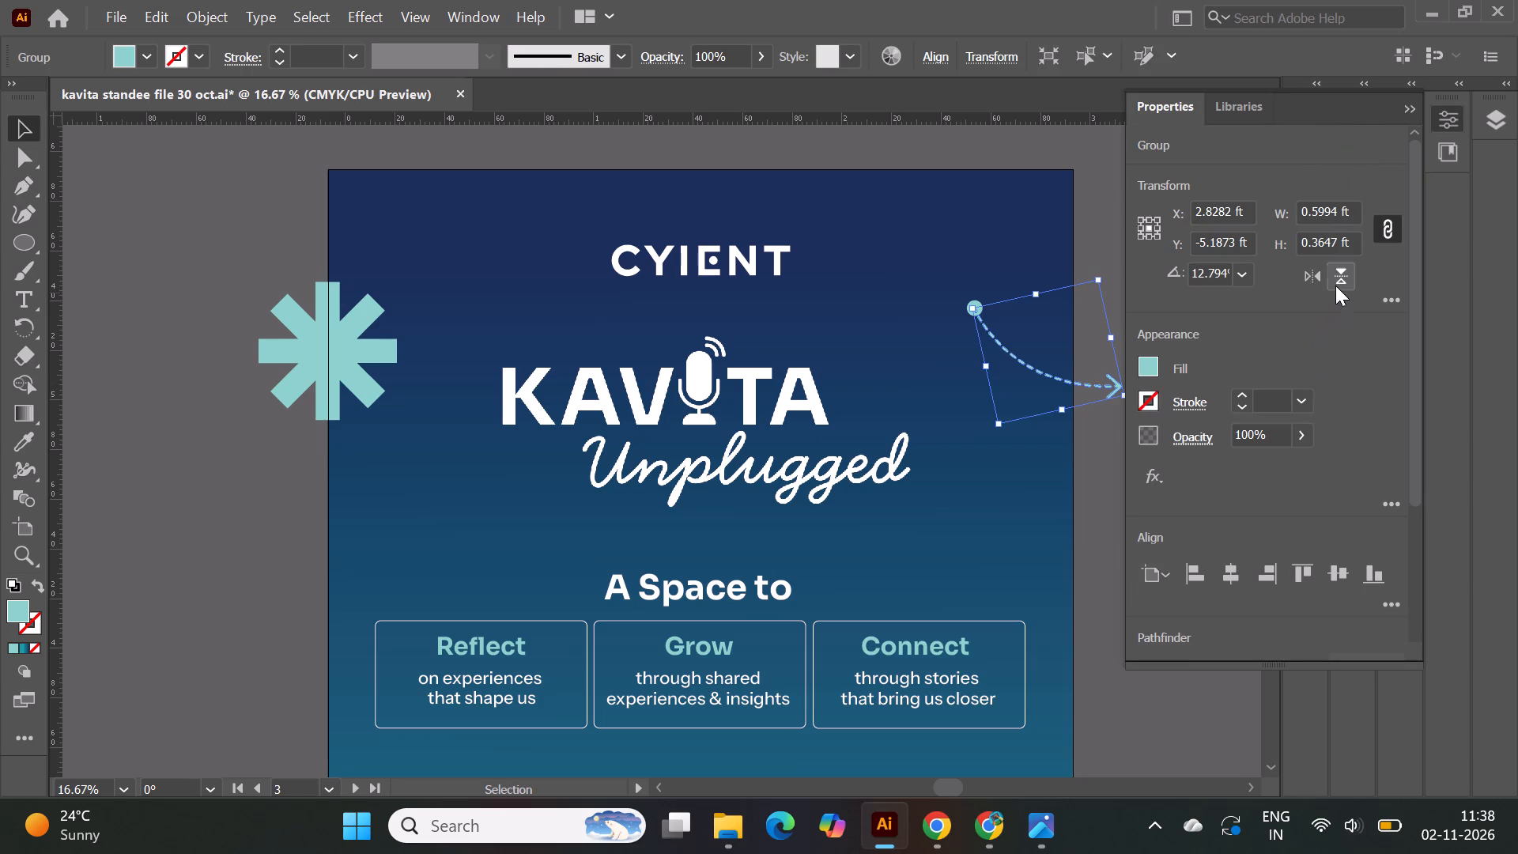
pyautogui.click(1336, 283)
pyautogui.moveTo(1116, 318); pyautogui.dragTo(1105, 245)
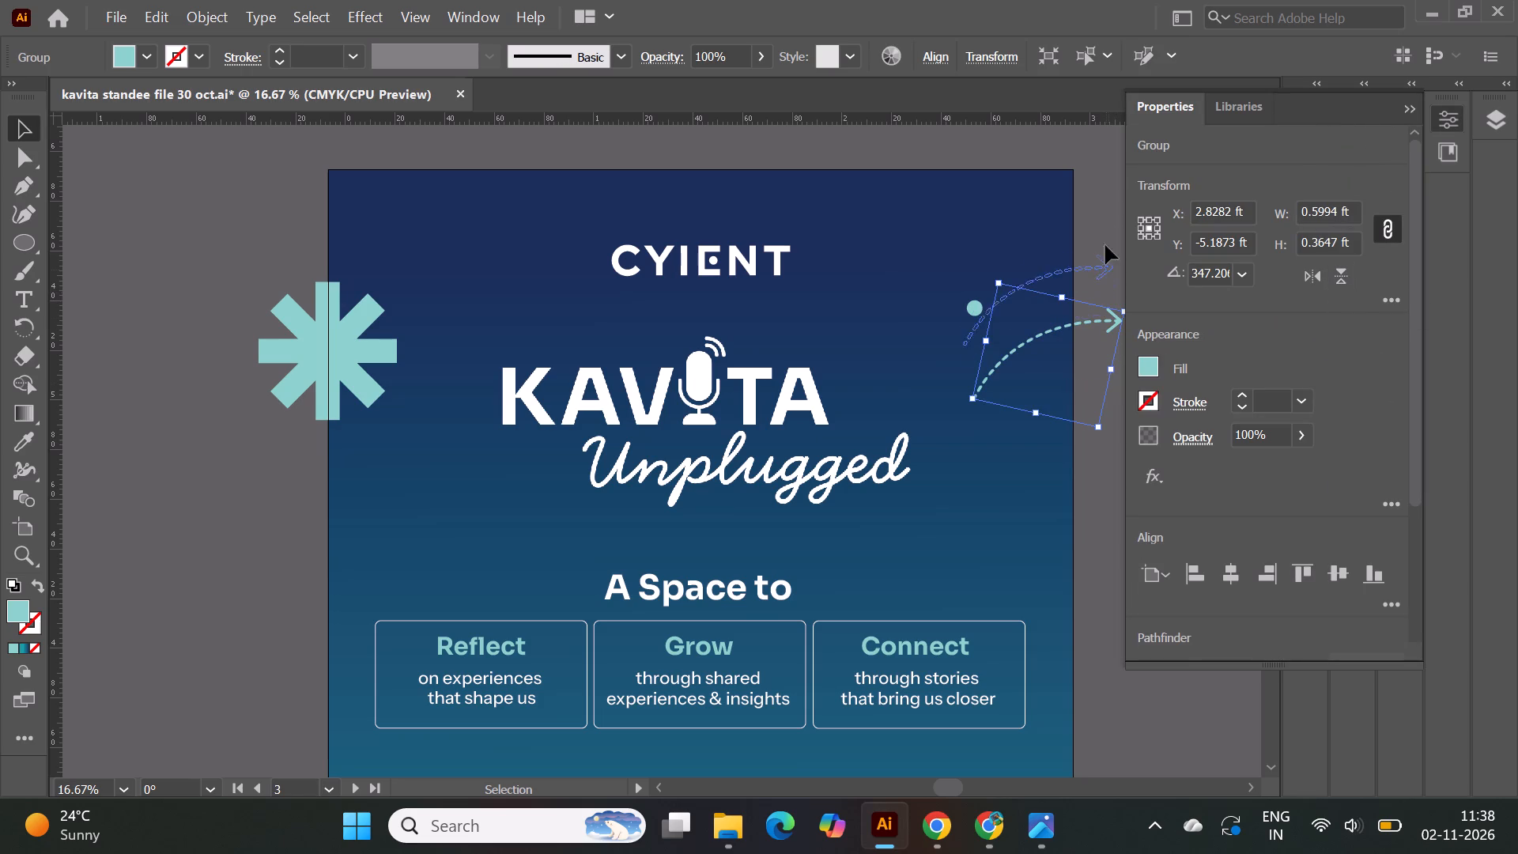
pyautogui.moveTo(1105, 245); pyautogui.dragTo(1099, 159)
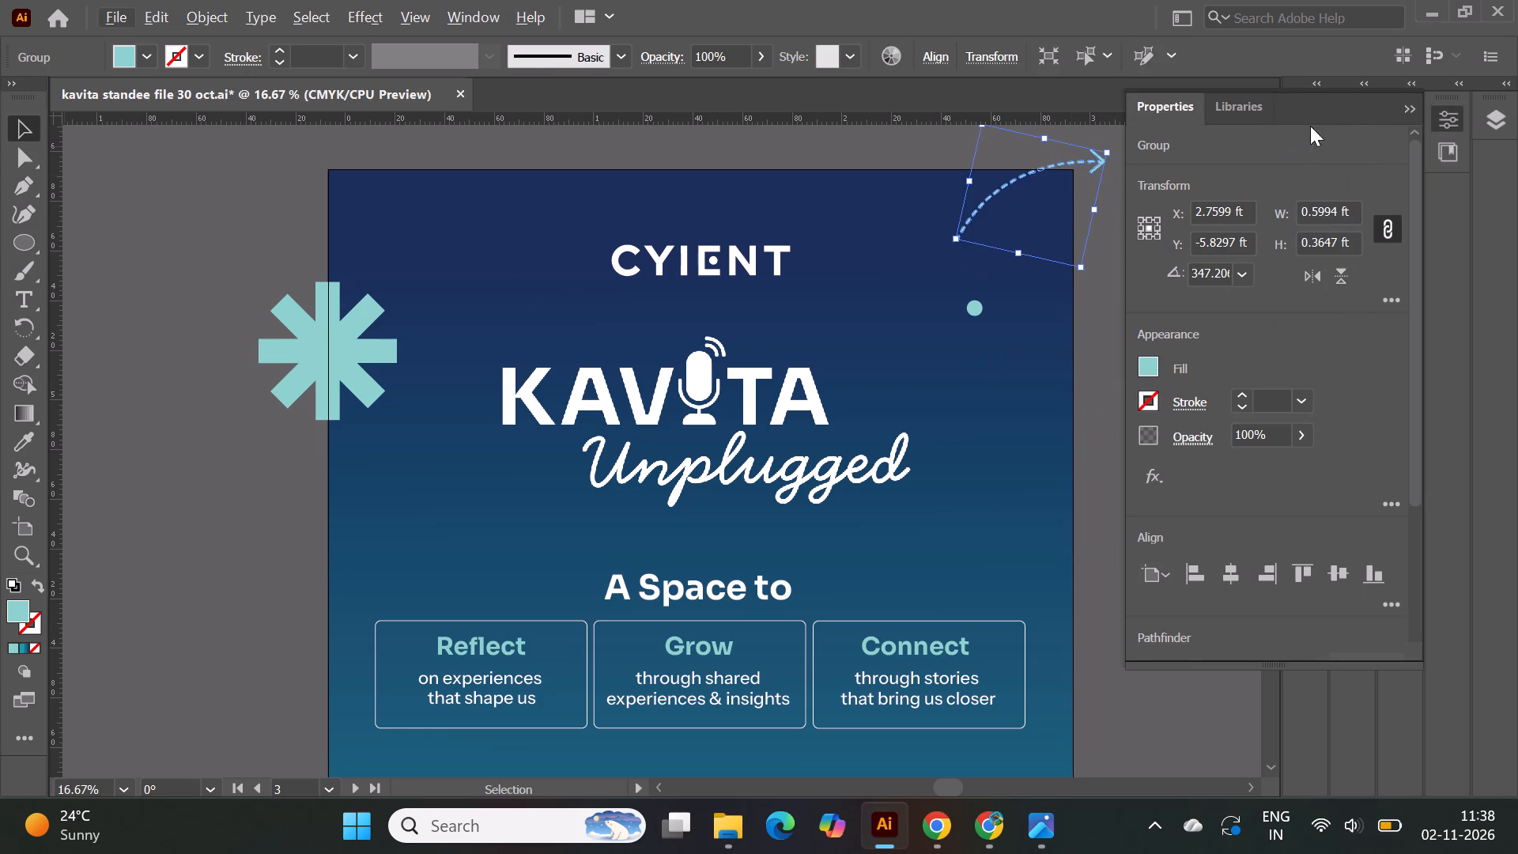
pyautogui.click(1414, 107)
# Rotate the dashed arrow counterclockwise so its curve rises more steeply across the standee's upper right corner.
pyautogui.keyDown('alt'); pyautogui.scroll(1, 1114, 127); pyautogui.keyUp('alt')
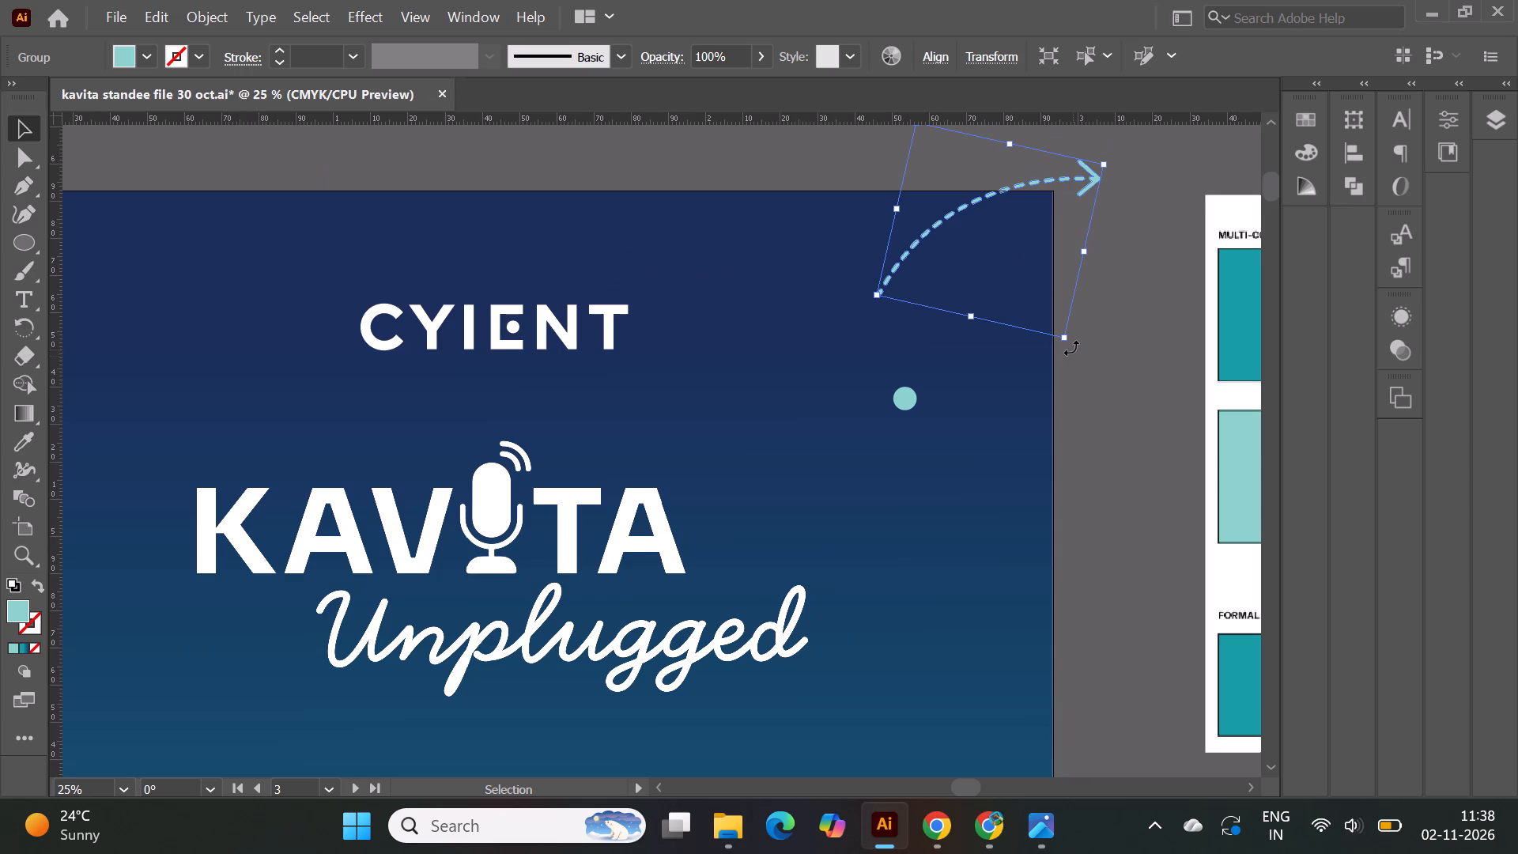
pyautogui.moveTo(1069, 346); pyautogui.dragTo(1127, 343)
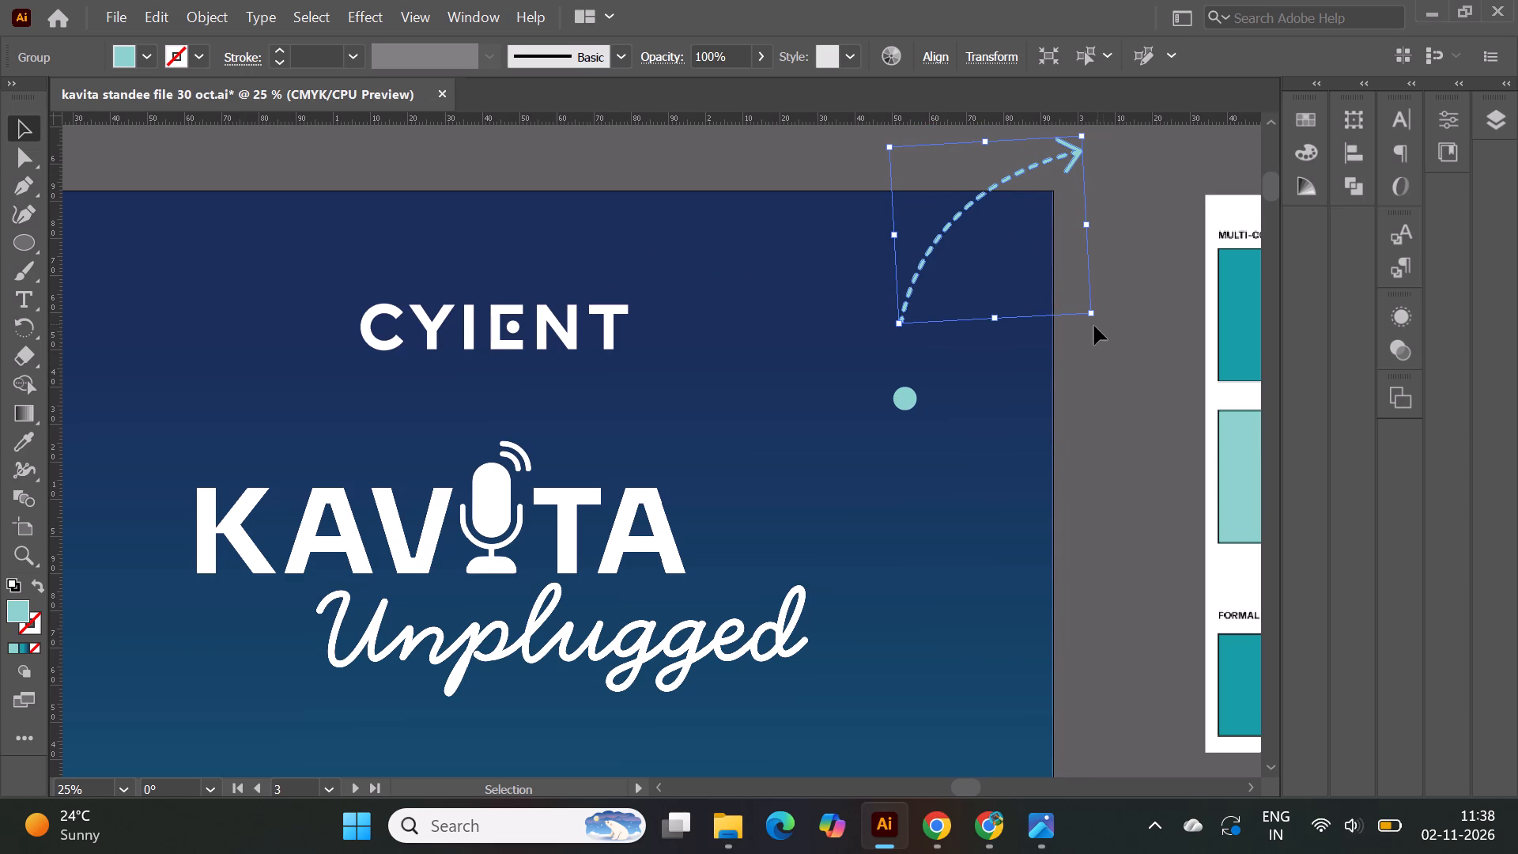
pyautogui.click(1095, 320)
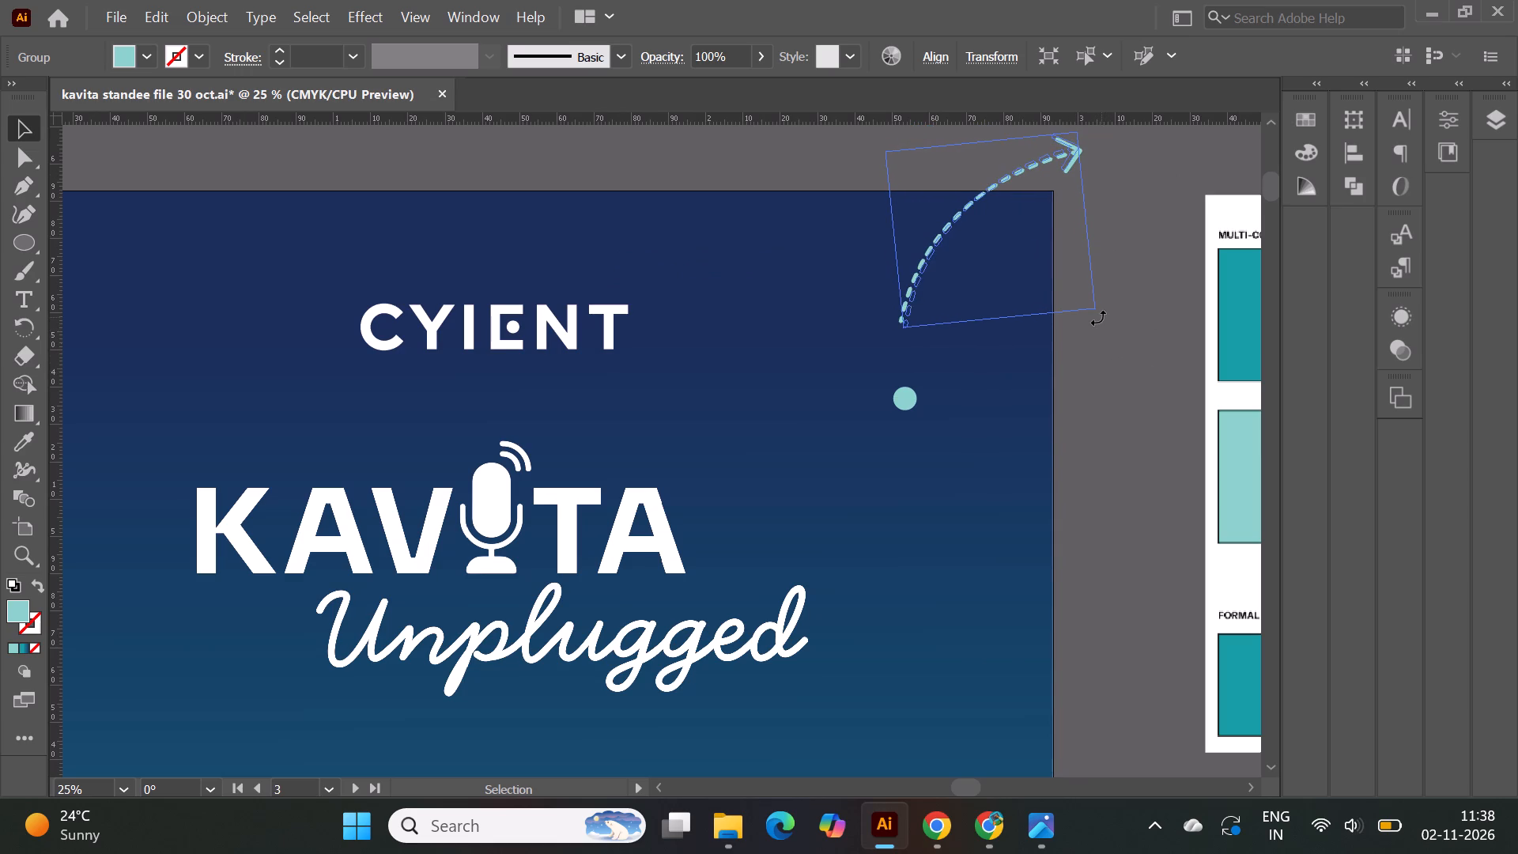
pyautogui.click(1110, 378)
# Move the teal dot to the tail of the dashed arrow, shrink it slightly, and realign it with the curve's end.
pyautogui.click(902, 399)
pyautogui.moveTo(903, 395); pyautogui.dragTo(907, 337)
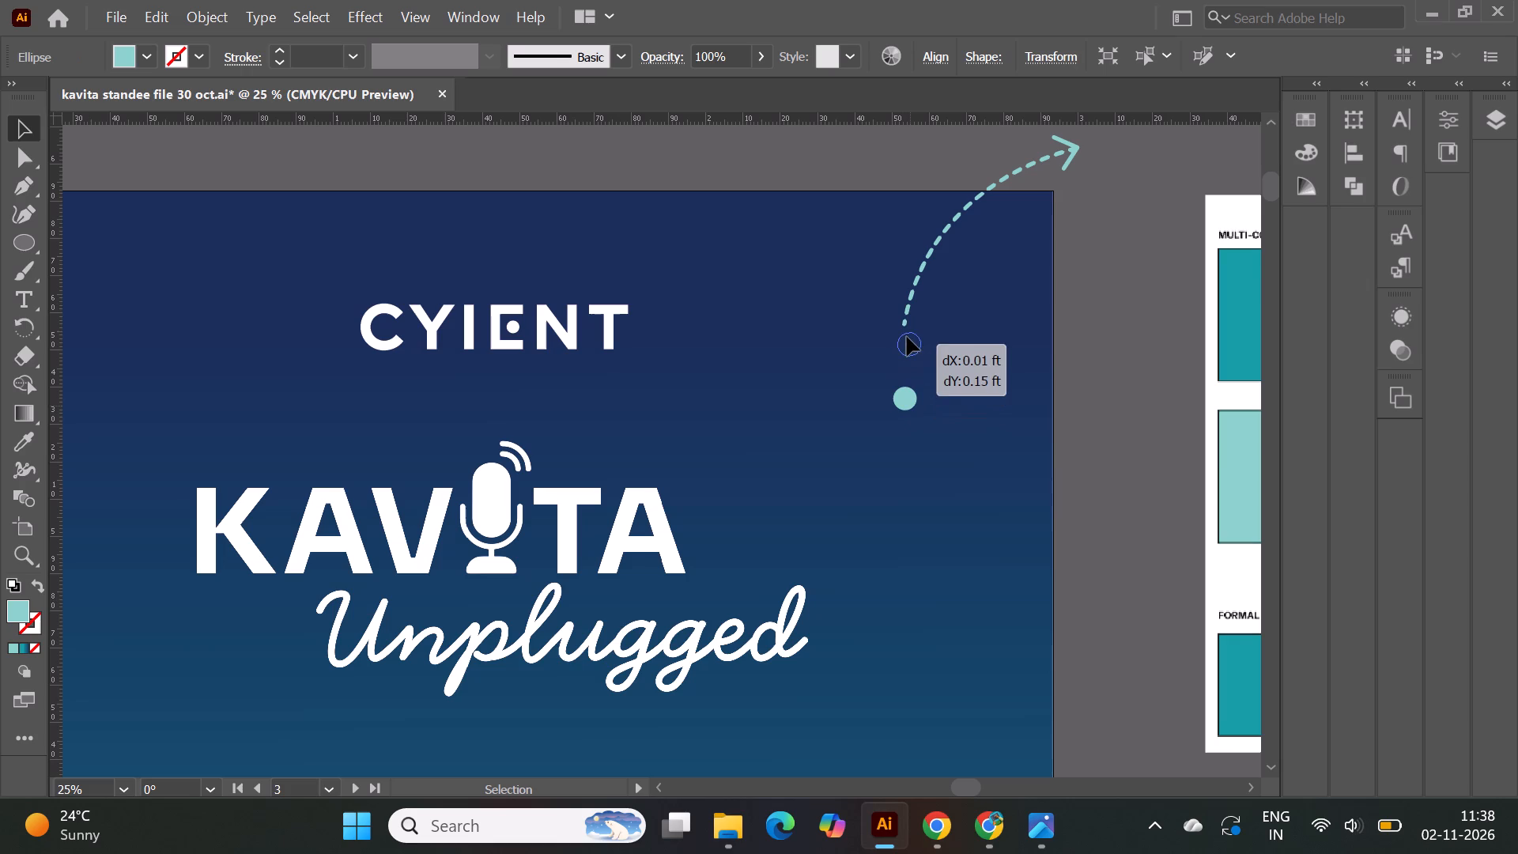
pyautogui.moveTo(907, 337); pyautogui.dragTo(901, 326)
pyautogui.keyDown('alt'); pyautogui.scroll(1, 897, 331); pyautogui.keyUp('alt')
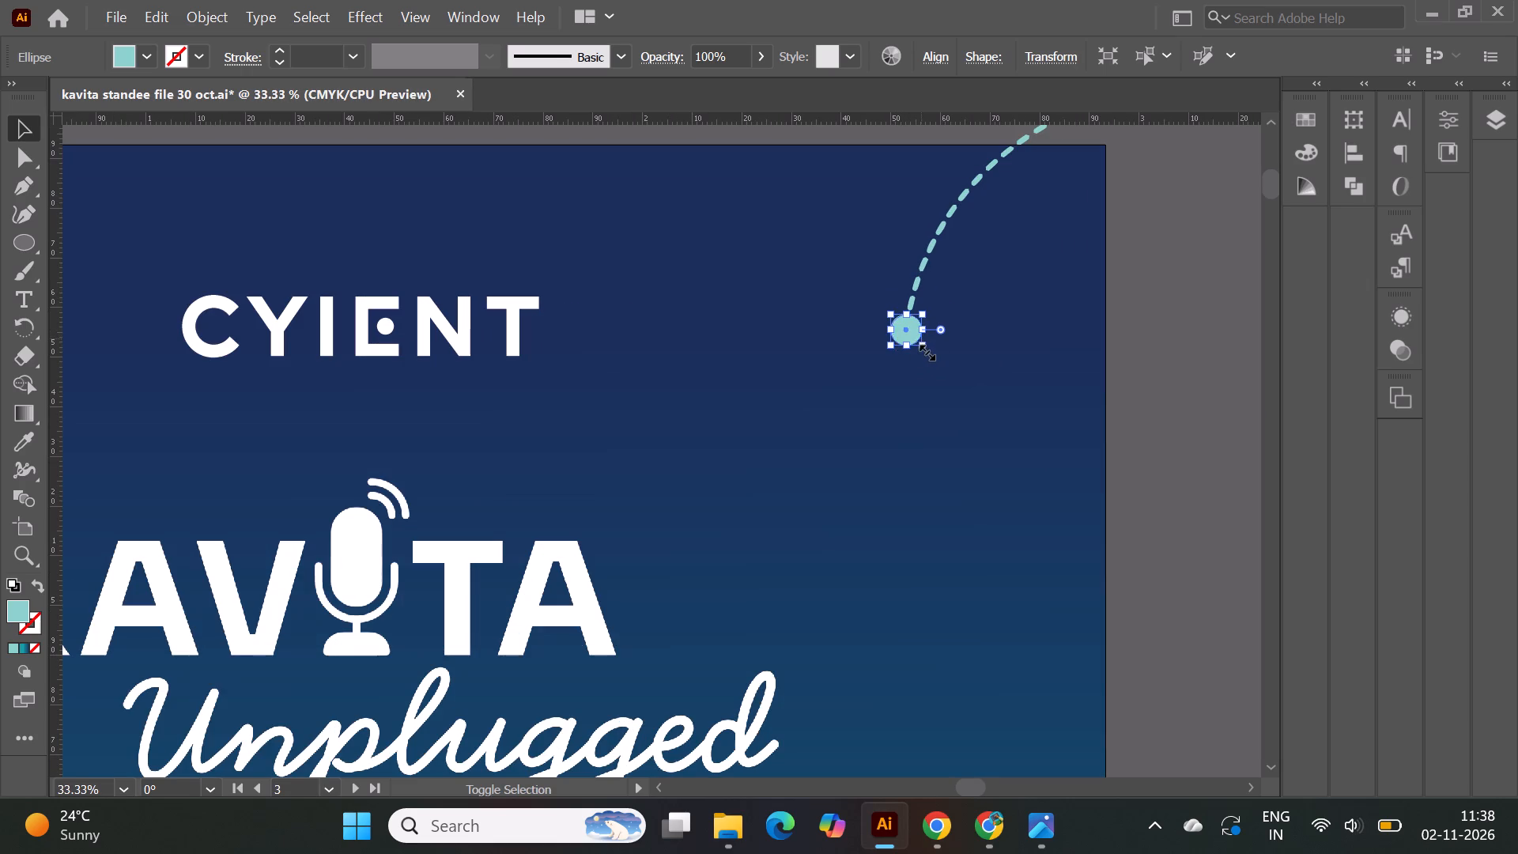
pyautogui.keyDown('shift'); pyautogui.moveTo(925, 350); pyautogui.dragTo(917, 339); pyautogui.keyUp('shift')
pyautogui.click(1216, 423)
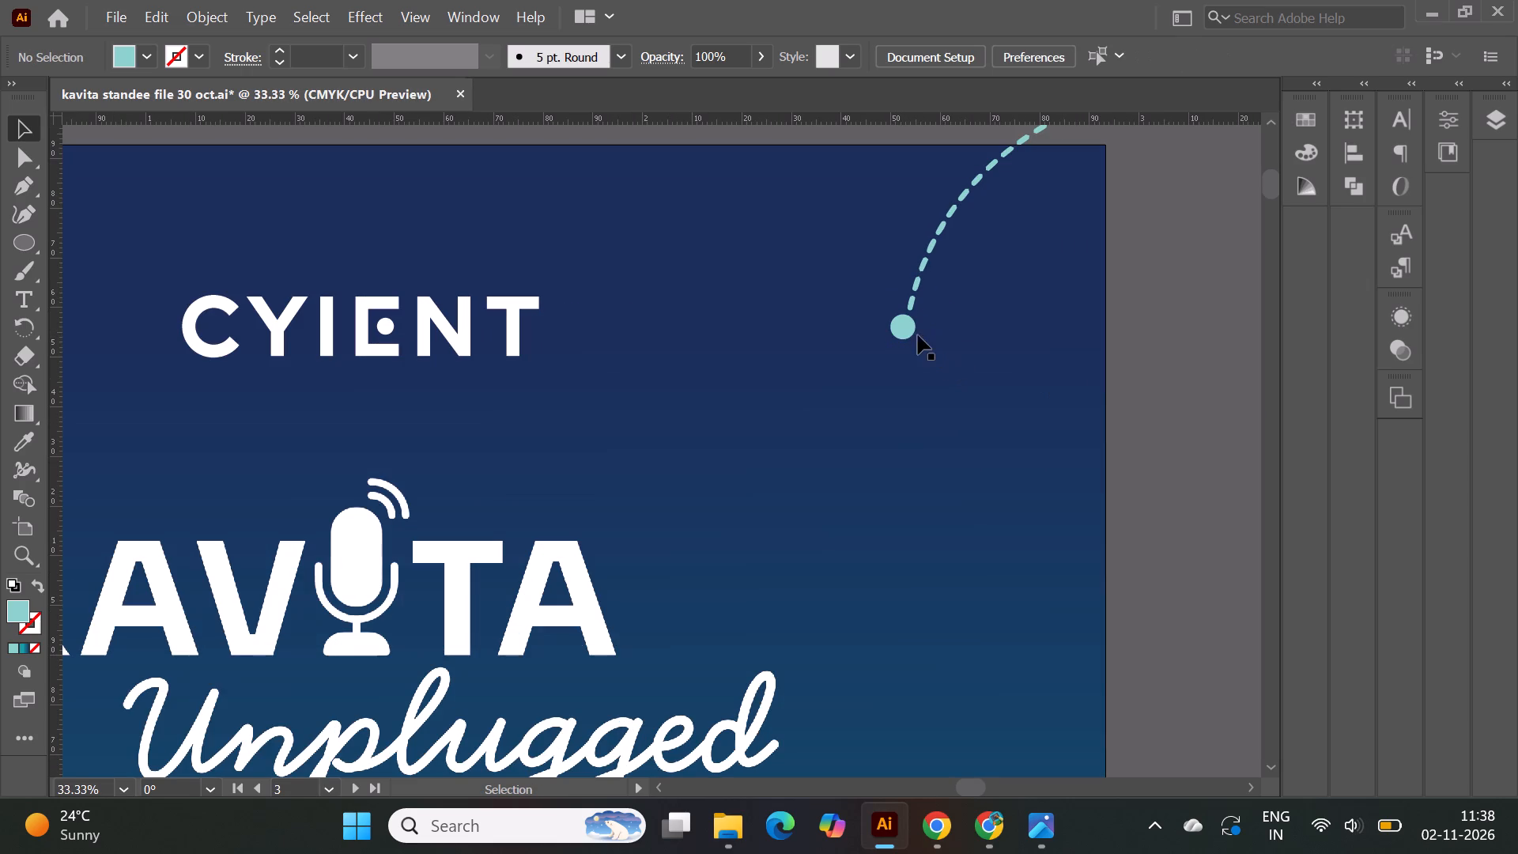
pyautogui.moveTo(911, 329); pyautogui.dragTo(916, 338)
pyautogui.click(913, 342)
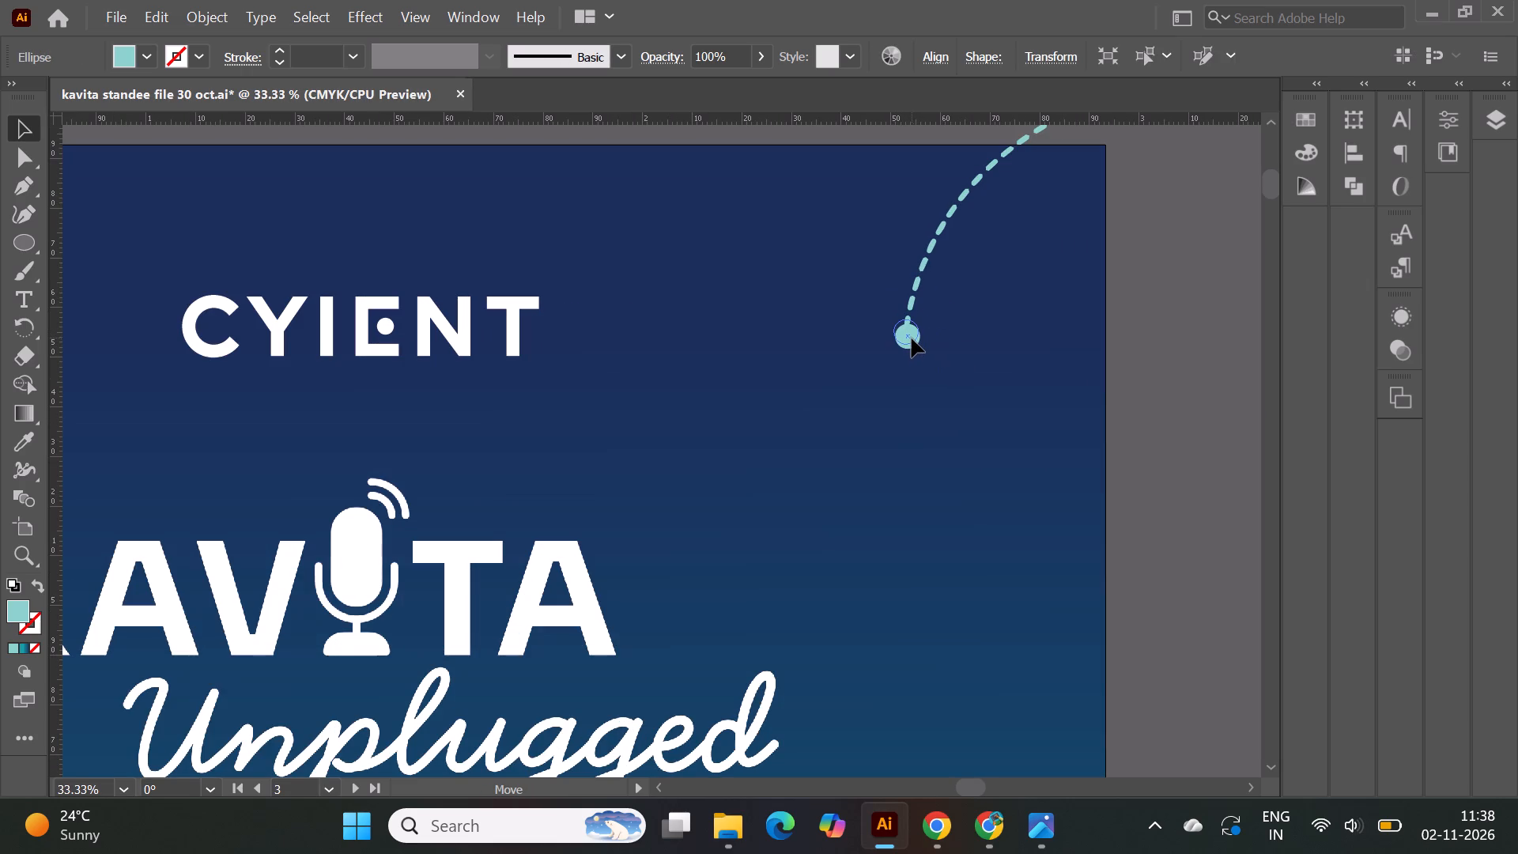
pyautogui.click(1166, 399)
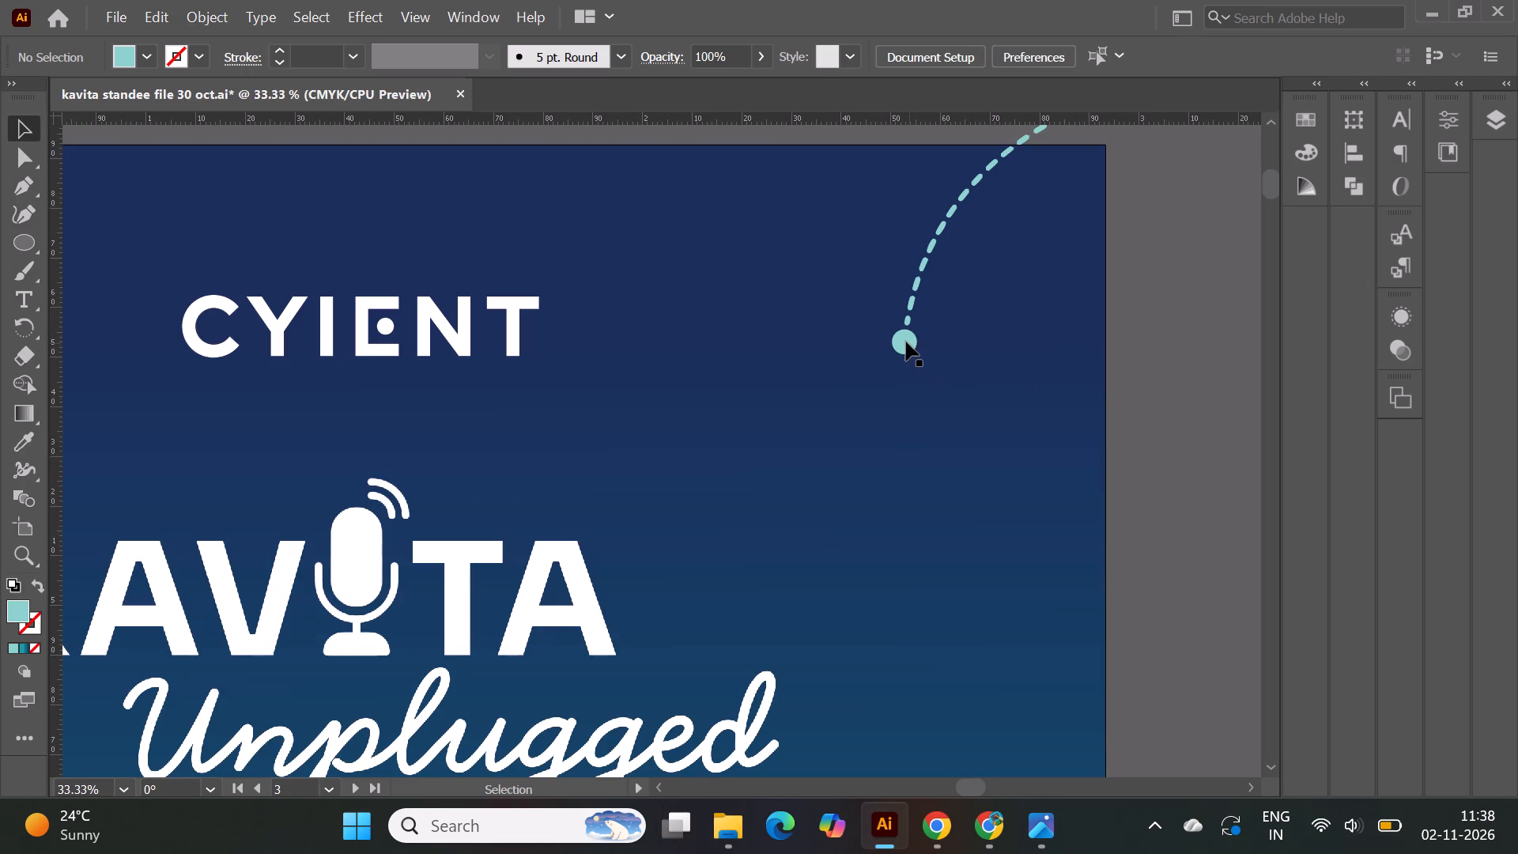
# Compare the standee's dashed arrow and star with the decorative elements in Cyient's Walk-in Interview post on LinkedIn.
pyautogui.click(906, 342)
pyautogui.click(1188, 373)
pyautogui.keyDown('alt'); pyautogui.scroll(-1, 973, 353); pyautogui.keyUp('alt')
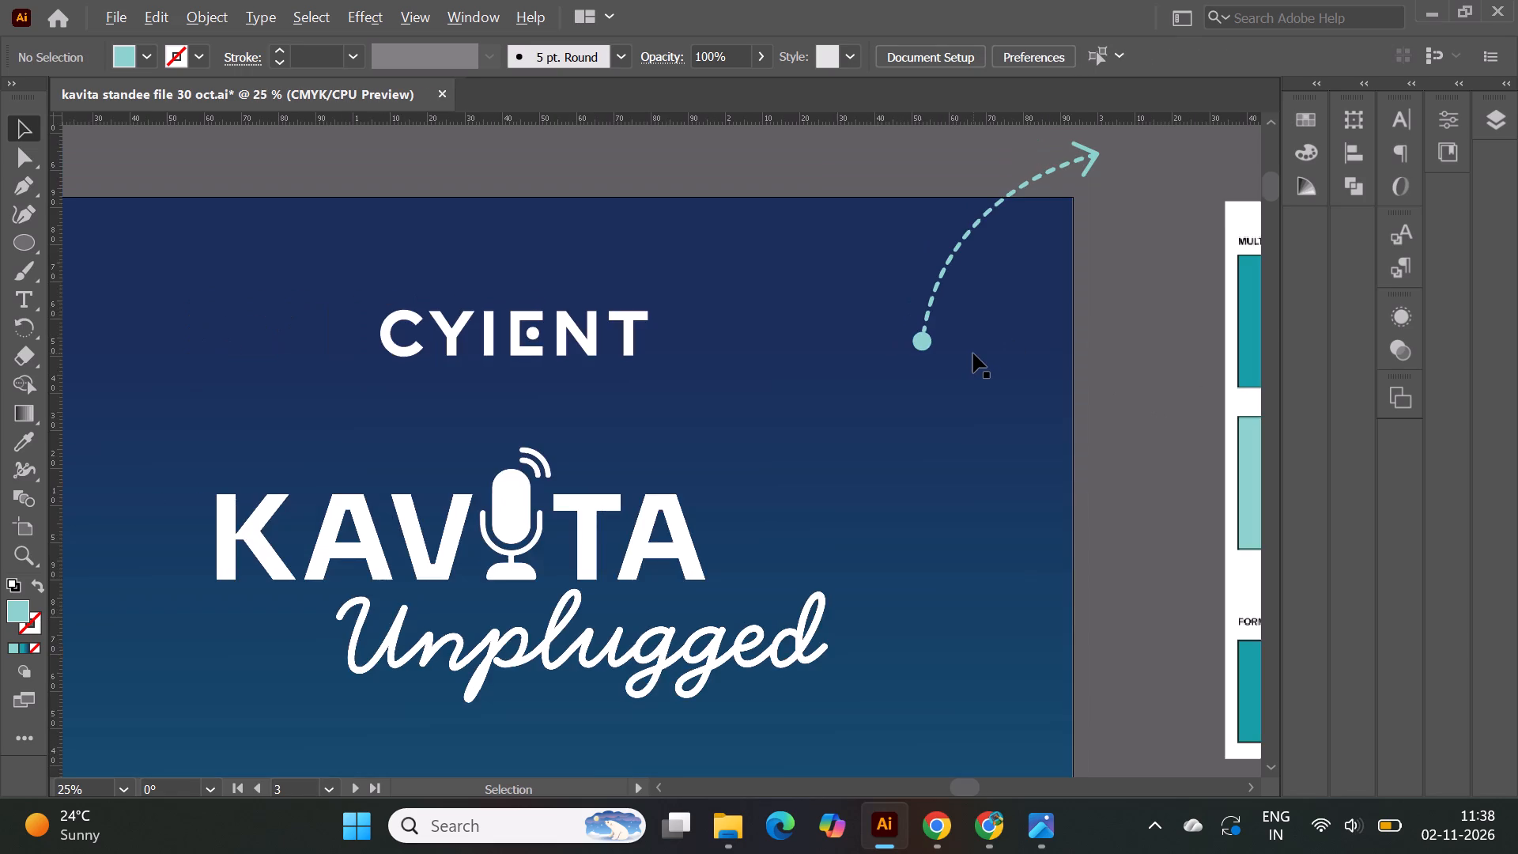
pyautogui.keyDown('alt'); pyautogui.scroll(-3, 973, 353); pyautogui.keyUp('alt')
pyautogui.click(1096, 572)
pyautogui.keyDown('alt'); pyautogui.scroll(1, 1021, 216); pyautogui.keyUp('alt')
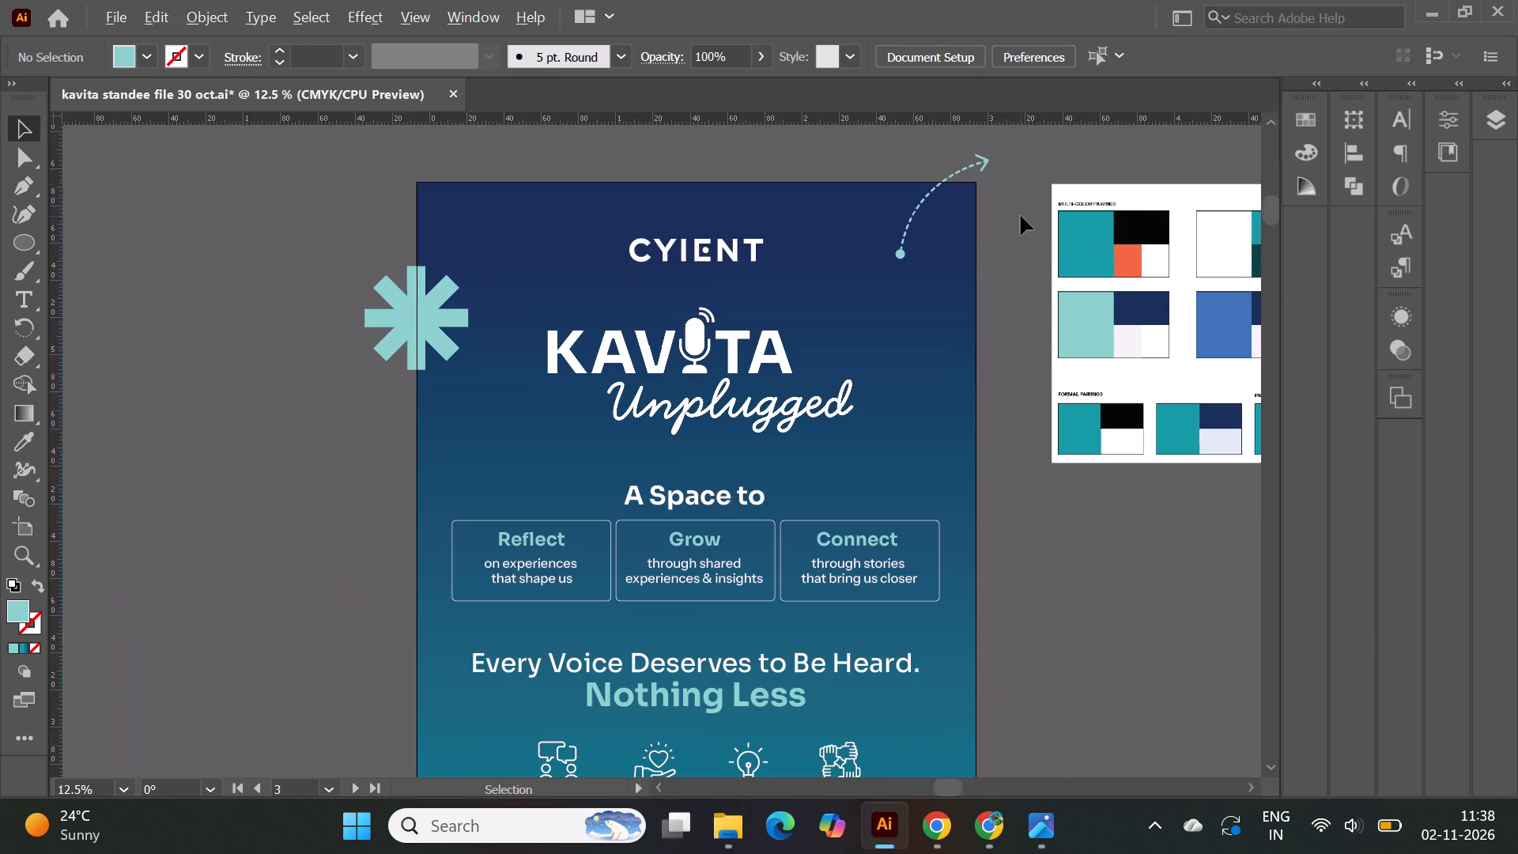
pyautogui.click(939, 824)
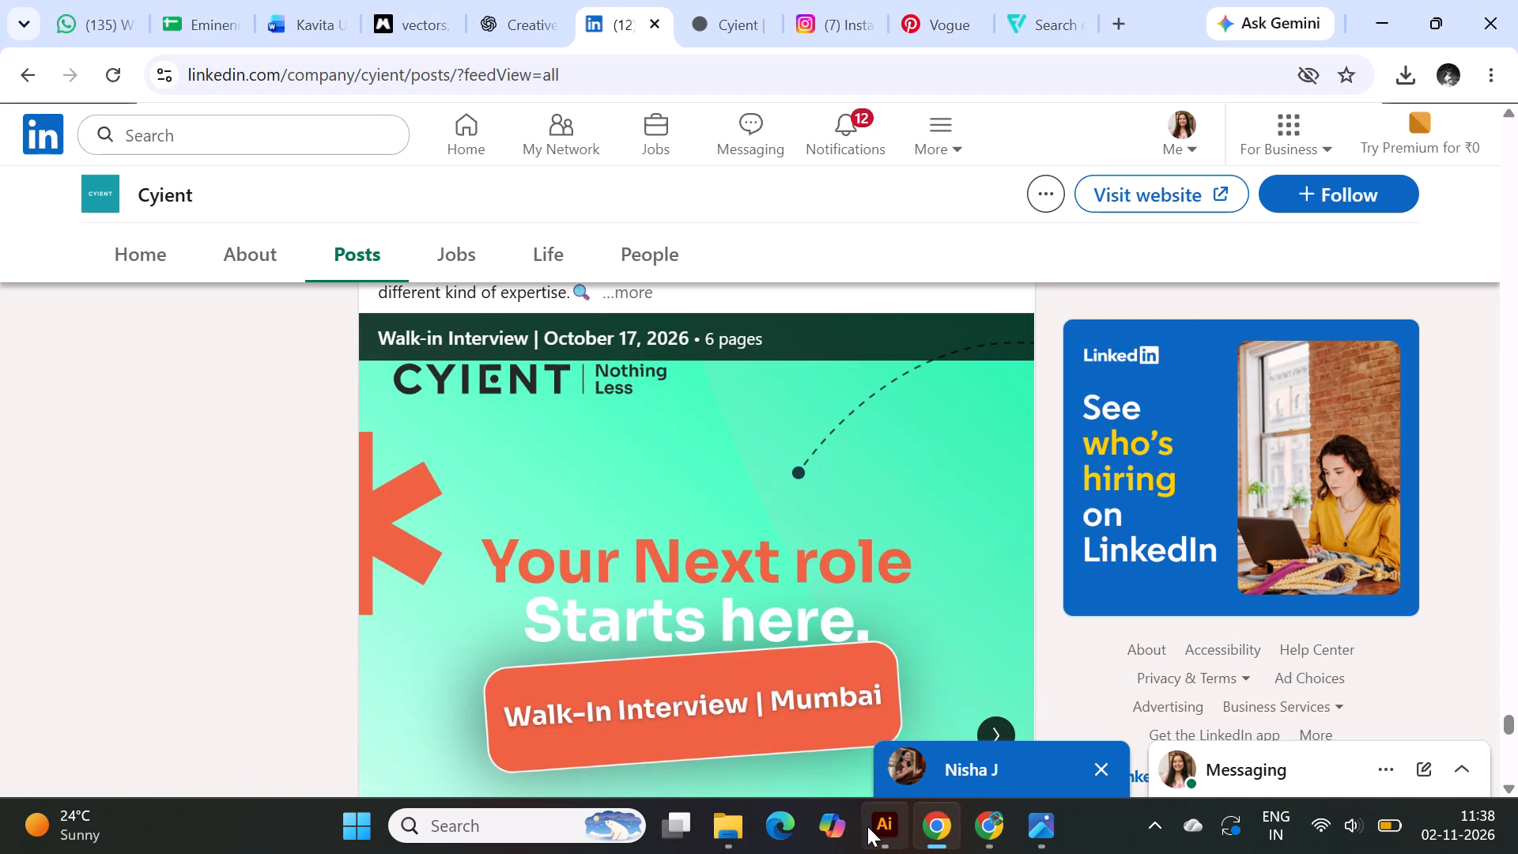
pyautogui.click(891, 832)
# Rotate the dashed arrow and its dot together clockwise so the arrowhead flattens out, and enlarge them slightly toward the standee's centre.
pyautogui.keyDown('alt'); pyautogui.scroll(3, 942, 151); pyautogui.keyUp('alt')
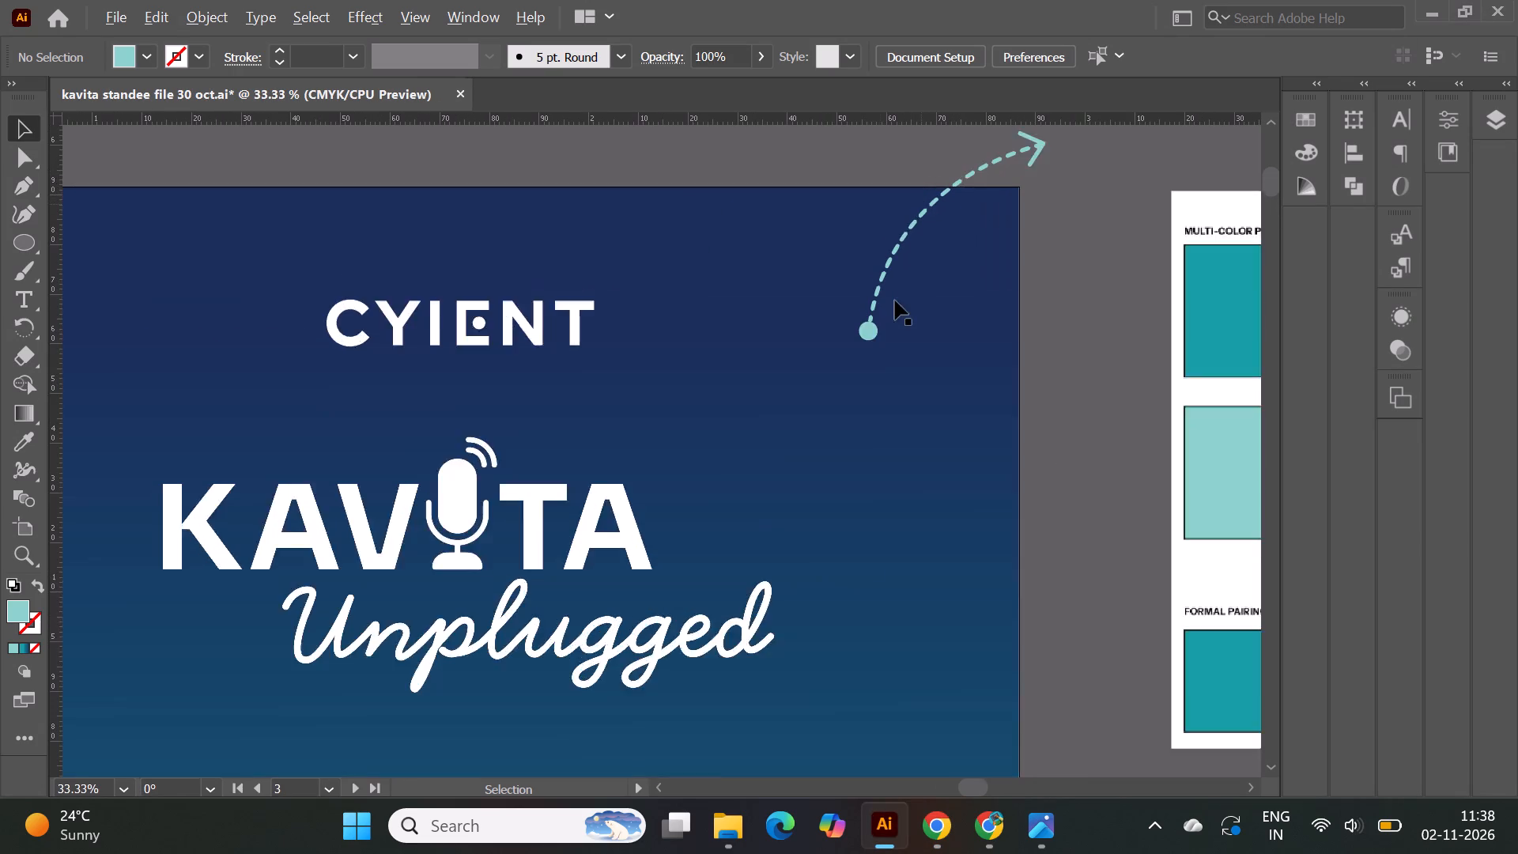
pyautogui.click(853, 381)
pyautogui.keyDown('alt'); pyautogui.scroll(-1, 902, 464); pyautogui.keyUp('alt')
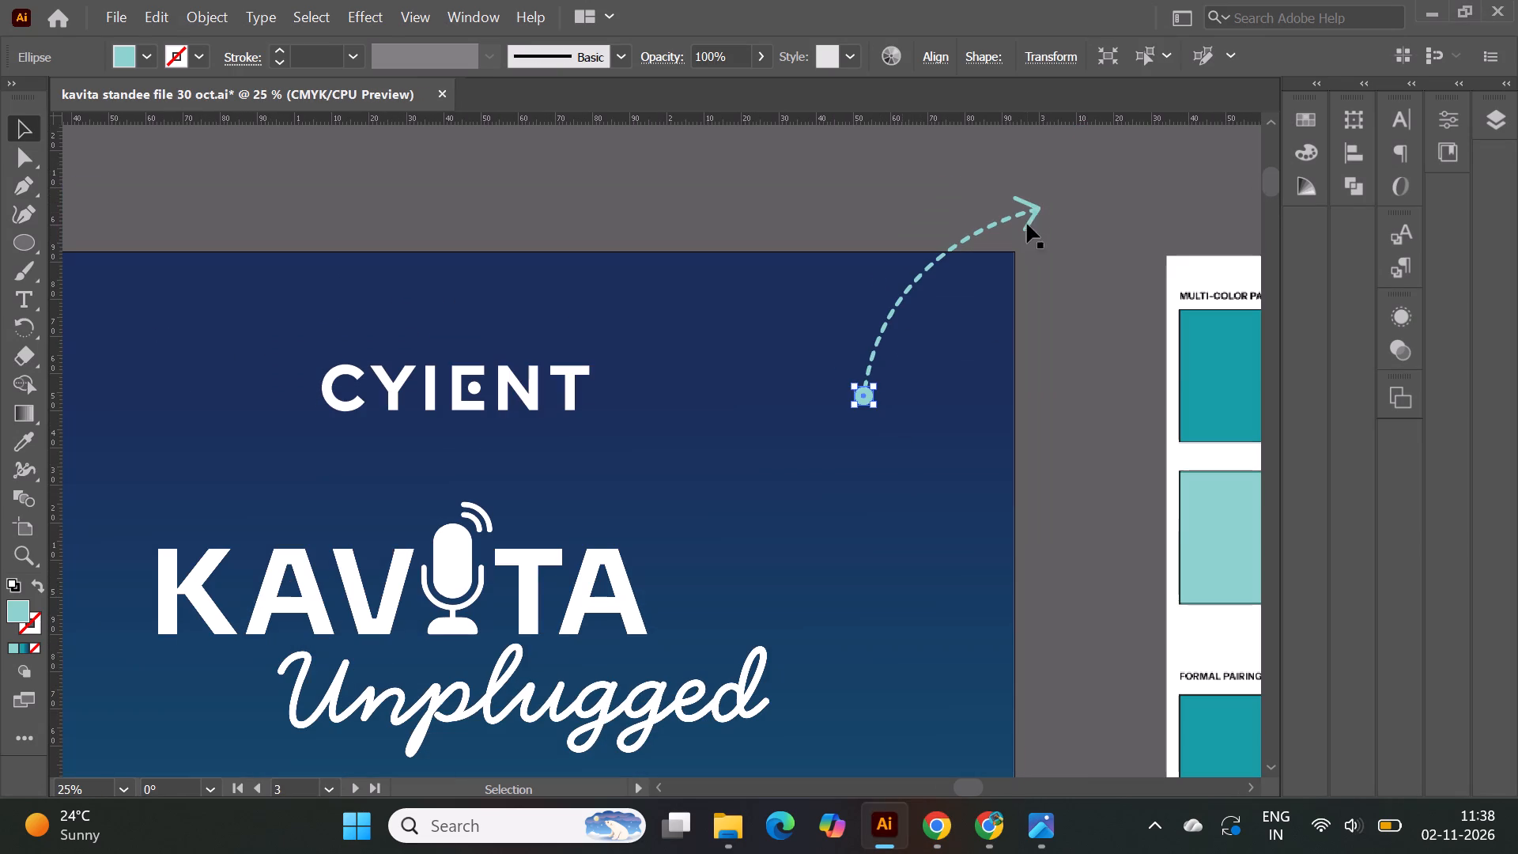
pyautogui.keyDown('shift'); pyautogui.click(1030, 213); pyautogui.keyUp('shift')
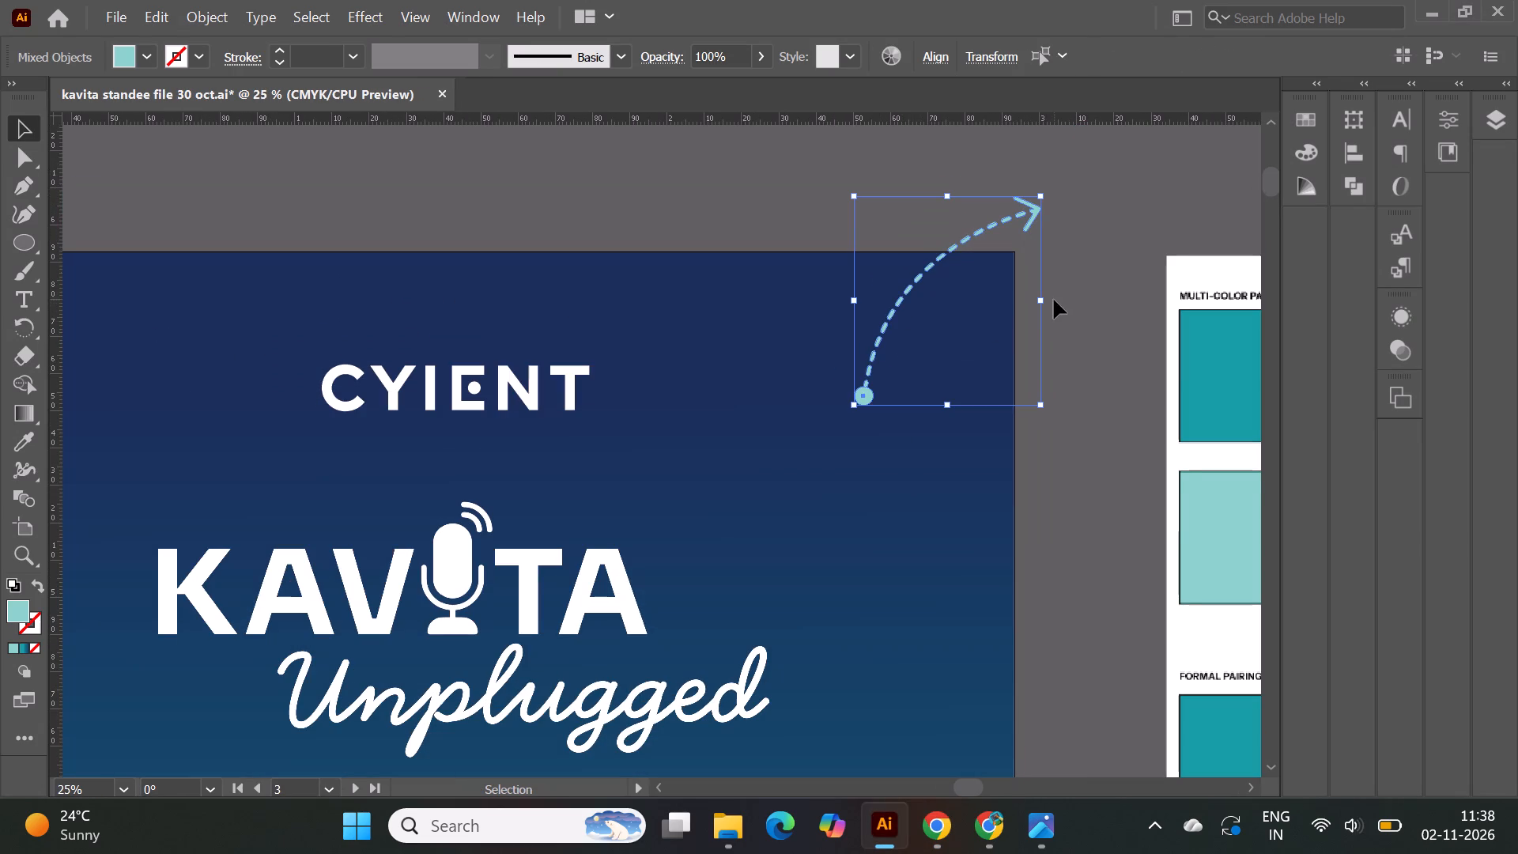
pyautogui.moveTo(1046, 412); pyautogui.dragTo(1025, 422)
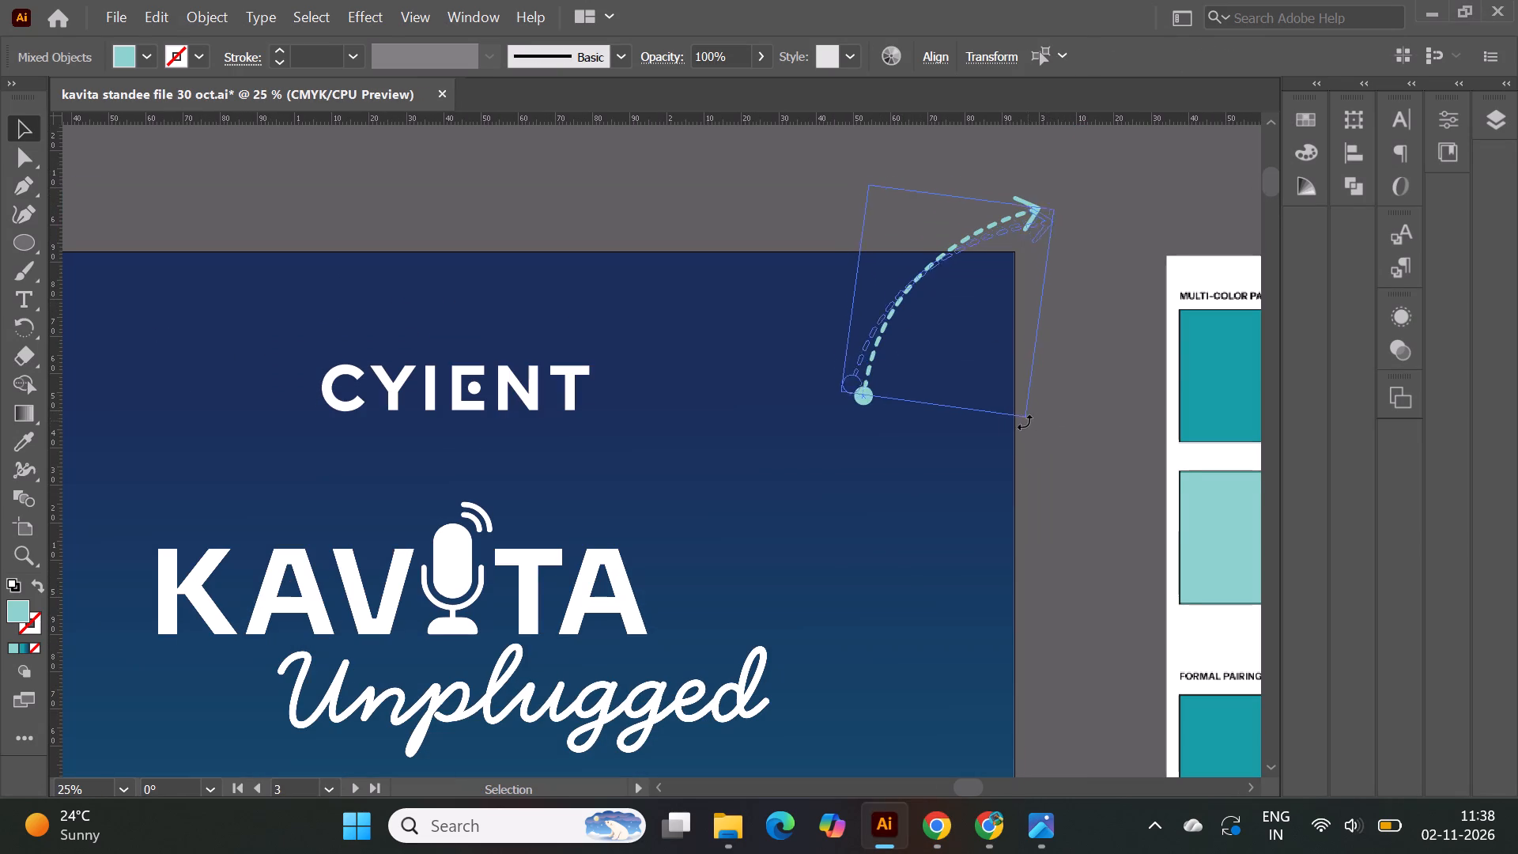
pyautogui.moveTo(1025, 422); pyautogui.dragTo(991, 433)
pyautogui.keyDown('alt'); pyautogui.scroll(-2, 897, 245); pyautogui.keyUp('alt')
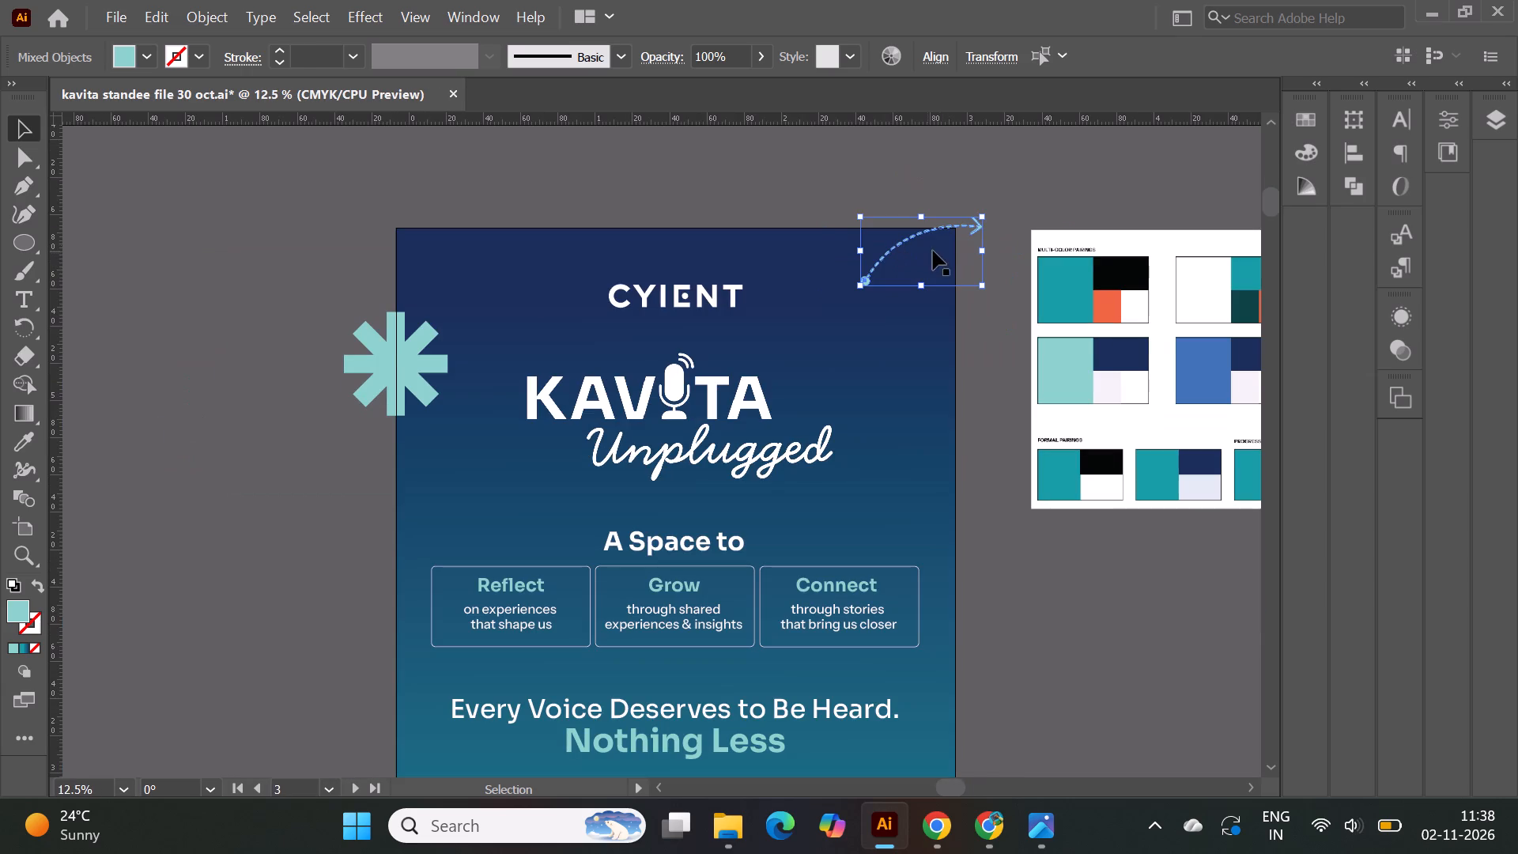
pyautogui.keyDown('shift'); pyautogui.moveTo(862, 288); pyautogui.dragTo(843, 300); pyautogui.keyUp('shift')
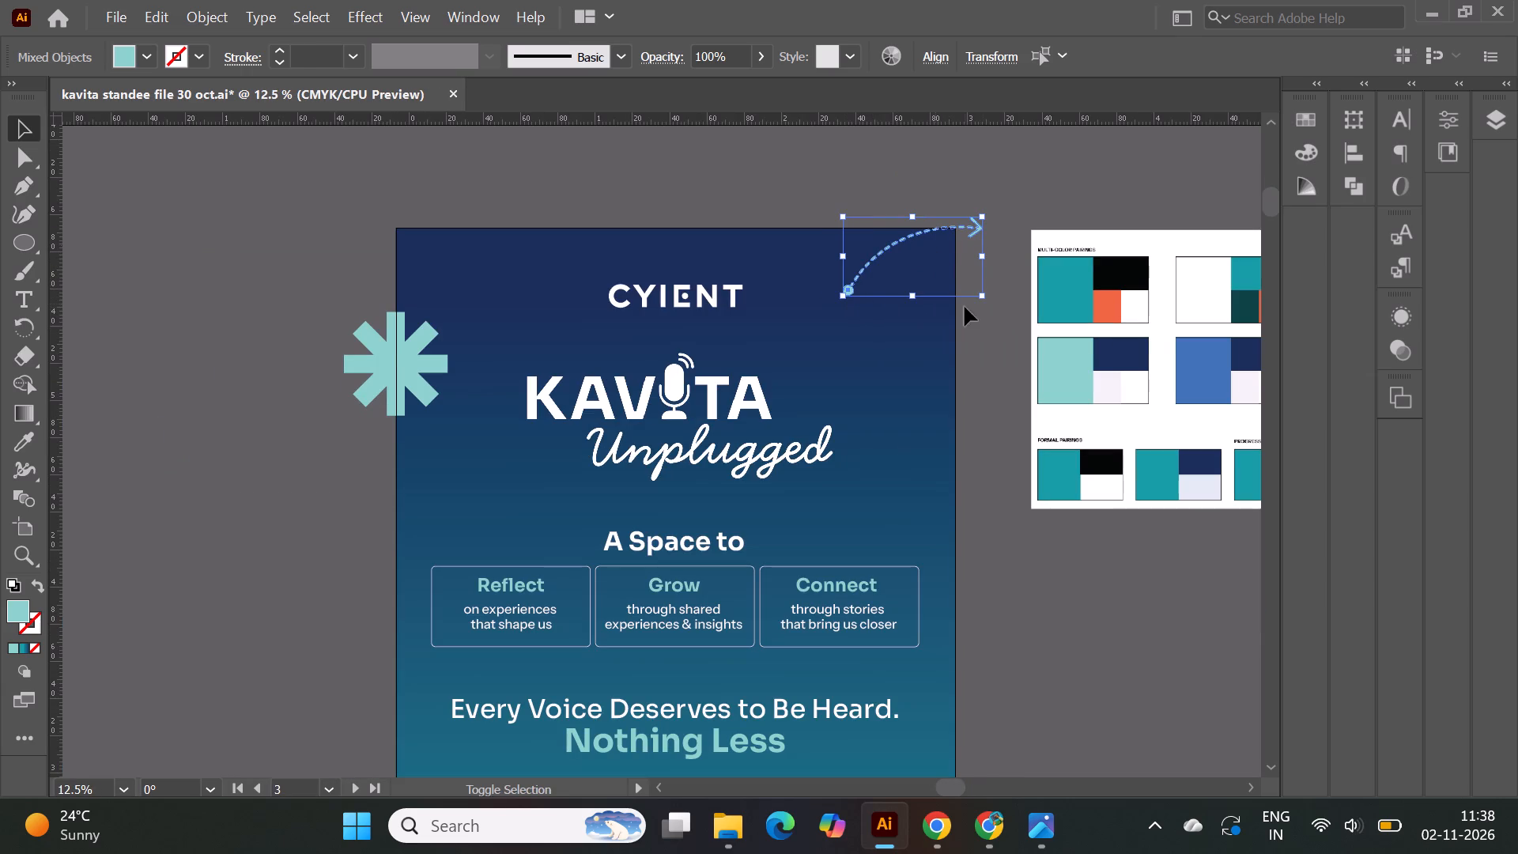
pyautogui.click(1044, 163)
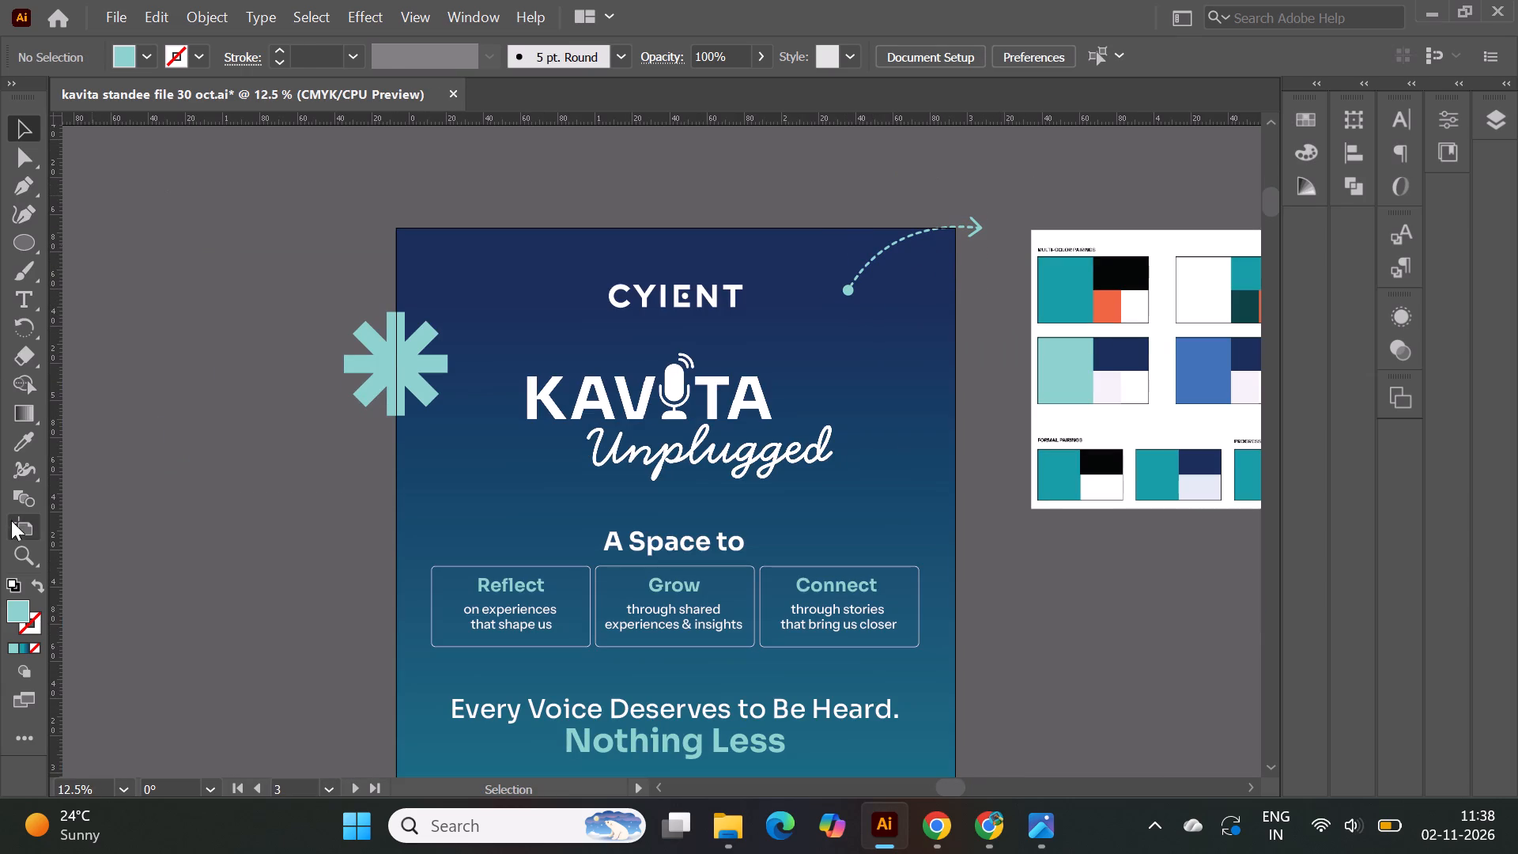
# Examine the overall layout of the Kavita Unplugged standee artboards side by side.
pyautogui.click(21, 525)
pyautogui.keyDown('alt'); pyautogui.scroll(-2, 704, 176); pyautogui.keyUp('alt')
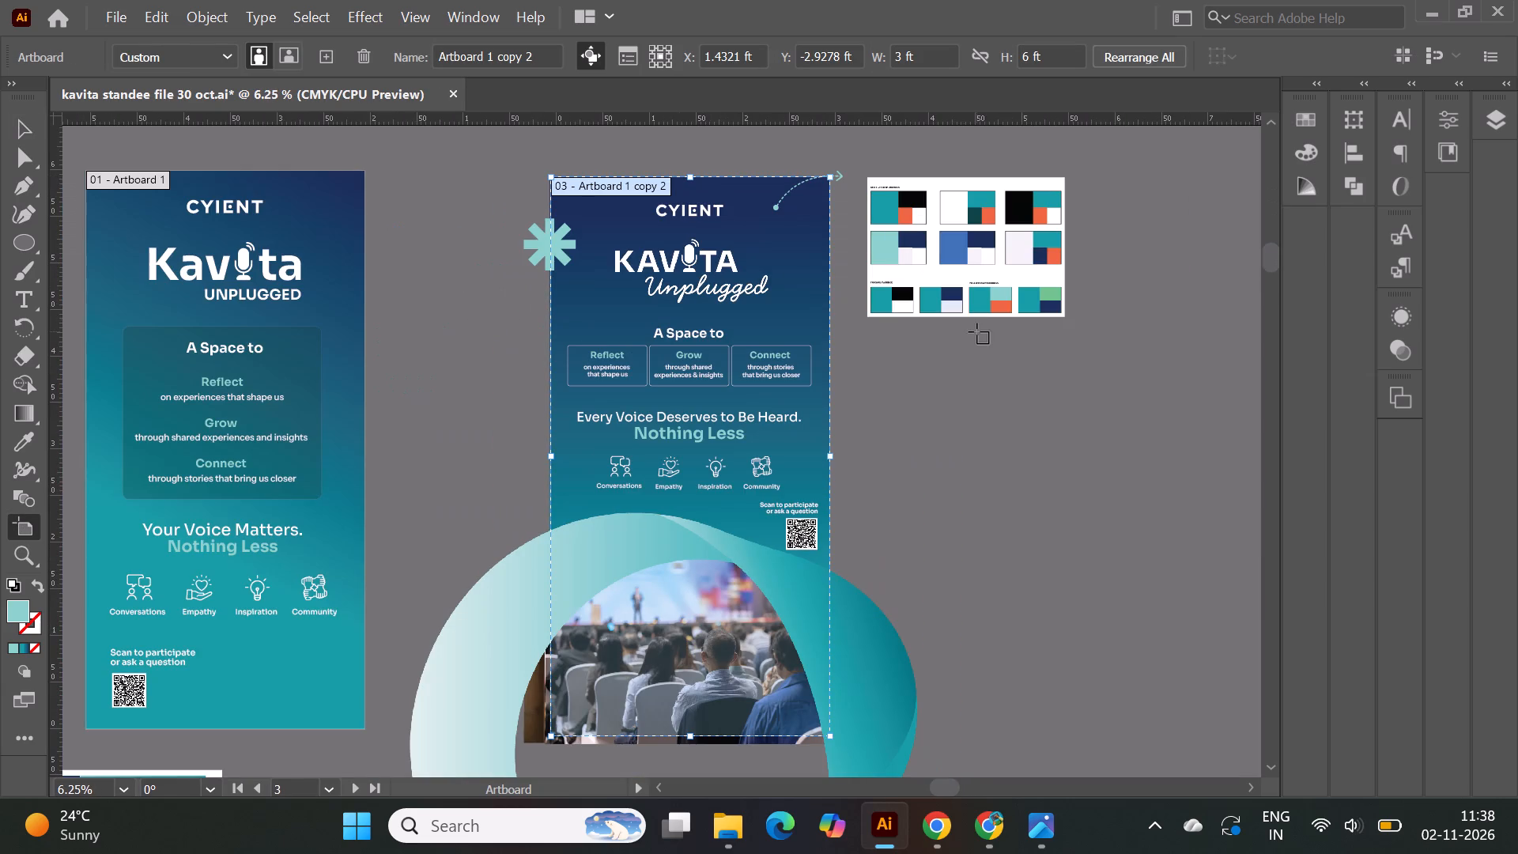
pyautogui.scroll(-1, 976, 331)
pyautogui.scroll(1, 976, 331)
pyautogui.keyDown('alt'); pyautogui.scroll(1, 644, 226); pyautogui.keyUp('alt')
pyautogui.keyDown('alt'); pyautogui.scroll(-1, 1117, 259); pyautogui.keyUp('alt')
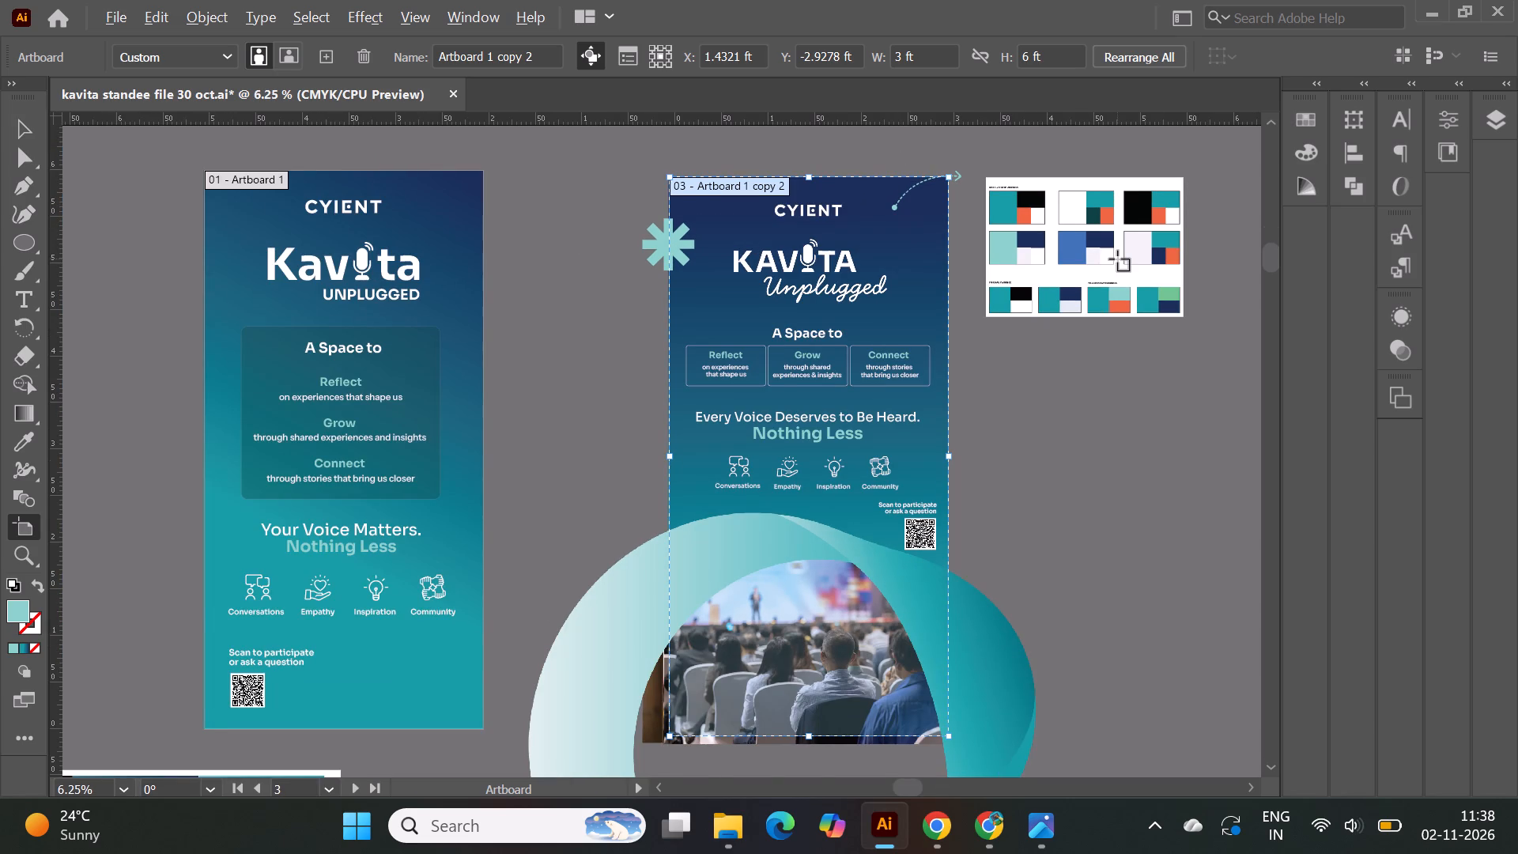
pyautogui.keyDown('alt'); pyautogui.scroll(1, 1117, 259); pyautogui.keyUp('alt')
pyautogui.keyDown('alt'); pyautogui.scroll(-1, 944, 251); pyautogui.keyUp('alt')
pyautogui.scroll(-1, 944, 251)
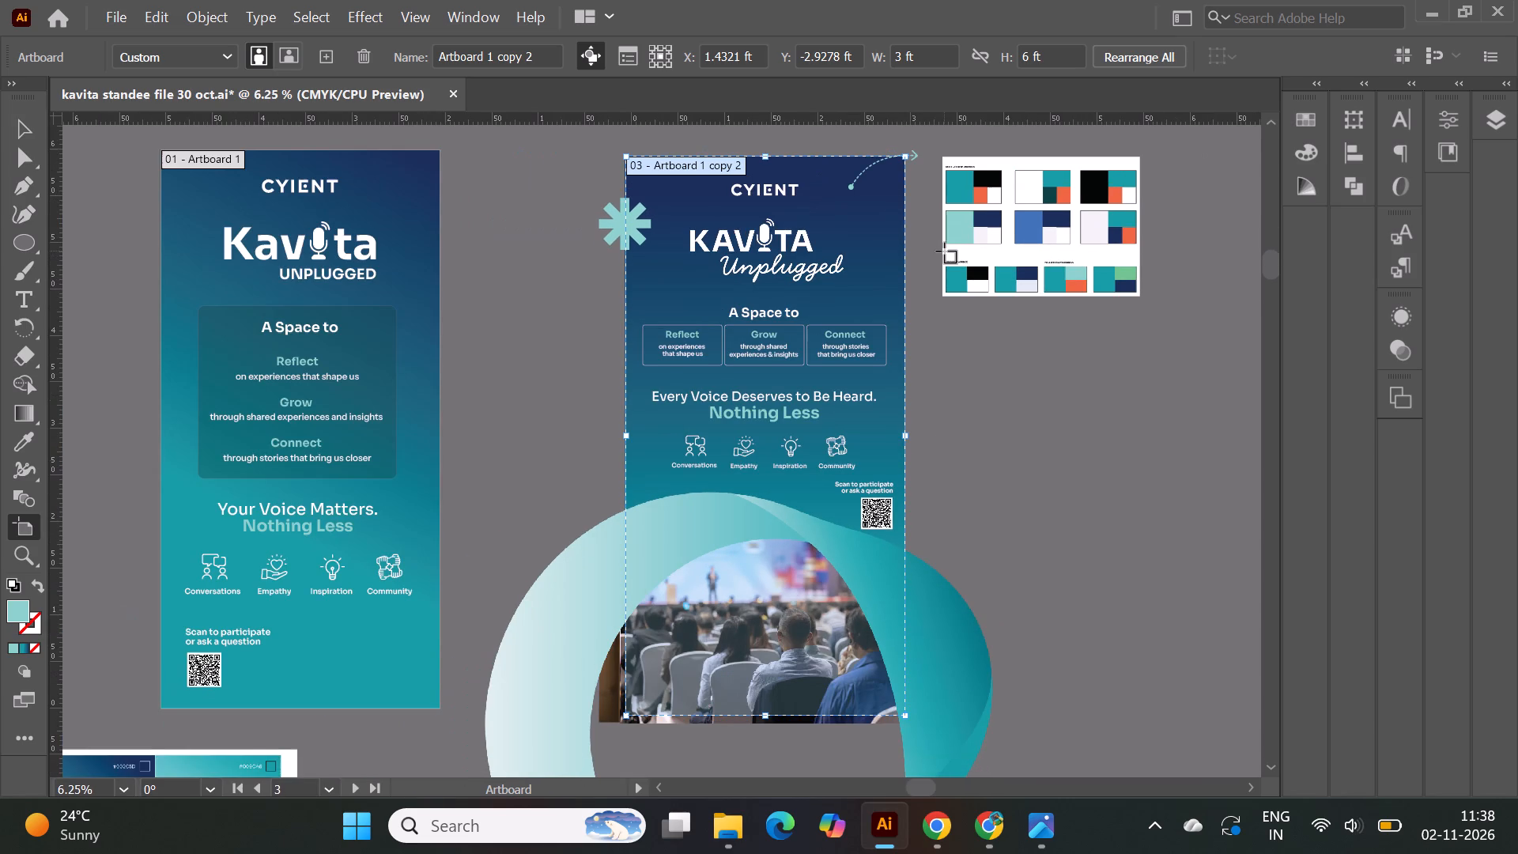
pyautogui.keyDown('alt'); pyautogui.scroll(1, 944, 251); pyautogui.keyUp('alt')
pyautogui.keyDown('alt'); pyautogui.scroll(1, 670, 157); pyautogui.keyUp('alt')
pyautogui.keyDown('alt'); pyautogui.scroll(1, 1068, 365); pyautogui.keyUp('alt')
pyautogui.keyDown('alt'); pyautogui.scroll(-2, 1068, 365); pyautogui.keyUp('alt')
# Switch to Chrome to study the dashed arcs and cropped star in Cyient's Walk-in Interview post, comparing their placement with the standee.
pyautogui.click(935, 842)
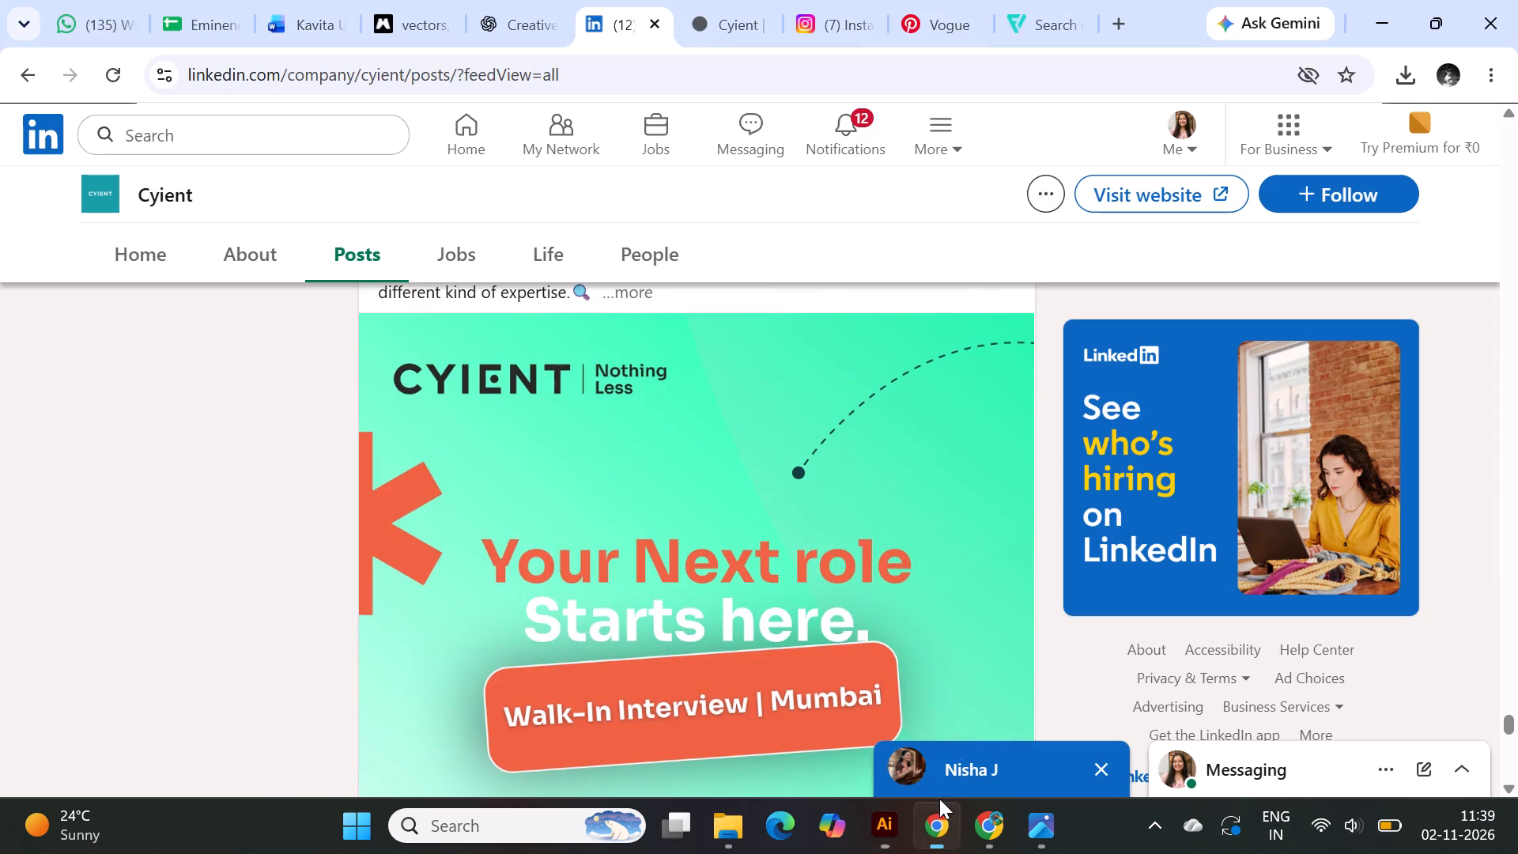
pyautogui.scroll(-3, 953, 501)
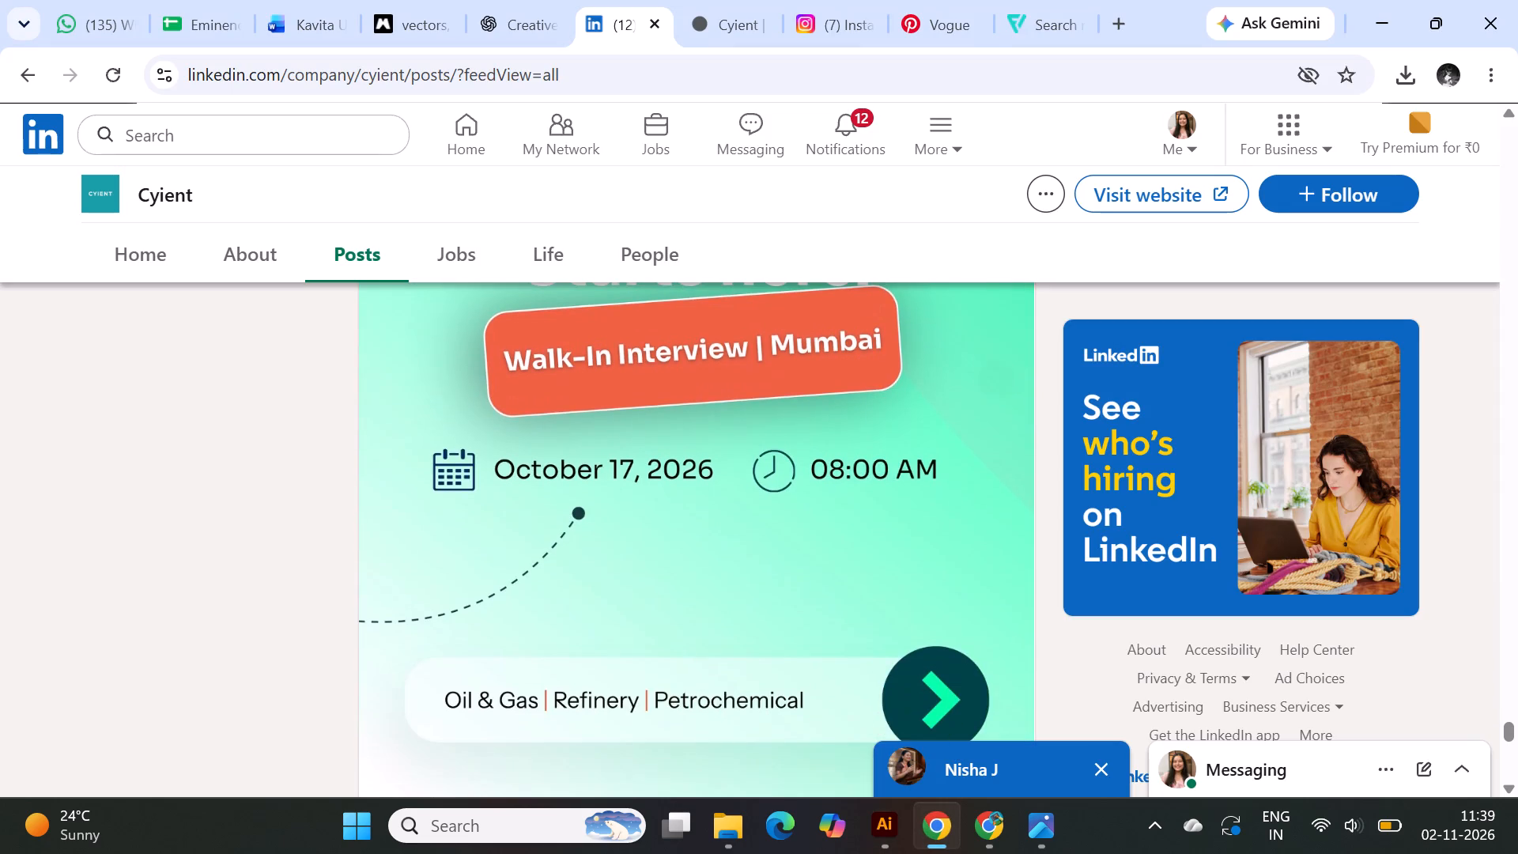
pyautogui.scroll(2, 953, 501)
pyautogui.click(886, 836)
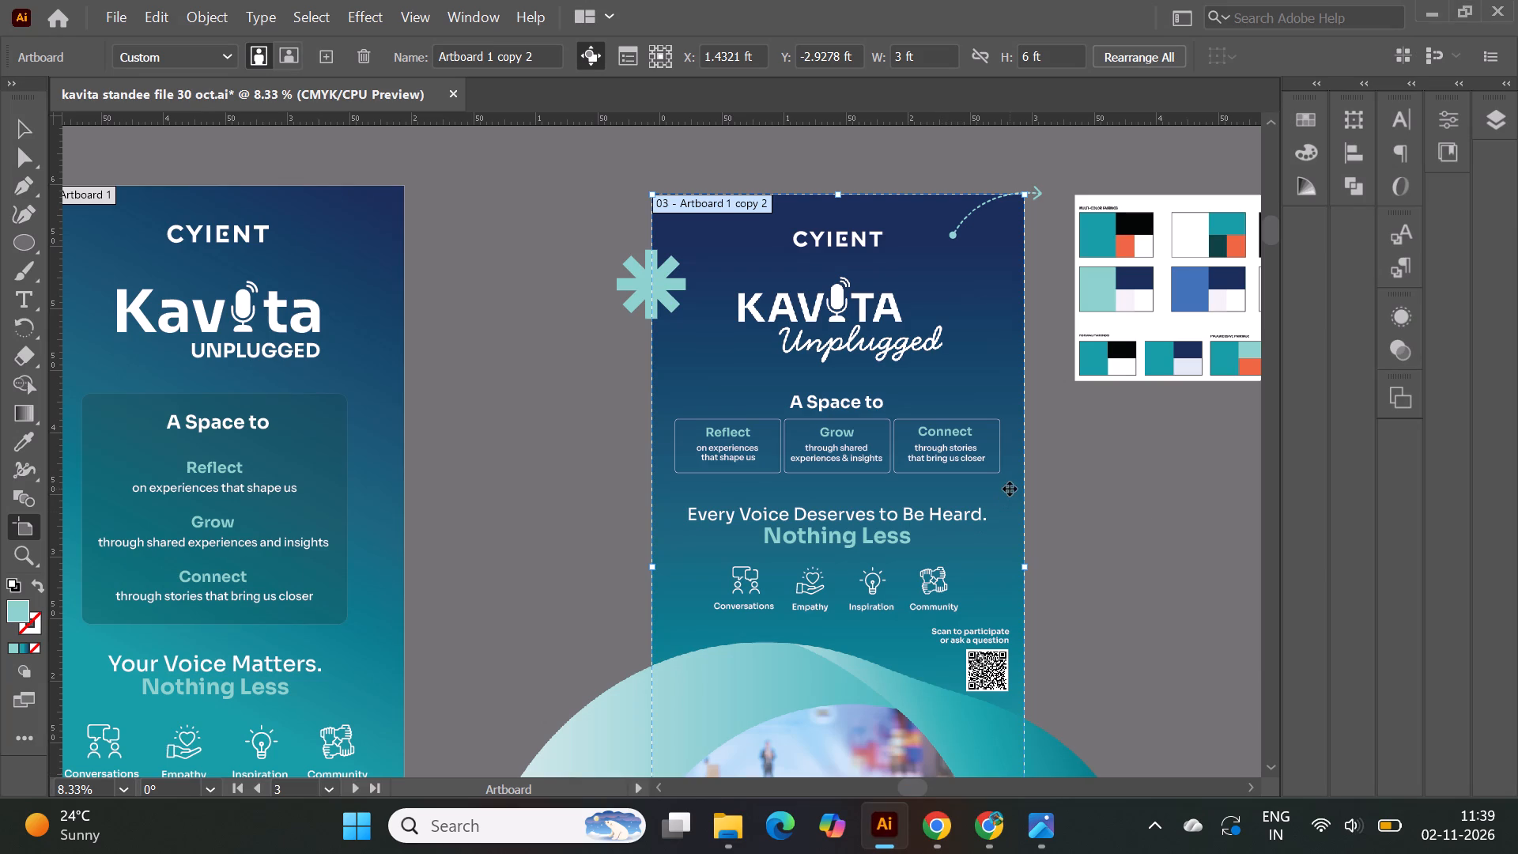
pyautogui.keyDown('alt'); pyautogui.scroll(1, 1077, 261); pyautogui.keyUp('alt')
pyautogui.keyDown('alt'); pyautogui.scroll(-1, 943, 236); pyautogui.keyUp('alt')
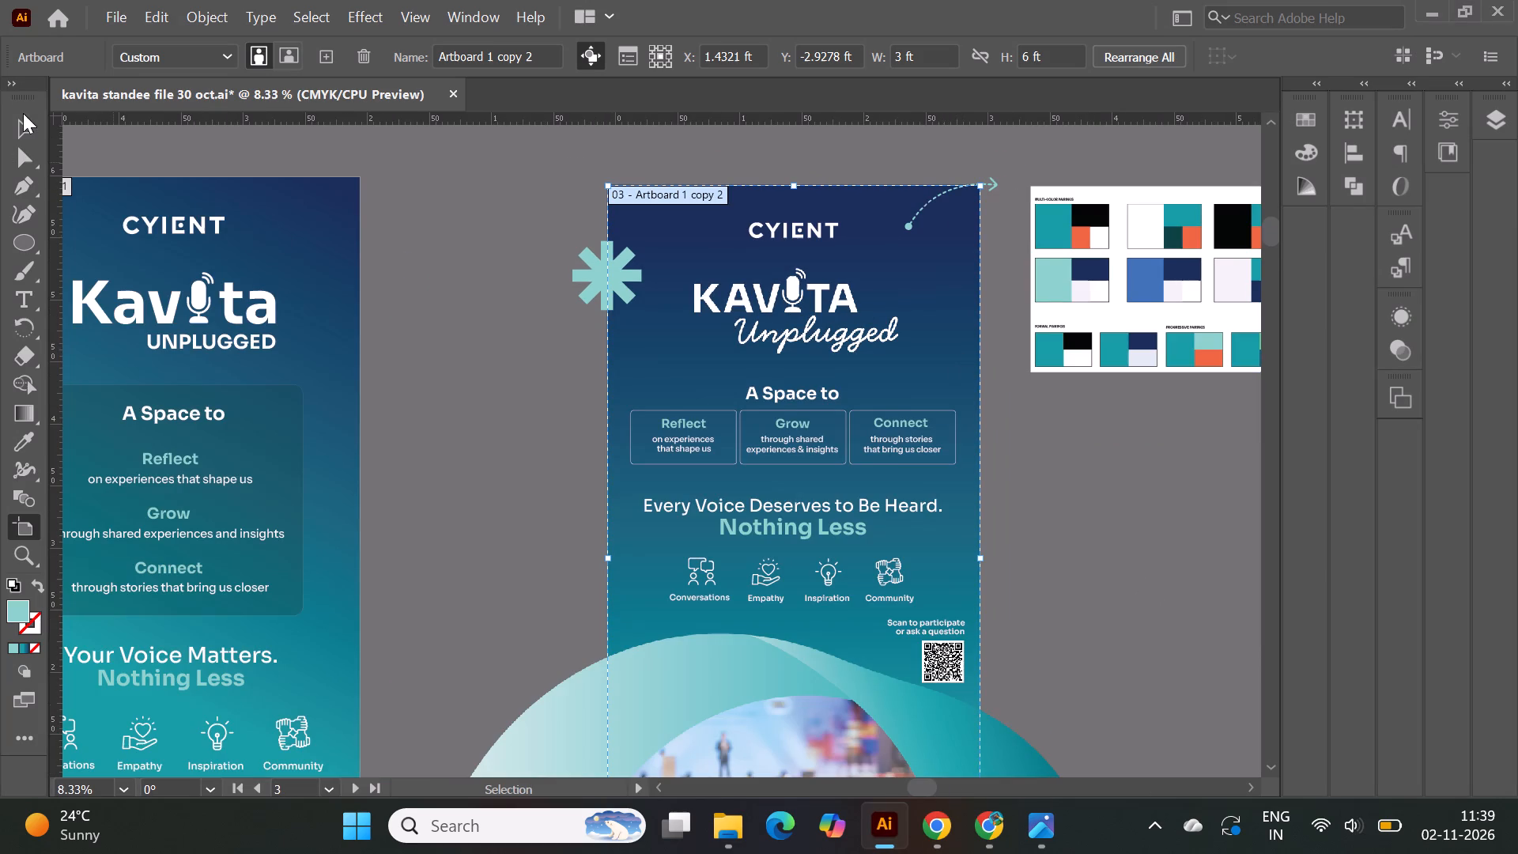
pyautogui.click(23, 113)
pyautogui.click(256, 308)
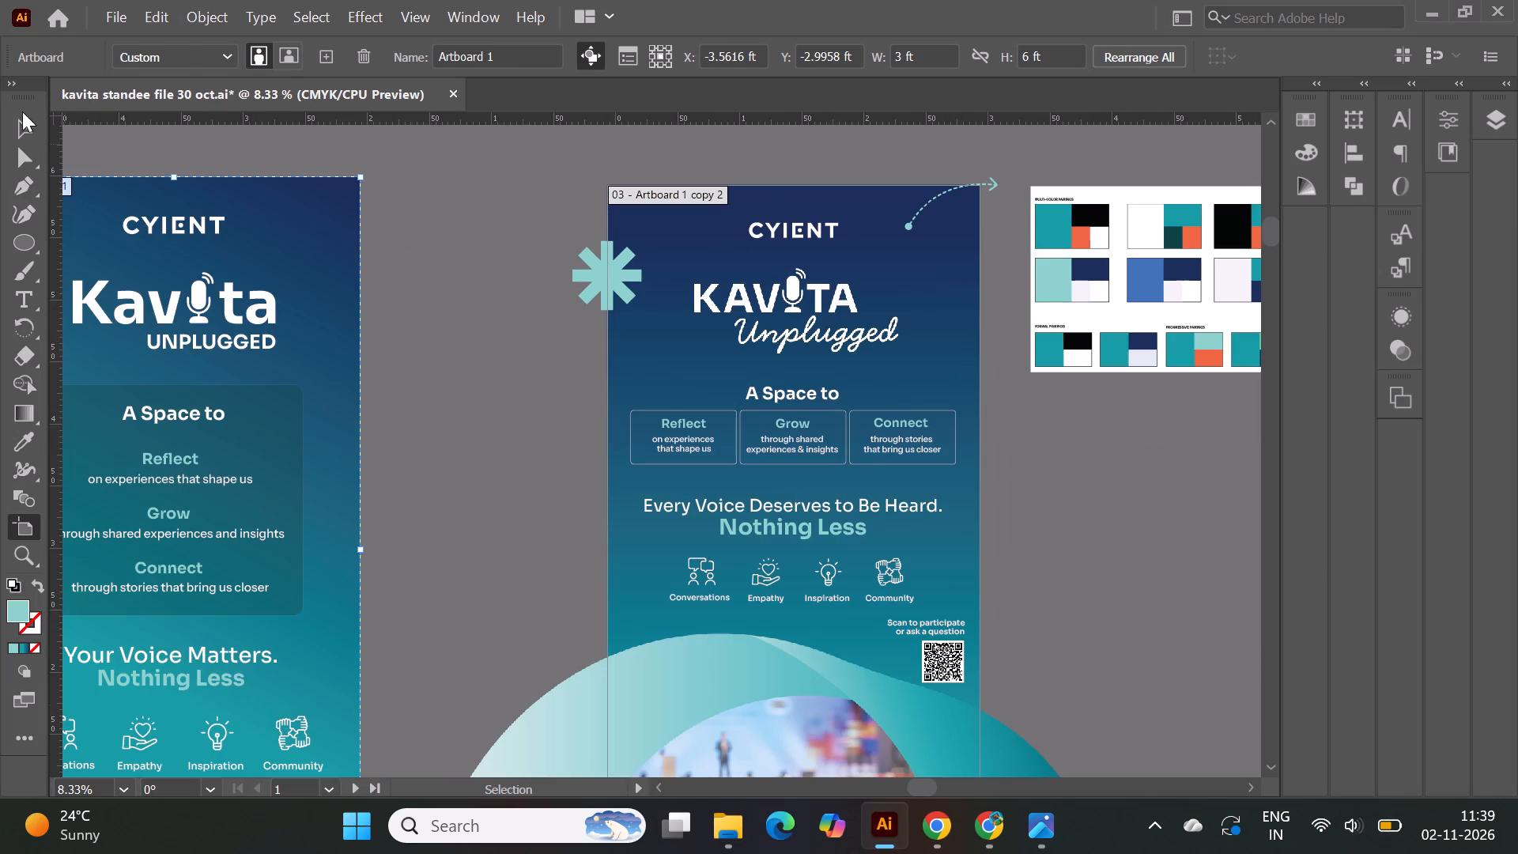
pyautogui.click(25, 129)
pyautogui.click(440, 399)
pyautogui.keyDown('alt'); pyautogui.scroll(1, 870, 229); pyautogui.keyUp('alt')
pyautogui.keyDown('alt'); pyautogui.scroll(1, 961, 180); pyautogui.keyUp('alt')
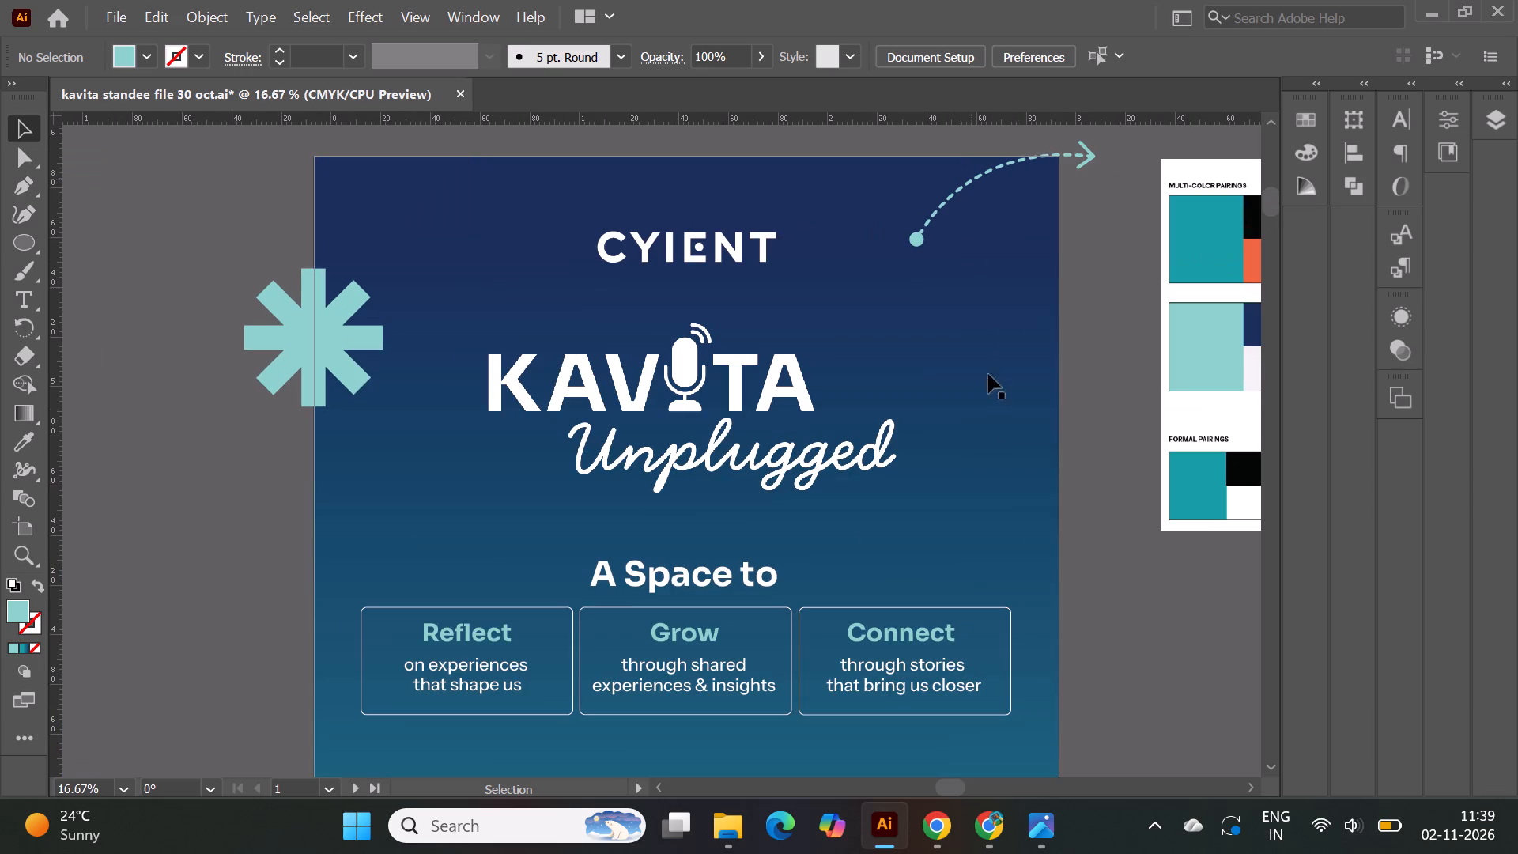
pyautogui.click(930, 843)
pyautogui.scroll(1, 825, 647)
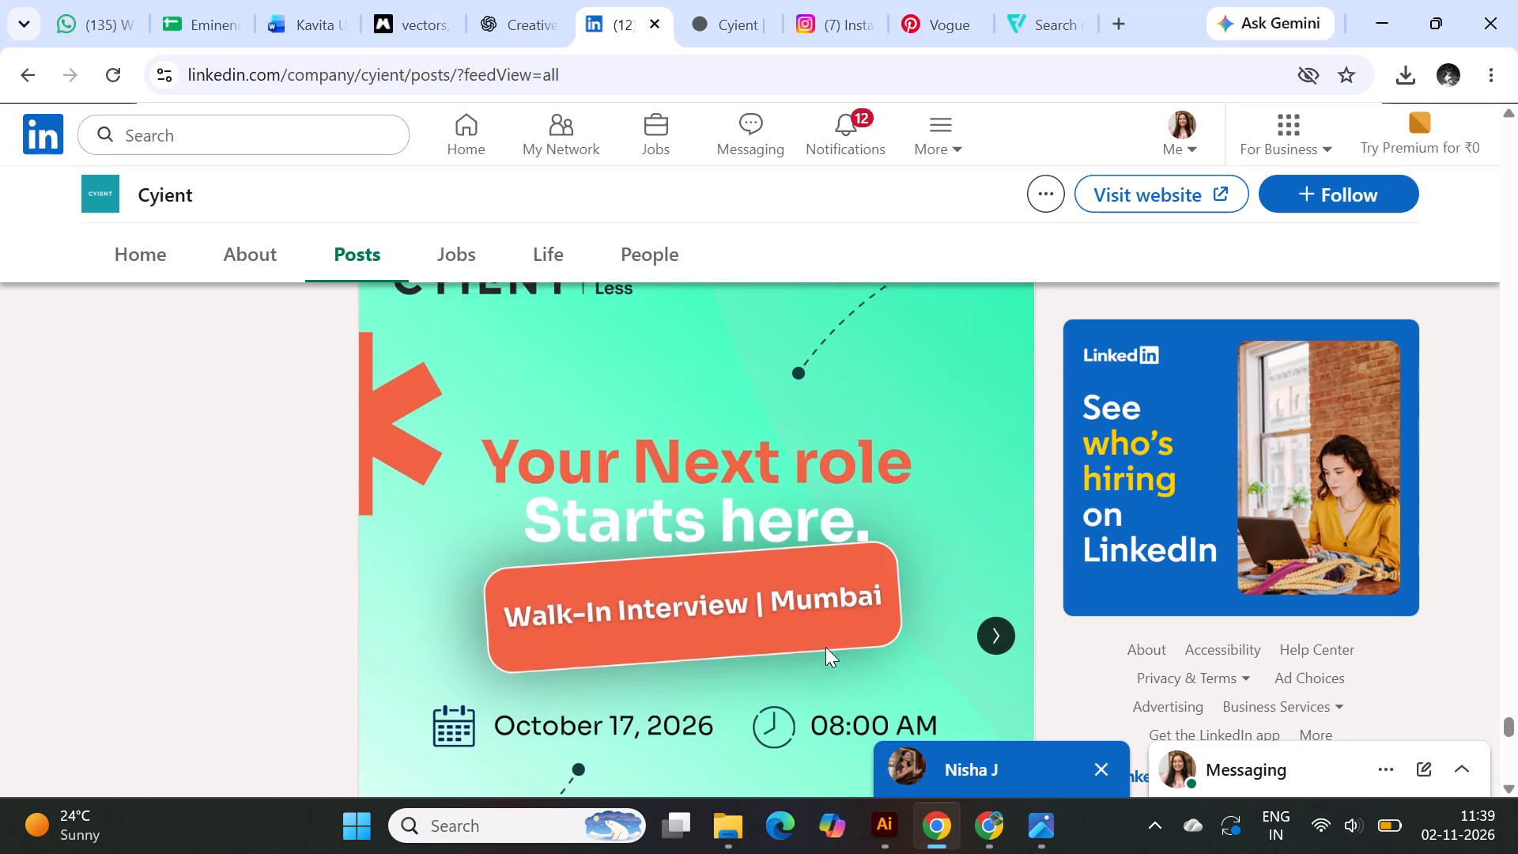
pyautogui.click(883, 829)
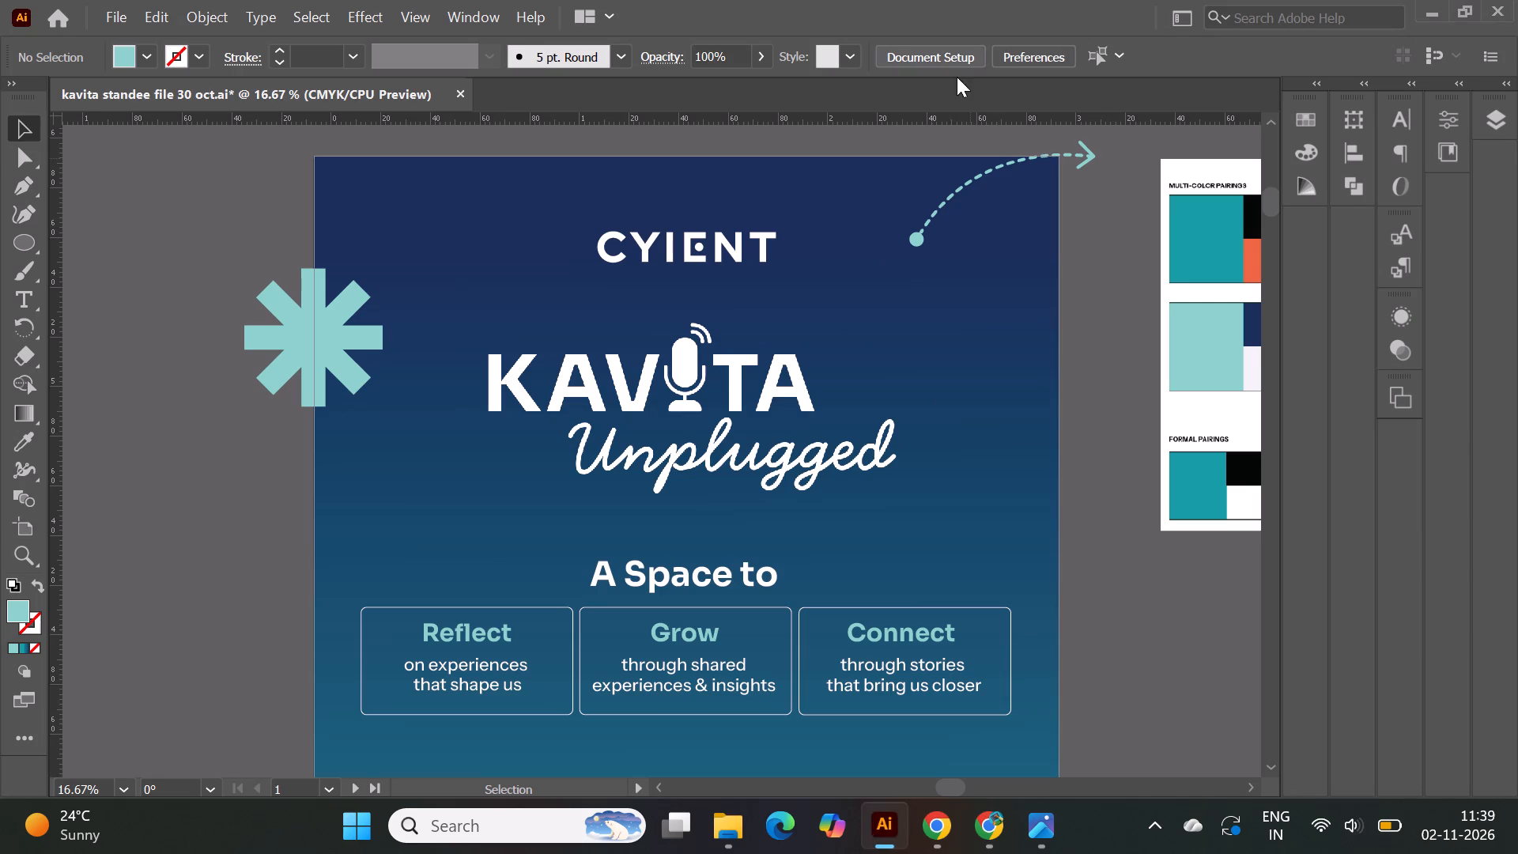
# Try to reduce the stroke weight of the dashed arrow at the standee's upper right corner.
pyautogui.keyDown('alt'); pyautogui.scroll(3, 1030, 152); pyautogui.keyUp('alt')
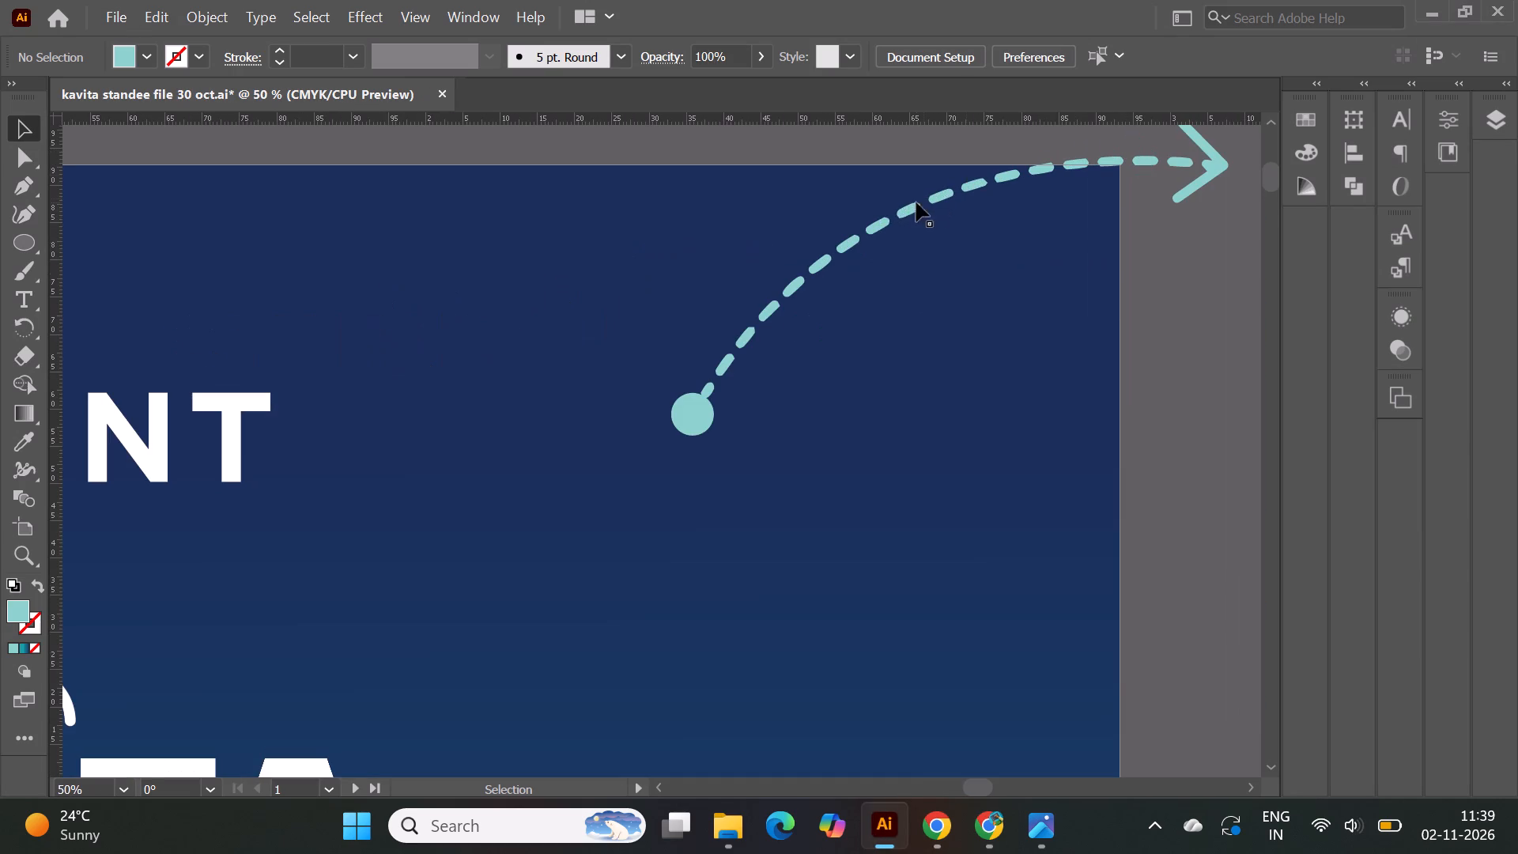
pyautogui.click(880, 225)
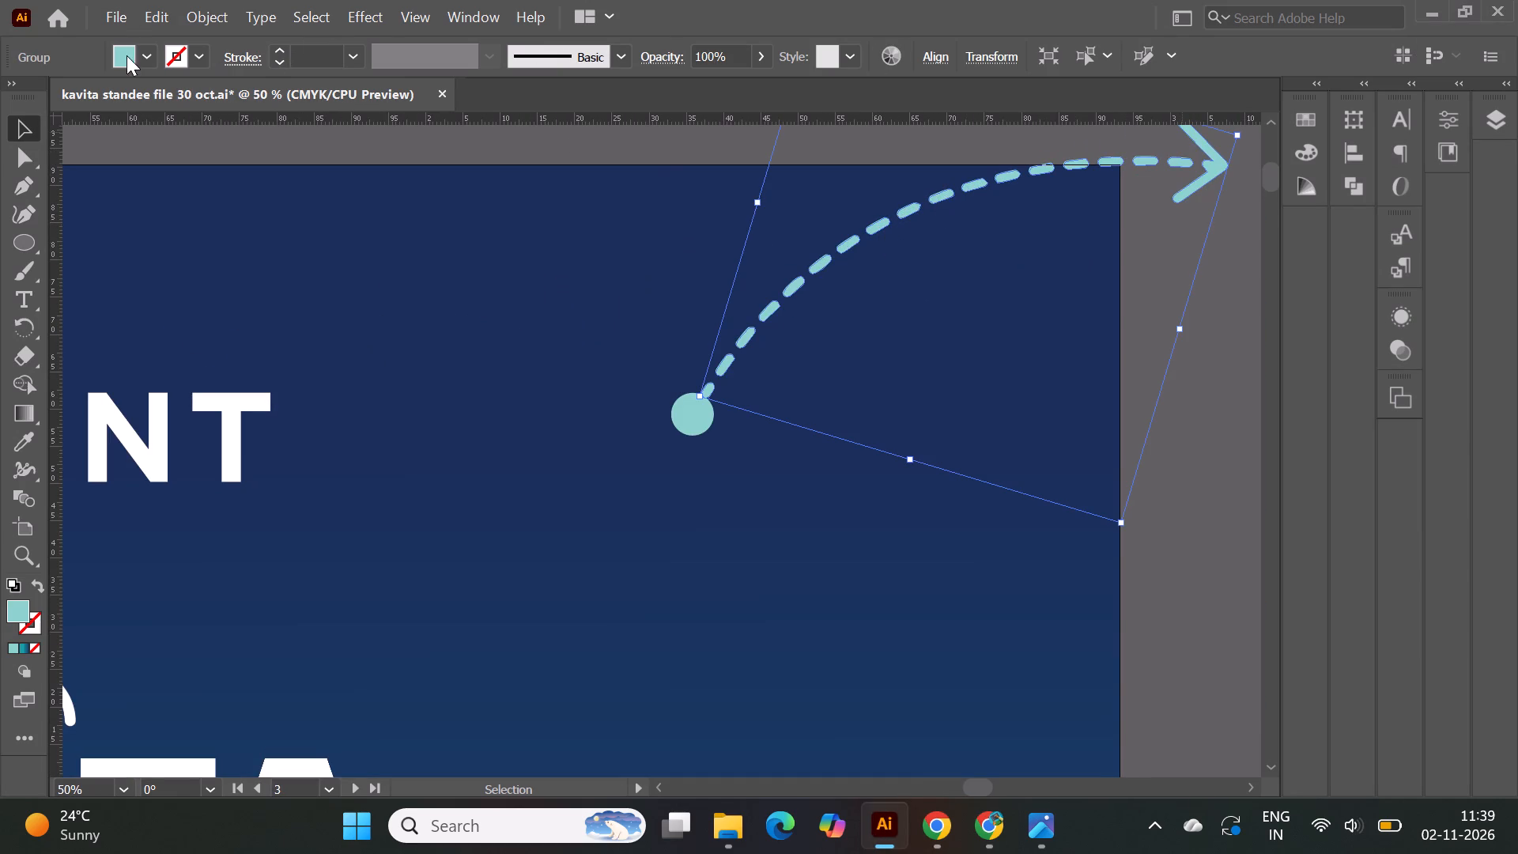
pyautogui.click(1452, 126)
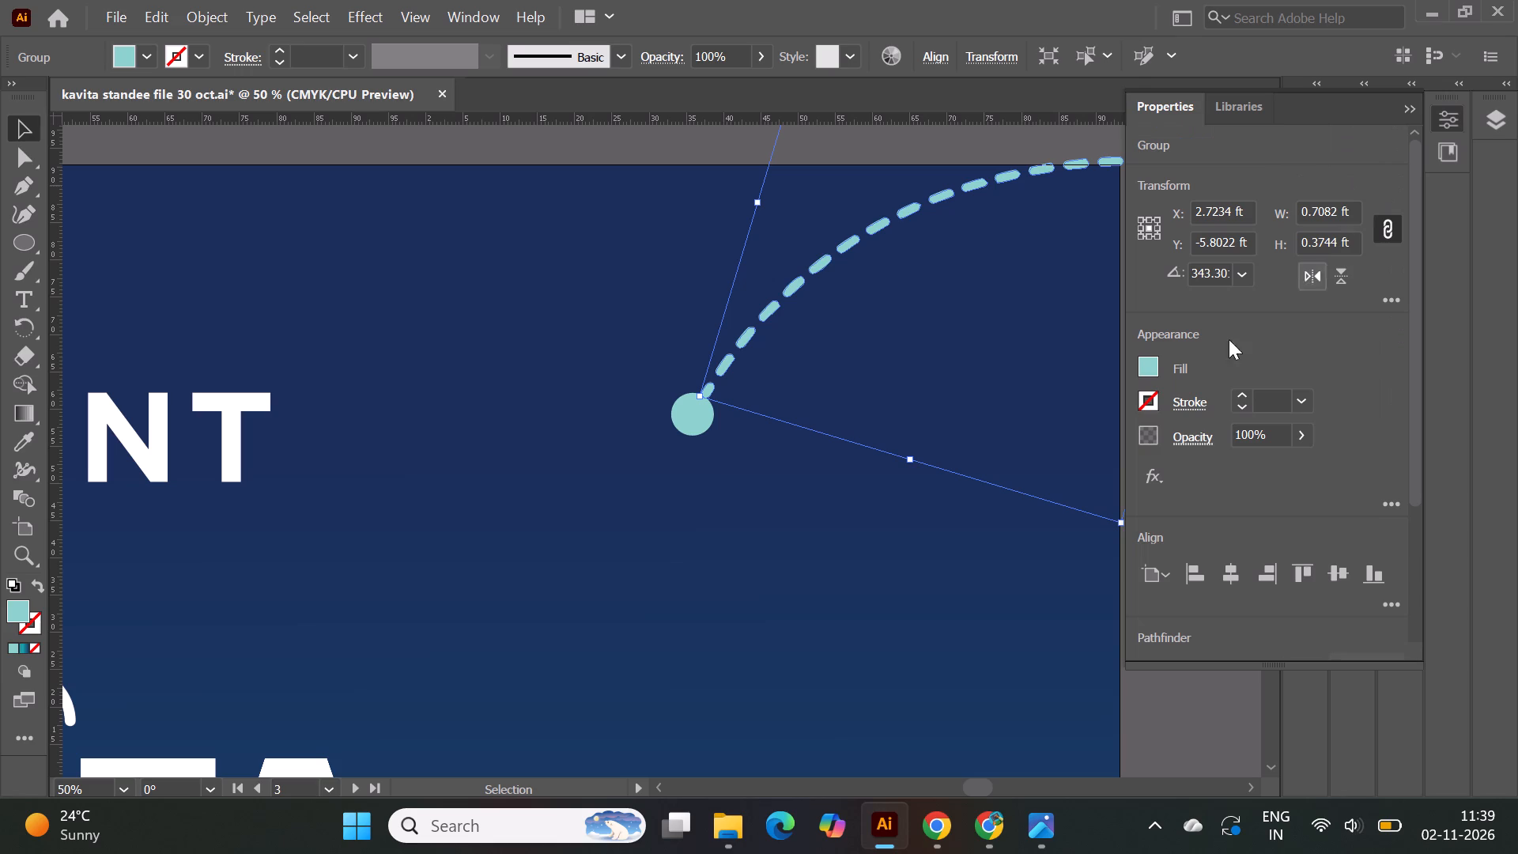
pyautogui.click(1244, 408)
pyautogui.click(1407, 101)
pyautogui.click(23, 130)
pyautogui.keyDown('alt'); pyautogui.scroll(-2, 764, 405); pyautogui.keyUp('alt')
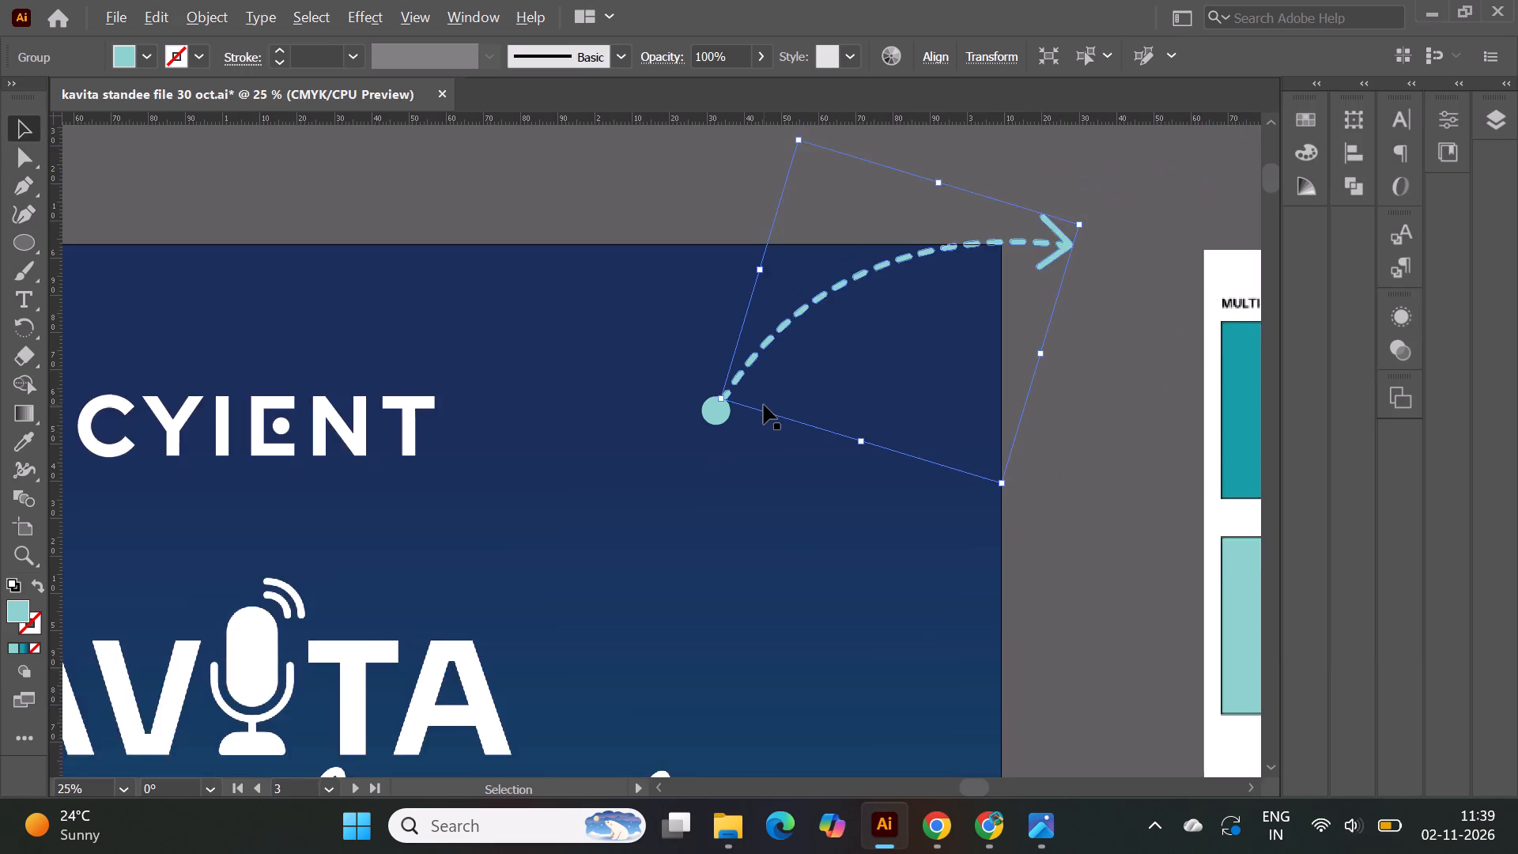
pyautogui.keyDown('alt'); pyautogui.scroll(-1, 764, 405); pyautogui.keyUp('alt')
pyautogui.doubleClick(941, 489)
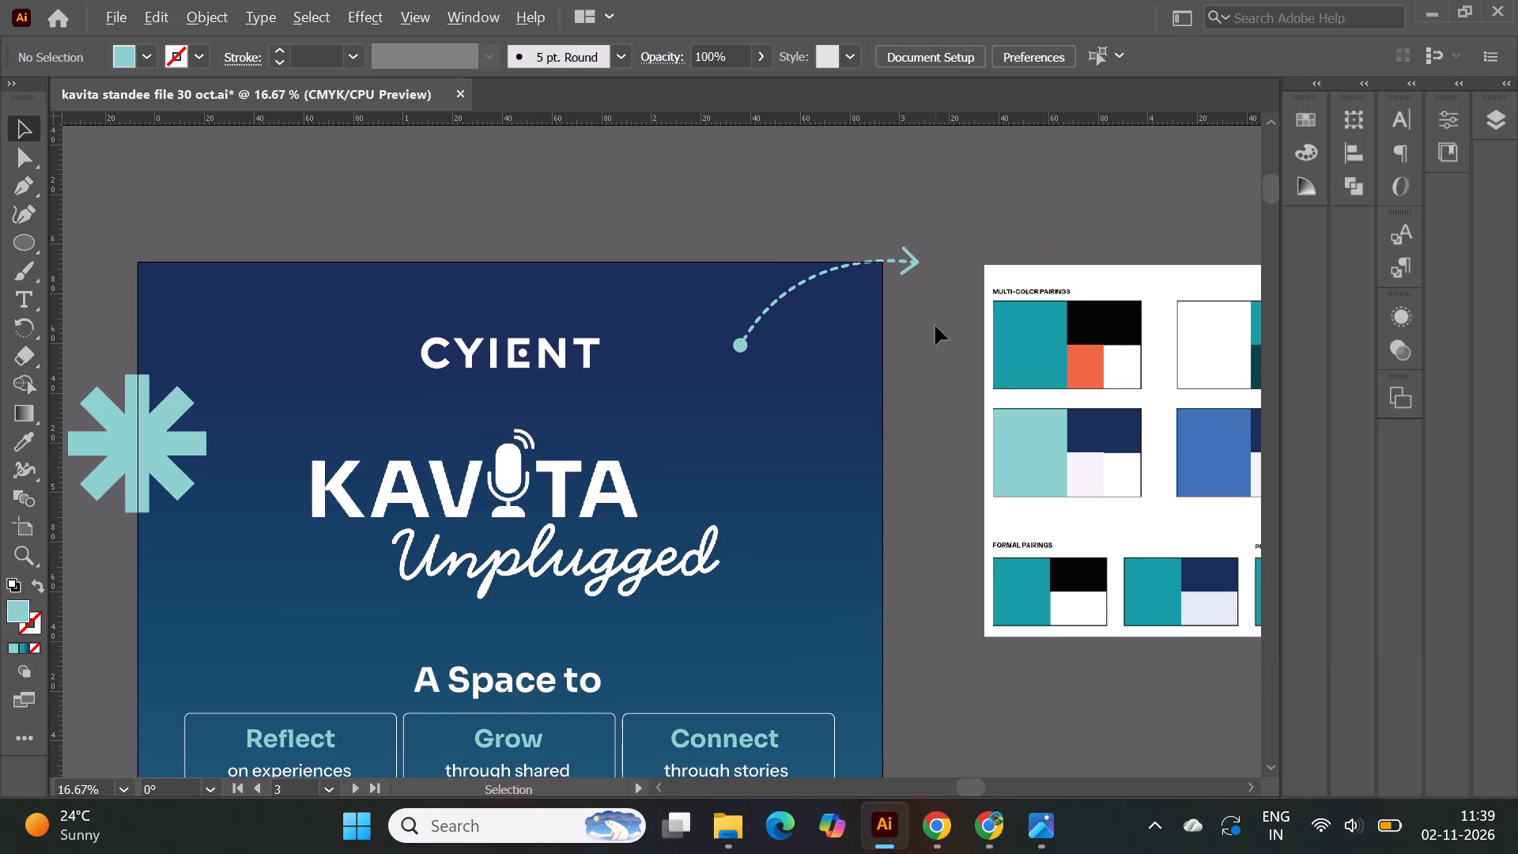
# Enlarge the dashed arrow together with its dot toward the CYIENT logo, and nudge both slightly up at the standee's upper right corner.
pyautogui.keyDown('alt'); pyautogui.scroll(1, 719, 341); pyautogui.keyUp('alt')
pyautogui.click(748, 354)
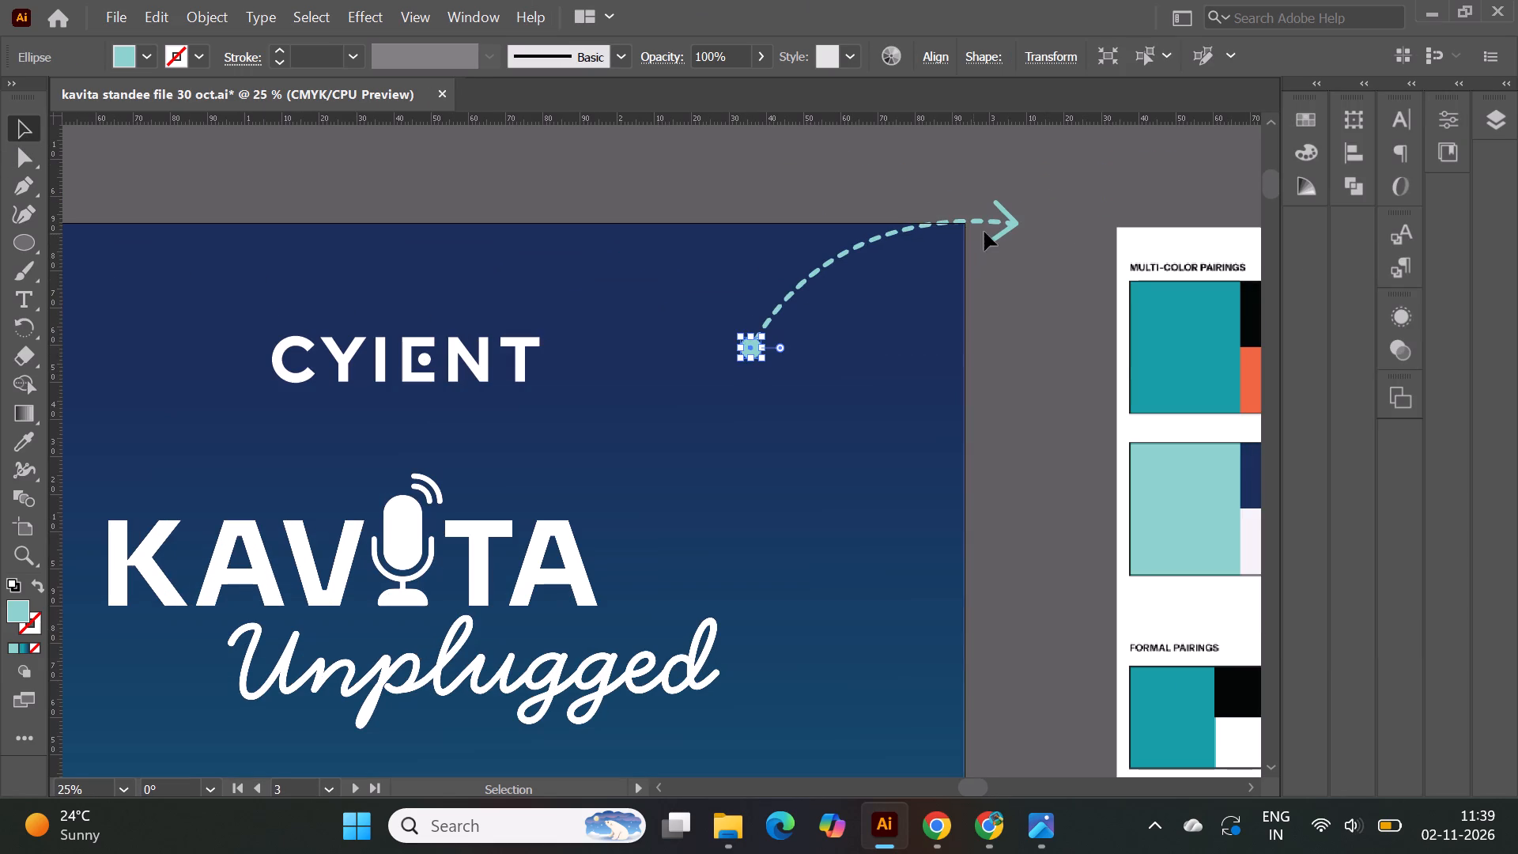
pyautogui.keyDown('shift'); pyautogui.click(1014, 220); pyautogui.keyUp('shift')
pyautogui.keyDown('shift'); pyautogui.moveTo(738, 364); pyautogui.dragTo(682, 389); pyautogui.keyUp('shift')
pyautogui.keyDown('alt'); pyautogui.scroll(-2, 894, 321); pyautogui.keyUp('alt')
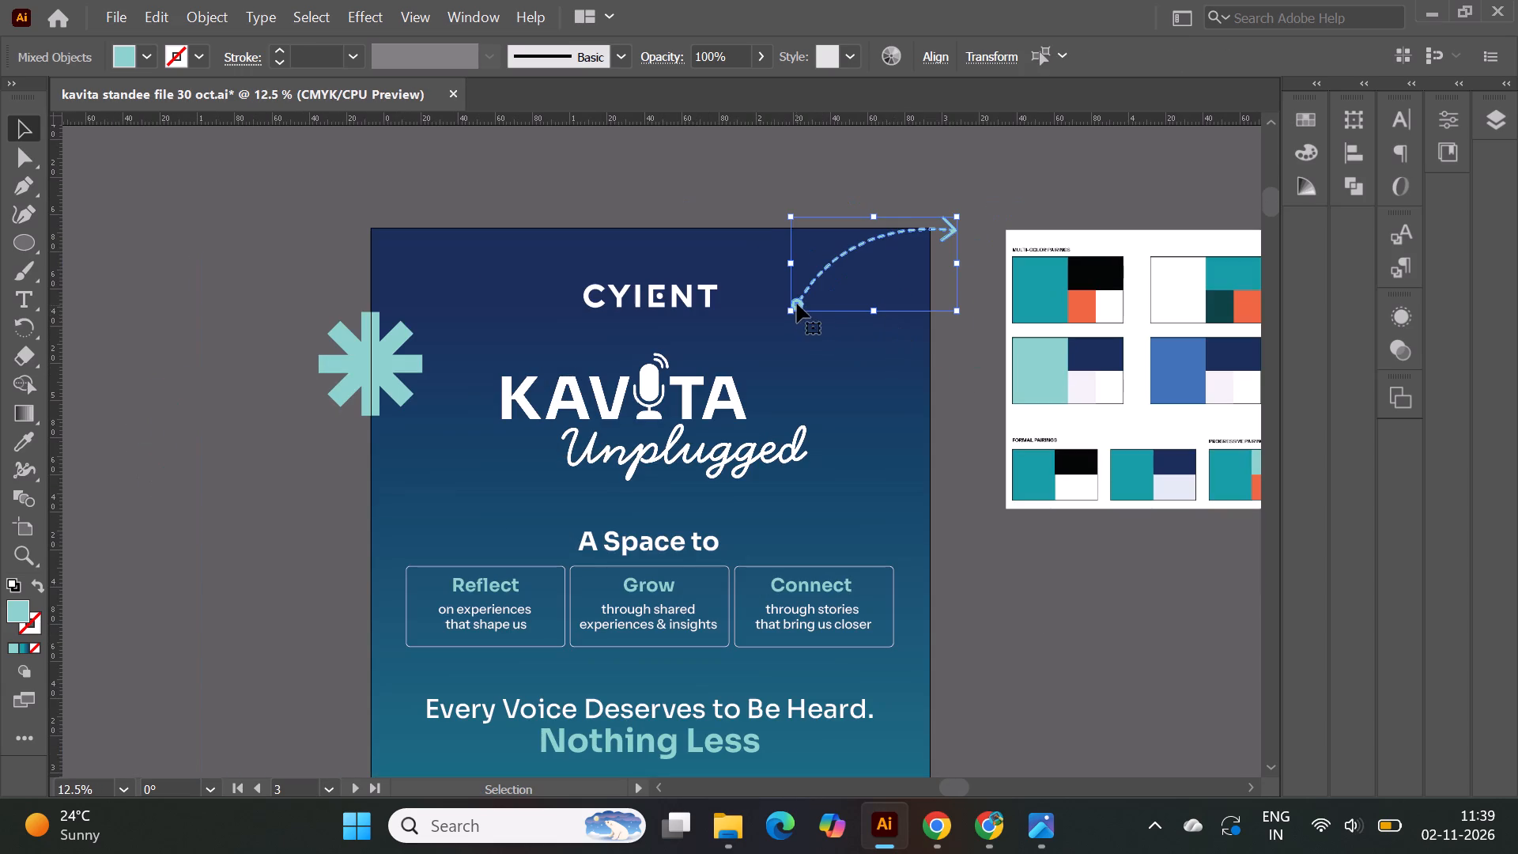
pyautogui.moveTo(797, 304); pyautogui.dragTo(801, 295)
pyautogui.click(1062, 603)
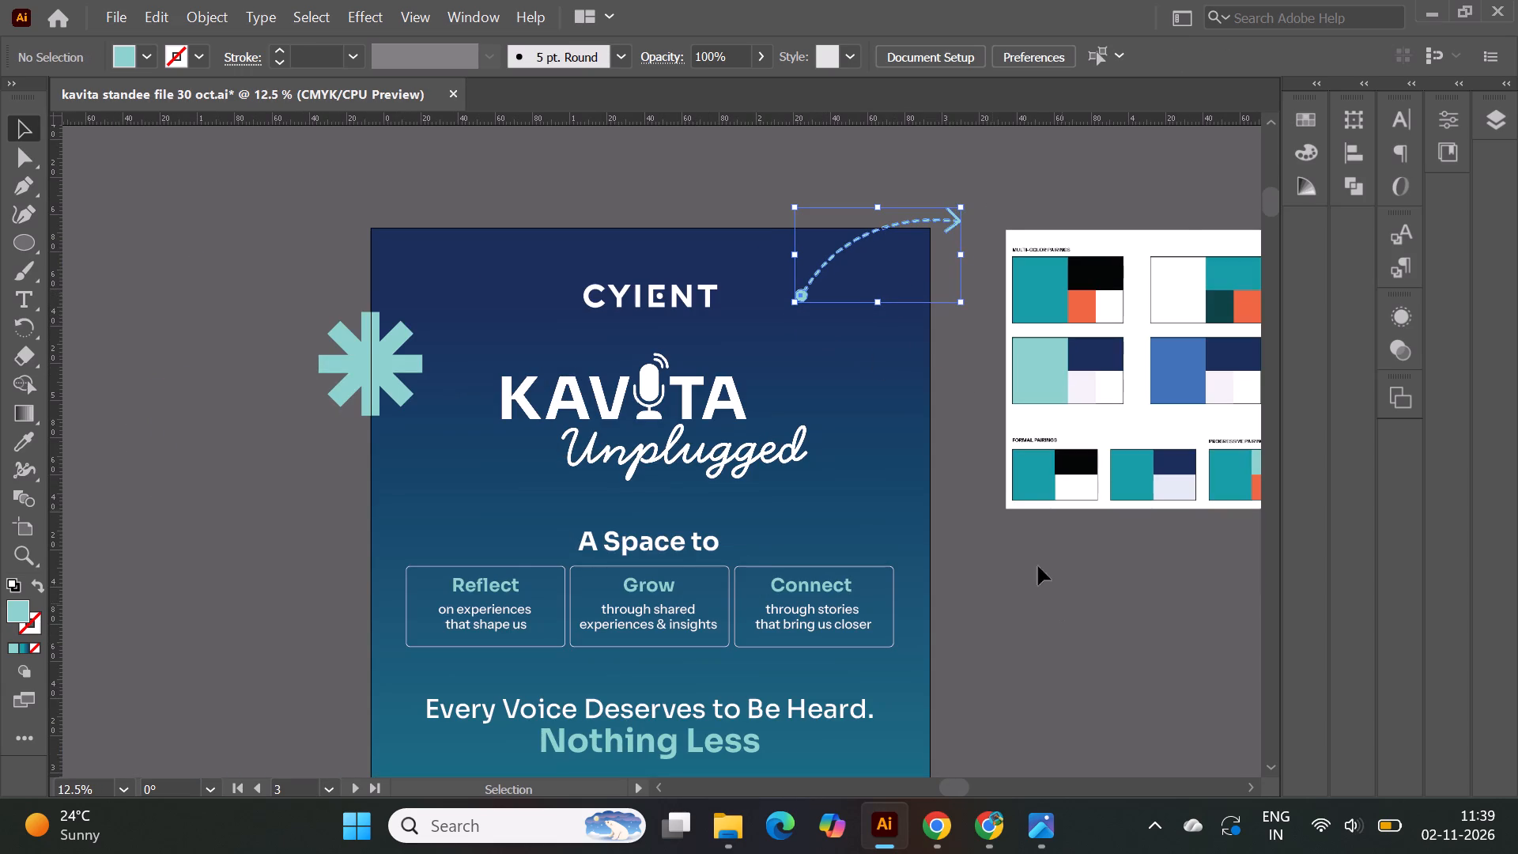
# Duplicate the dashed arrow with its dot and place the copy across the standee's left edge, beside the Conversations icon.
pyautogui.keyDown('alt'); pyautogui.scroll(-1, 837, 207); pyautogui.keyUp('alt')
pyautogui.click(814, 238)
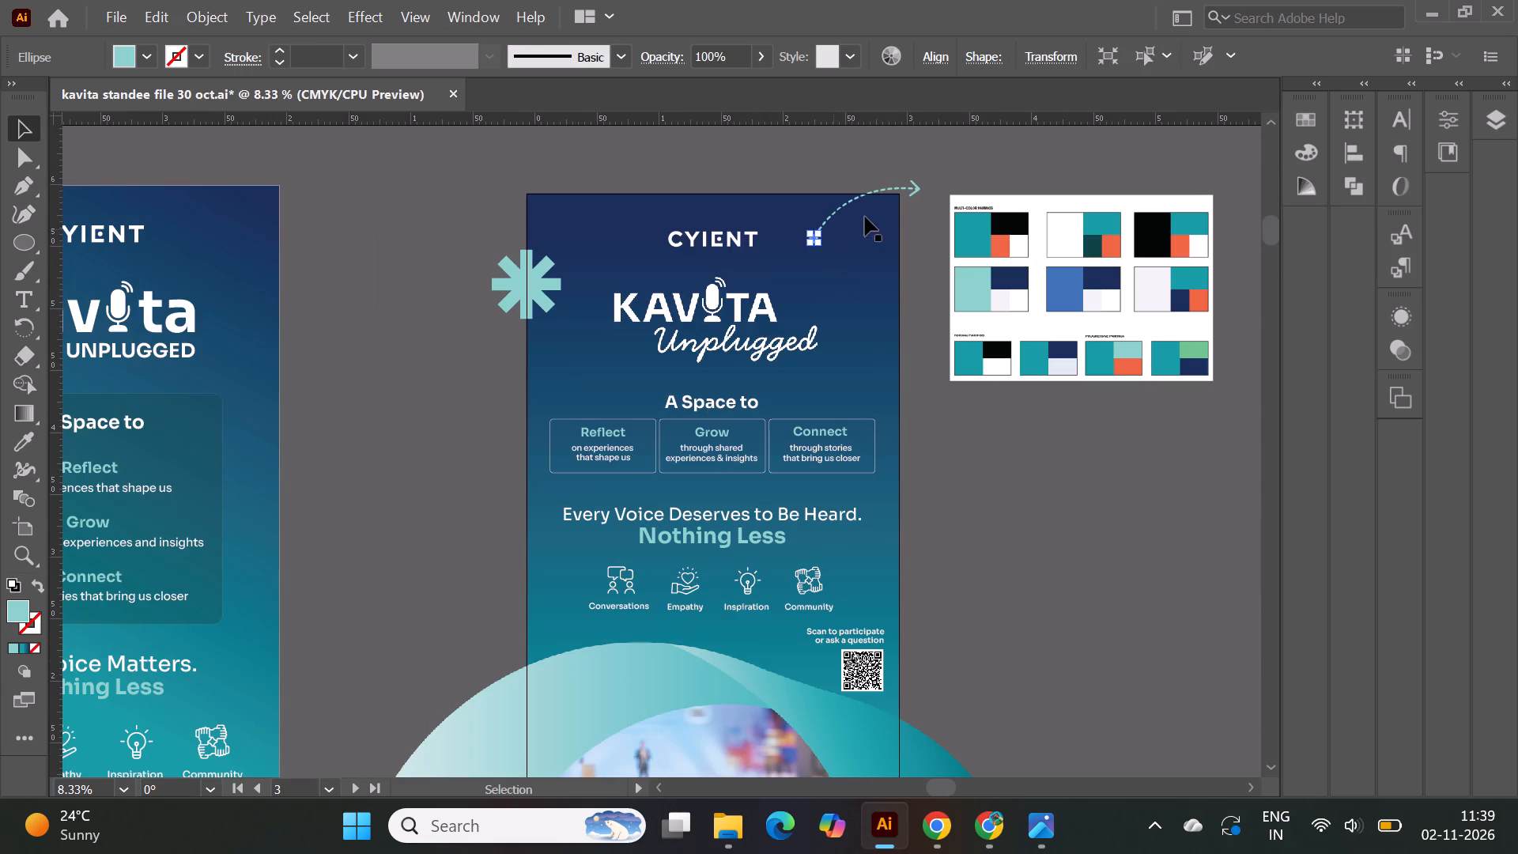
pyautogui.keyDown('shift'); pyautogui.click(916, 187); pyautogui.keyUp('shift')
pyautogui.keyDown('alt'); pyautogui.moveTo(817, 240); pyautogui.dragTo(789, 315); pyautogui.keyUp('alt')
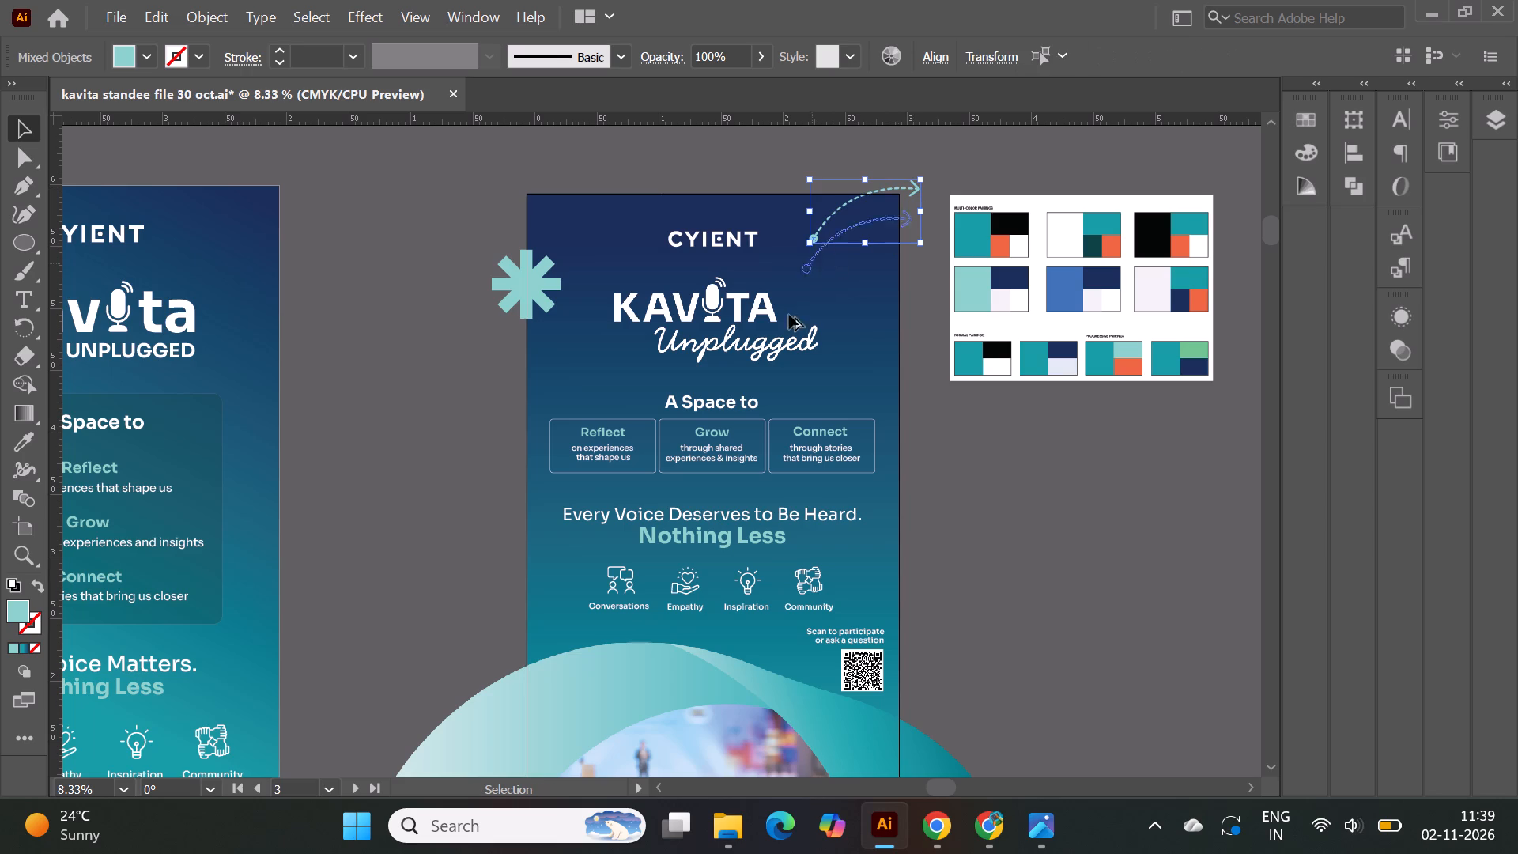
pyautogui.keyDown('alt'); pyautogui.moveTo(789, 315); pyautogui.dragTo(470, 623); pyautogui.keyUp('alt')
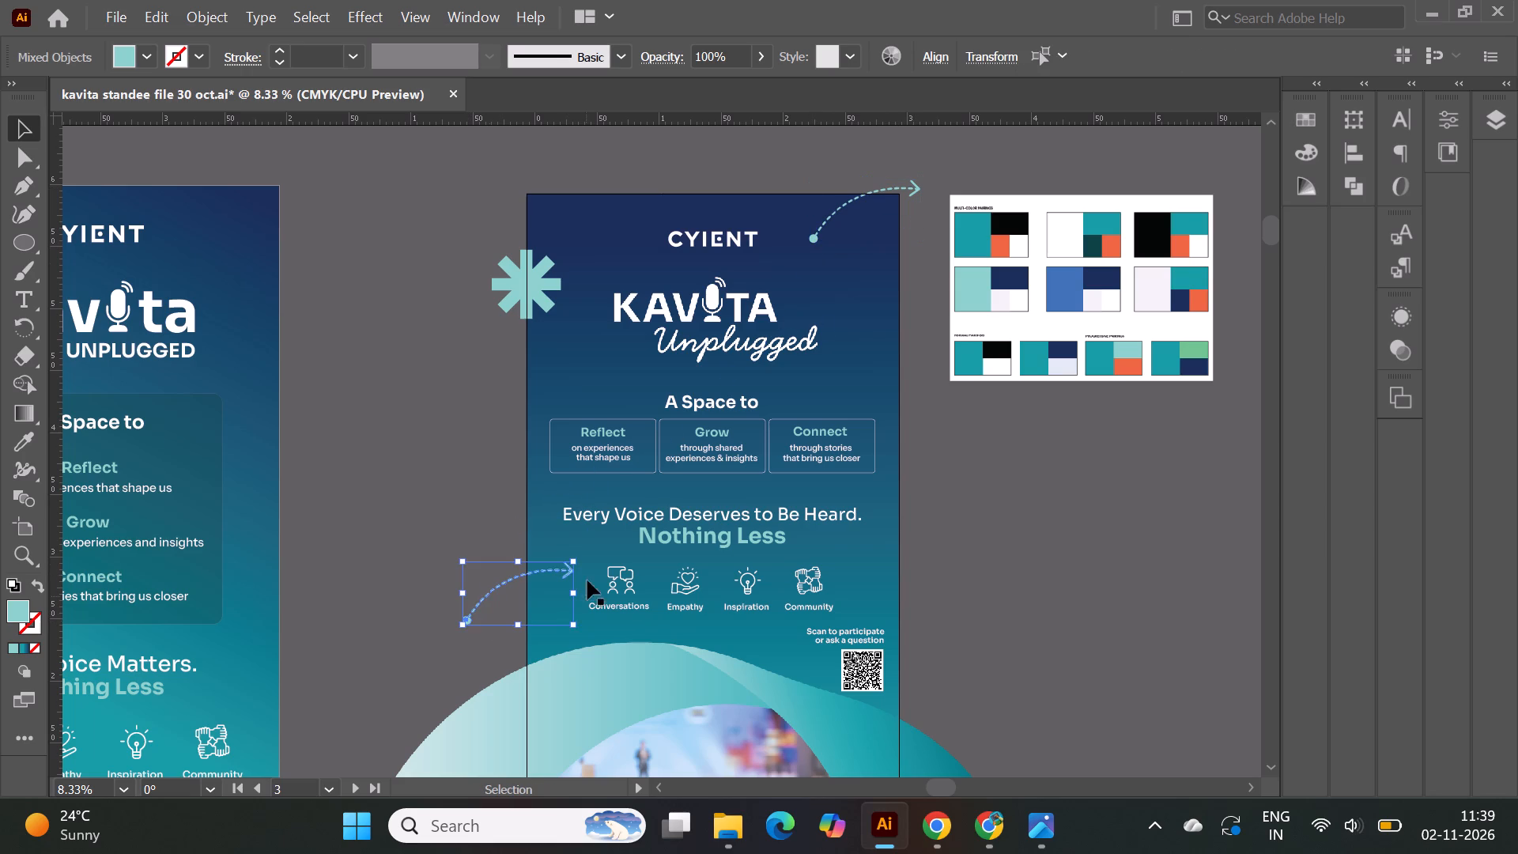
# Rotate the copied dashed arrow with its dot about 180 degrees so it points outward across the standee's left edge.
pyautogui.moveTo(580, 558); pyautogui.dragTo(398, 633)
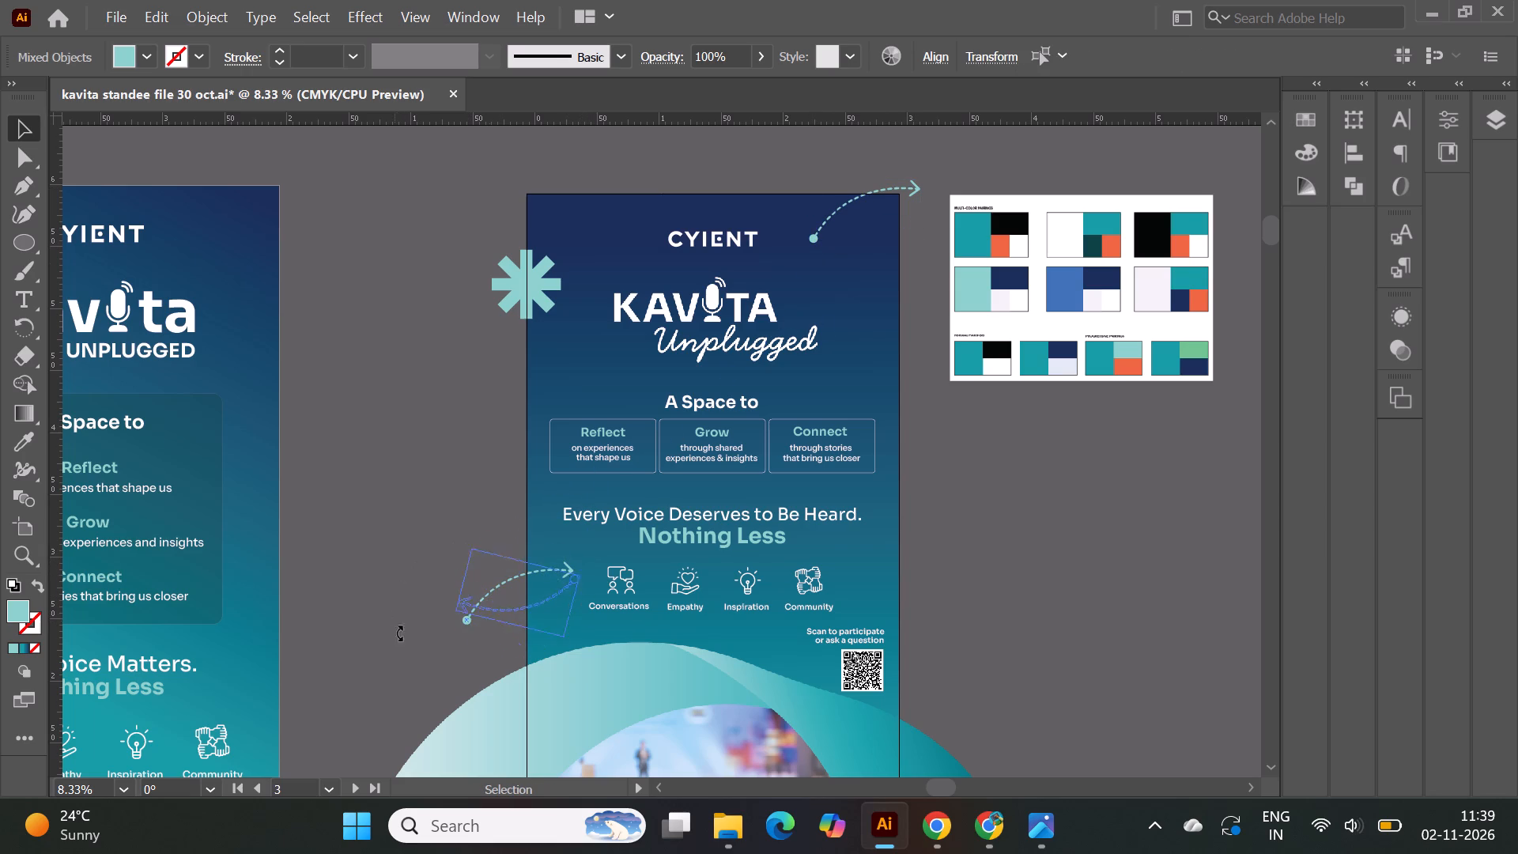
pyautogui.moveTo(398, 633); pyautogui.dragTo(422, 657)
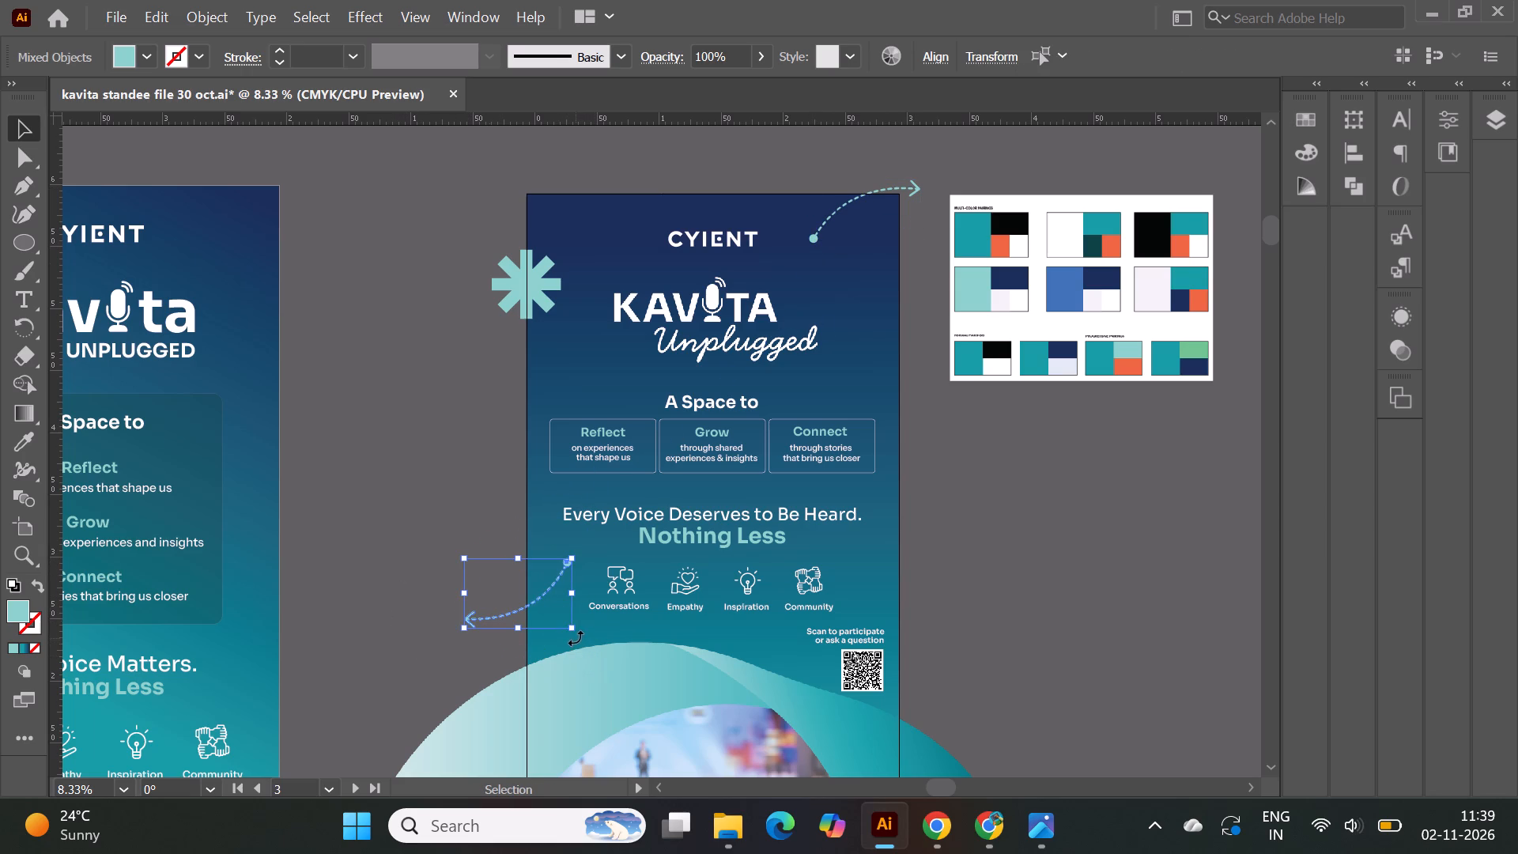
pyautogui.moveTo(575, 636); pyautogui.dragTo(577, 645)
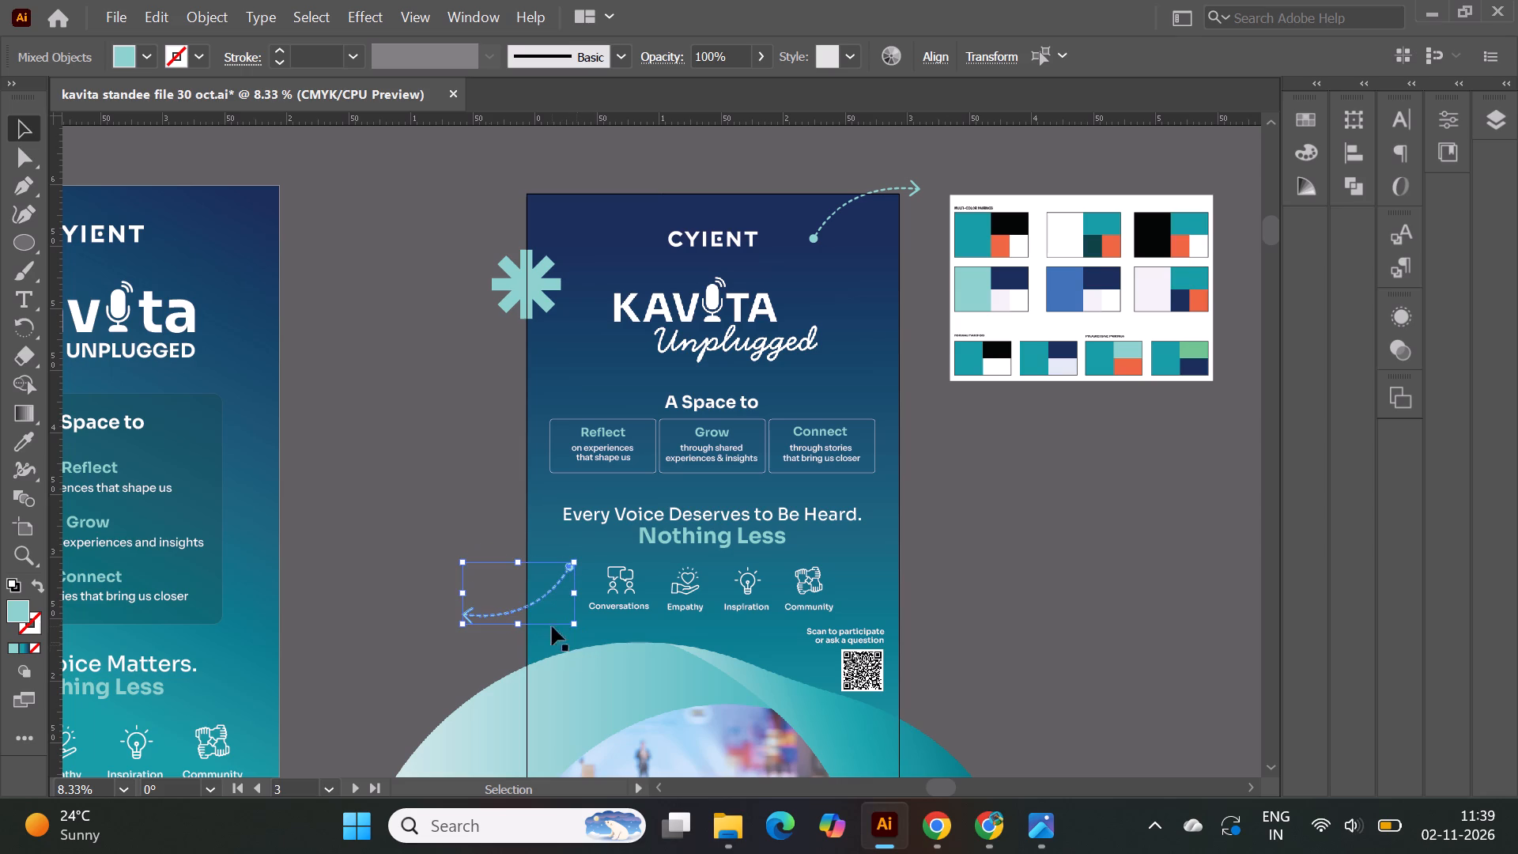
pyautogui.doubleClick(392, 458)
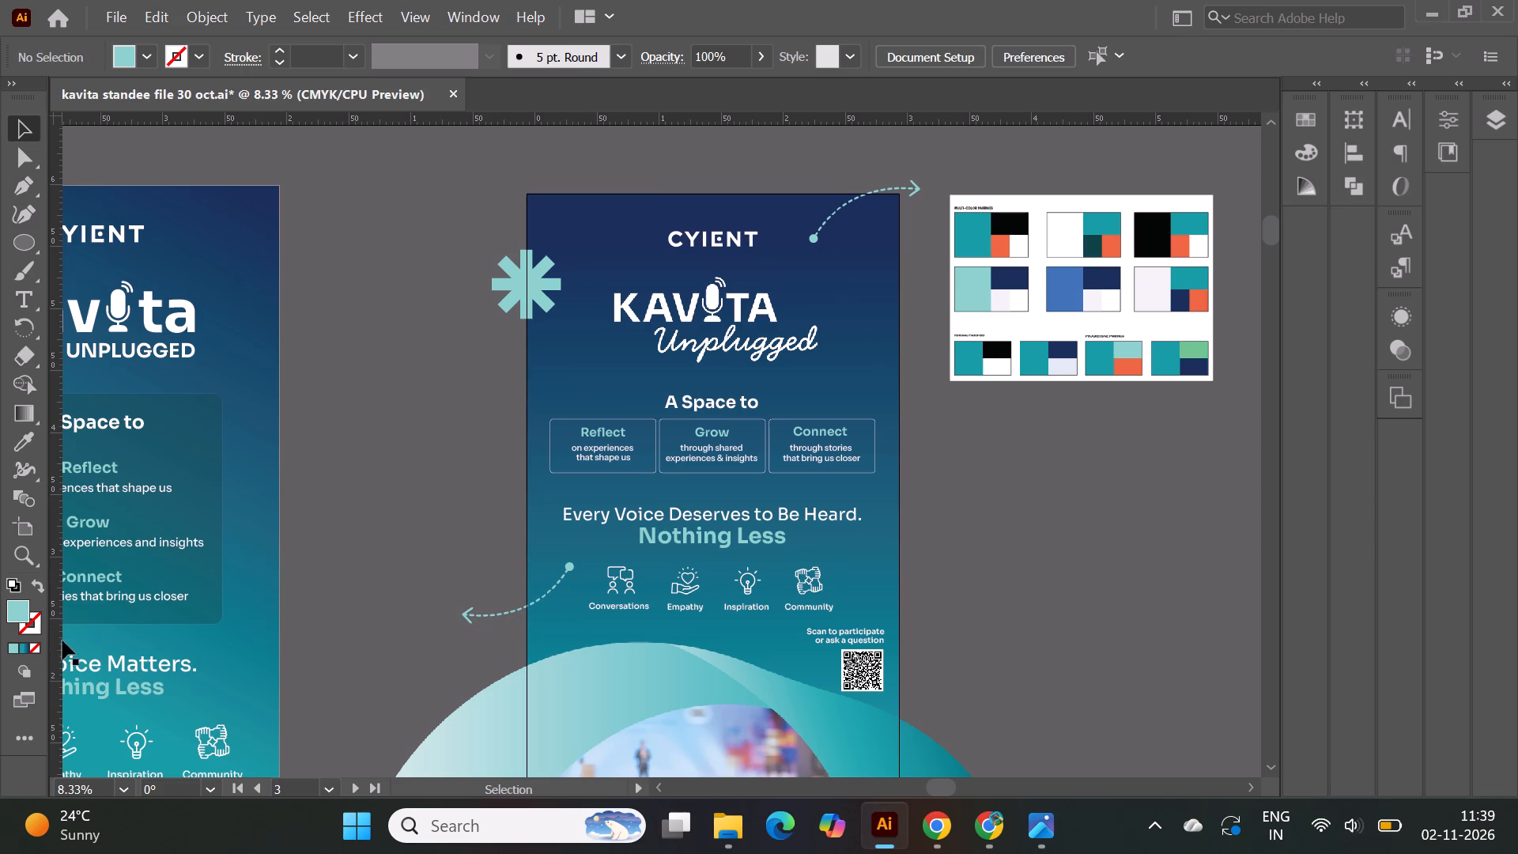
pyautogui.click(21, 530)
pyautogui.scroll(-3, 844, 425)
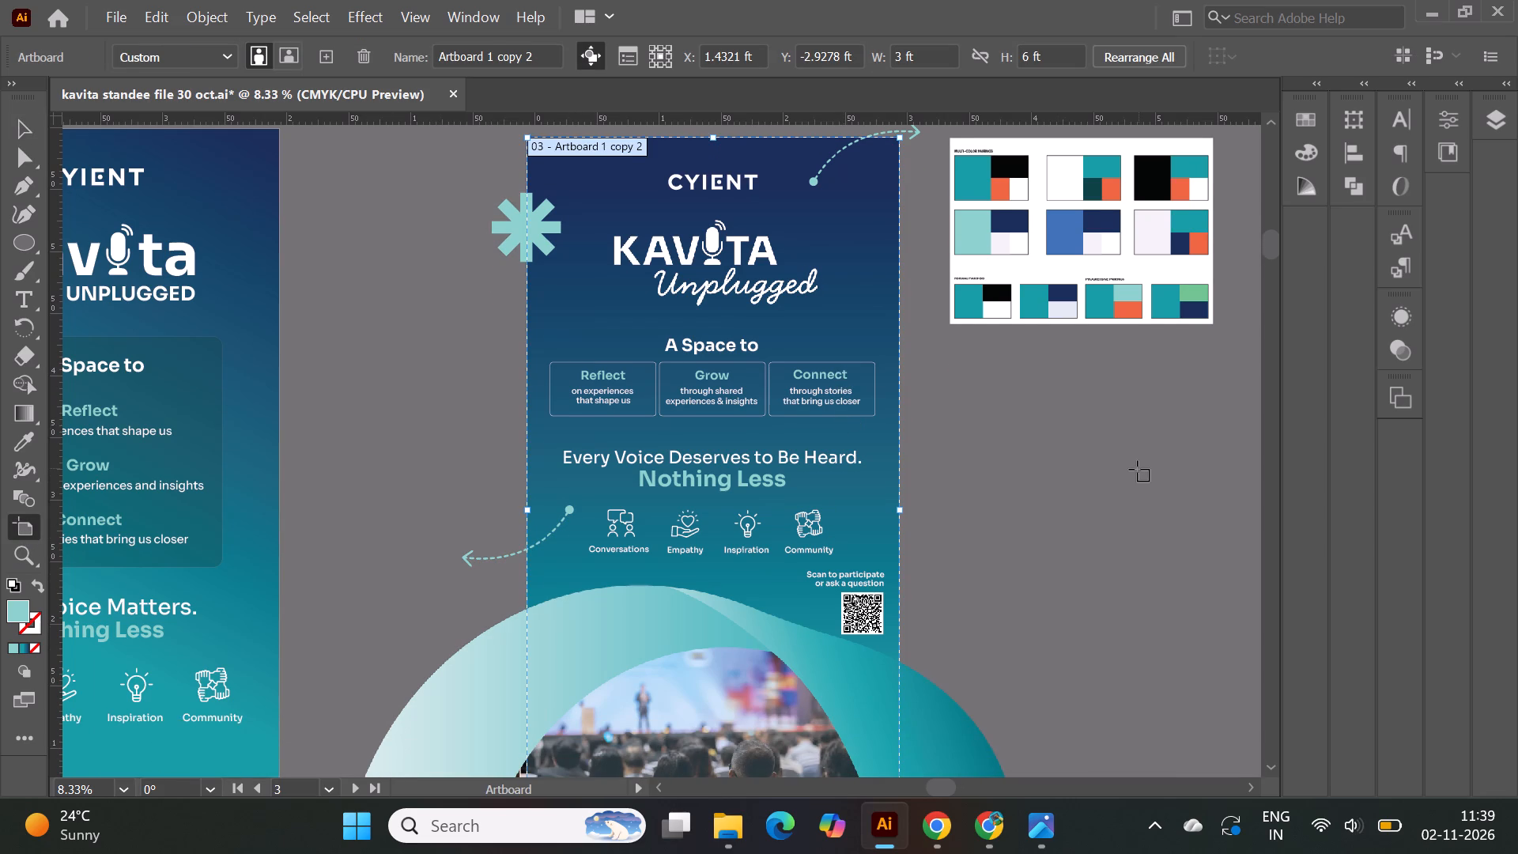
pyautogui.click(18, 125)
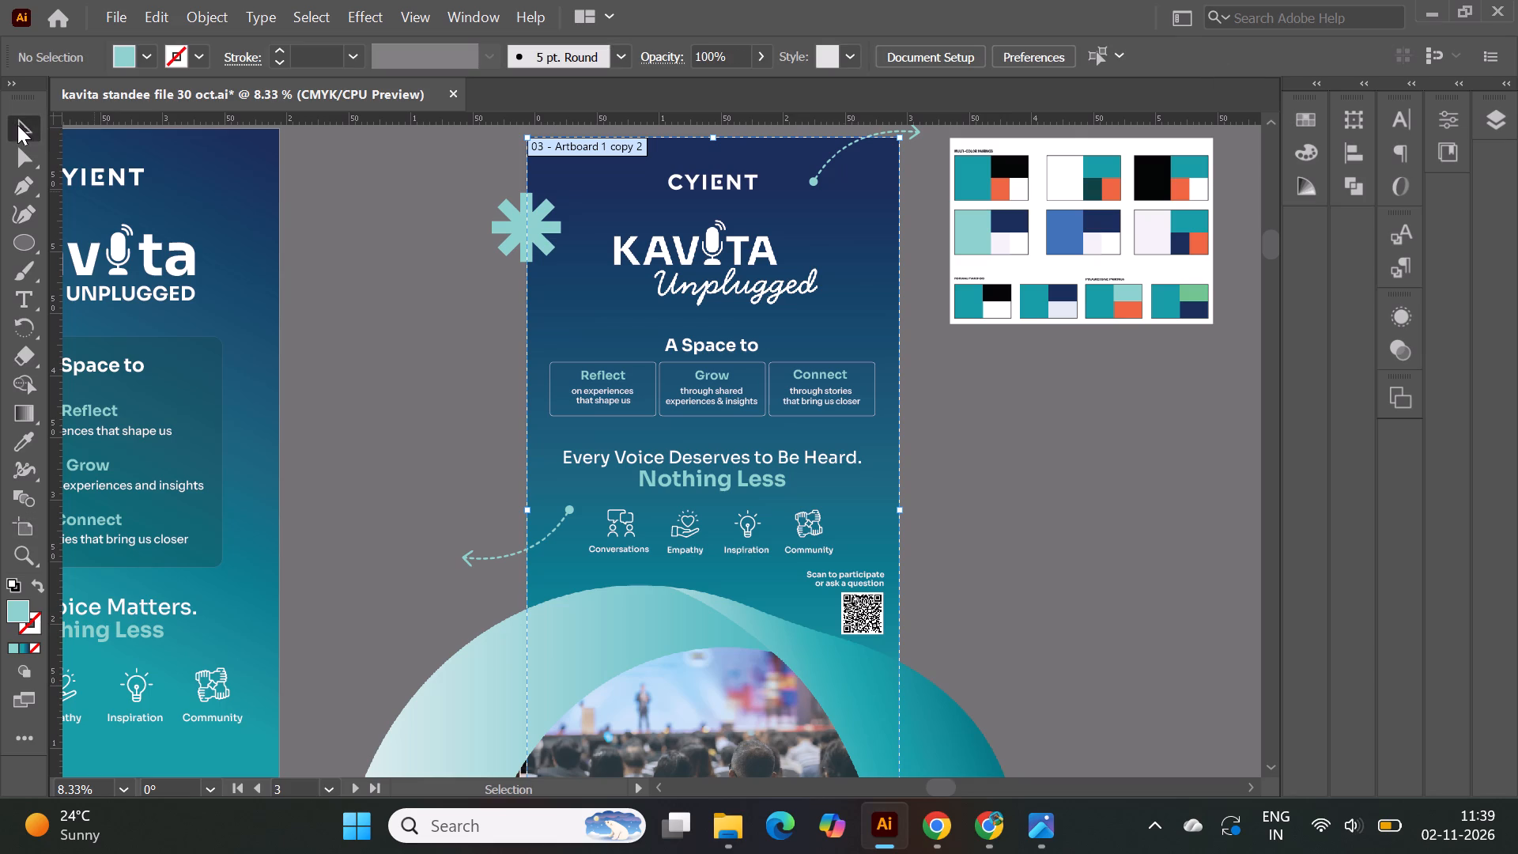
# Switch to Chrome and download the shallow dashed right-pointing arrow by SANB as a free PNG from page 2 of Flaticon's curve icons.
pyautogui.click(933, 822)
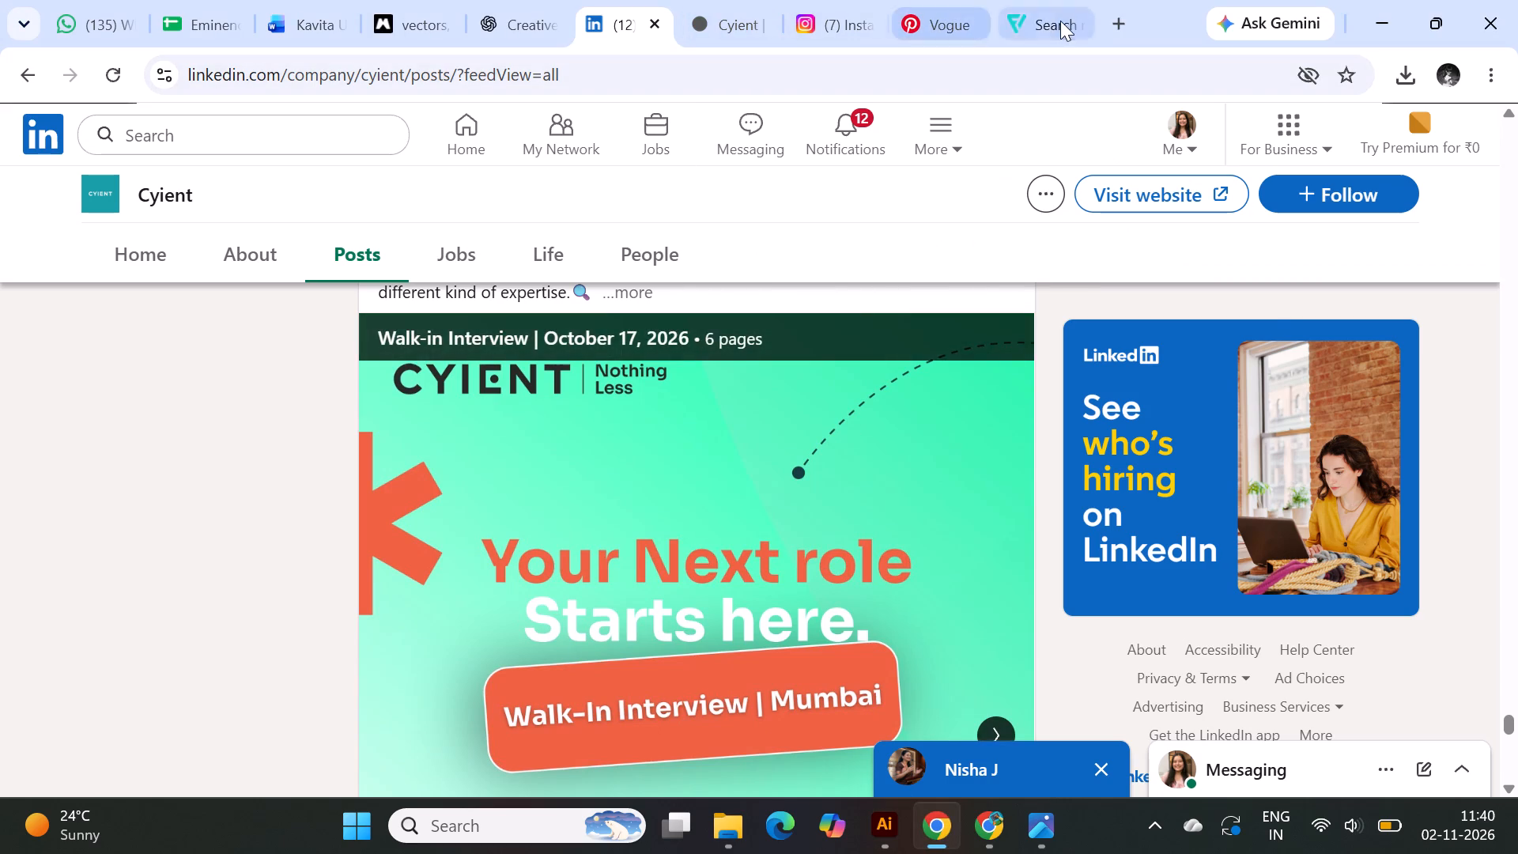
pyautogui.click(1060, 21)
pyautogui.click(1190, 226)
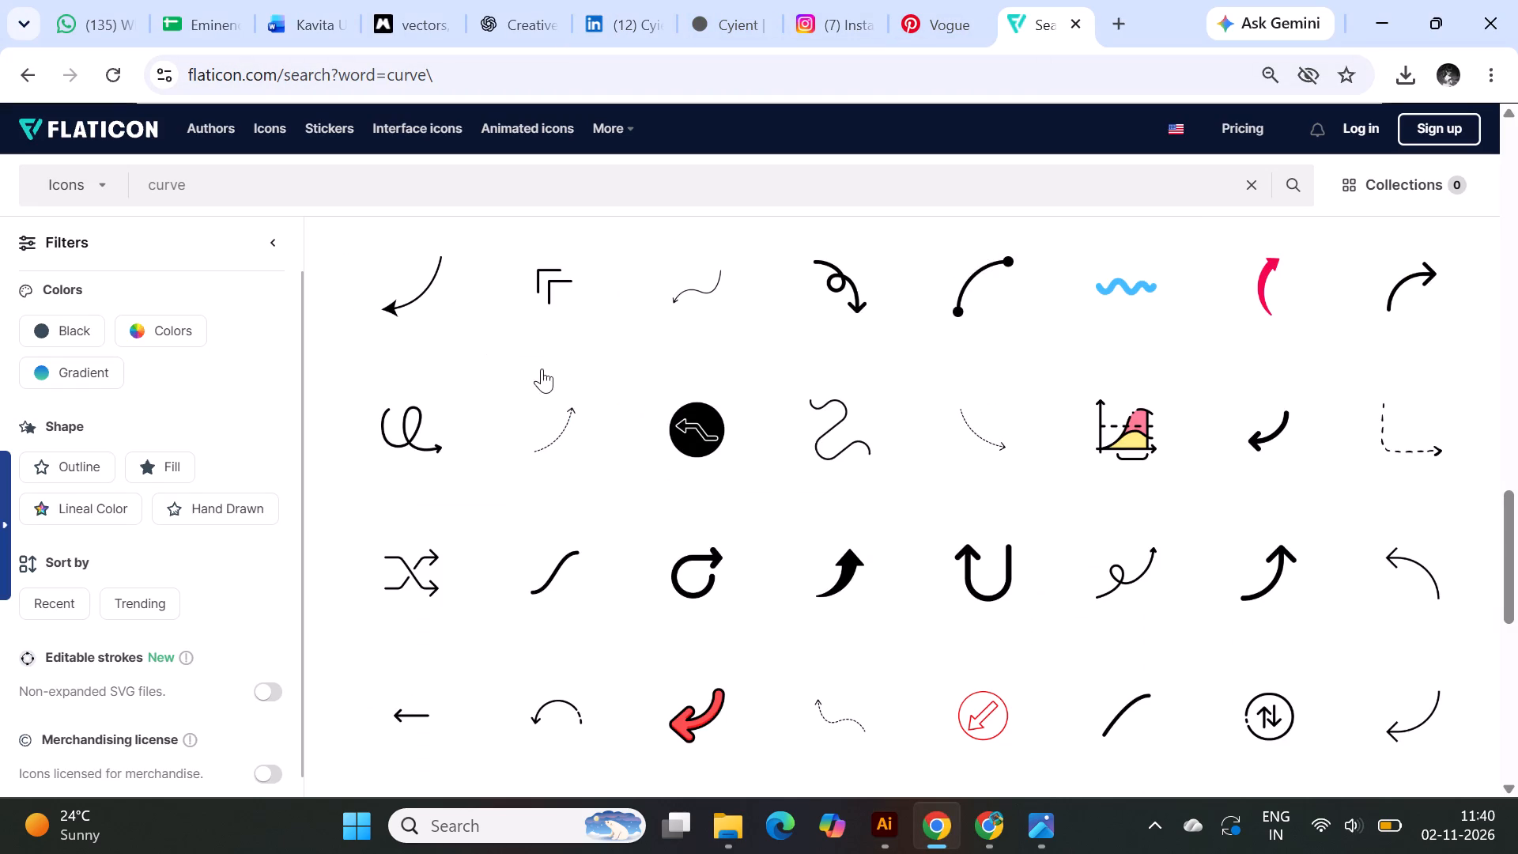
pyautogui.scroll(-2, 503, 345)
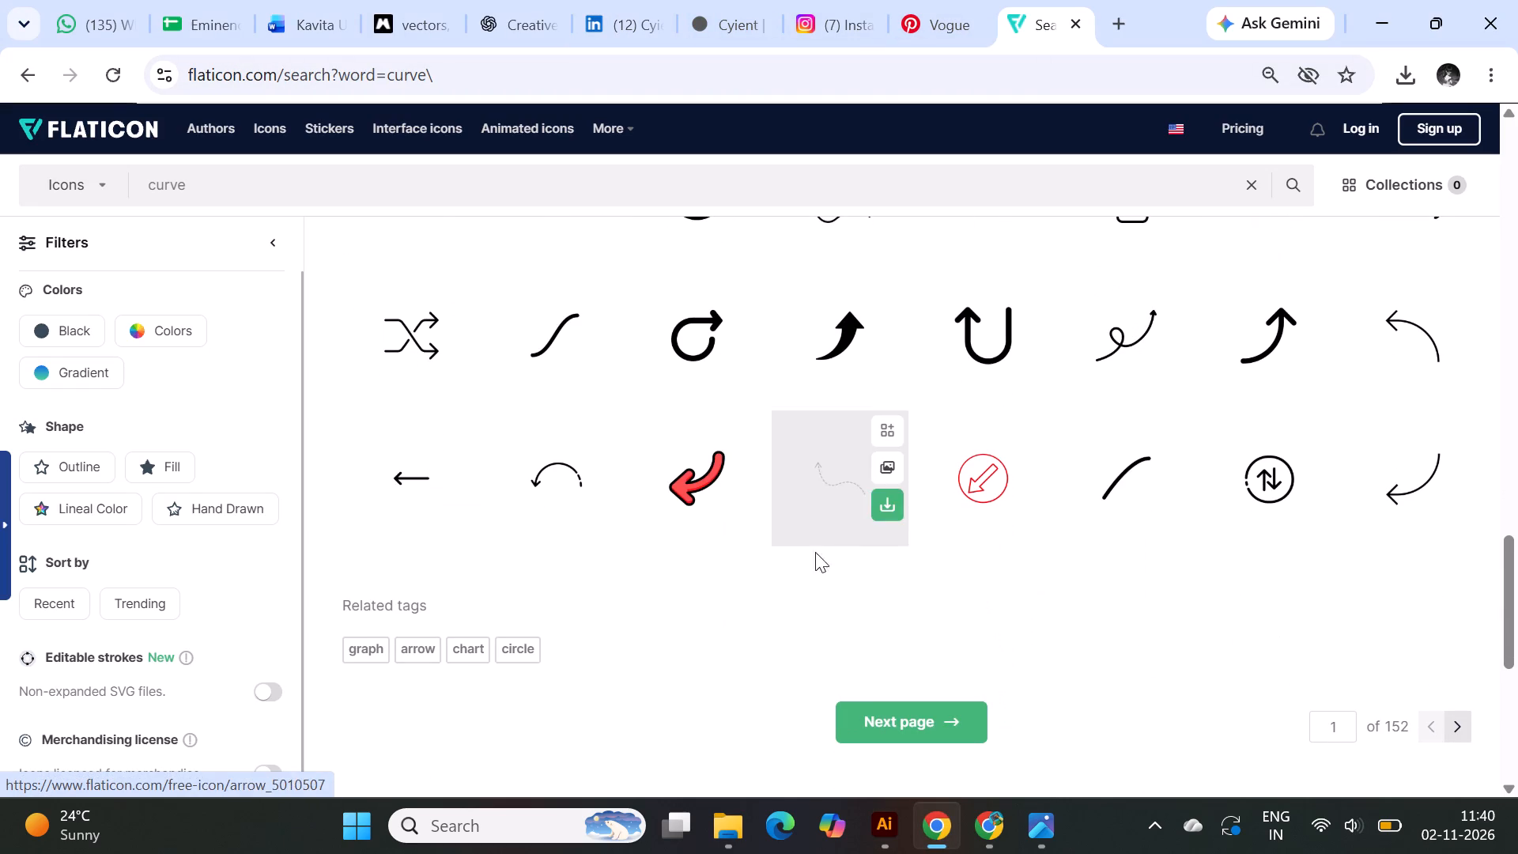
pyautogui.click(891, 720)
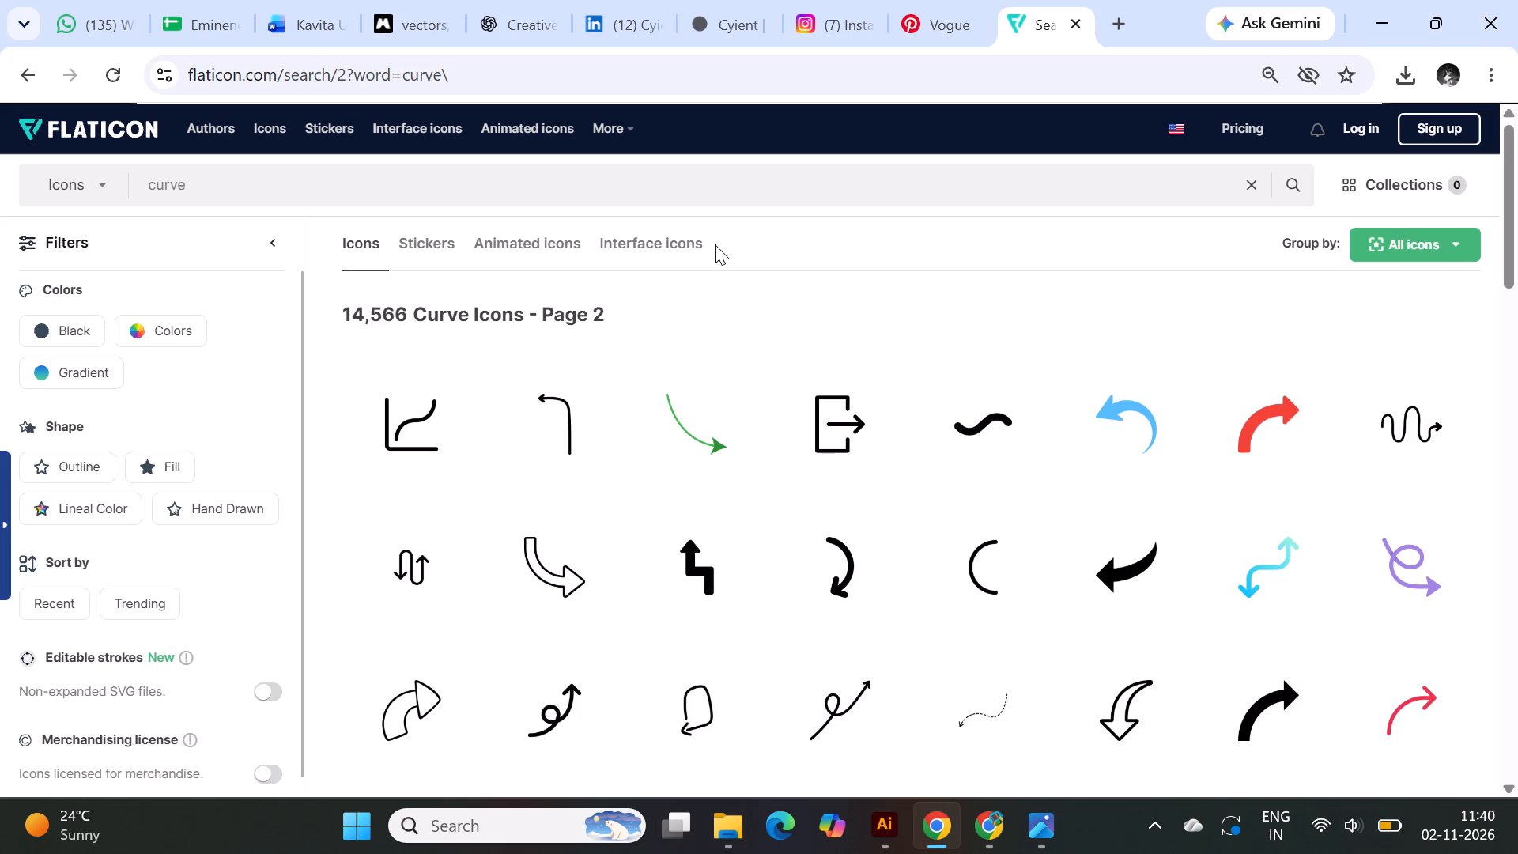
pyautogui.scroll(-4, 715, 244)
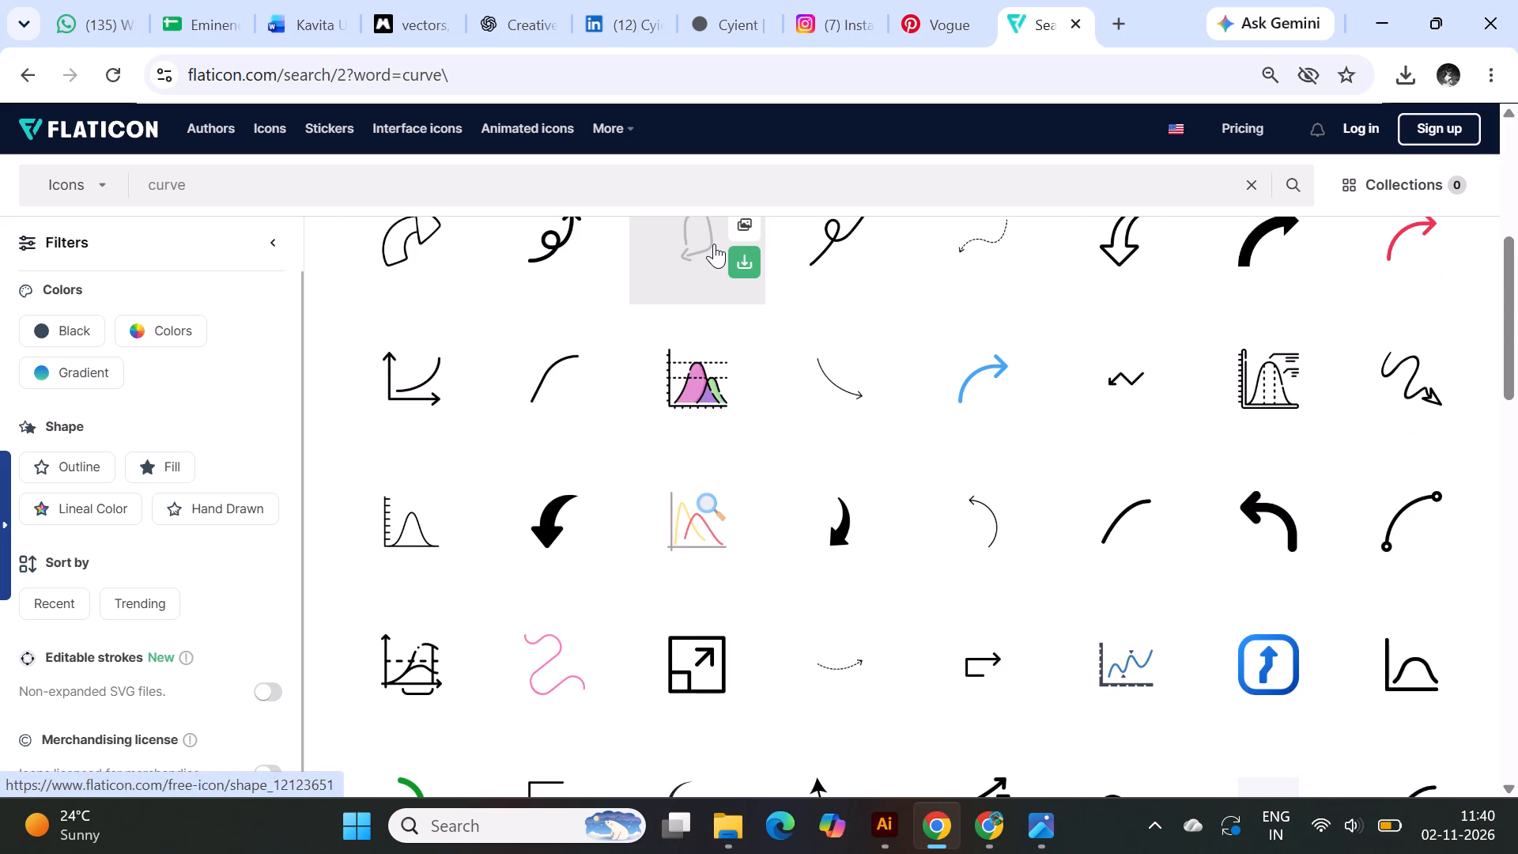
pyautogui.scroll(-2, 714, 244)
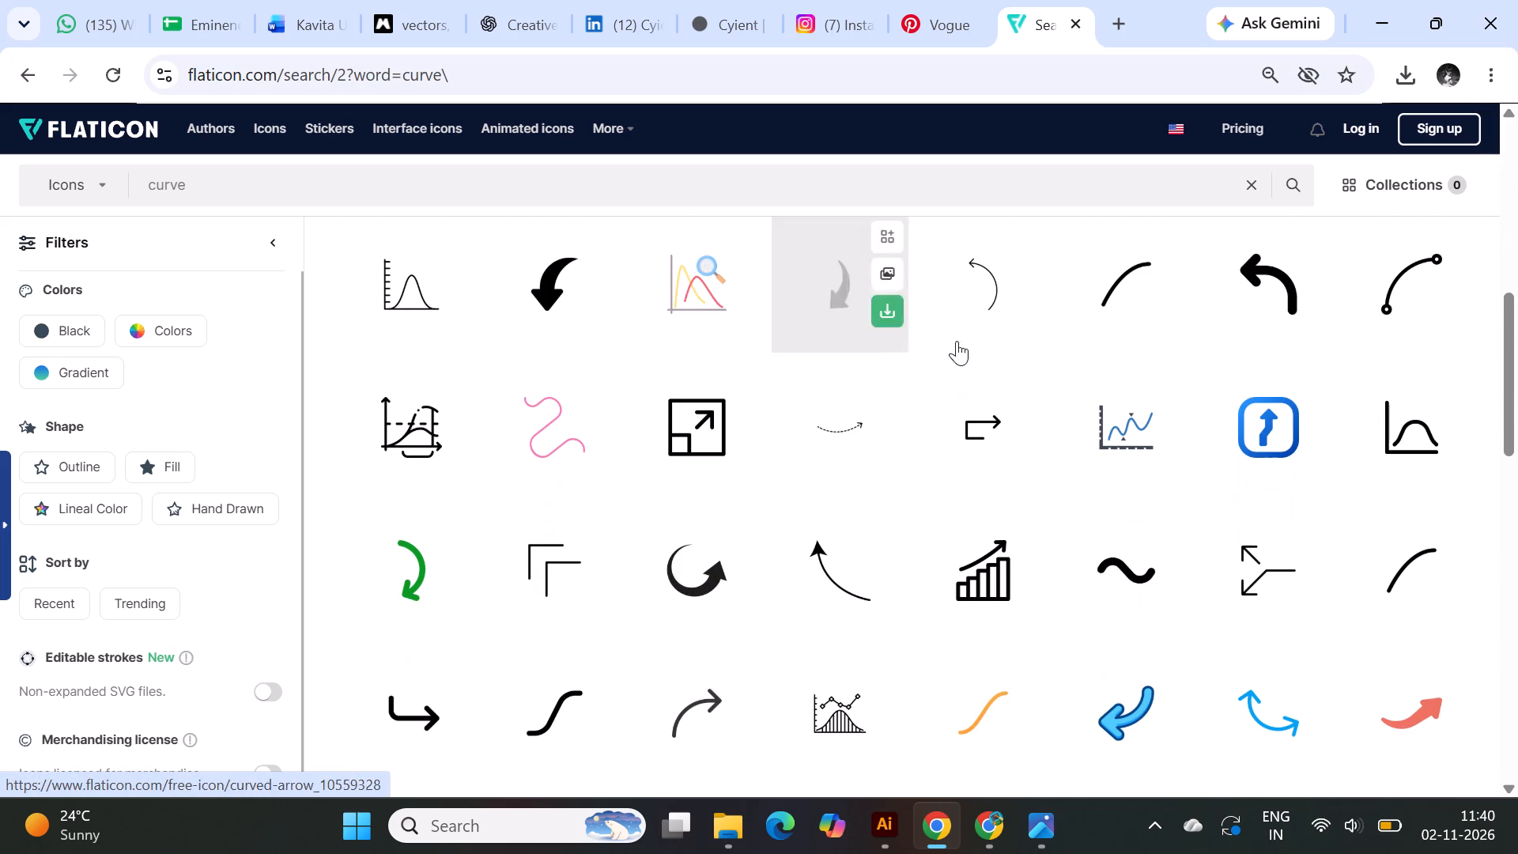
pyautogui.click(884, 453)
pyautogui.click(857, 567)
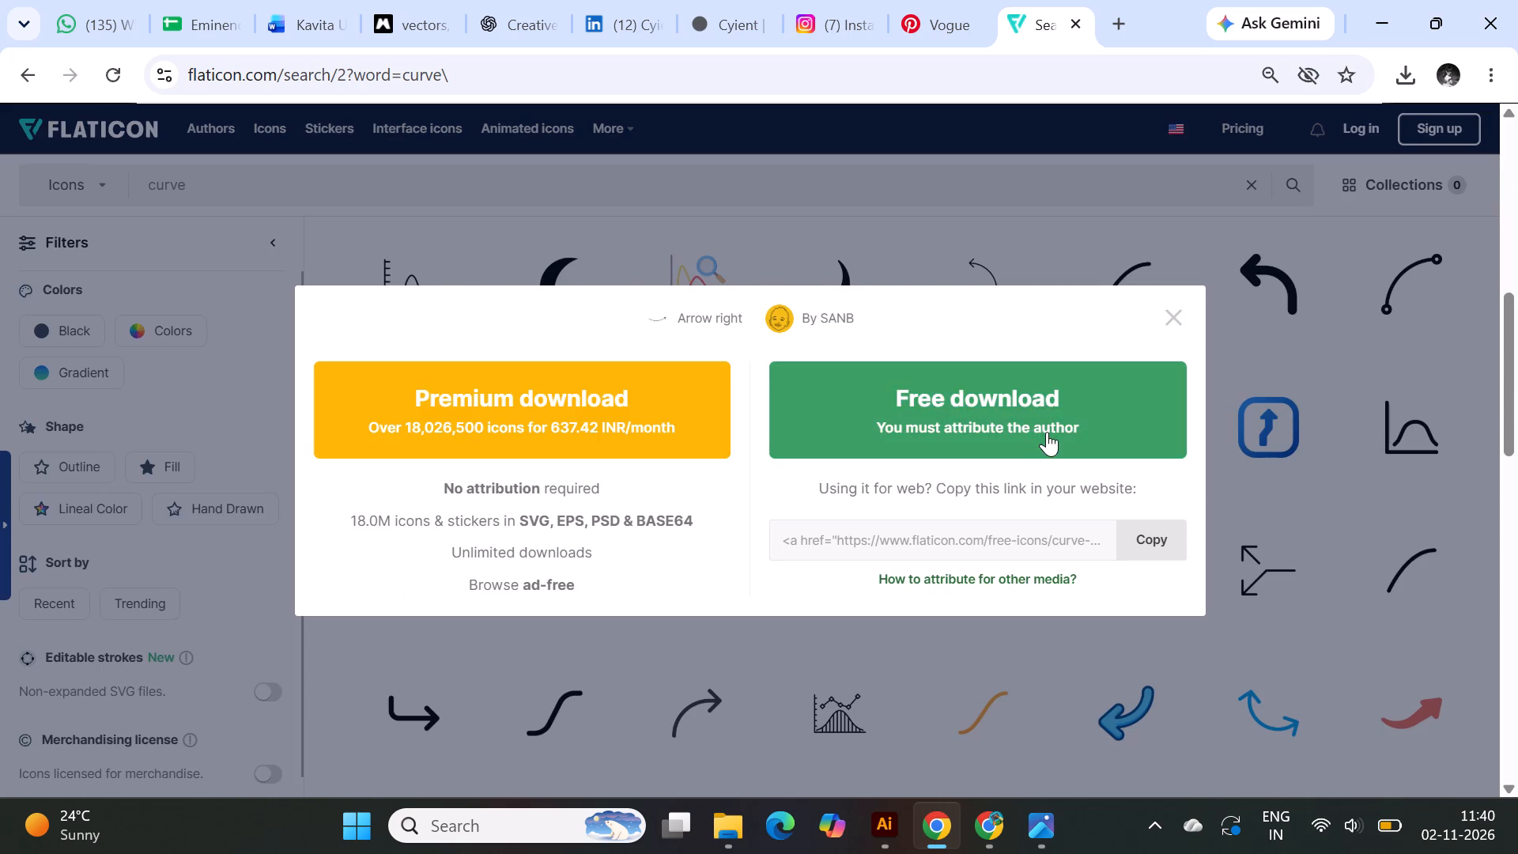
pyautogui.click(1047, 432)
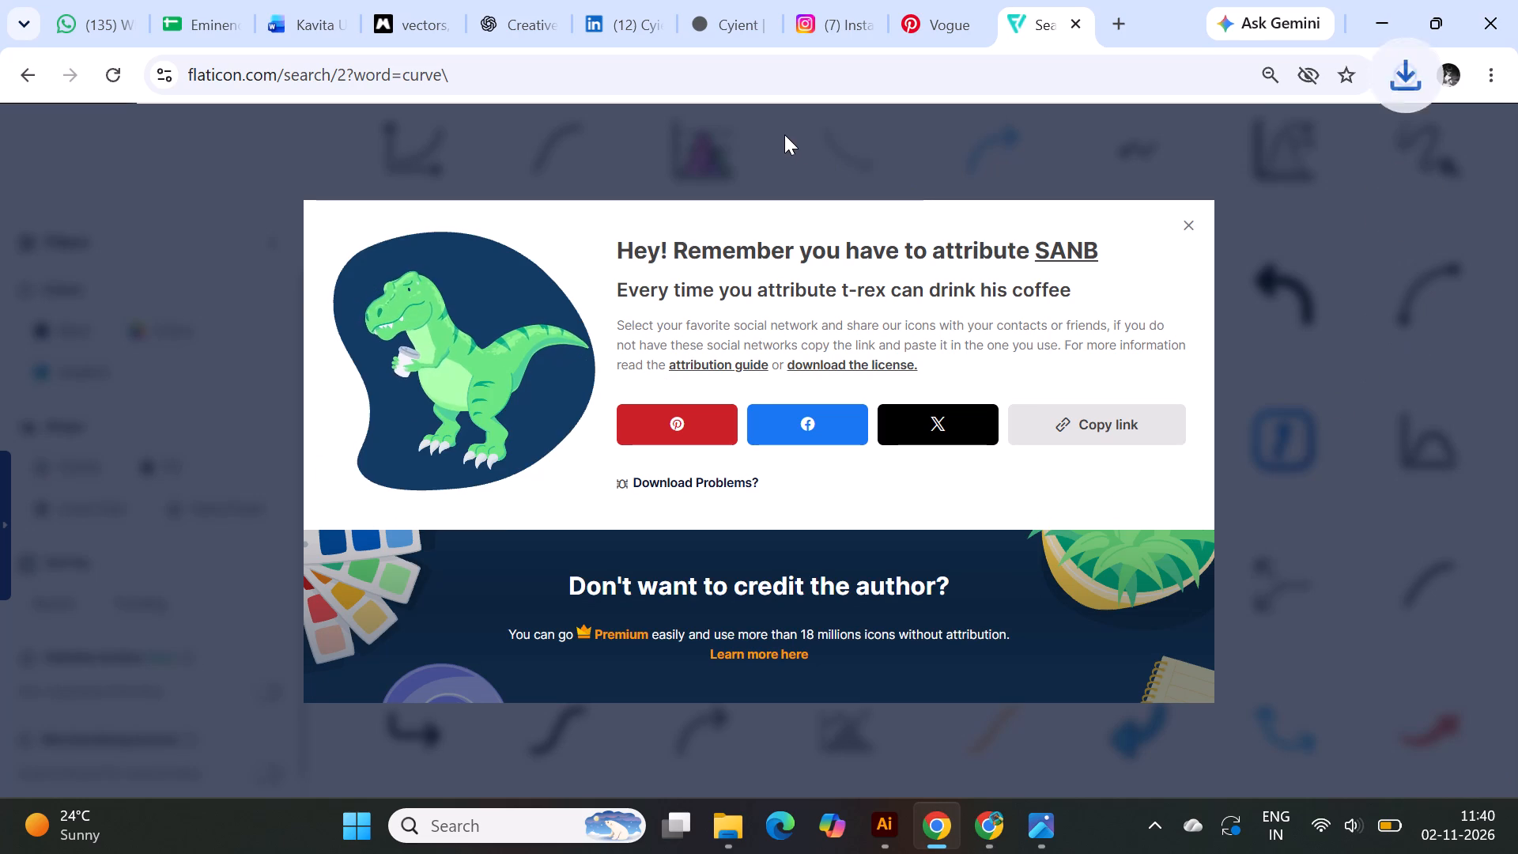
pyautogui.click(784, 134)
pyautogui.click(1192, 238)
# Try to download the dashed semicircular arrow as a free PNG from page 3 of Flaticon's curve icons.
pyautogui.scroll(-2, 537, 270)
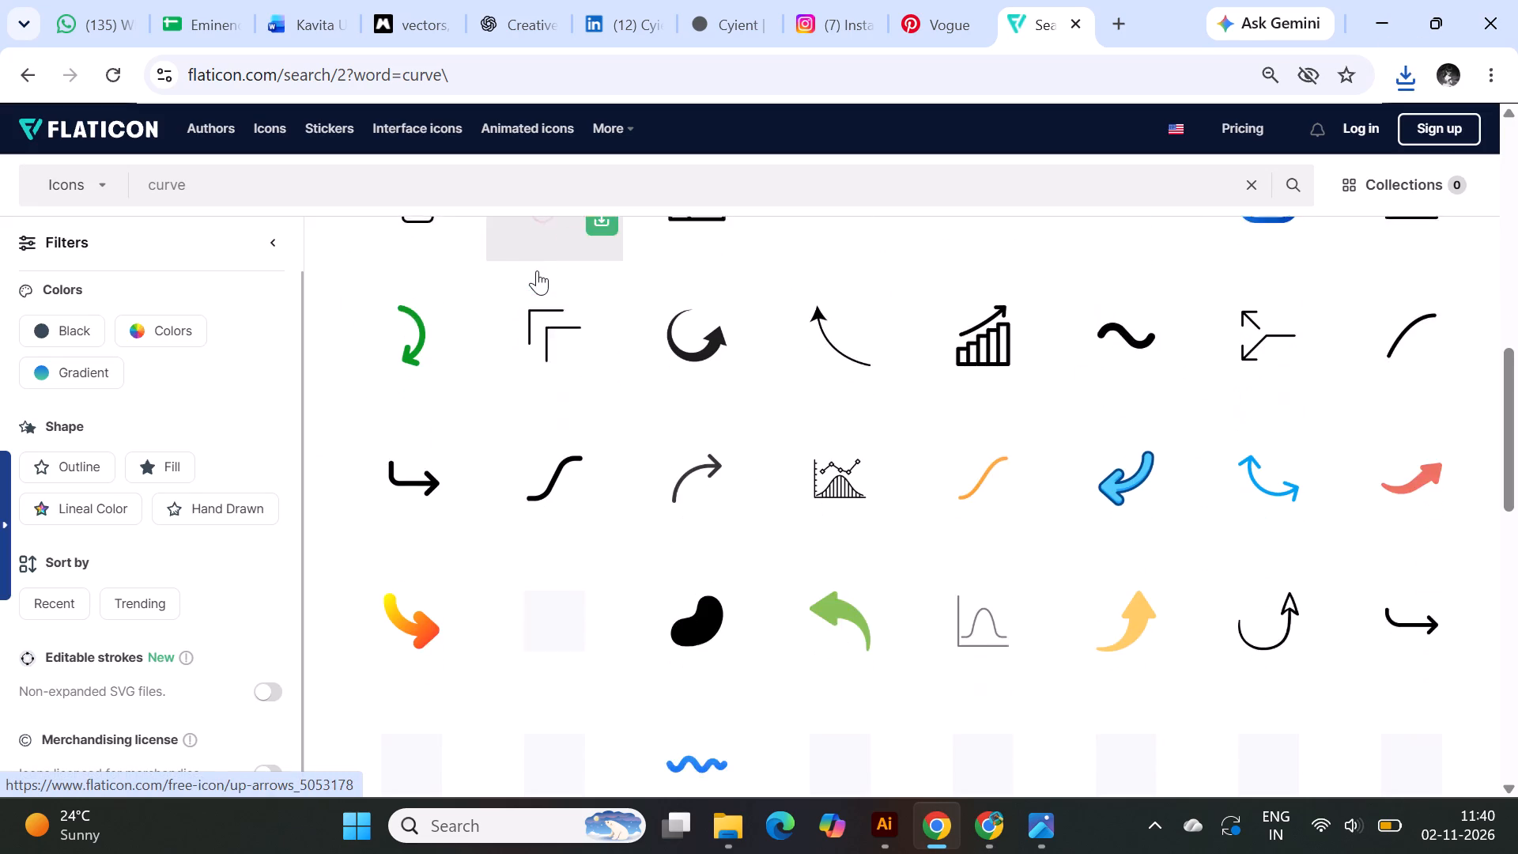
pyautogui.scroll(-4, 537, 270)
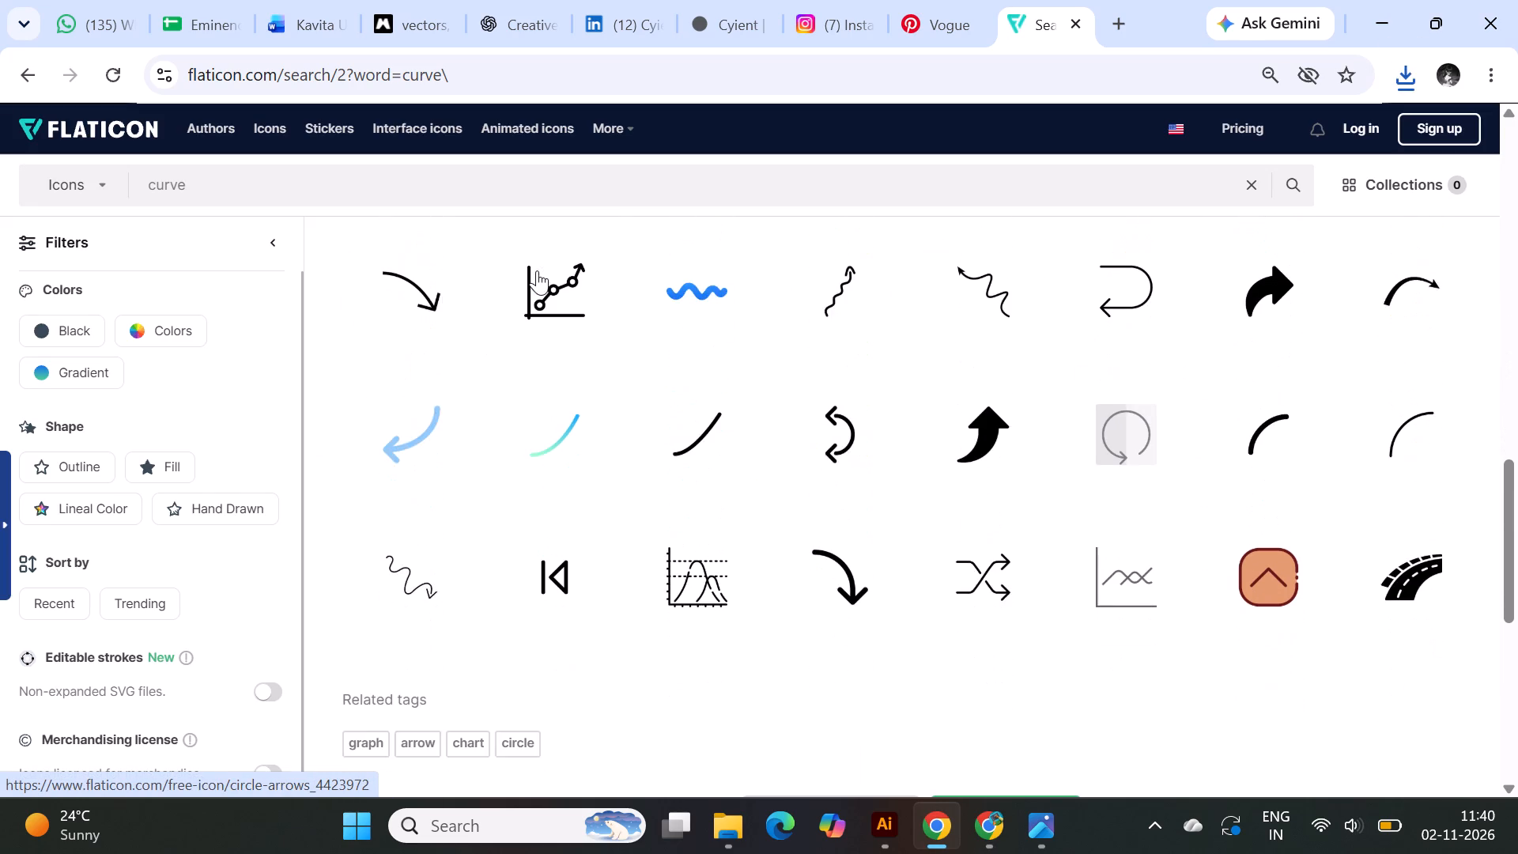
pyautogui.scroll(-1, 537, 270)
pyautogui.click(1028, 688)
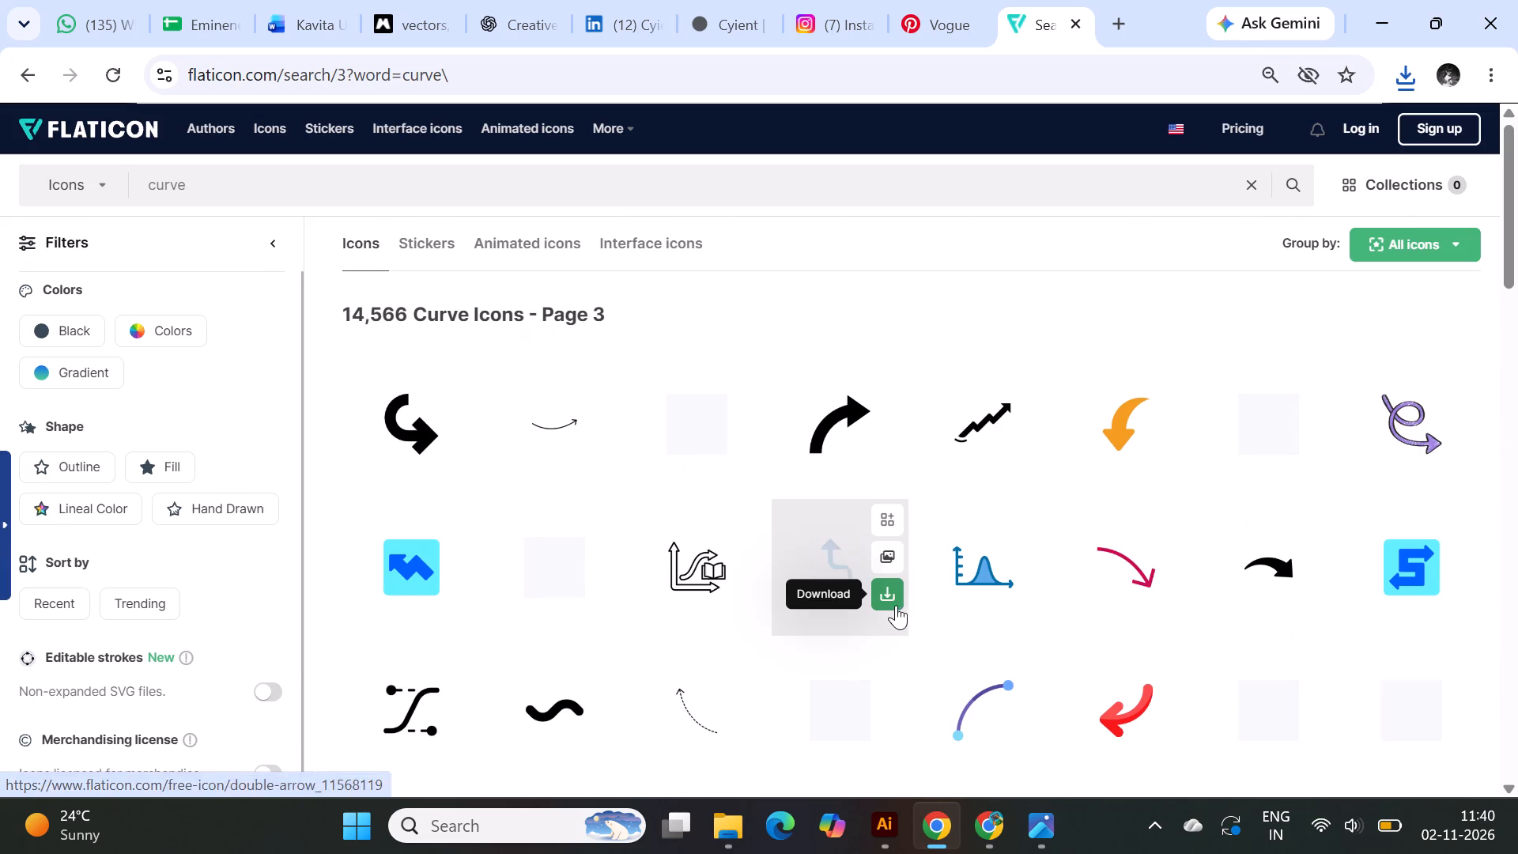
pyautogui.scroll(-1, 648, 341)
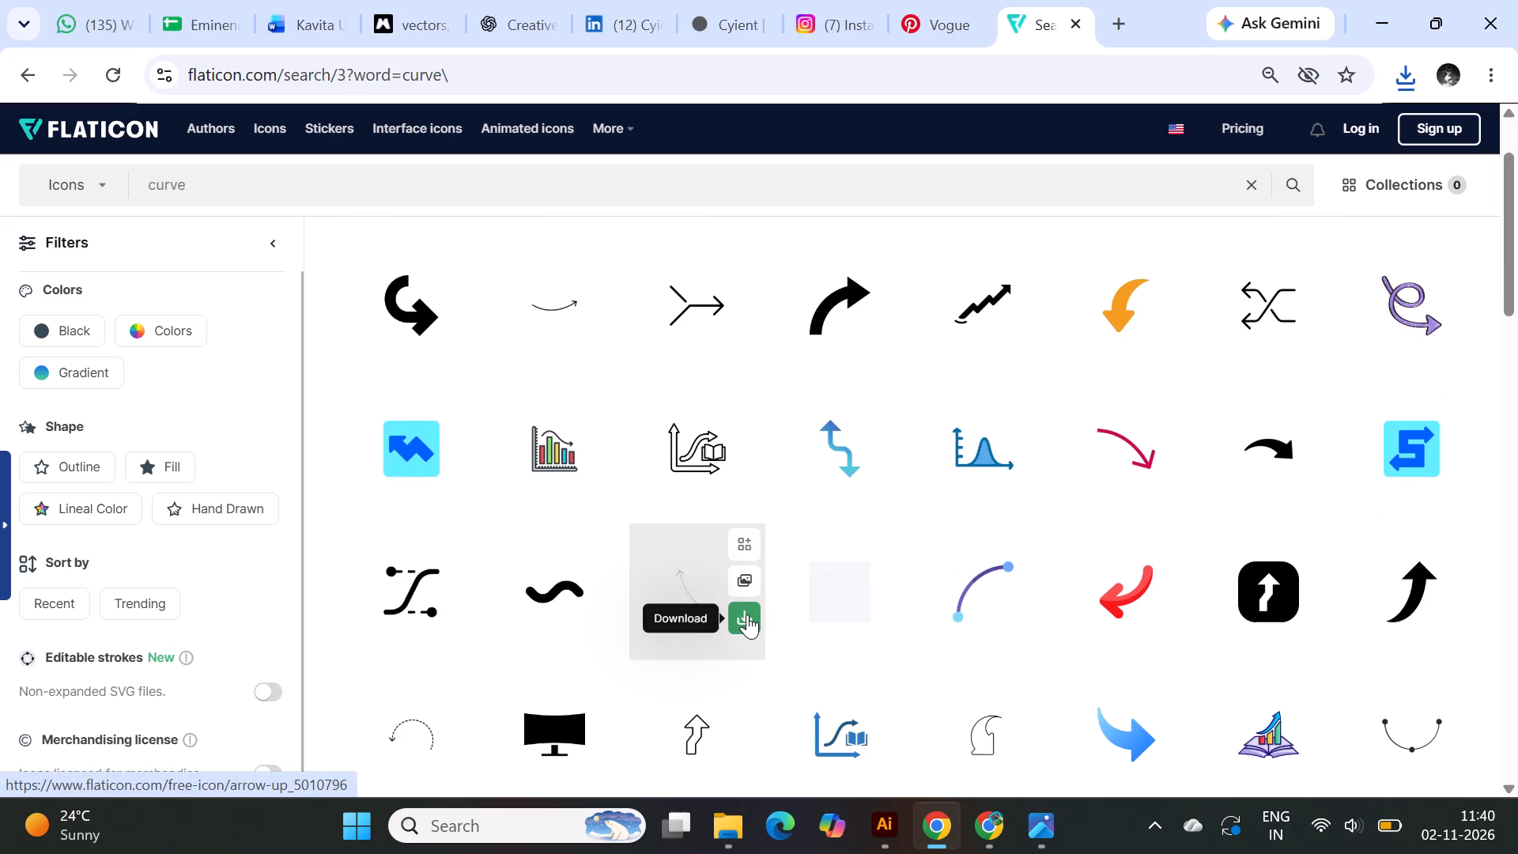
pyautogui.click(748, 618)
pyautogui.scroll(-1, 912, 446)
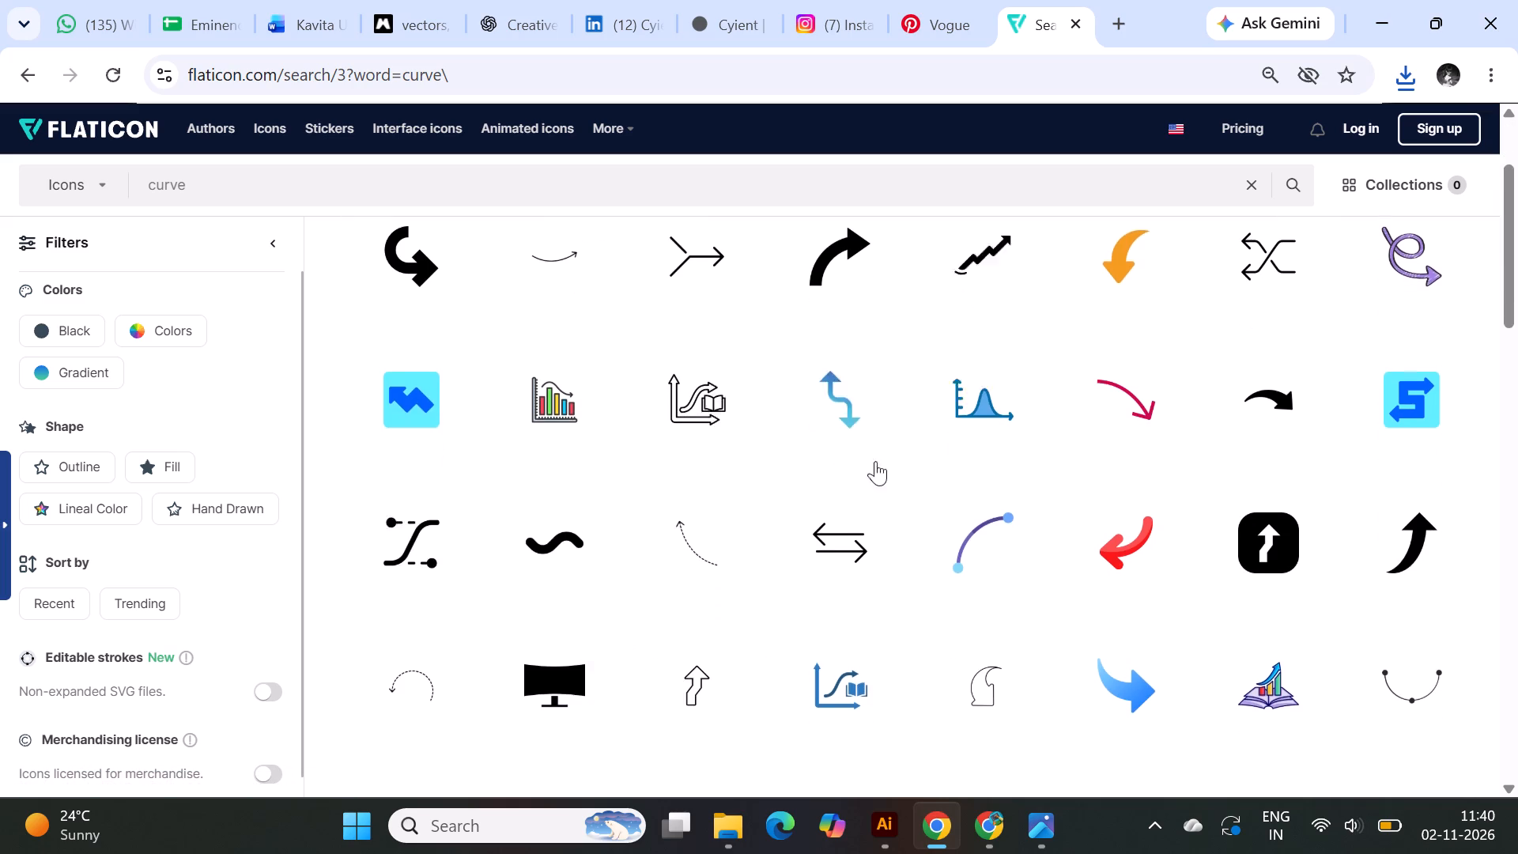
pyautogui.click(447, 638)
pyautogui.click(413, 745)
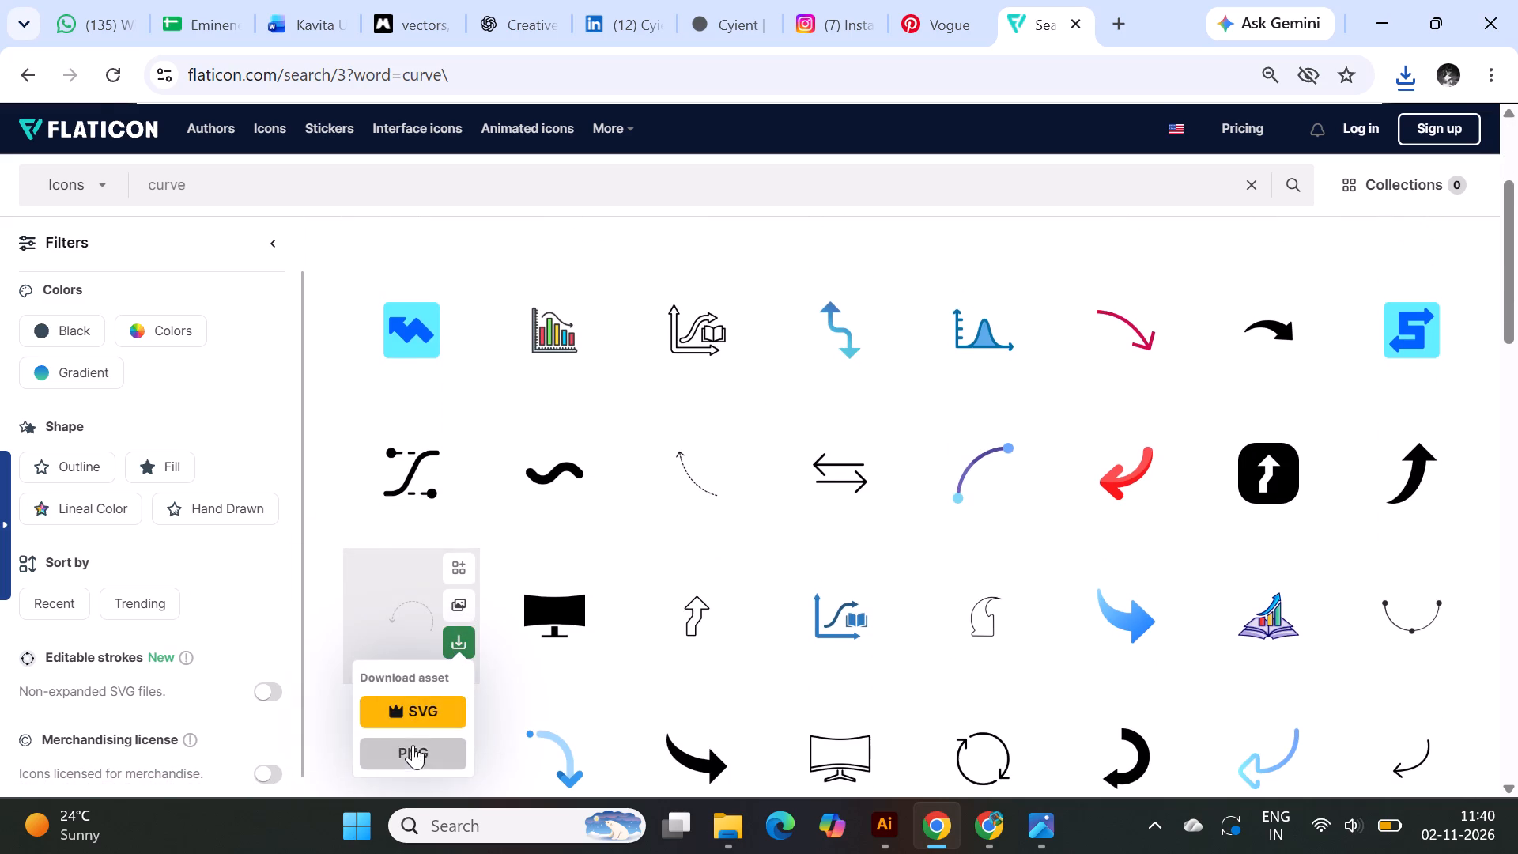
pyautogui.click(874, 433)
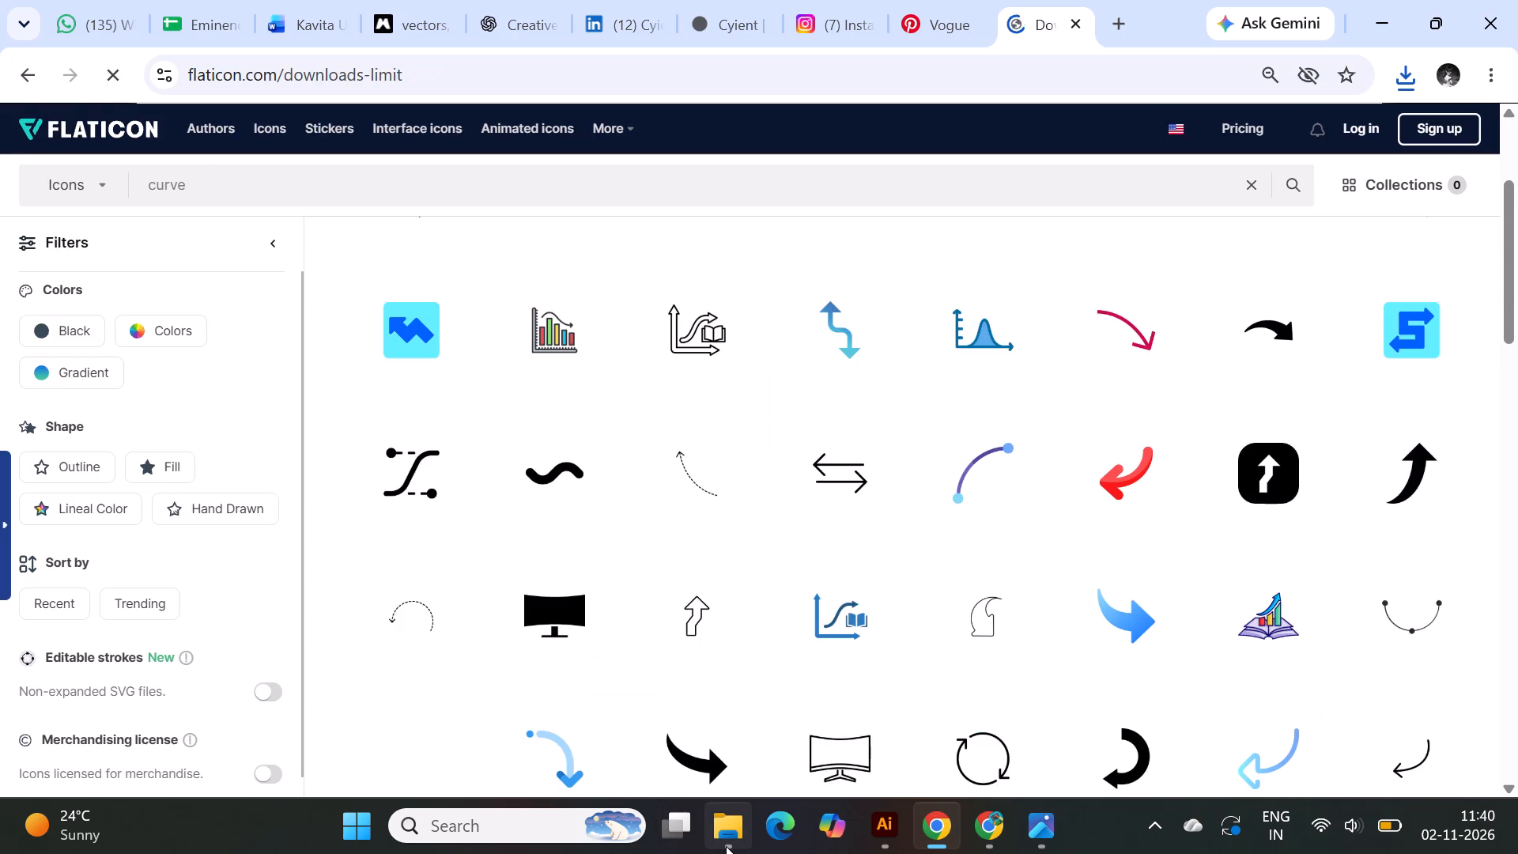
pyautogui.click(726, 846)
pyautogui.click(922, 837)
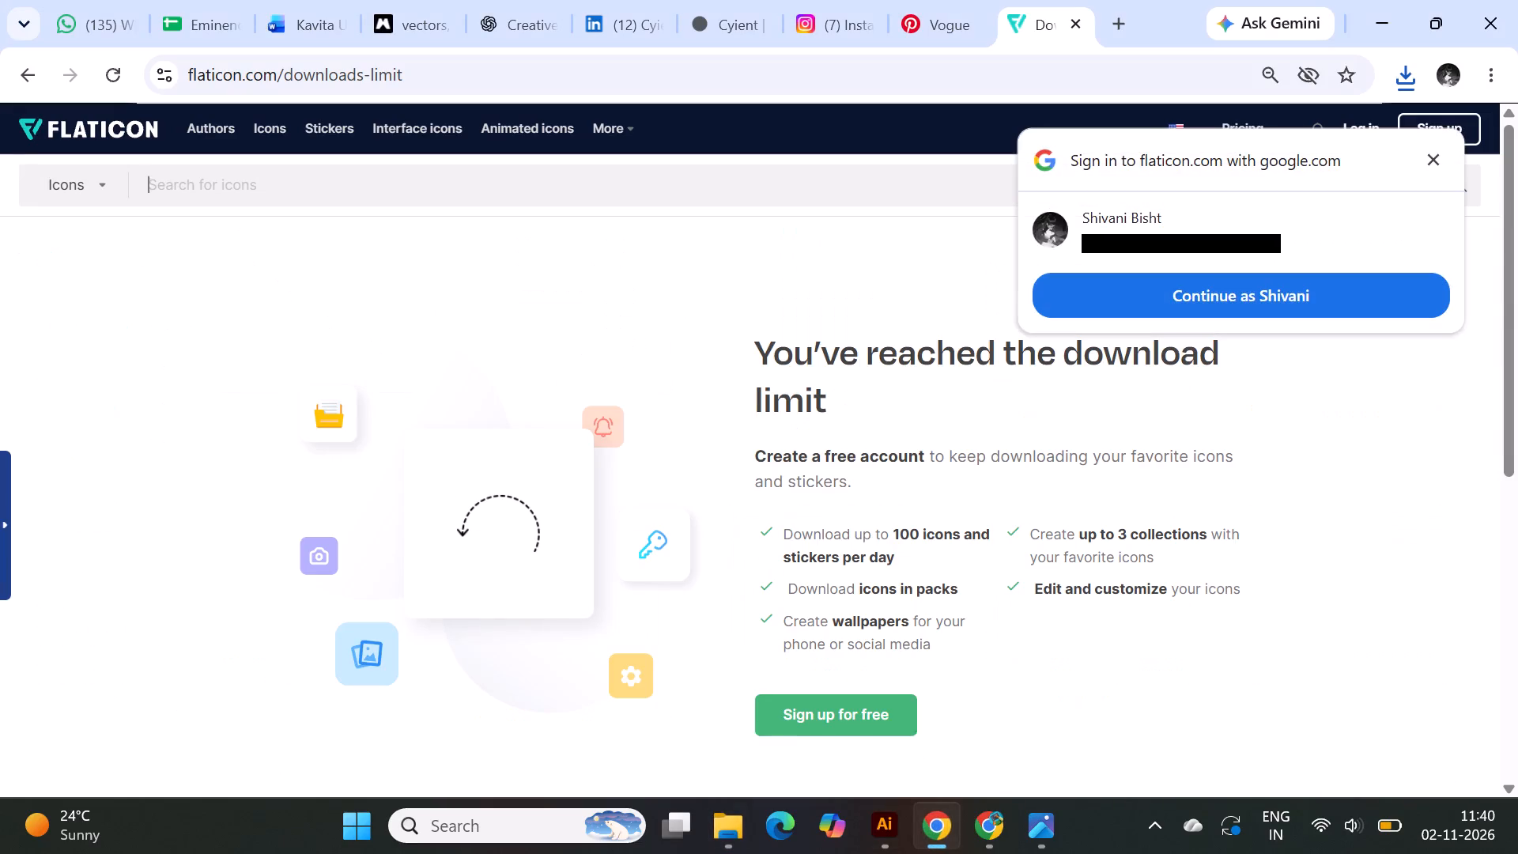
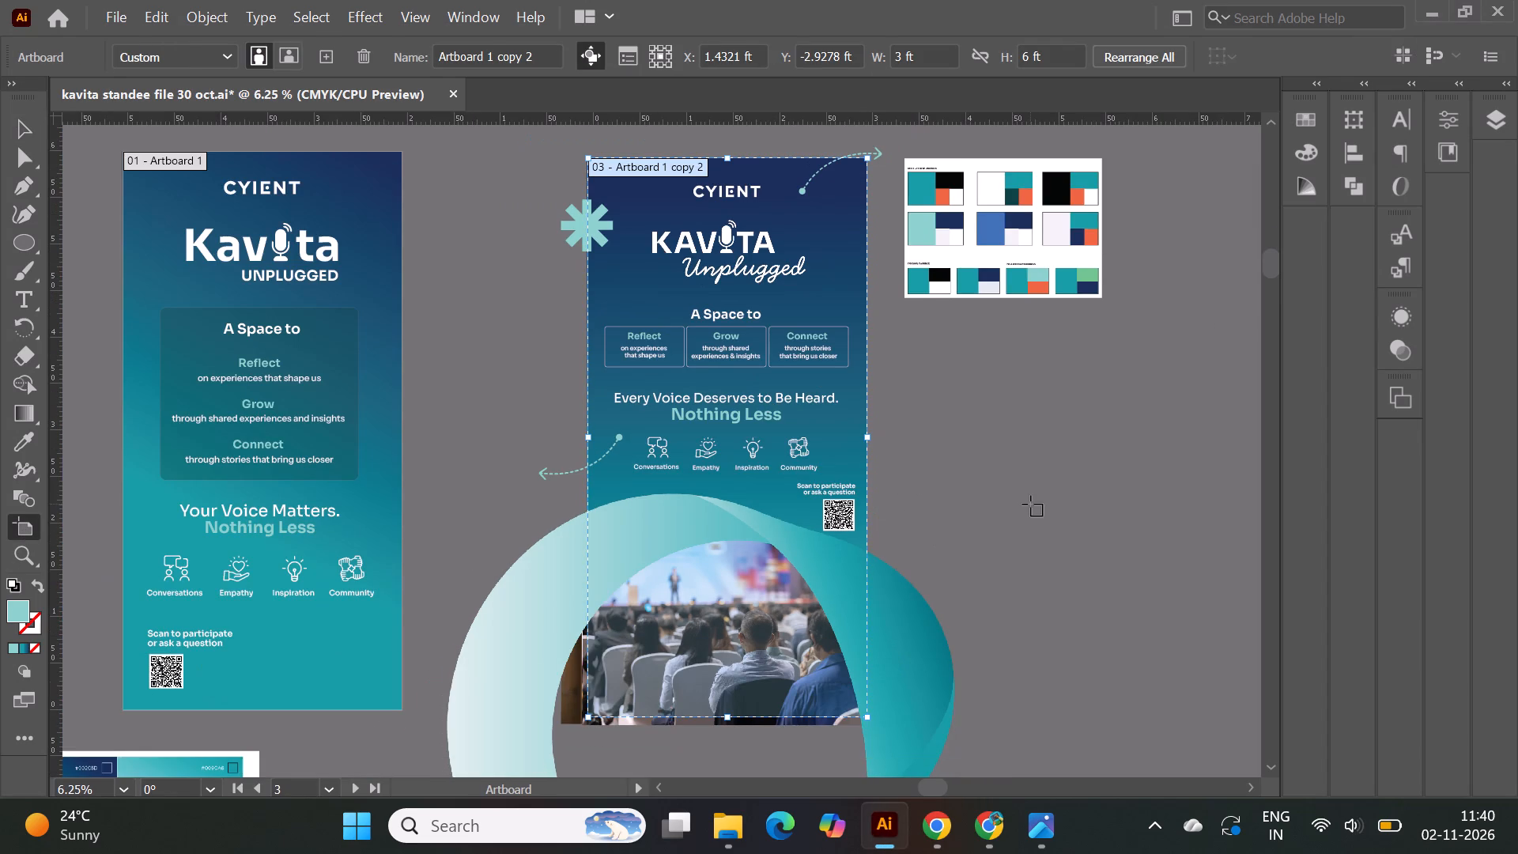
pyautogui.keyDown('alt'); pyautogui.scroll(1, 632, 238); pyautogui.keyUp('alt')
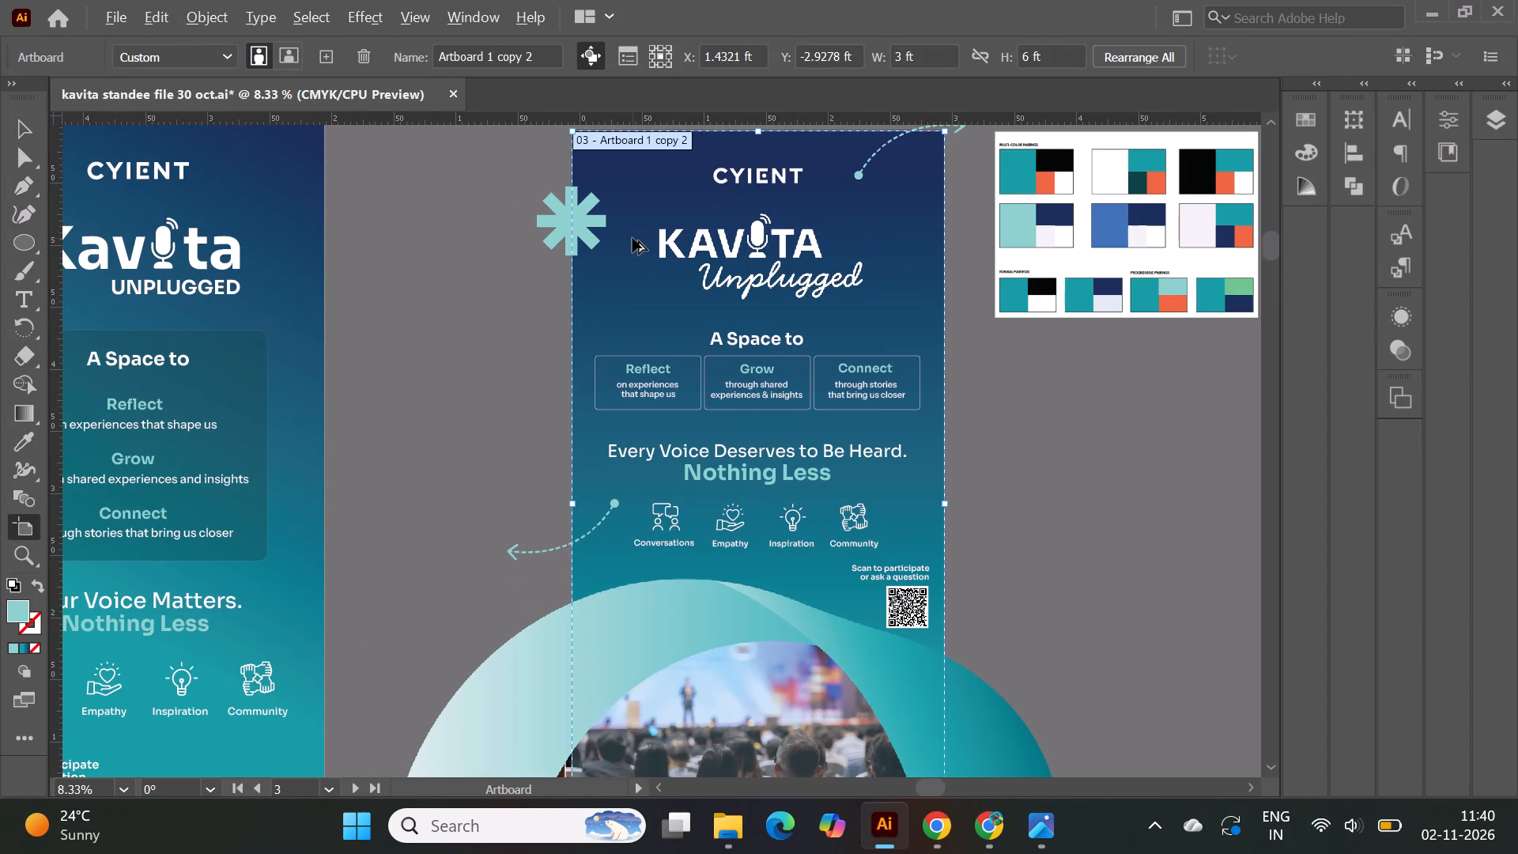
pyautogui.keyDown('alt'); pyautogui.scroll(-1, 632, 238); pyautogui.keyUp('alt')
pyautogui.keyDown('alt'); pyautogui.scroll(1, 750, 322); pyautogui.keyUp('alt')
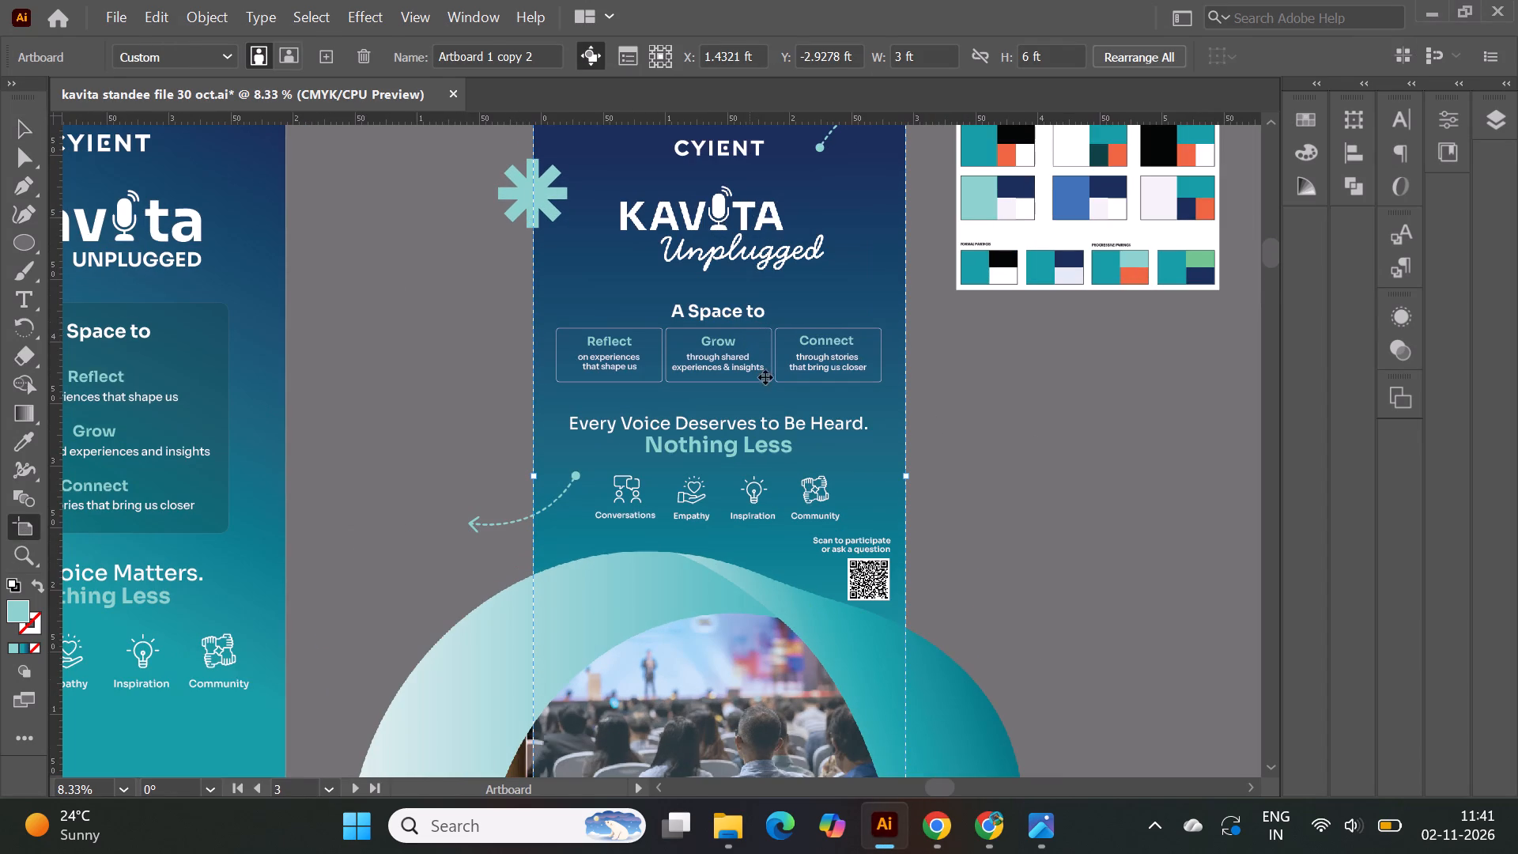
# Switch to Chrome and look through page 3 of Flaticon's curve icons for further dashed arrow graphics.
pyautogui.click(932, 817)
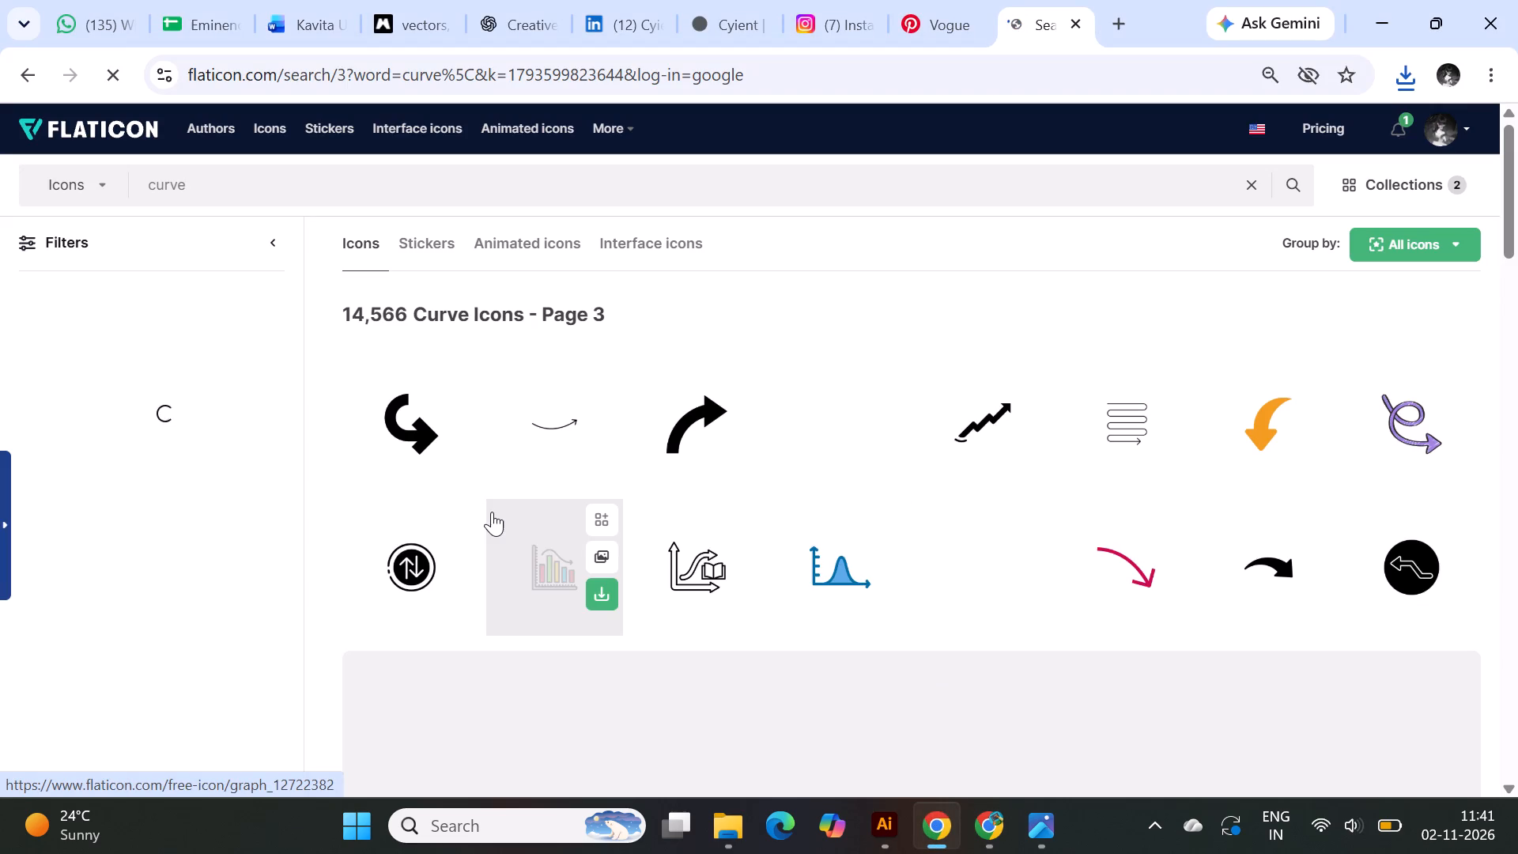
pyautogui.scroll(-2, 492, 512)
pyautogui.scroll(-2, 1098, 508)
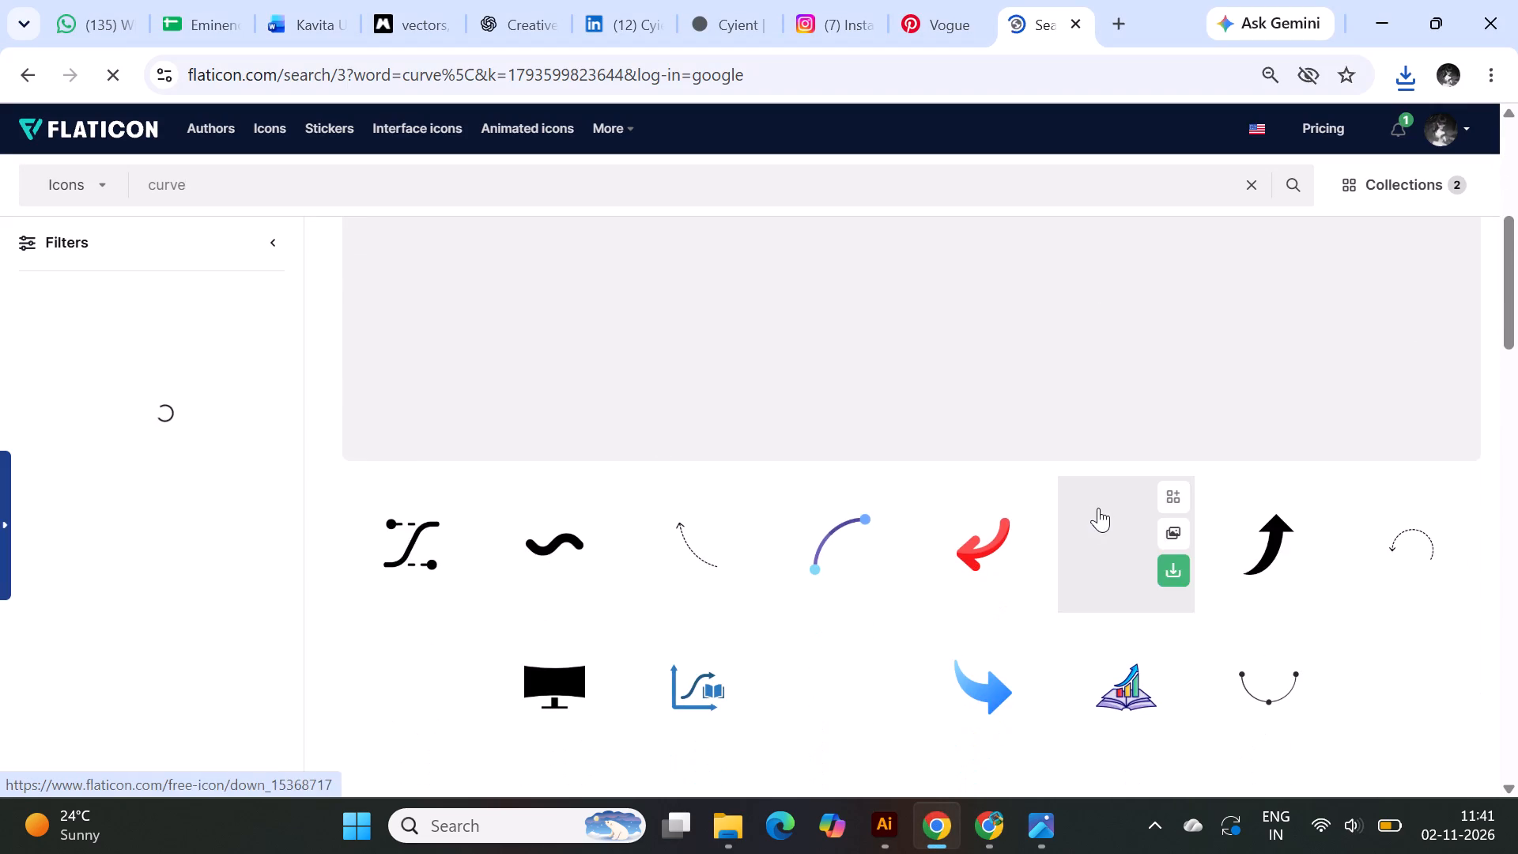
pyautogui.scroll(-6, 625, 429)
pyautogui.scroll(-4, 752, 483)
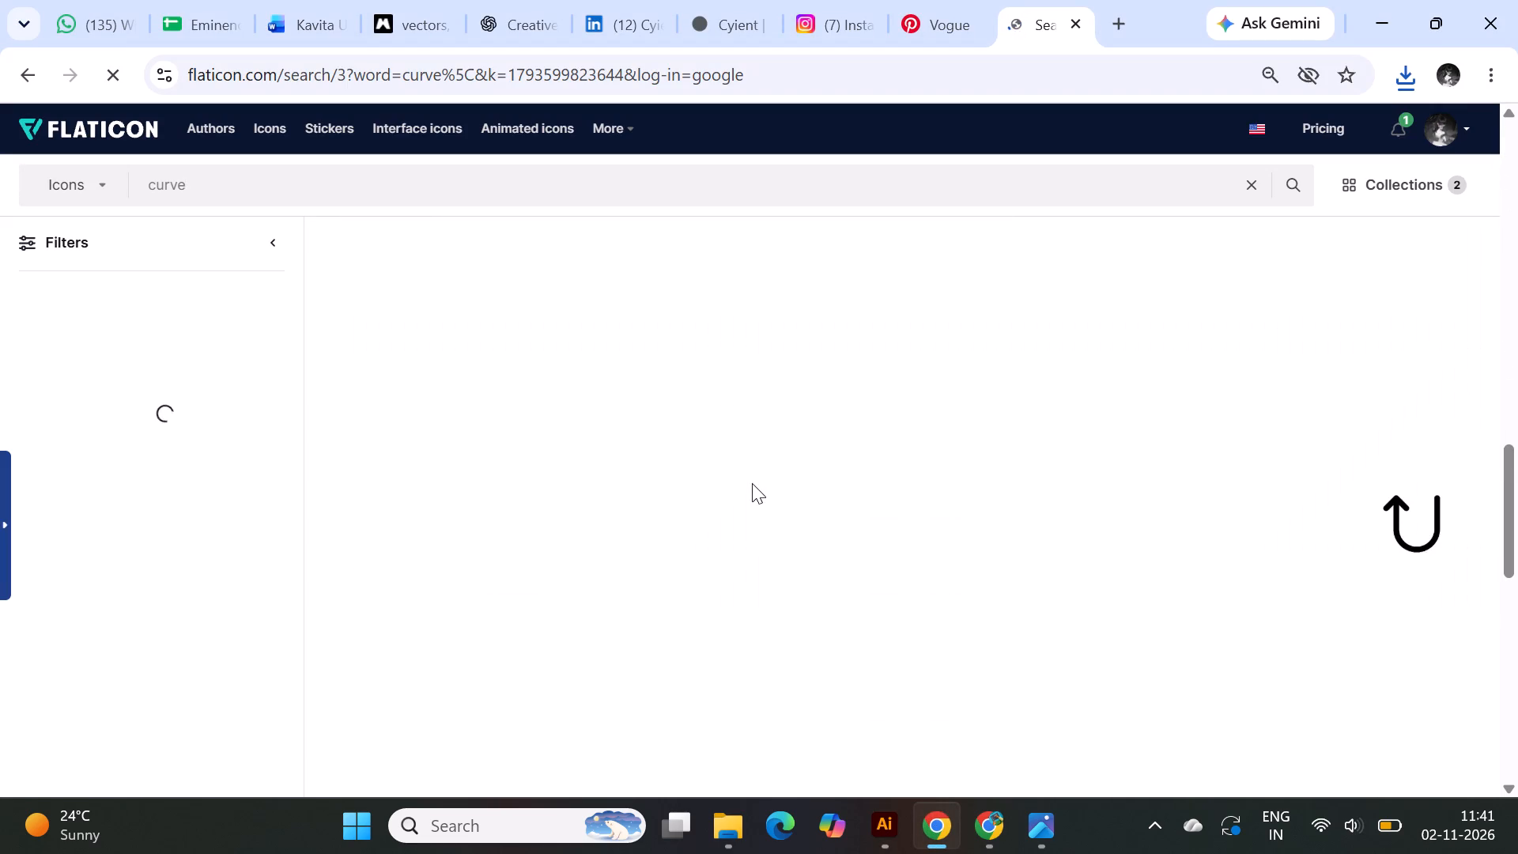
pyautogui.scroll(-11, 752, 483)
pyautogui.scroll(13, 756, 493)
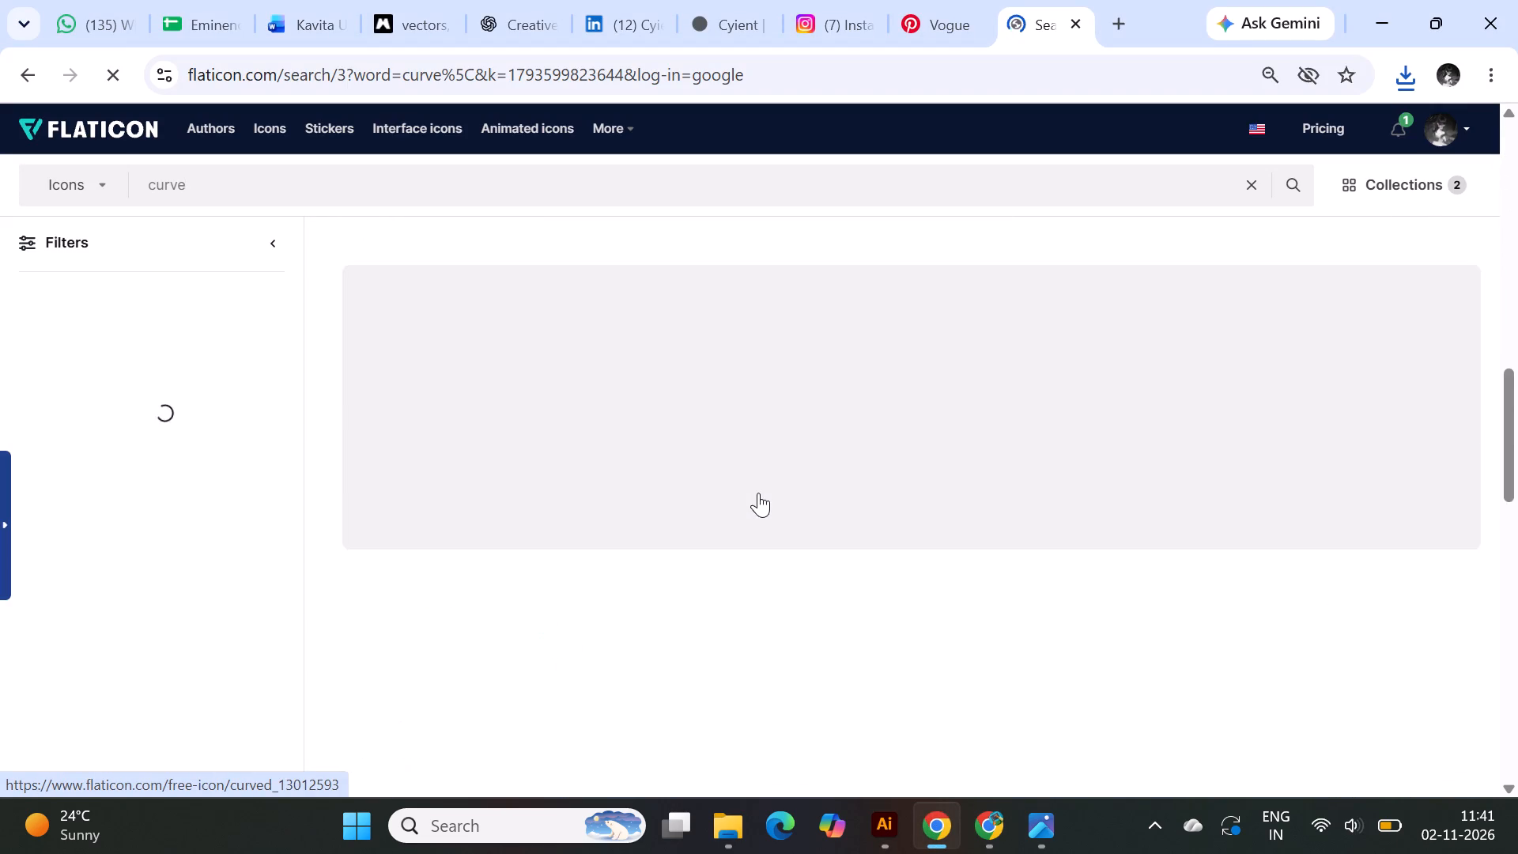
pyautogui.scroll(20, 758, 493)
pyautogui.scroll(3, 758, 493)
pyautogui.scroll(-4, 758, 493)
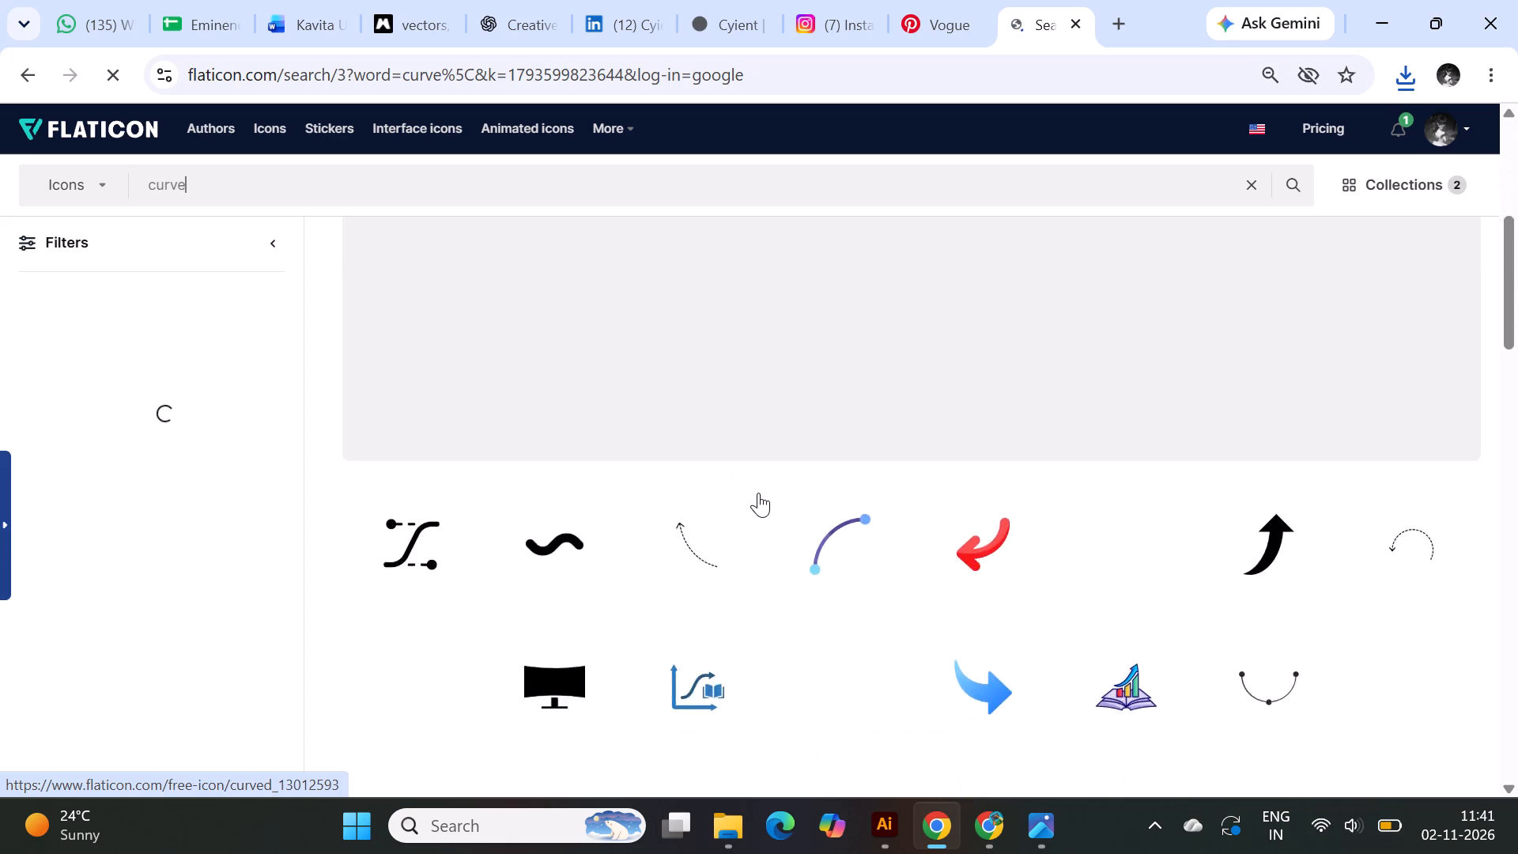
pyautogui.scroll(-14, 758, 493)
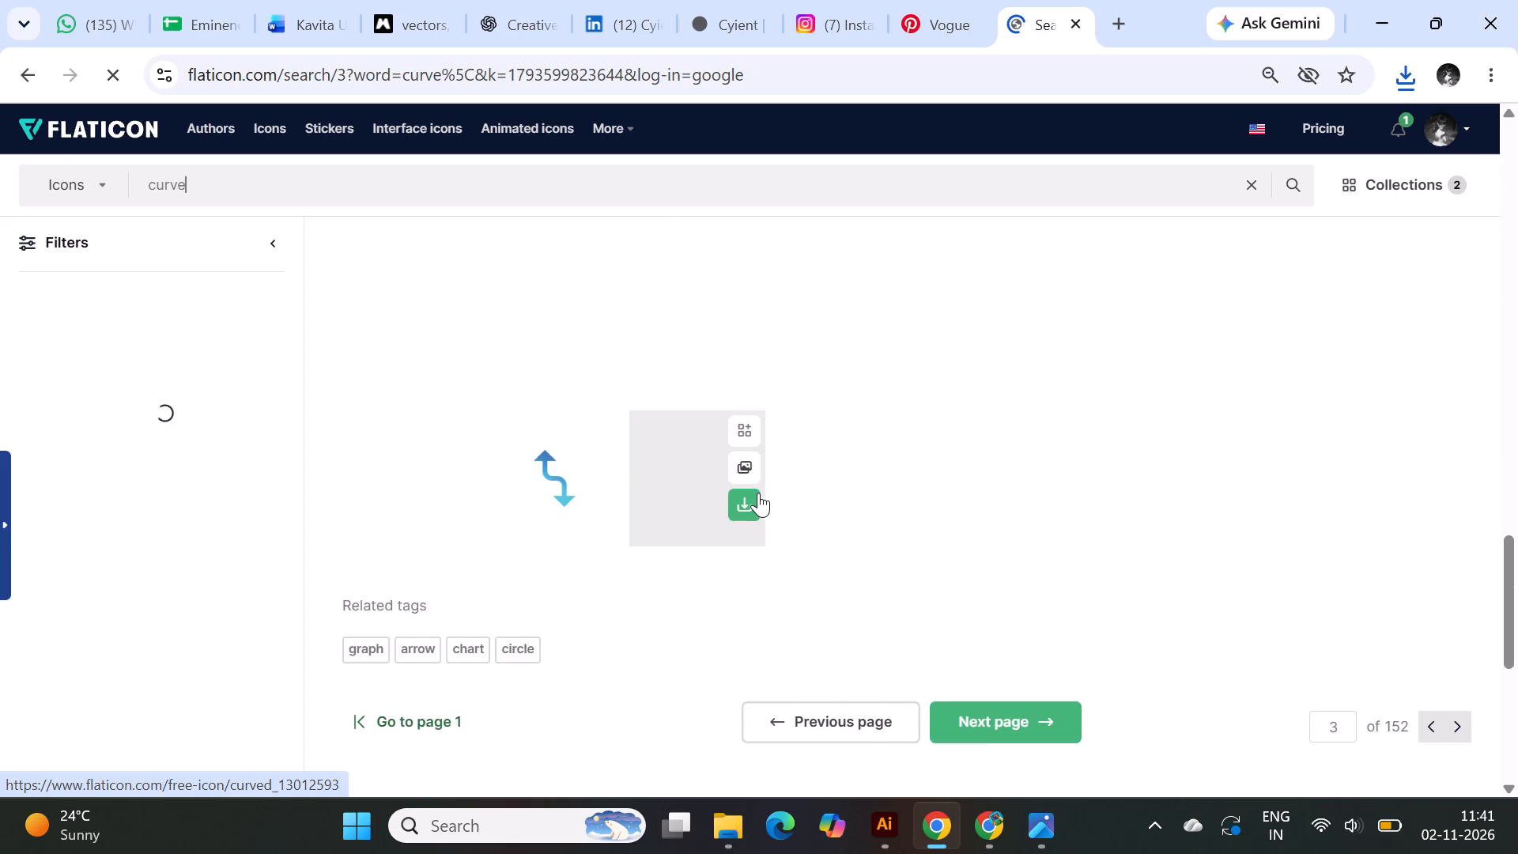
pyautogui.scroll(-2, 758, 493)
# Switch back to Illustrator and export only the third artboard for screens as a 2x PNG to the Downloads folder.
pyautogui.click(889, 826)
pyautogui.click(115, 17)
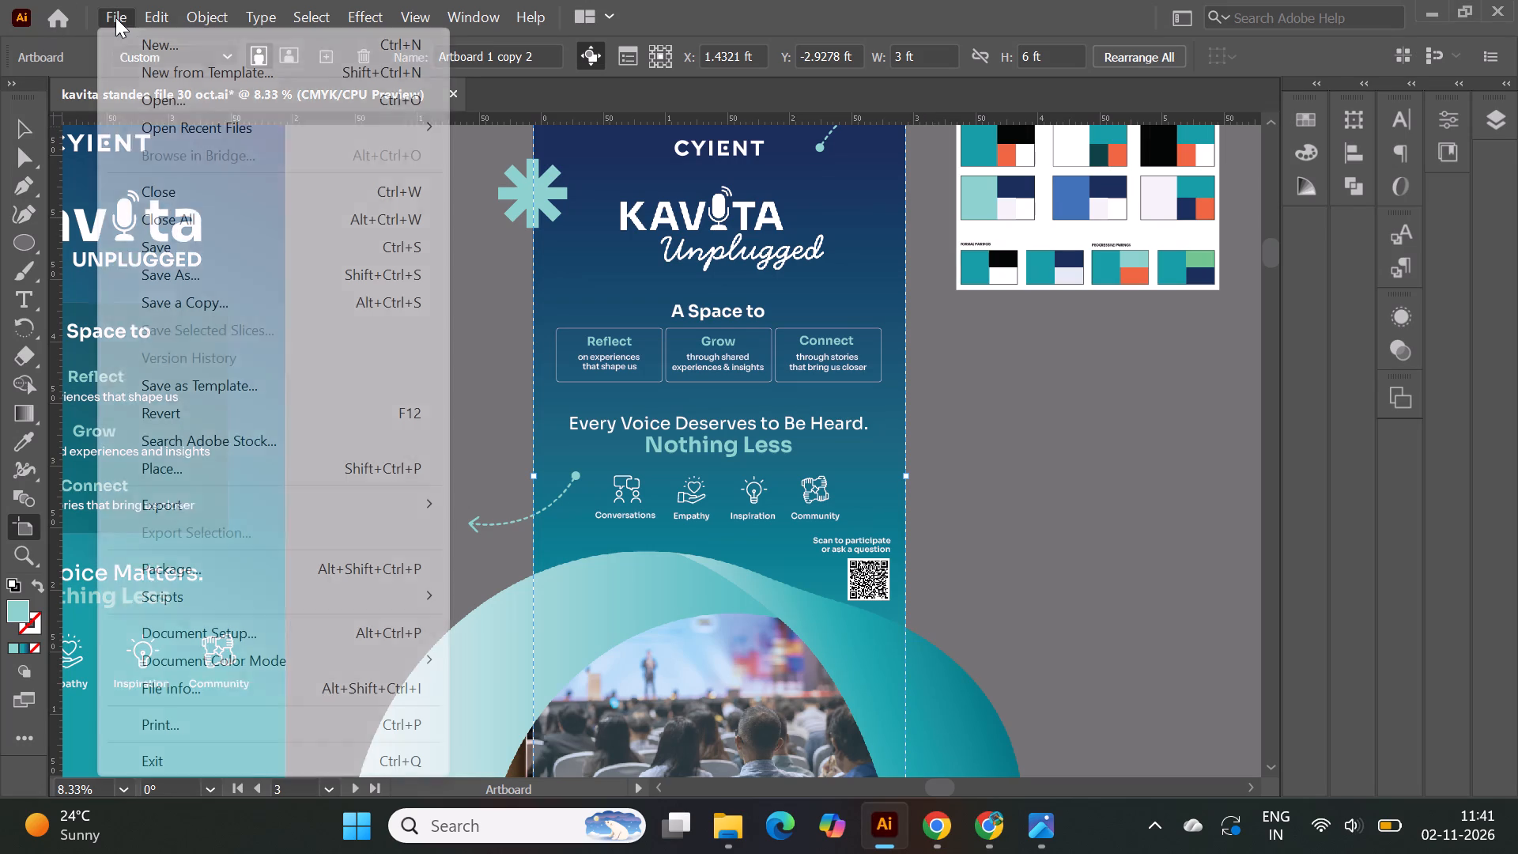
pyautogui.click(211, 515)
pyautogui.click(527, 508)
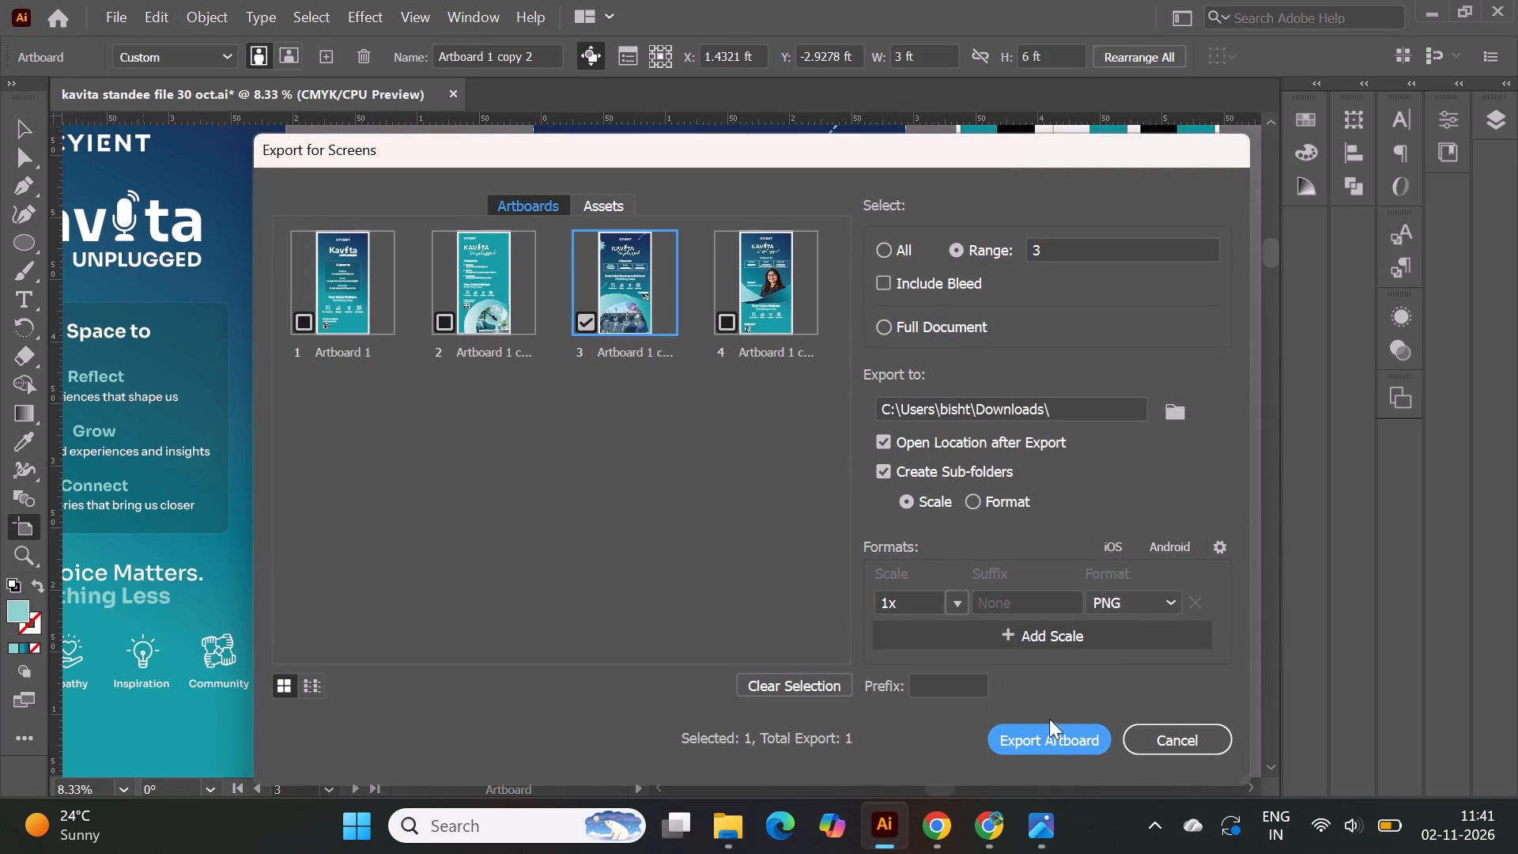
pyautogui.click(962, 603)
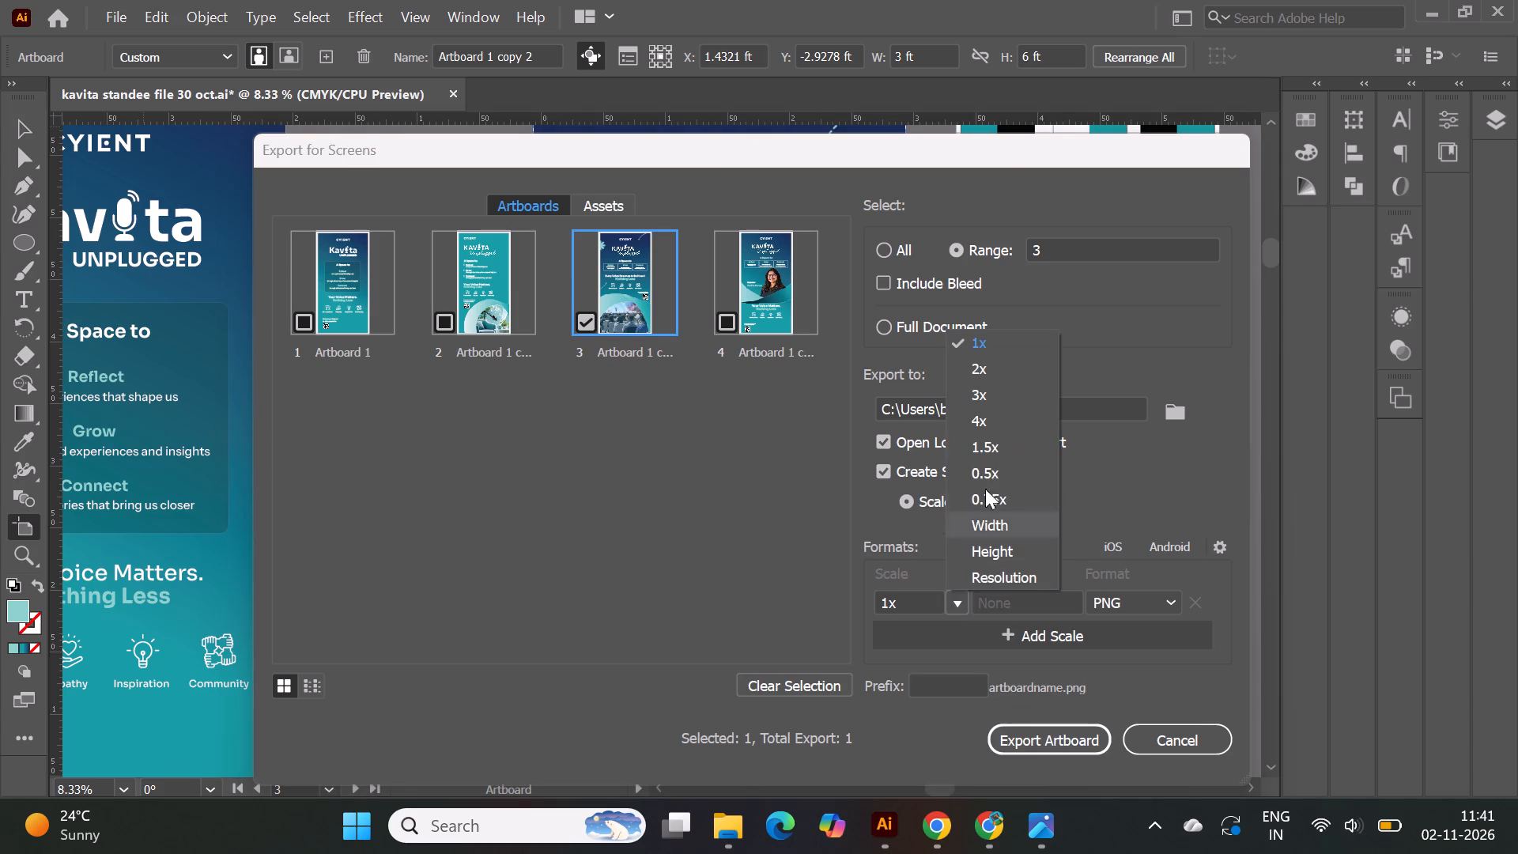
pyautogui.click(986, 376)
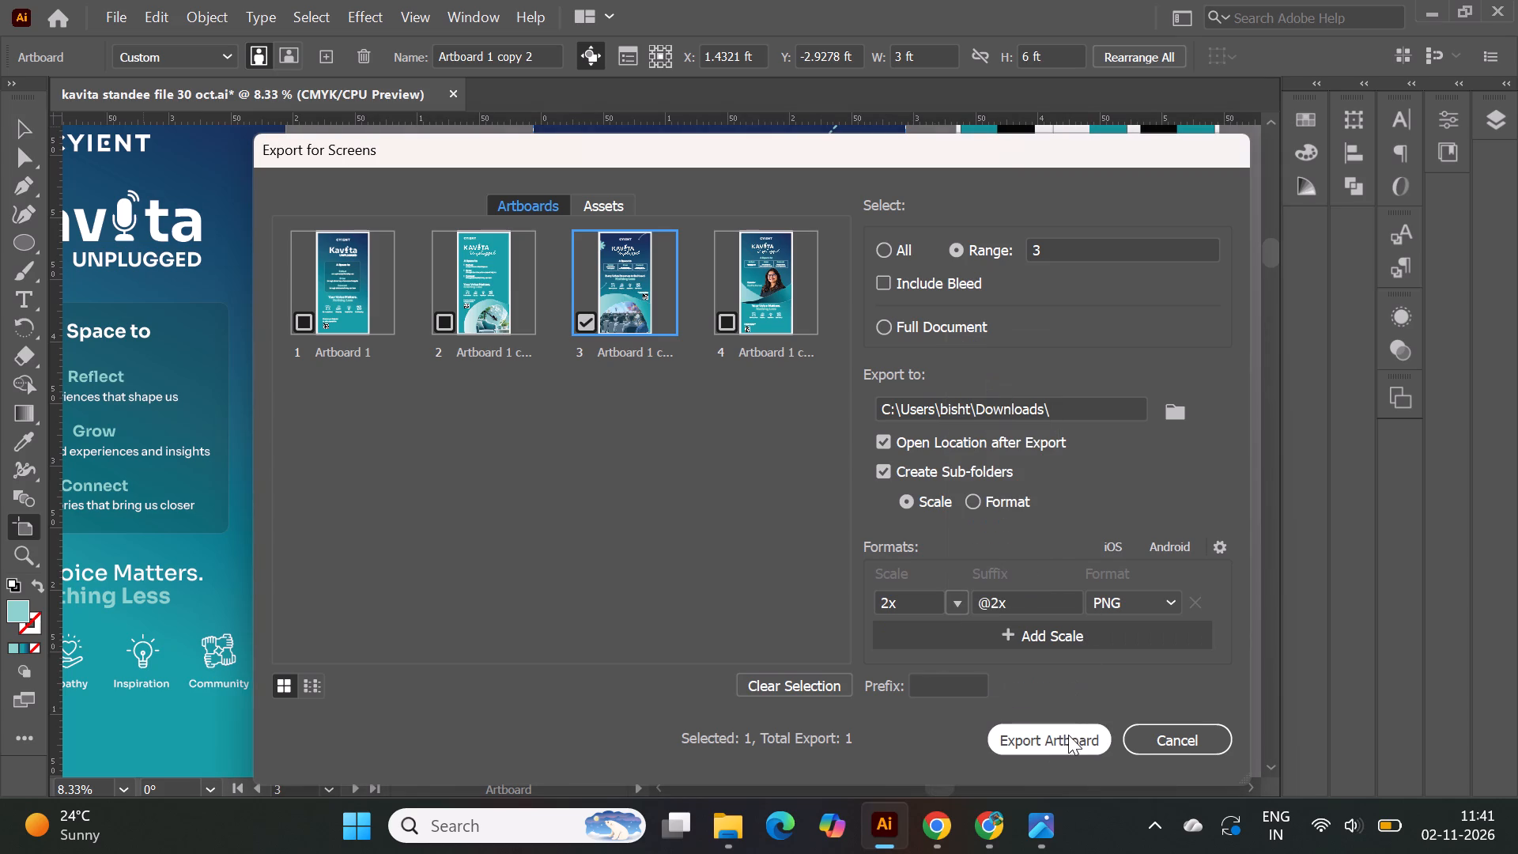
pyautogui.click(1068, 735)
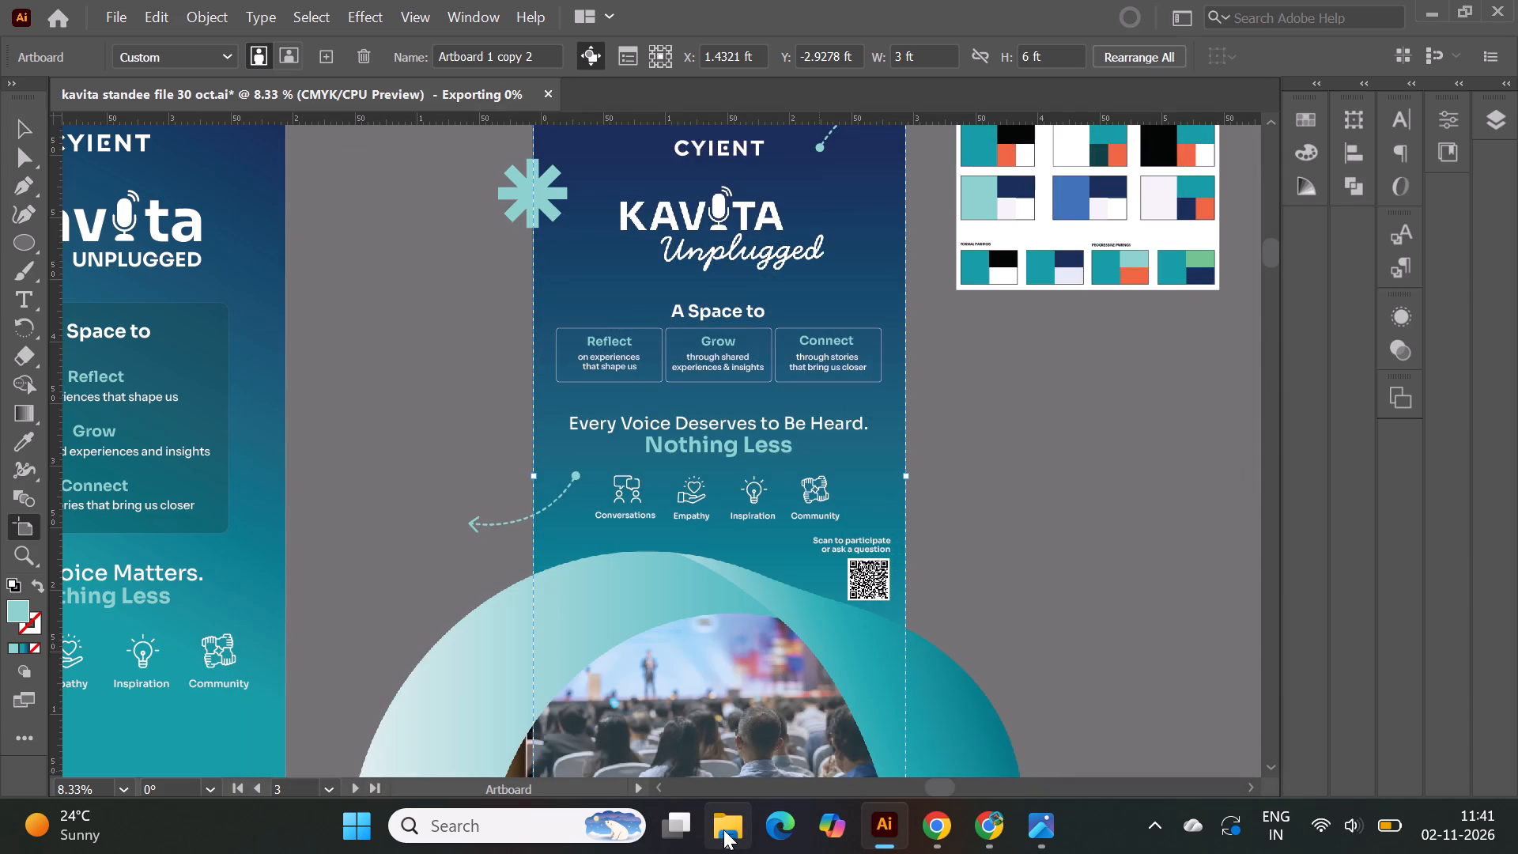
# Open the newly exported standee PNG from the 2x folder in Downloads using File Explorer.
pyautogui.click(723, 829)
pyautogui.doubleClick(108, 484)
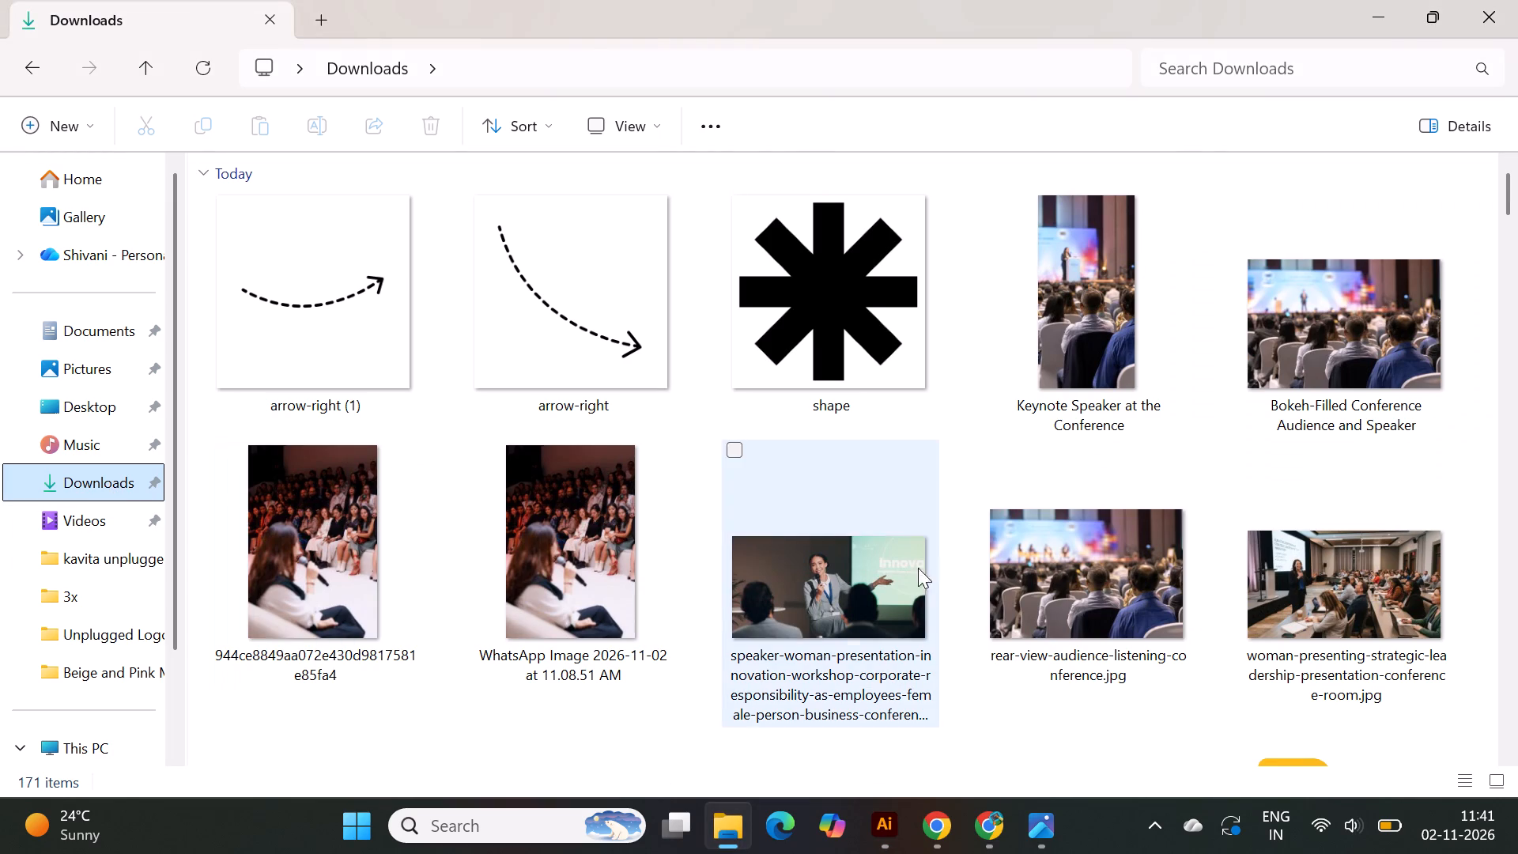
pyautogui.click(878, 822)
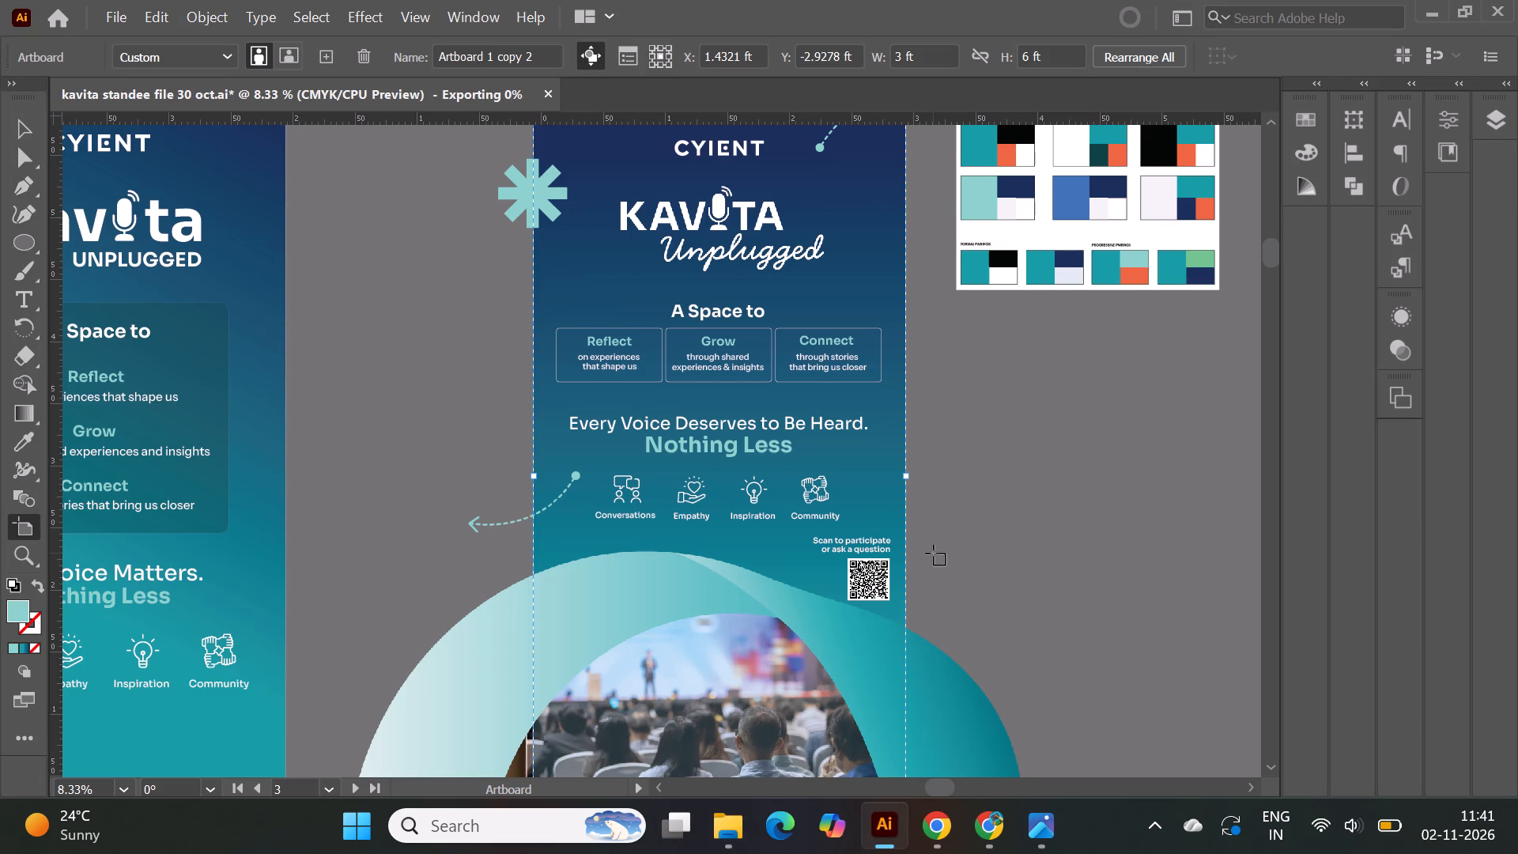
pyautogui.scroll(3, 933, 553)
pyautogui.scroll(-1, 933, 553)
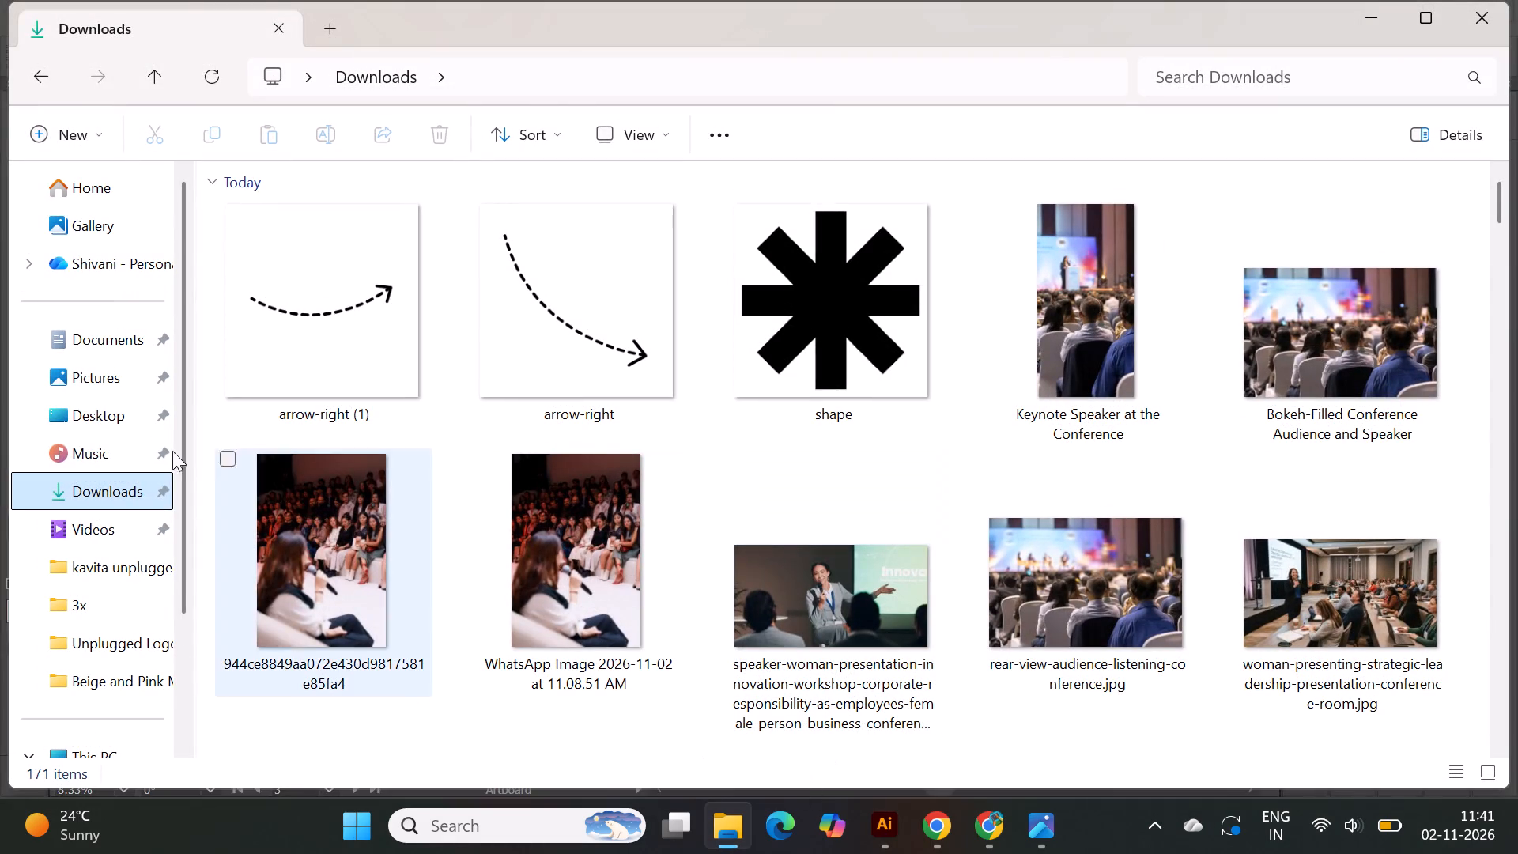
pyautogui.click(1433, 11)
pyautogui.click(134, 482)
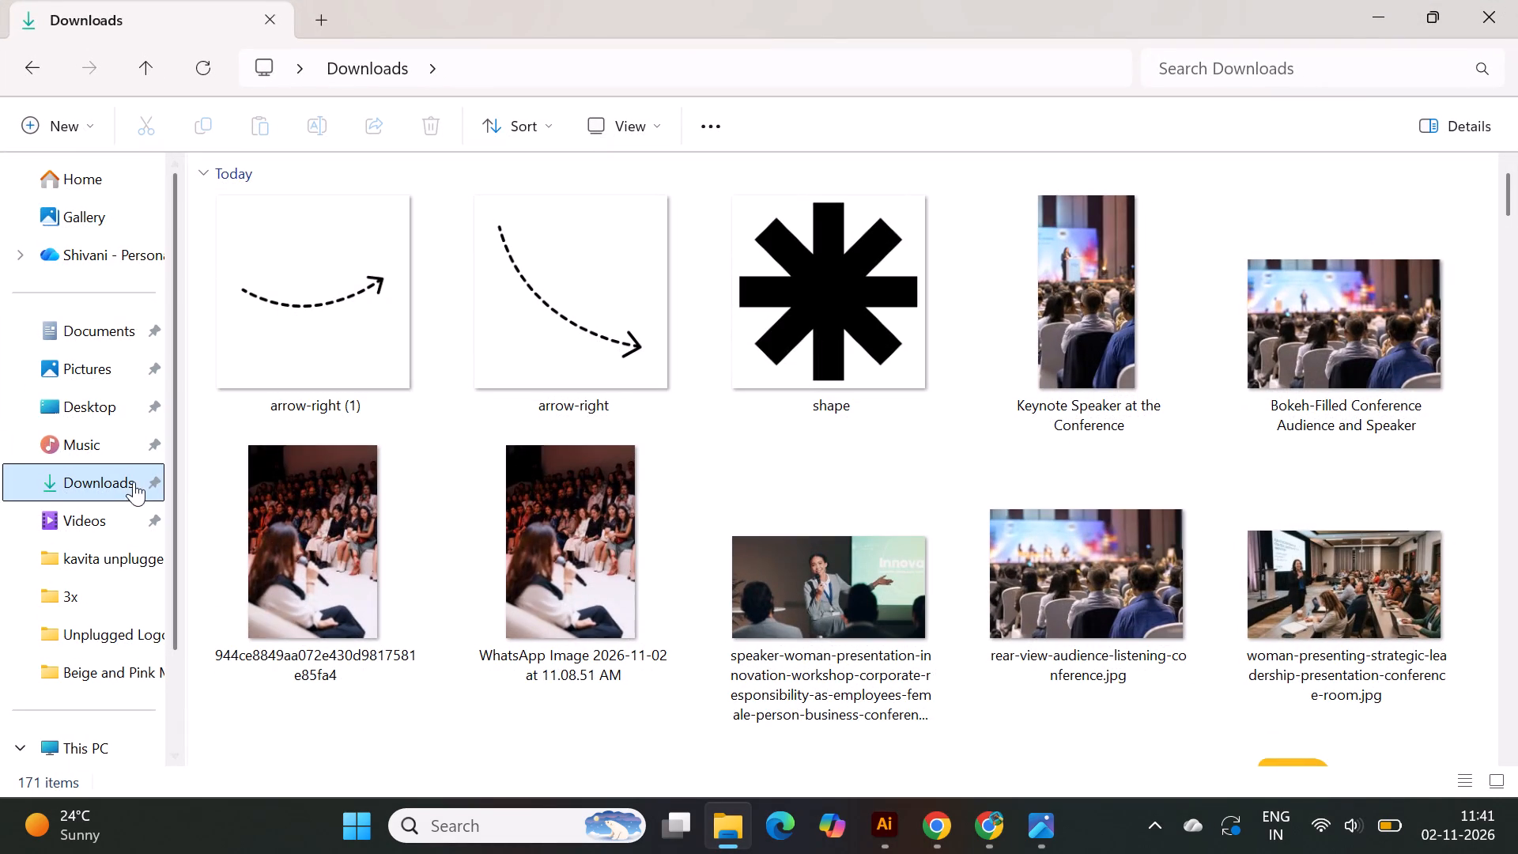
pyautogui.scroll(3, 929, 506)
pyautogui.scroll(-2, 929, 506)
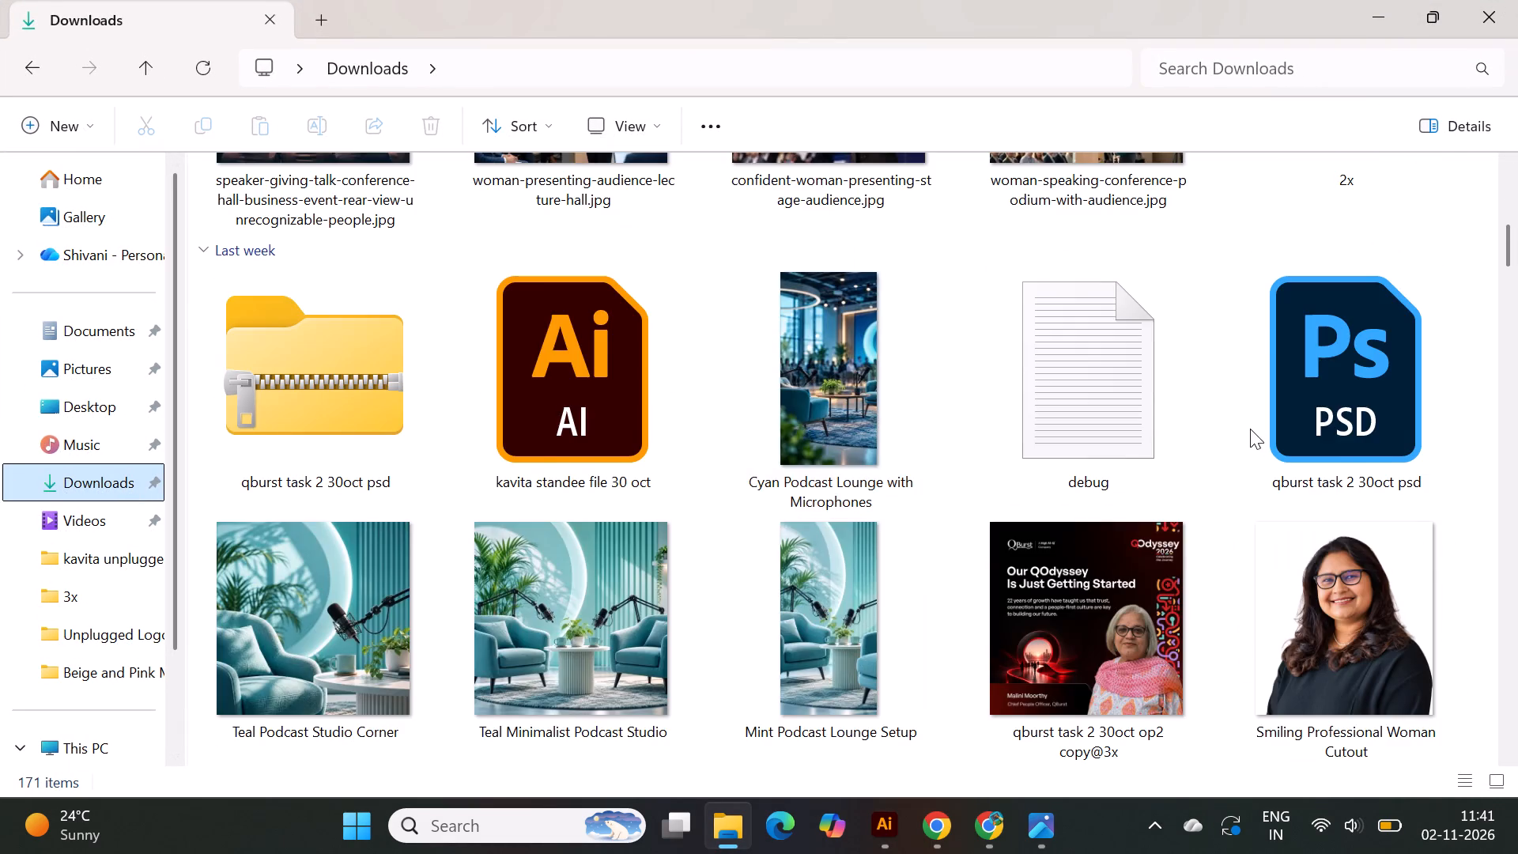
pyautogui.scroll(1, 1250, 429)
pyautogui.doubleClick(1338, 527)
pyautogui.doubleClick(325, 304)
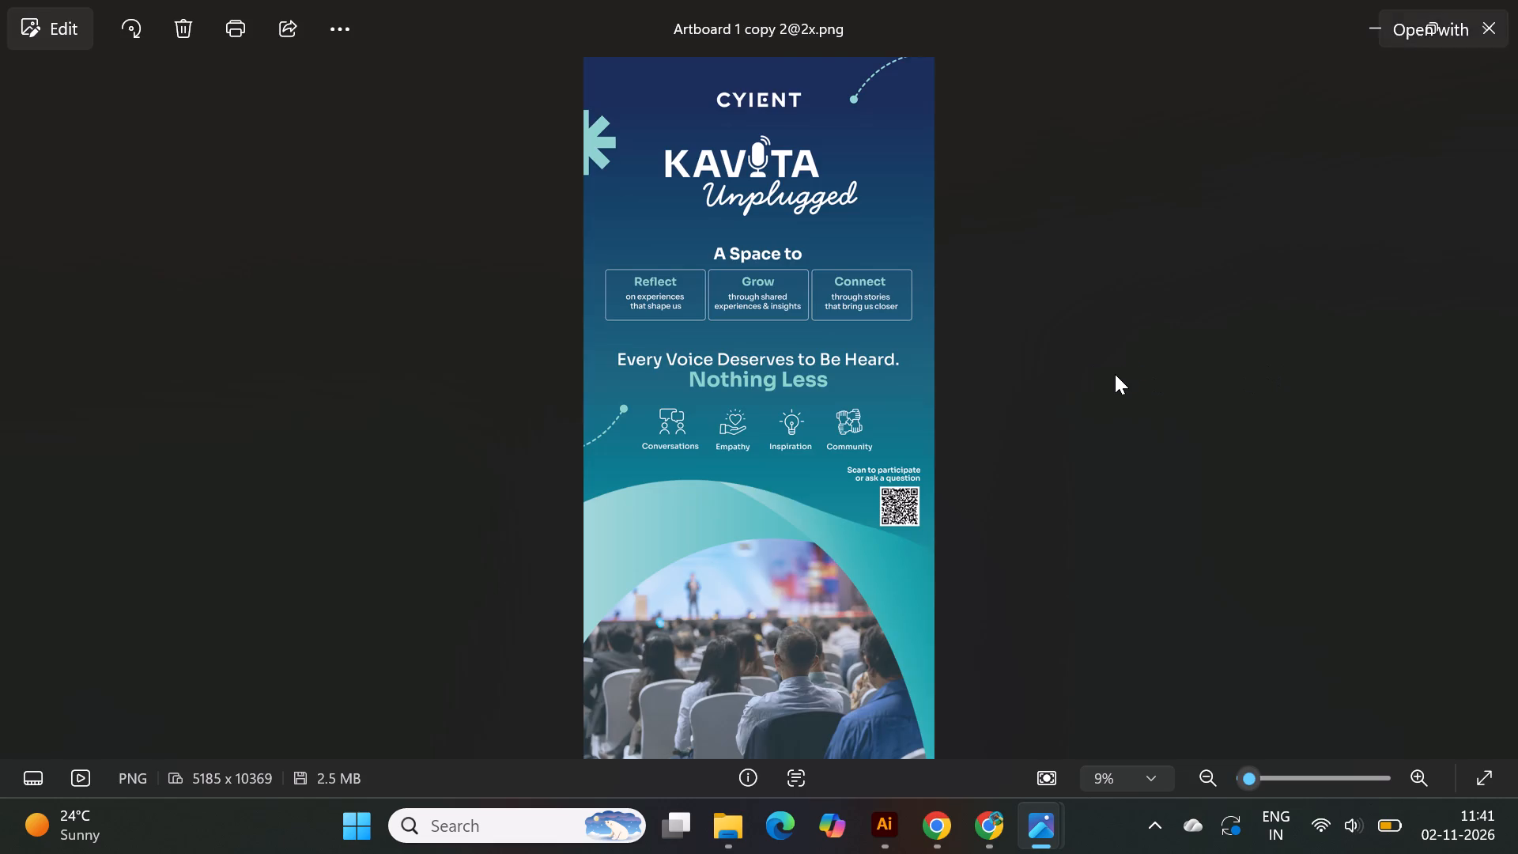
# Examine the exported standee image closely, from the cropped star and dashed arrows at its edges to the audience photo.
pyautogui.click(1115, 374)
pyautogui.scroll(5, 799, 61)
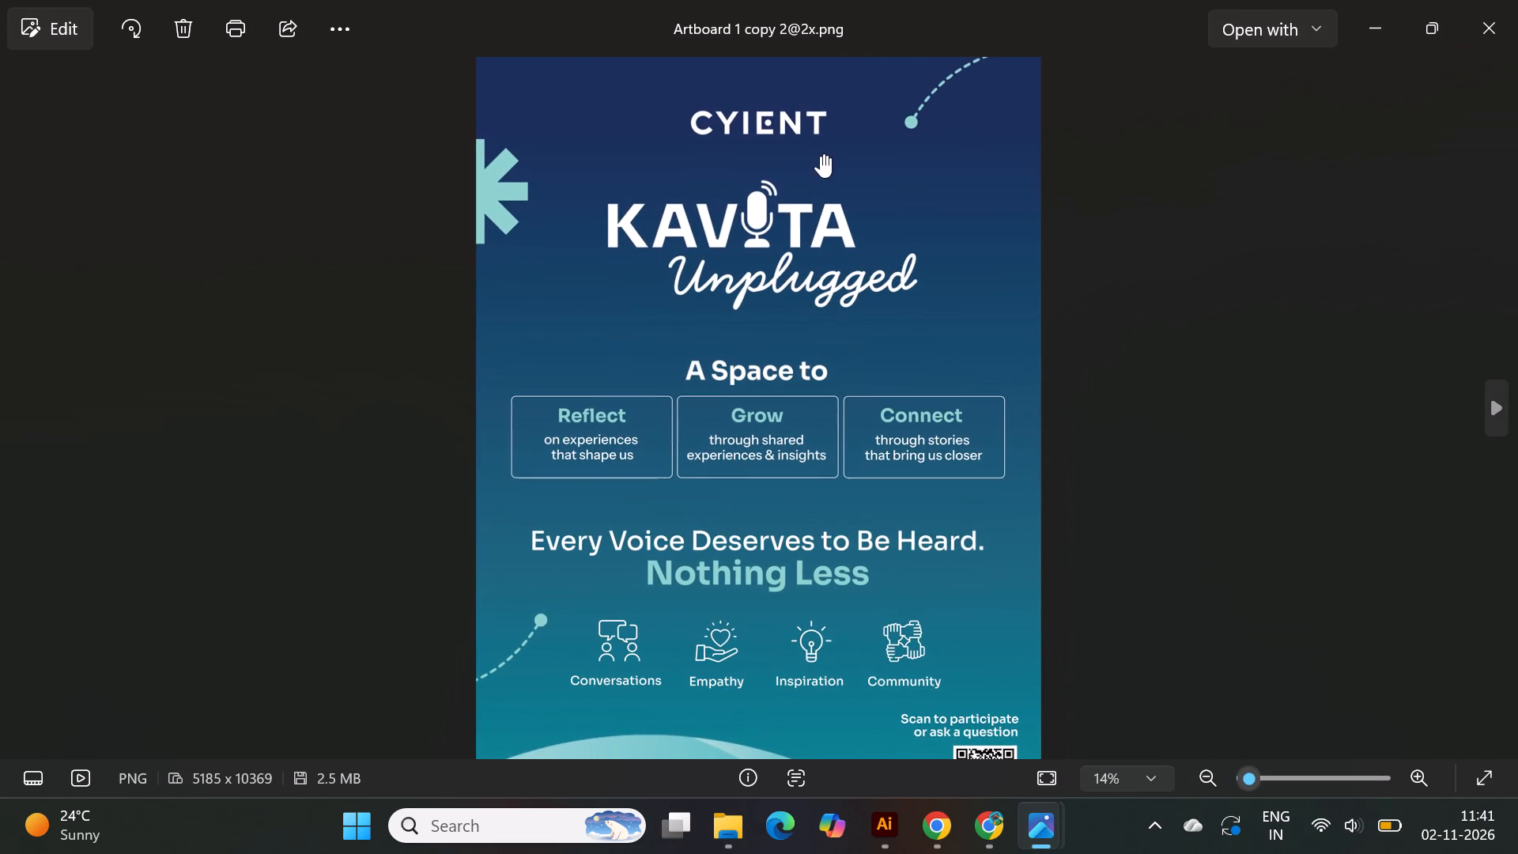
pyautogui.moveTo(822, 155); pyautogui.dragTo(823, 303)
pyautogui.scroll(-13, 811, 214)
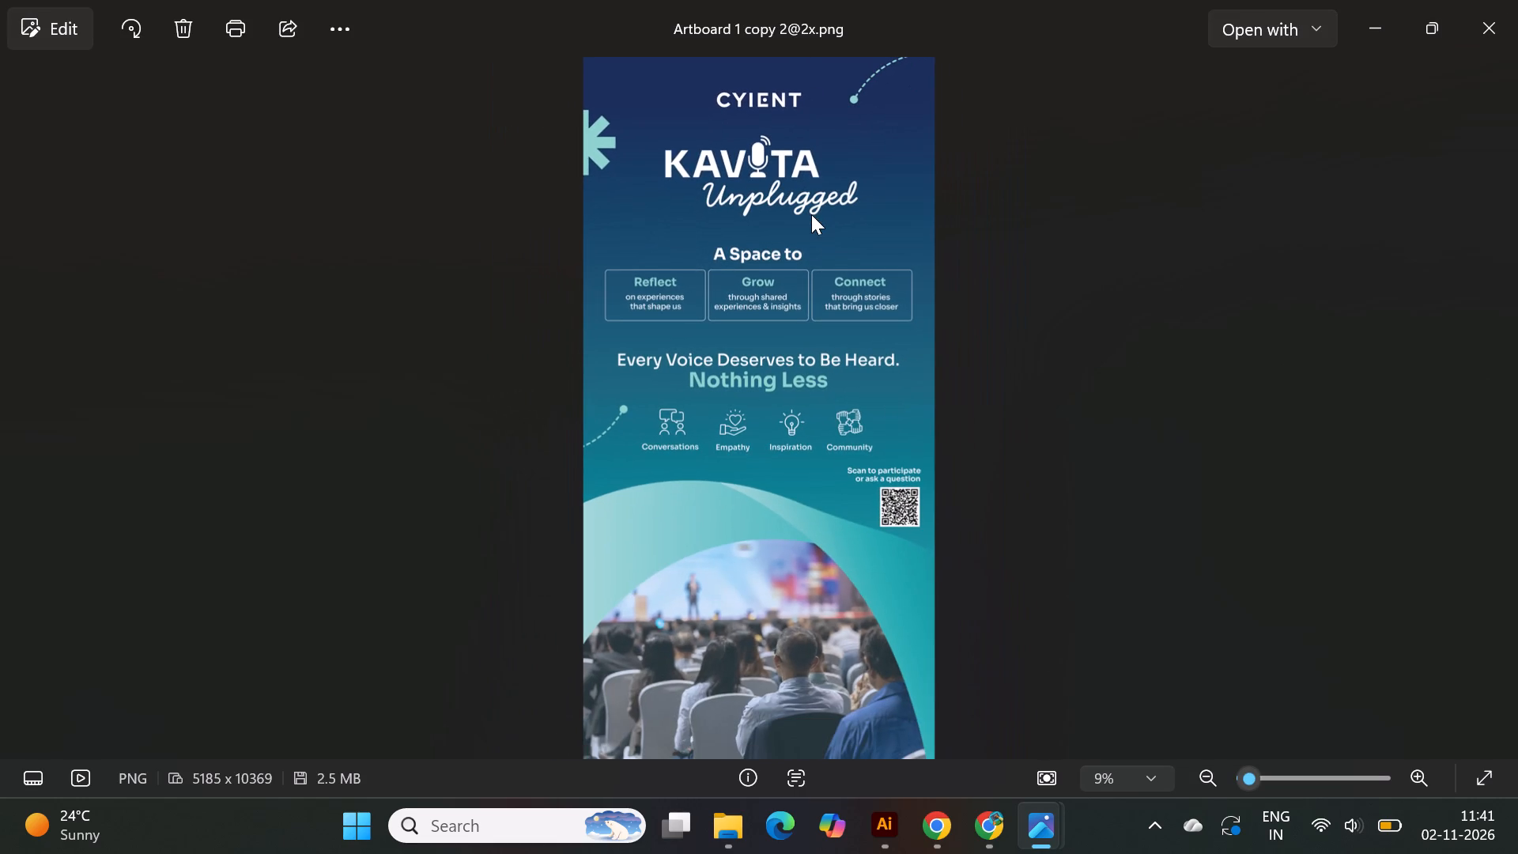
pyautogui.scroll(-6, 811, 214)
pyautogui.scroll(2, 734, 643)
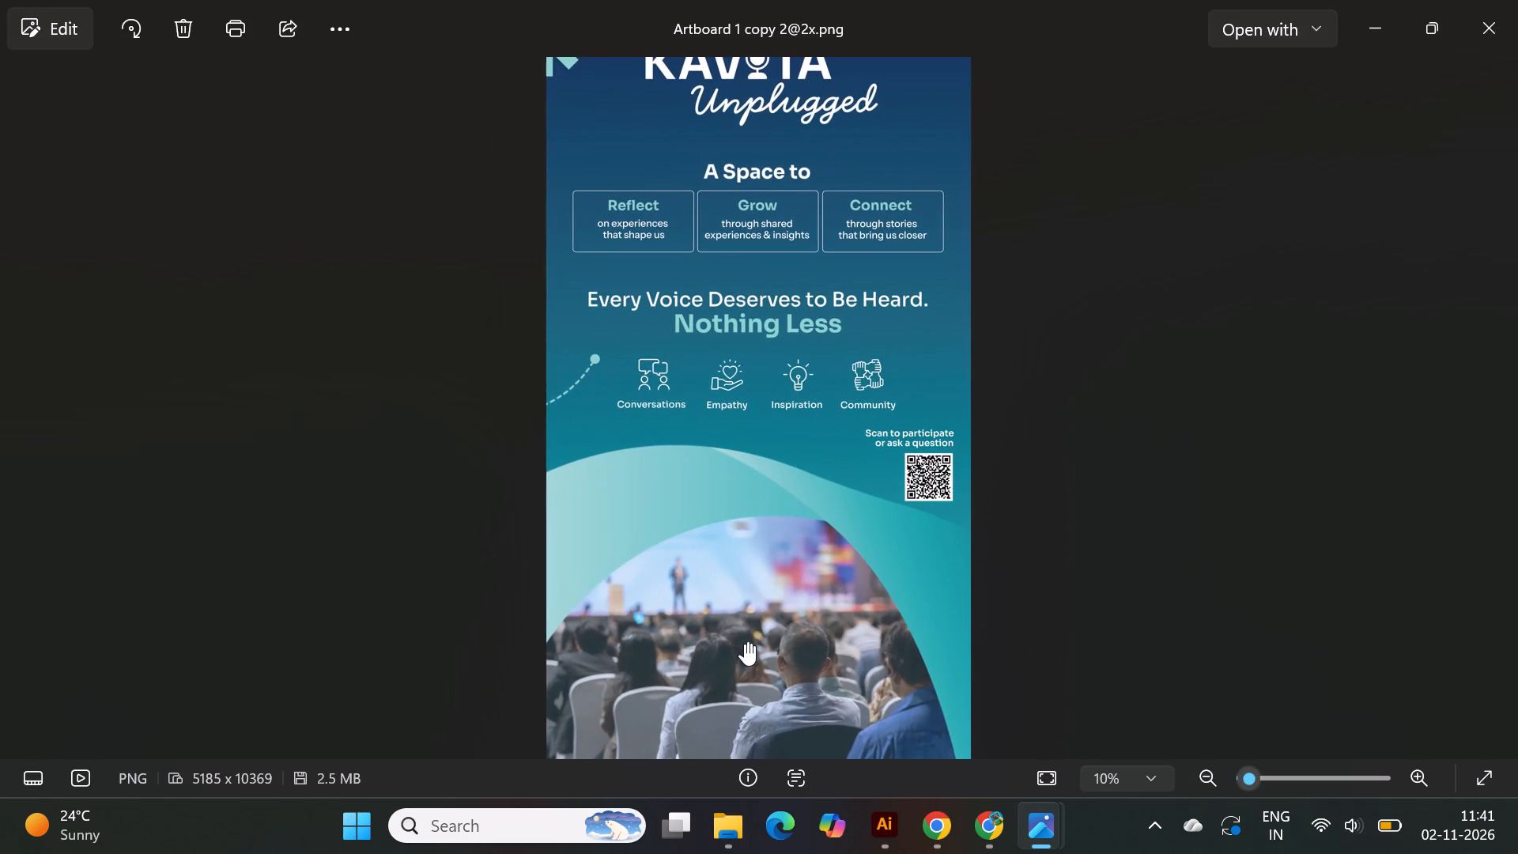
# Review the exported standee image, checking the Cyient and Kavita Unplugged logos and the overall layout, and close it.
pyautogui.scroll(-10, 865, 646)
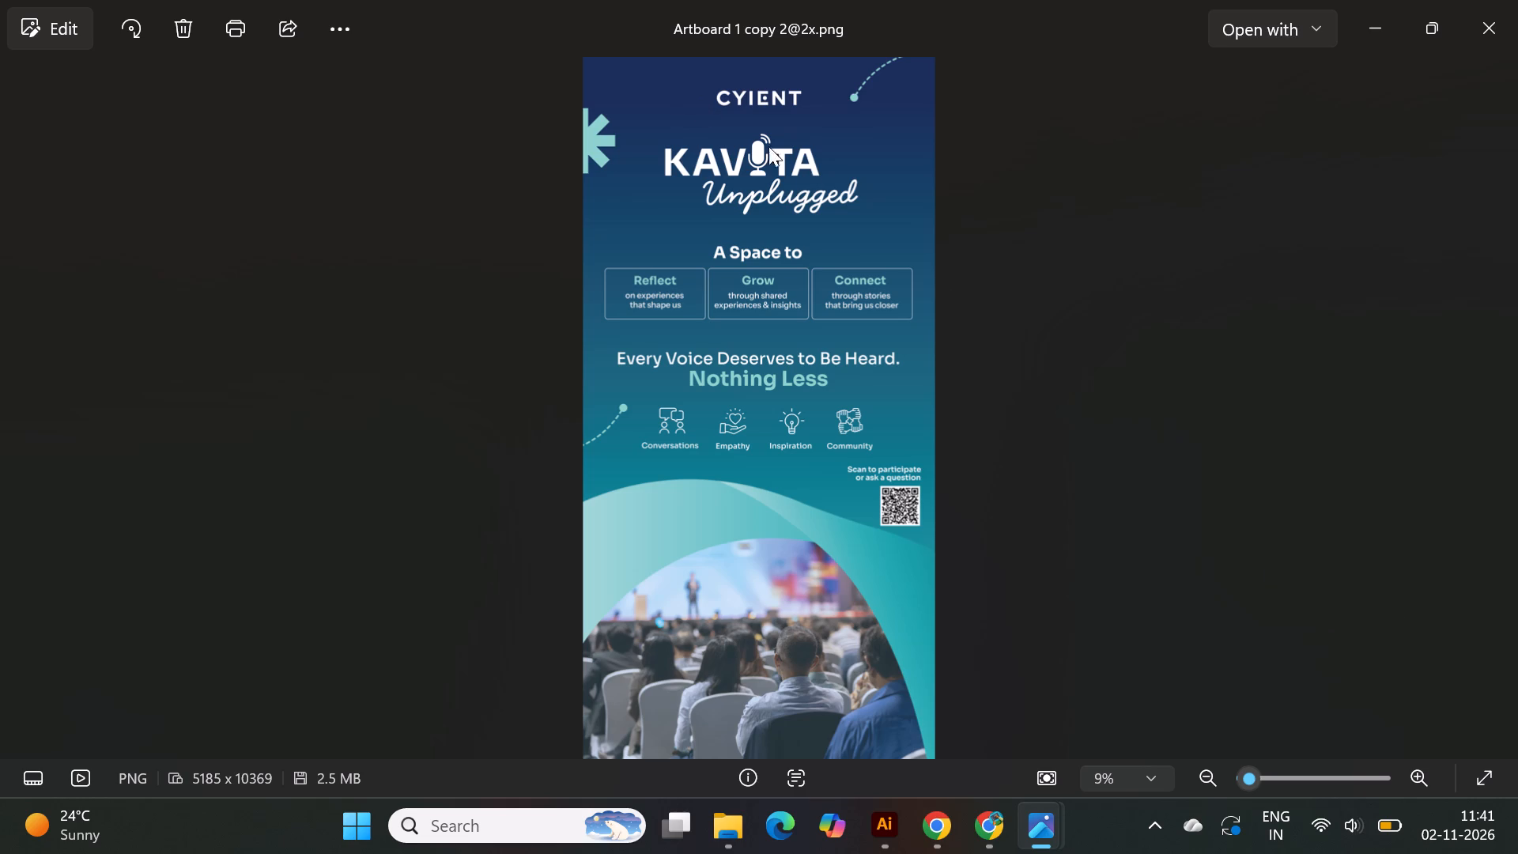
pyautogui.scroll(6, 769, 102)
pyautogui.moveTo(873, 156); pyautogui.dragTo(859, 292)
pyautogui.scroll(2, 781, 70)
pyautogui.scroll(-18, 781, 70)
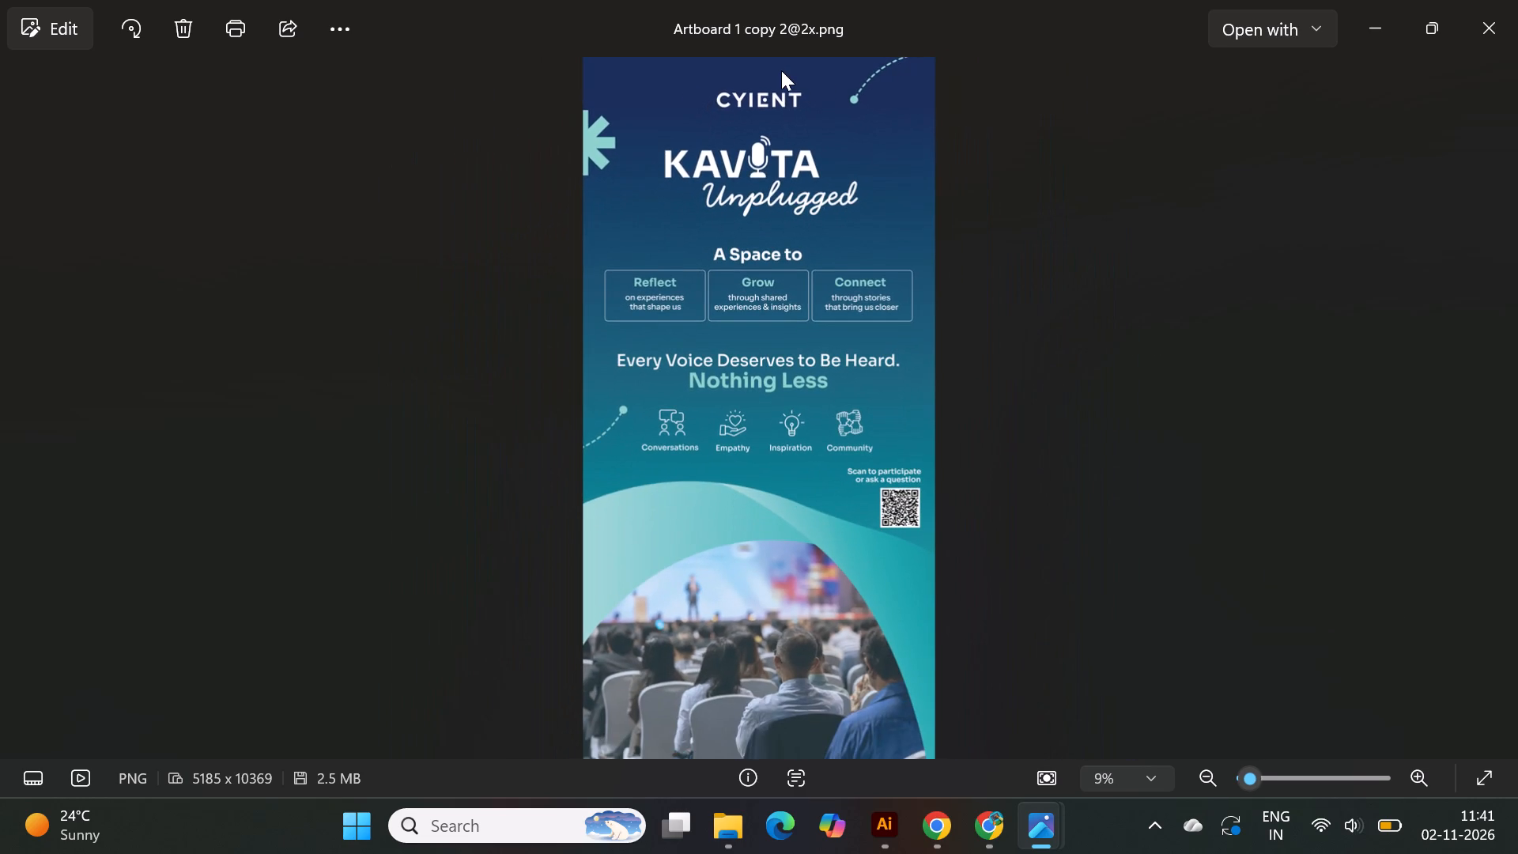
pyautogui.scroll(1, 774, 108)
pyautogui.scroll(-10, 774, 108)
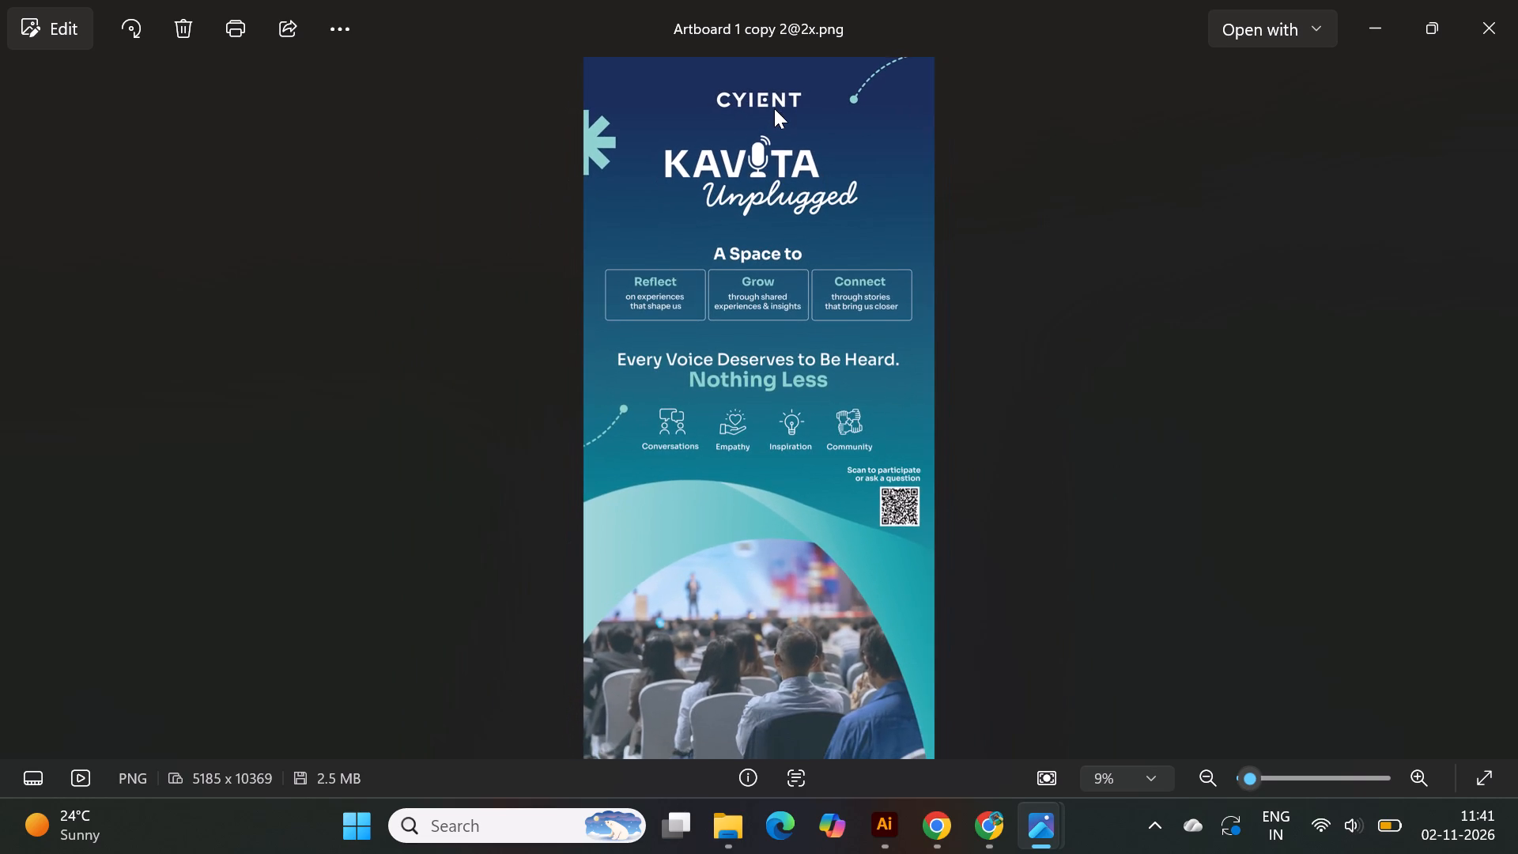
pyautogui.scroll(7, 803, 167)
pyautogui.moveTo(815, 152); pyautogui.dragTo(813, 417)
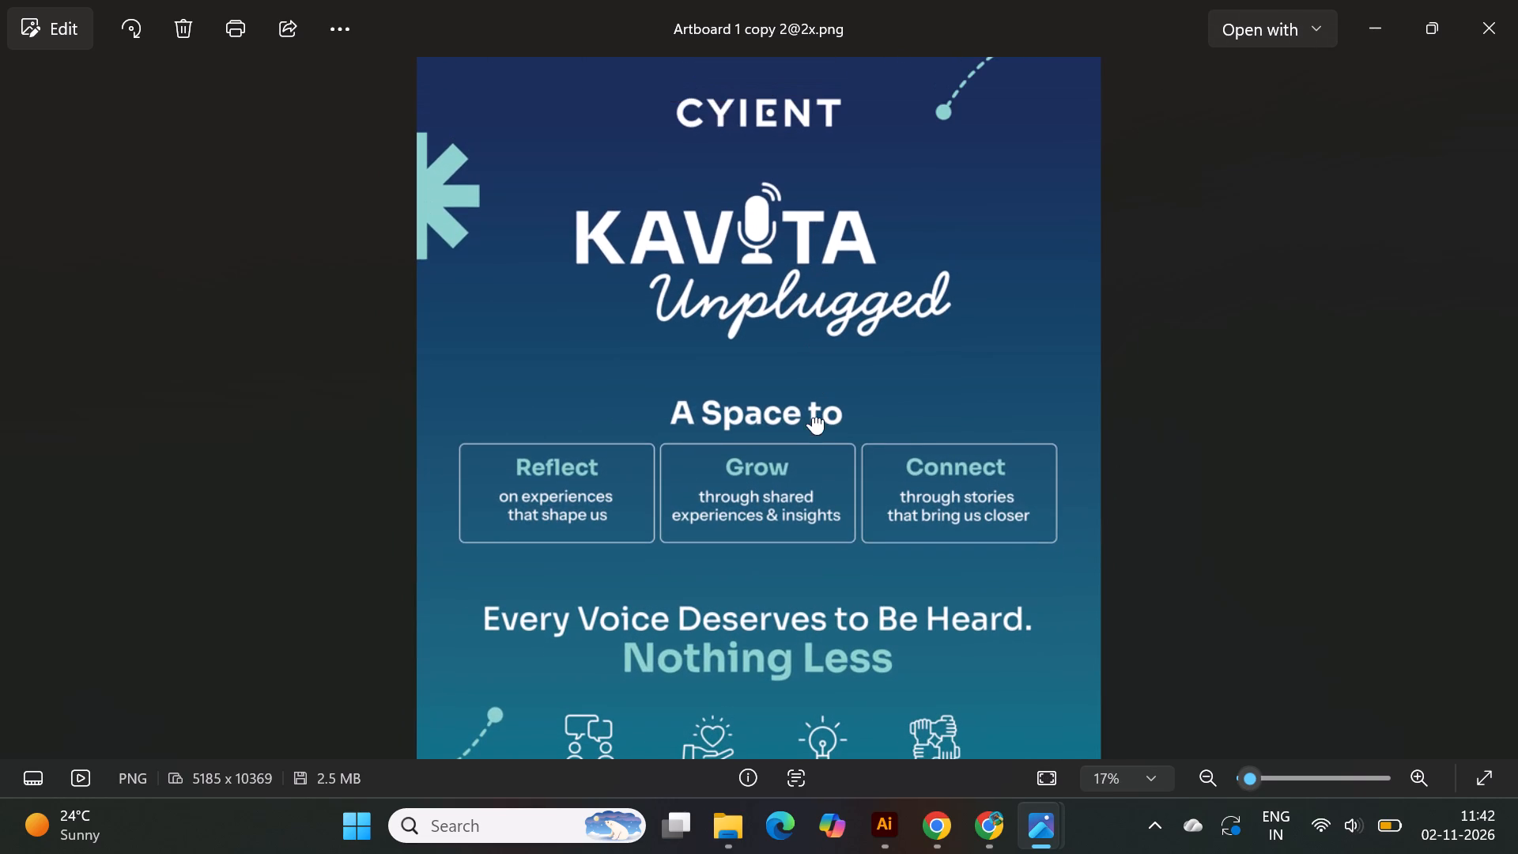
pyautogui.moveTo(813, 417); pyautogui.dragTo(813, 425)
pyautogui.scroll(-19, 716, 105)
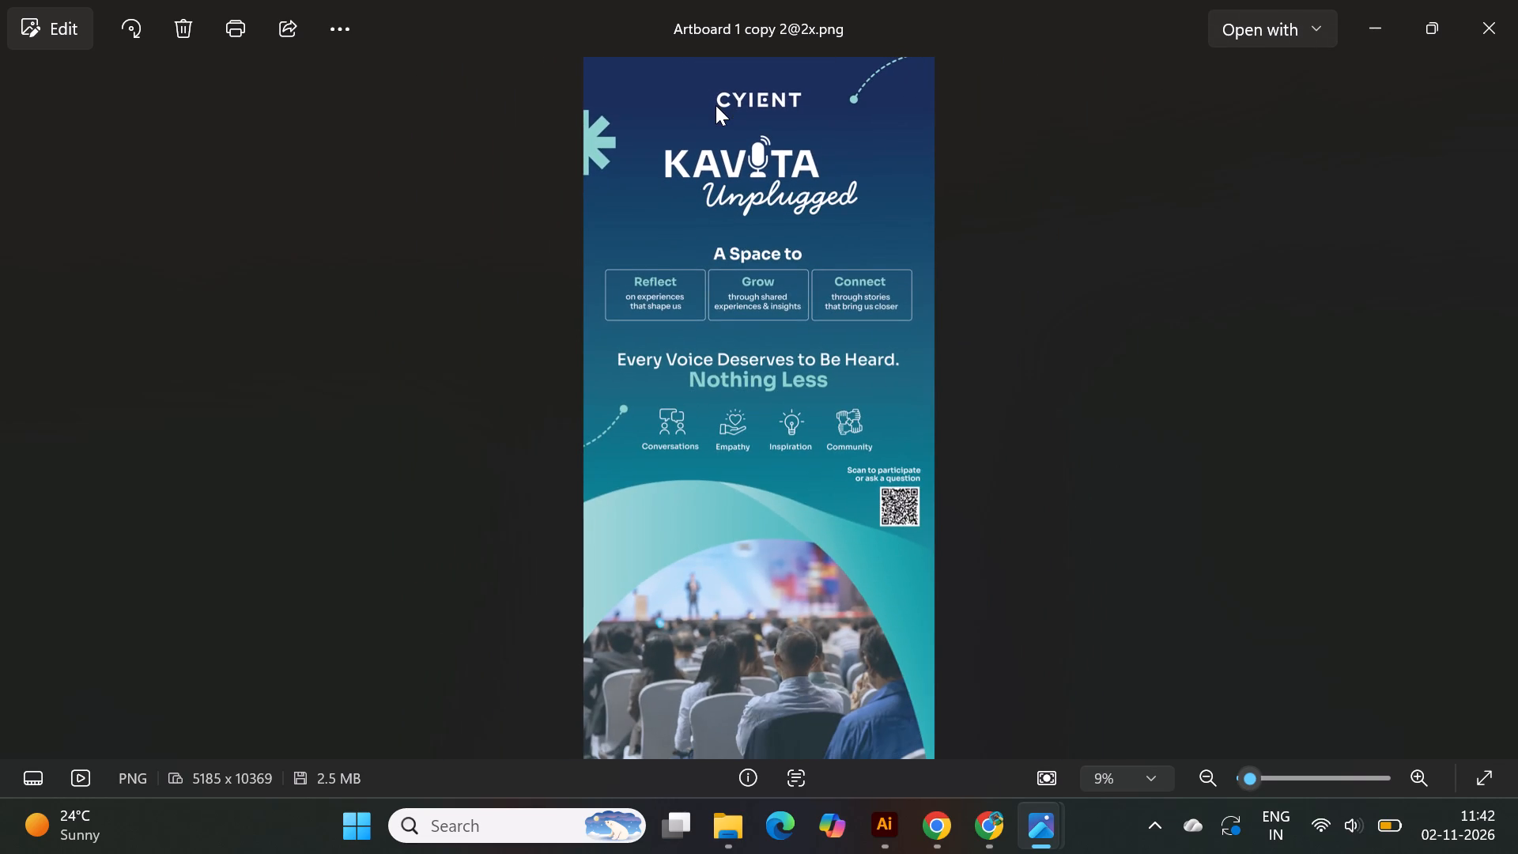
pyautogui.scroll(-4, 716, 105)
pyautogui.scroll(8, 716, 105)
pyautogui.moveTo(776, 127); pyautogui.dragTo(776, 198)
pyautogui.scroll(-9, 777, 161)
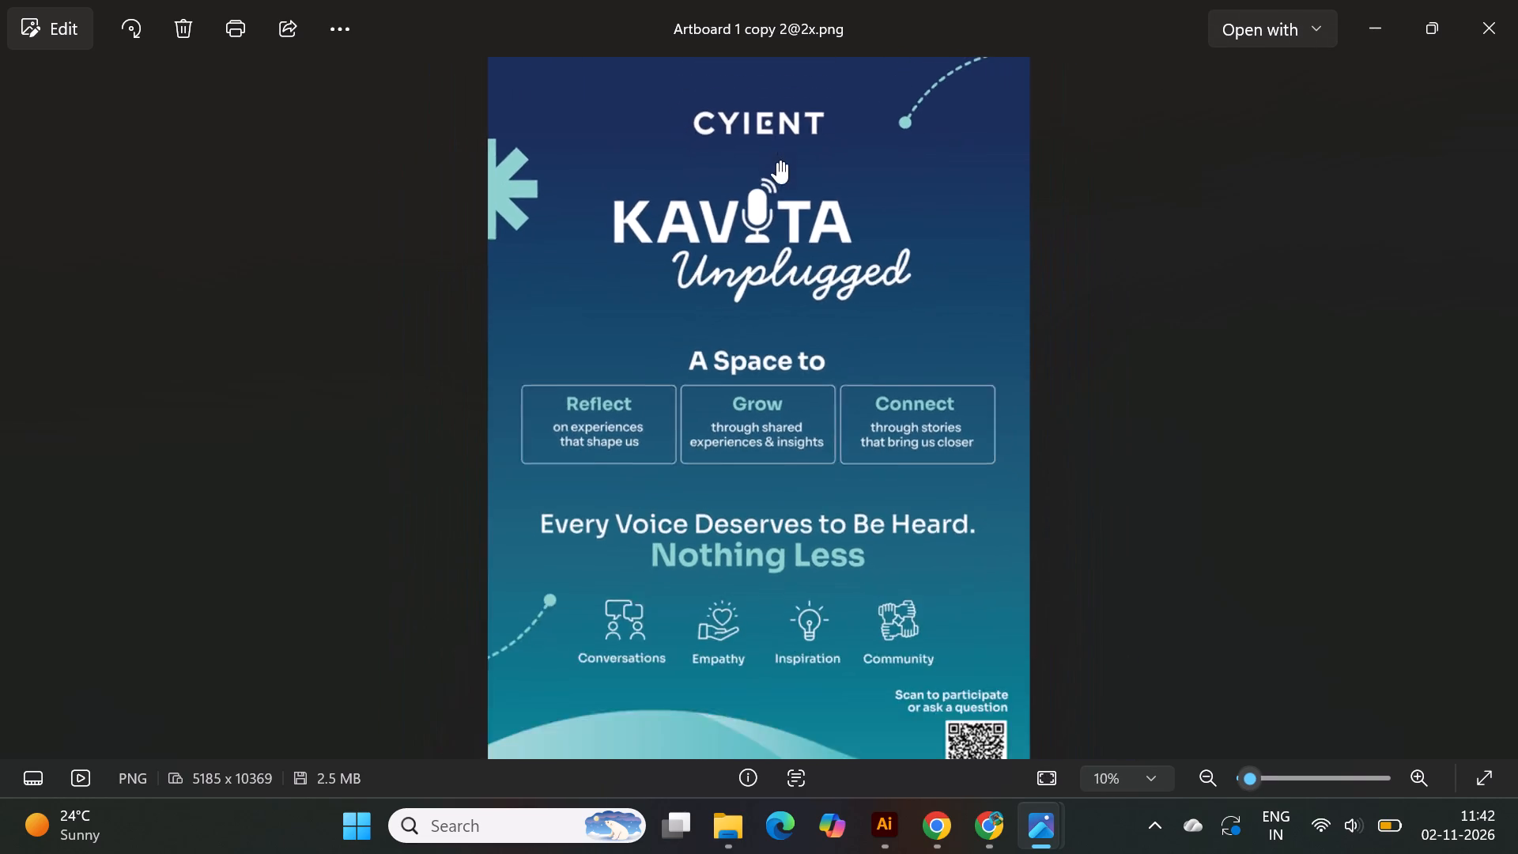
pyautogui.scroll(-11, 777, 161)
pyautogui.click(1505, 26)
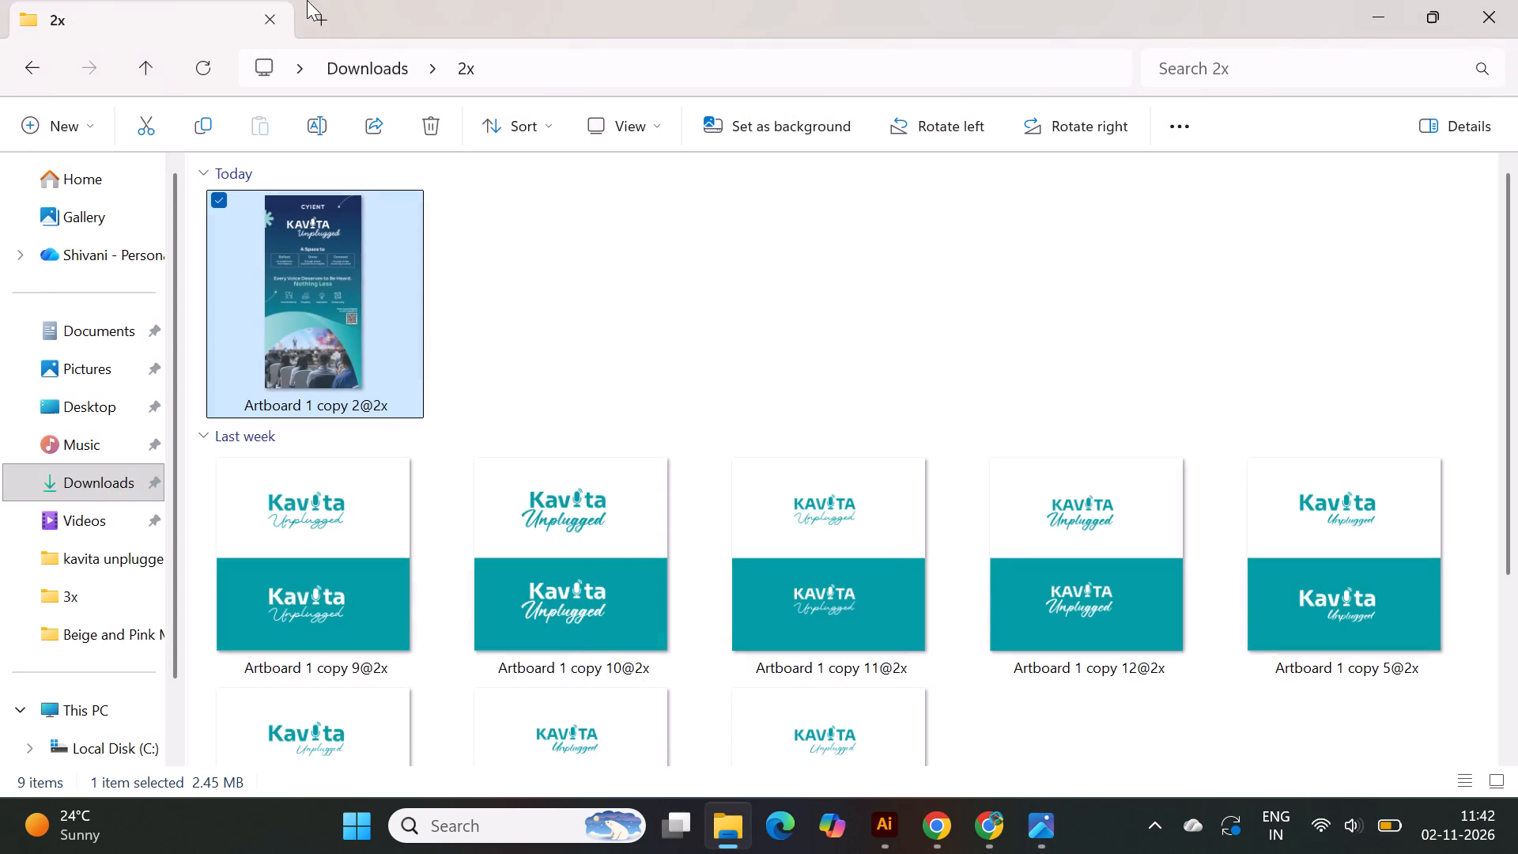
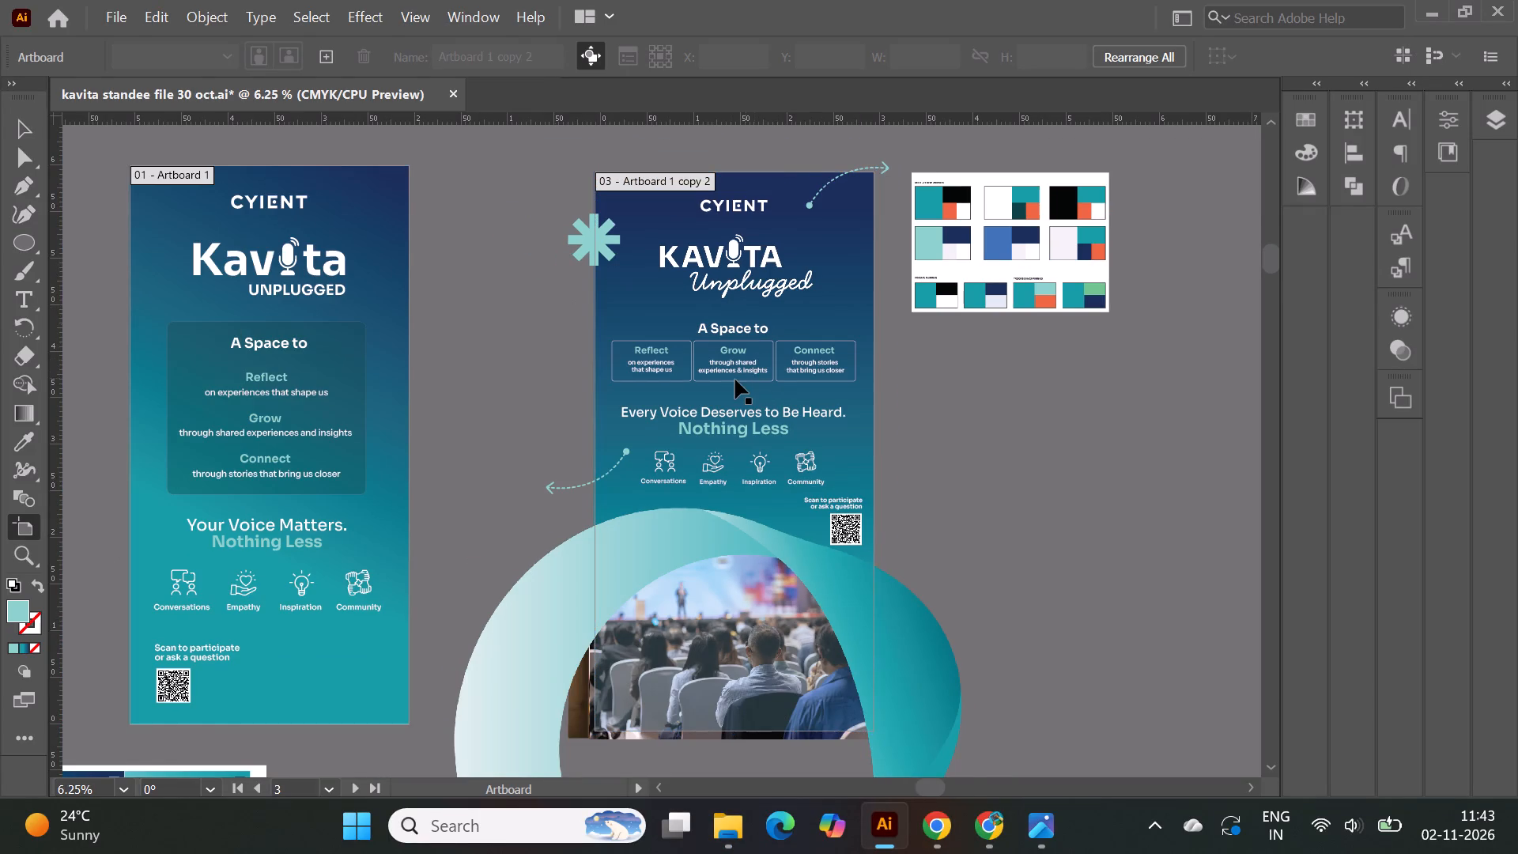
# Start a Save As of the Kavita standee document as an Adobe Illustrator file in the Downloads folder.
pyautogui.keyDown('alt'); pyautogui.scroll(-1, 735, 380); pyautogui.keyUp('alt')
pyautogui.scroll(-8, 583, 350)
pyautogui.keyDown('alt'); pyautogui.scroll(-2, 810, 344); pyautogui.keyUp('alt')
pyautogui.keyDown('alt'); pyautogui.scroll(-1, 723, 356); pyautogui.keyUp('alt')
pyautogui.click(110, 13)
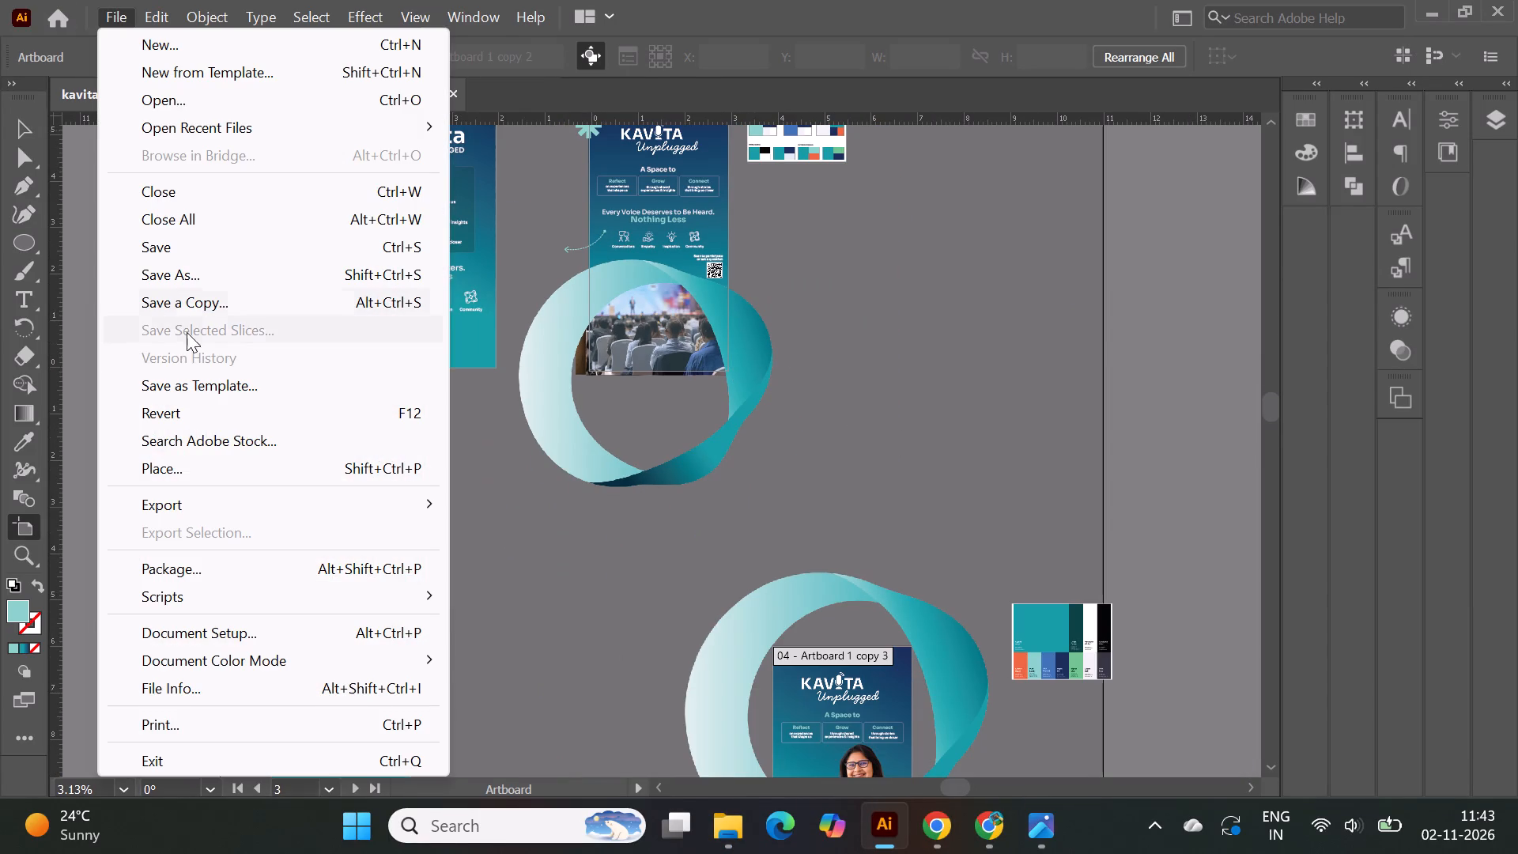
pyautogui.click(181, 276)
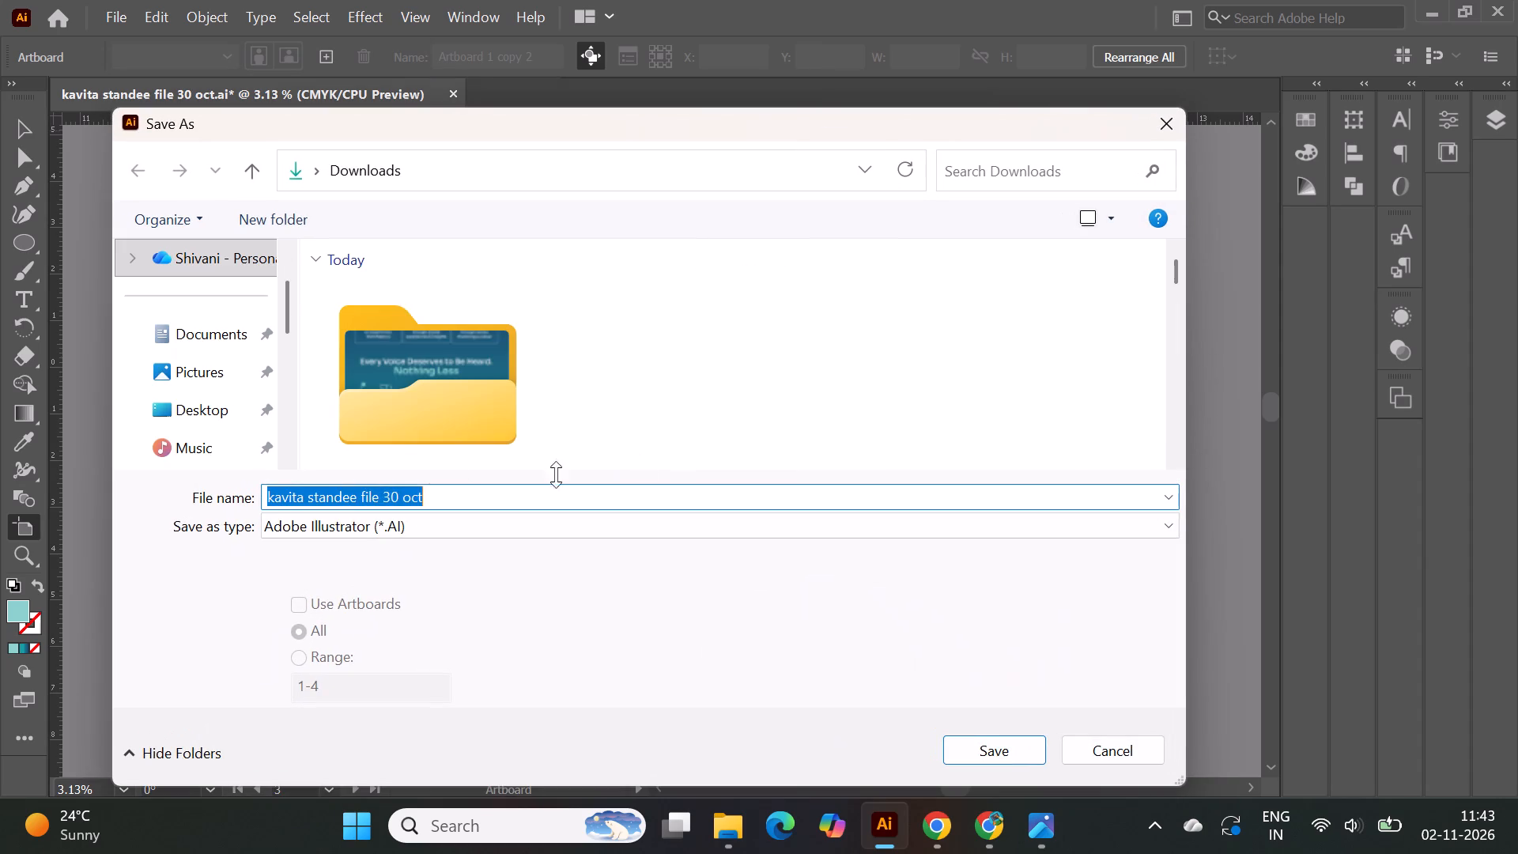
# Save the Illustrator document in the Downloads folder as "kavita standee file 2 nov" in Adobe Illustrator (.AI) format.
pyautogui.click(449, 494)
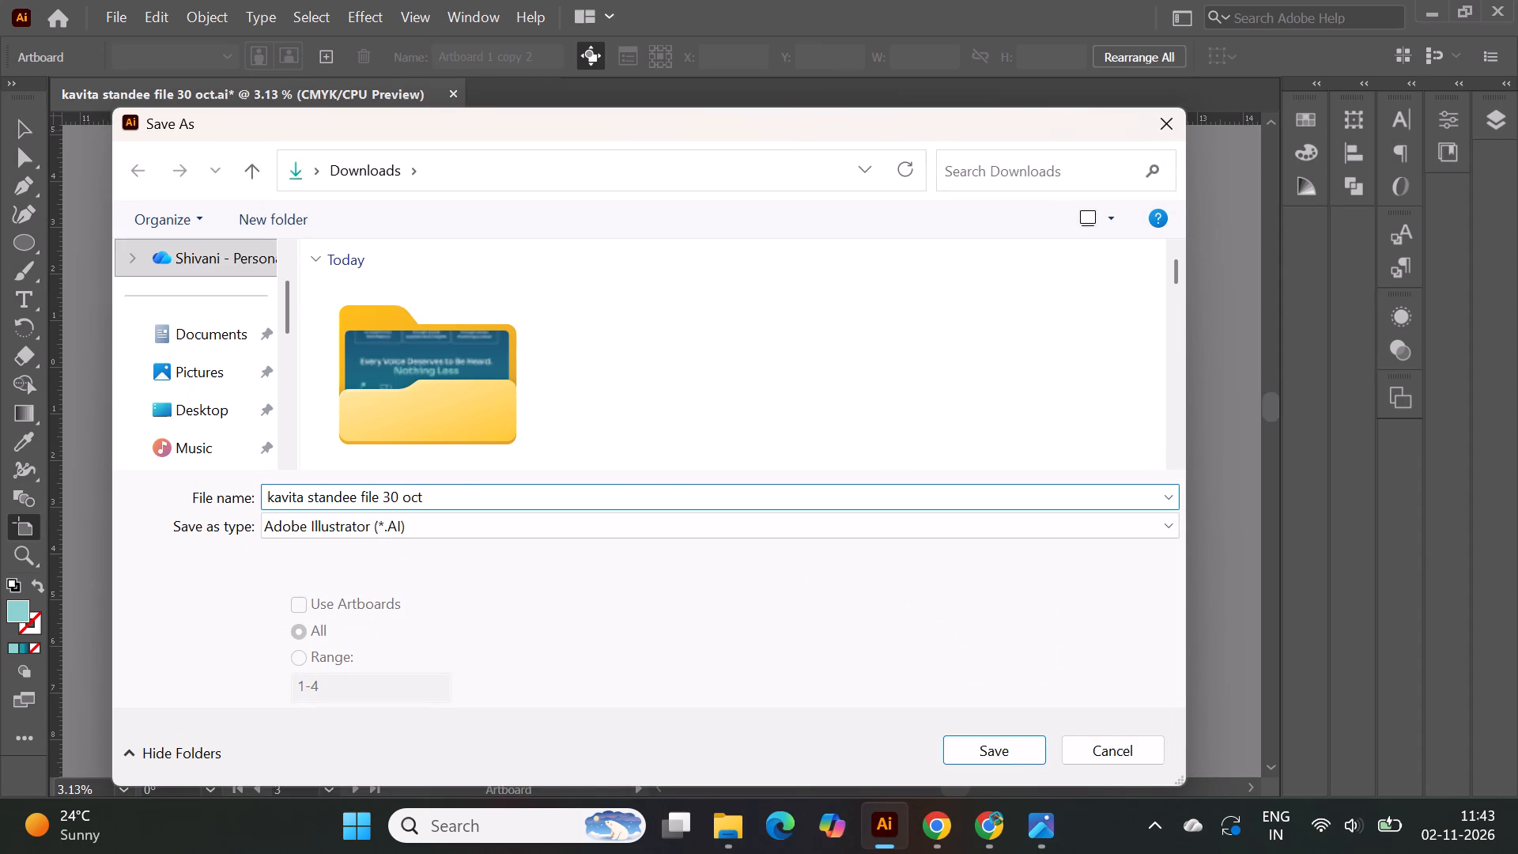
pyautogui.moveTo(379, 496); pyautogui.dragTo(439, 499)
pyautogui.press('BackSpace')
pyautogui.press('space')
pyautogui.write('2 nov')
pyautogui.scroll(-1, 217, 364)
pyautogui.click(214, 363)
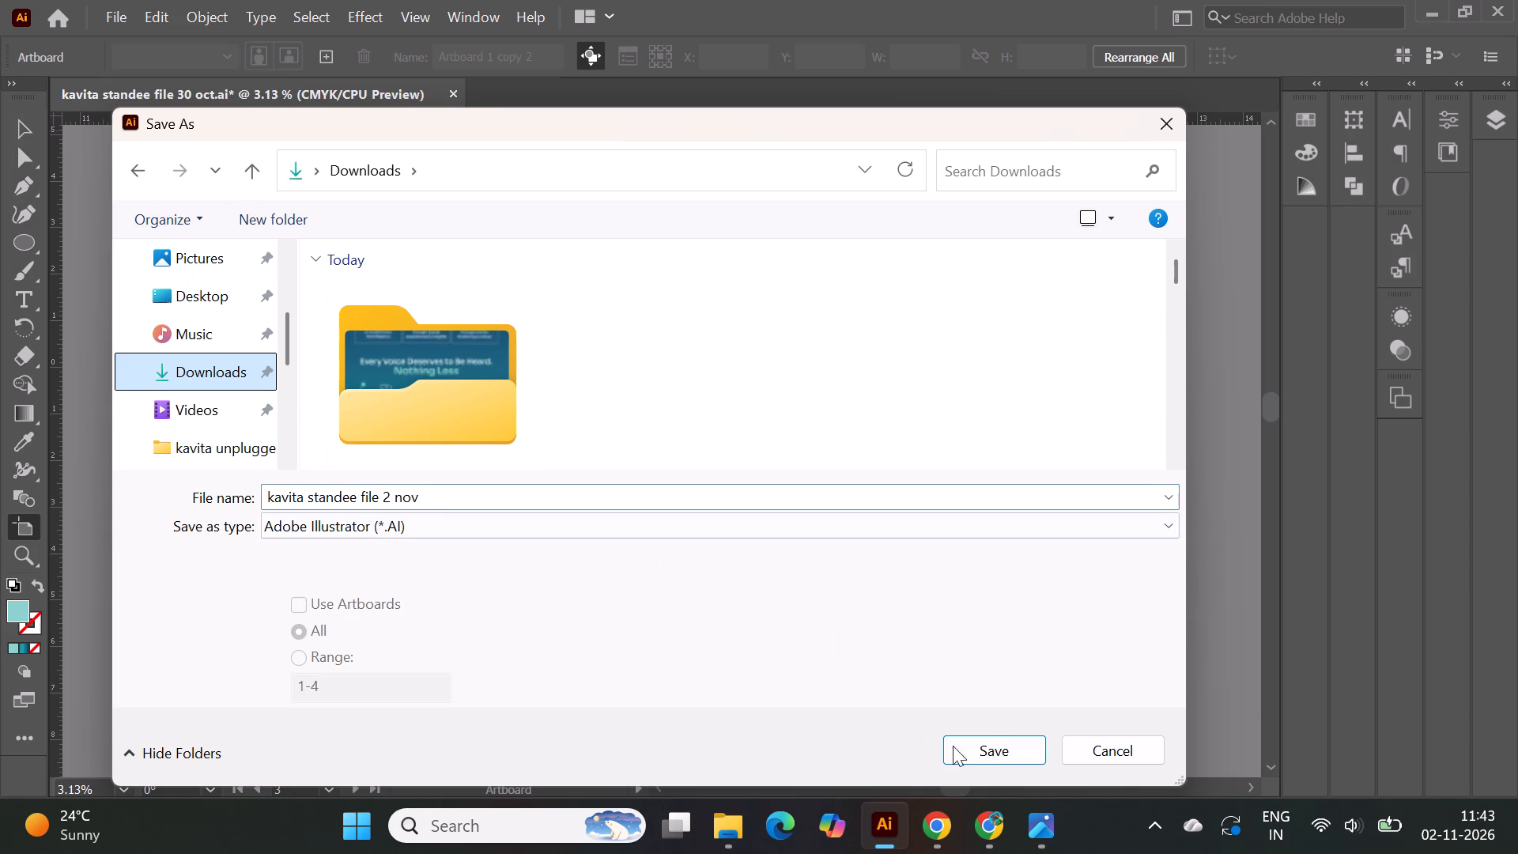
pyautogui.click(975, 746)
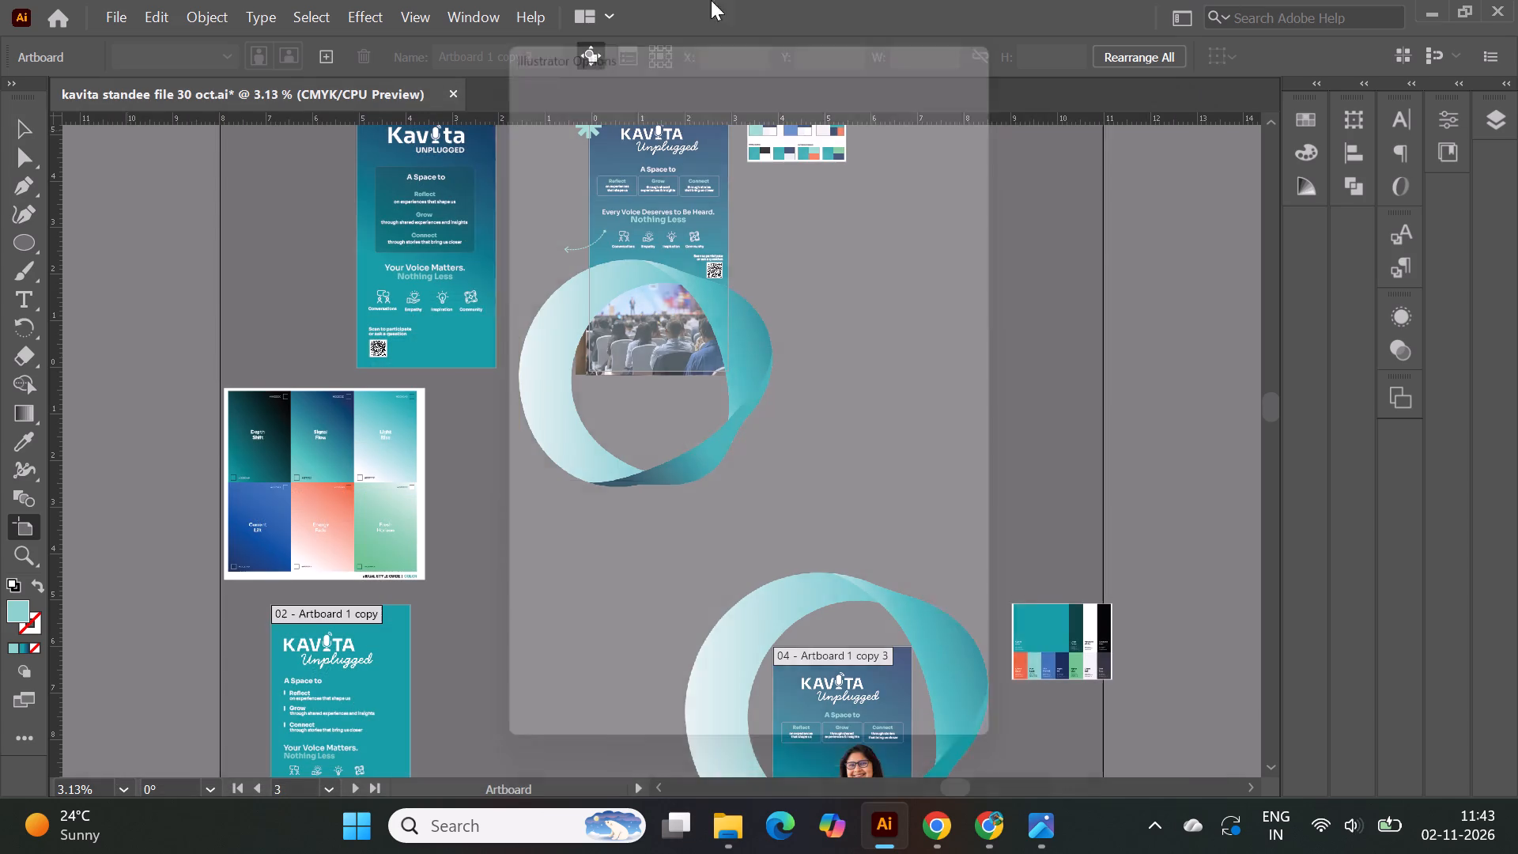
pyautogui.click(845, 738)
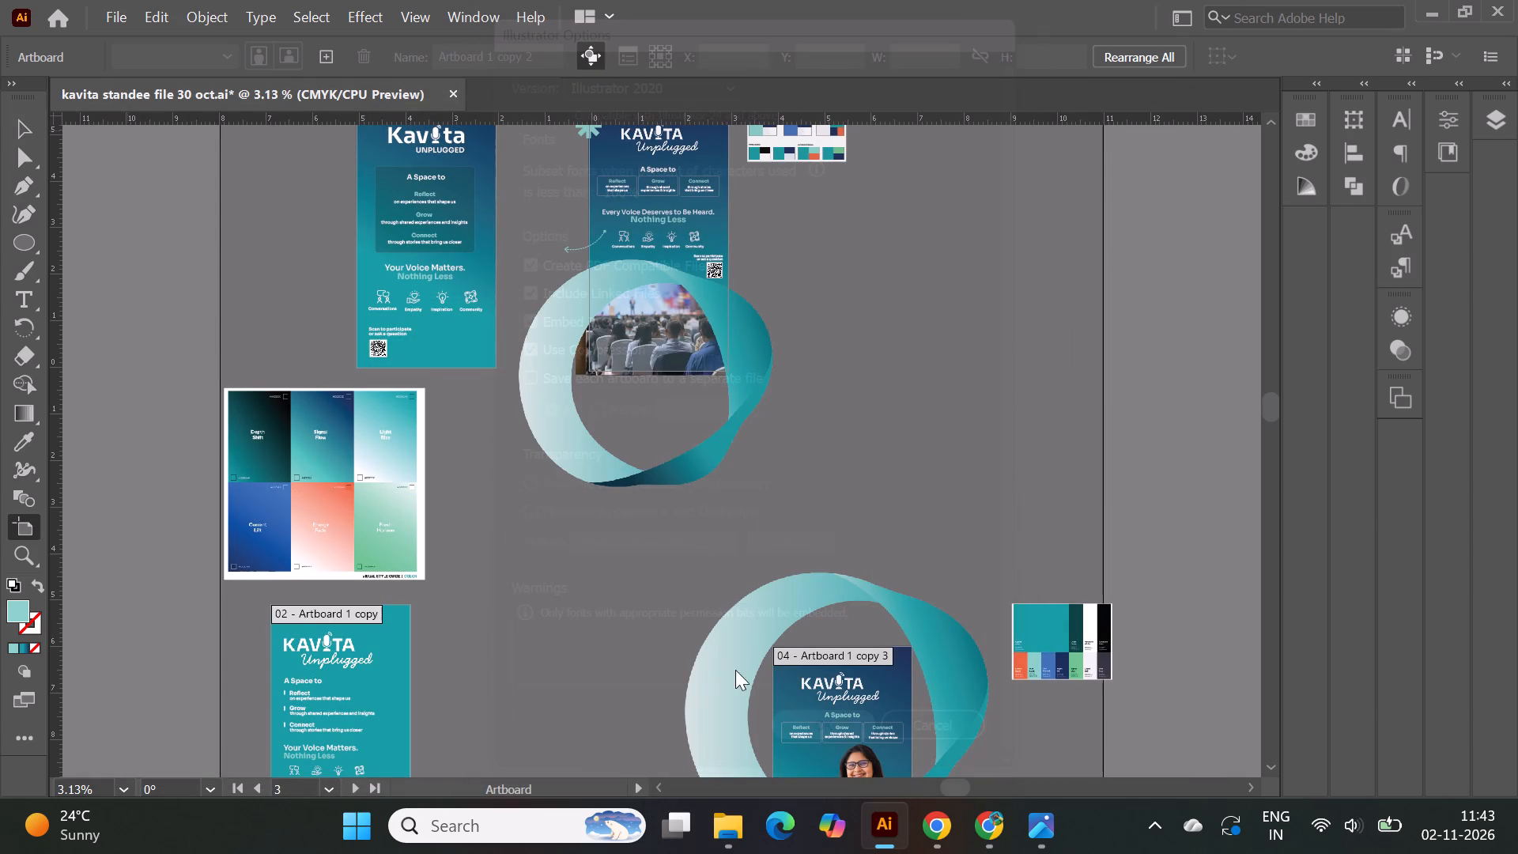
# Switch to File Explorer and check the top of the Downloads folder for the newly saved standee file.
pyautogui.click(725, 828)
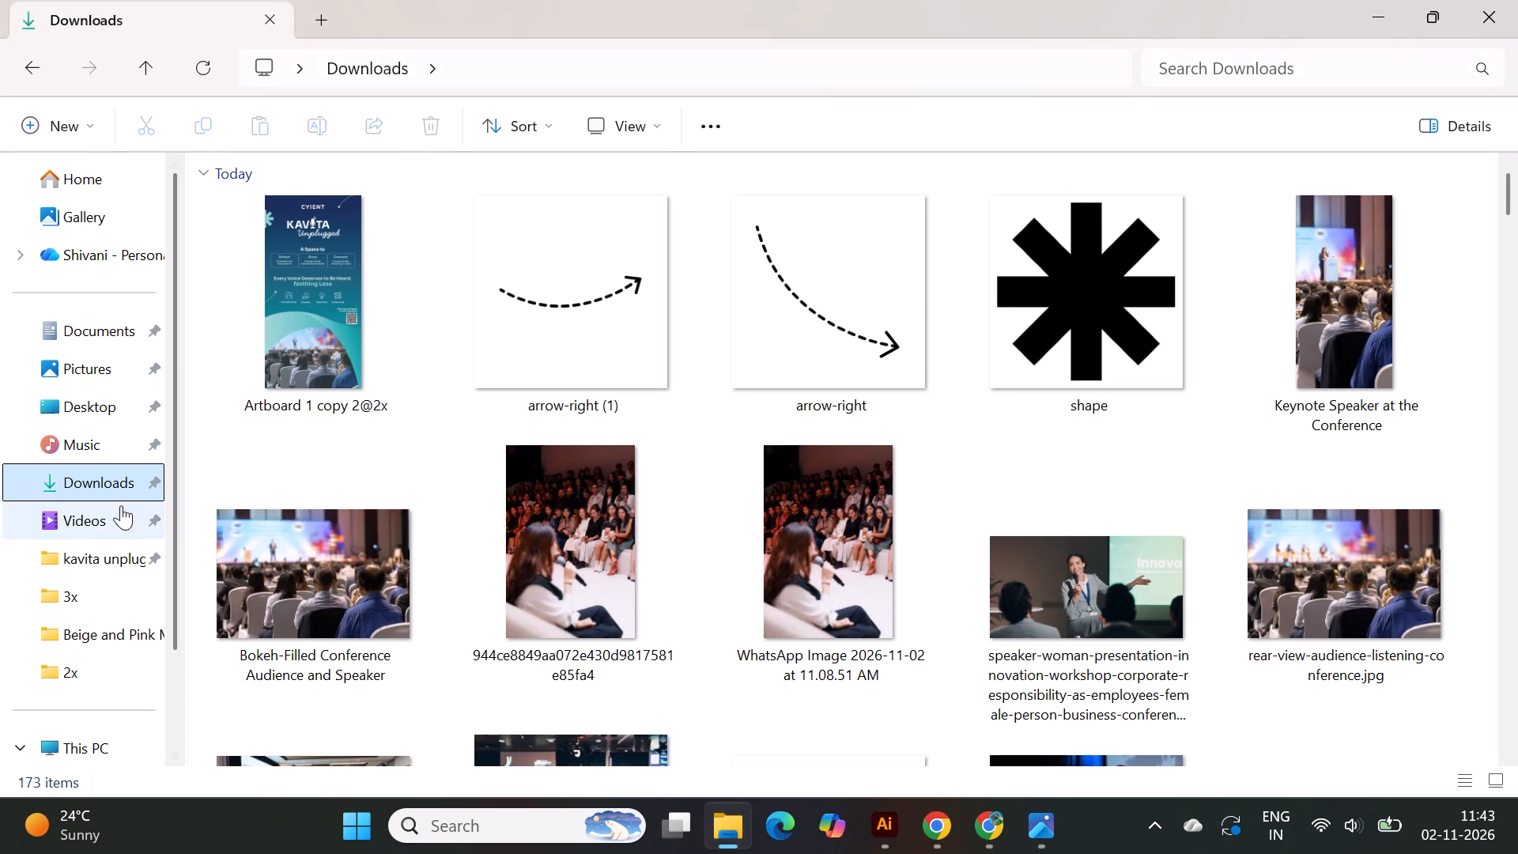
pyautogui.doubleClick(121, 485)
pyautogui.scroll(3, 581, 483)
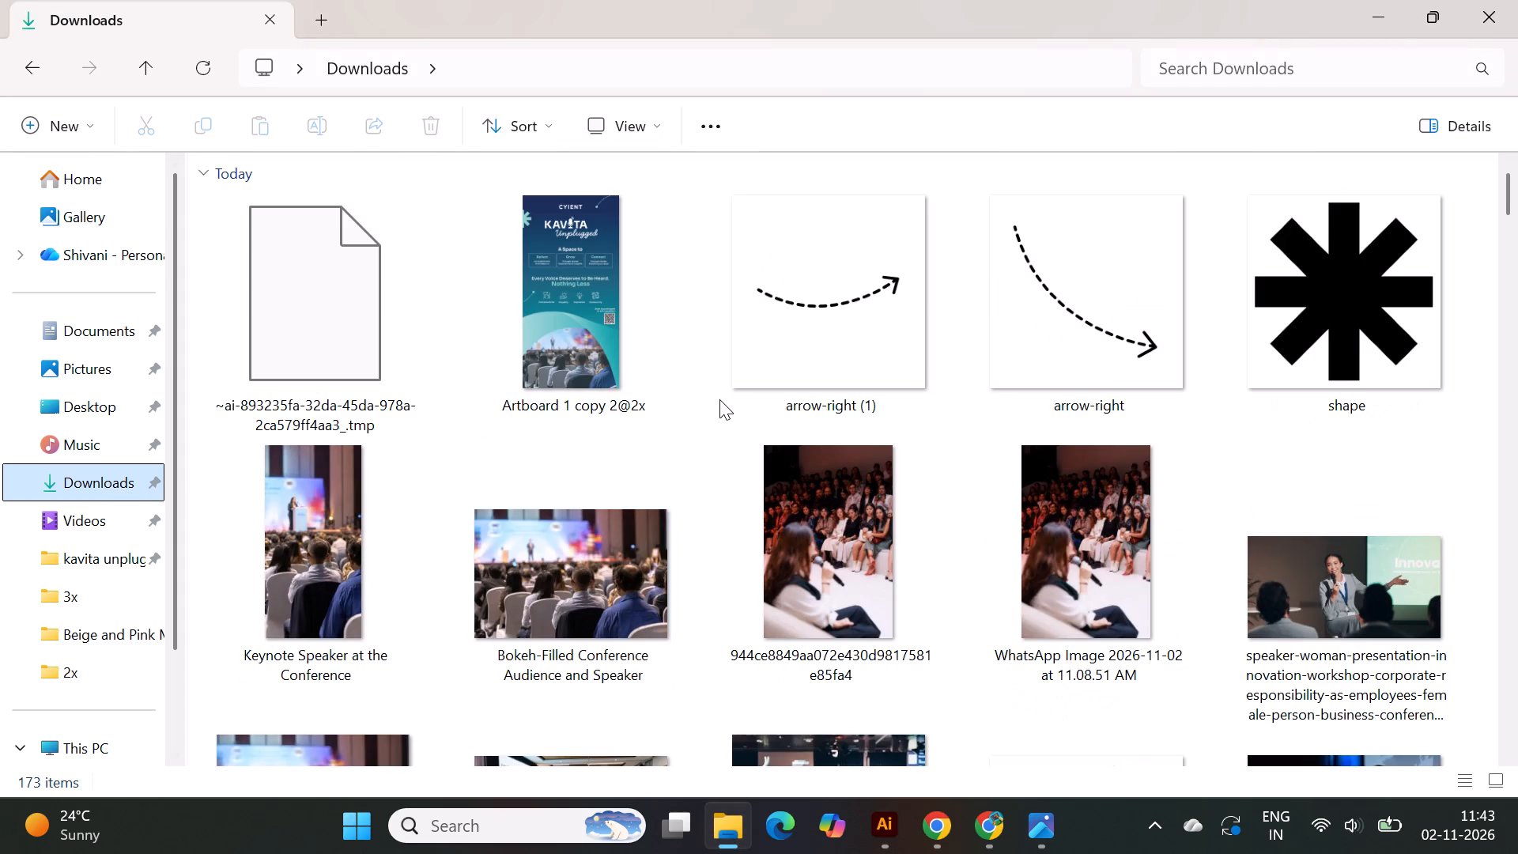
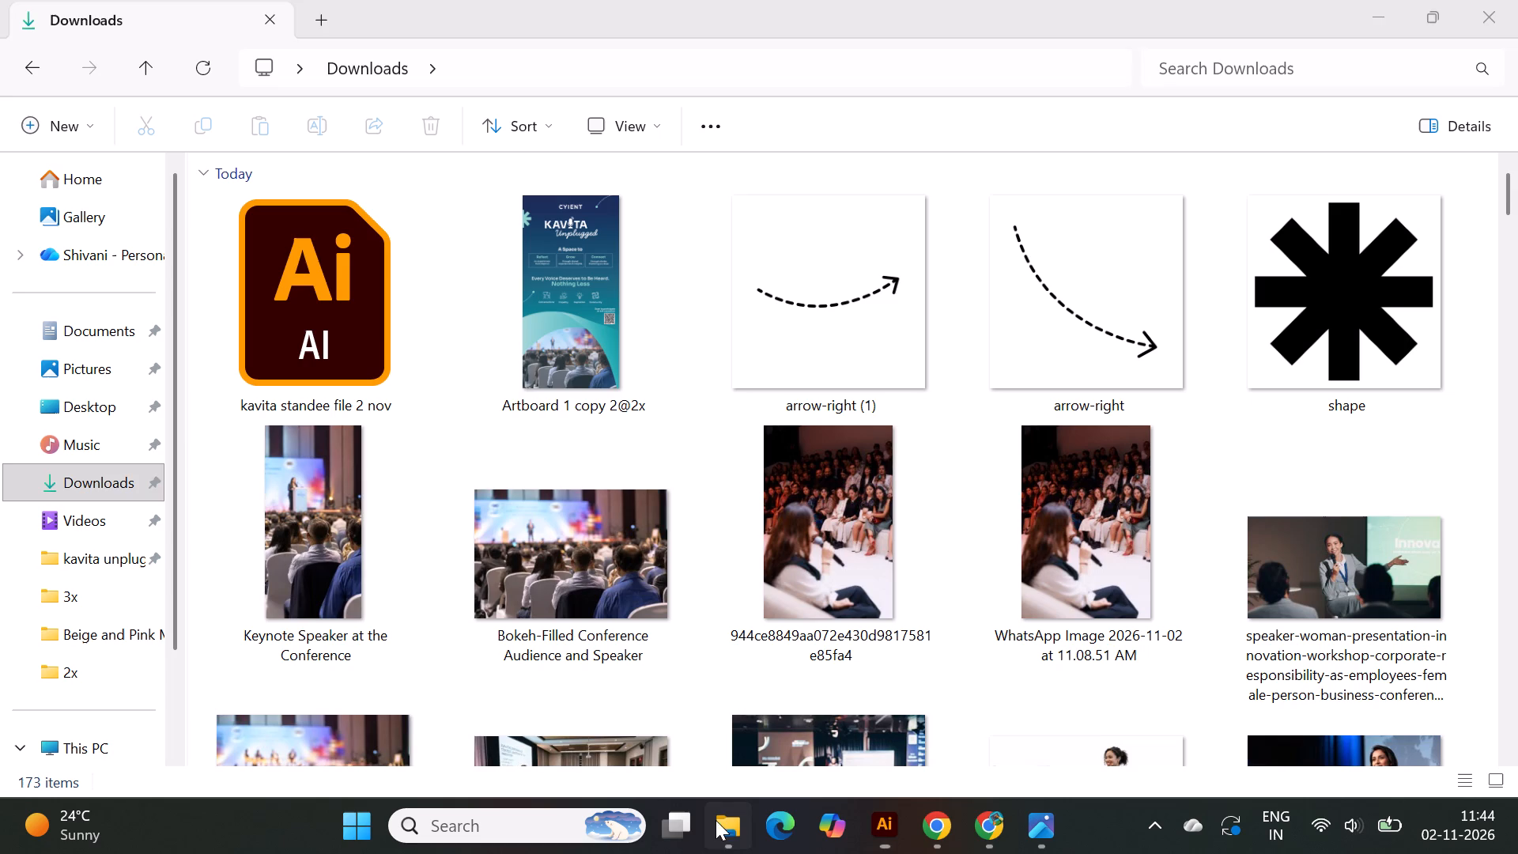
# Switch to Illustrator and package the "kavita standee file 2 nov" document into a folder in Downloads.
pyautogui.click(83, 485)
pyautogui.click(889, 828)
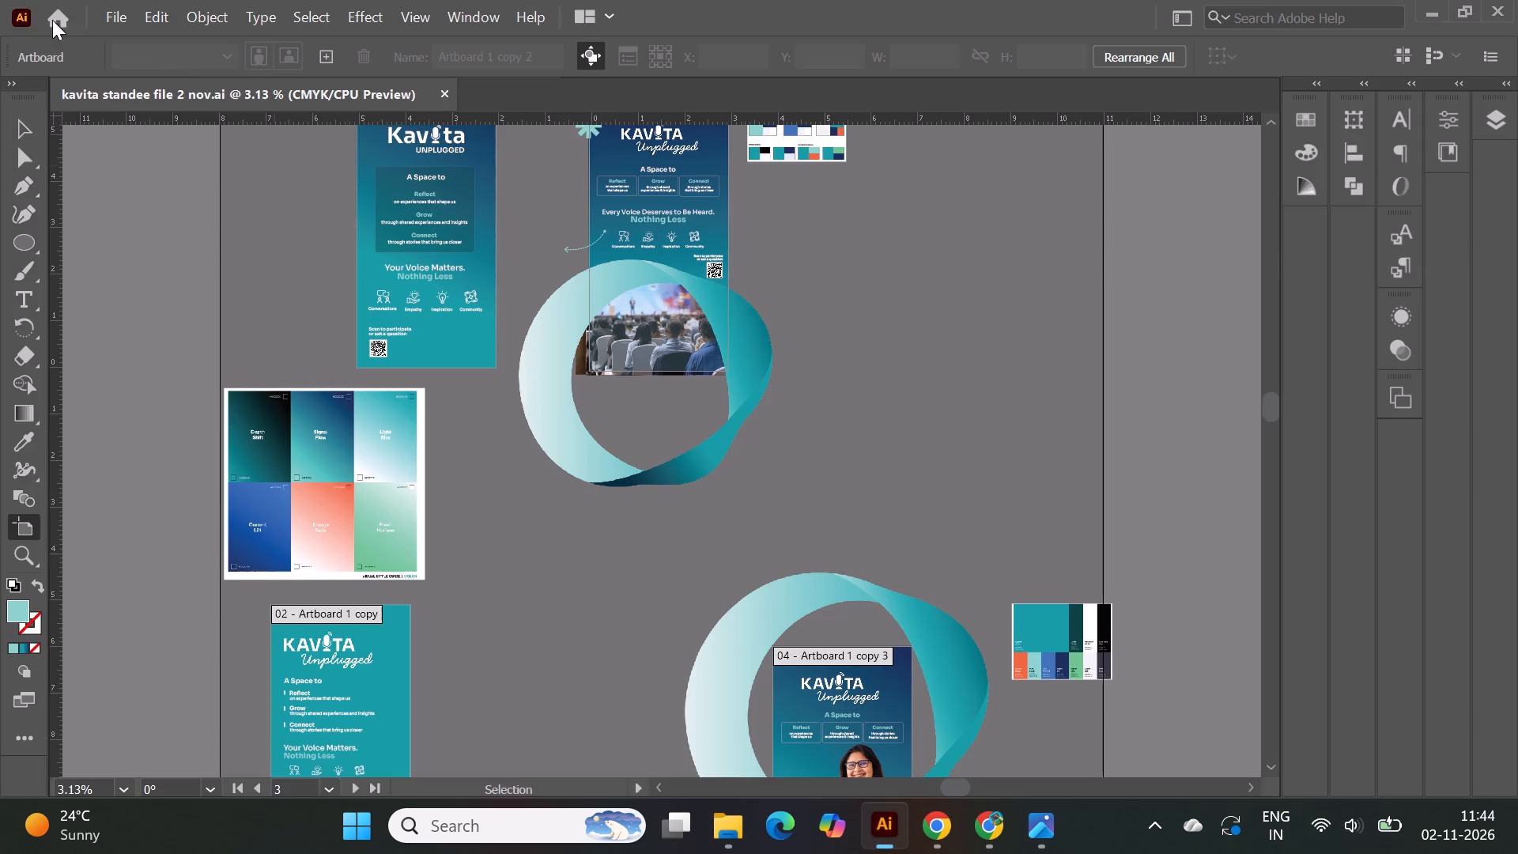
pyautogui.click(108, 24)
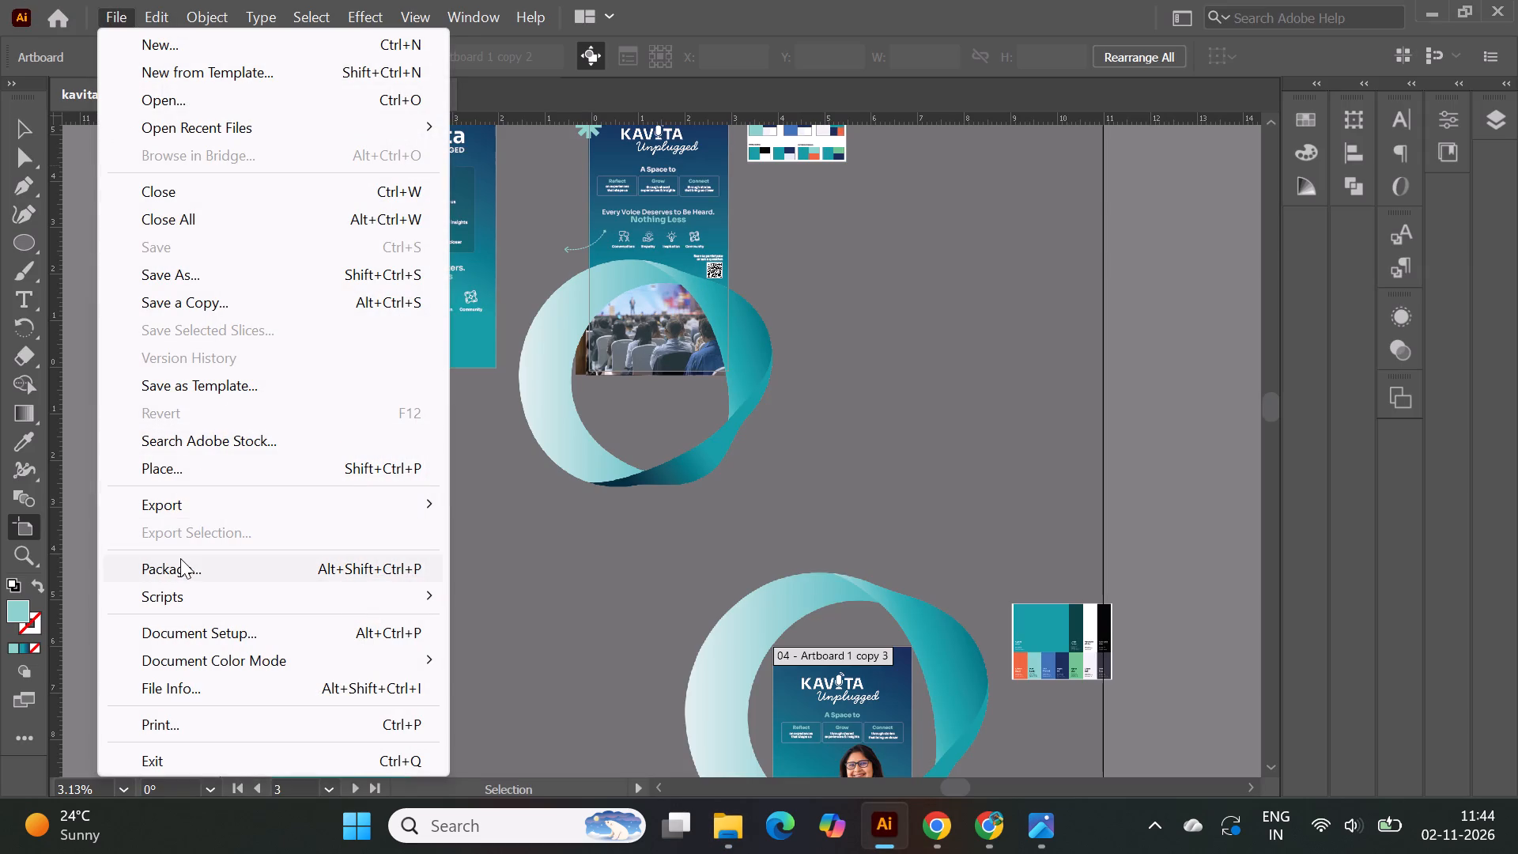
pyautogui.click(180, 558)
pyautogui.click(859, 586)
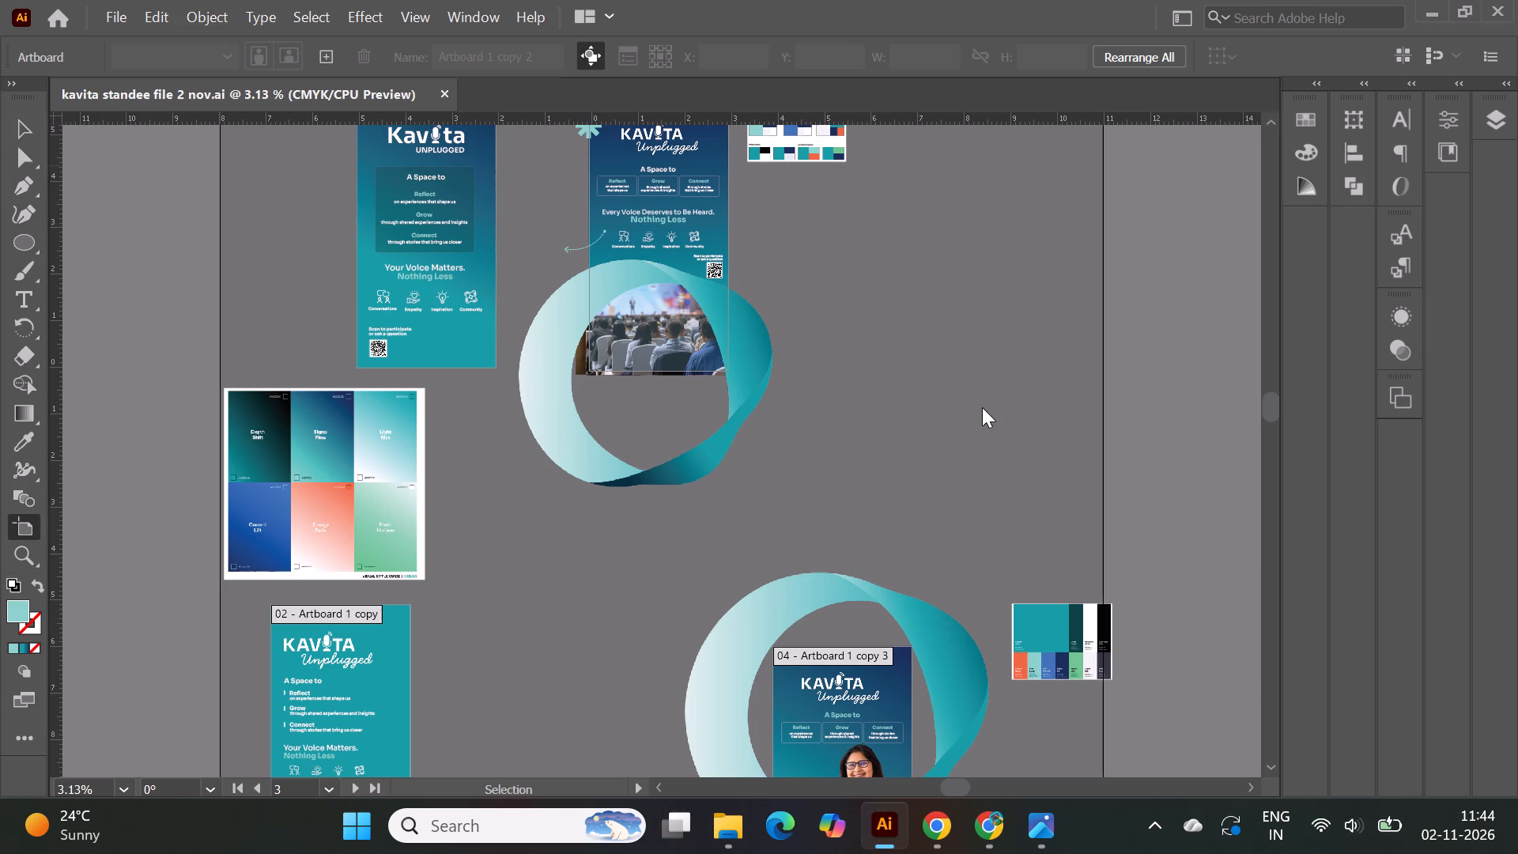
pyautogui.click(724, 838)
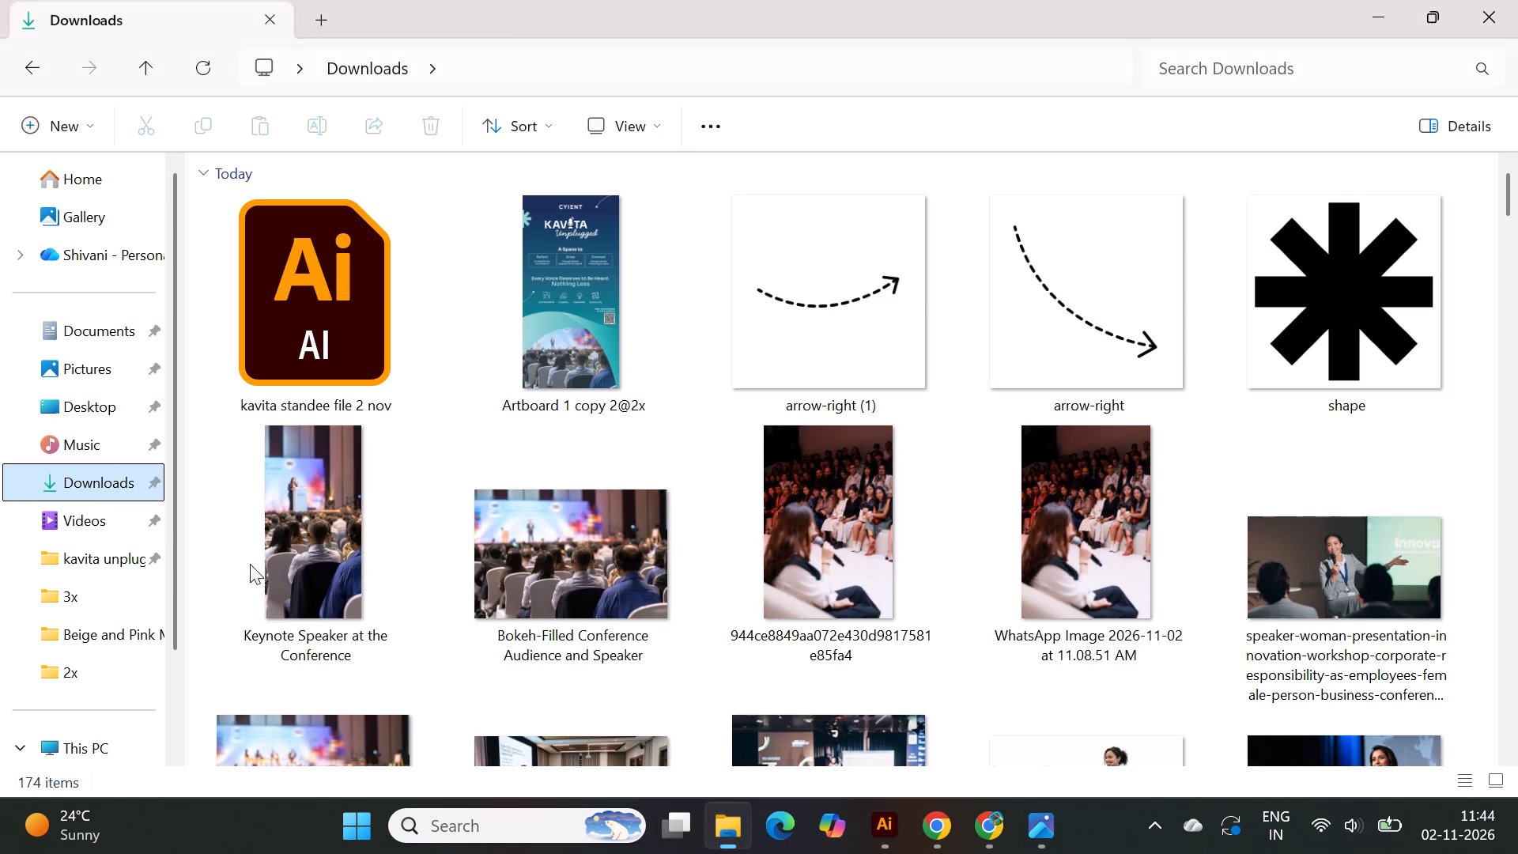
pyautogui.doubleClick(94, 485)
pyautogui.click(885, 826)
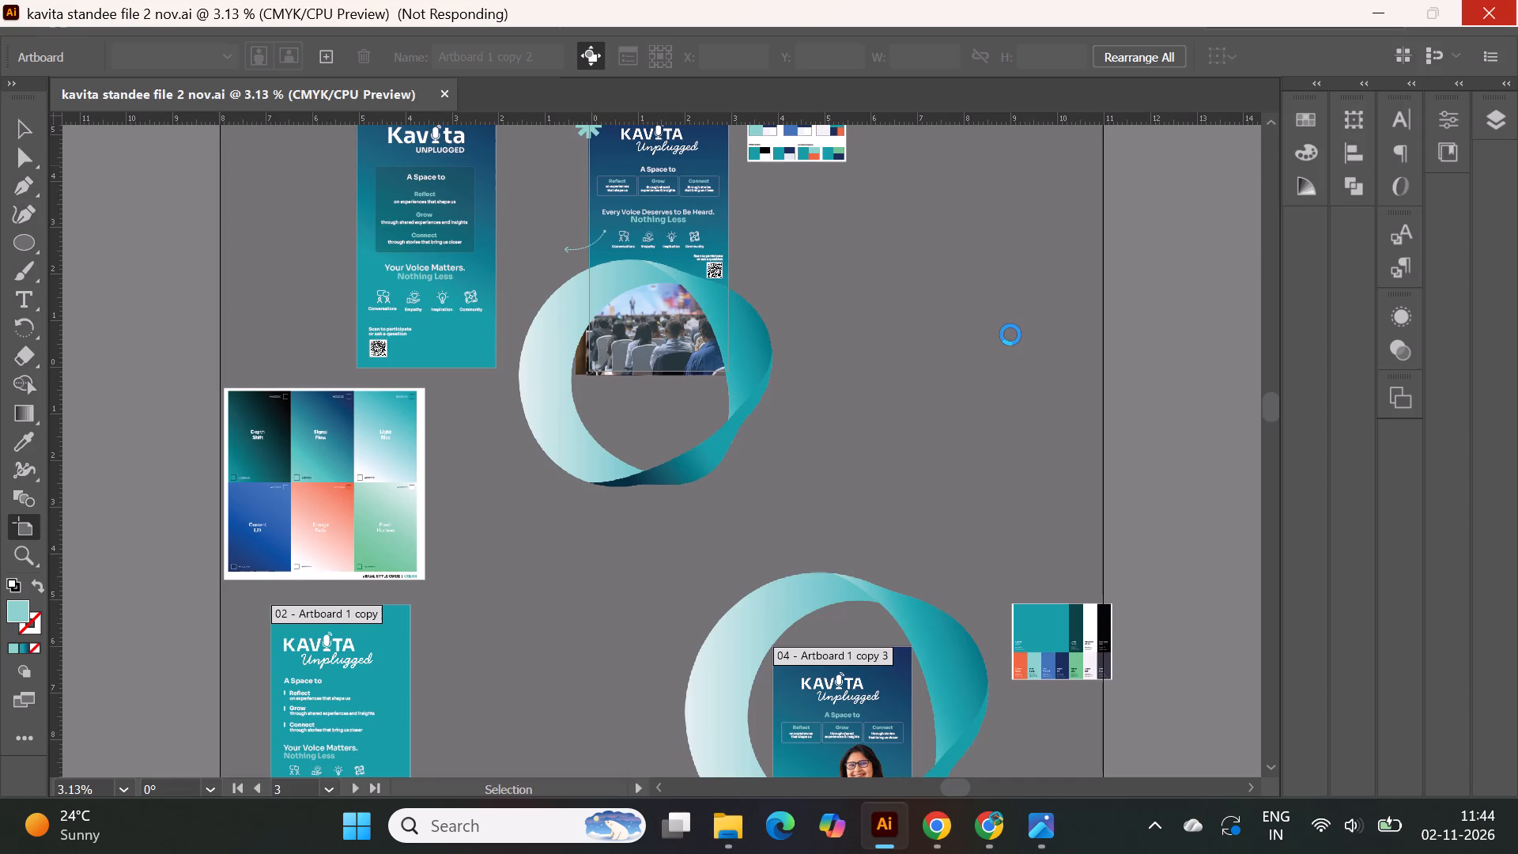
# Dismiss the Snipping Tool screenshot notification and return to the Downloads folder in File Explorer.
pyautogui.click(1491, 825)
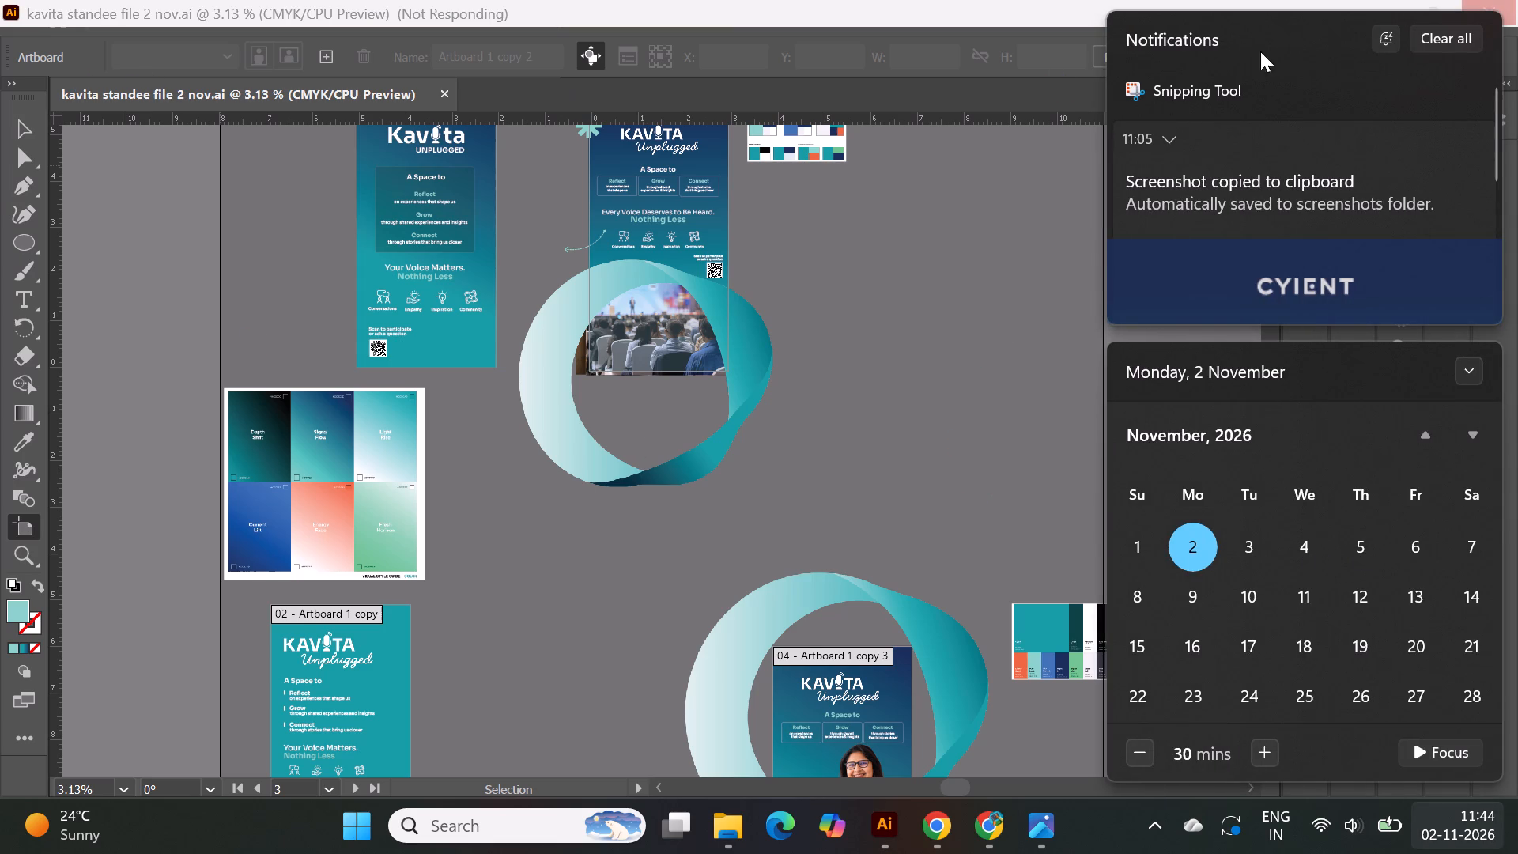
pyautogui.click(1472, 360)
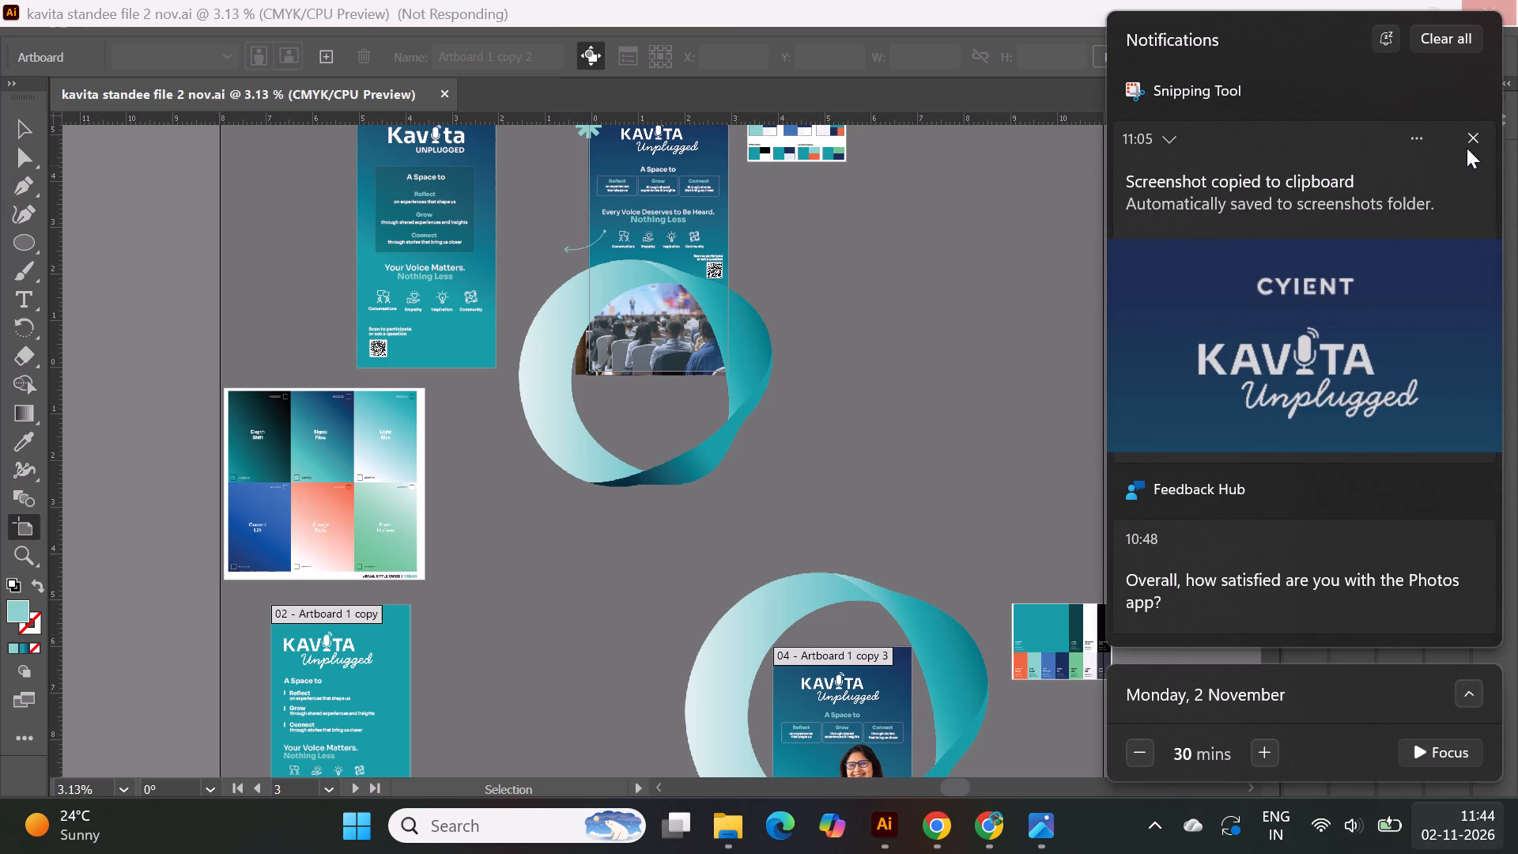
pyautogui.click(1467, 148)
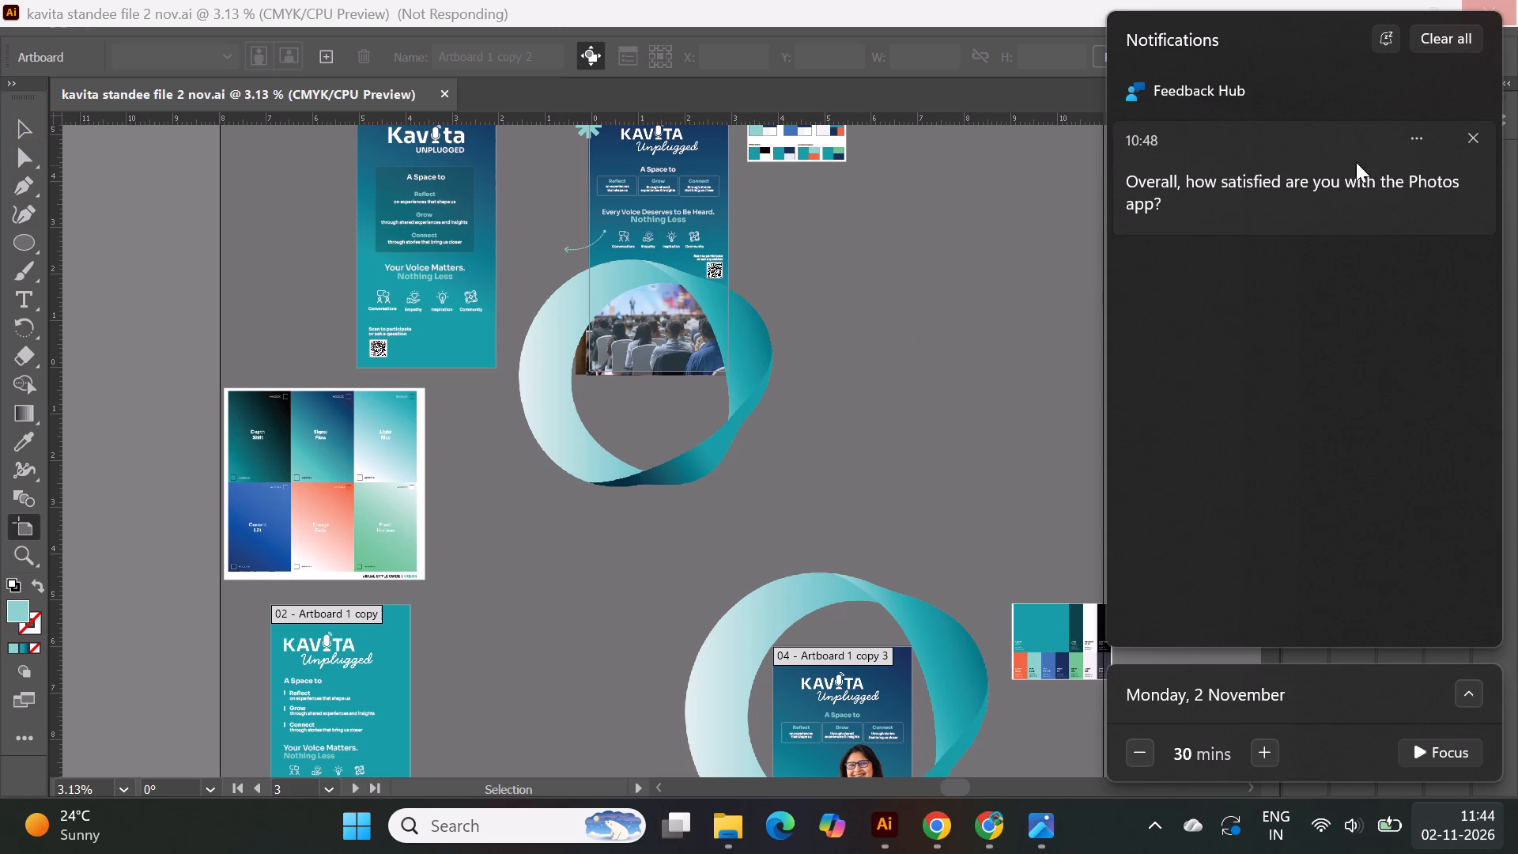
pyautogui.click(55, 469)
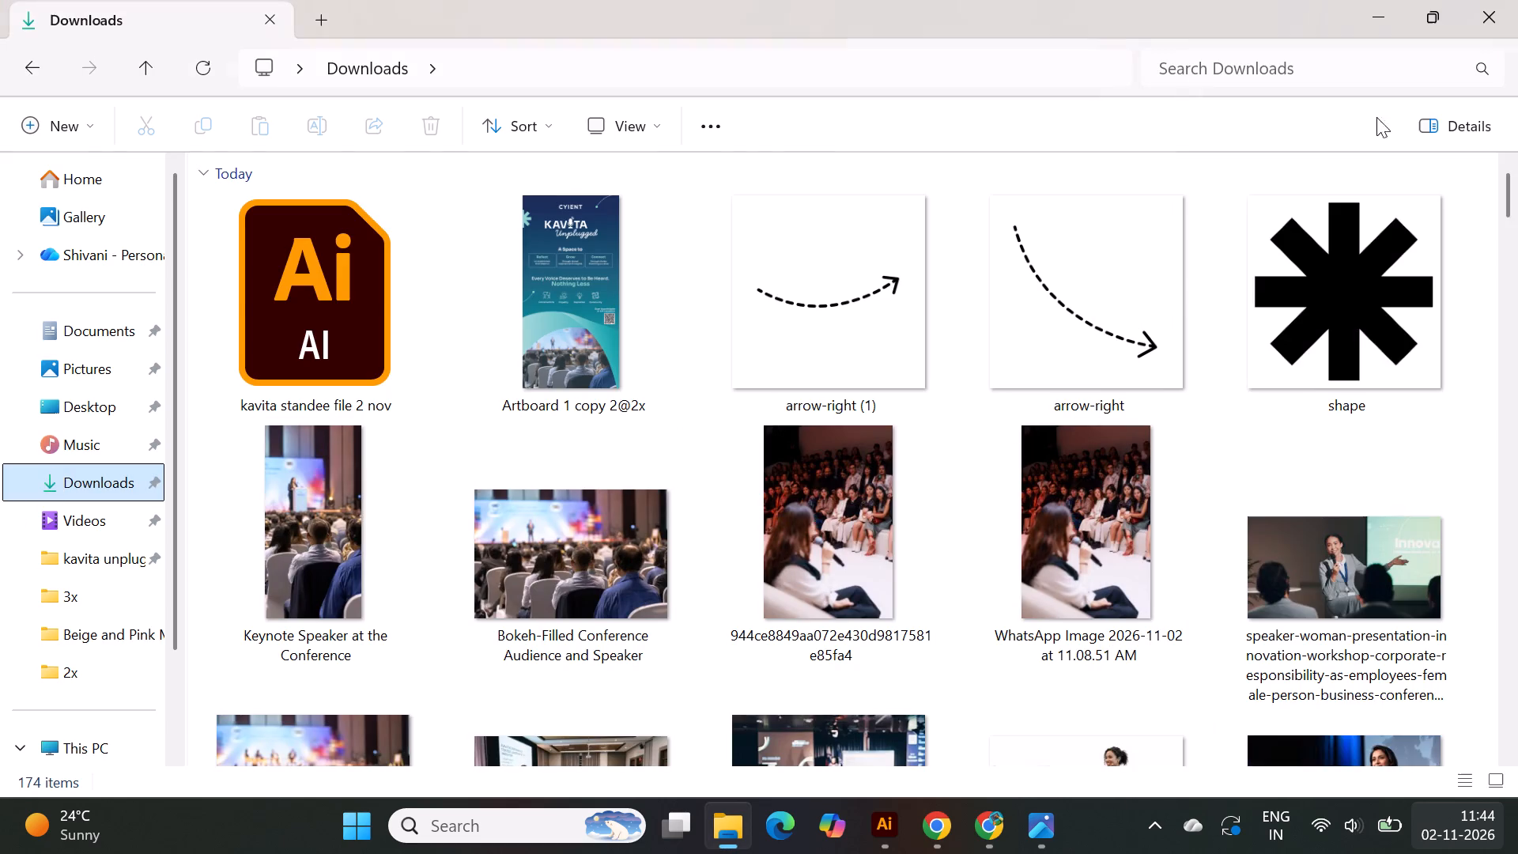
# Compress the packaged "kavita standee file 2 nov_Folder" in Downloads to a ZIP file.
pyautogui.scroll(-3, 1169, 479)
pyautogui.scroll(1, 982, 518)
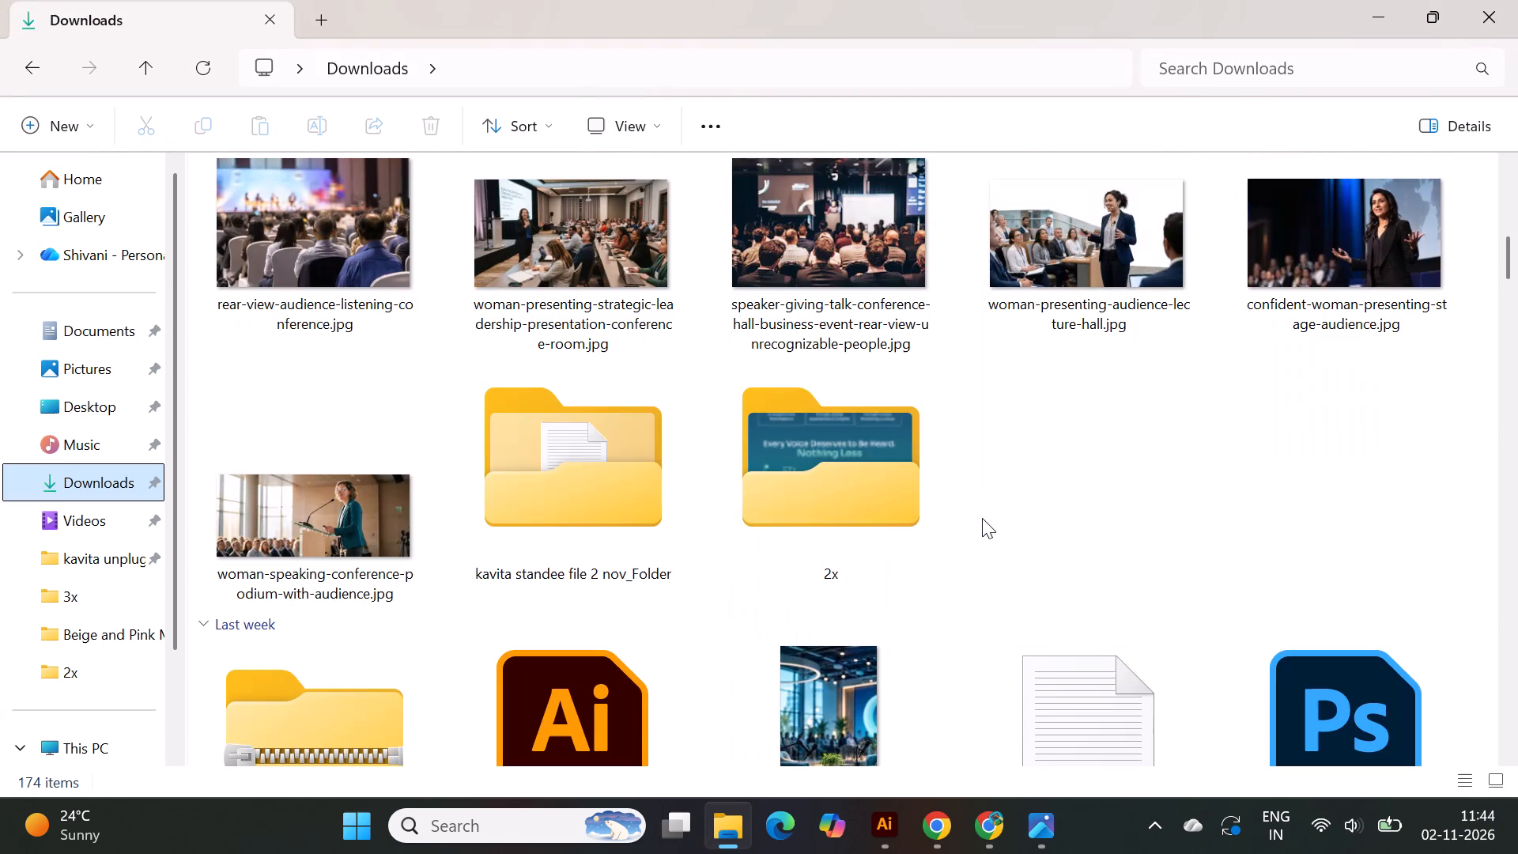
pyautogui.rightClick(615, 461)
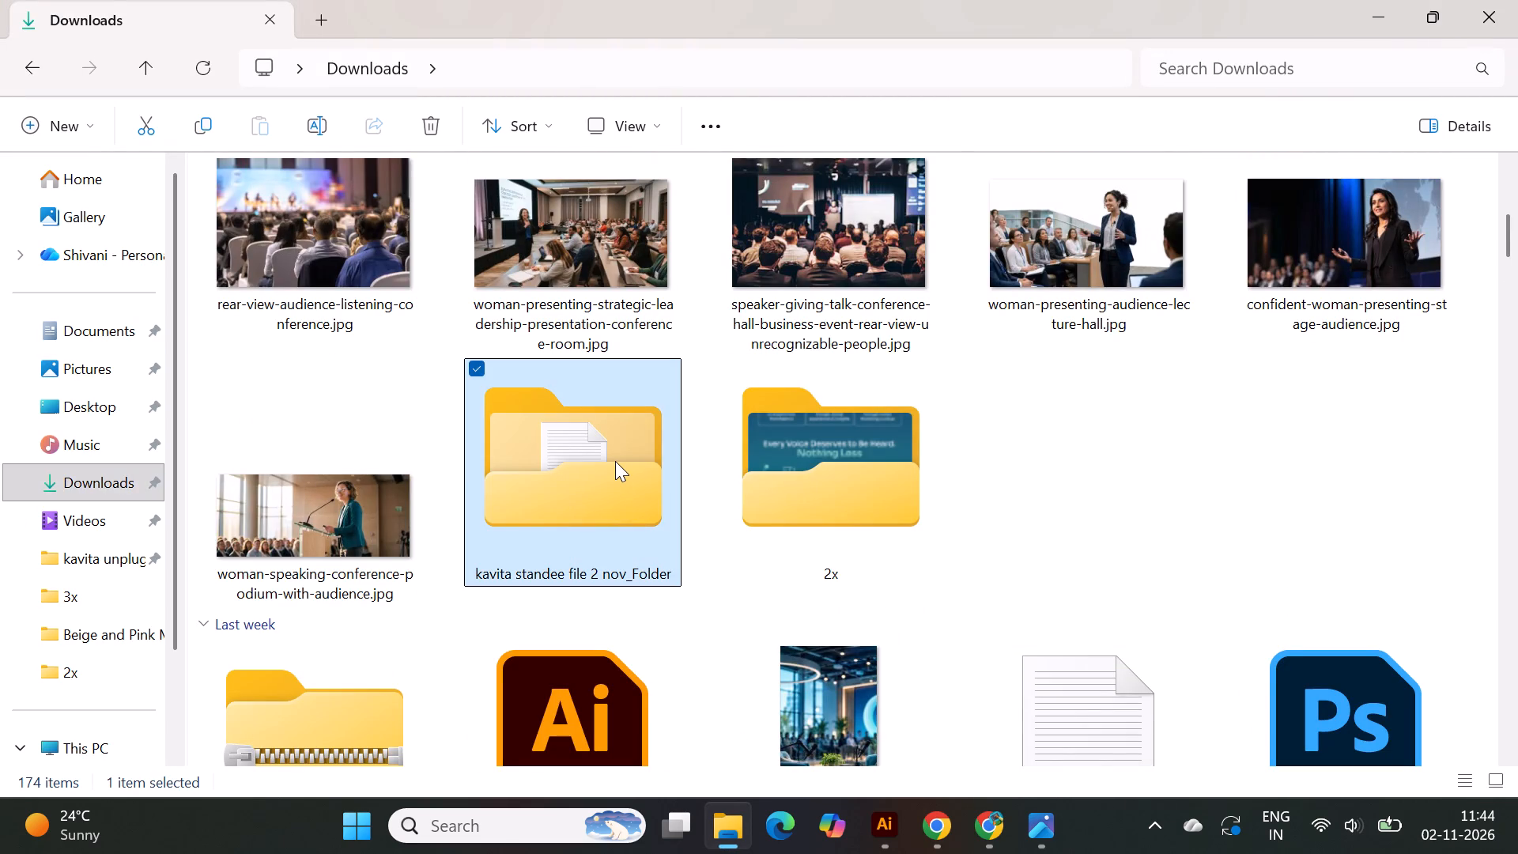
pyautogui.click(729, 430)
pyautogui.click(1029, 429)
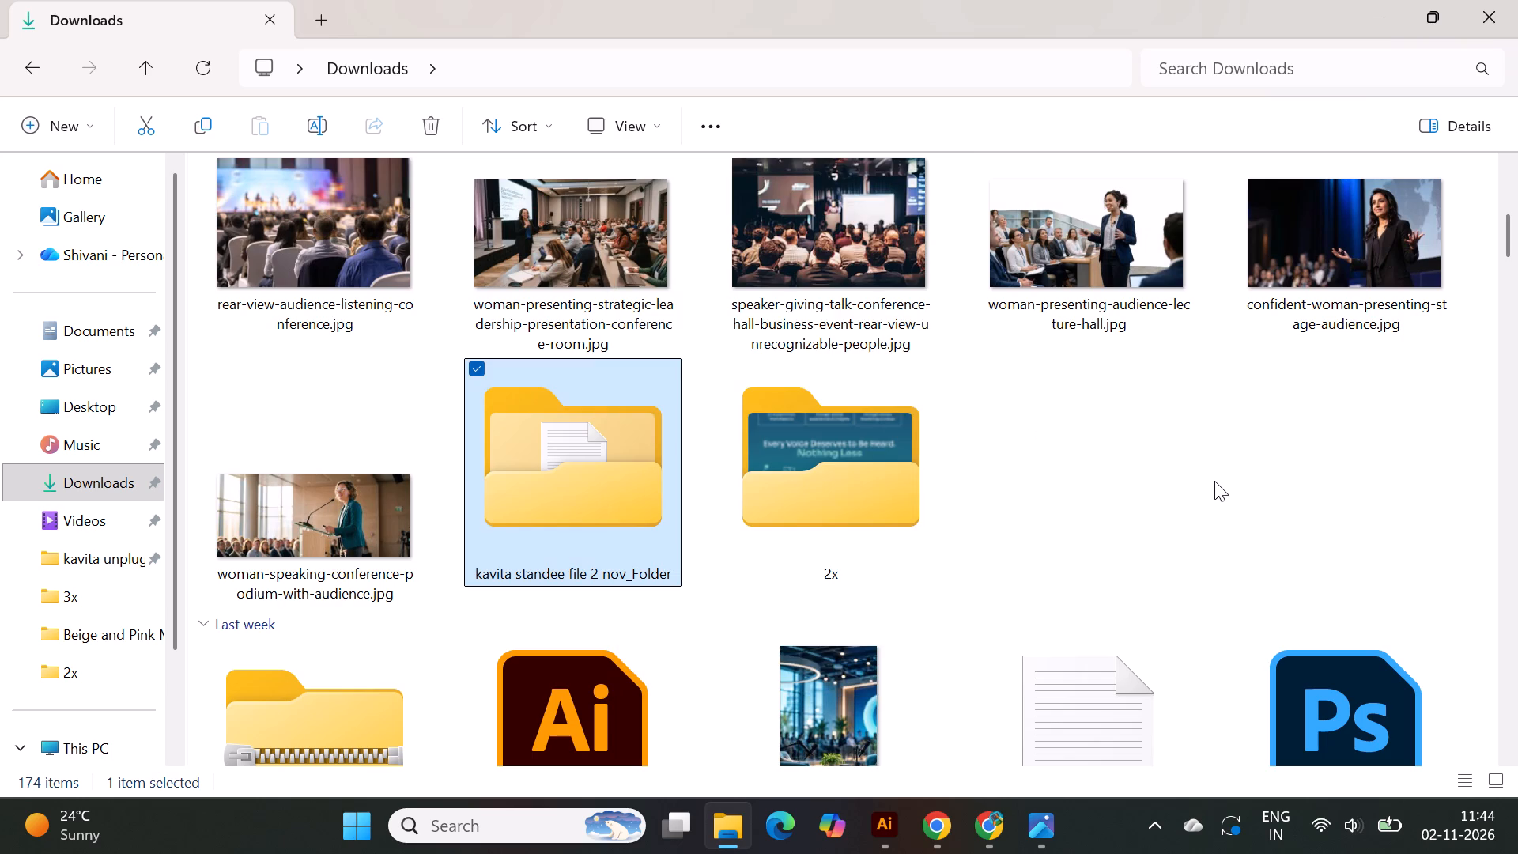
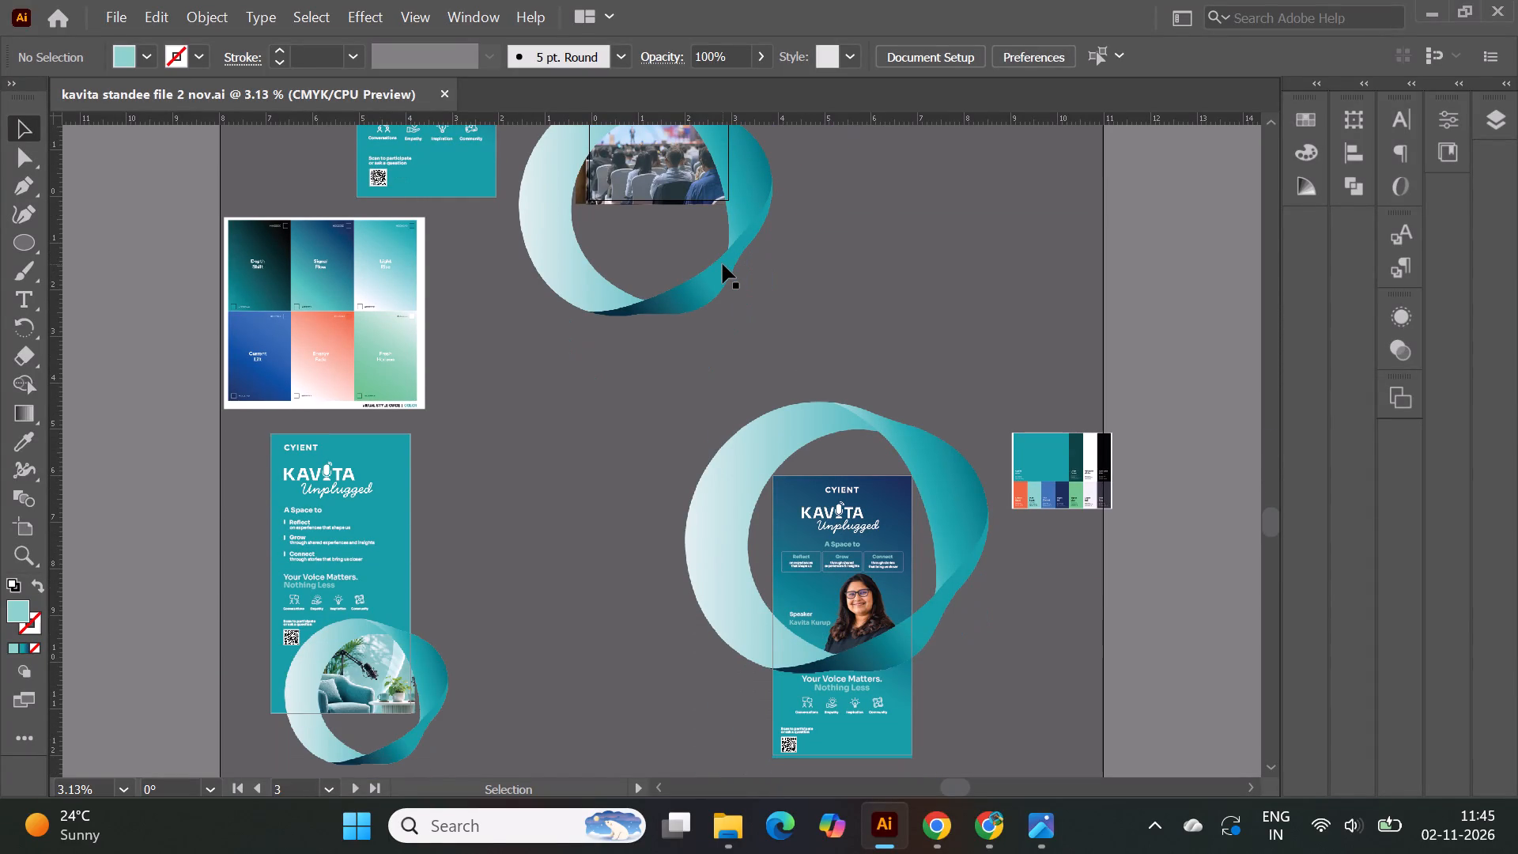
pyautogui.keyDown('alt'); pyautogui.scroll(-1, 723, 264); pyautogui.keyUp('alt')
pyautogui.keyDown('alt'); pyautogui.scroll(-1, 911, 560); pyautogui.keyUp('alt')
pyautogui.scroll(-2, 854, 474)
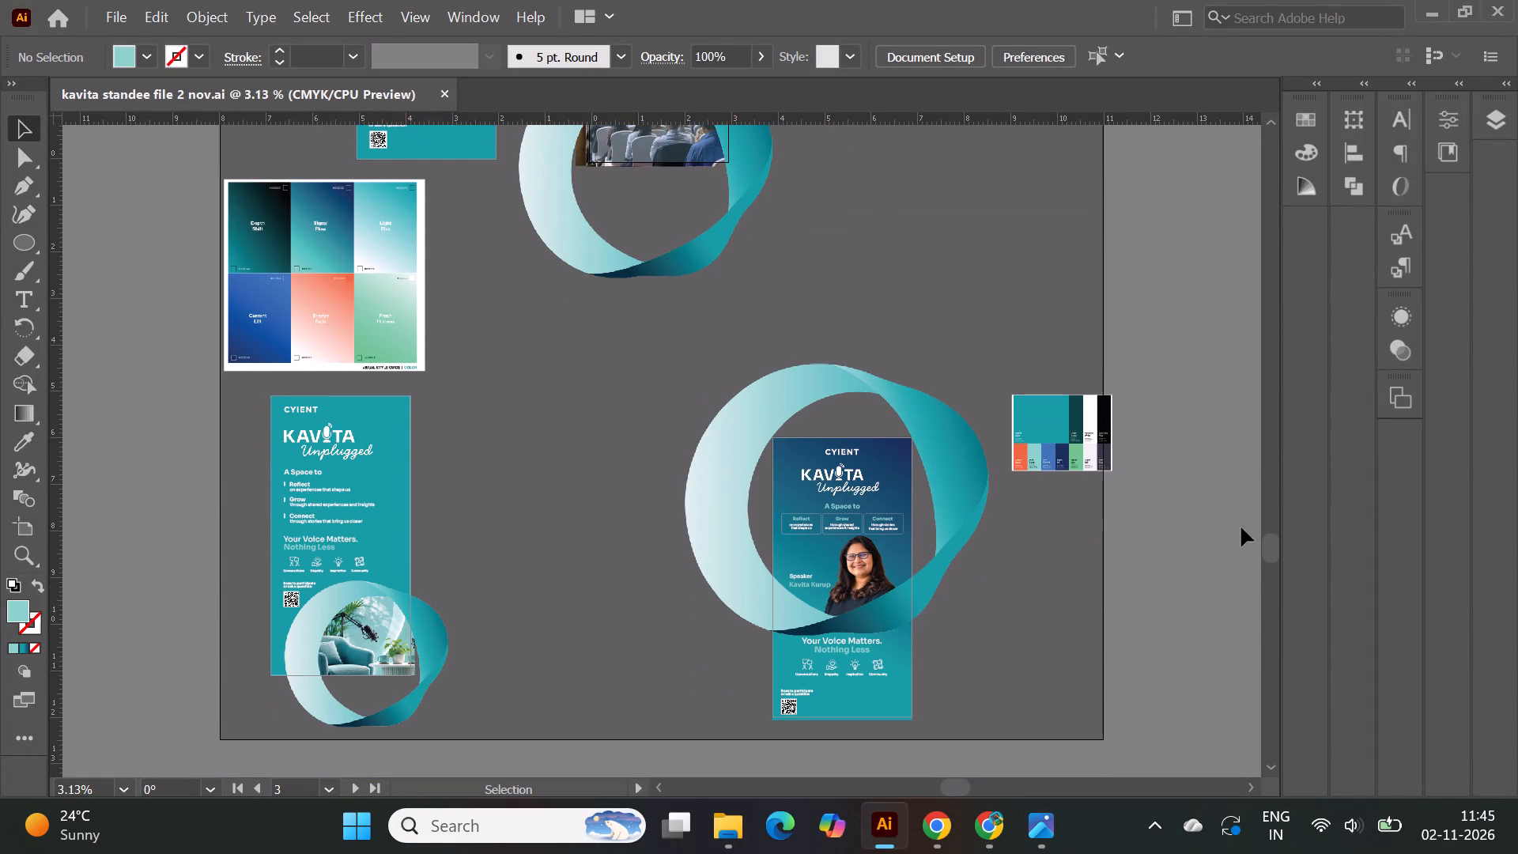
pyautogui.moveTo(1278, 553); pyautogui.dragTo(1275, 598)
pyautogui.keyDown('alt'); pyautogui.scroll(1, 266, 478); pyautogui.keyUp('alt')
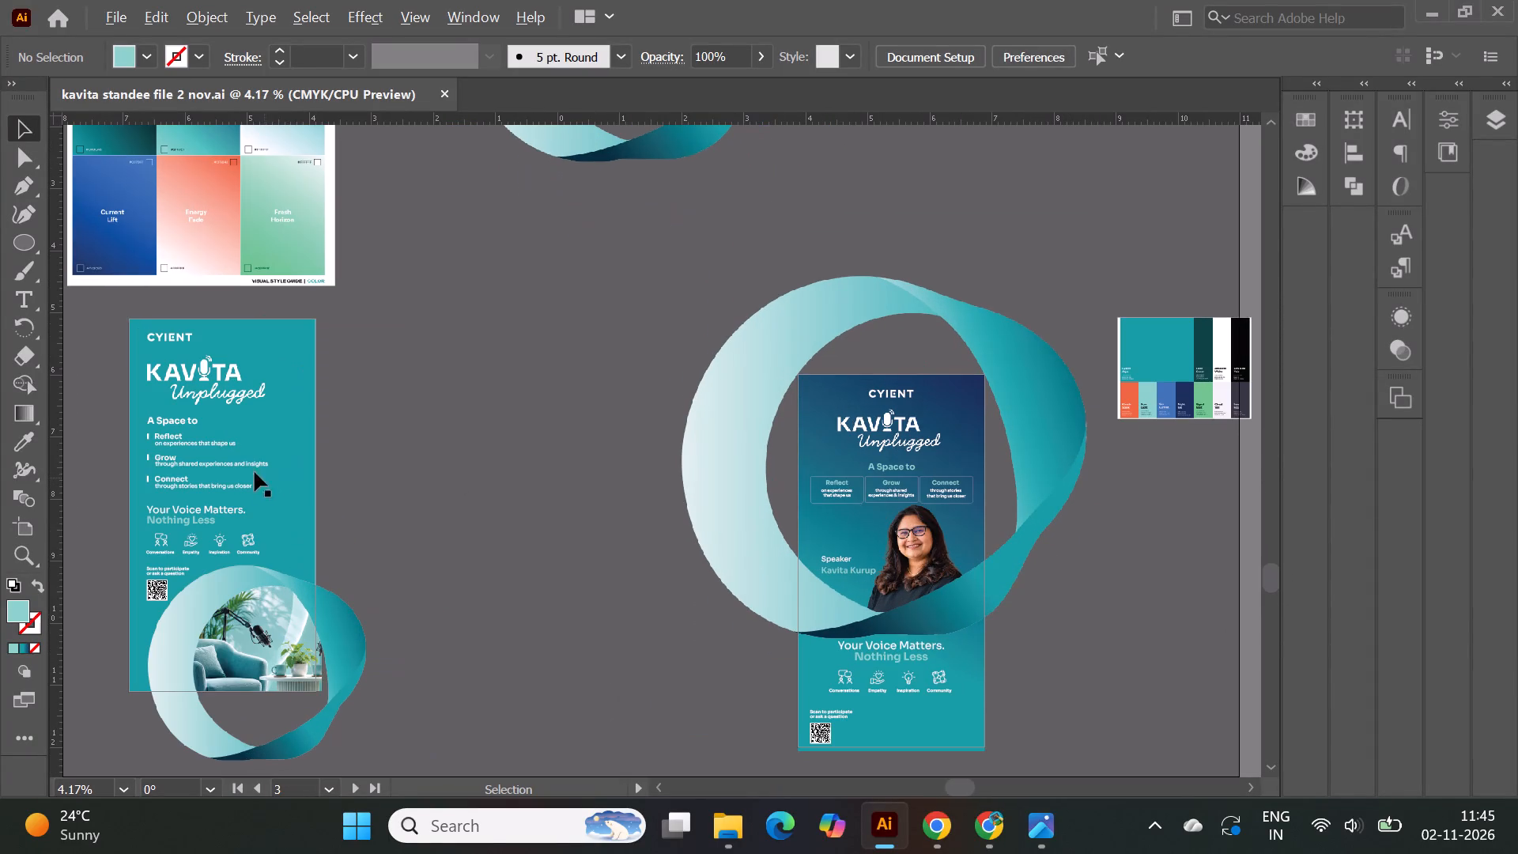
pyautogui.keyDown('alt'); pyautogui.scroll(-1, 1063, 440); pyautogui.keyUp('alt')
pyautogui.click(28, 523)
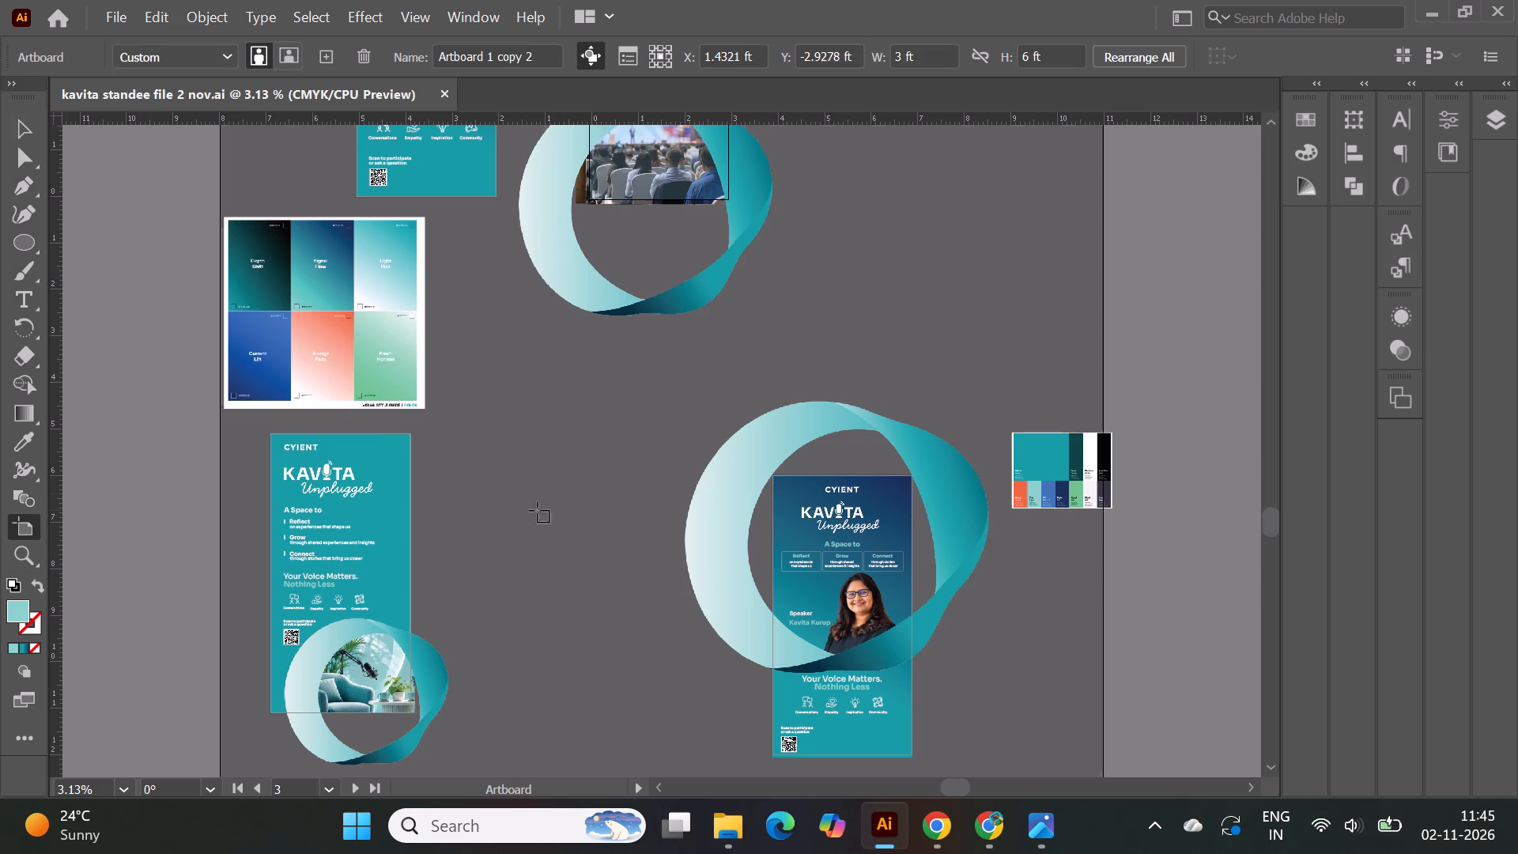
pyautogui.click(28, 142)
# Move the colour palette screenshot beside the speaker standee upward, above the large ring and just inside the canvas edge.
pyautogui.click(919, 325)
pyautogui.scroll(3, 919, 325)
pyautogui.click(1067, 553)
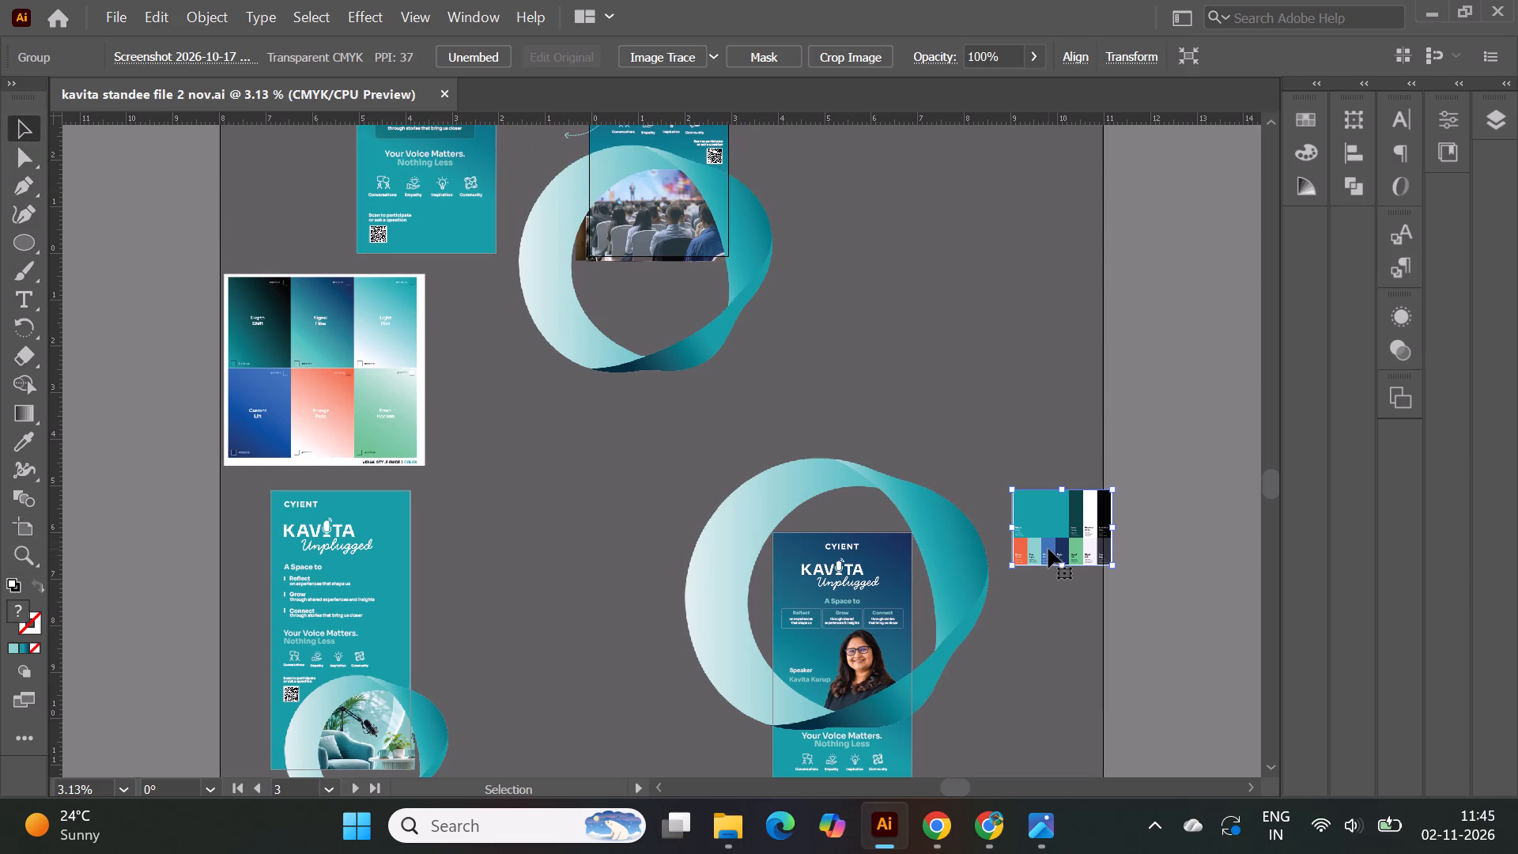
pyautogui.moveTo(1065, 537); pyautogui.dragTo(1046, 323)
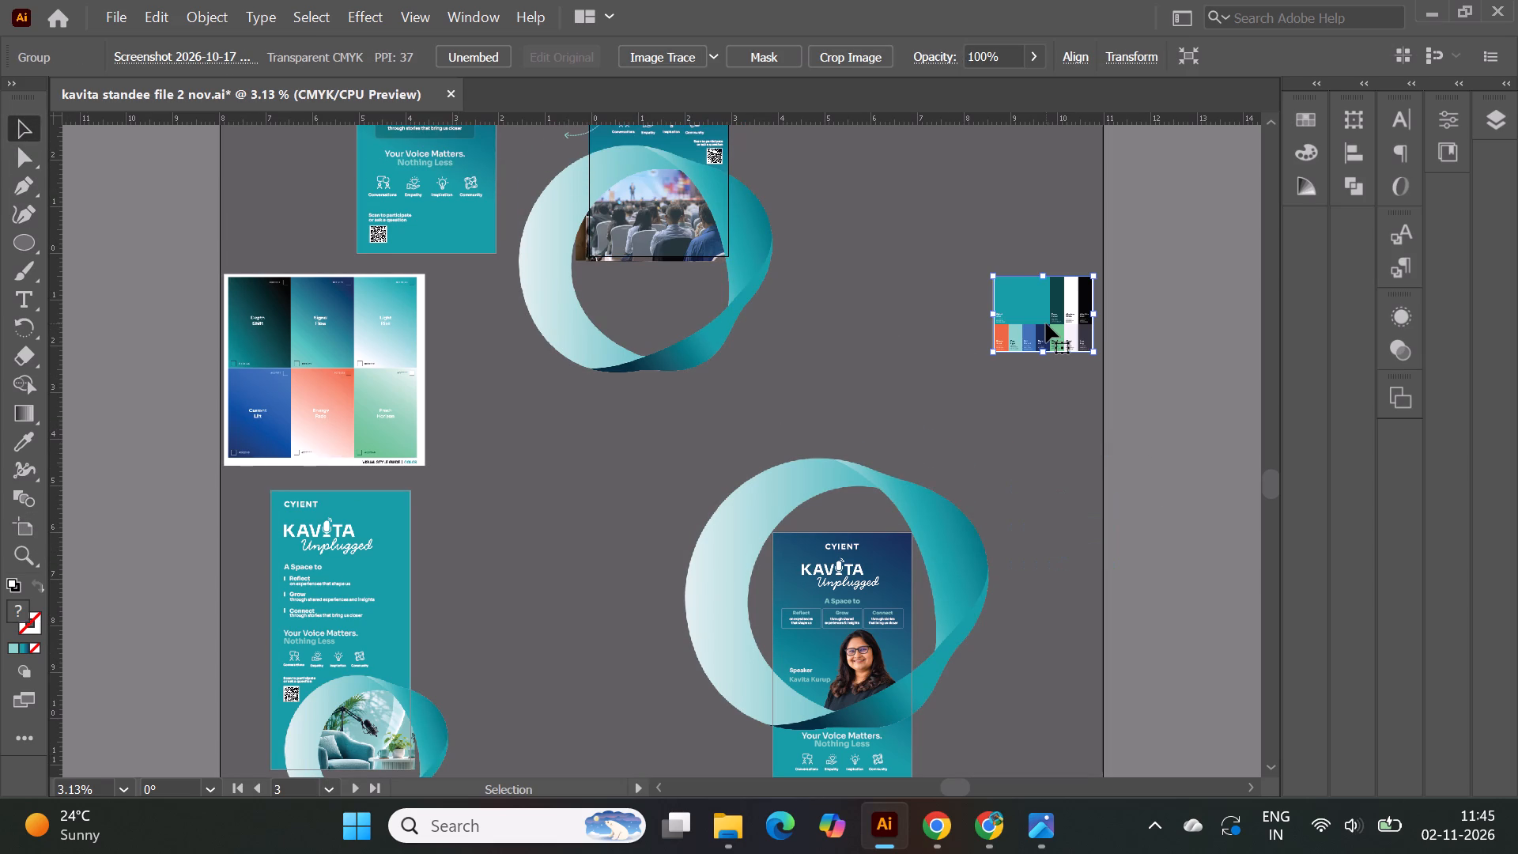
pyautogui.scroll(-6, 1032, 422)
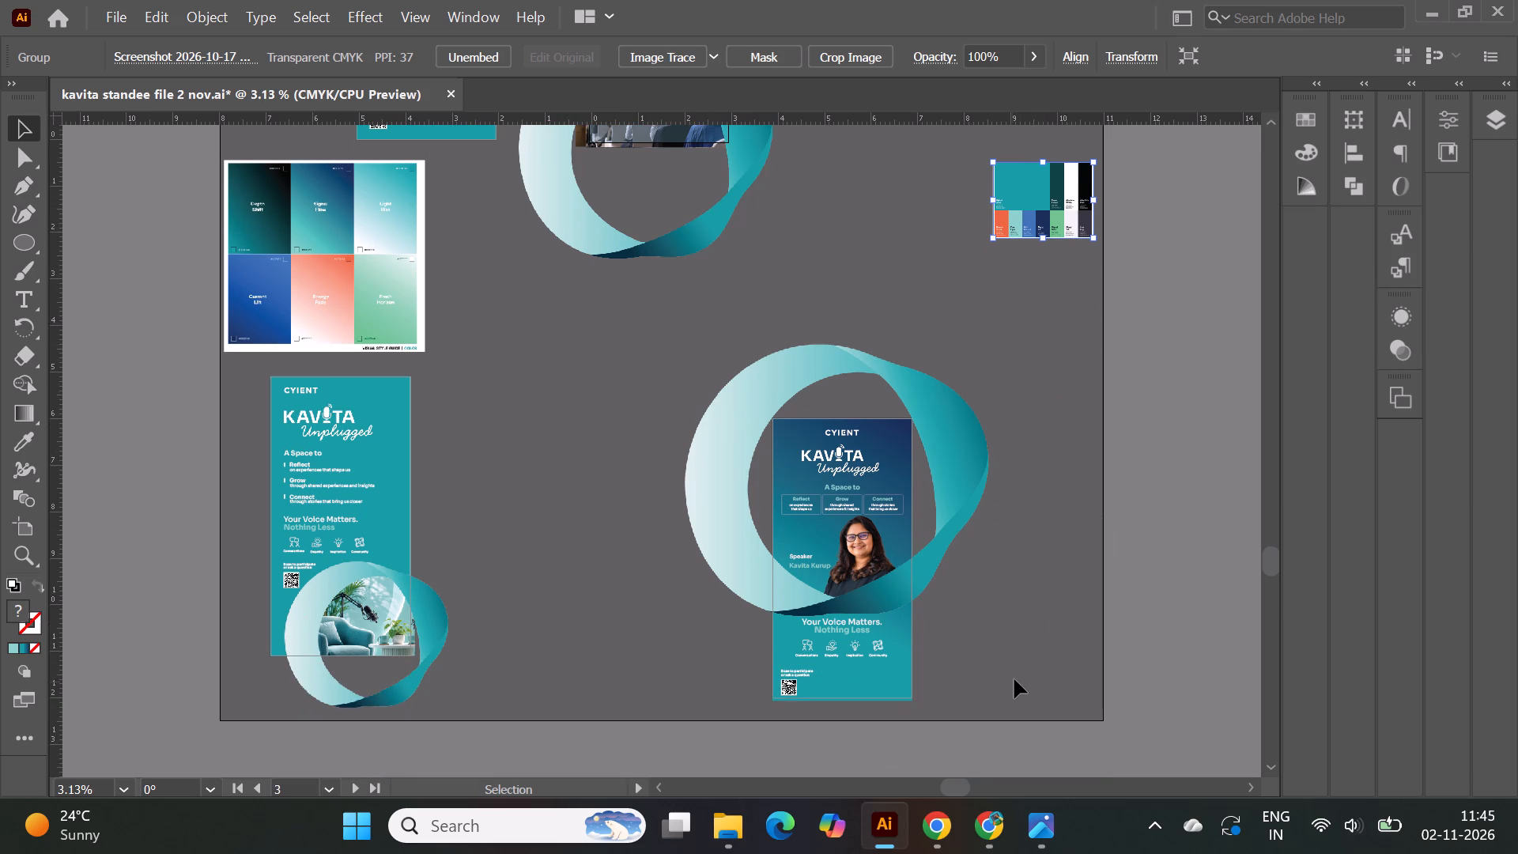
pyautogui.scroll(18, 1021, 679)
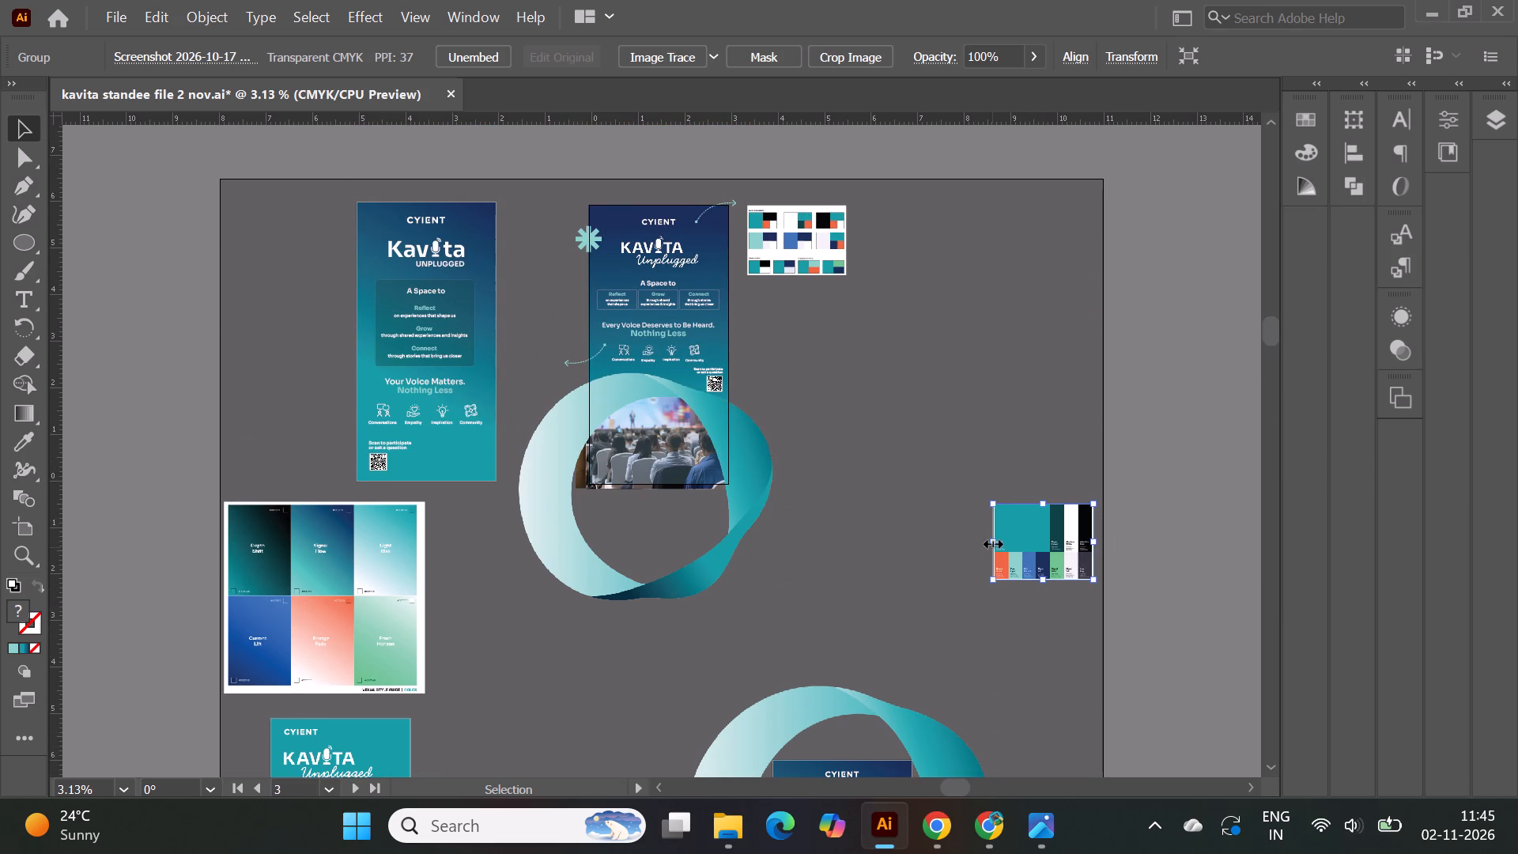
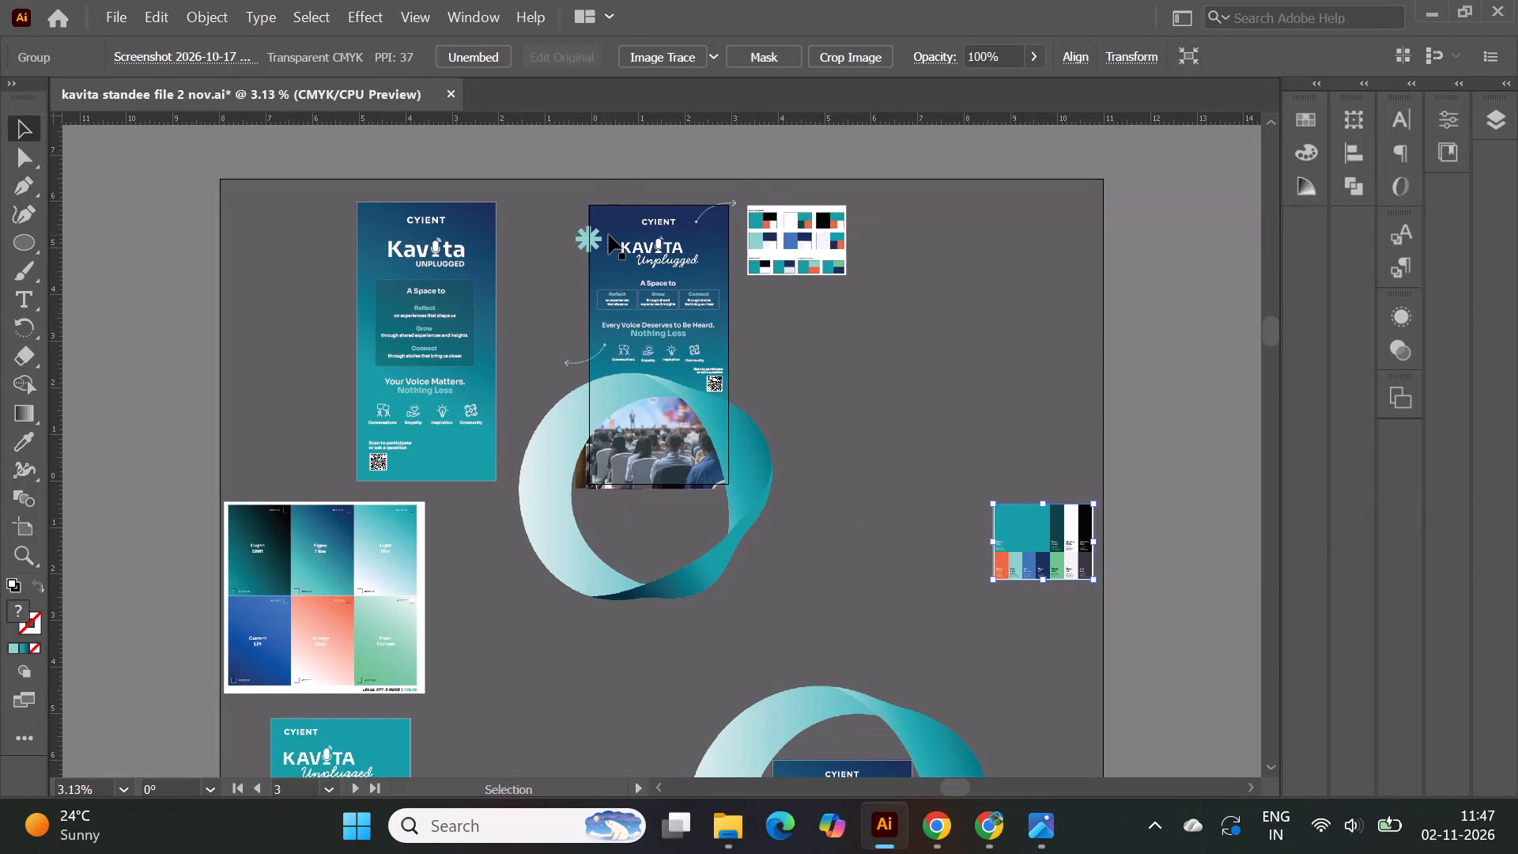
# Delete the light teal asterisk shape beside the Kavita Unplugged title on the standee with the audience photo.
pyautogui.click(595, 239)
pyautogui.press('Delete')
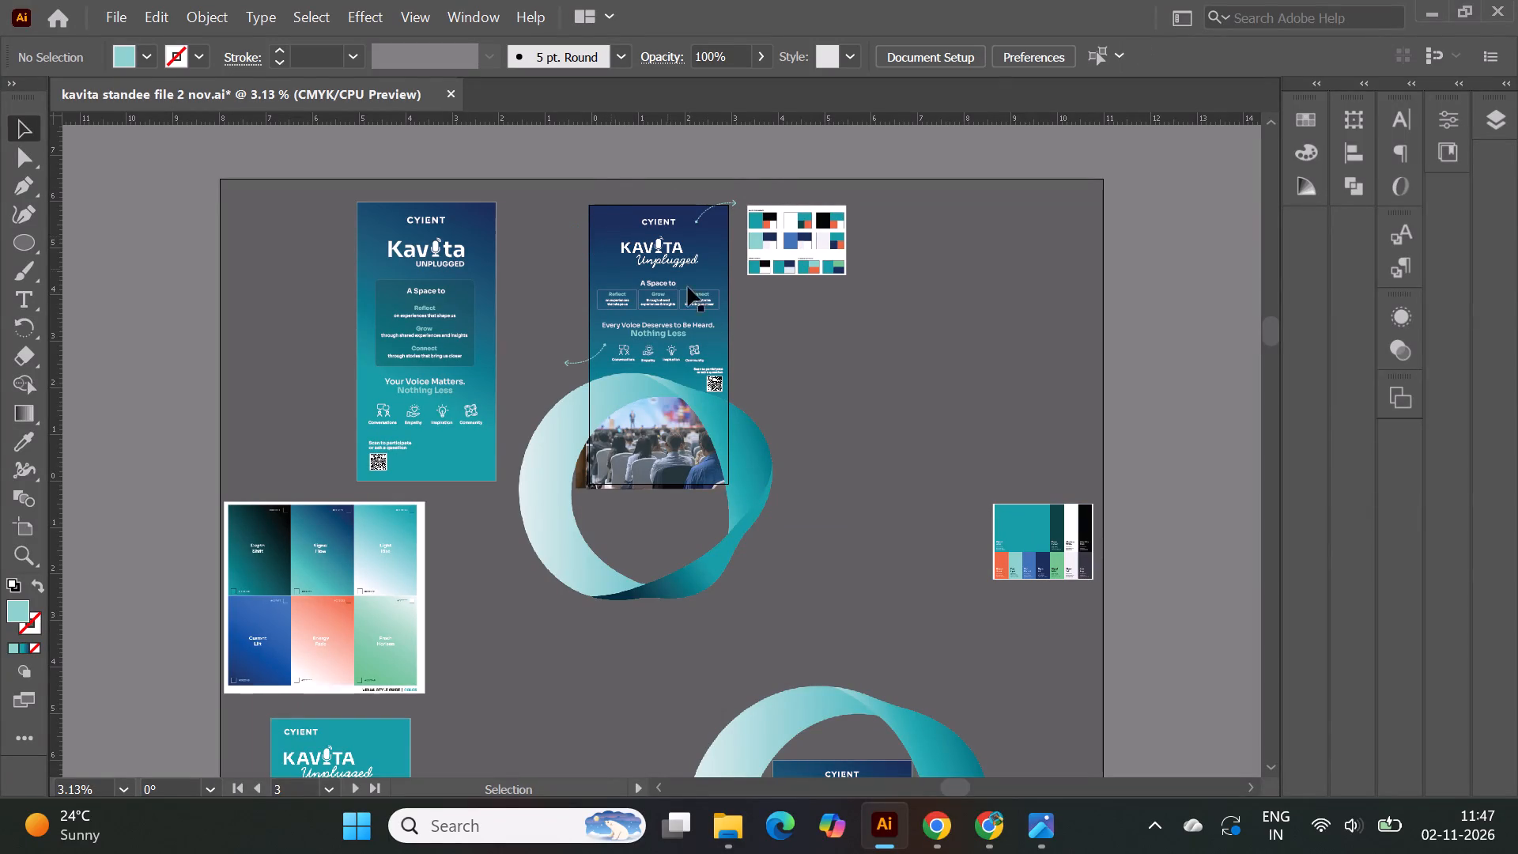
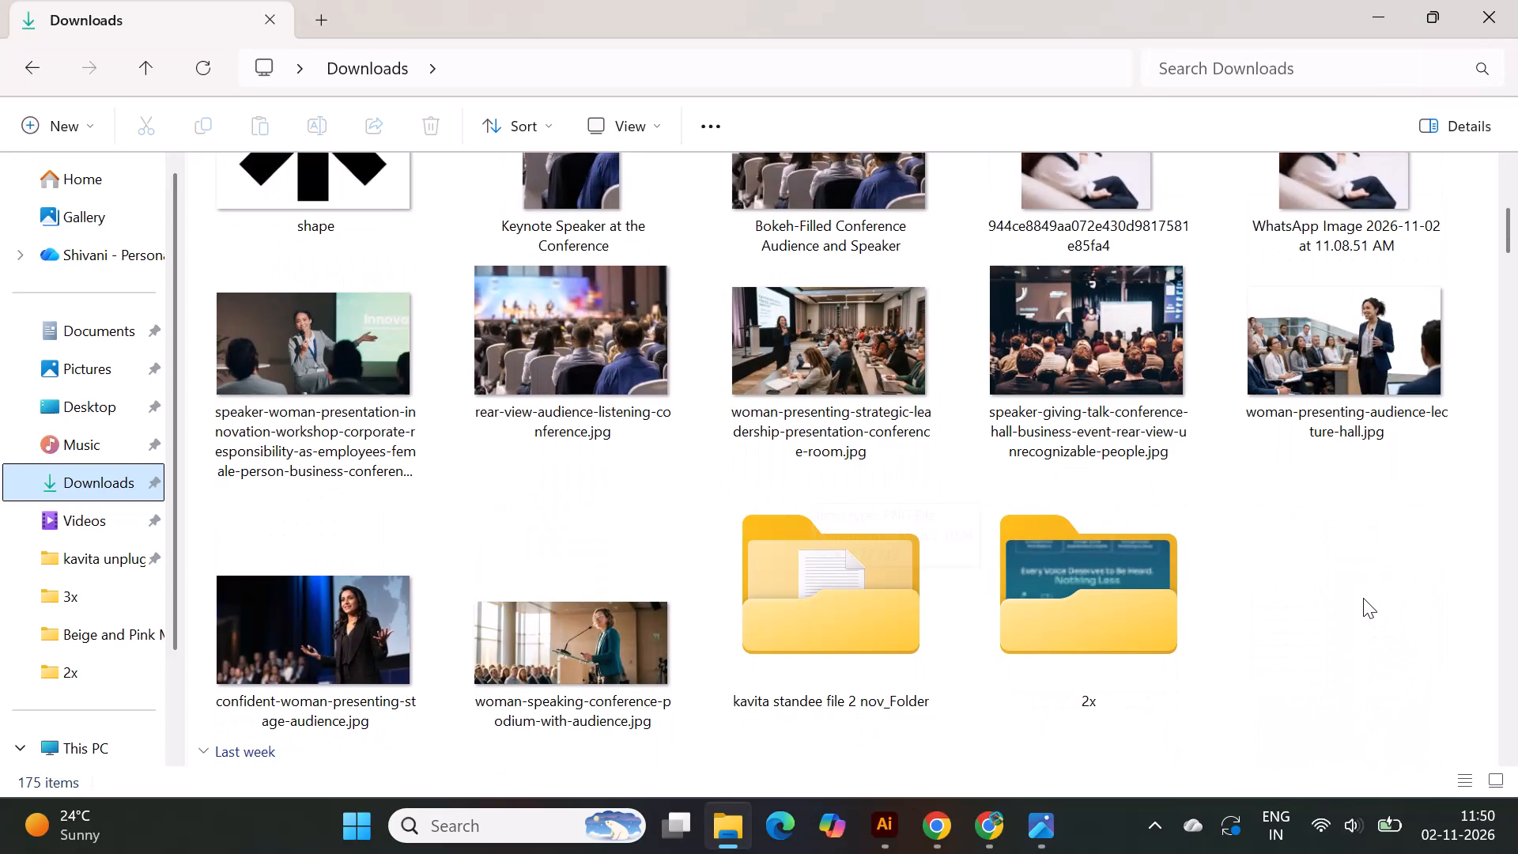
# Open the woman-speaking-conference-podium-with-audience image from Downloads to view it.
pyautogui.doubleClick(547, 668)
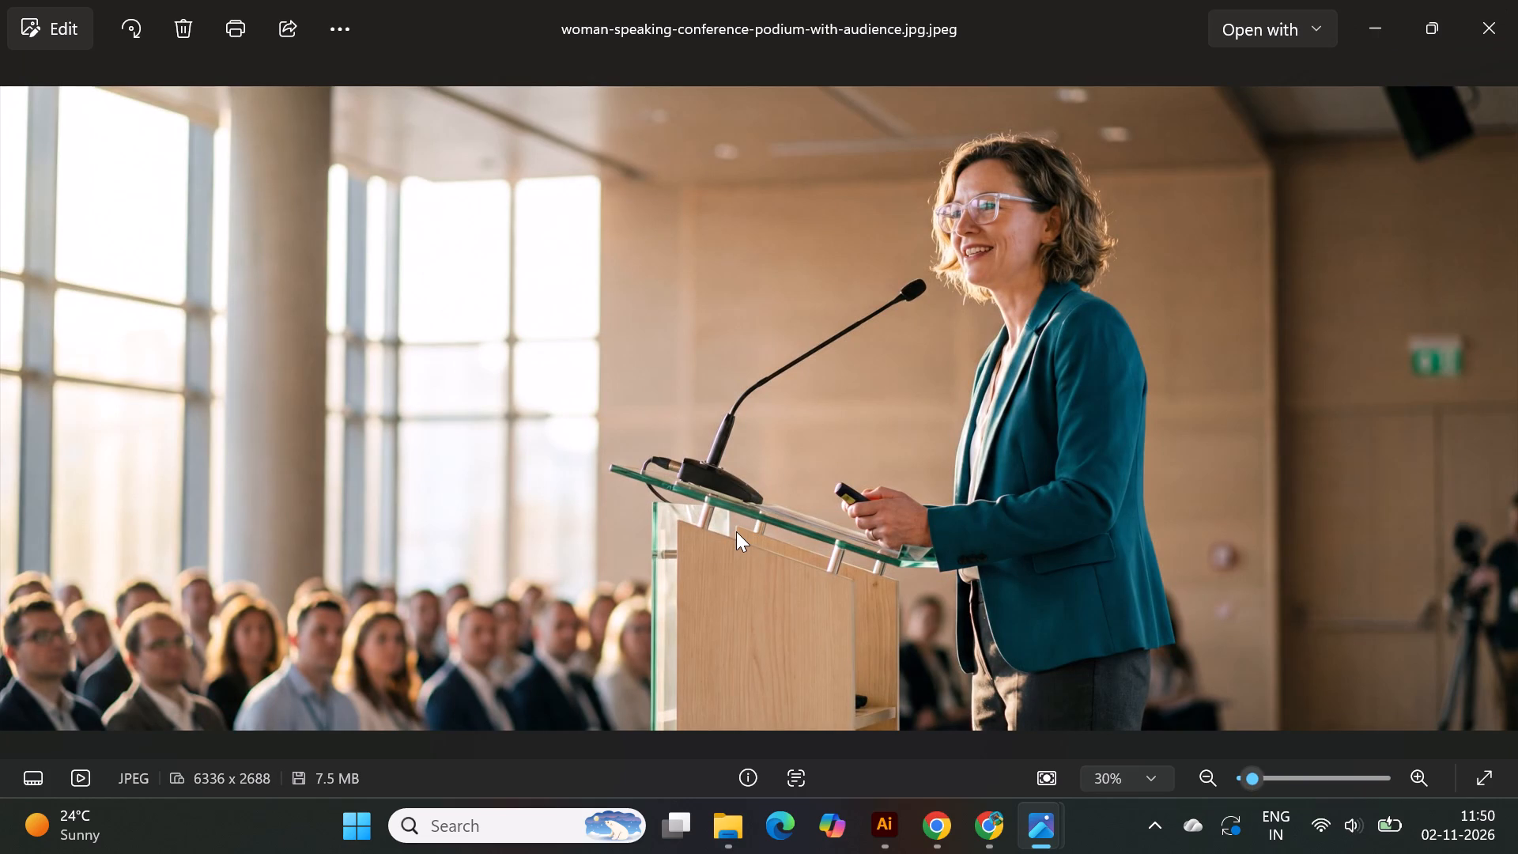
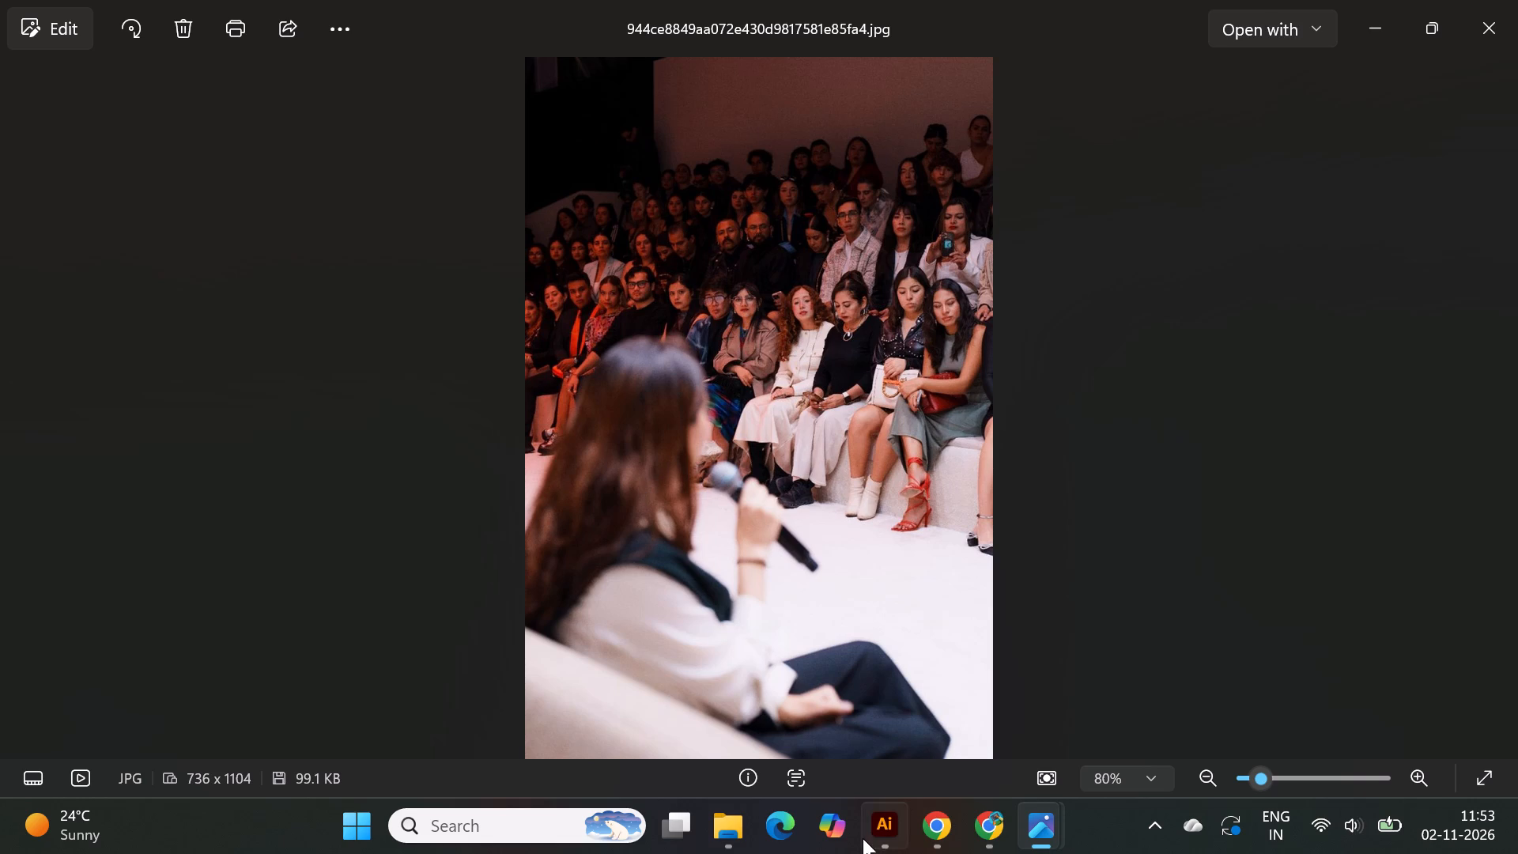
# In the Downloads folder, examine the "Bokeh-Filled Conference Audience and Speaker" image and the photo of the woman holding a microphone.
pyautogui.click(718, 823)
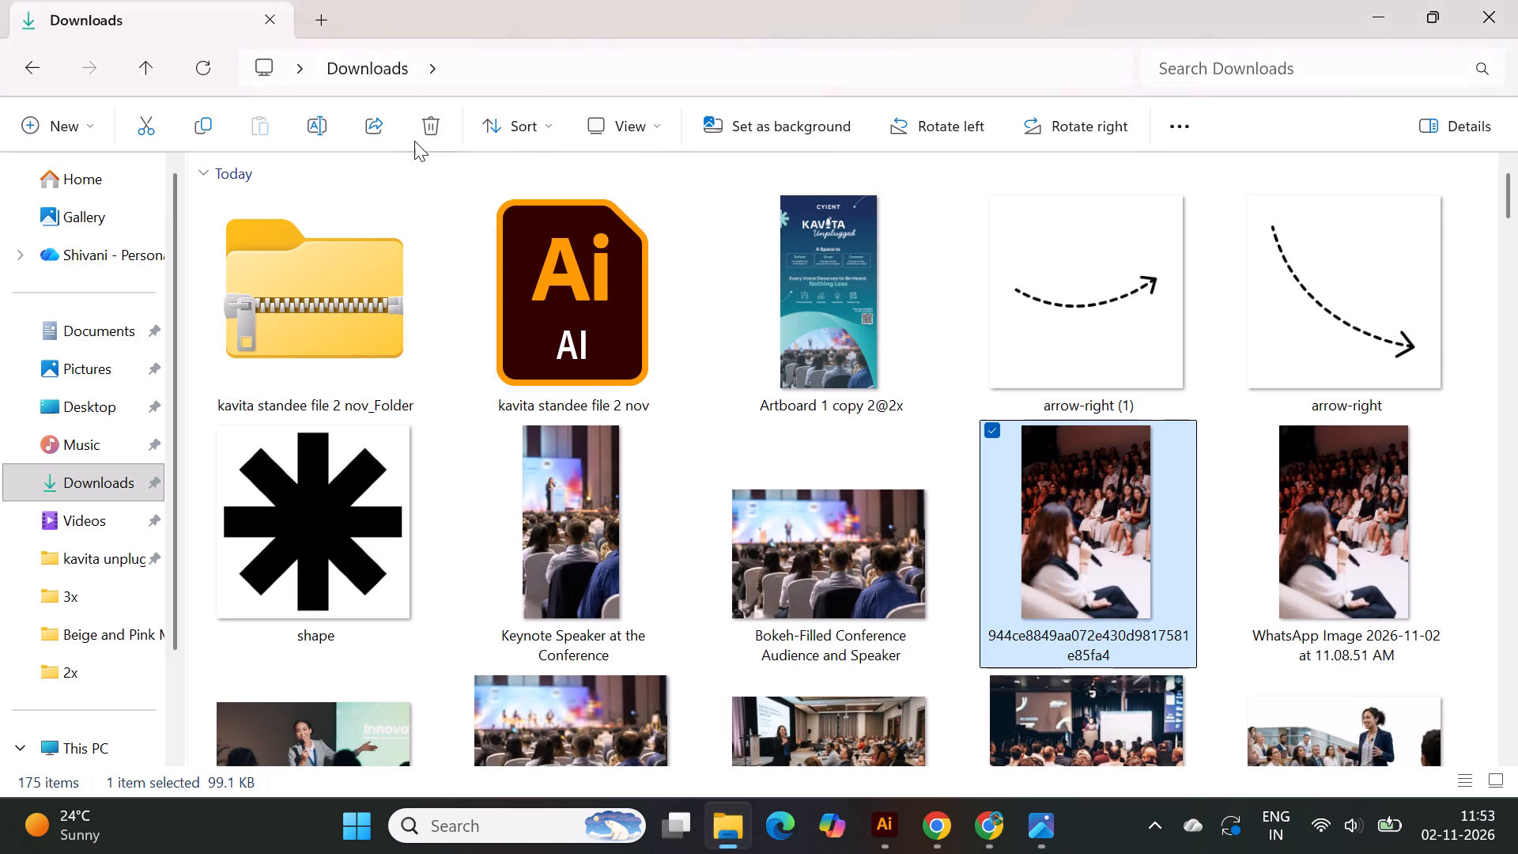
pyautogui.doubleClick(826, 535)
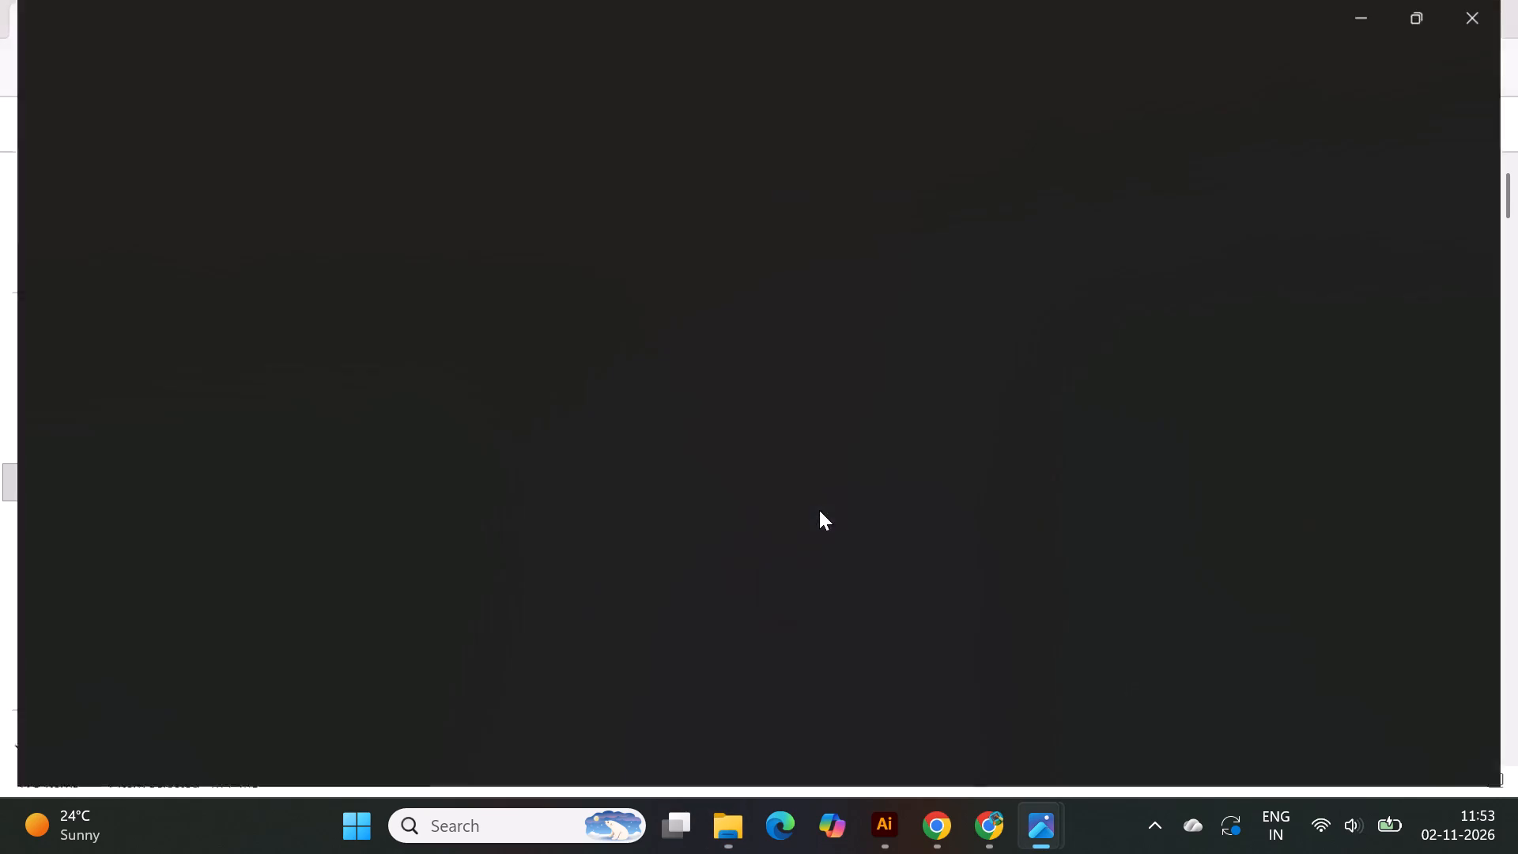
pyautogui.scroll(-6, 1030, 433)
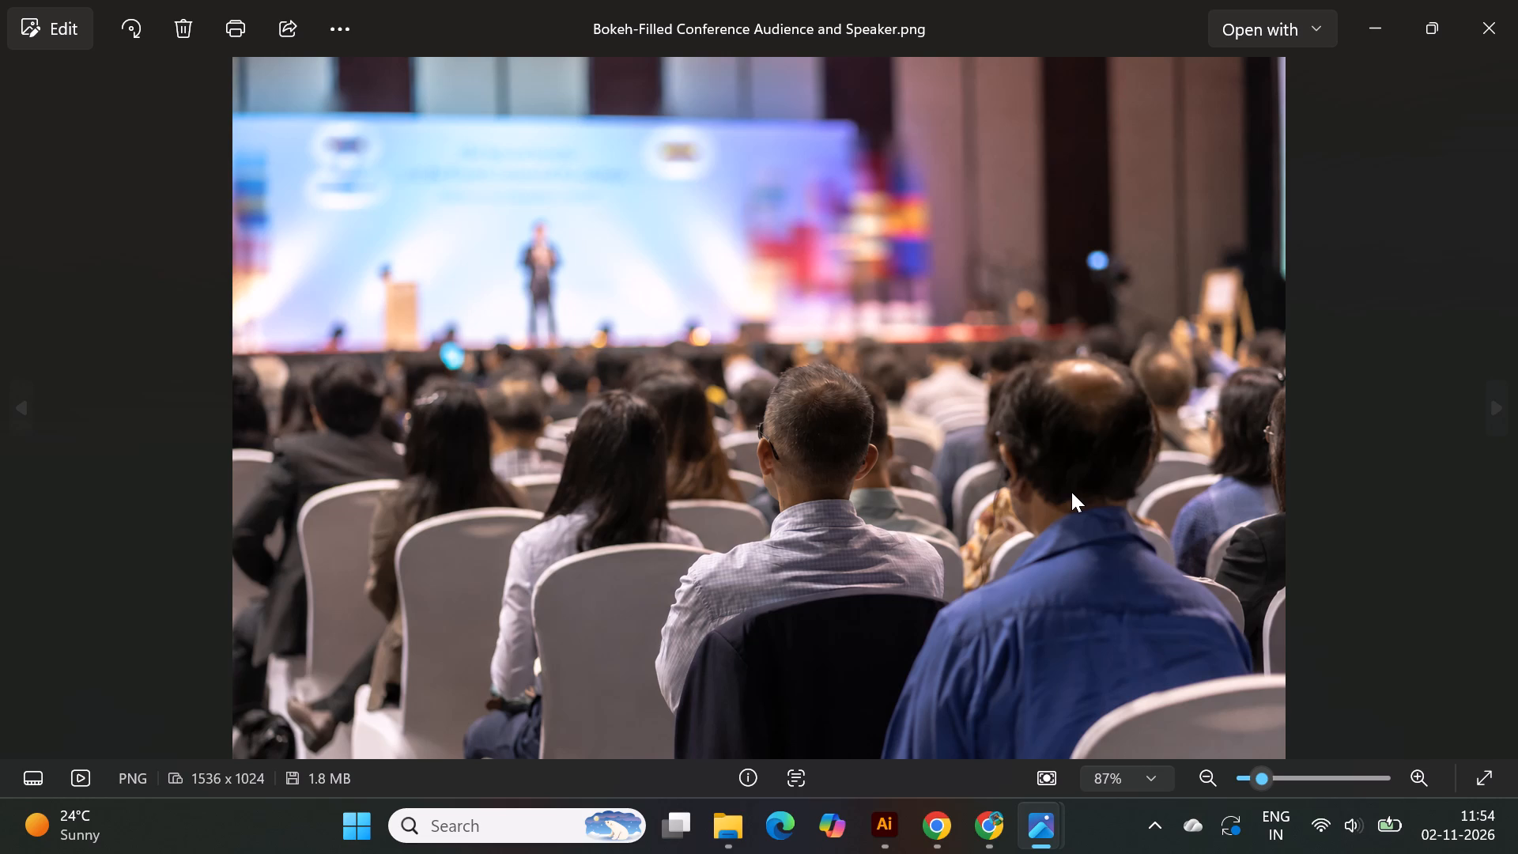
pyautogui.click(1512, 39)
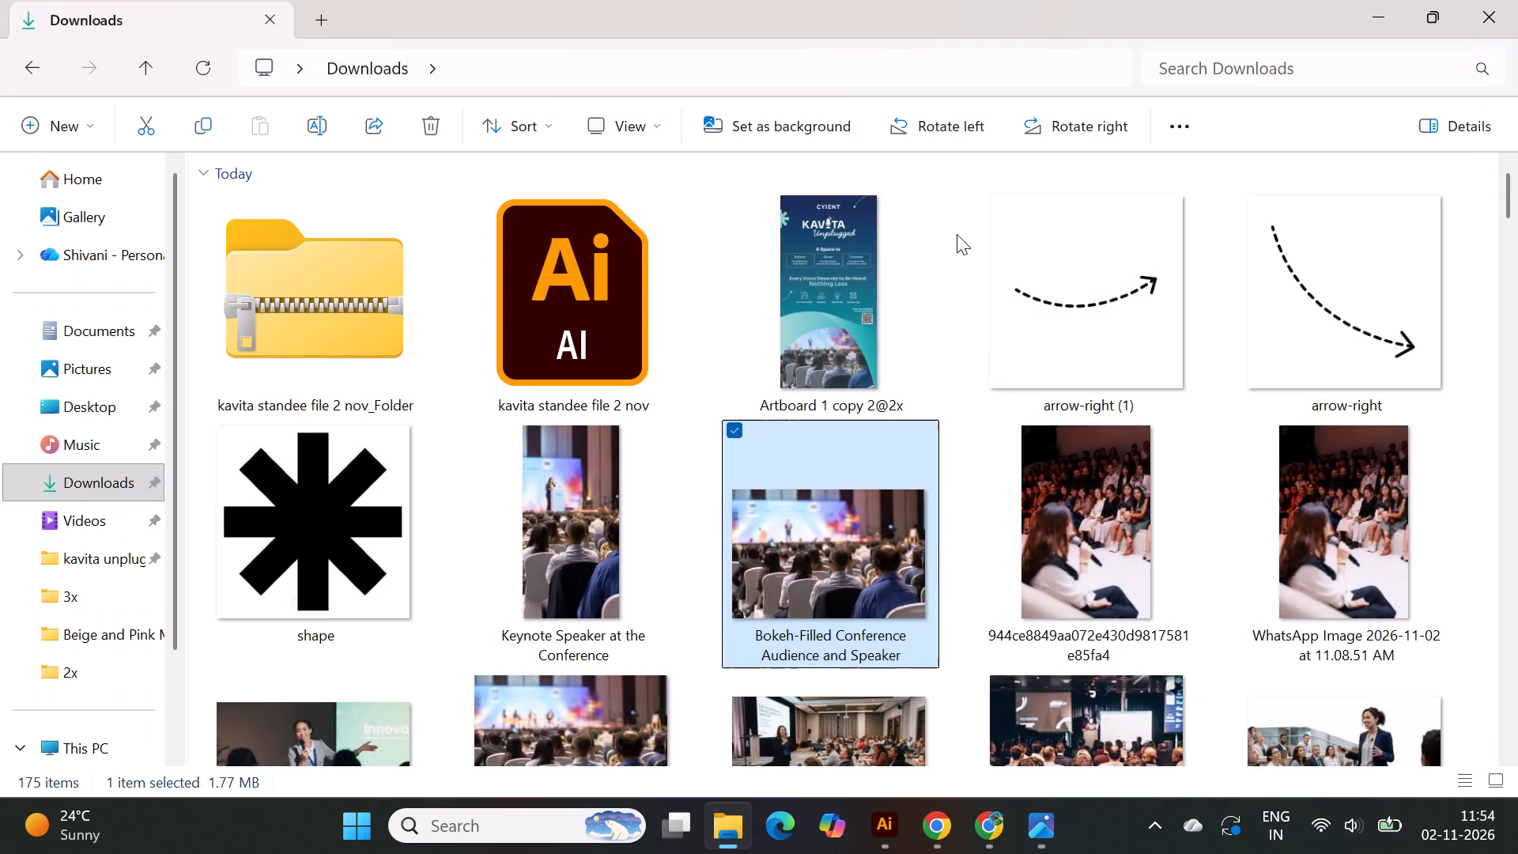
pyautogui.scroll(2, 712, 317)
pyautogui.scroll(-1, 640, 518)
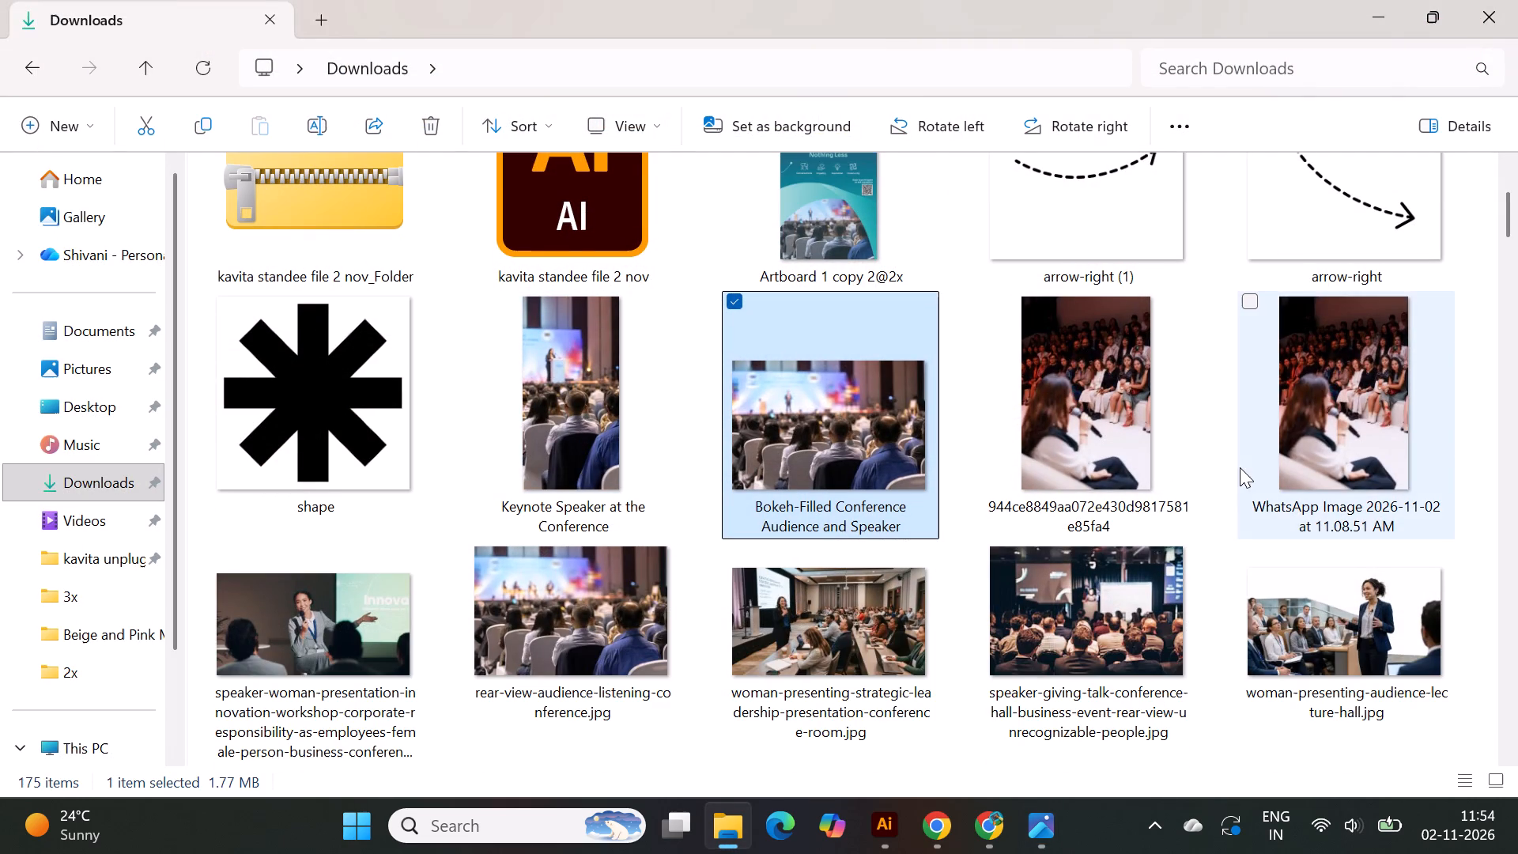
pyautogui.doubleClick(1099, 451)
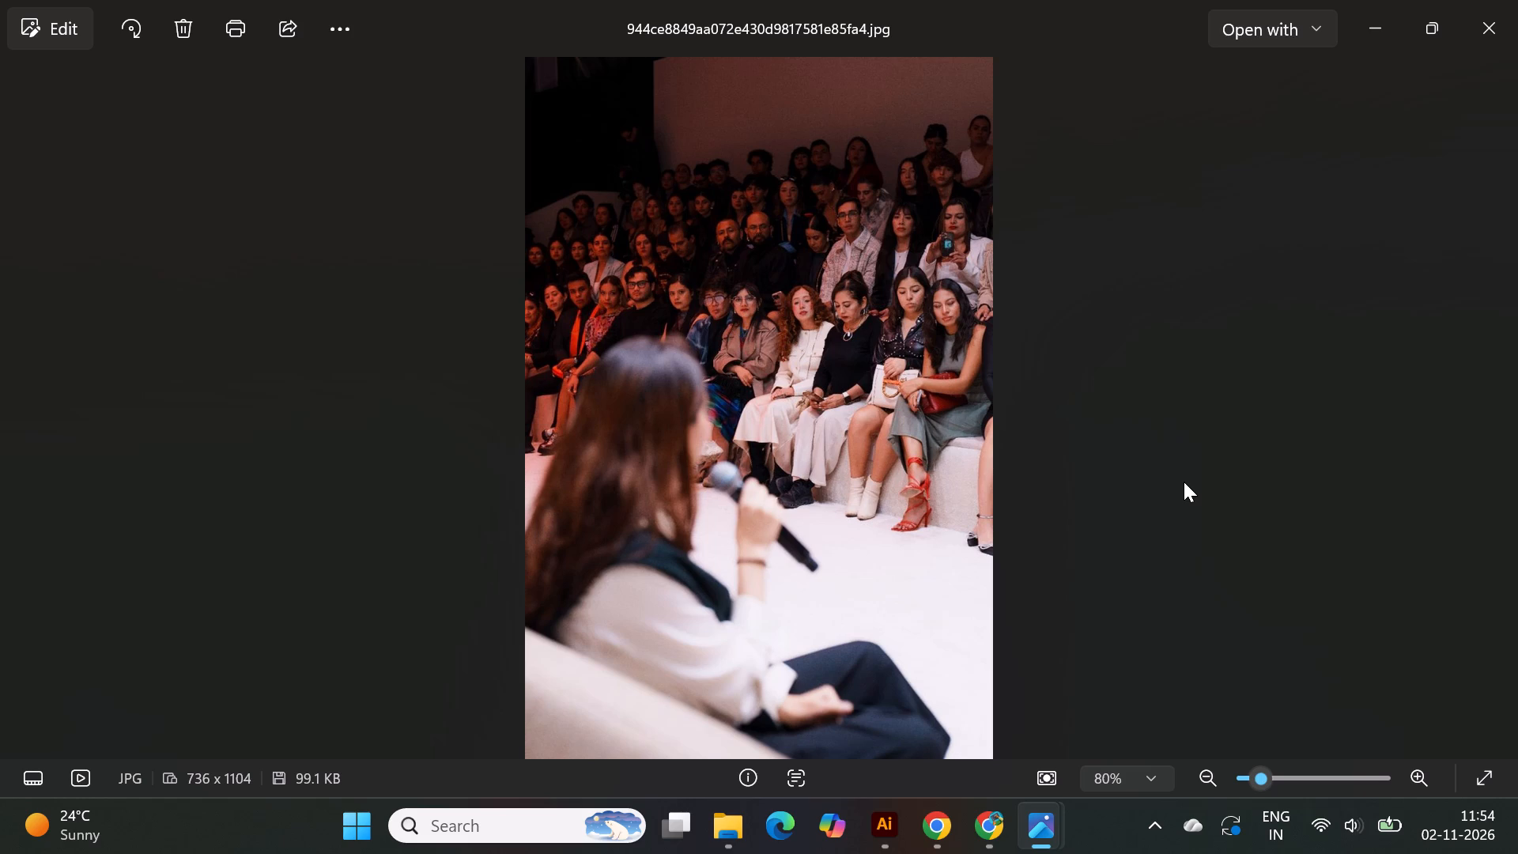
pyautogui.click(1389, 21)
pyautogui.click(77, 492)
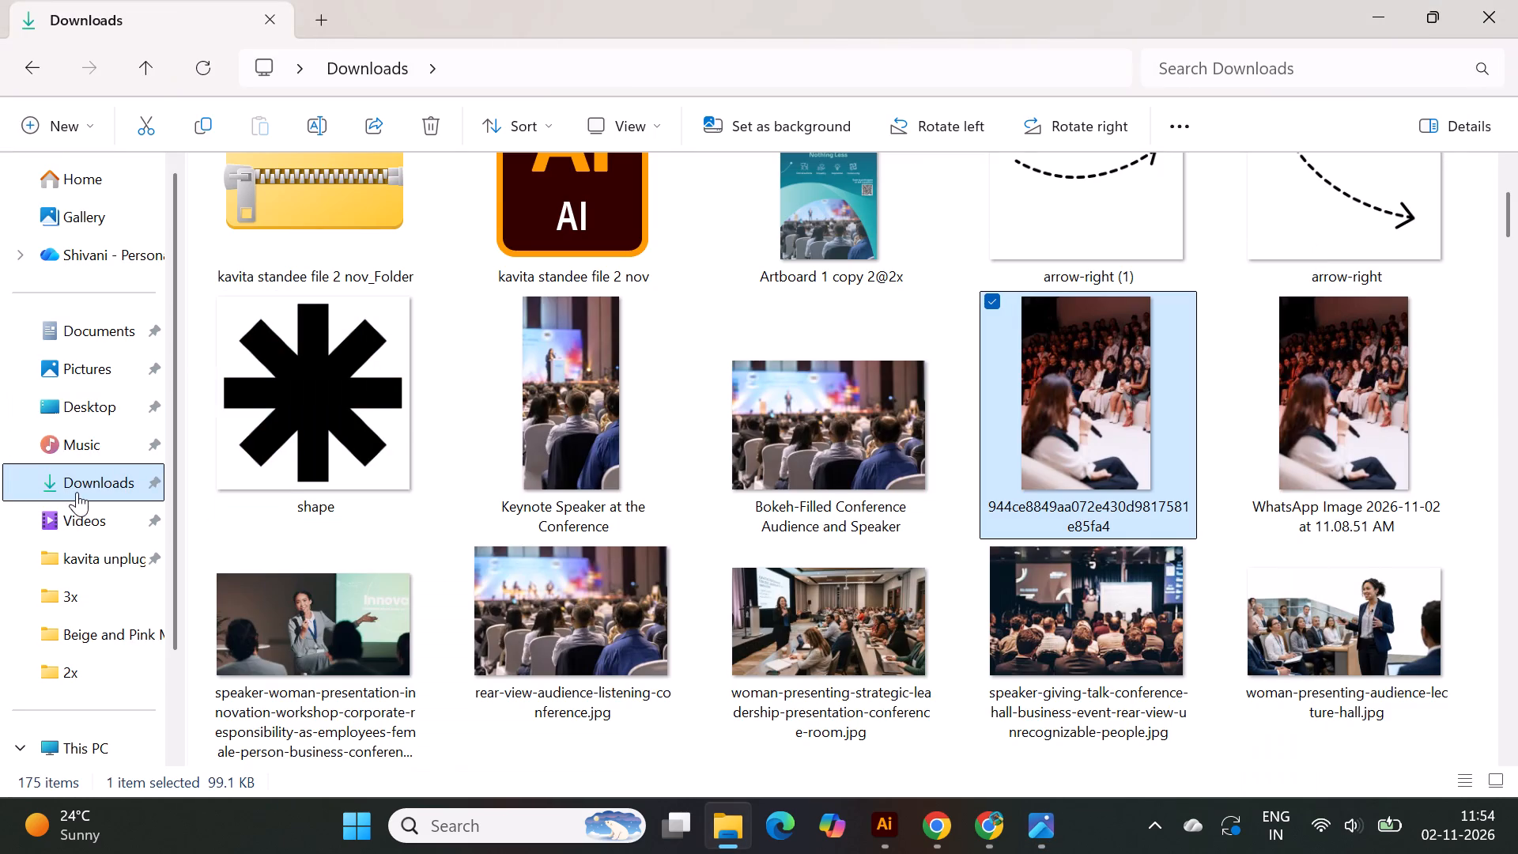
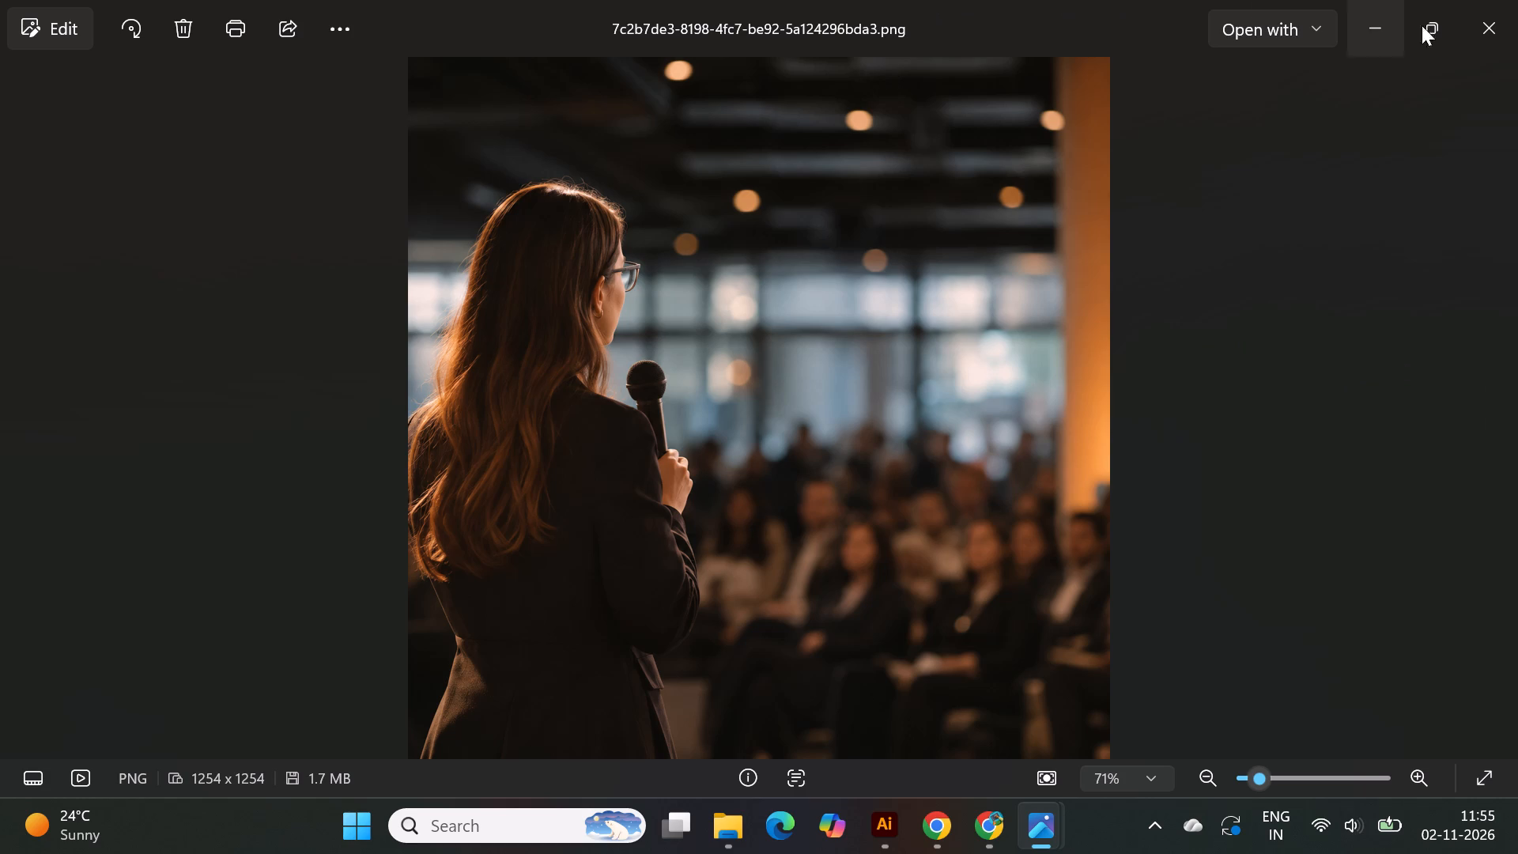
# Close the photo of the woman with the microphone and view the "Bokeh-Filled Conference Audience and Speaker" image from Downloads again.
pyautogui.click(1474, 25)
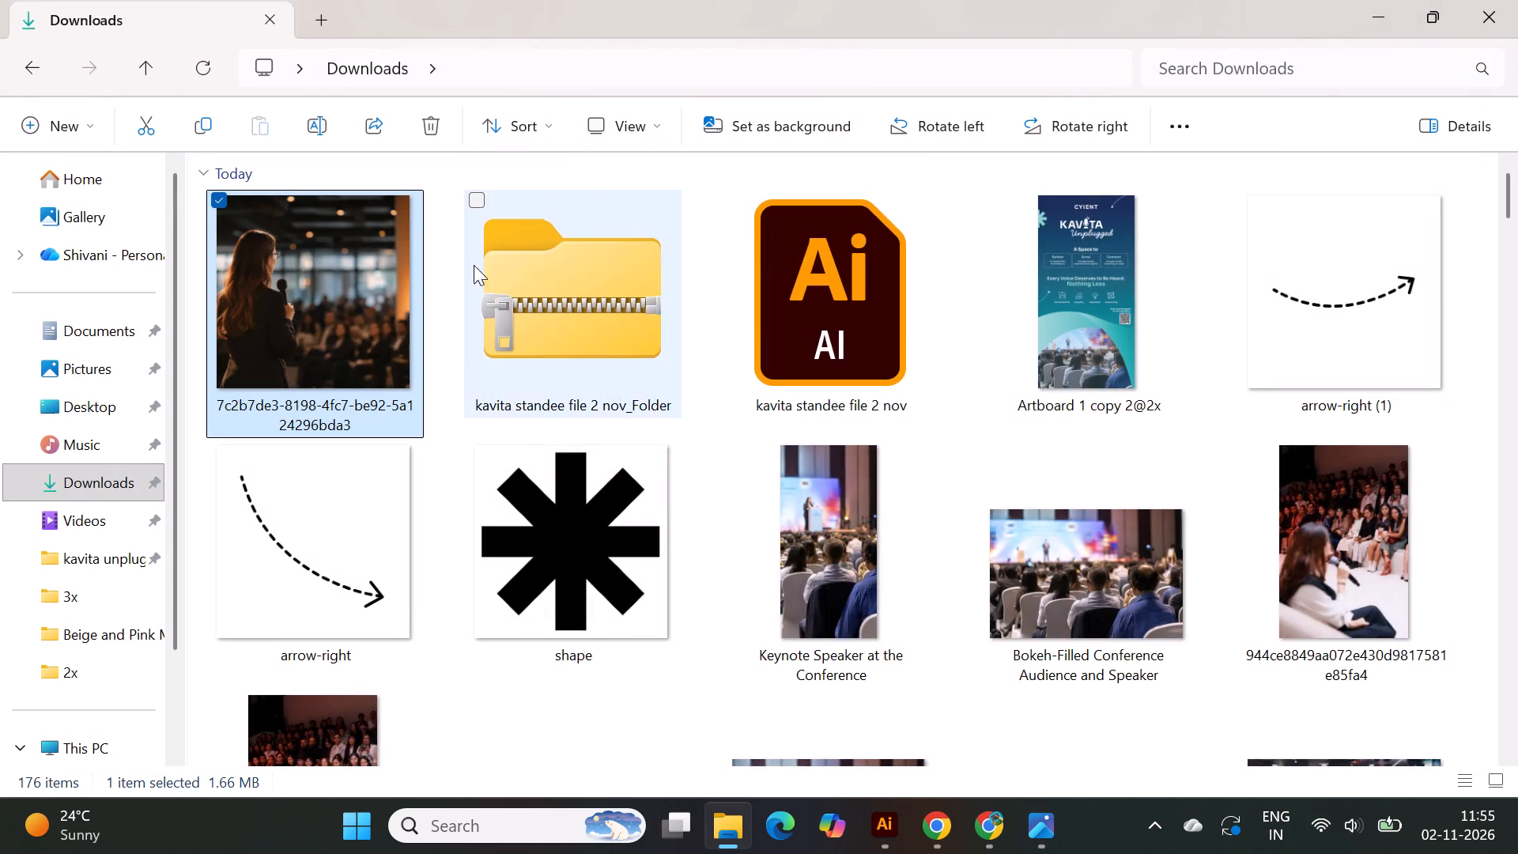
pyautogui.doubleClick(1127, 572)
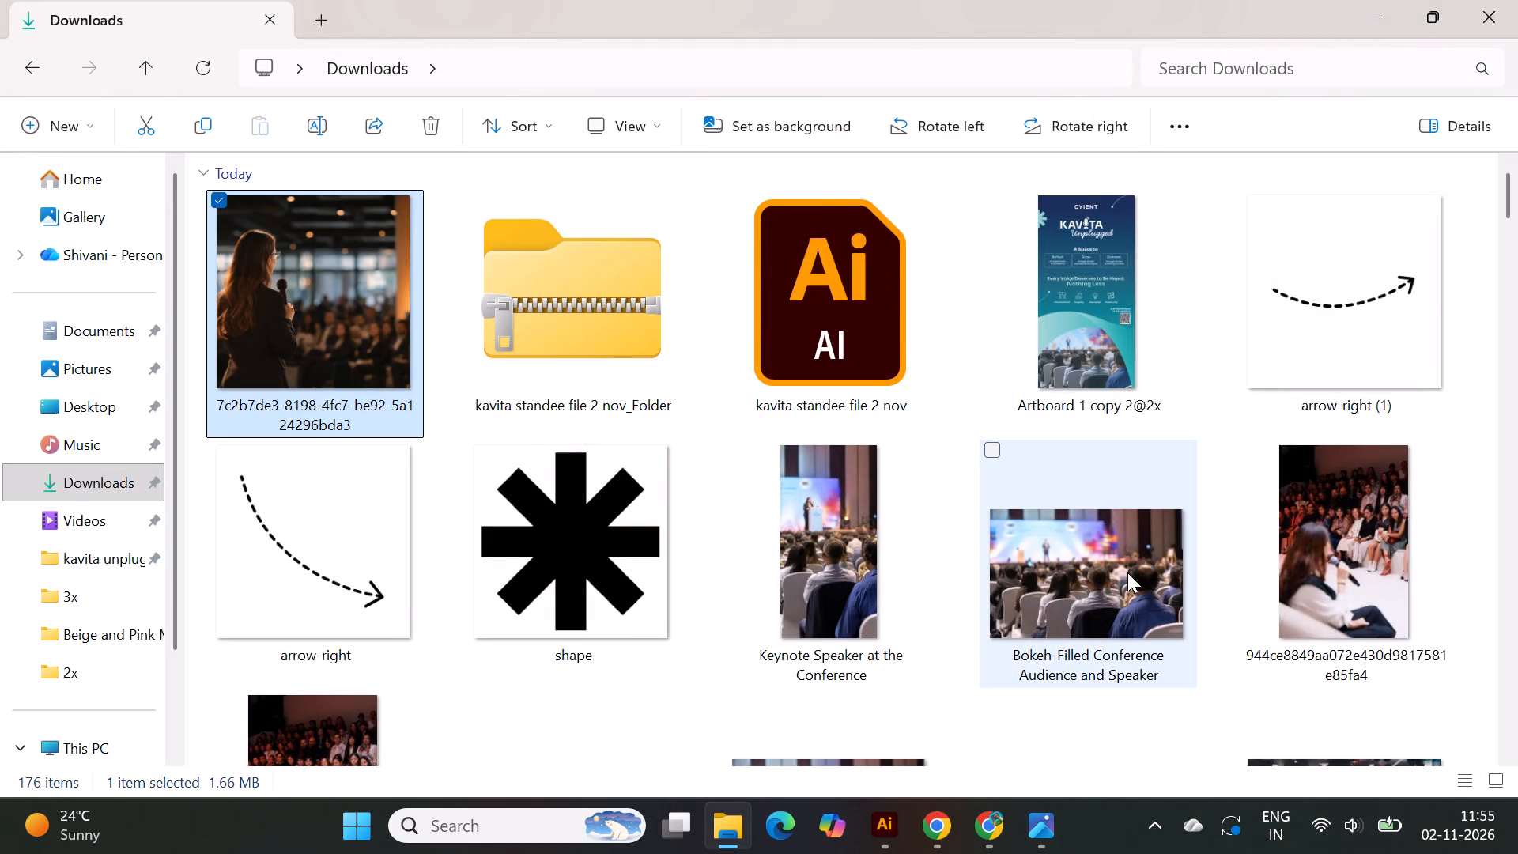
pyautogui.click(1498, 4)
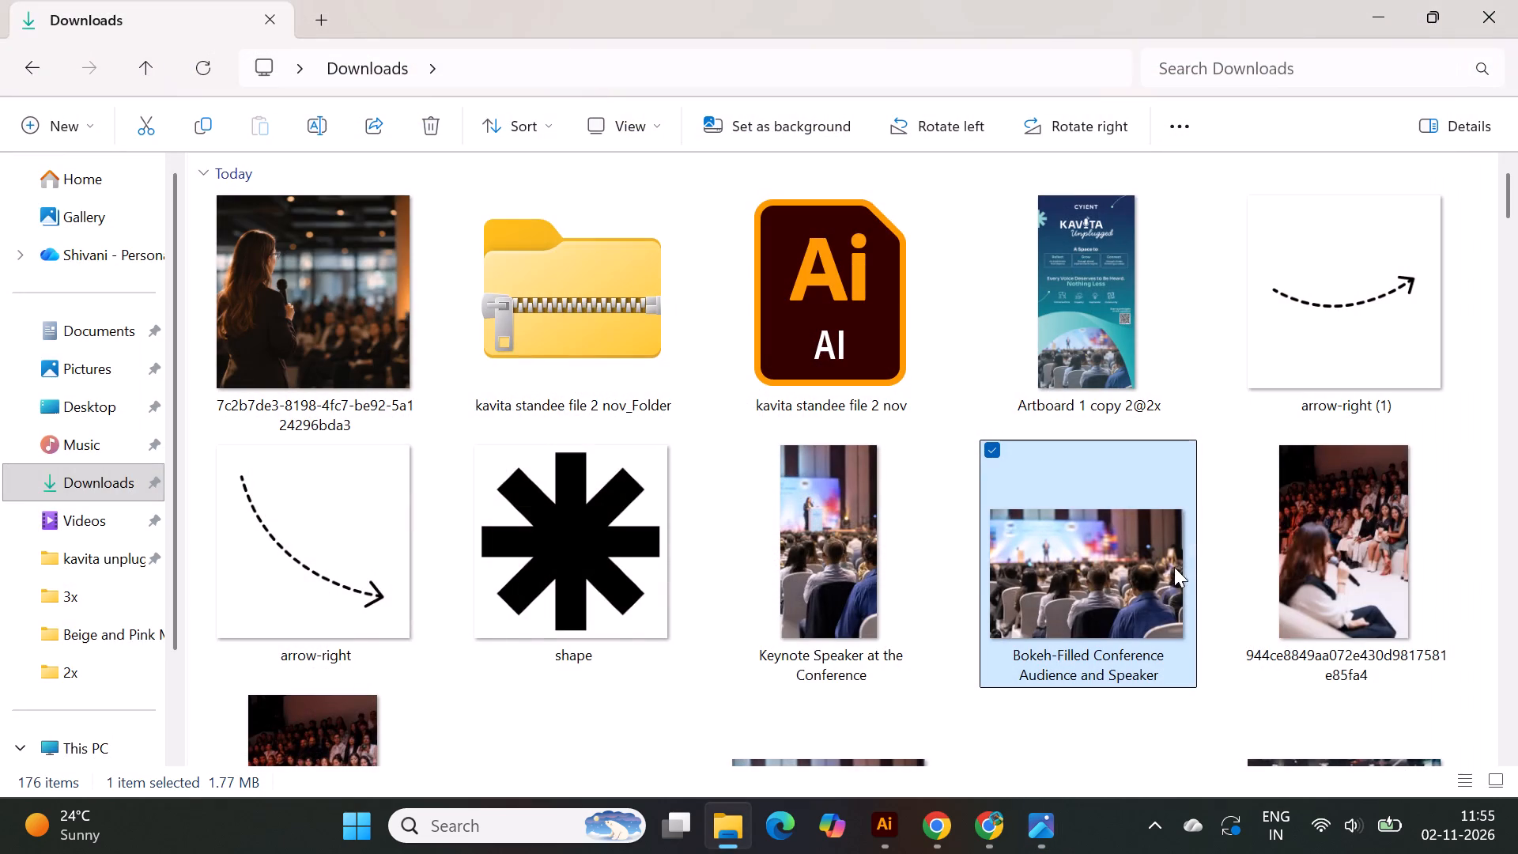
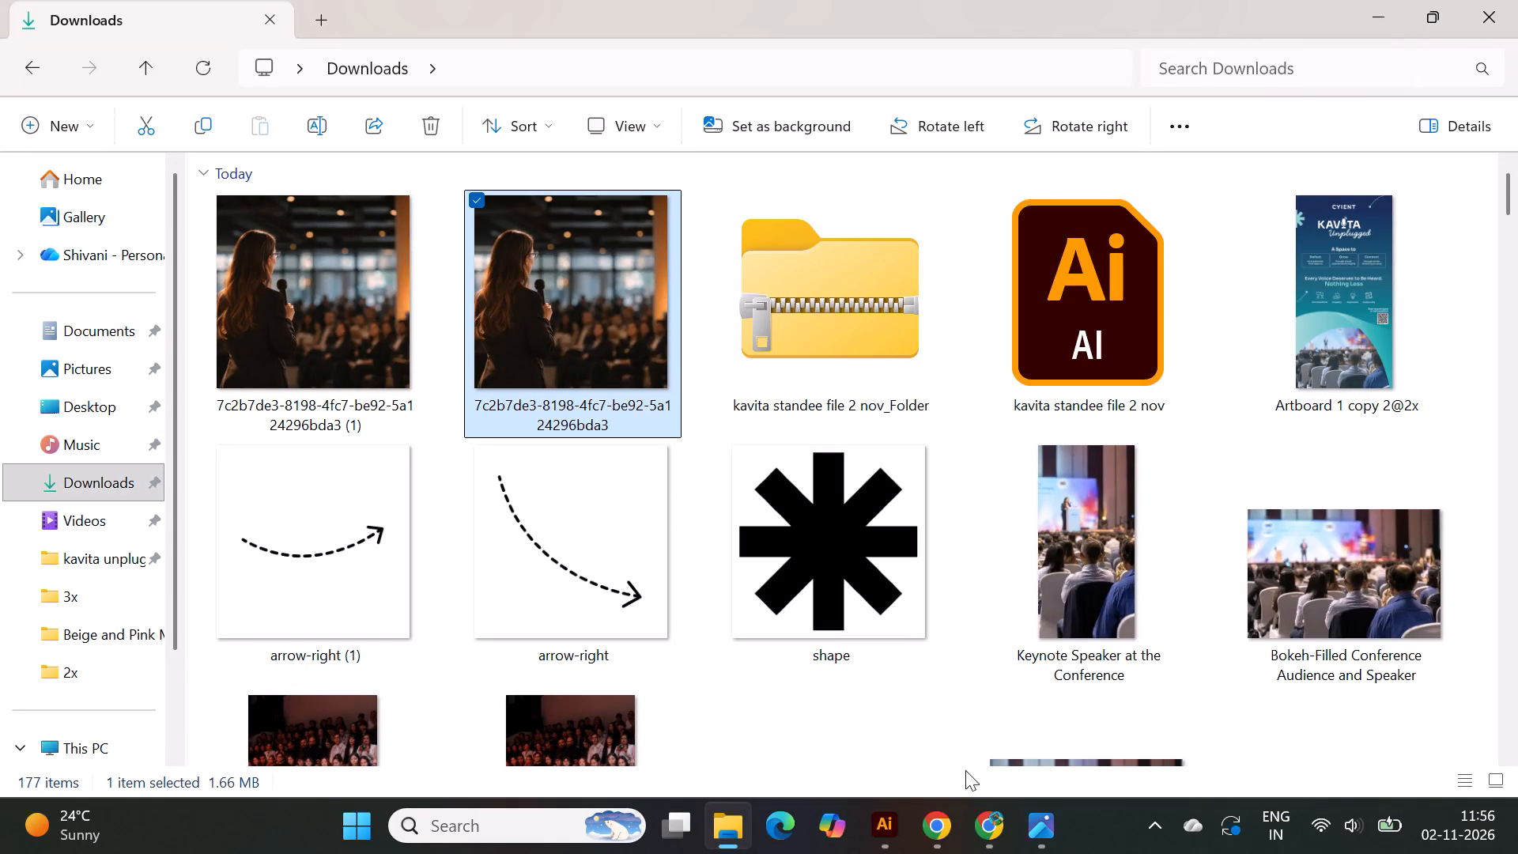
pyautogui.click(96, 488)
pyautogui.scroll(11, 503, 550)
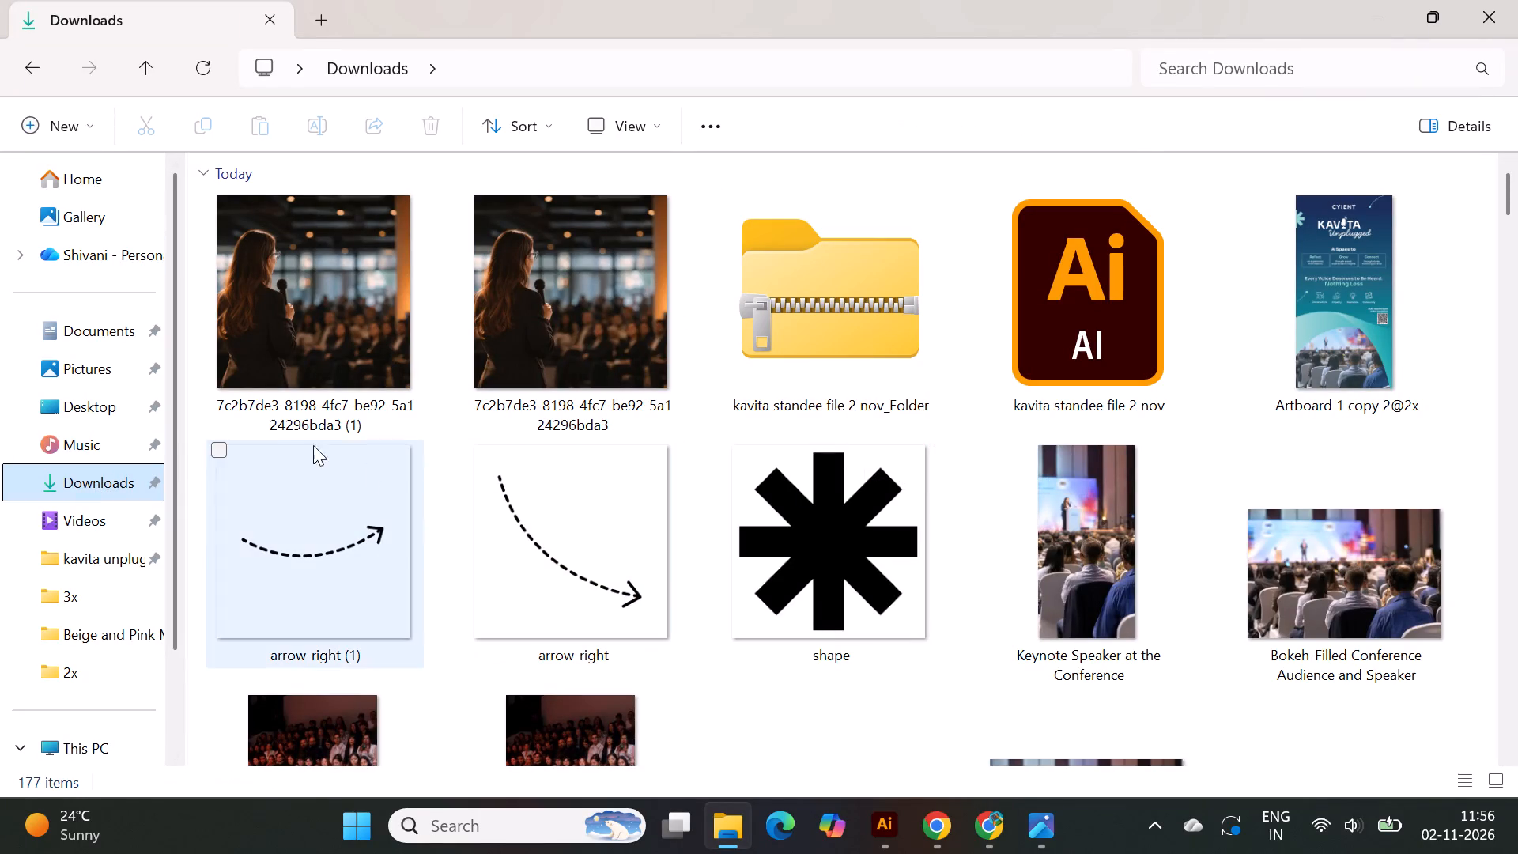
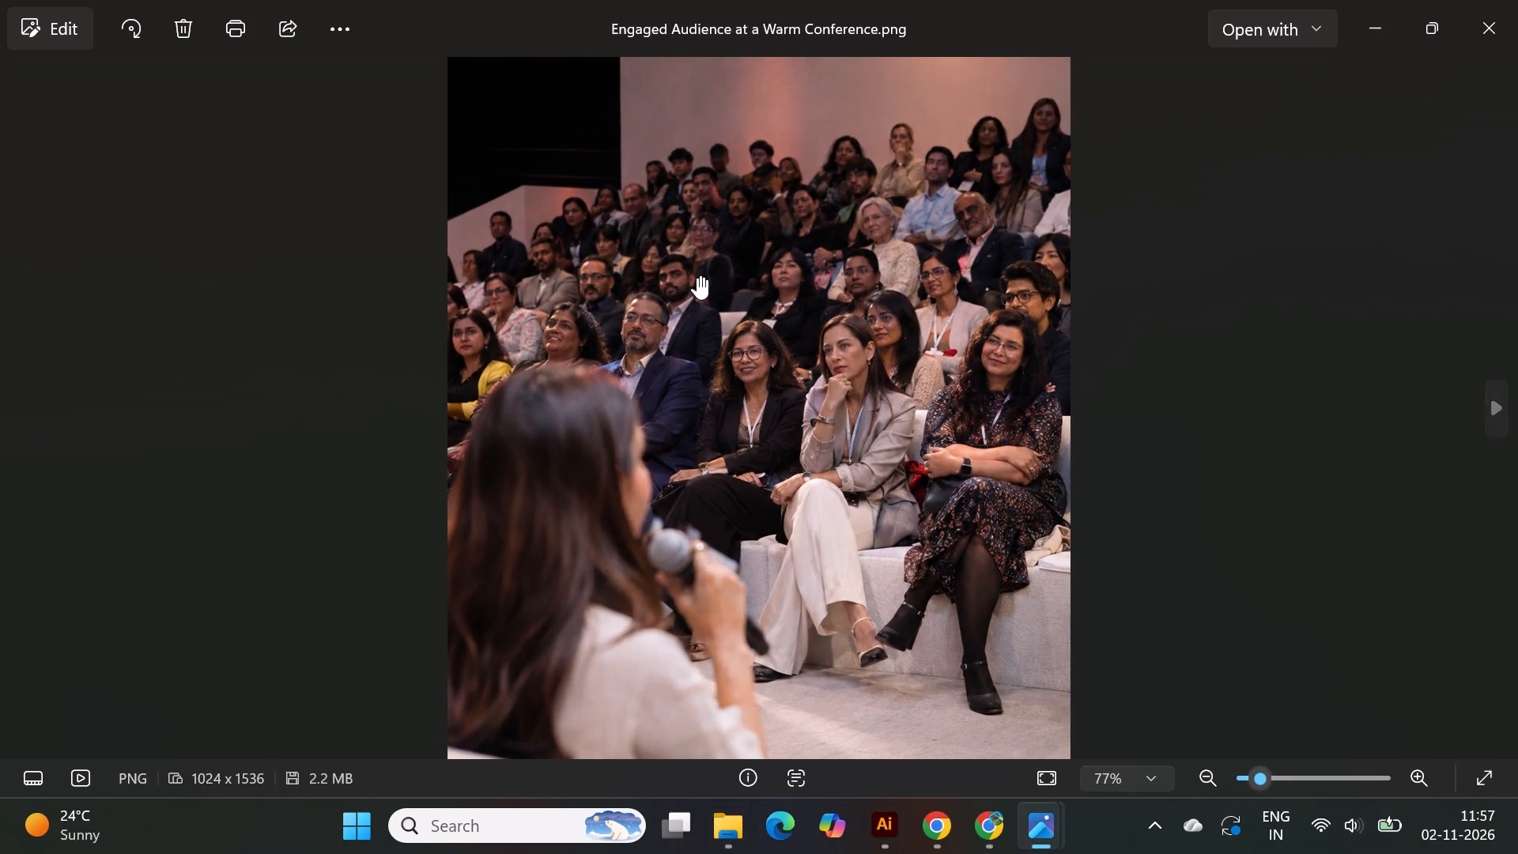
# Examine the audience and the speaker in the "Engaged Audience at a Warm Conference" image, both close up and as a whole.
pyautogui.scroll(4, 739, 217)
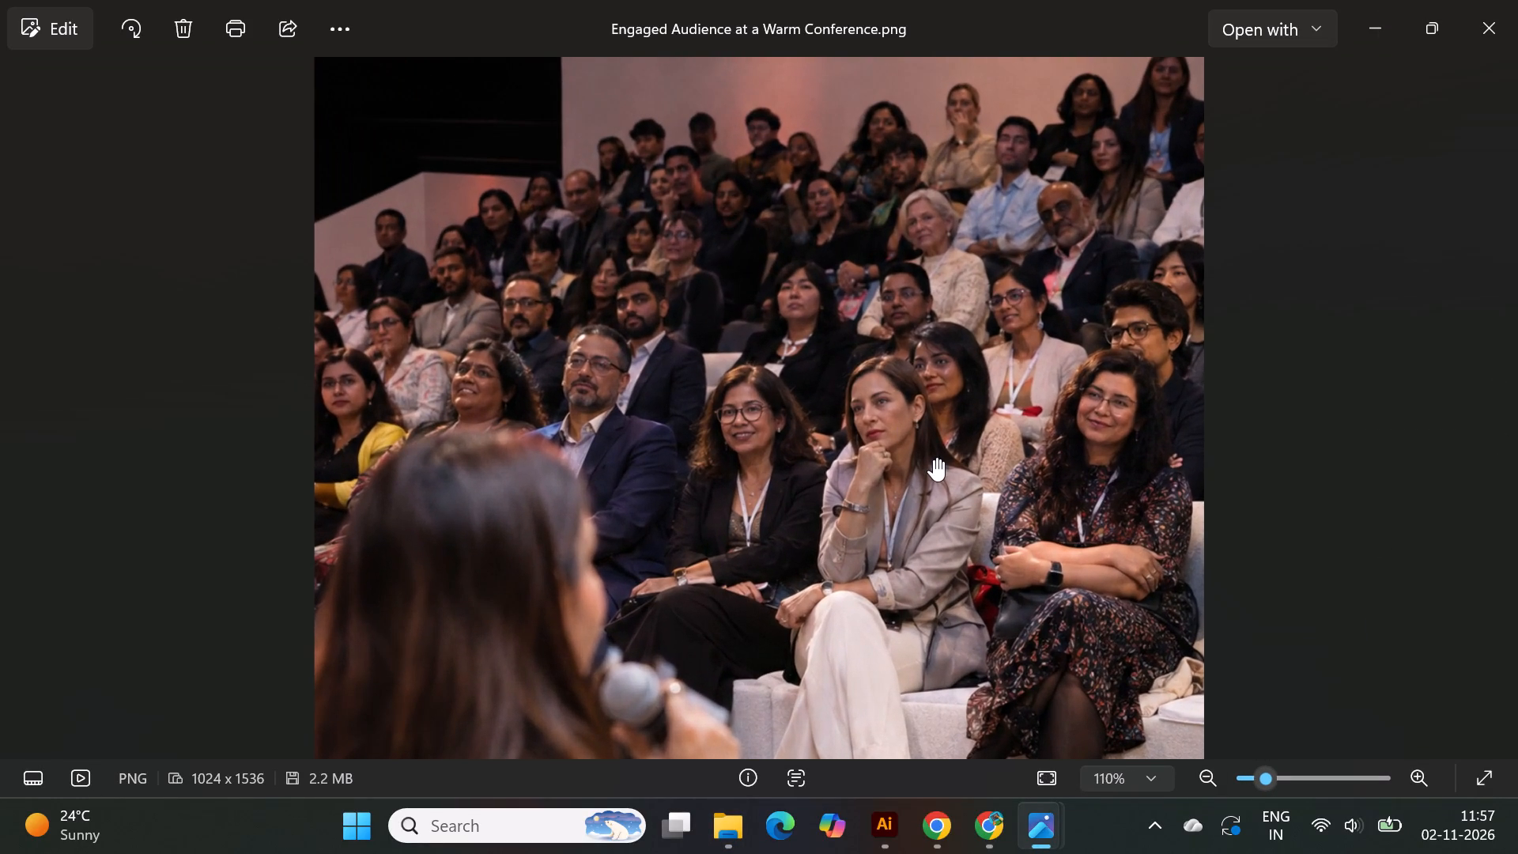
pyautogui.scroll(-13, 934, 459)
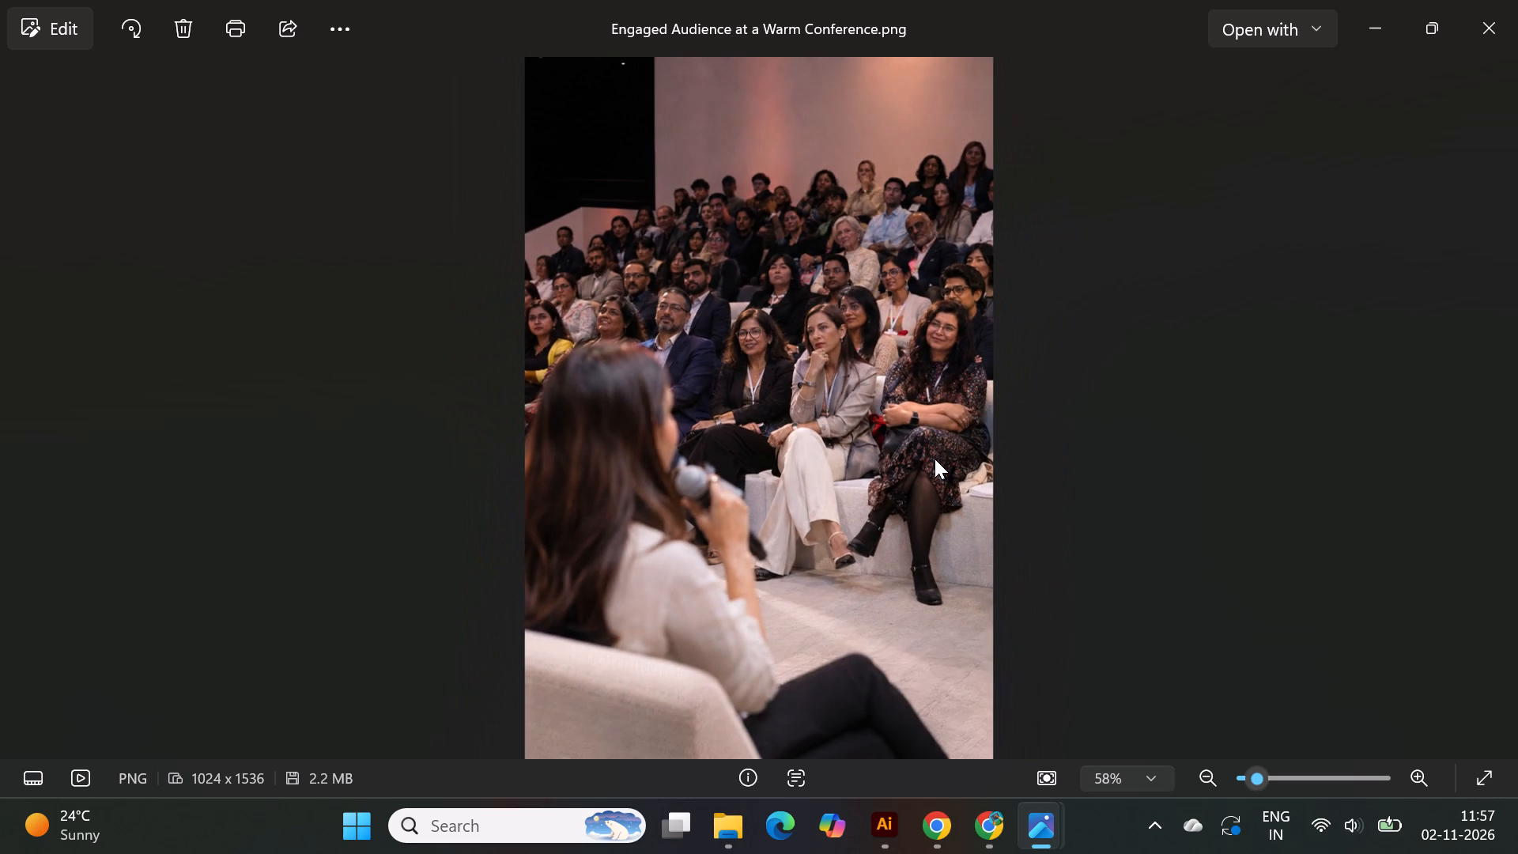
pyautogui.scroll(-7, 935, 459)
pyautogui.click(1122, 531)
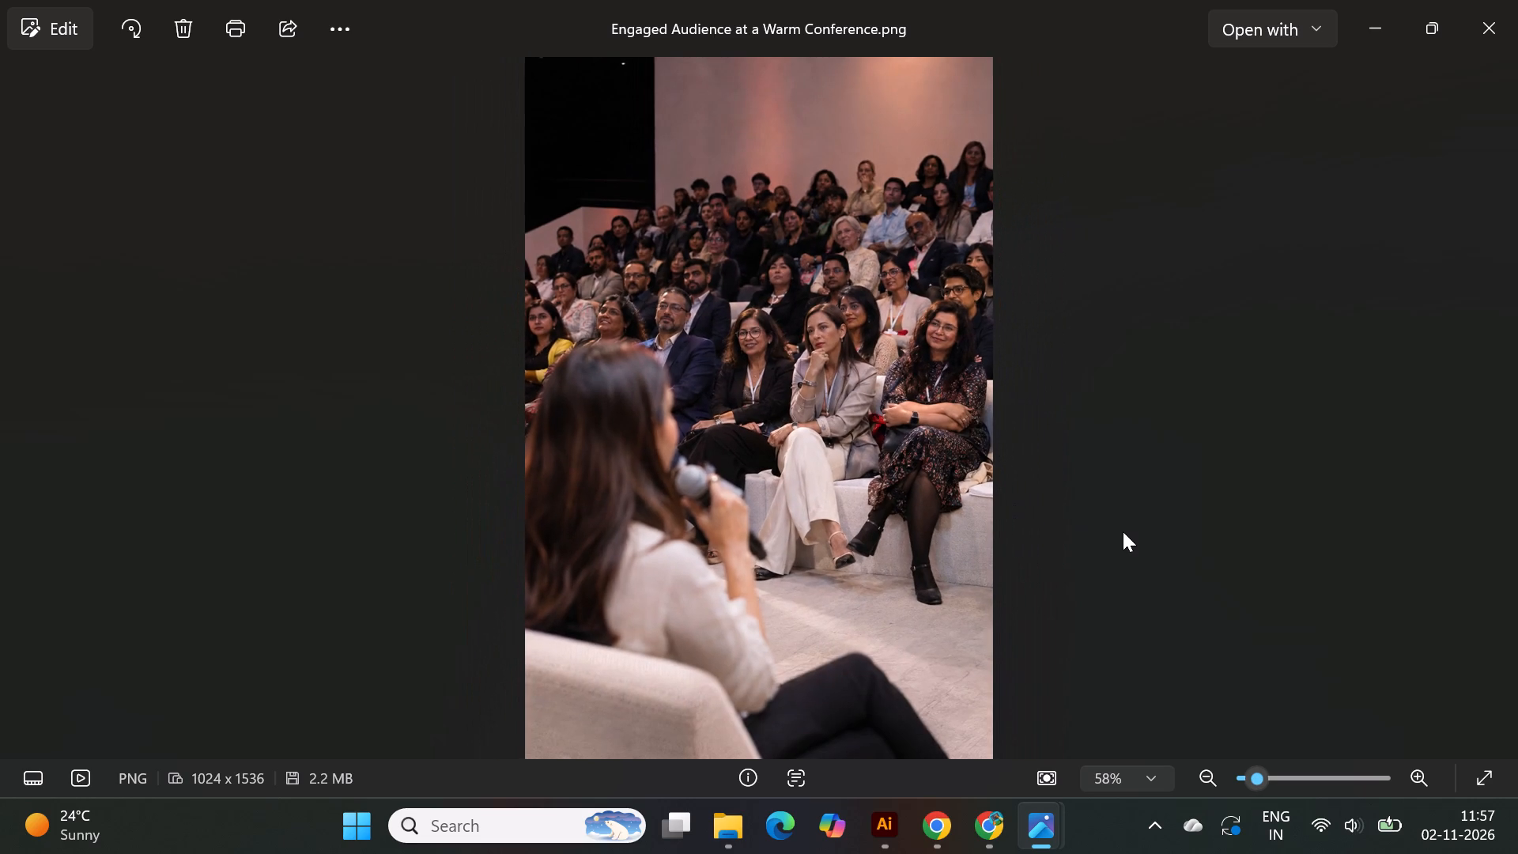
# Examine the "Engaged Audience at a Warm Conference" image at different magnifications and close it.
pyautogui.scroll(-3, 819, 504)
pyautogui.scroll(4, 662, 210)
pyautogui.scroll(-6, 662, 210)
pyautogui.scroll(5, 578, 343)
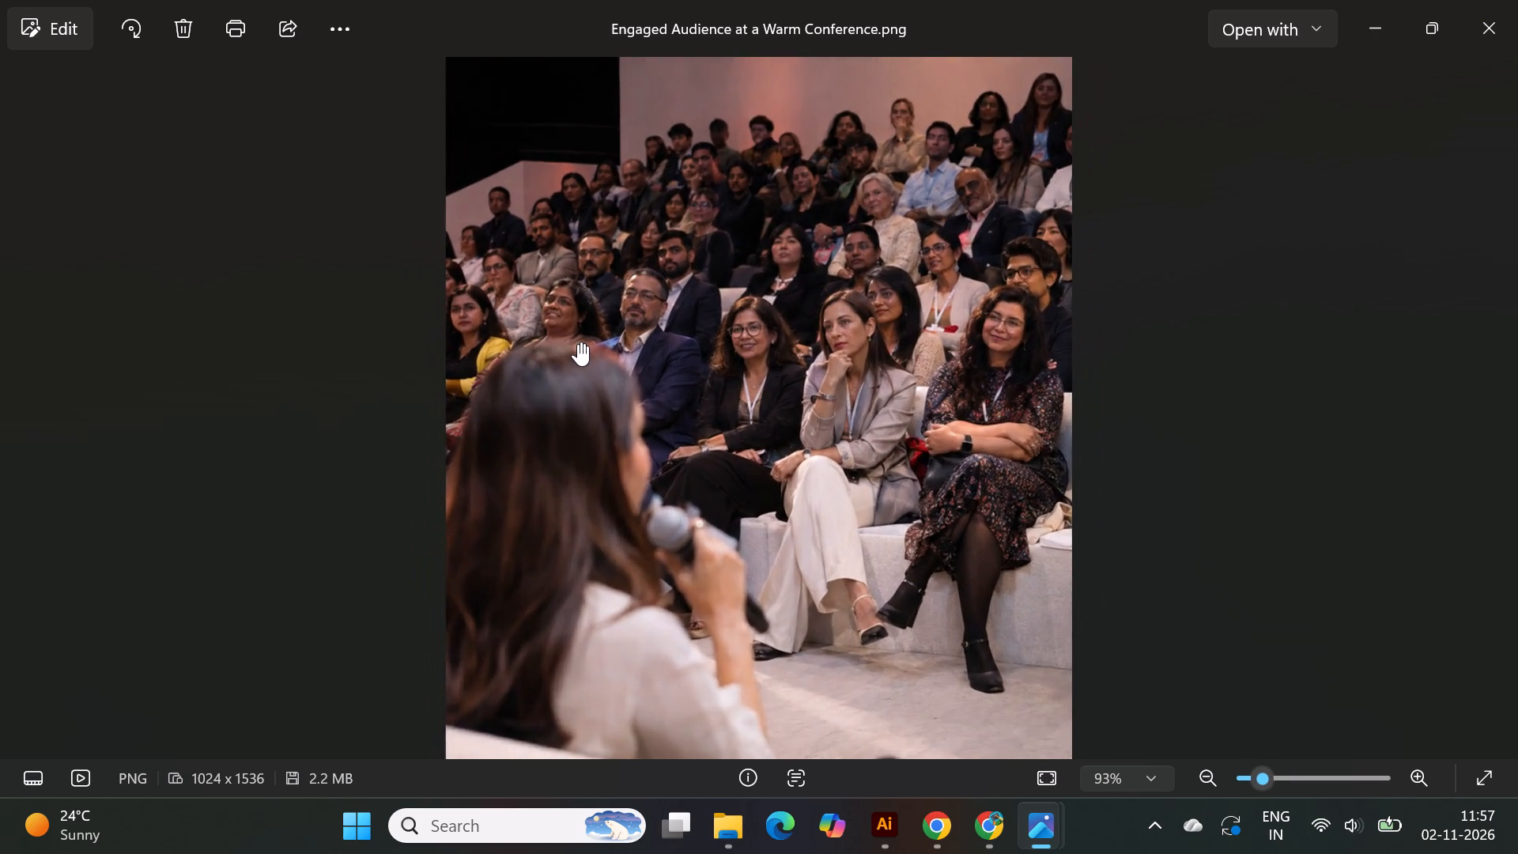
pyautogui.scroll(-12, 823, 382)
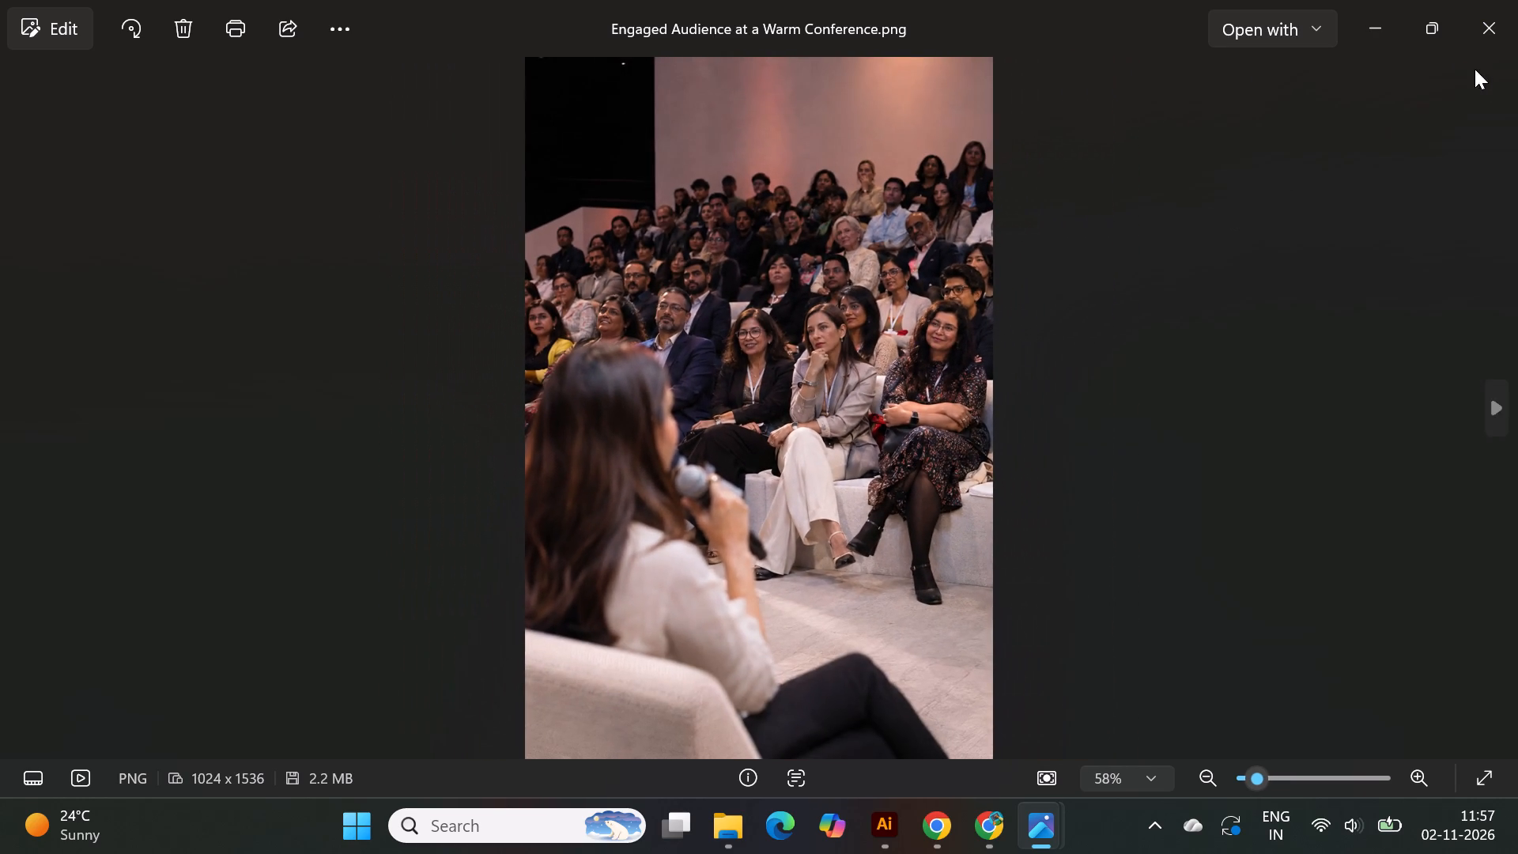
pyautogui.click(1485, 36)
# Place the "Engaged Audience at a Warm Conference" image from the Downloads folder into the Illustrator file "kavita standee file 2 nov".
pyautogui.click(62, 481)
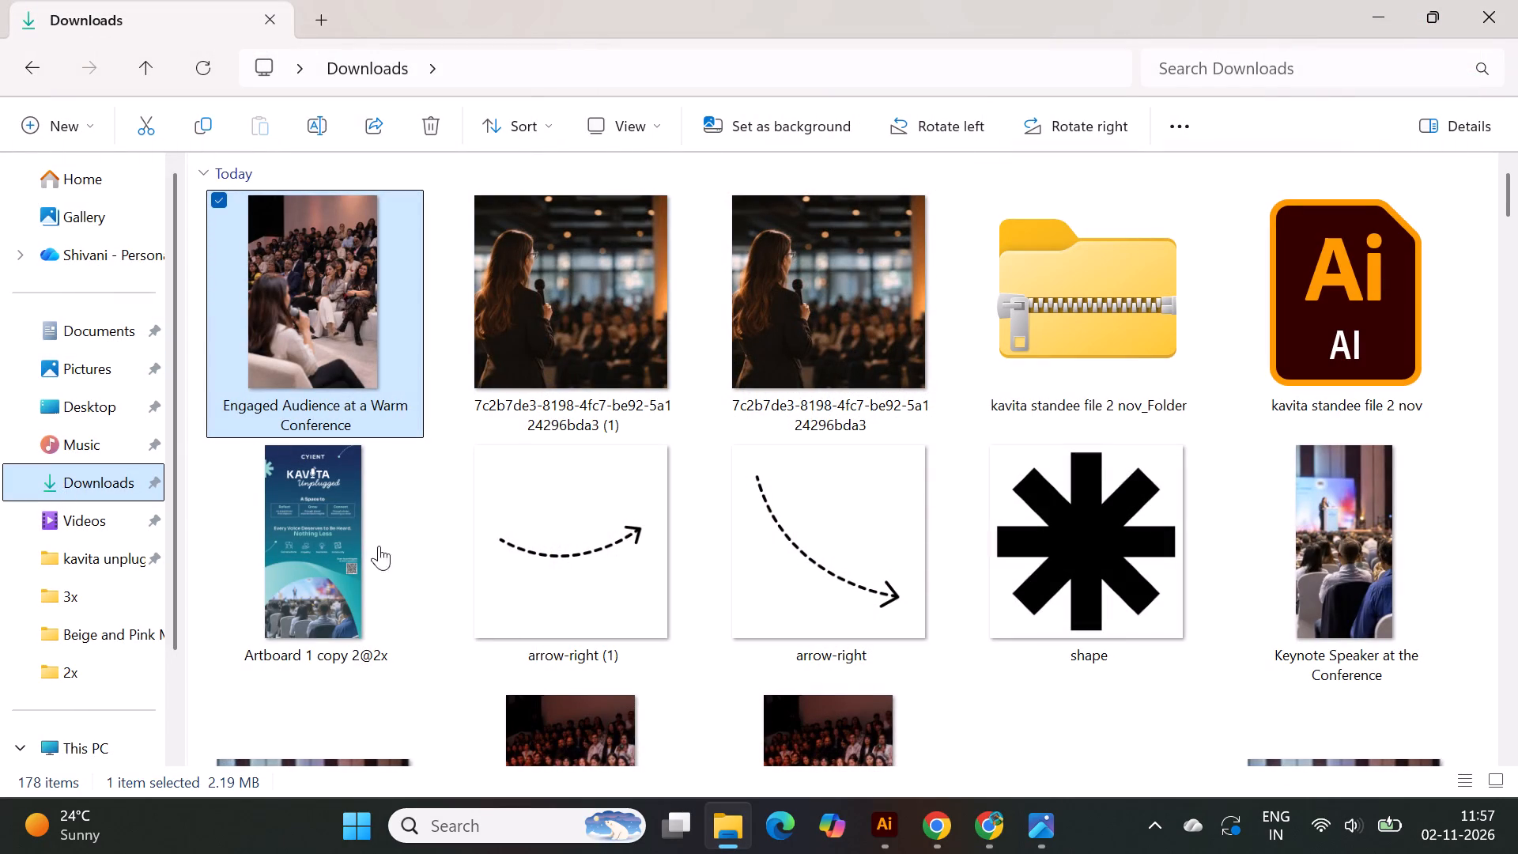
pyautogui.scroll(2, 604, 580)
pyautogui.click(889, 837)
pyautogui.click(614, 479)
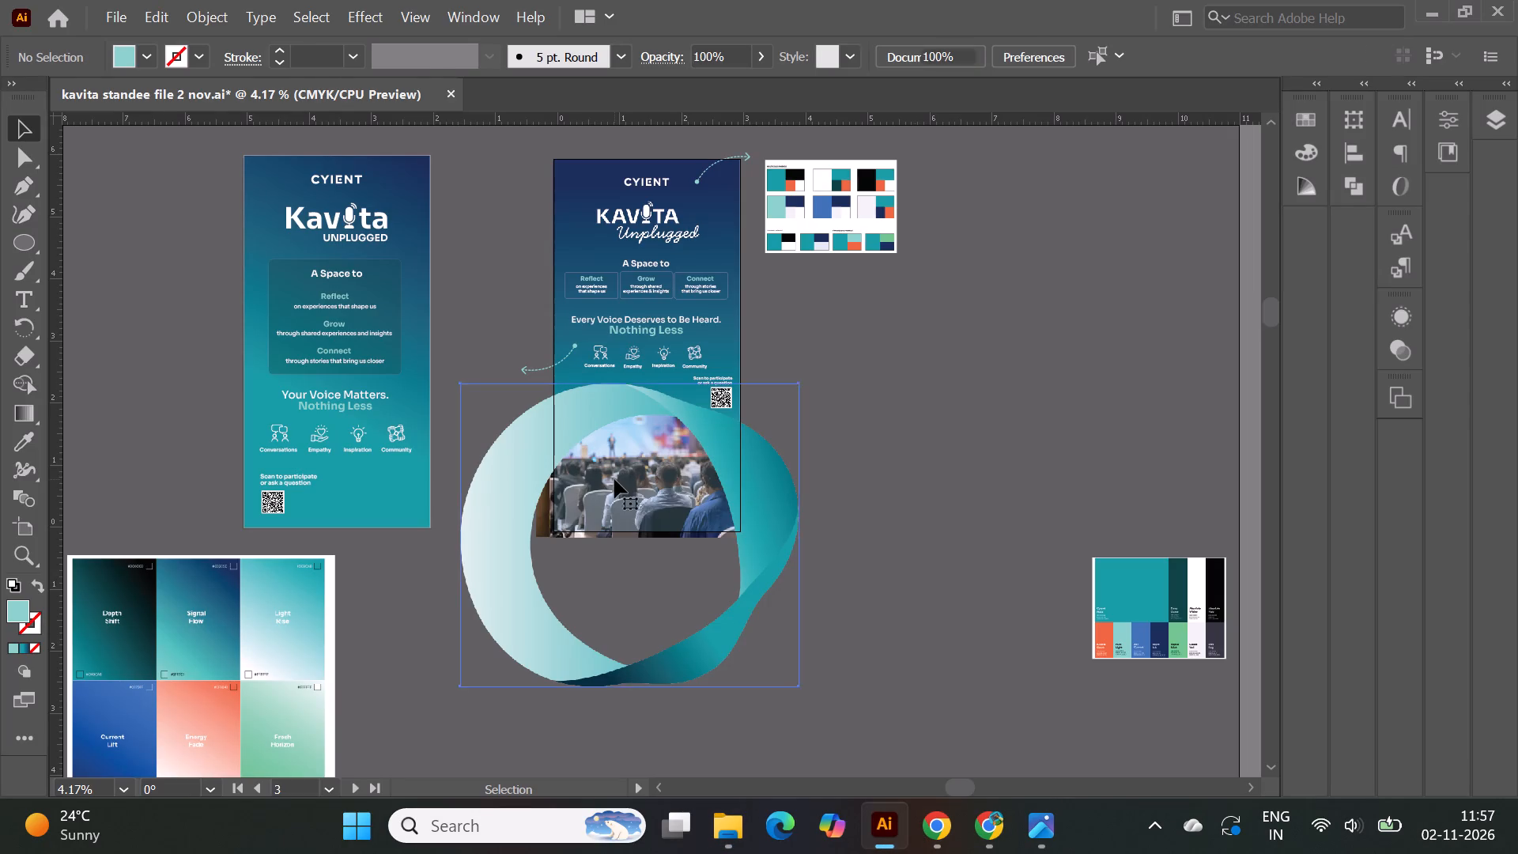
pyautogui.keyDown('alt'); pyautogui.scroll(1, 528, 277); pyautogui.keyUp('alt')
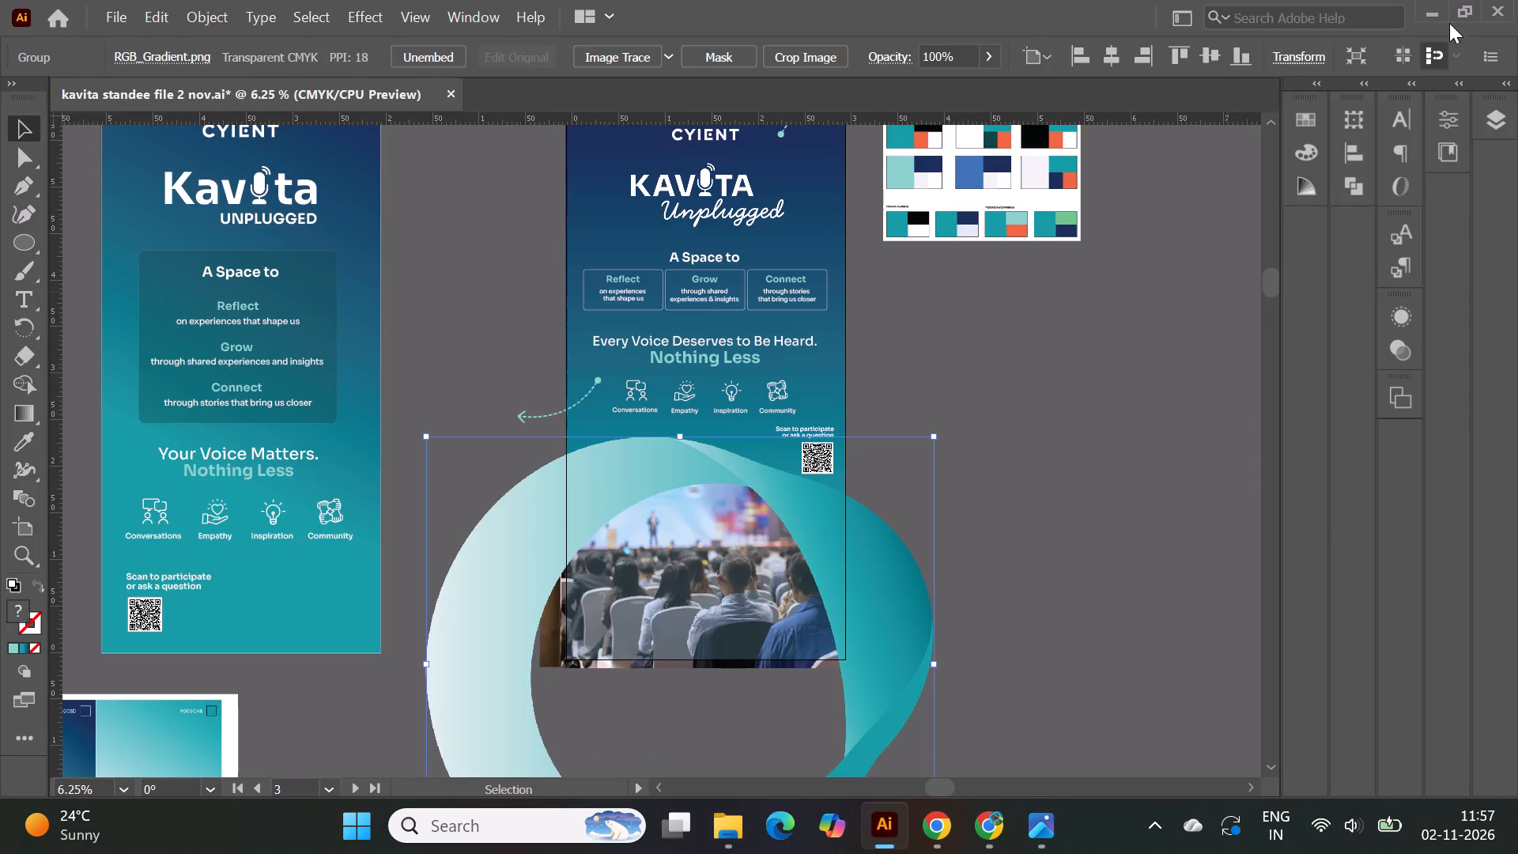
pyautogui.click(1456, 15)
pyautogui.moveTo(327, 277); pyautogui.dragTo(793, 779)
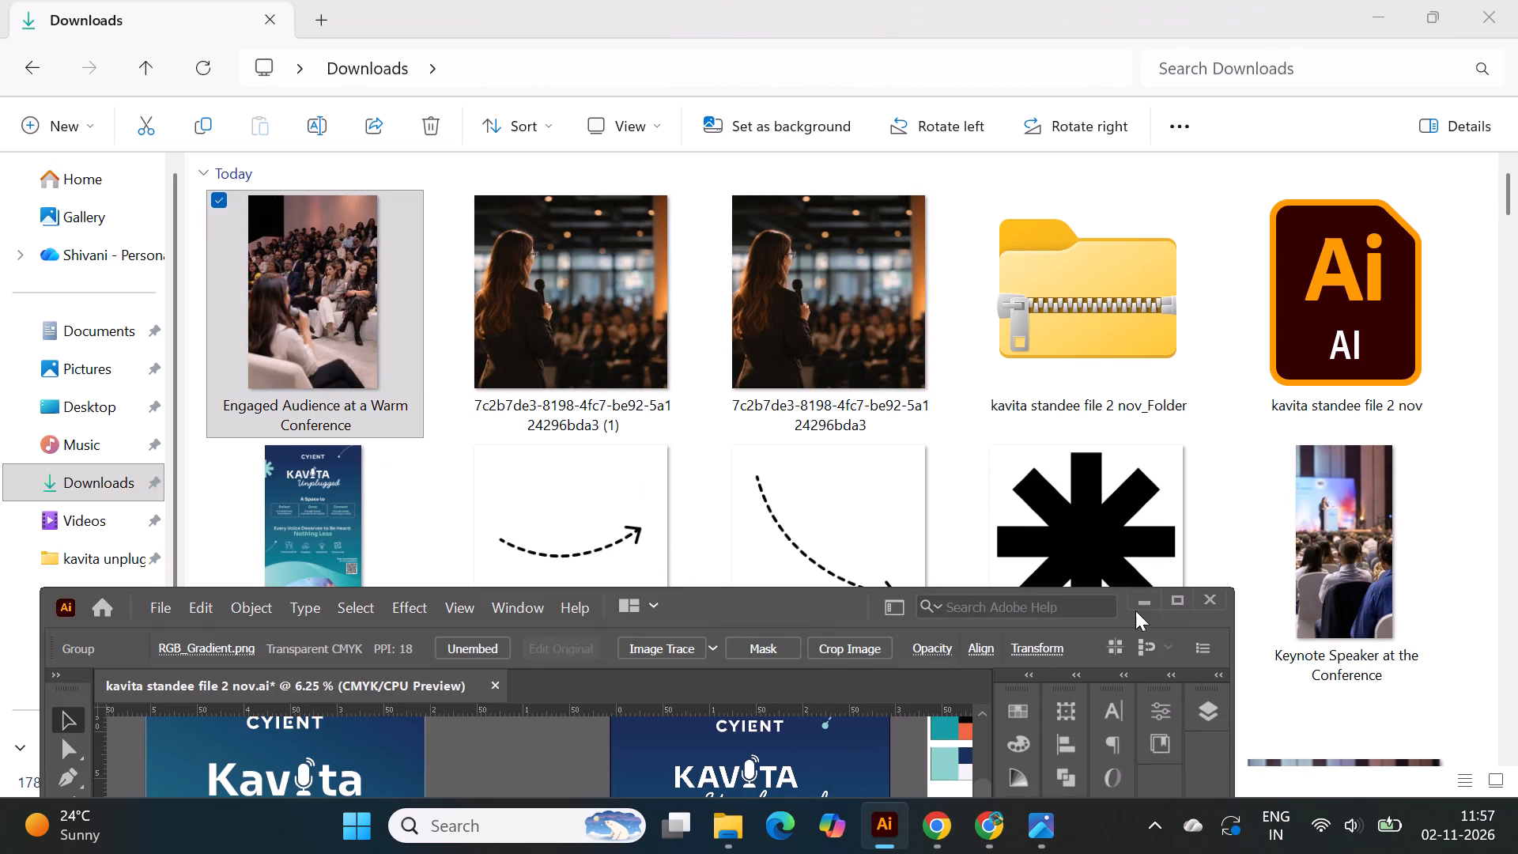
pyautogui.click(1162, 600)
# Enlarge the placed audience photo to roughly the standee's width and position it over the ring opening at the bottom of the Kavita Unplugged artboard.
pyautogui.moveTo(743, 193); pyautogui.dragTo(727, 344)
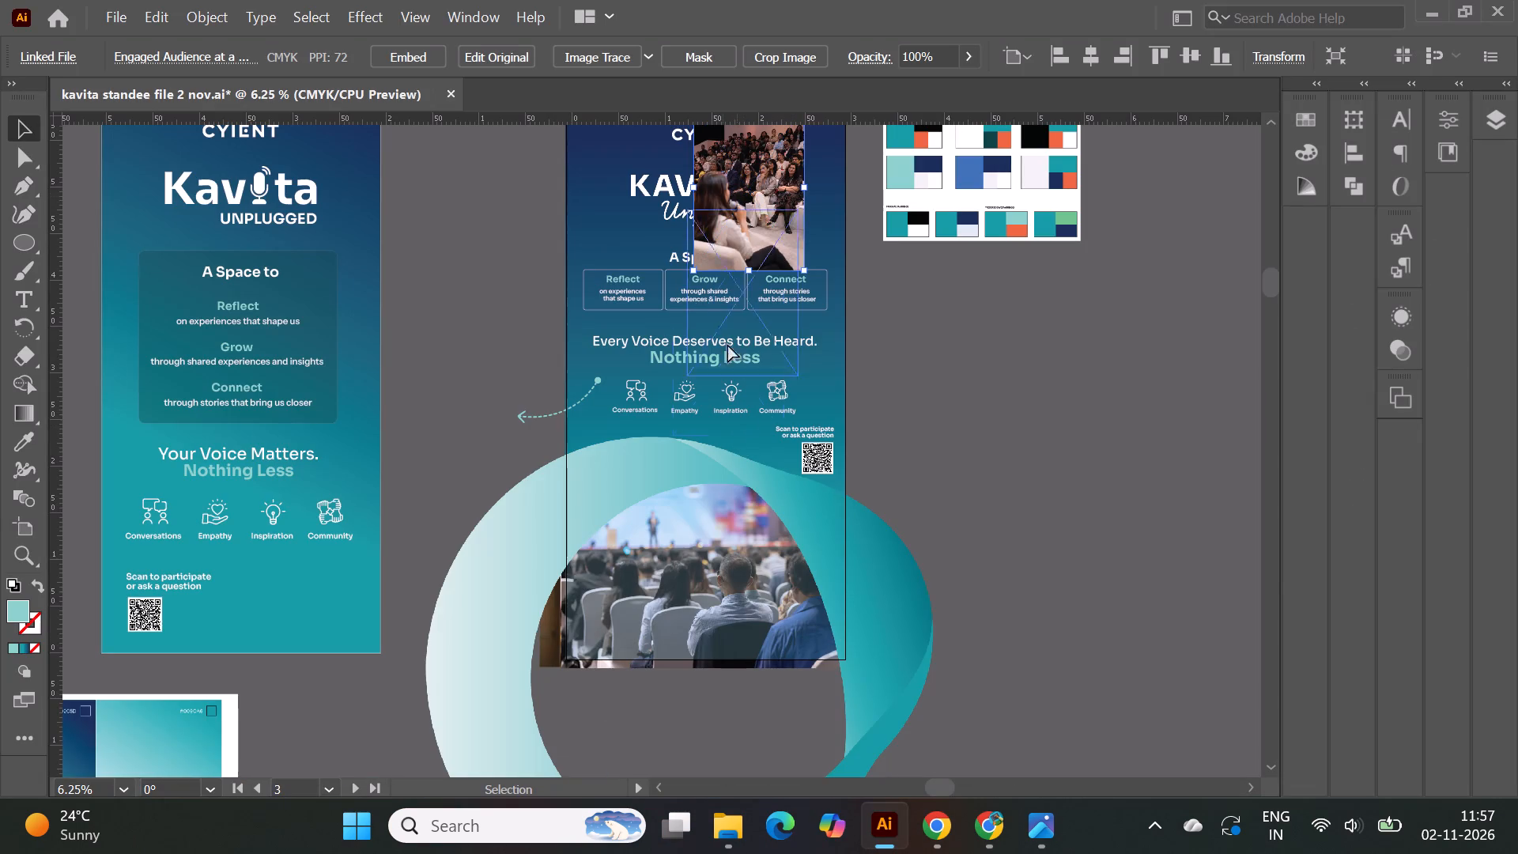
pyautogui.moveTo(727, 344); pyautogui.dragTo(624, 527)
pyautogui.keyDown('shift'); pyautogui.moveTo(685, 606); pyautogui.dragTo(862, 711); pyautogui.keyUp('shift')
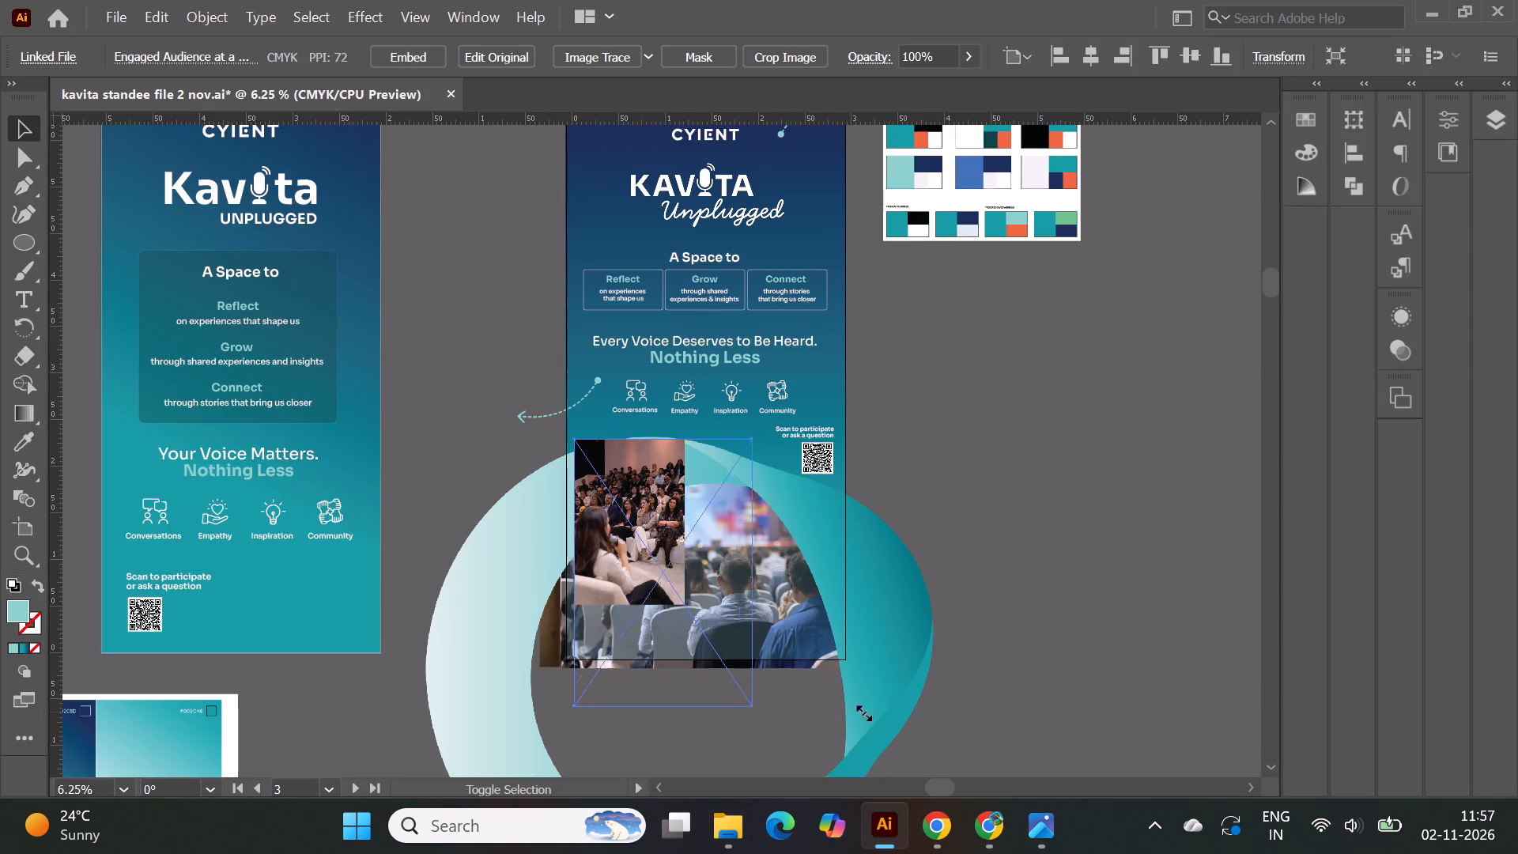
pyautogui.keyDown('shift'); pyautogui.moveTo(862, 711); pyautogui.dragTo(869, 642); pyautogui.keyUp('shift')
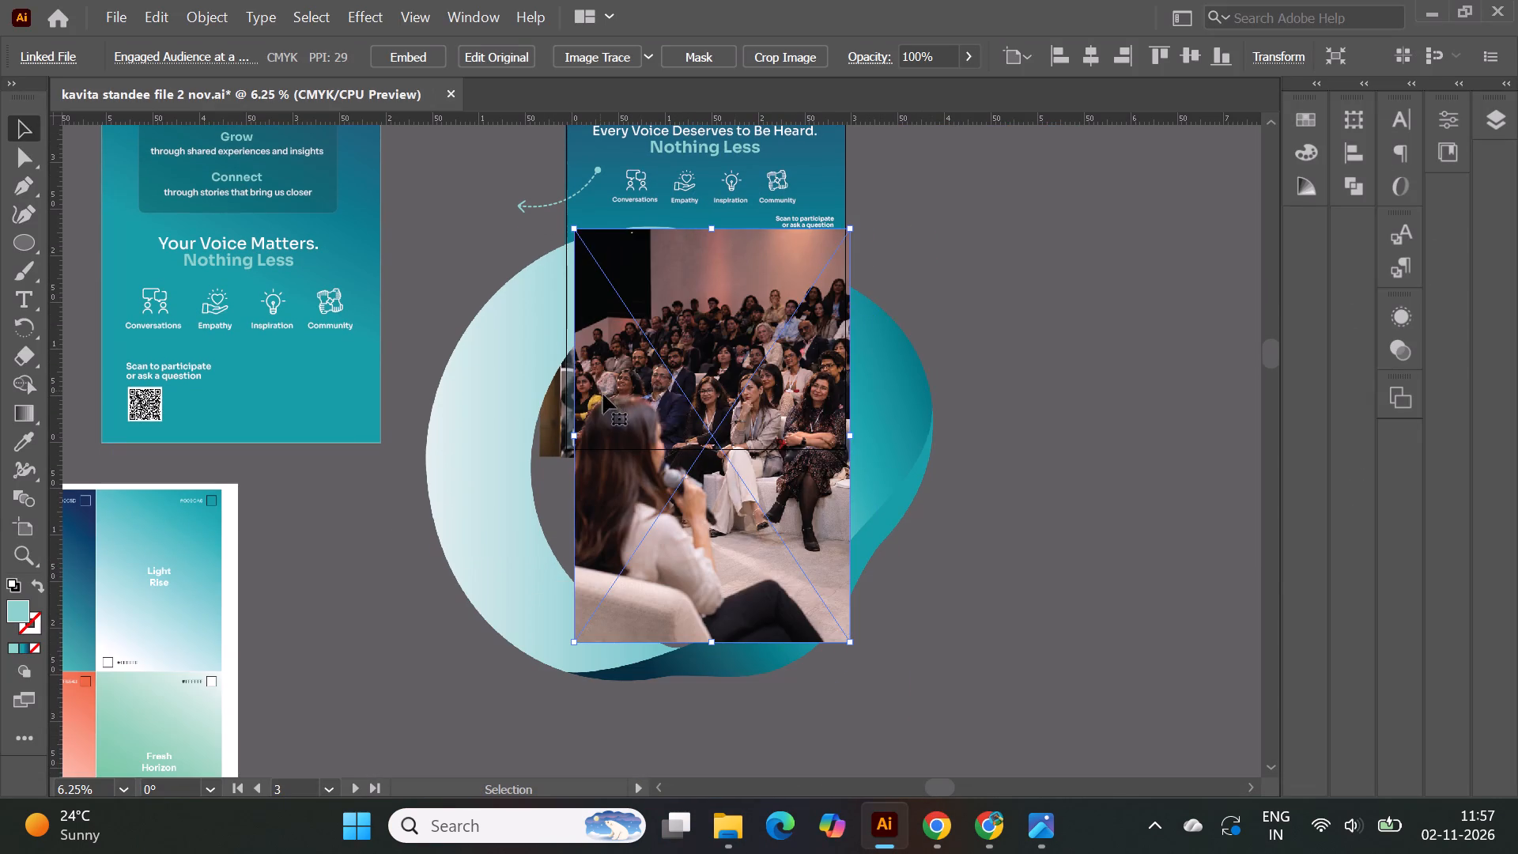
pyautogui.moveTo(671, 378); pyautogui.dragTo(638, 367)
pyautogui.scroll(4, 716, 380)
pyautogui.moveTo(738, 428); pyautogui.dragTo(741, 425)
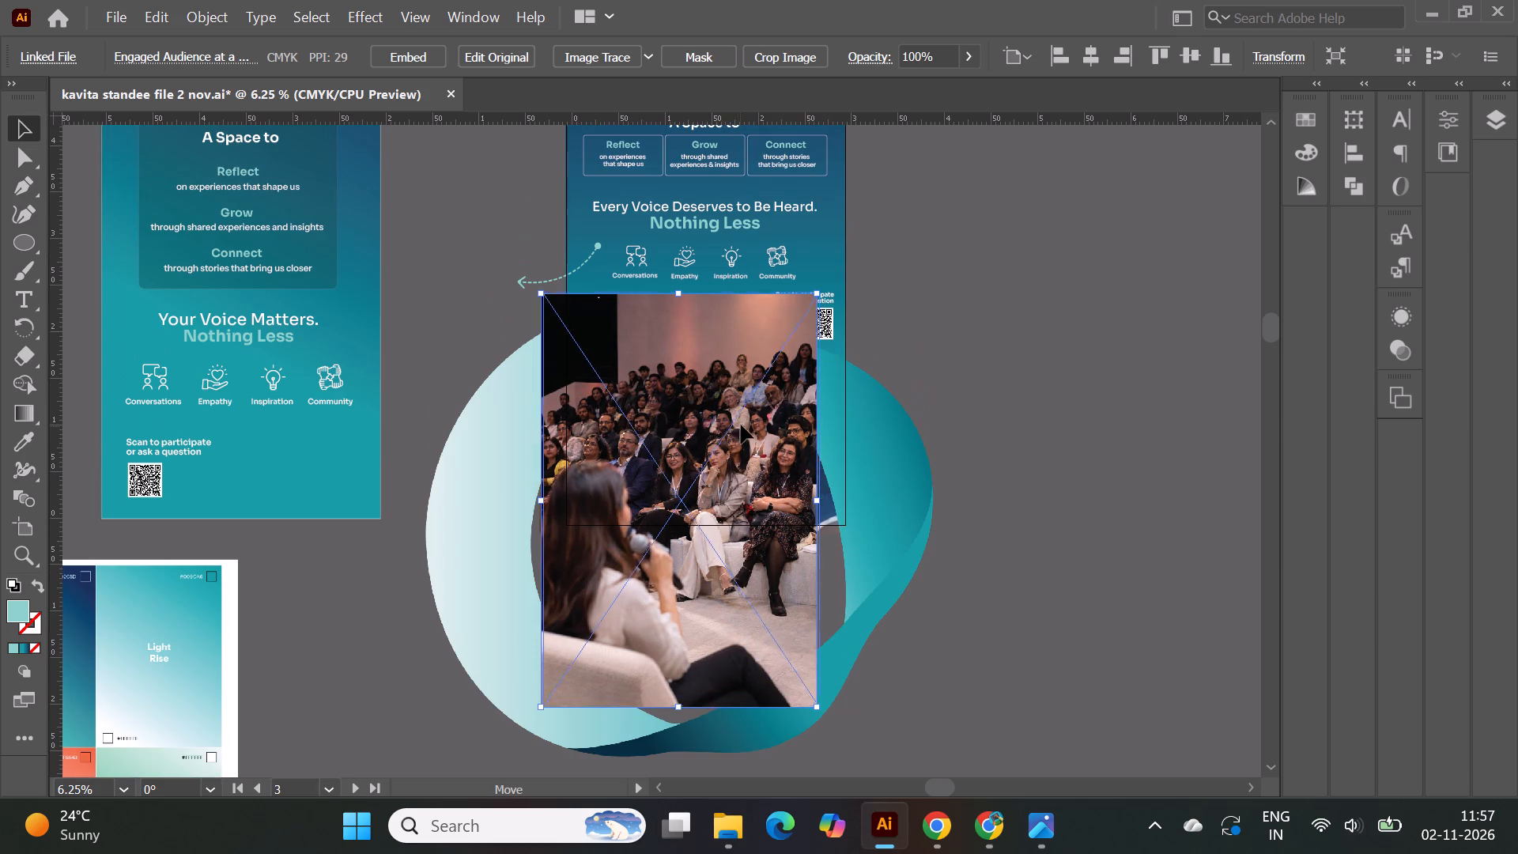
pyautogui.moveTo(741, 425); pyautogui.dragTo(743, 416)
pyautogui.keyDown('shift'); pyautogui.moveTo(821, 493); pyautogui.dragTo(848, 501); pyautogui.keyUp('shift')
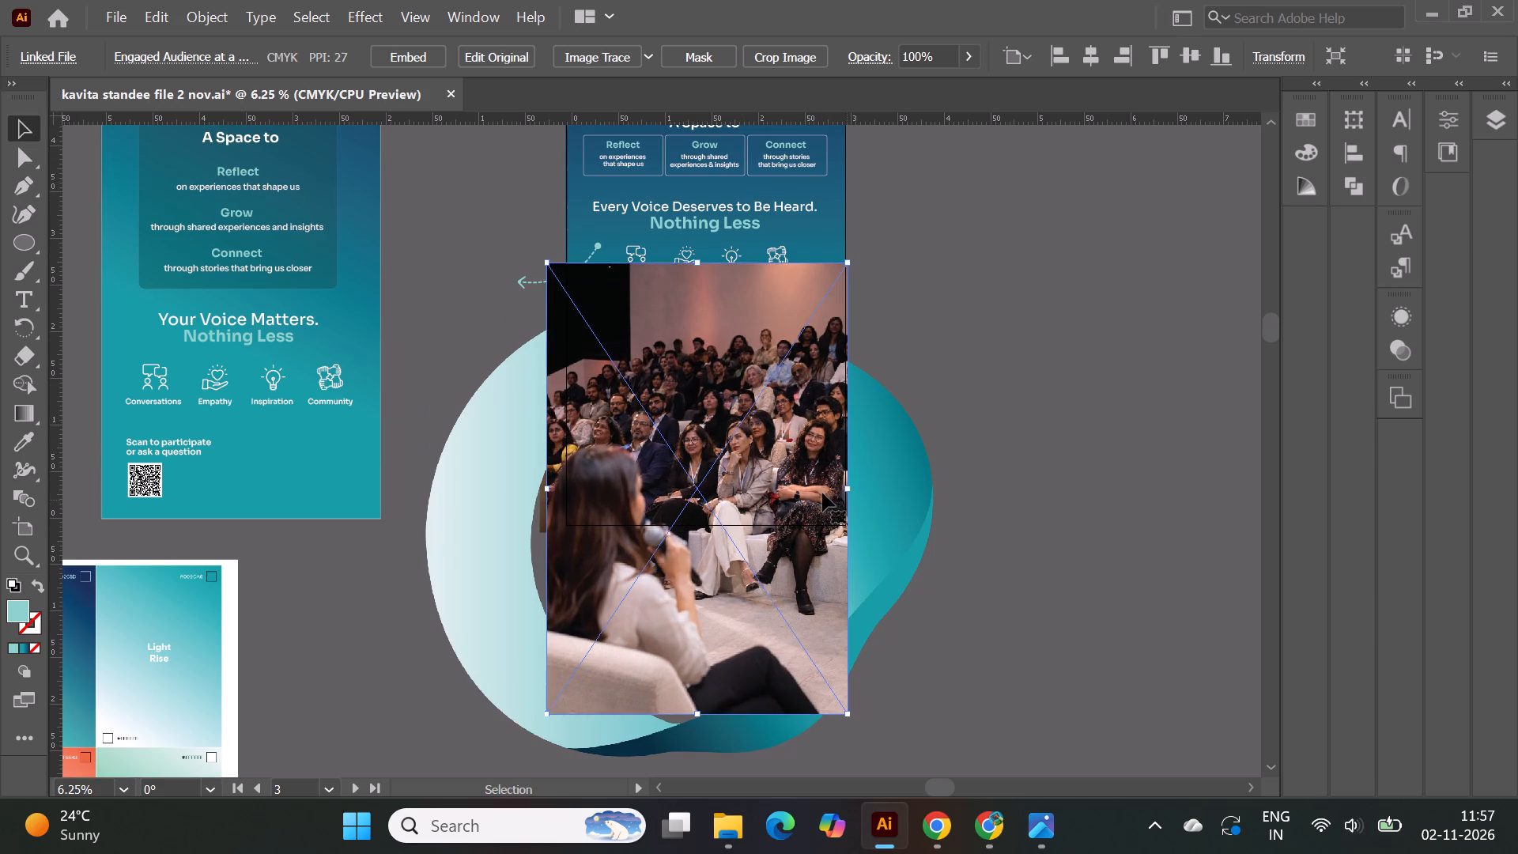
pyautogui.moveTo(626, 469); pyautogui.dragTo(638, 465)
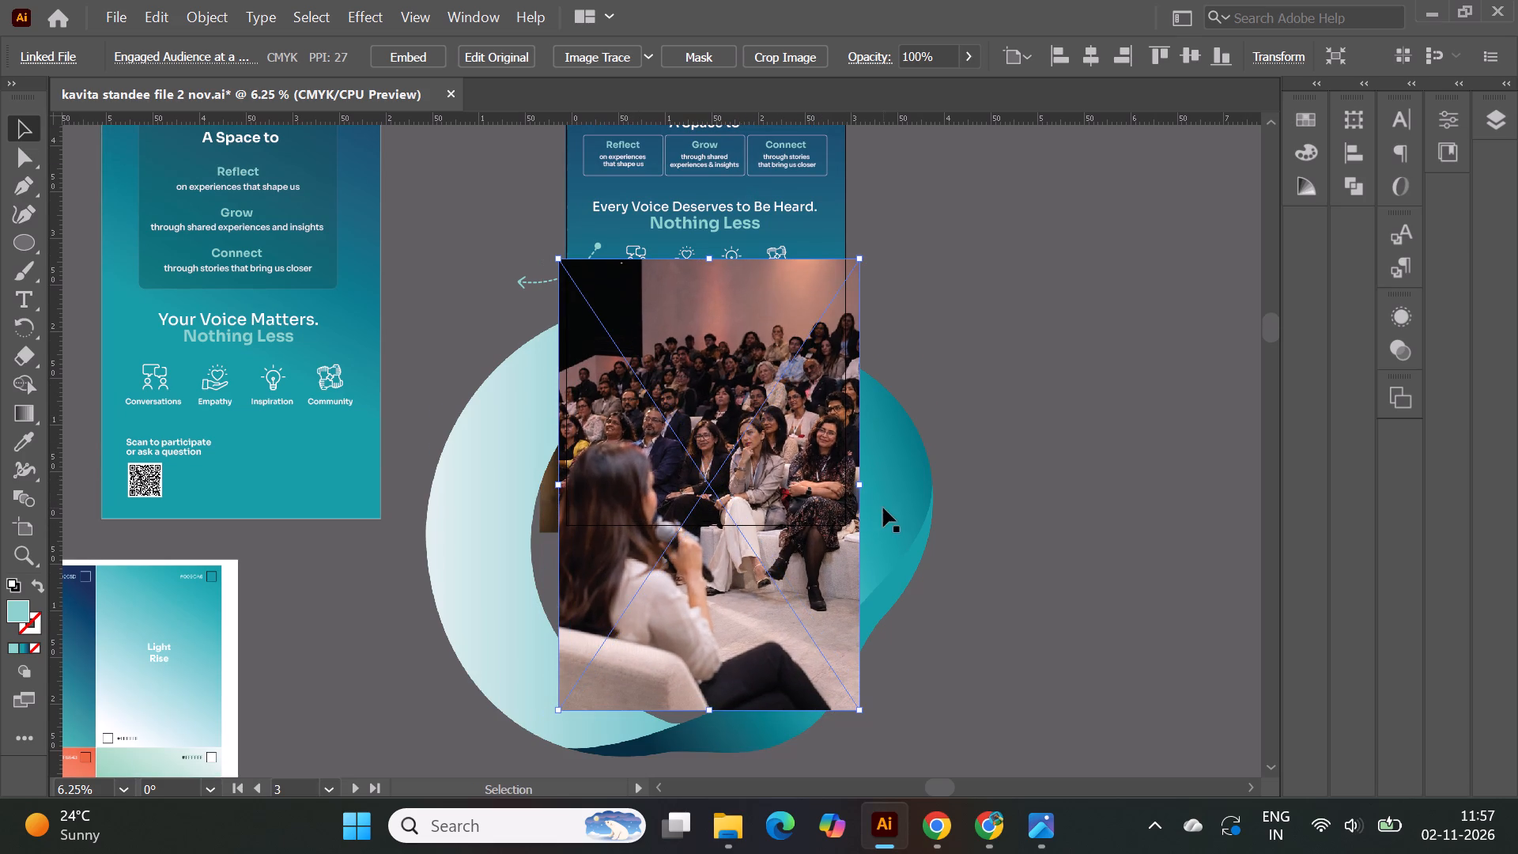
pyautogui.keyDown('shift'); pyautogui.moveTo(861, 487); pyautogui.dragTo(852, 486); pyautogui.keyUp('shift')
pyautogui.moveTo(751, 469); pyautogui.dragTo(750, 448)
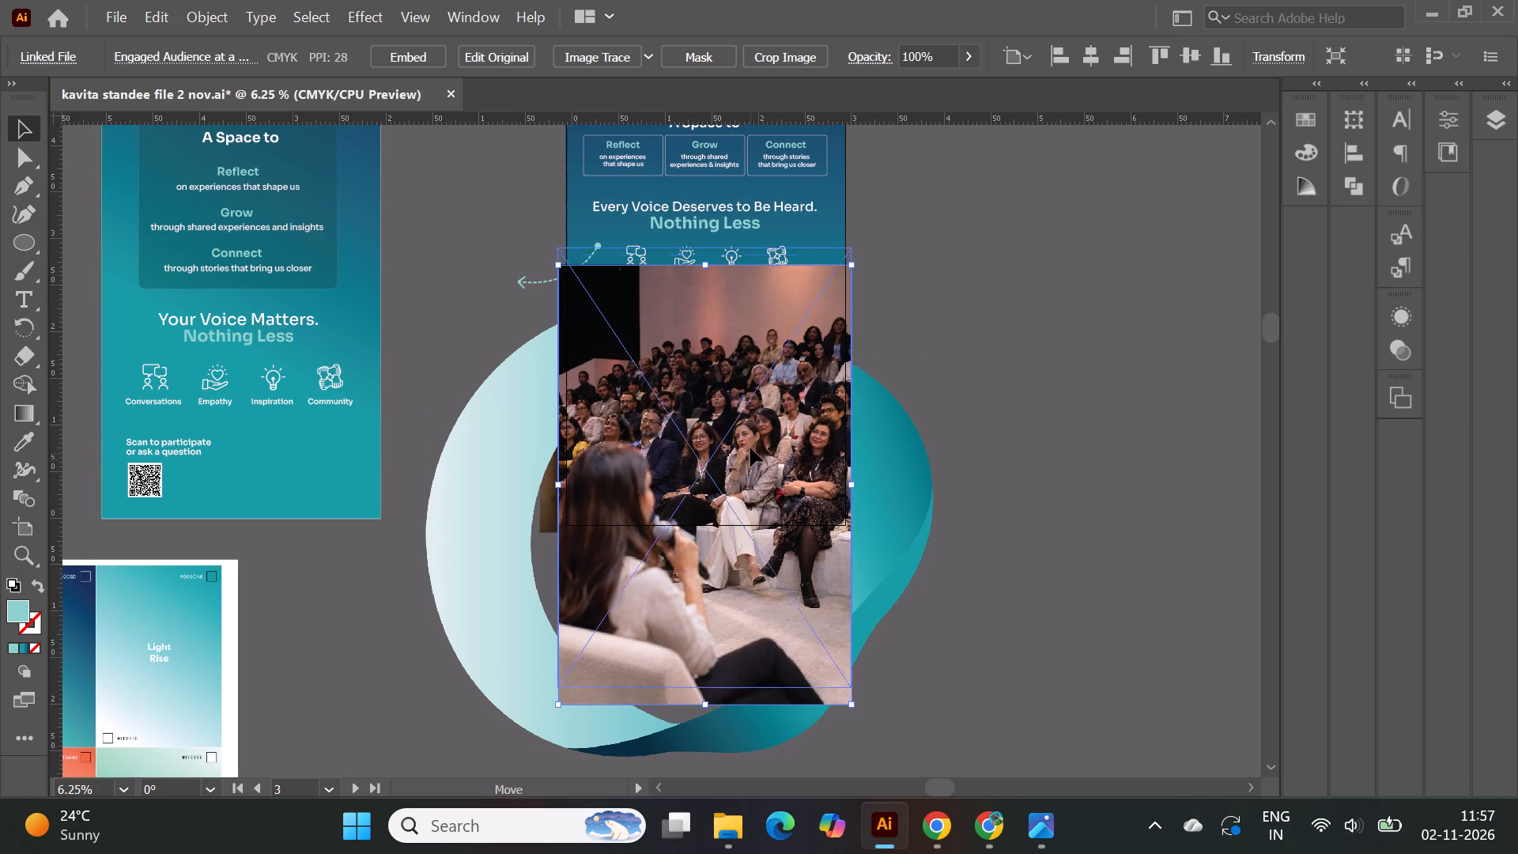
pyautogui.moveTo(750, 448); pyautogui.dragTo(750, 444)
# Move the audience photo down the layer stack to the first position inside the clip group beneath the teal ring.
pyautogui.click(1486, 122)
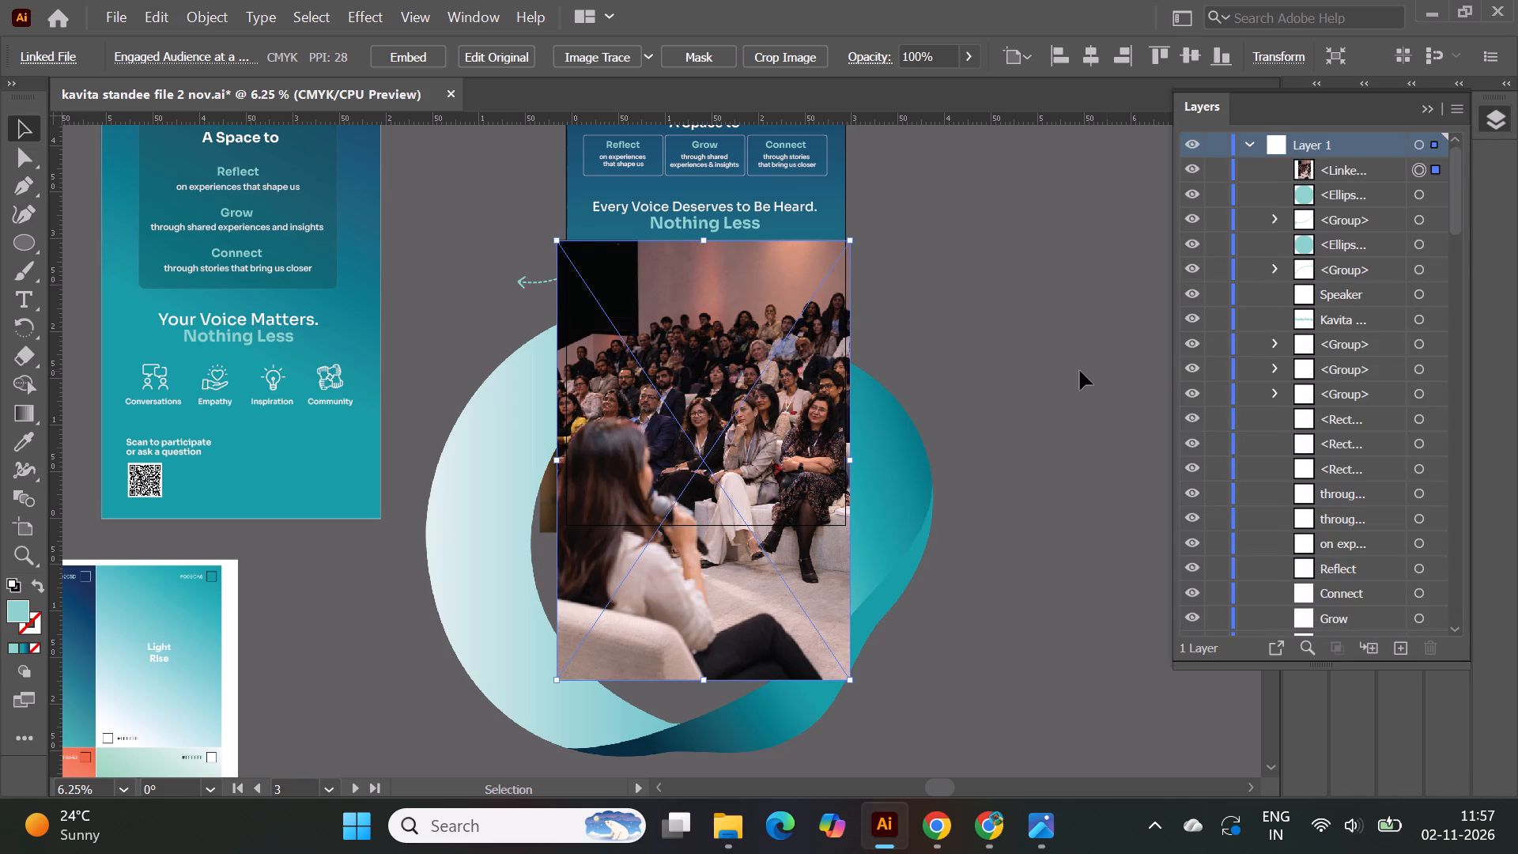
pyautogui.click(1079, 366)
pyautogui.click(1335, 167)
pyautogui.moveTo(1360, 166); pyautogui.dragTo(1335, 488)
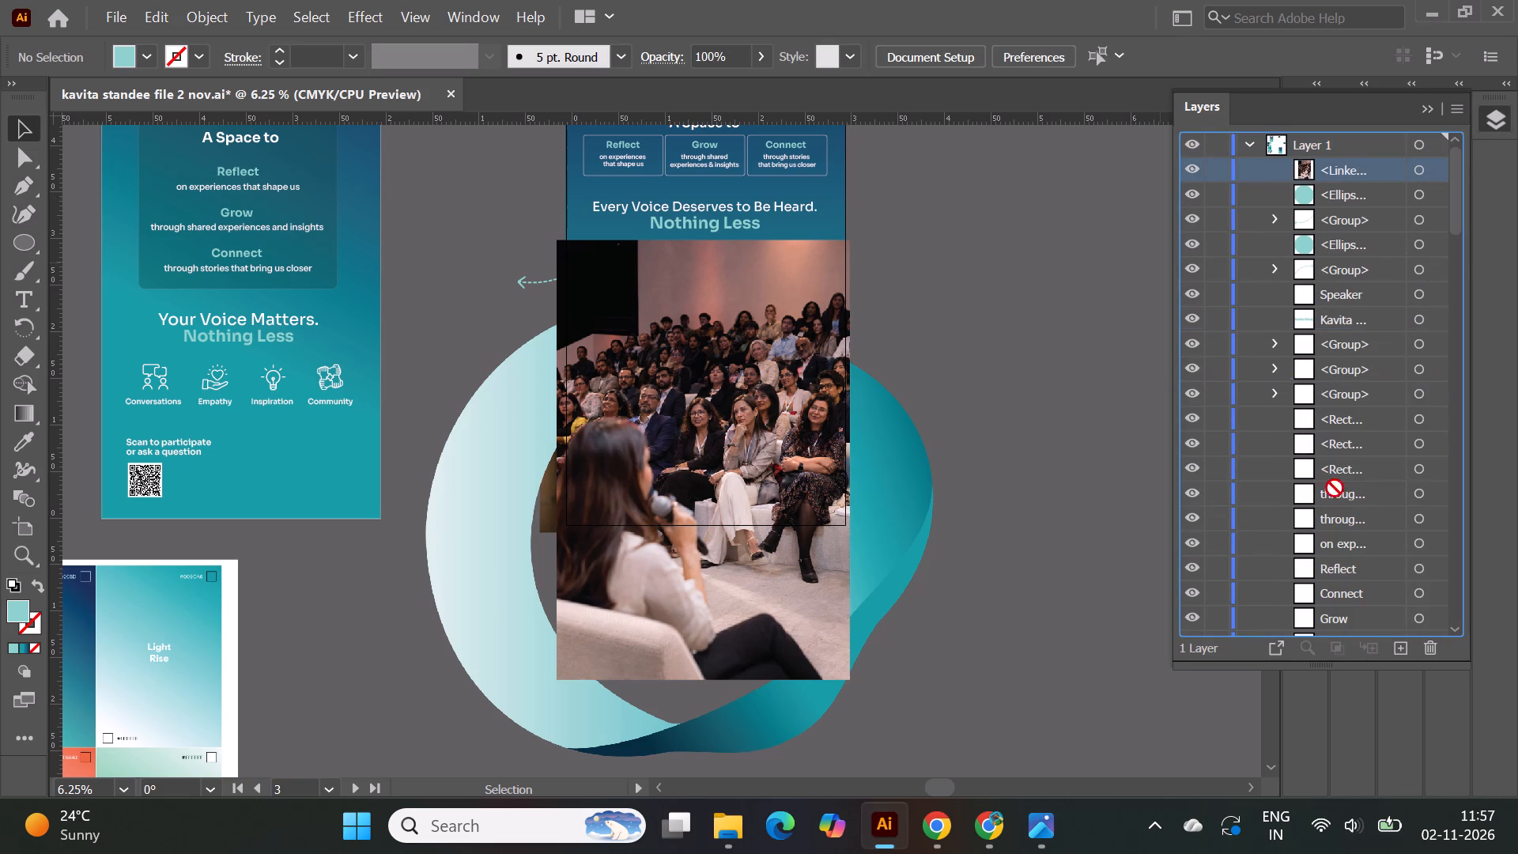
pyautogui.moveTo(1335, 488); pyautogui.dragTo(1333, 538)
pyautogui.moveTo(1345, 167); pyautogui.dragTo(1344, 178)
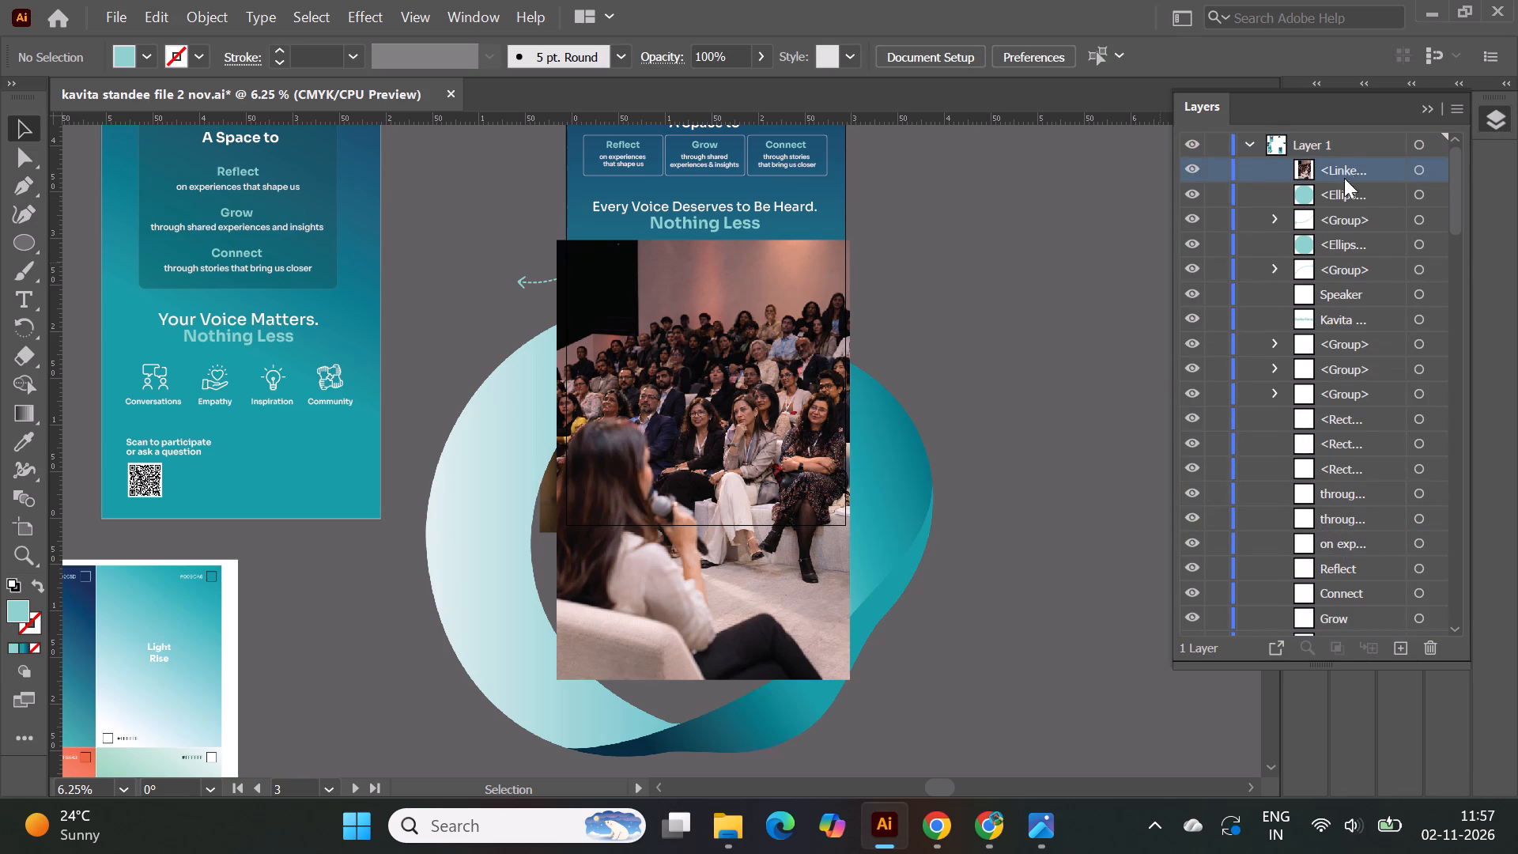
pyautogui.moveTo(1344, 178); pyautogui.dragTo(1353, 535)
pyautogui.scroll(-2, 1354, 521)
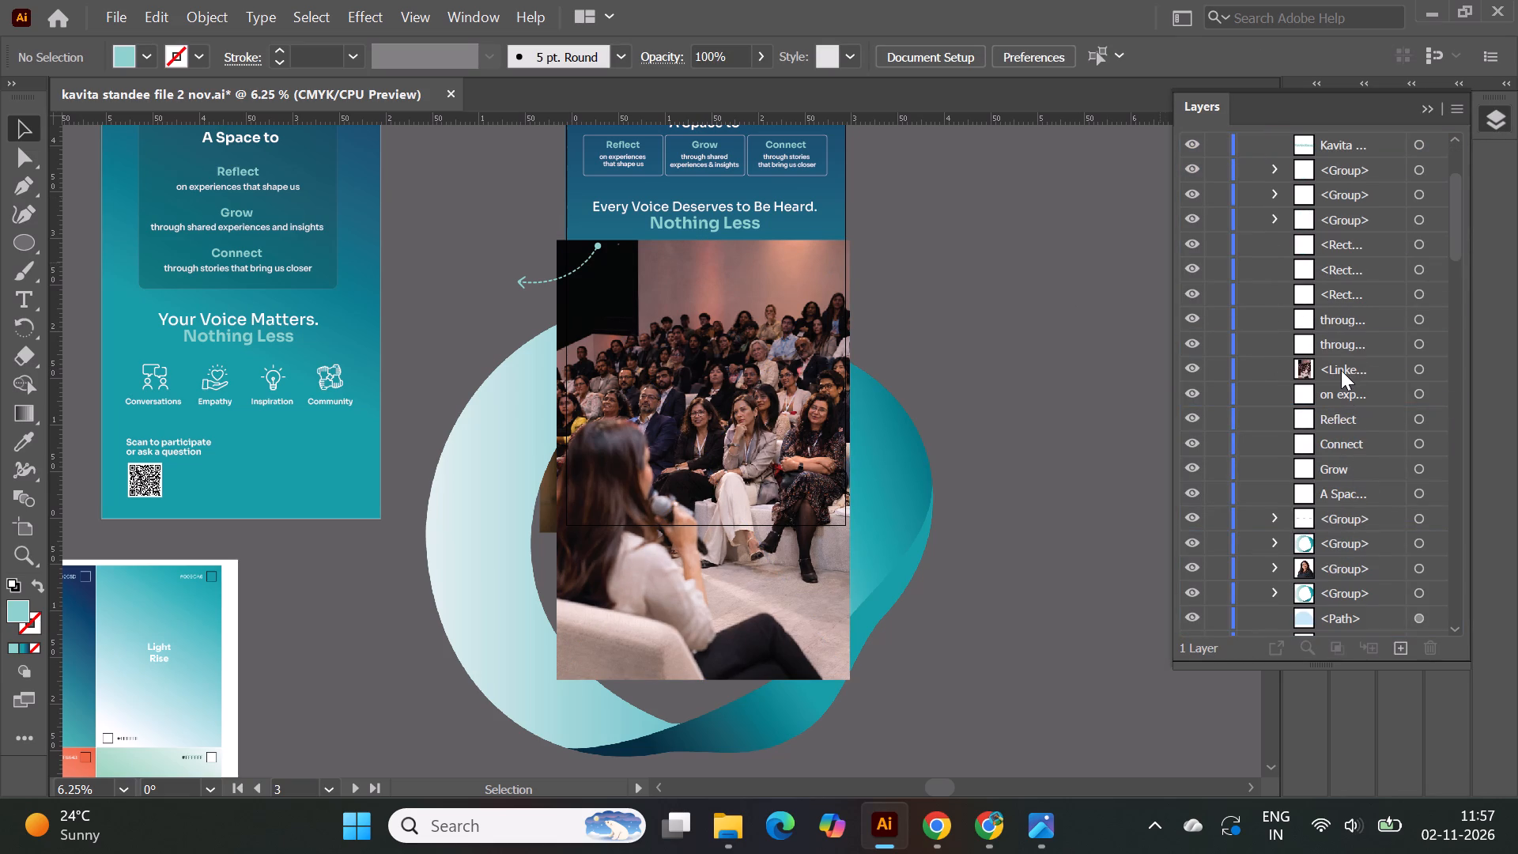
pyautogui.click(1341, 368)
pyautogui.moveTo(1349, 366); pyautogui.dragTo(1339, 606)
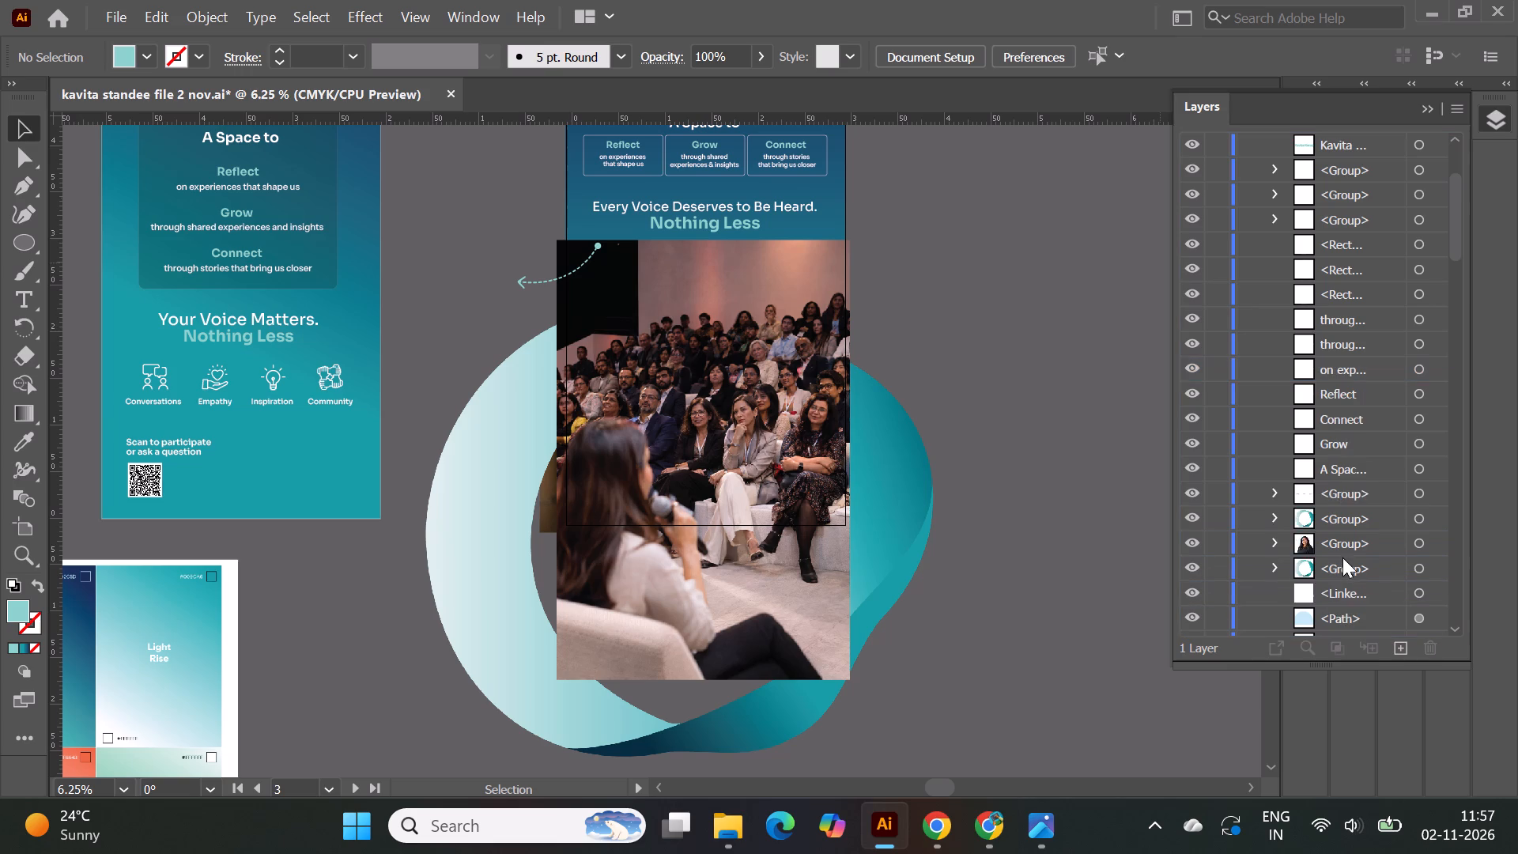
pyautogui.scroll(-2, 1342, 557)
pyautogui.click(1322, 444)
pyautogui.moveTo(1348, 445); pyautogui.dragTo(1348, 508)
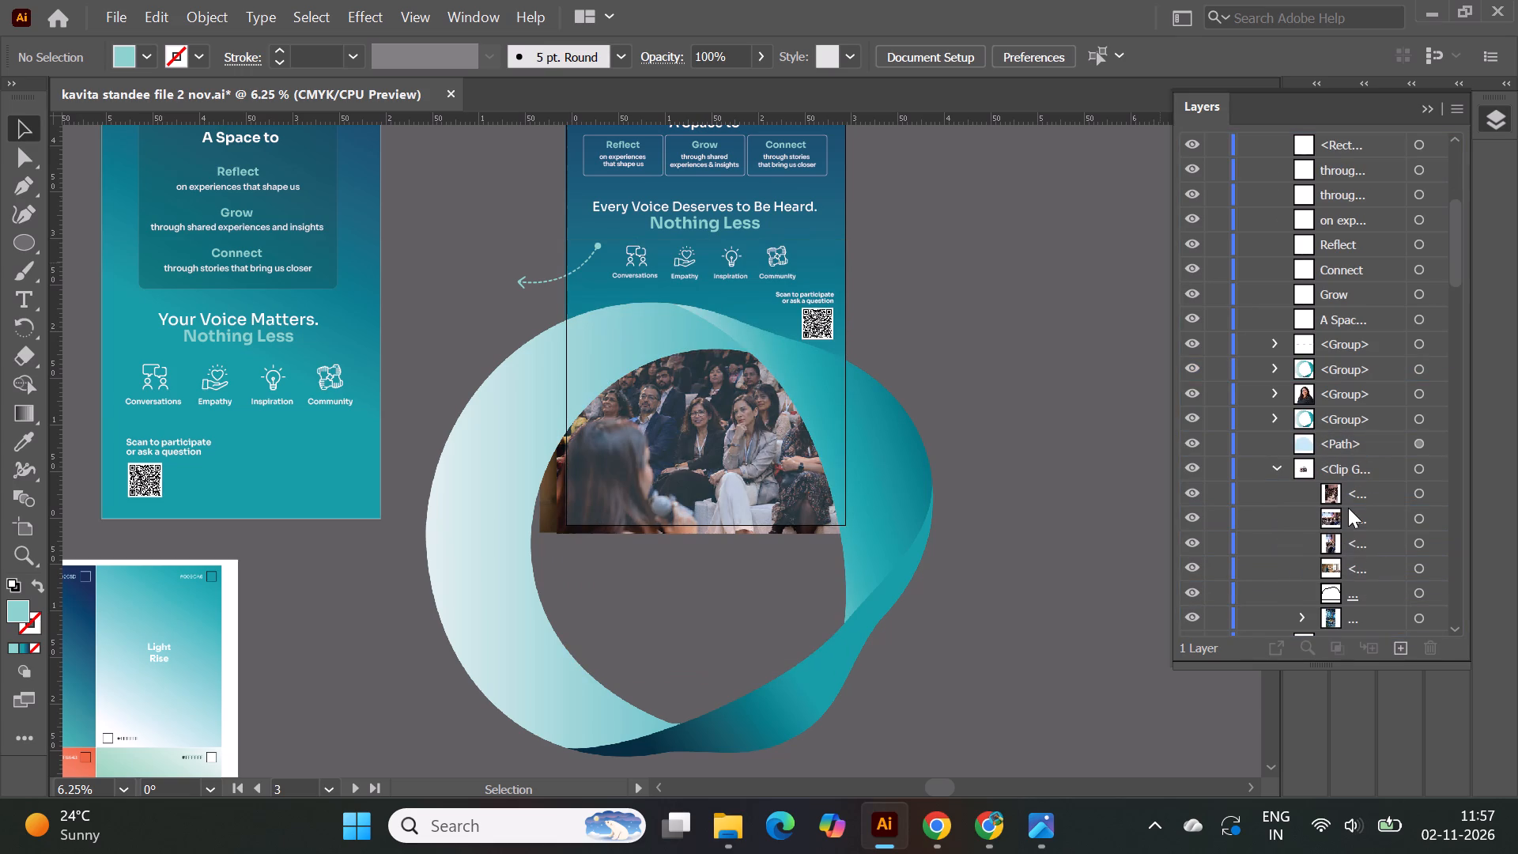
# Scale the audience photo inside the clip group down slightly so its width matches the standee artboard.
pyautogui.click(1439, 496)
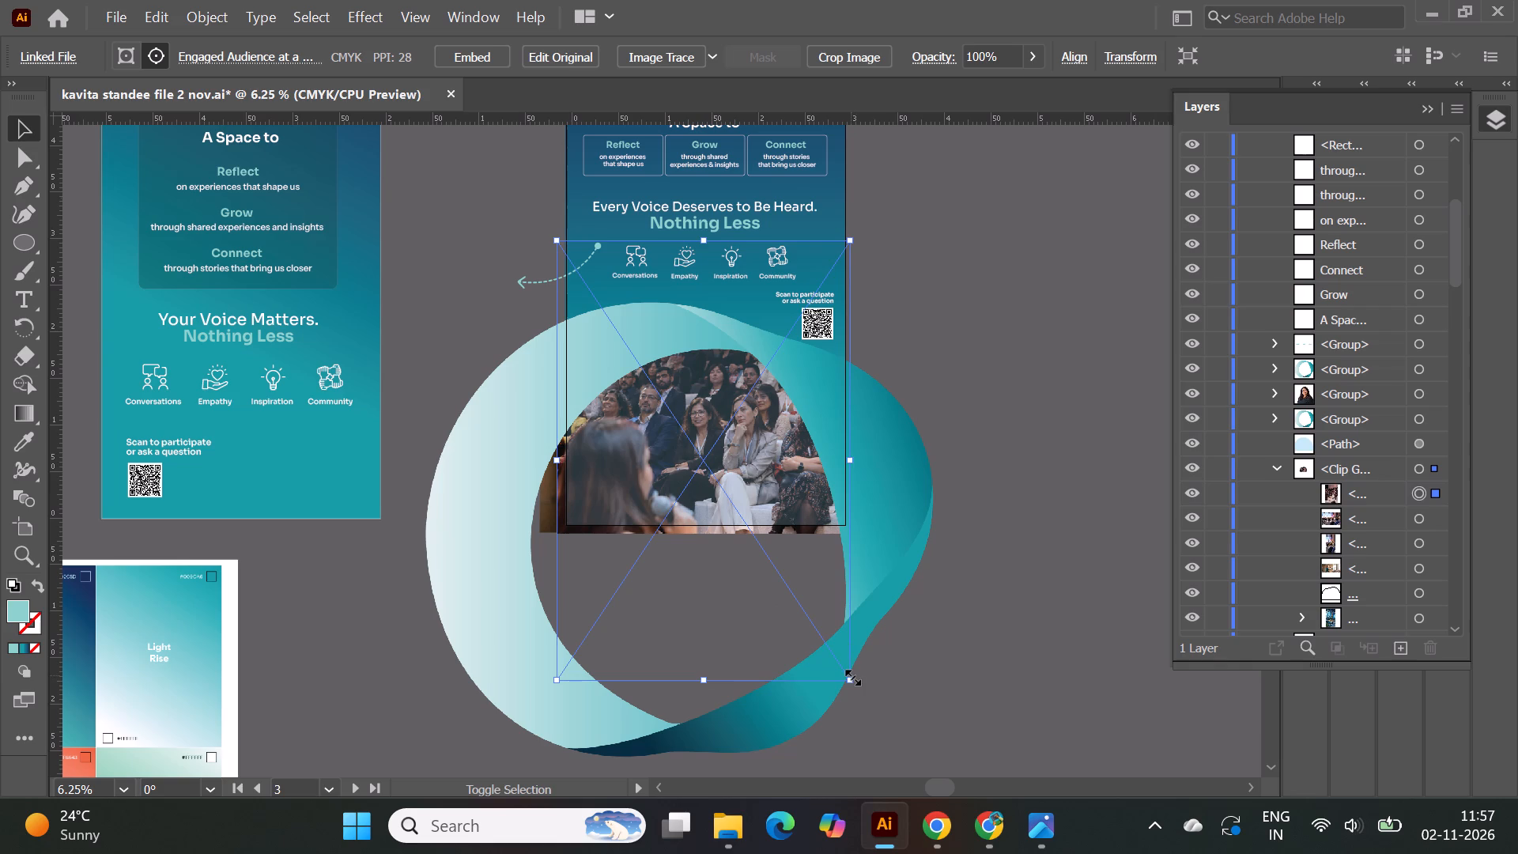
pyautogui.keyDown('shift'); pyautogui.moveTo(851, 675); pyautogui.dragTo(844, 663); pyautogui.keyUp('shift')
pyautogui.keyDown('shift'); pyautogui.moveTo(557, 660); pyautogui.dragTo(560, 654); pyautogui.keyUp('shift')
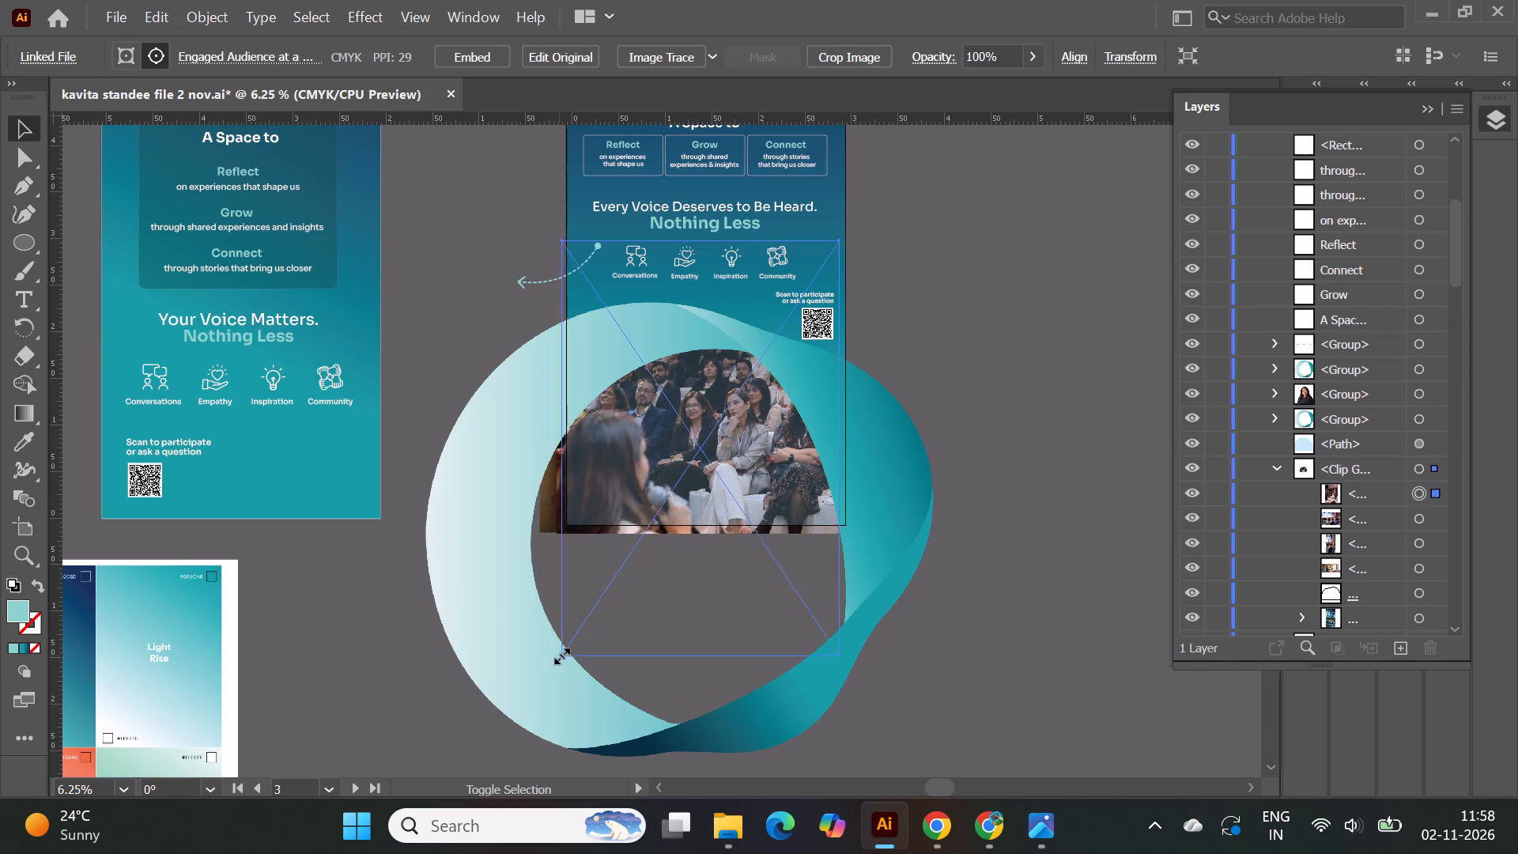
pyautogui.keyDown('shift'); pyautogui.moveTo(560, 654); pyautogui.dragTo(560, 652); pyautogui.keyUp('shift')
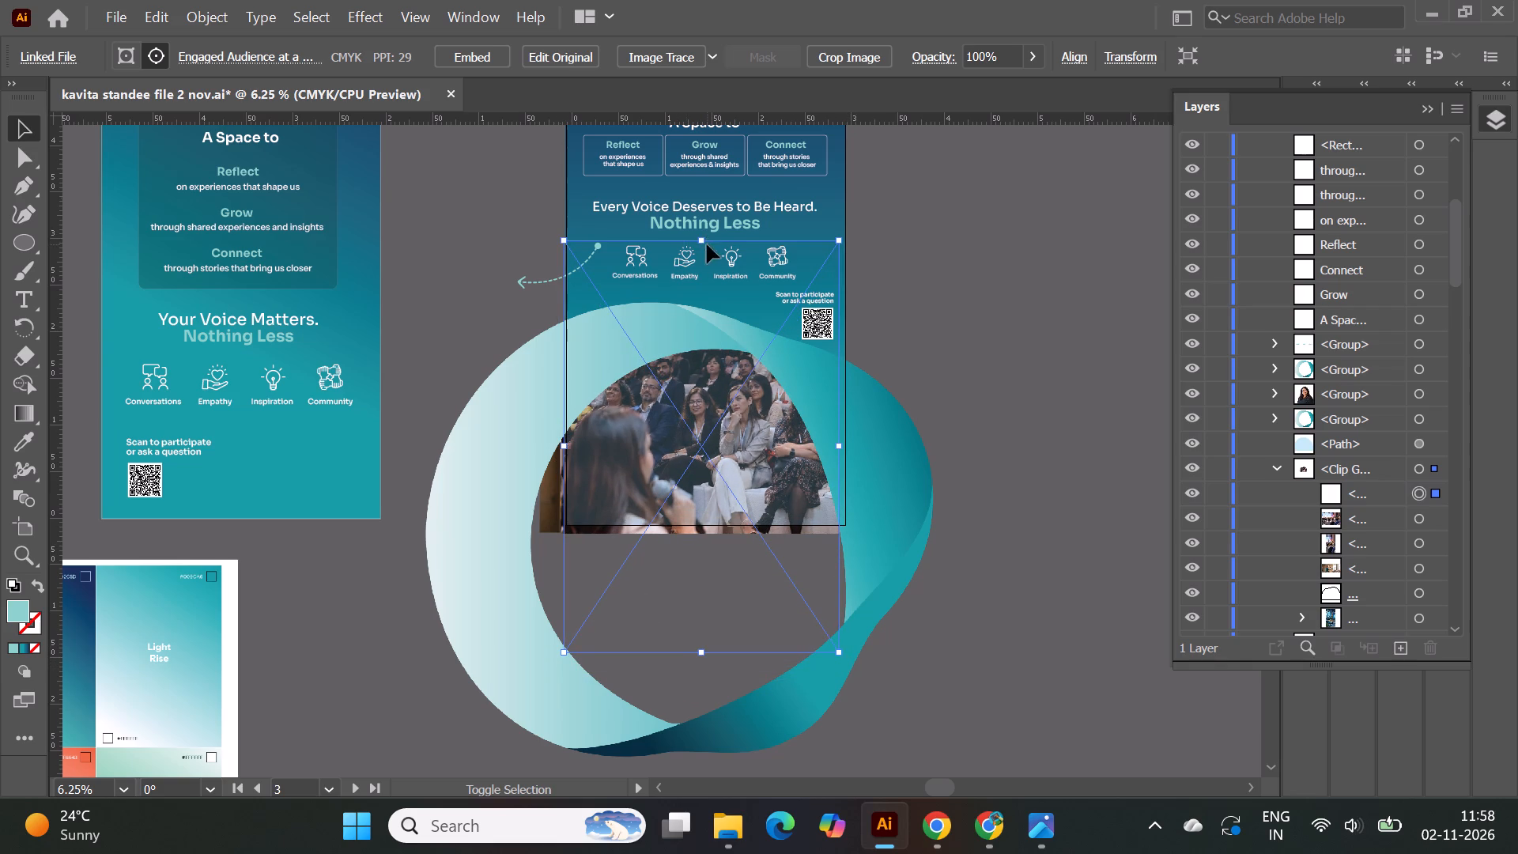
pyautogui.keyDown('shift'); pyautogui.click(704, 240); pyautogui.keyUp('shift')
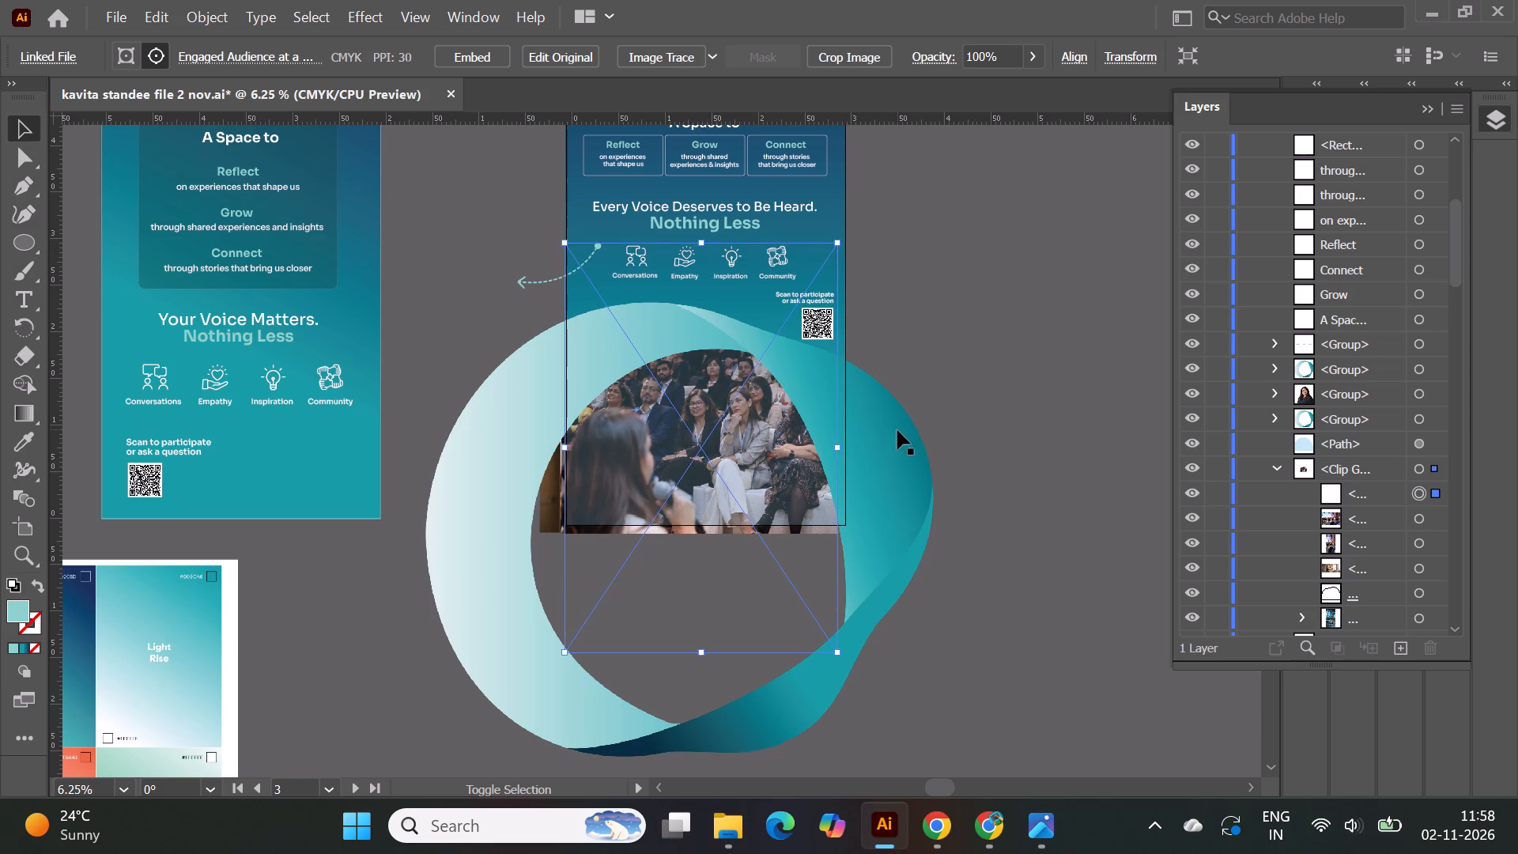
pyautogui.keyDown('shift'); pyautogui.moveTo(842, 648); pyautogui.dragTo(852, 660); pyautogui.keyUp('shift')
pyautogui.moveTo(834, 638); pyautogui.dragTo(830, 663)
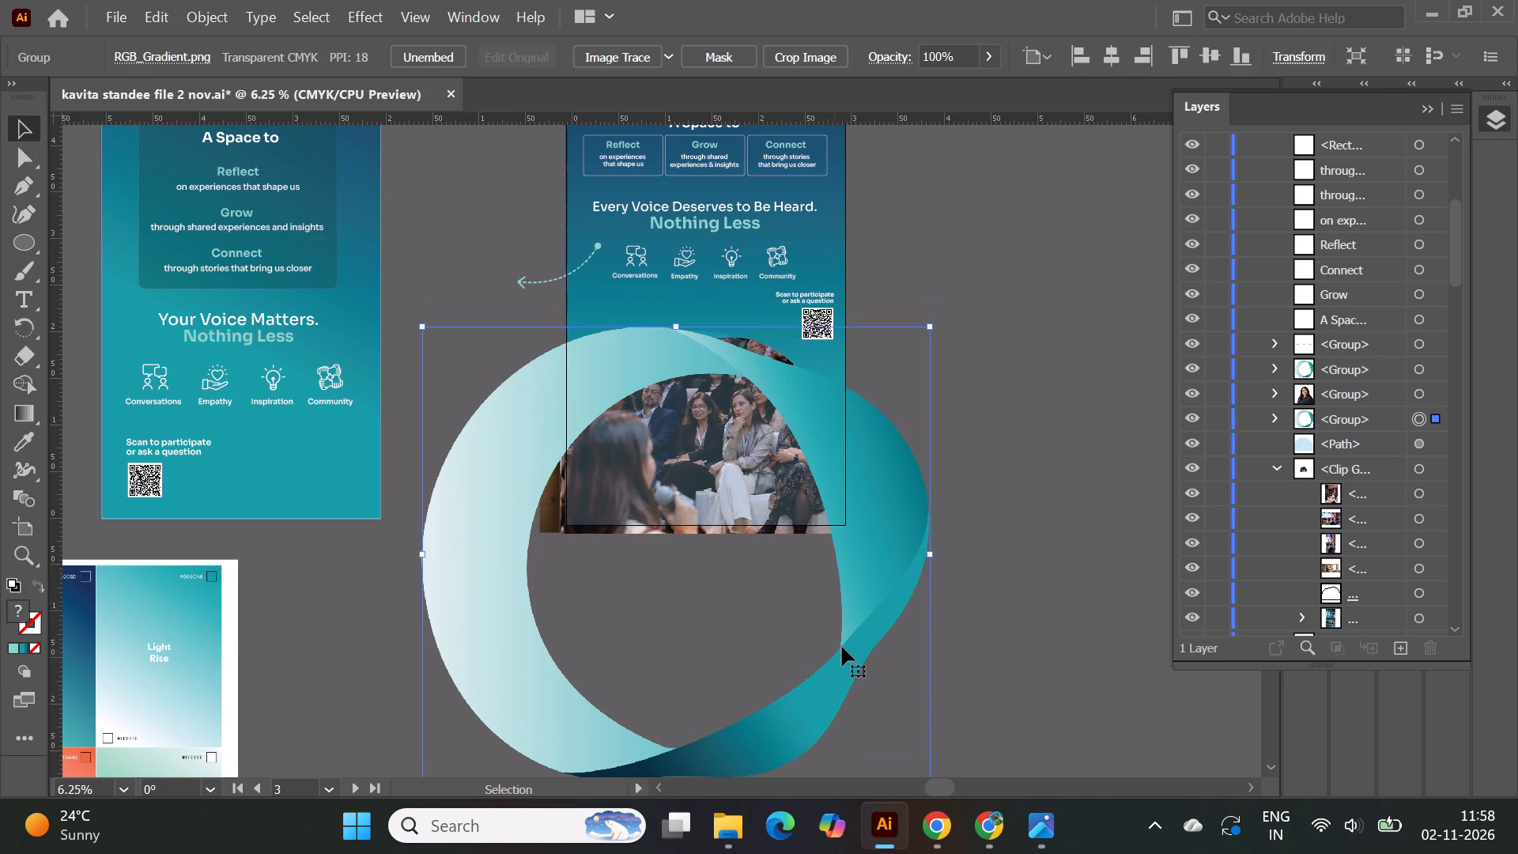
pyautogui.hotkey('ctrl', 'z')
pyautogui.doubleClick(1036, 375)
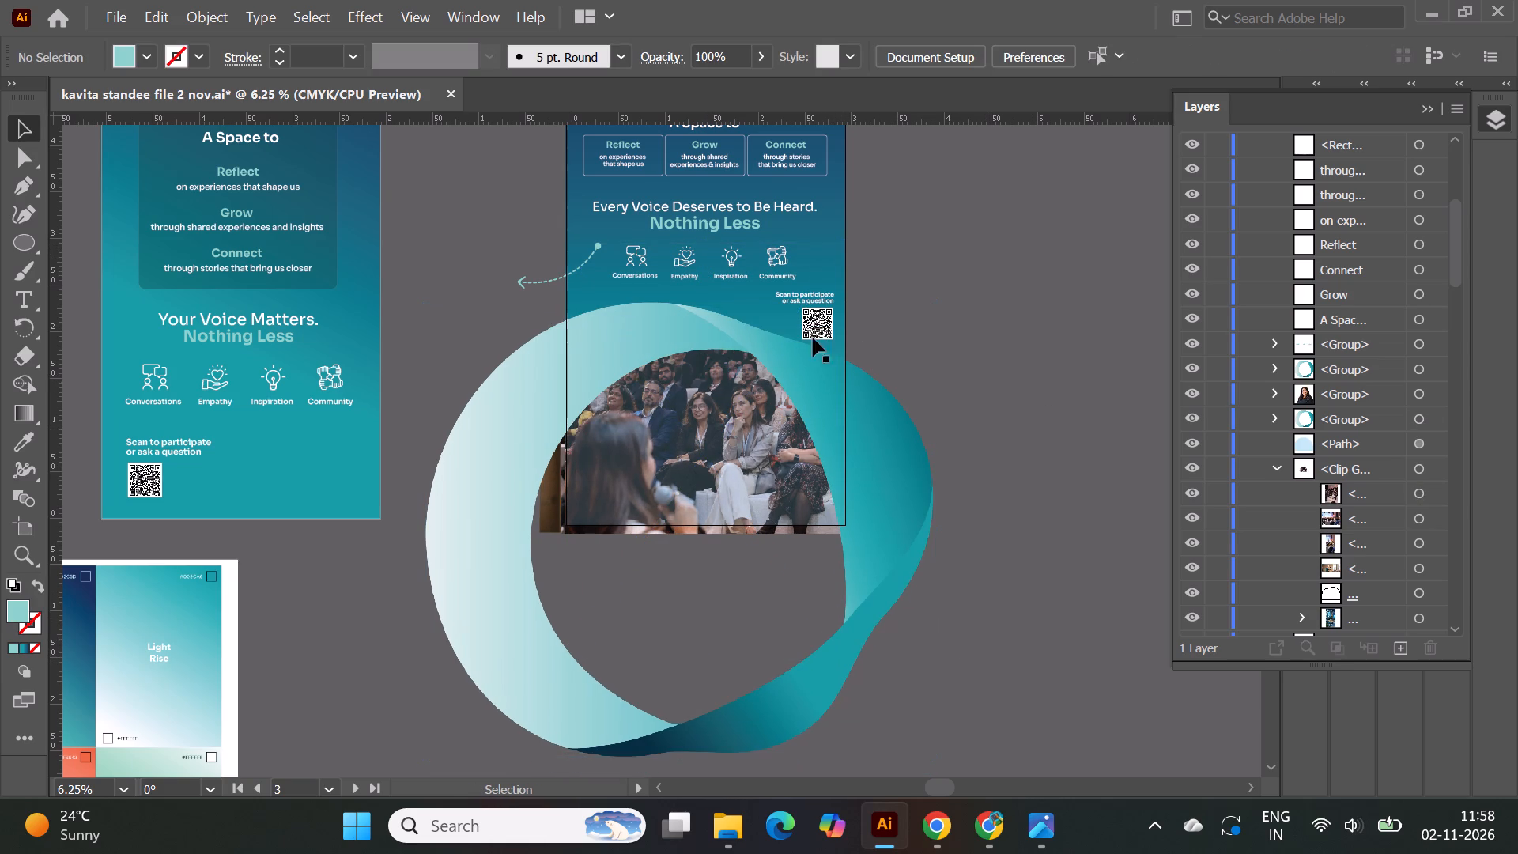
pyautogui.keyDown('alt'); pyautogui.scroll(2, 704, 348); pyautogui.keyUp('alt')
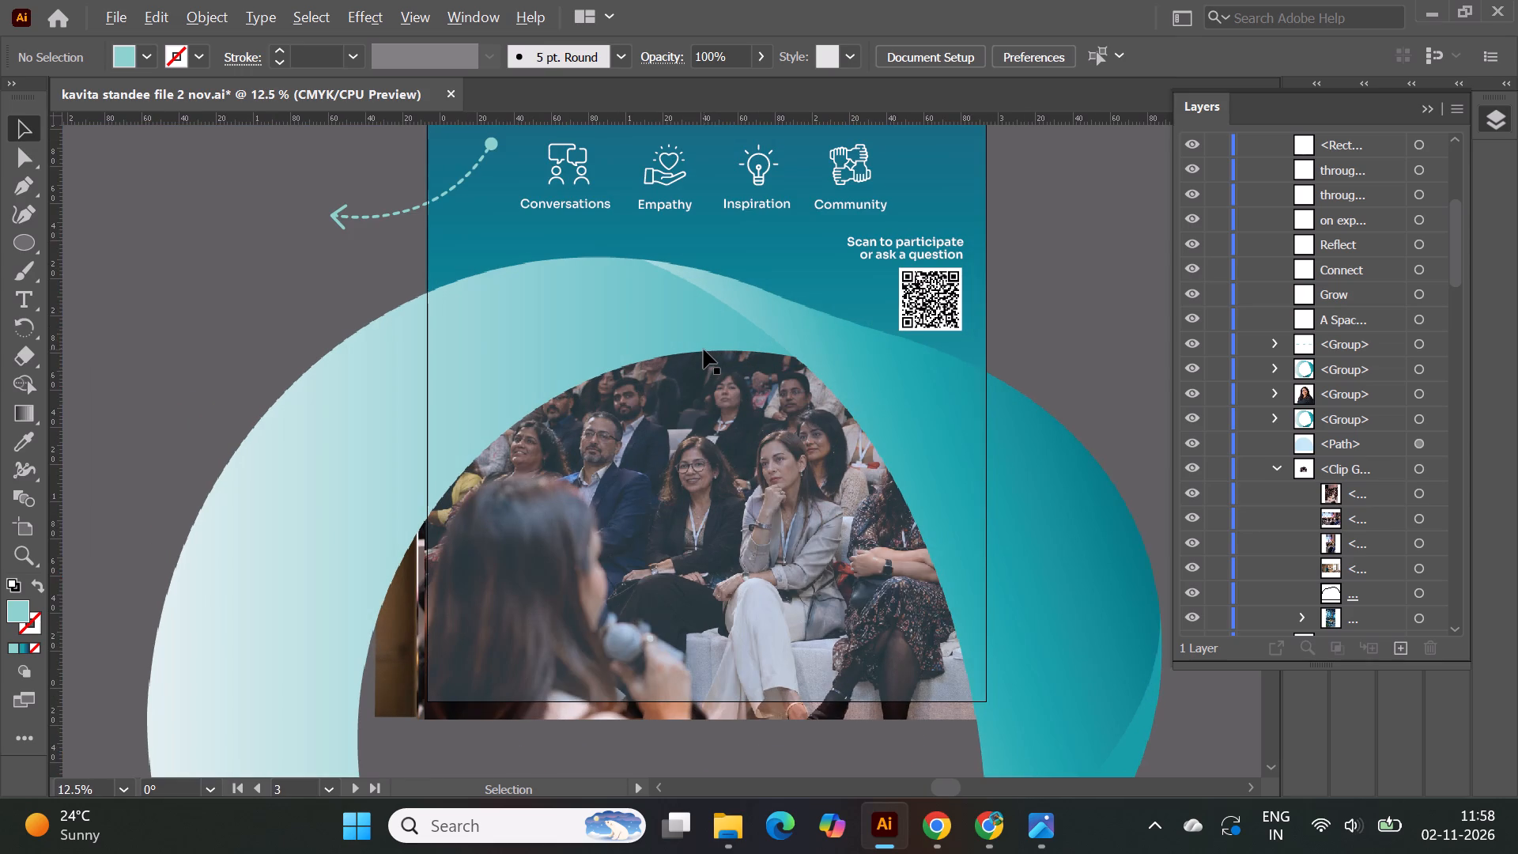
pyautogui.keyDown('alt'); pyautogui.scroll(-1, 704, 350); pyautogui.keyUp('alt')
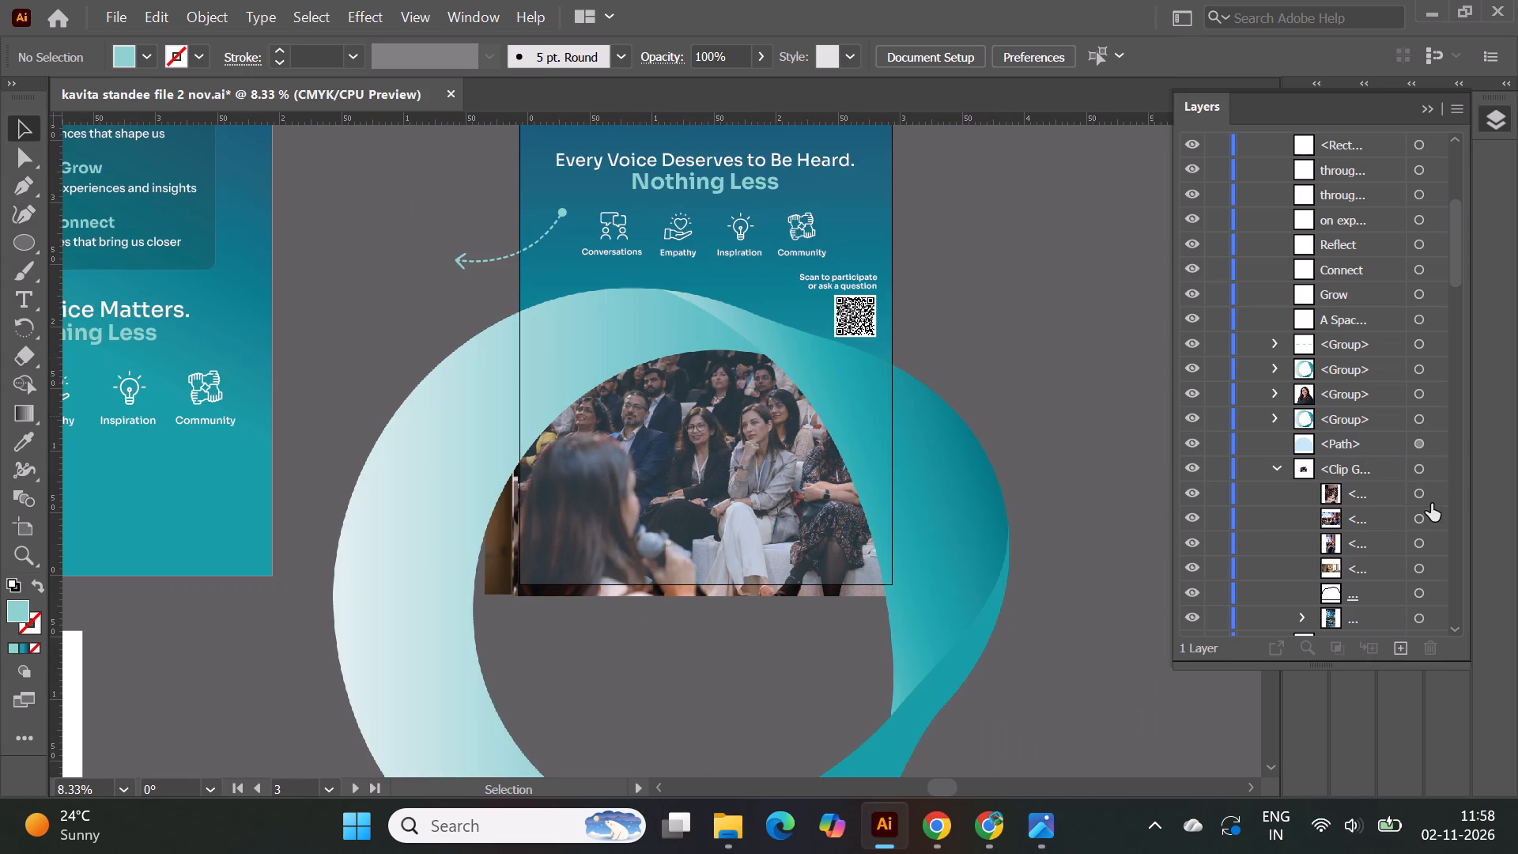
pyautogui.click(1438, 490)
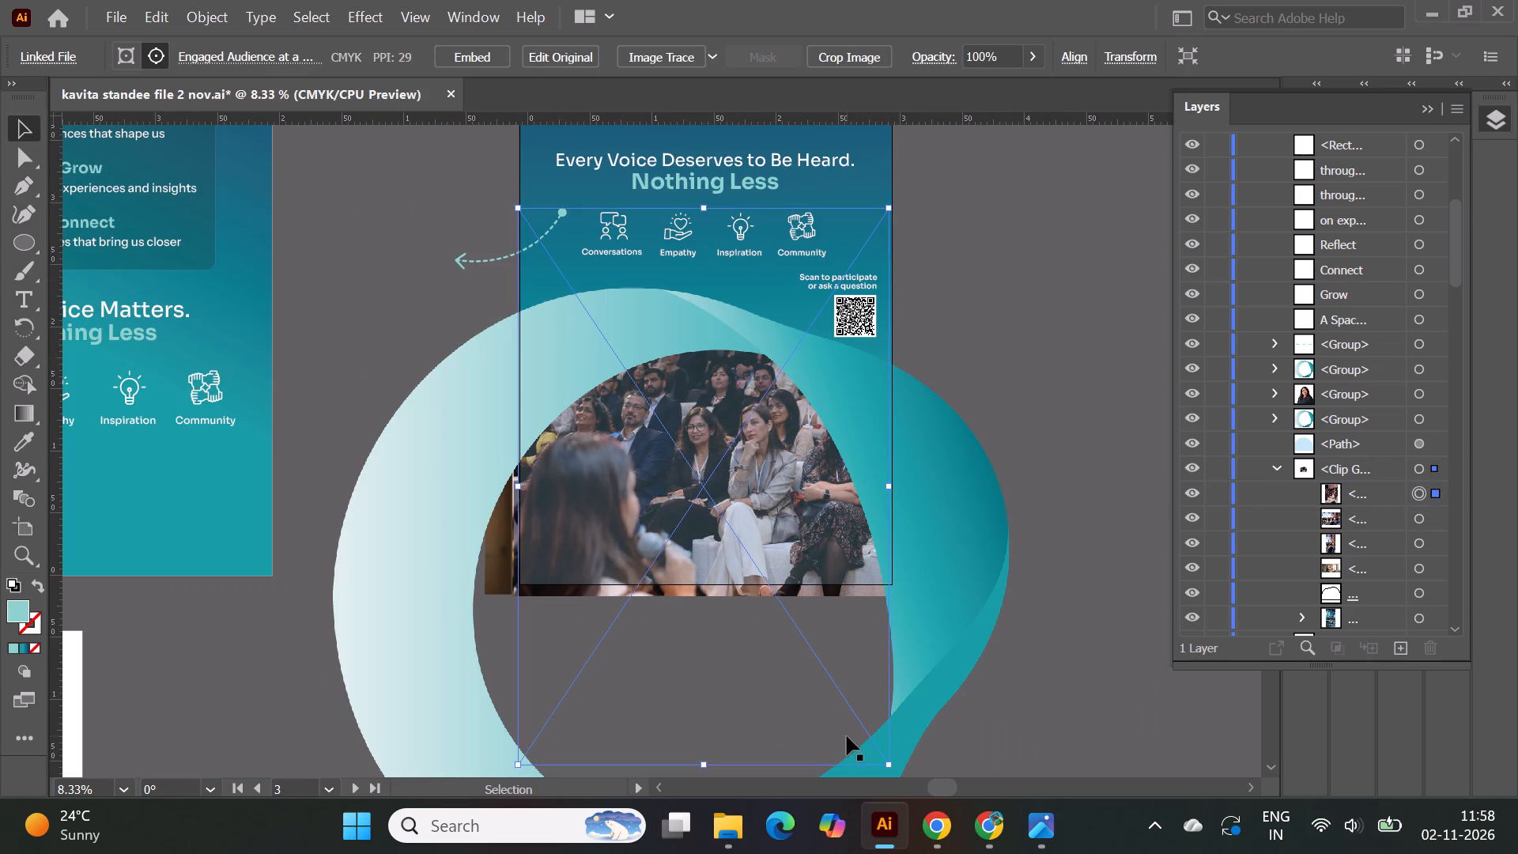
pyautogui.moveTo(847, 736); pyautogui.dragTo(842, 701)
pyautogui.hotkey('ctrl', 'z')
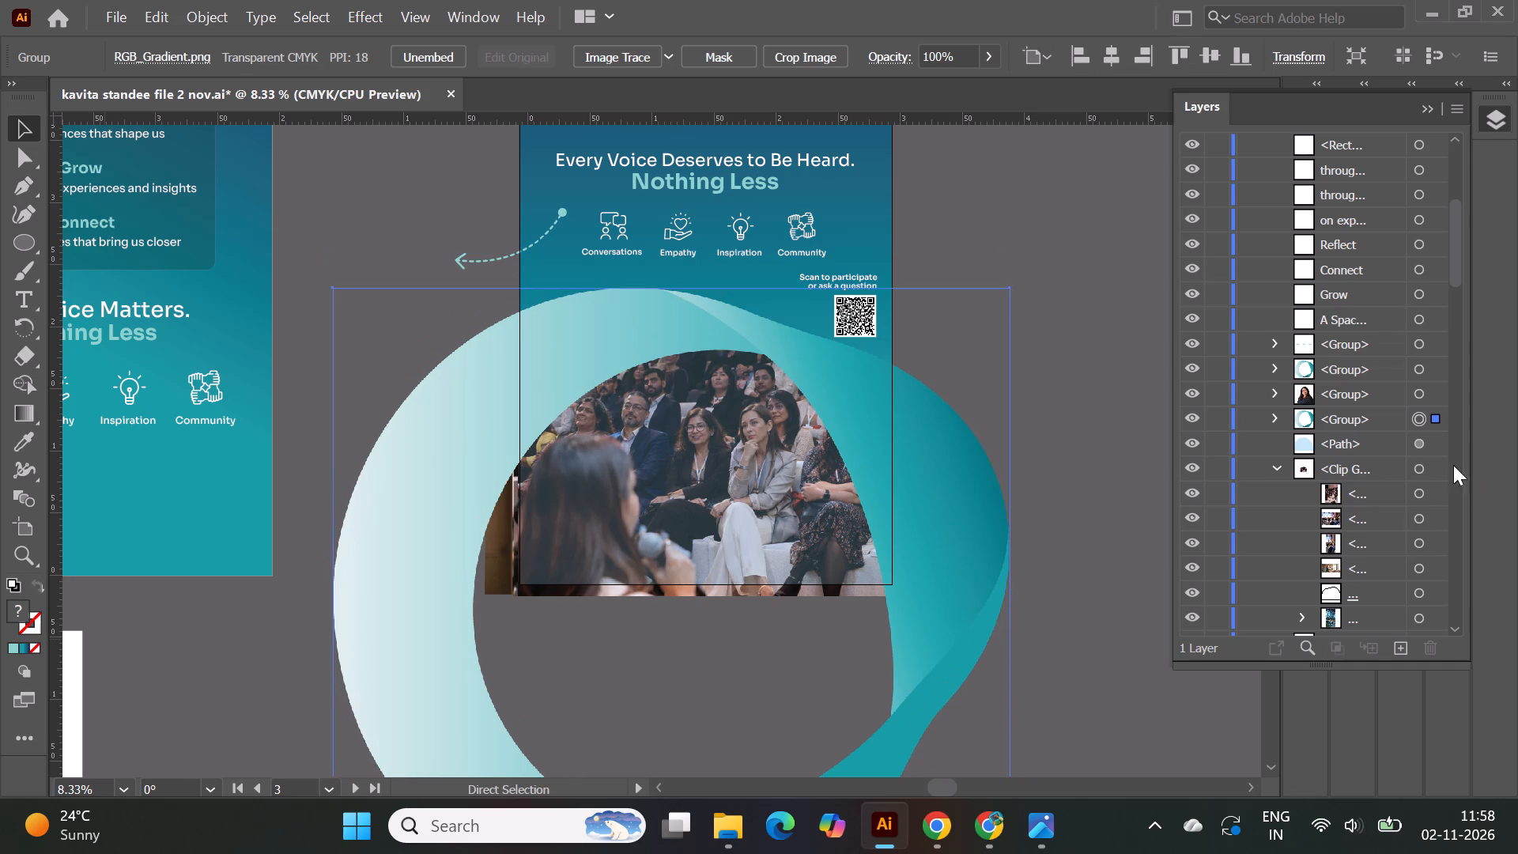
# Rescale the clipped audience photo from its corners so the microphone speaker and front-row listeners sit higher and fill the ring opening.
pyautogui.click(1437, 467)
pyautogui.click(1436, 493)
pyautogui.click(1437, 499)
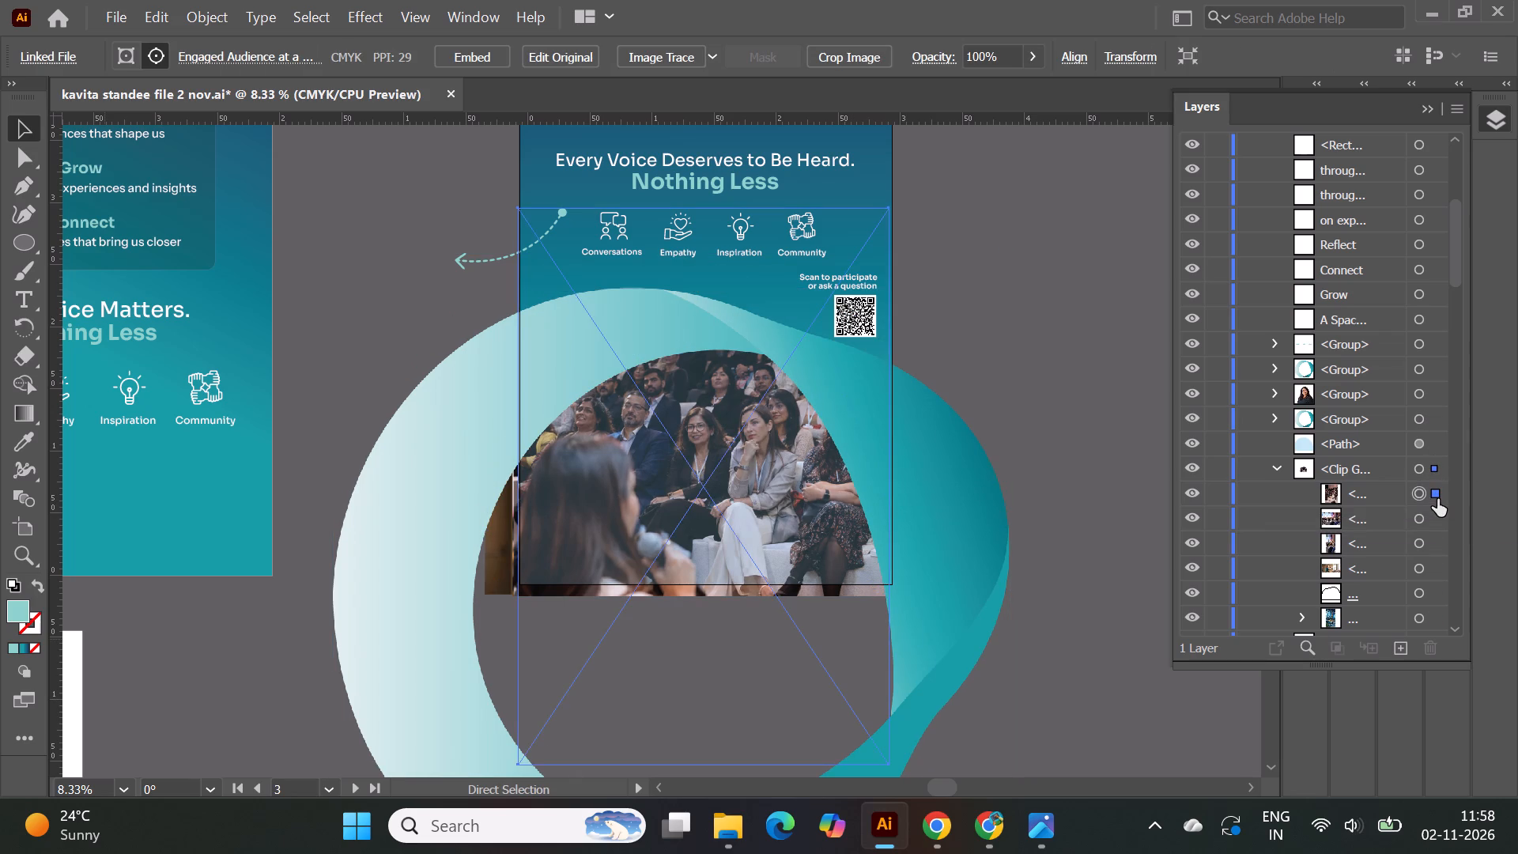
pyautogui.keyDown('shift'); pyautogui.moveTo(889, 206); pyautogui.dragTo(897, 191); pyautogui.keyUp('shift')
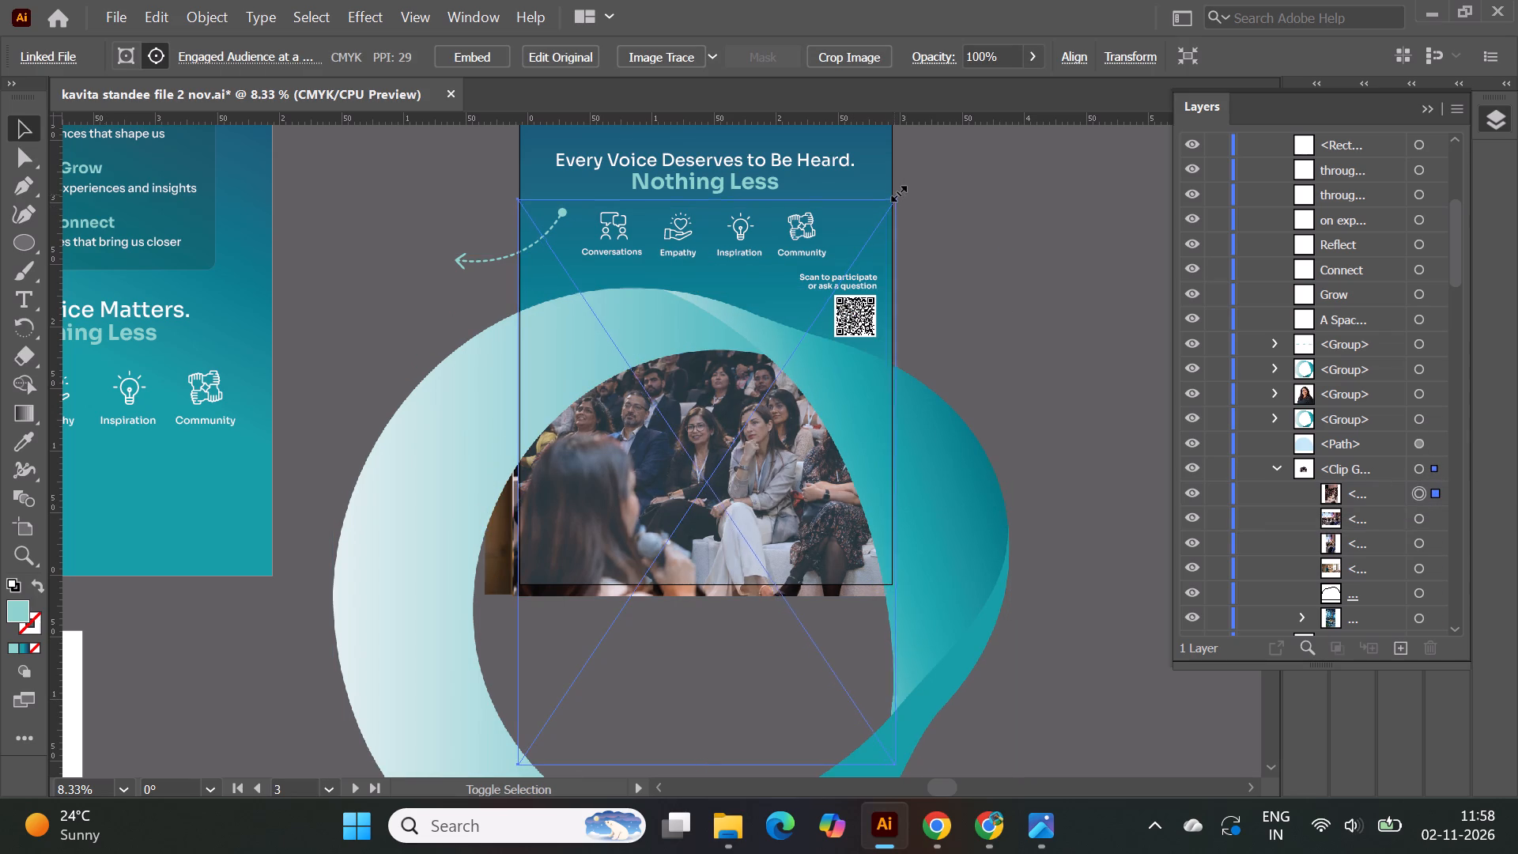
pyautogui.keyDown('shift'); pyautogui.moveTo(897, 191); pyautogui.dragTo(897, 190); pyautogui.keyUp('shift')
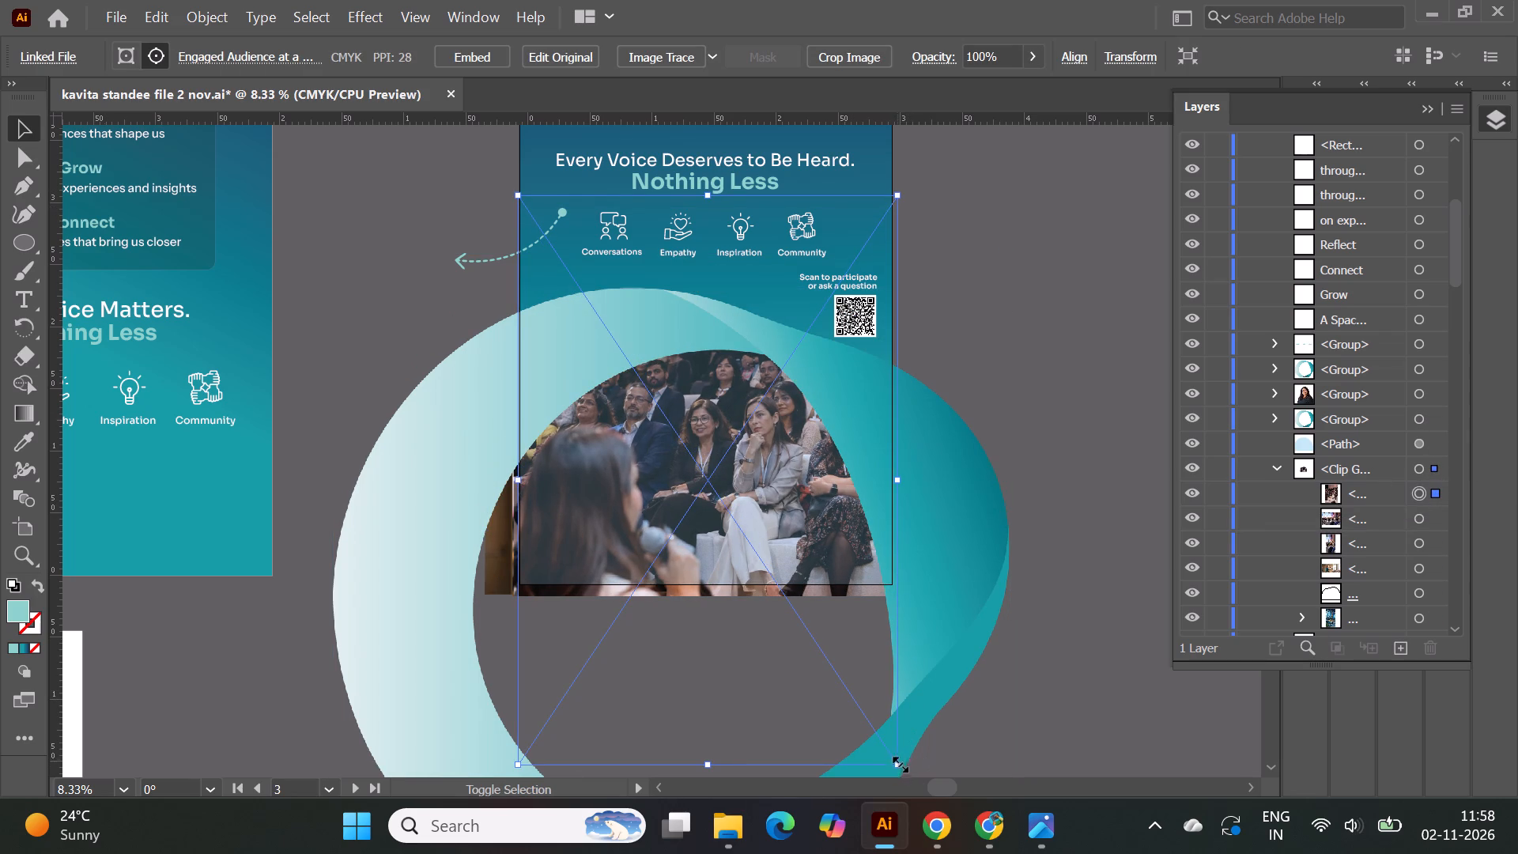
pyautogui.keyDown('shift'); pyautogui.moveTo(897, 765); pyautogui.dragTo(892, 743); pyautogui.keyUp('shift')
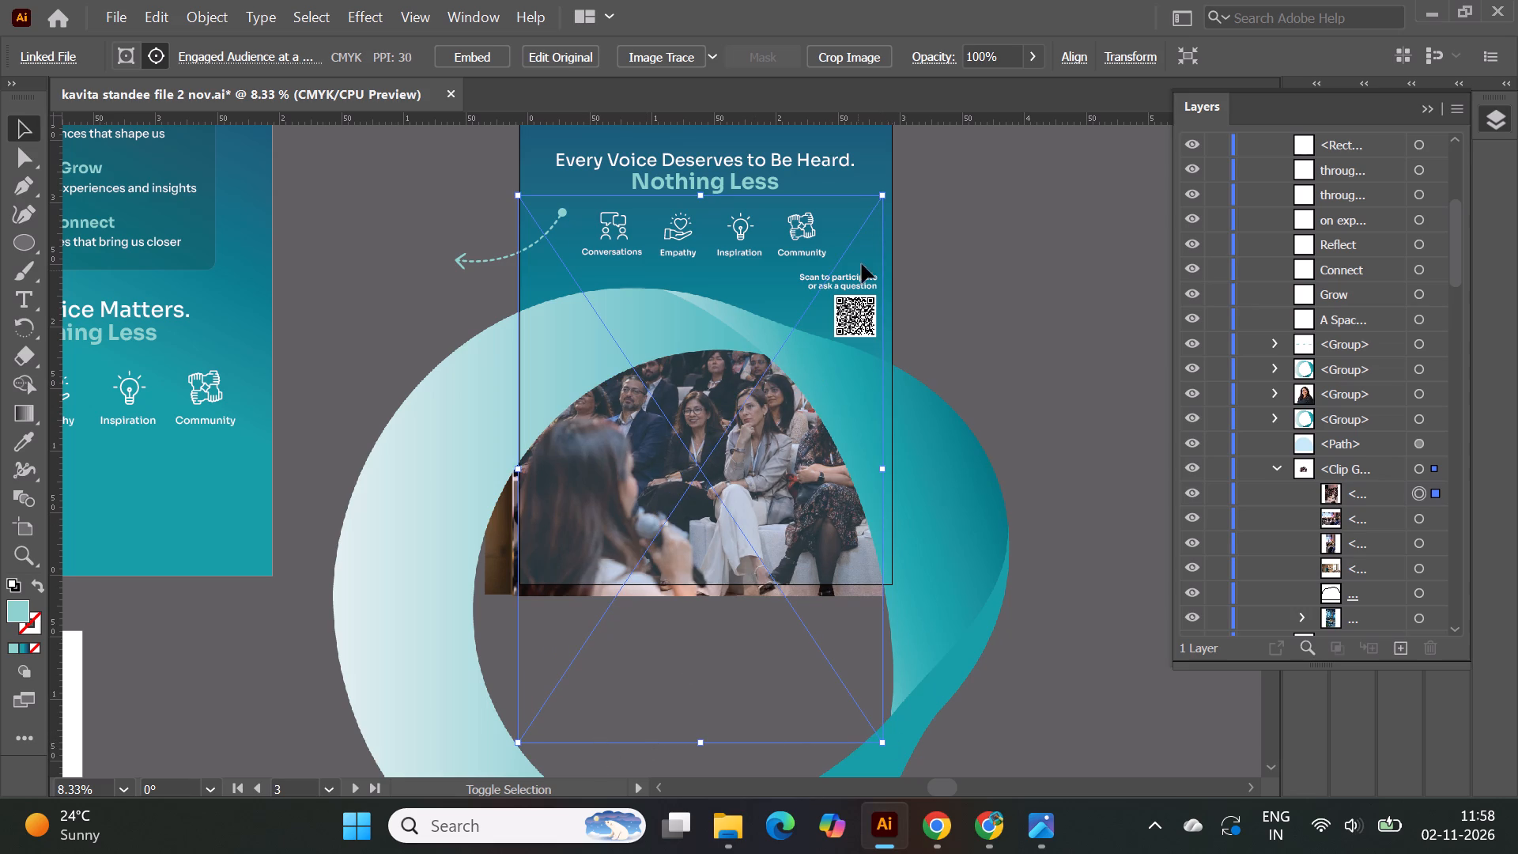
pyautogui.keyDown('shift'); pyautogui.moveTo(883, 198); pyautogui.dragTo(867, 227); pyautogui.keyUp('shift')
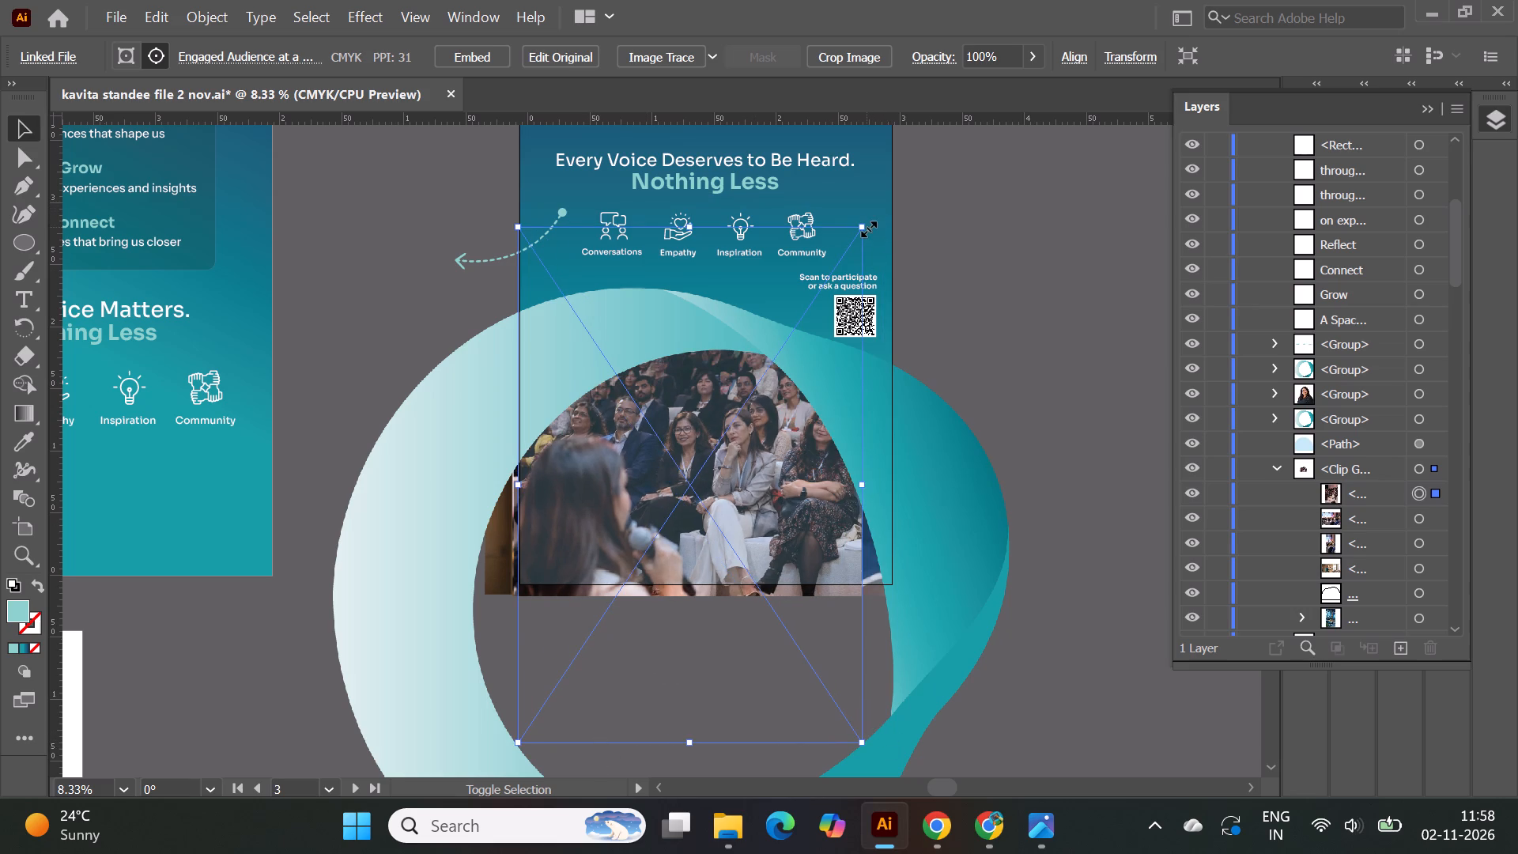
pyautogui.keyDown('shift'); pyautogui.moveTo(863, 228); pyautogui.dragTo(916, 195); pyautogui.keyUp('shift')
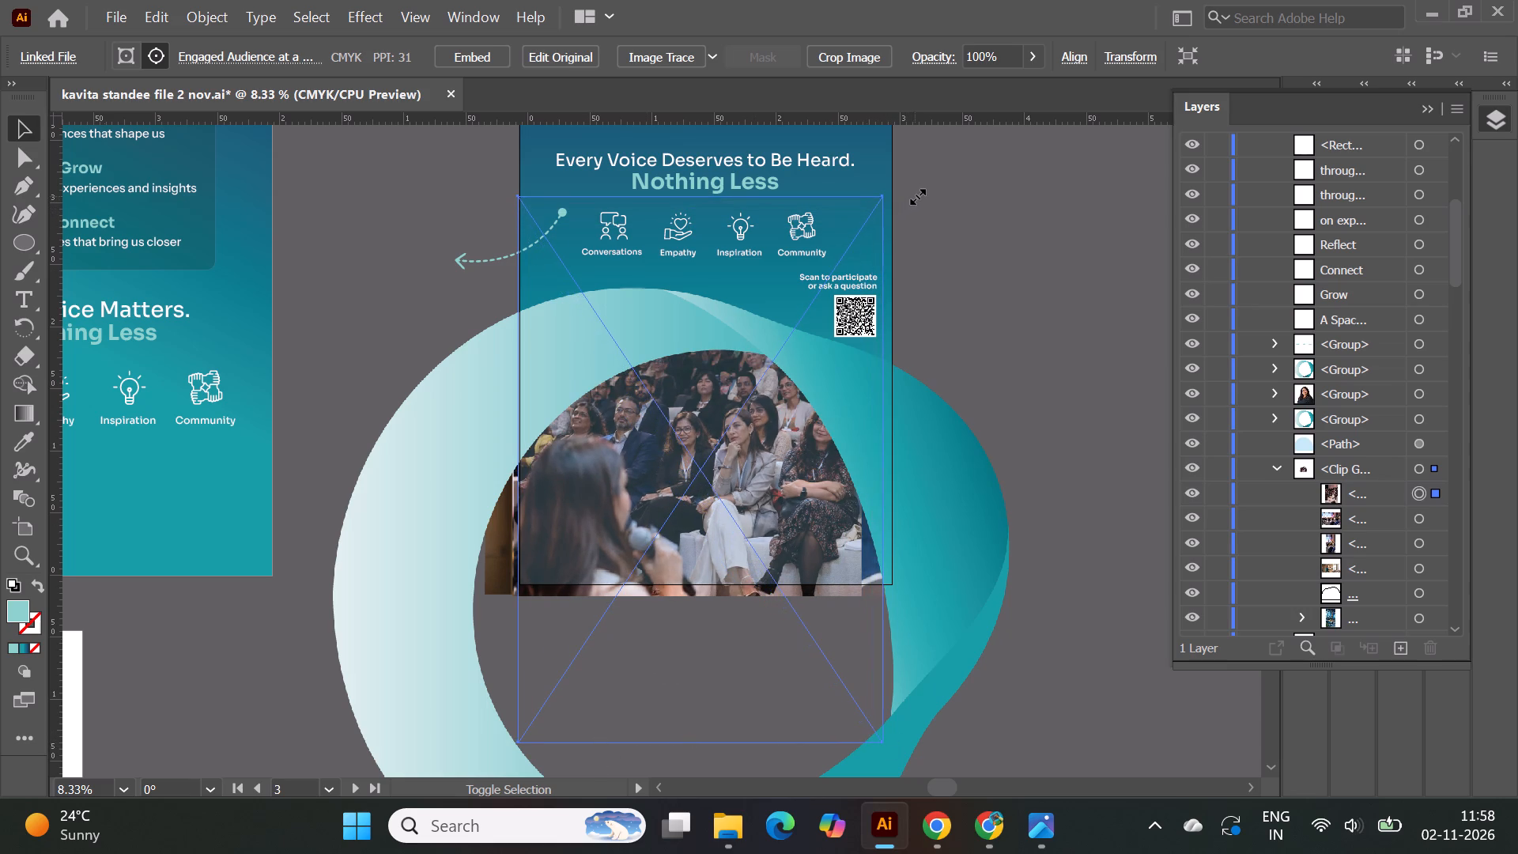
pyautogui.keyDown('shift'); pyautogui.moveTo(916, 195); pyautogui.dragTo(922, 193); pyautogui.keyUp('shift')
pyautogui.doubleClick(1081, 292)
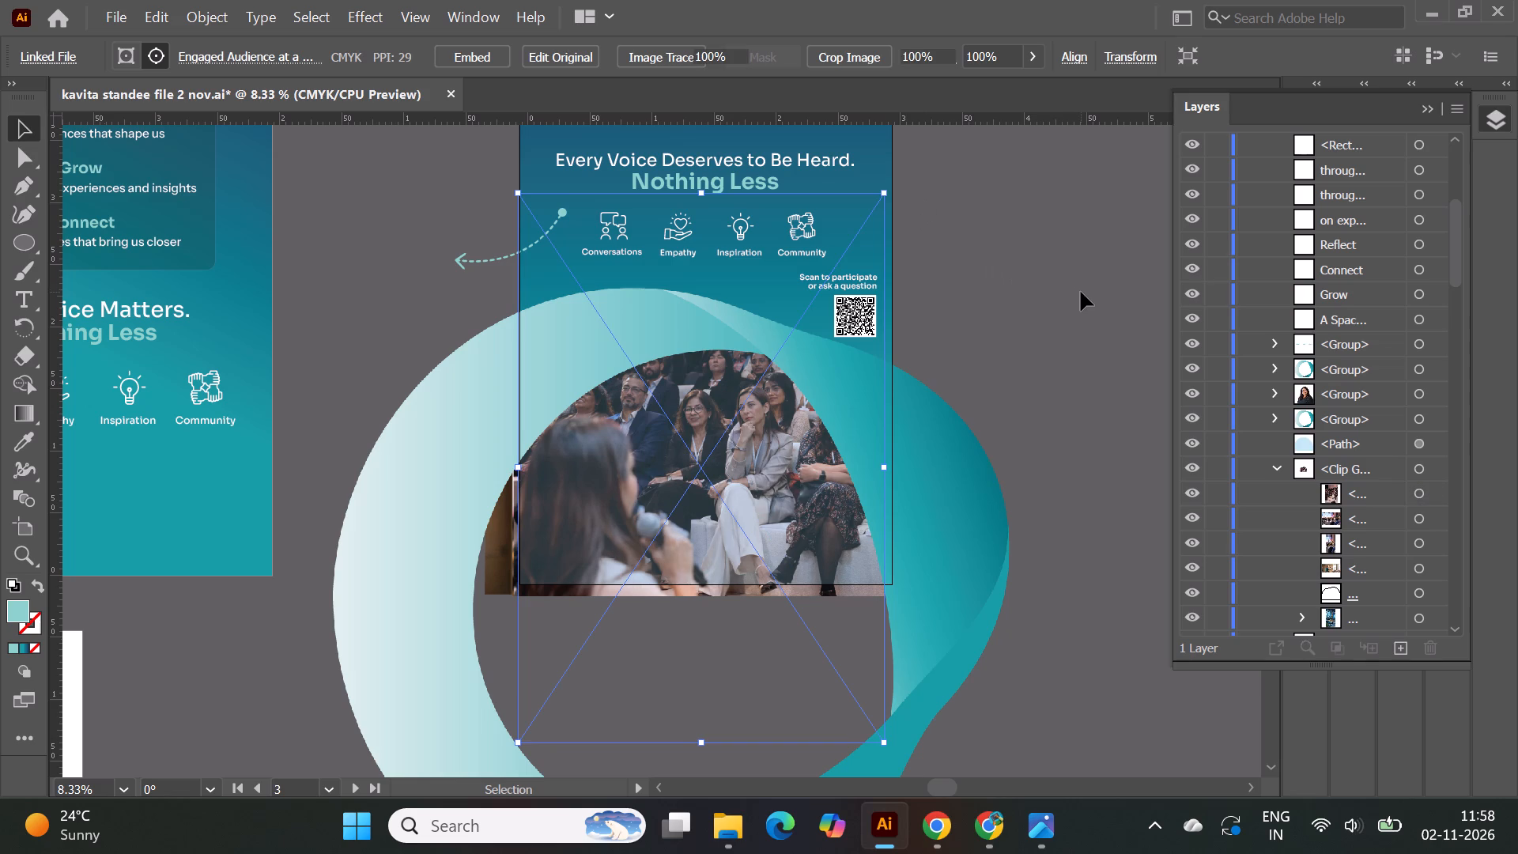
pyautogui.click(1069, 316)
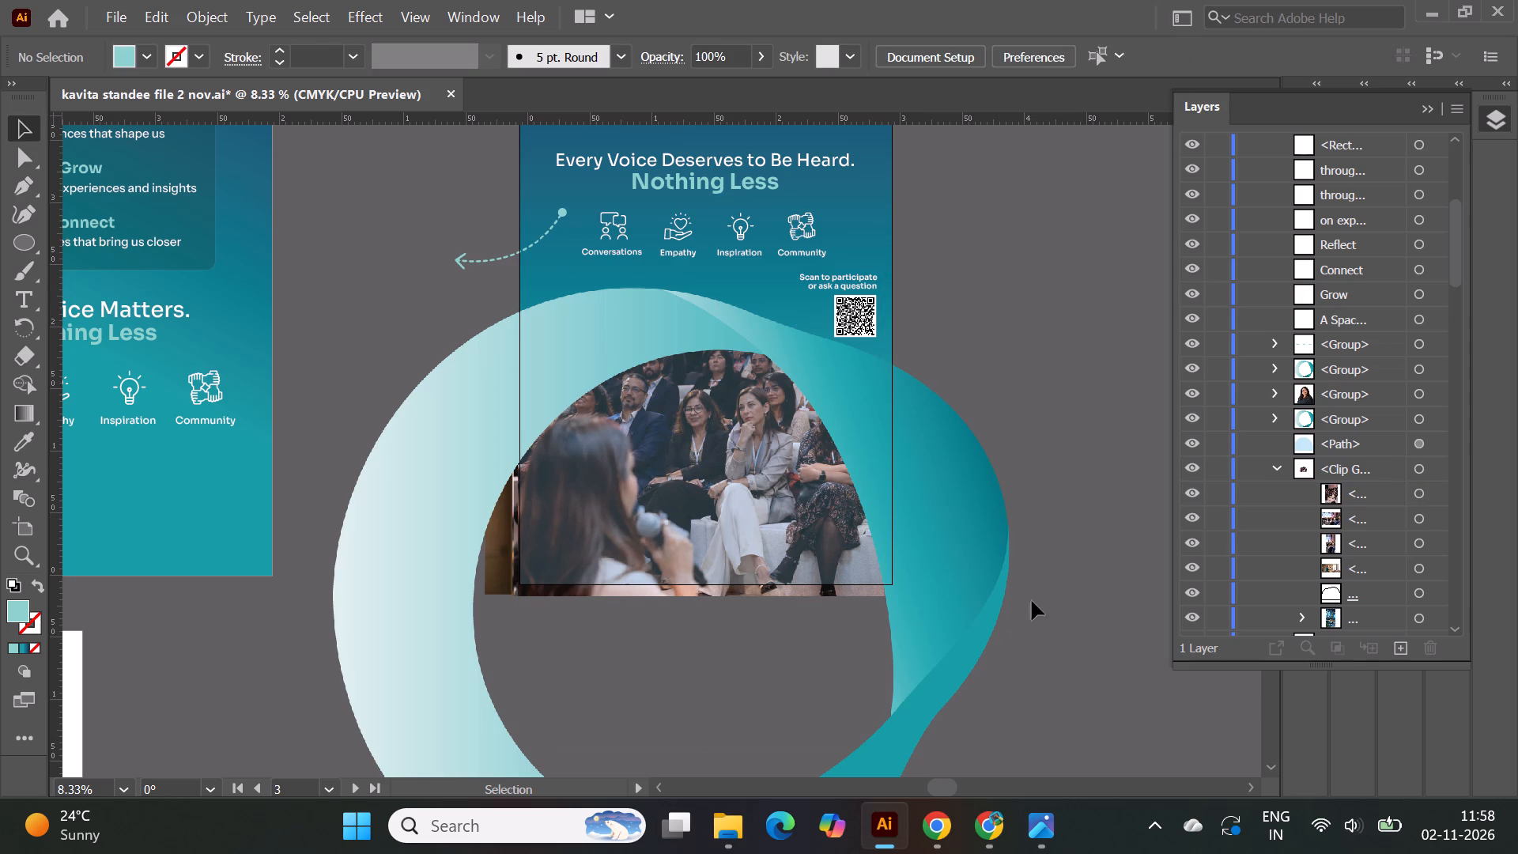
pyautogui.click(1064, 663)
# Switch to File Explorer and return to the newest files in the Downloads folder.
pyautogui.click(719, 840)
pyautogui.click(119, 484)
pyautogui.scroll(2, 460, 479)
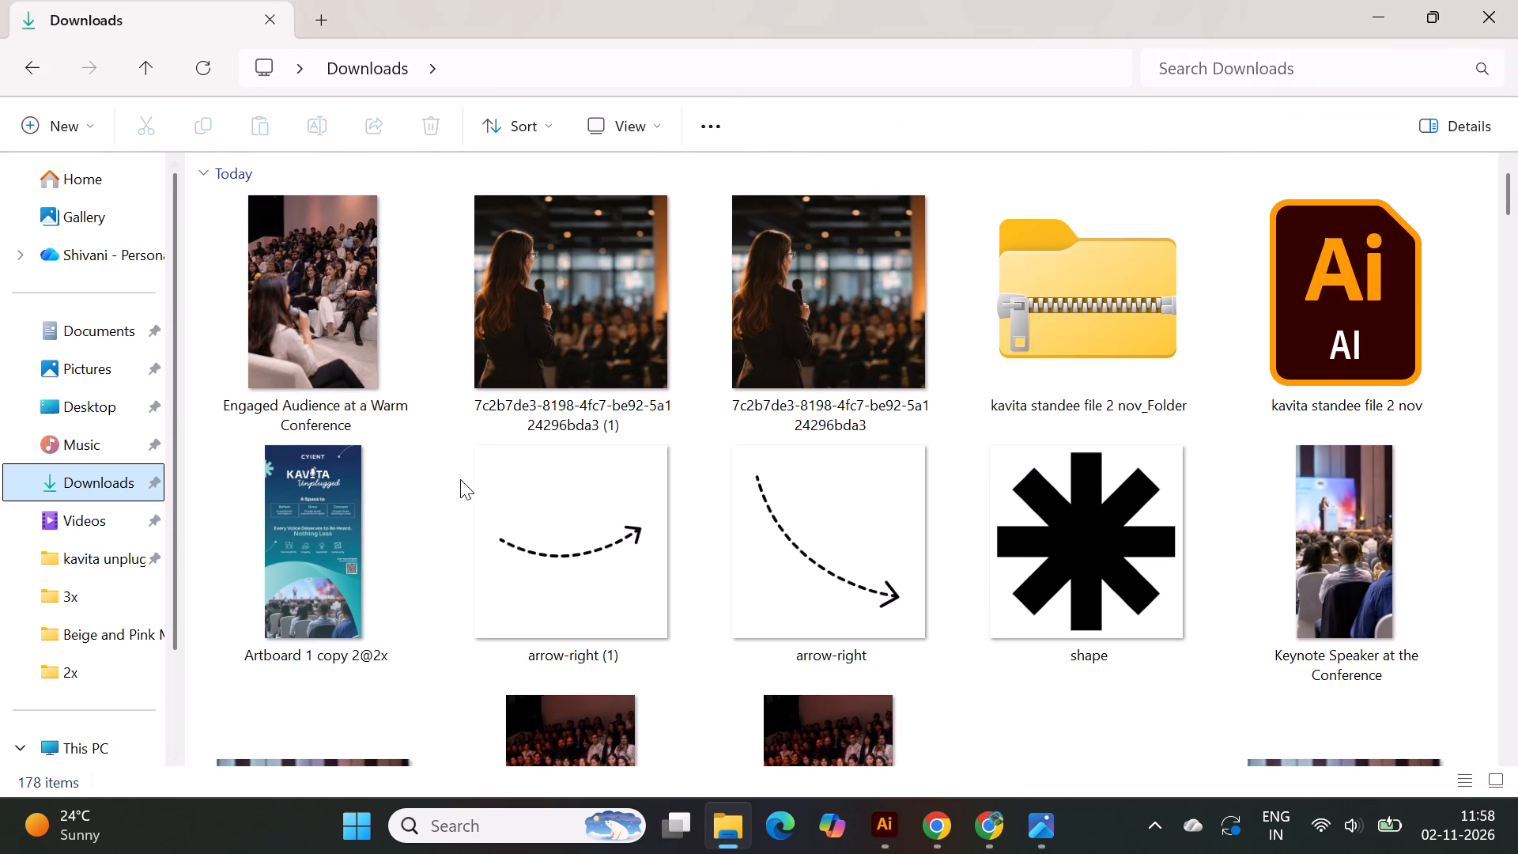
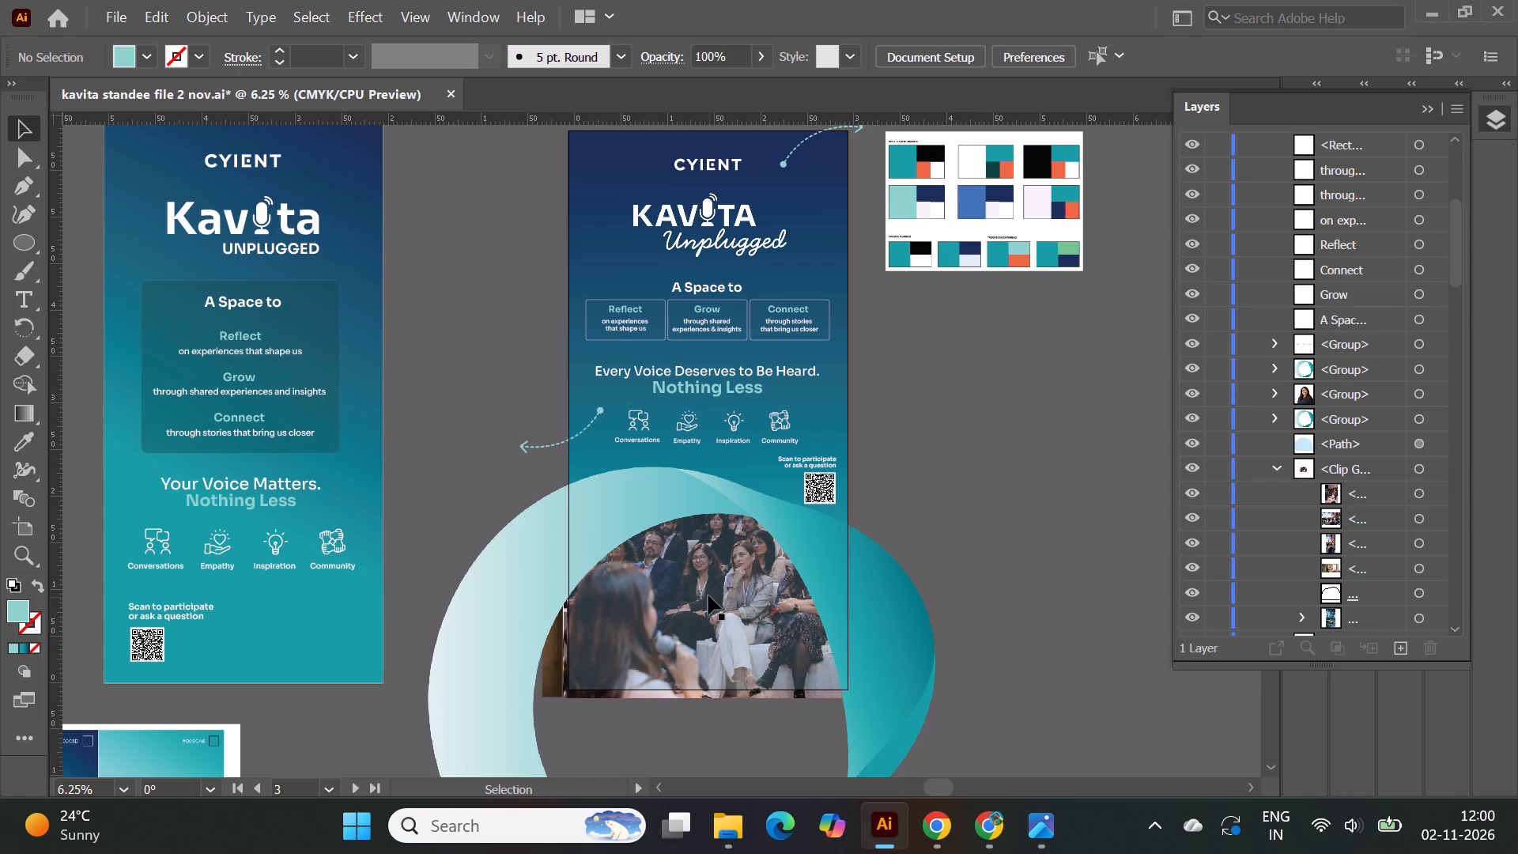
pyautogui.click(754, 593)
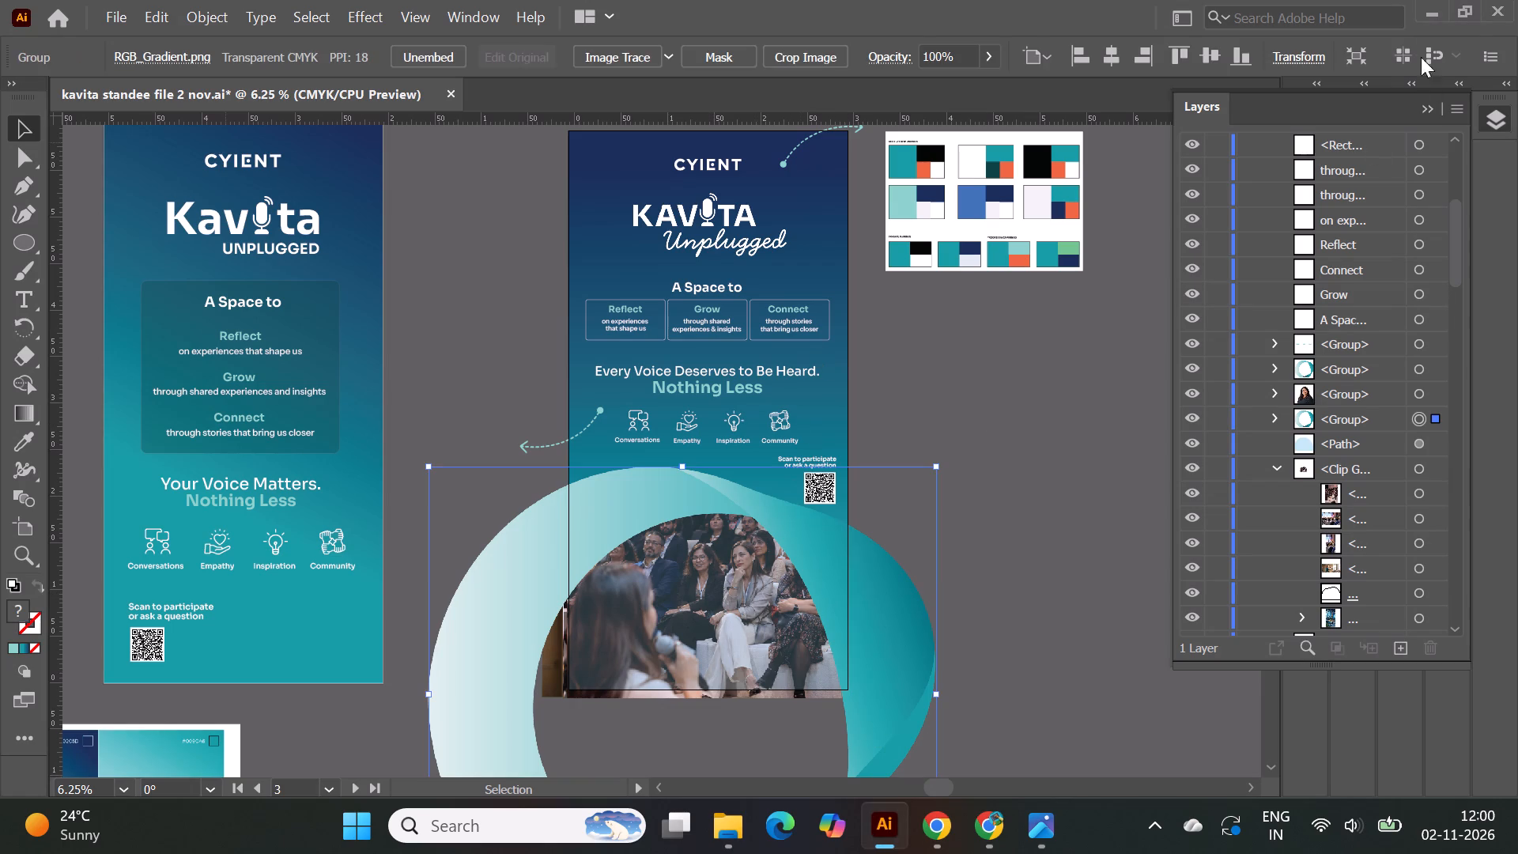
pyautogui.click(1456, 11)
pyautogui.moveTo(339, 320); pyautogui.dragTo(713, 735)
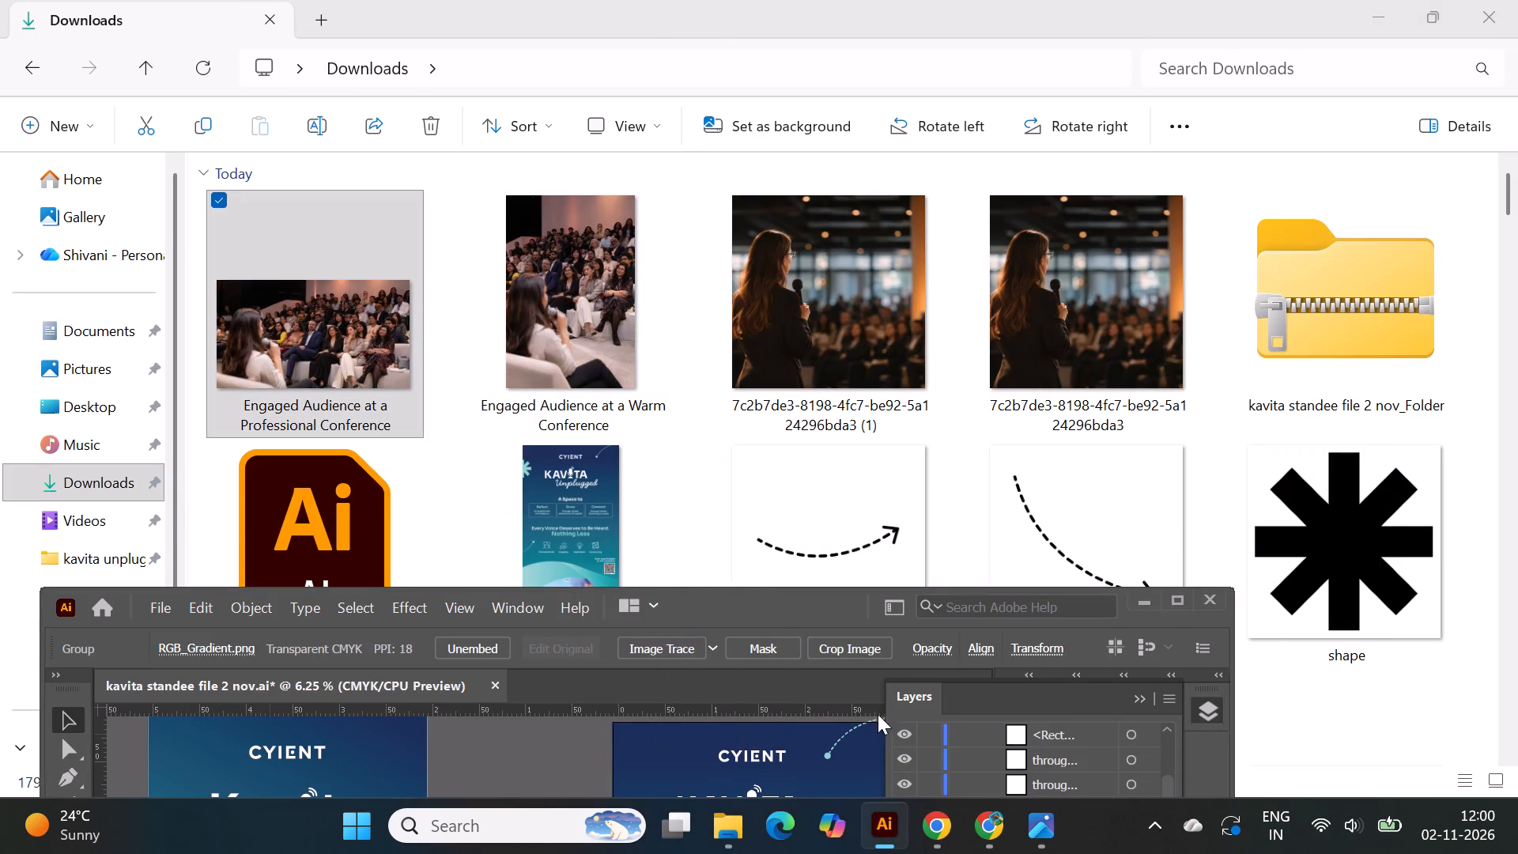
pyautogui.click(1174, 592)
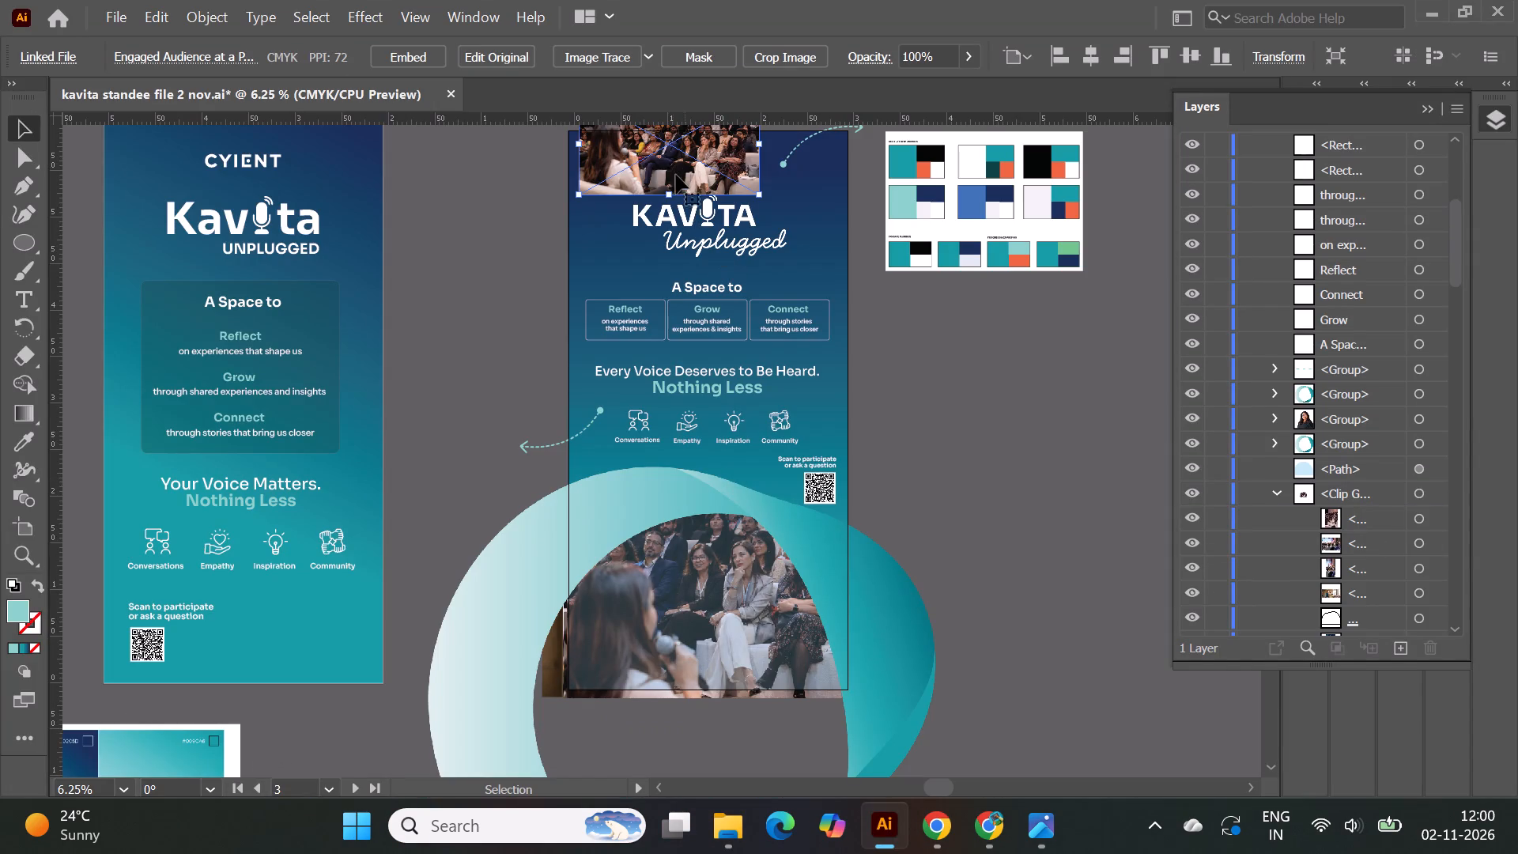
# Move the placed audience photo over the ring opening and enlarge it to about twice its size to cover the opening.
pyautogui.moveTo(657, 167); pyautogui.dragTo(638, 562)
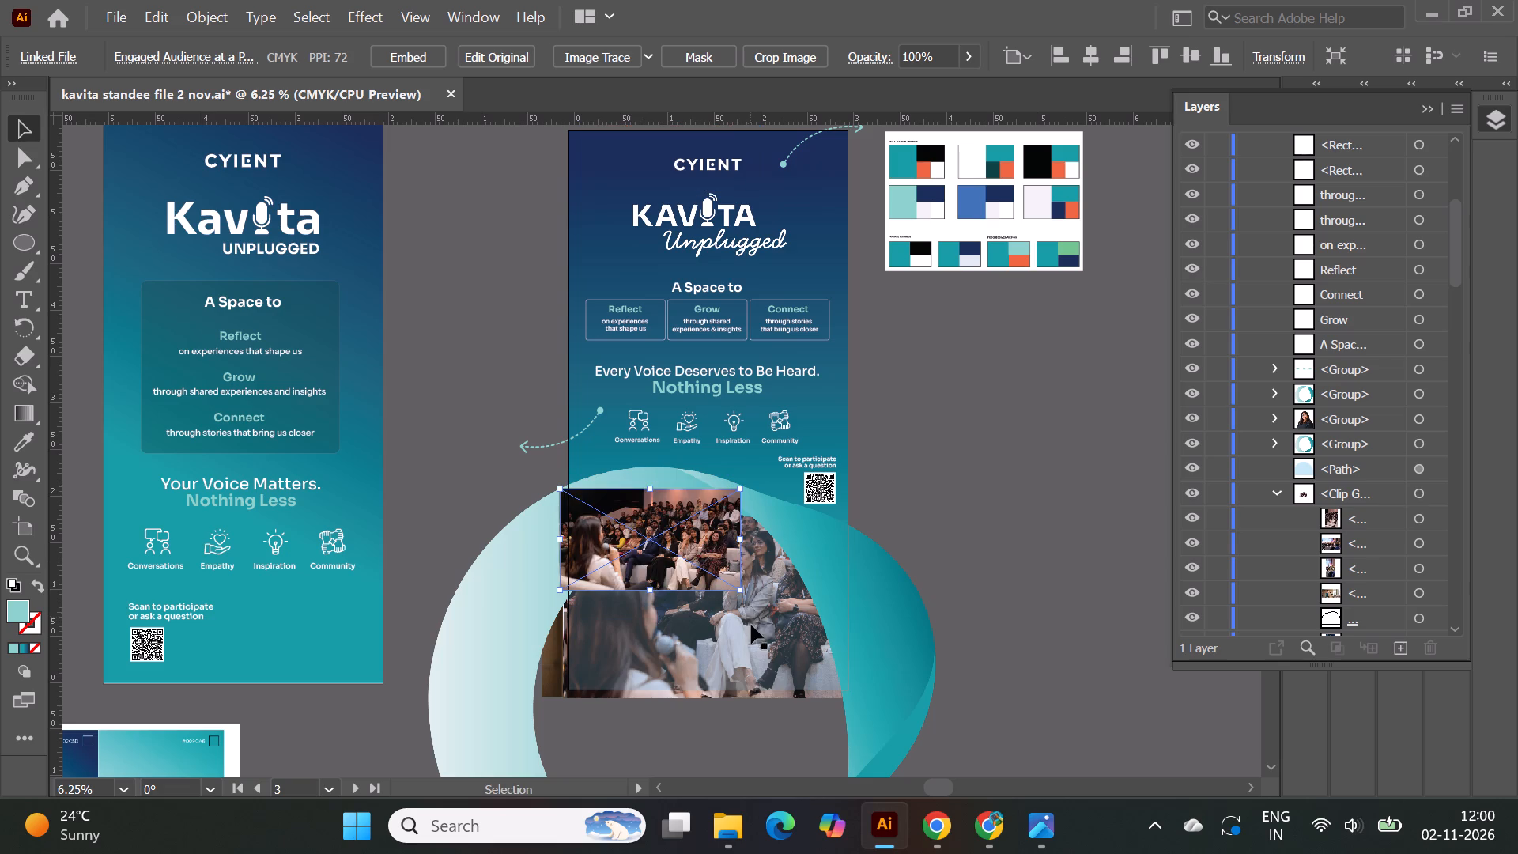
pyautogui.keyDown('shift'); pyautogui.moveTo(742, 590); pyautogui.dragTo(923, 734); pyautogui.keyUp('shift')
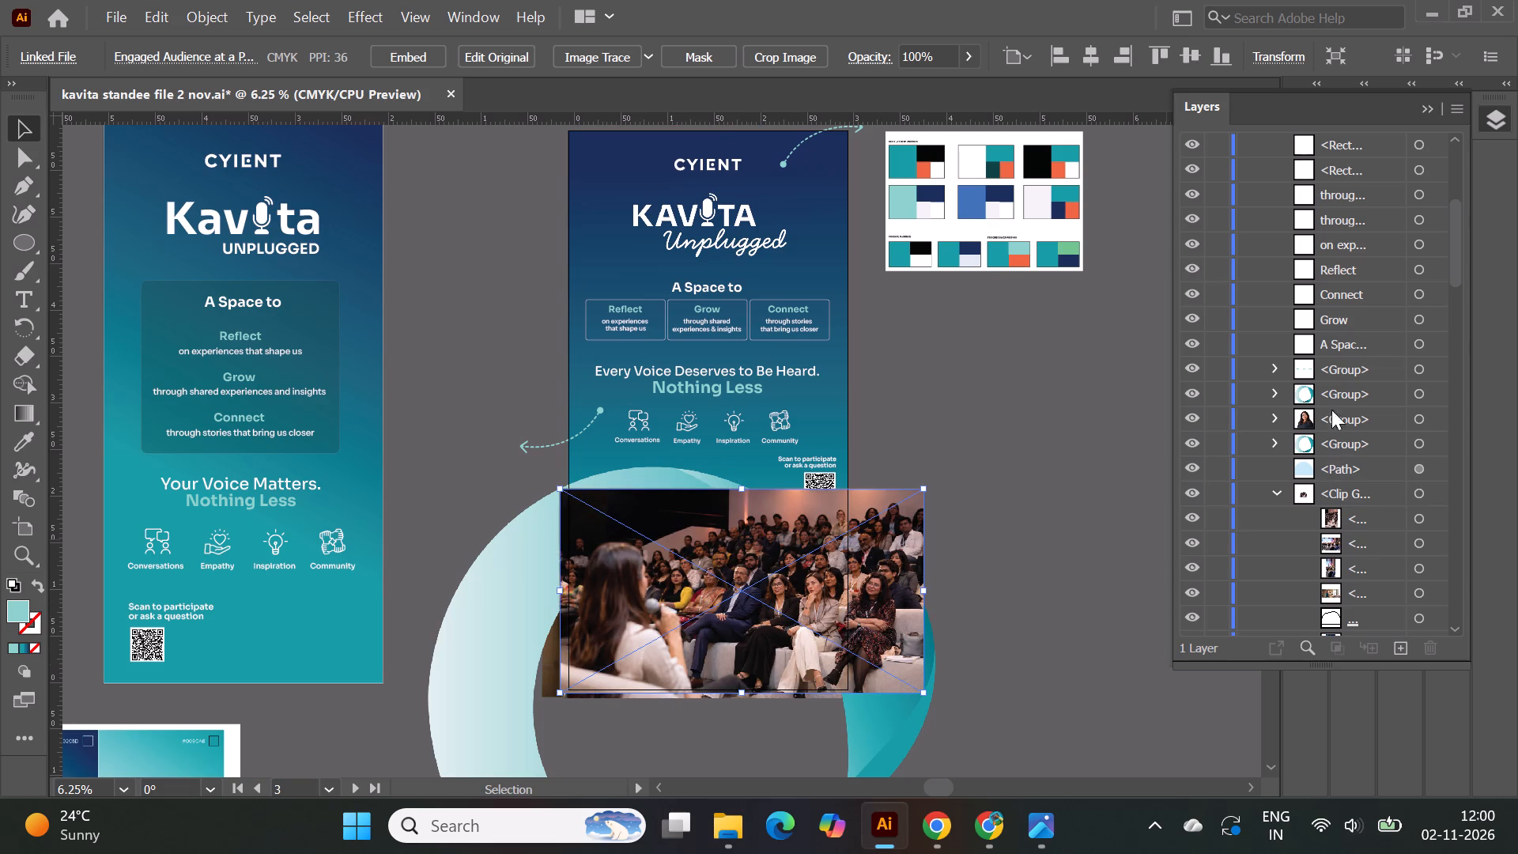
pyautogui.click(1085, 534)
# Move the linked audience photo down the layer stack to the top of the clip group behind the ring.
pyautogui.click(848, 565)
pyautogui.scroll(9, 1370, 299)
pyautogui.click(1346, 172)
pyautogui.moveTo(1369, 164); pyautogui.dragTo(1376, 206)
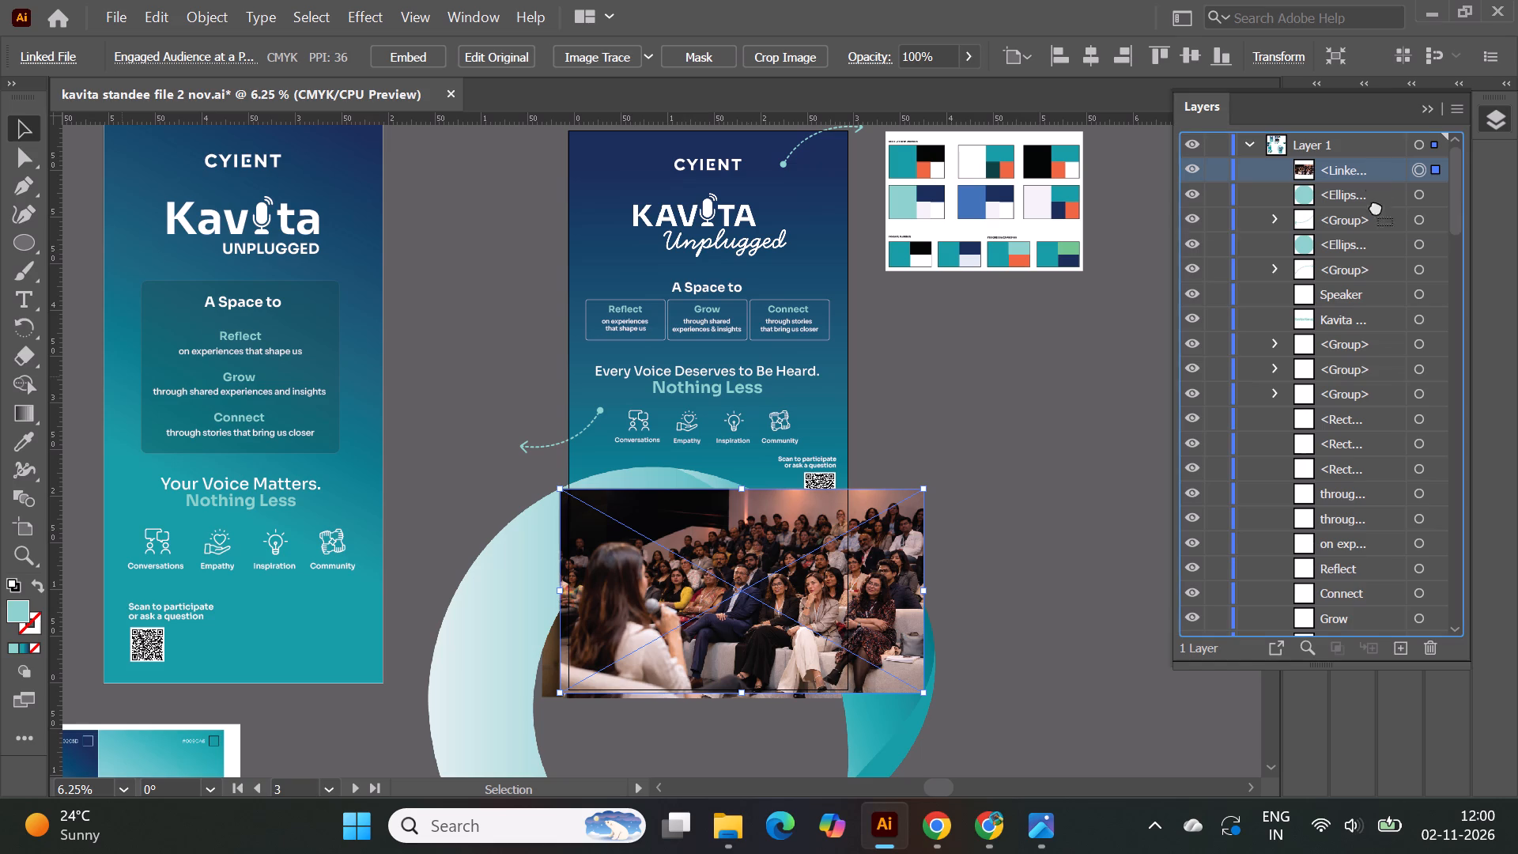
pyautogui.moveTo(1376, 206); pyautogui.dragTo(1375, 547)
pyautogui.scroll(-2, 1371, 535)
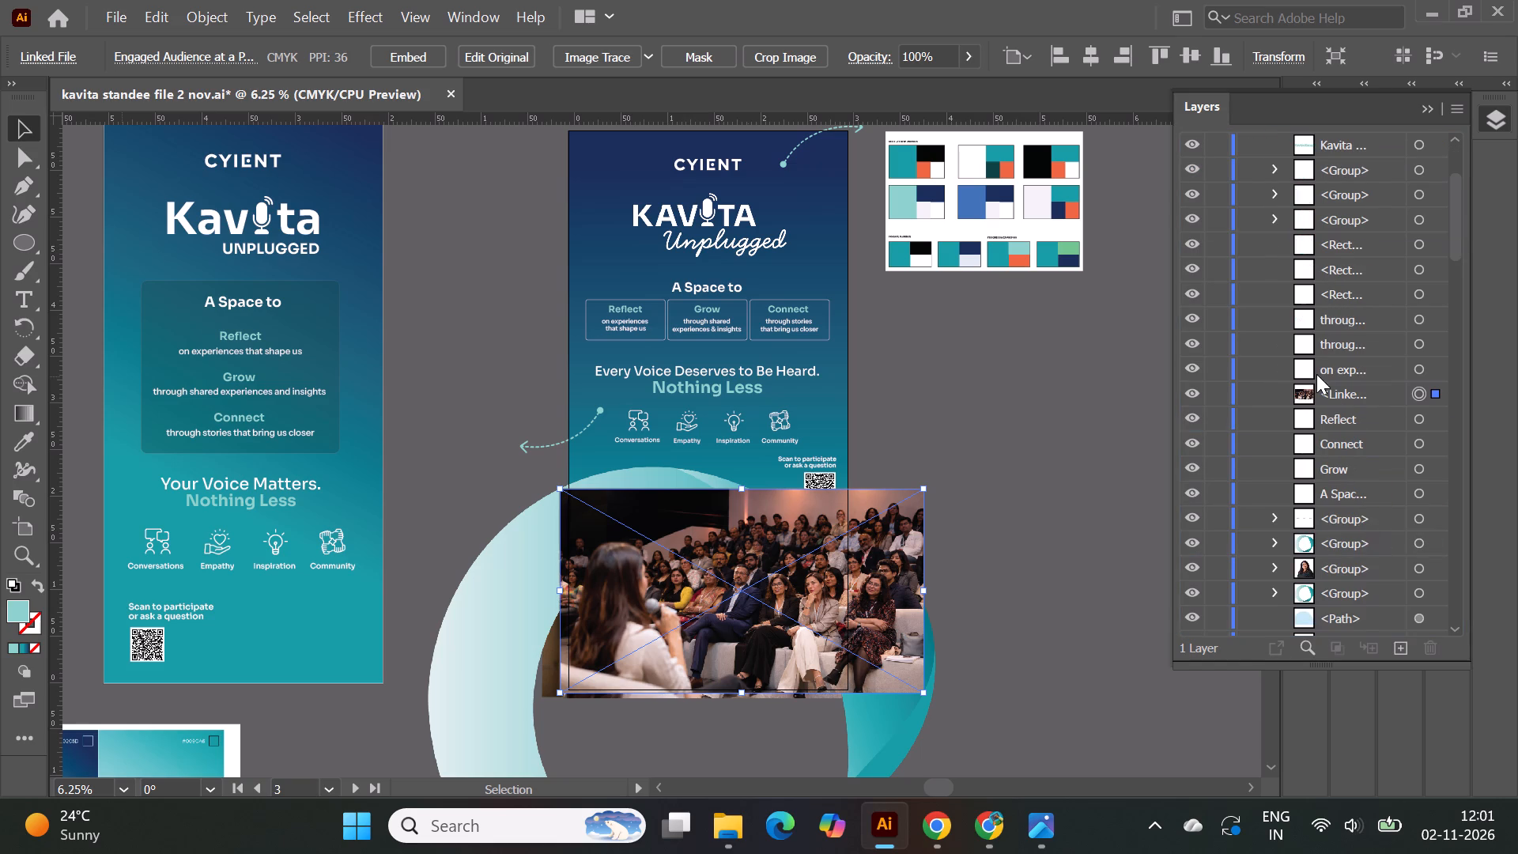
pyautogui.click(1333, 387)
pyautogui.scroll(-2, 1347, 414)
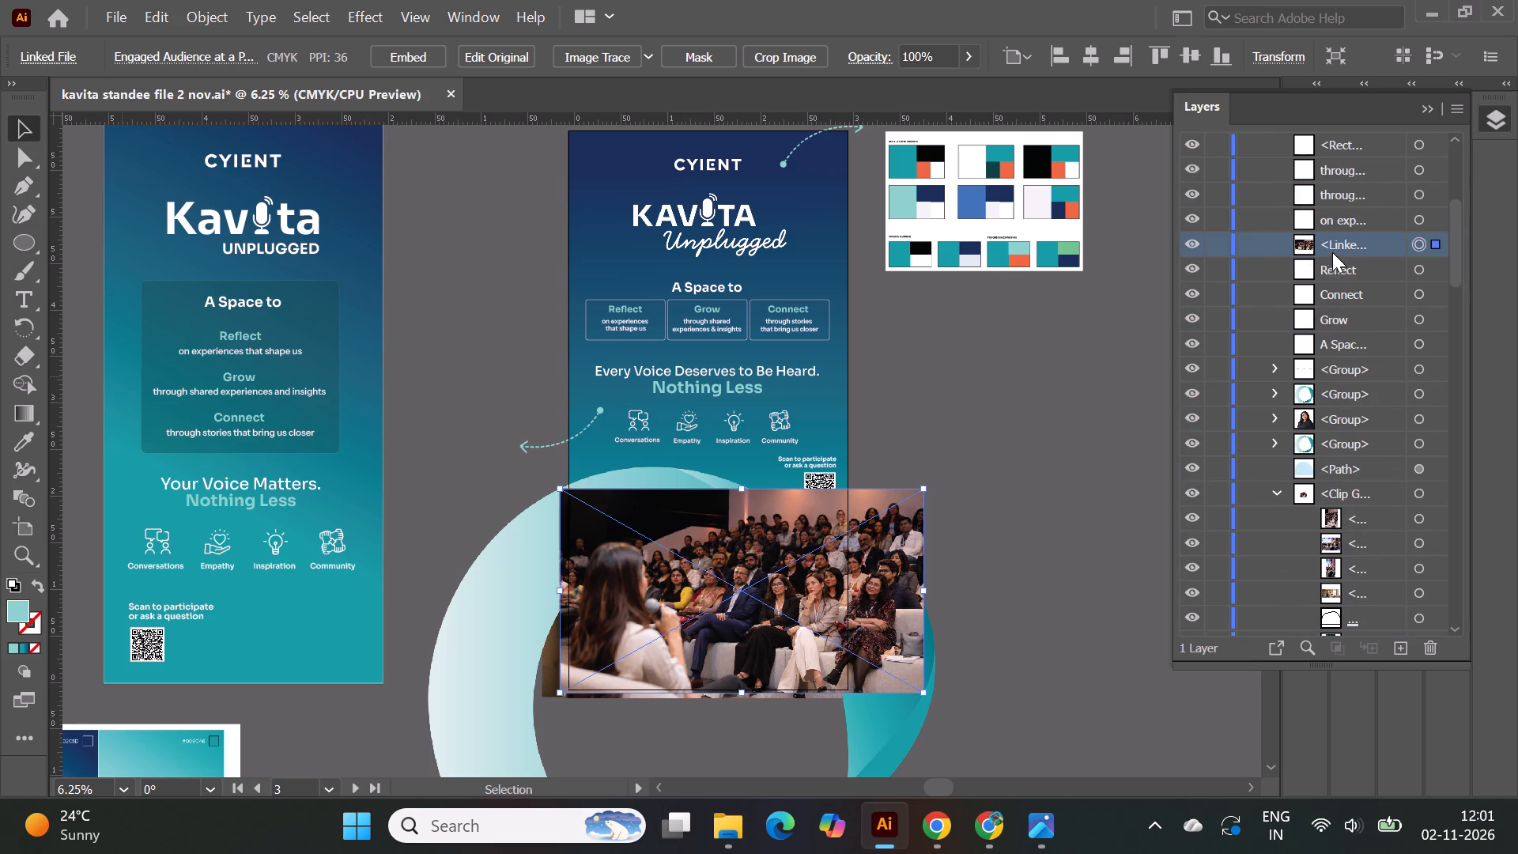
pyautogui.moveTo(1335, 247); pyautogui.dragTo(1351, 496)
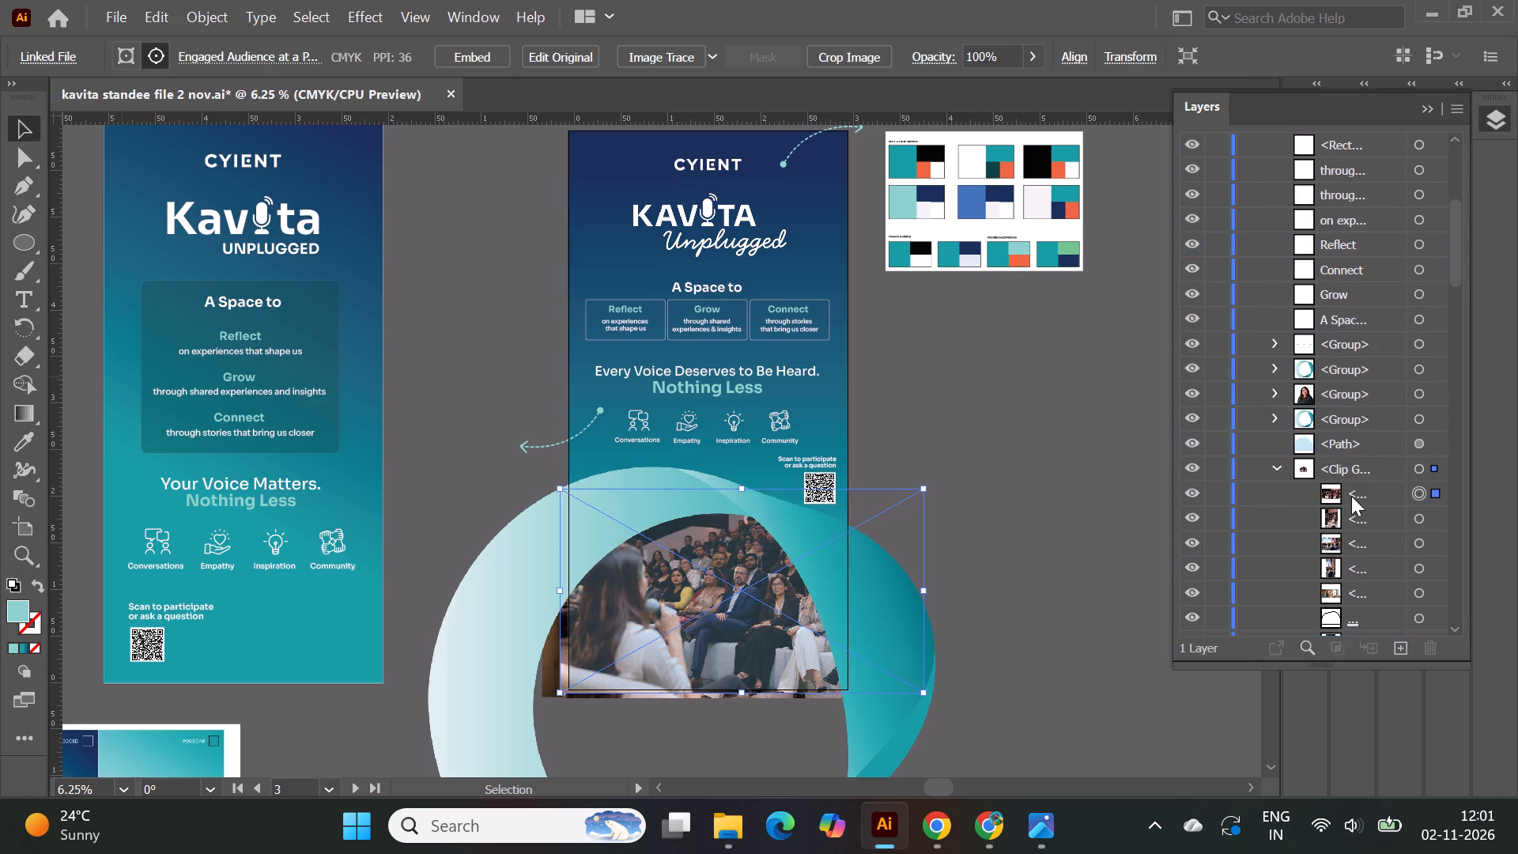
# Scale the clipped audience photo down slightly so the speaker and seated audience fit within the ring opening.
pyautogui.keyDown('alt'); pyautogui.scroll(1, 782, 665); pyautogui.keyUp('alt')
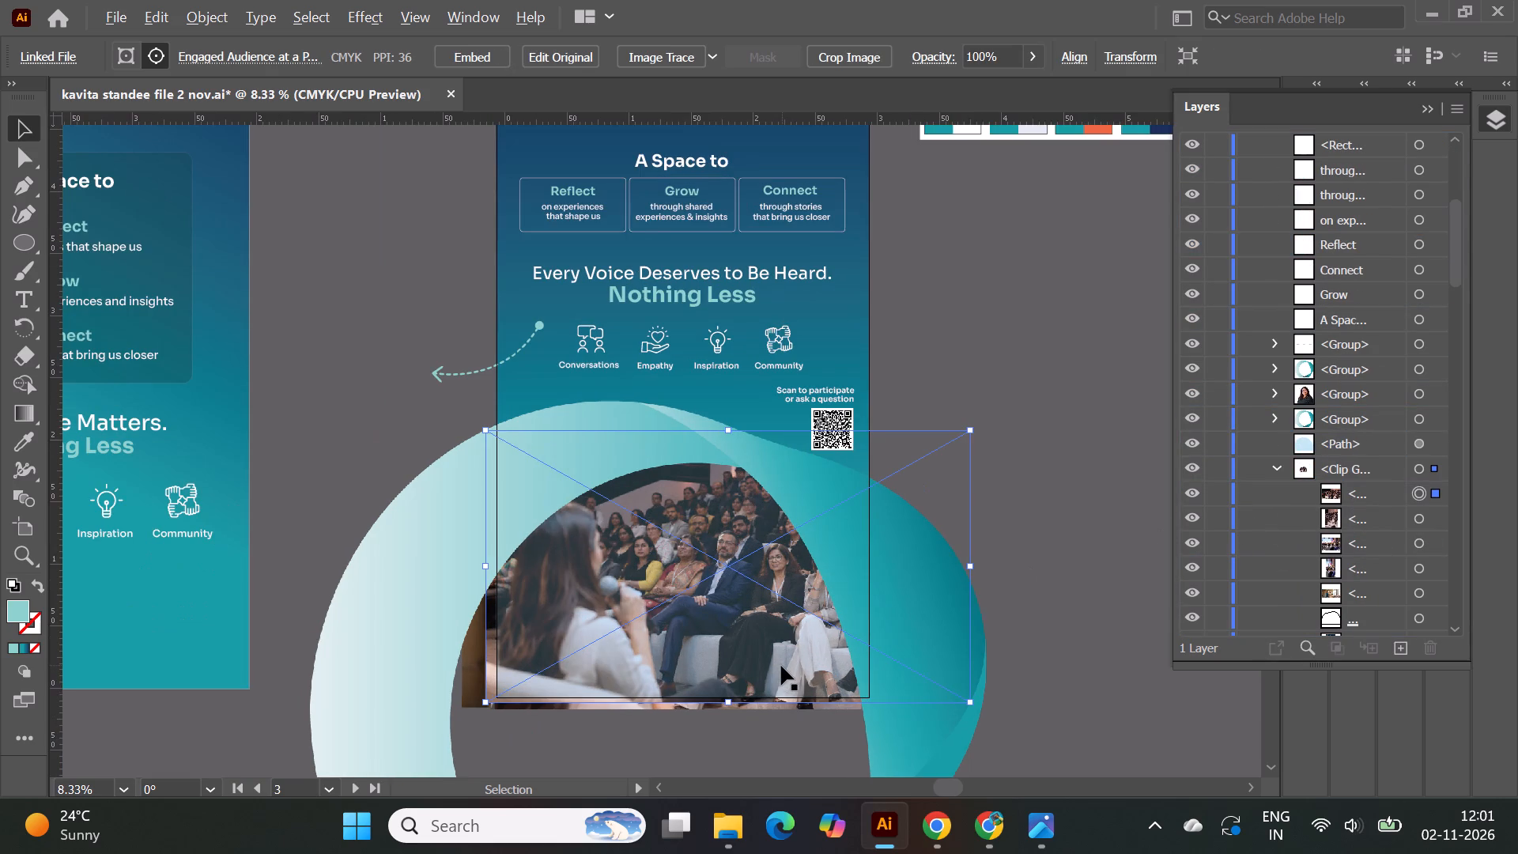
pyautogui.scroll(-2, 781, 666)
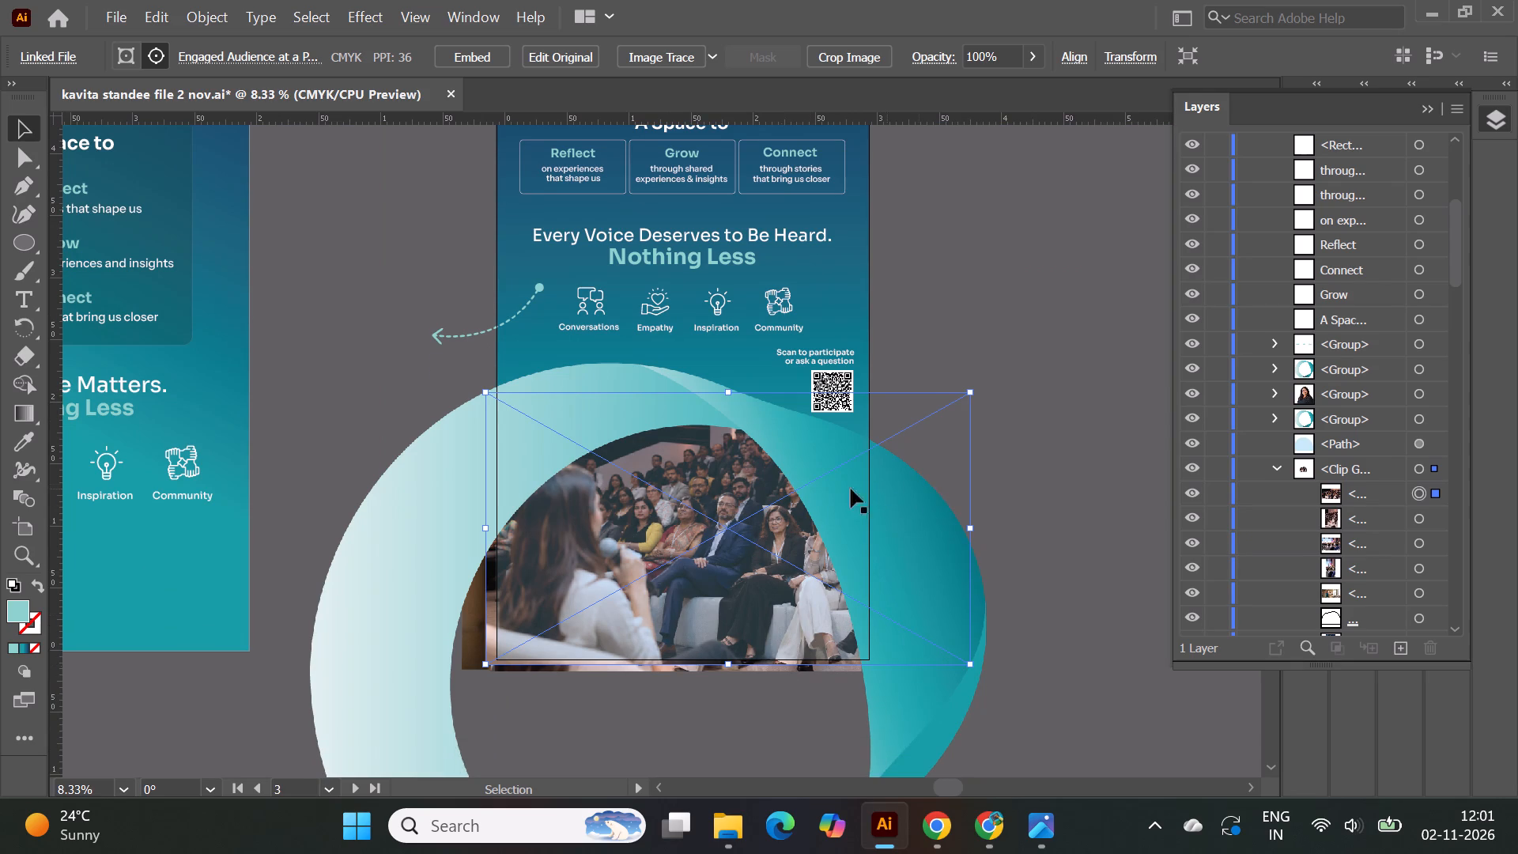
pyautogui.keyDown('shift'); pyautogui.moveTo(481, 391); pyautogui.dragTo(483, 400); pyautogui.keyUp('shift')
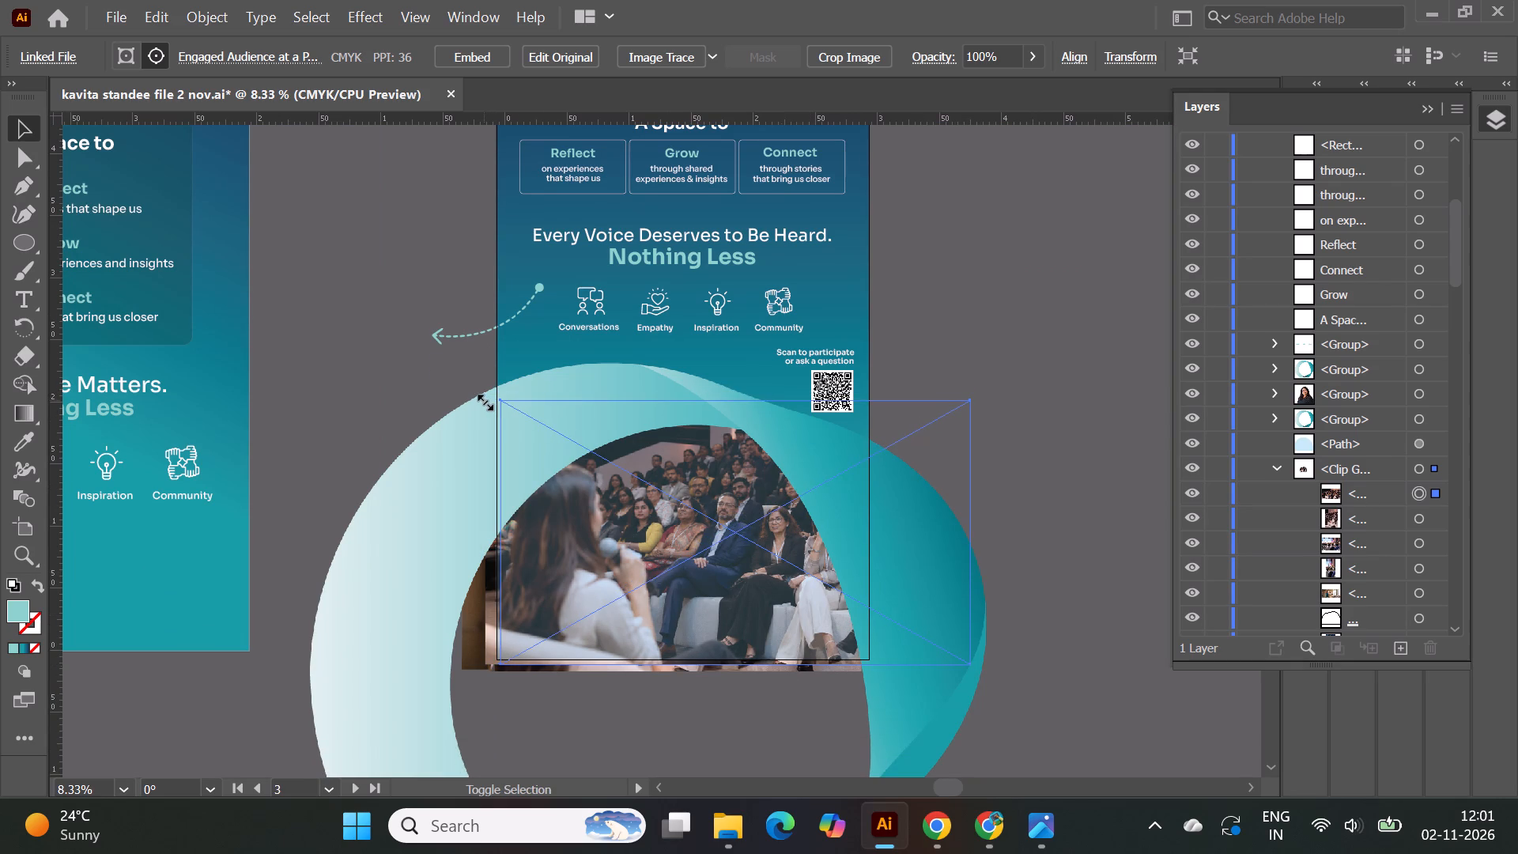
pyautogui.keyDown('shift'); pyautogui.moveTo(483, 400); pyautogui.dragTo(468, 398); pyautogui.keyUp('shift')
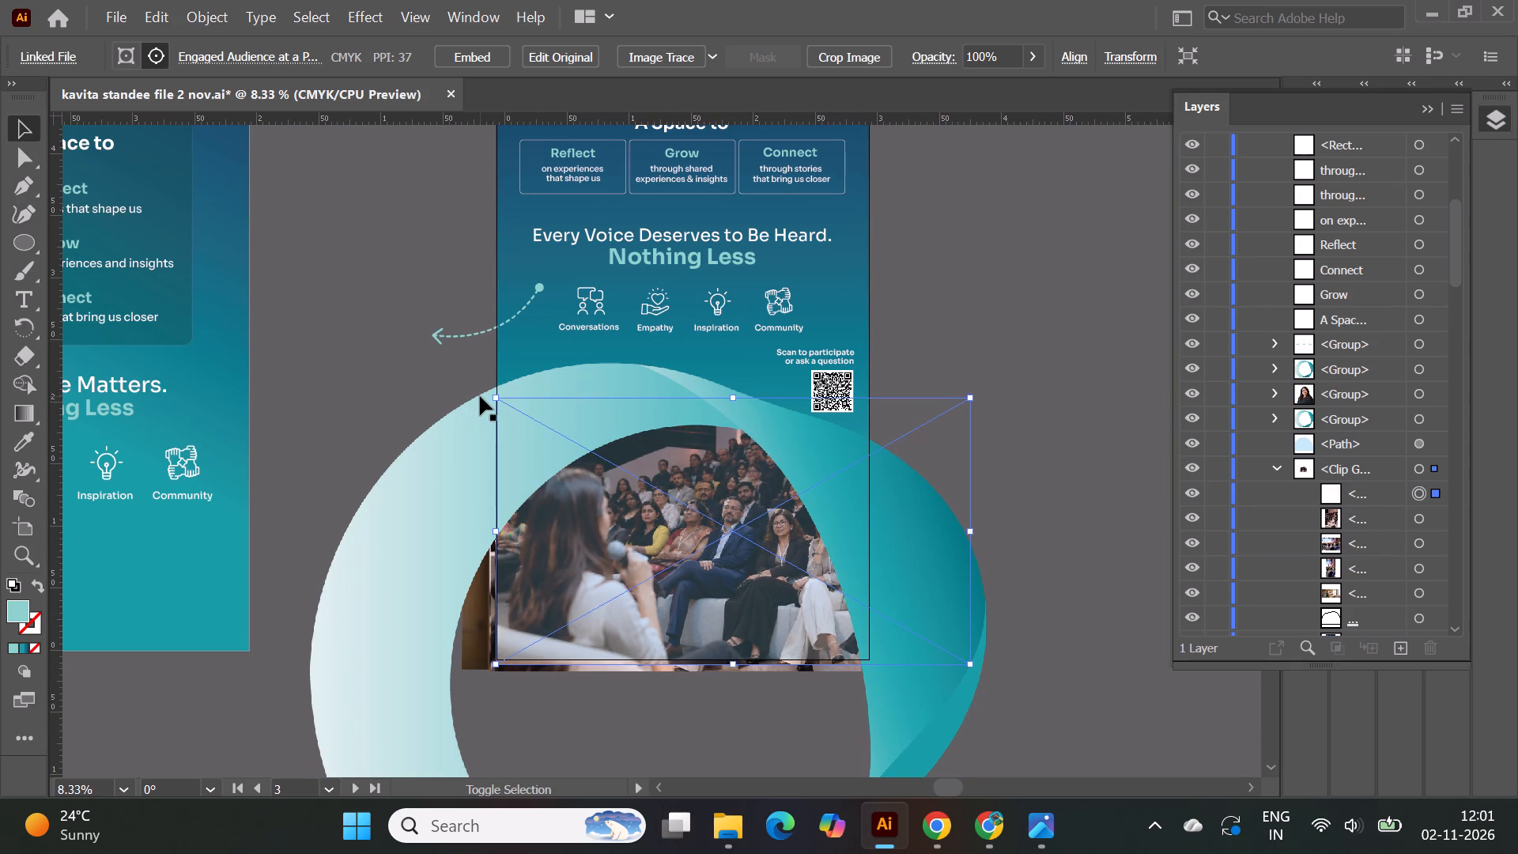
pyautogui.keyDown('shift'); pyautogui.moveTo(494, 393); pyautogui.dragTo(479, 390); pyautogui.keyUp('shift')
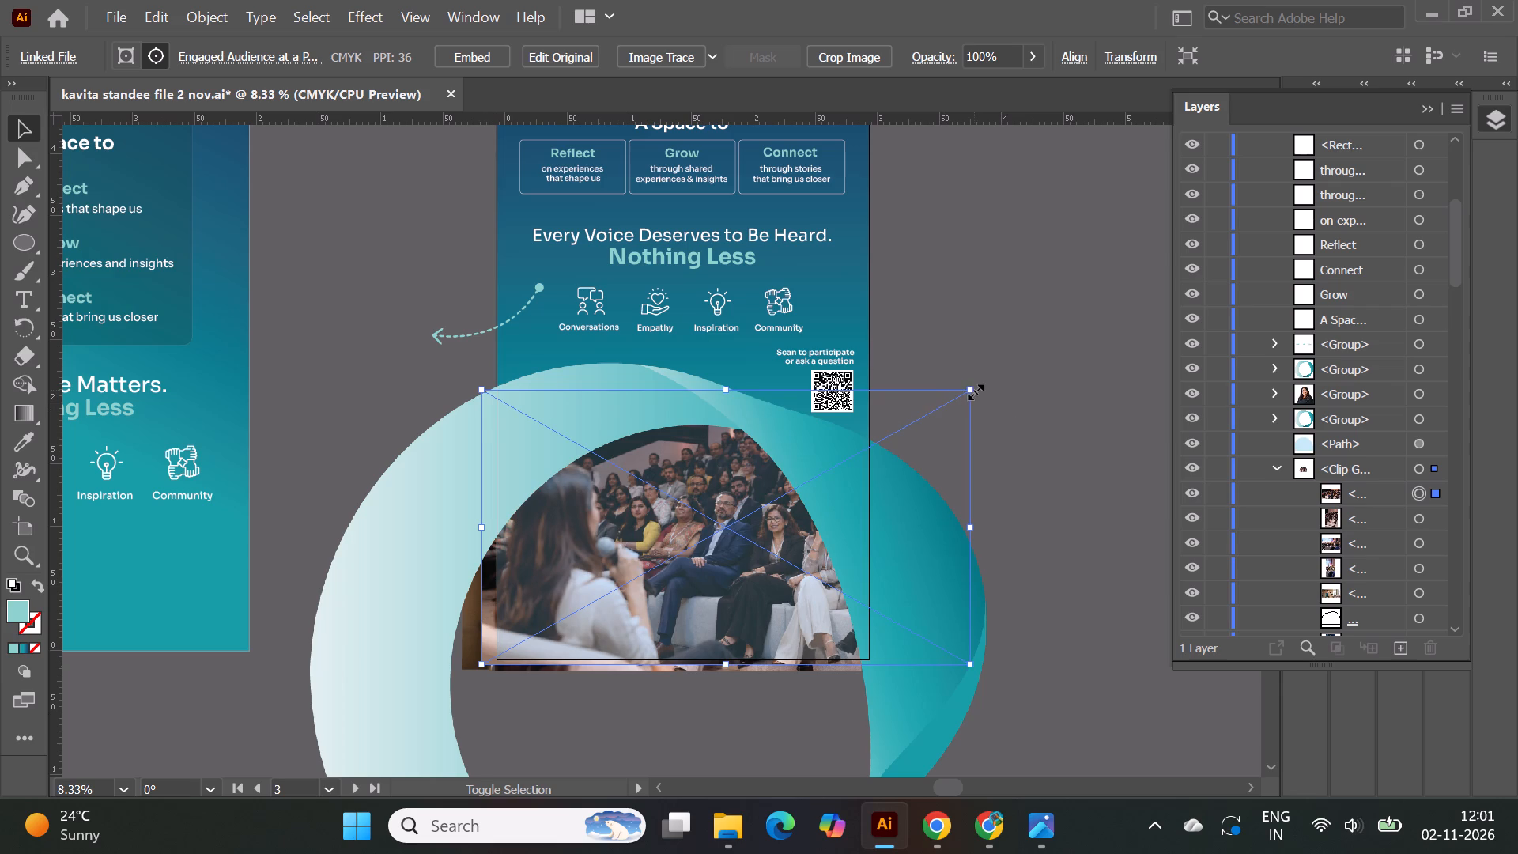
pyautogui.keyDown('shift'); pyautogui.moveTo(973, 389); pyautogui.dragTo(923, 398); pyautogui.keyUp('shift')
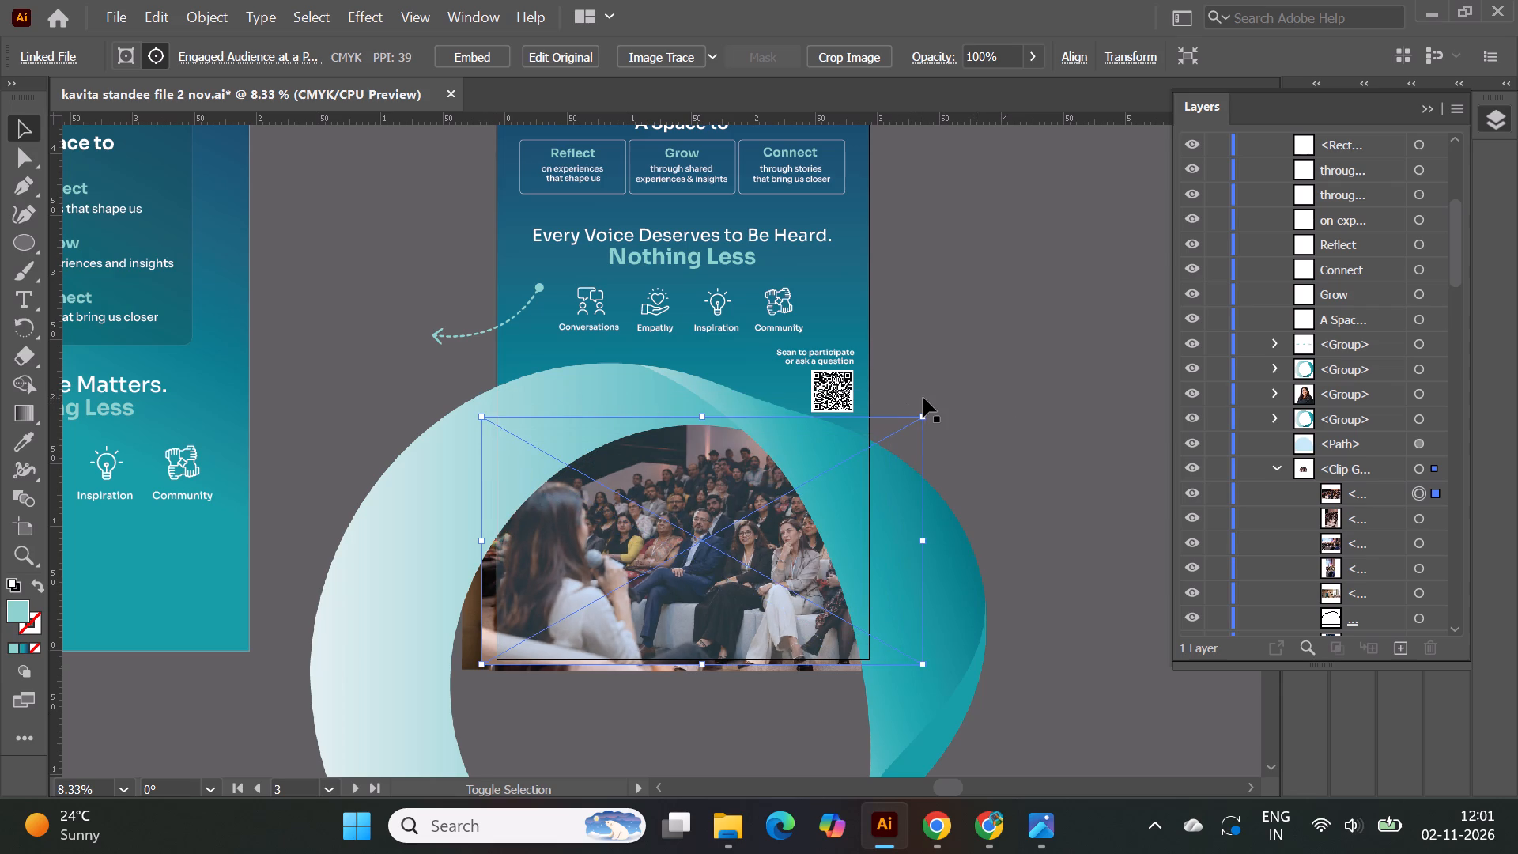
pyautogui.keyDown('shift'); pyautogui.moveTo(920, 414); pyautogui.dragTo(945, 410); pyautogui.keyUp('shift')
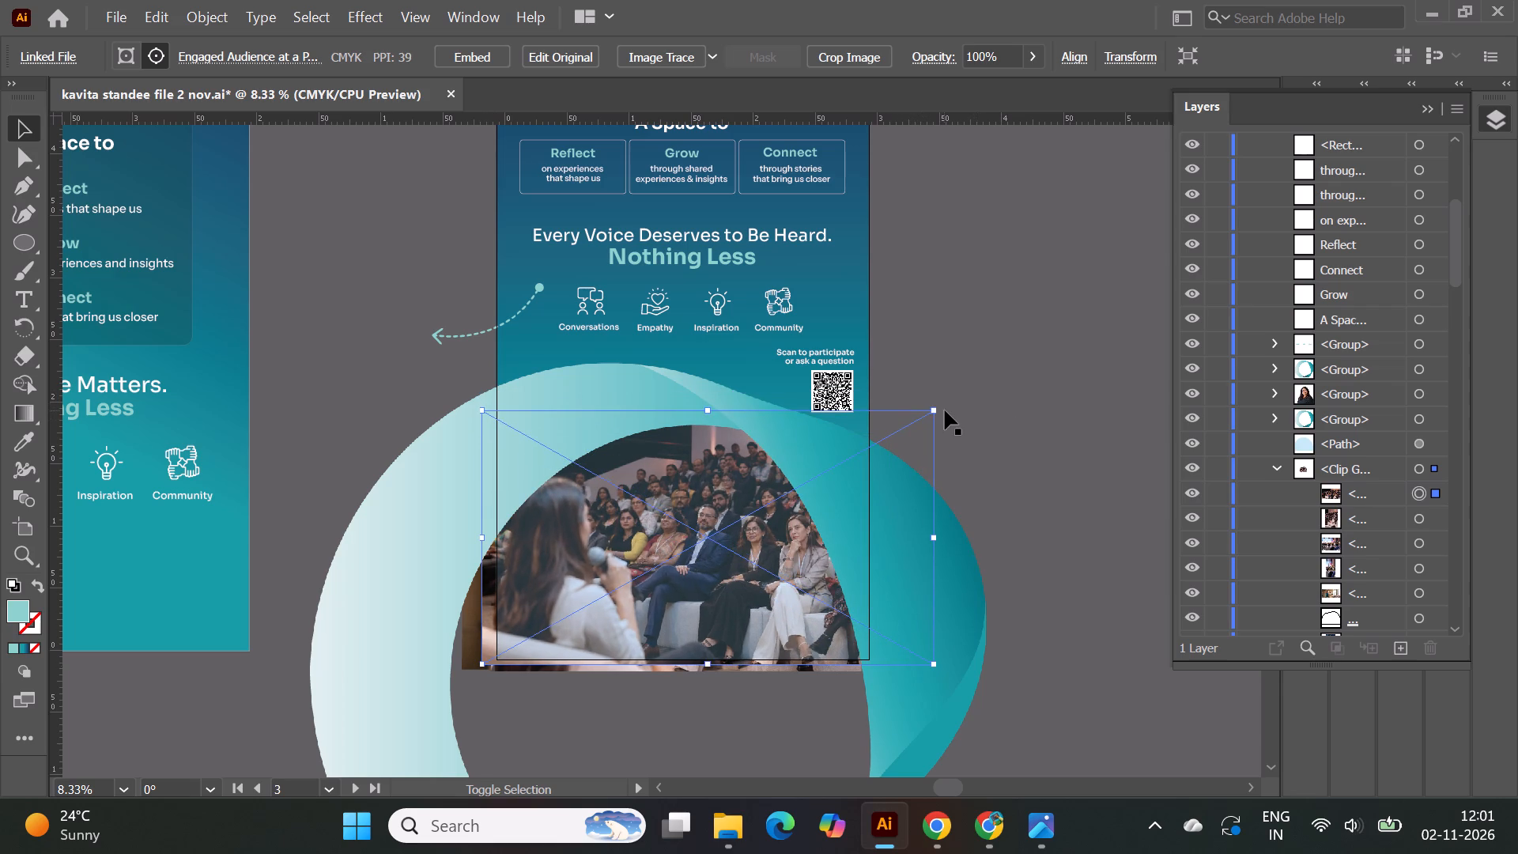
pyautogui.keyDown('shift'); pyautogui.moveTo(935, 412); pyautogui.dragTo(945, 410); pyautogui.keyUp('shift')
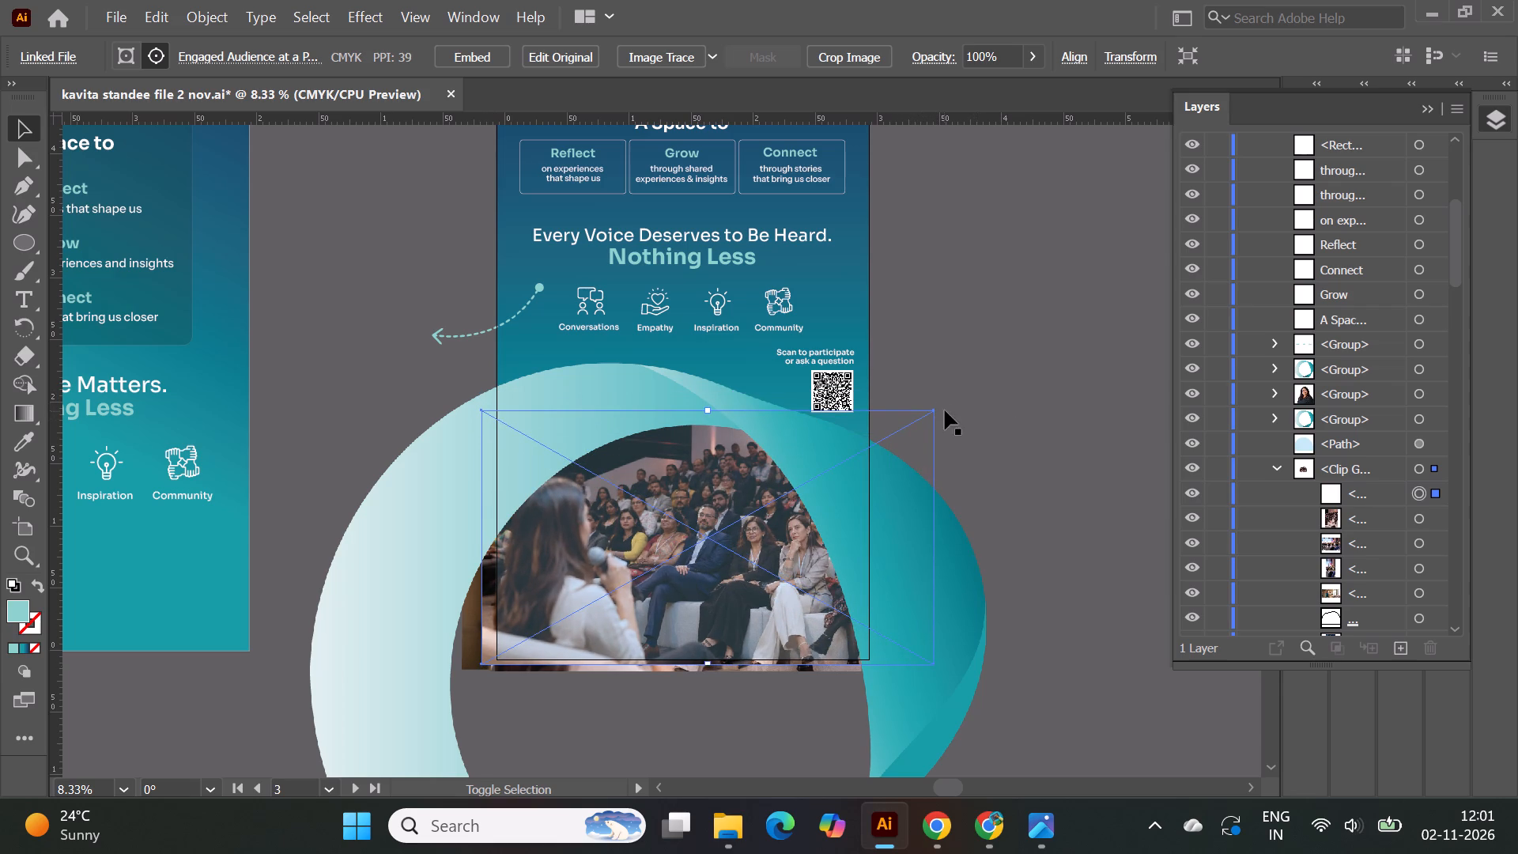
pyautogui.keyDown('shift'); pyautogui.click(937, 410); pyautogui.keyUp('shift')
pyautogui.doubleClick(1024, 464)
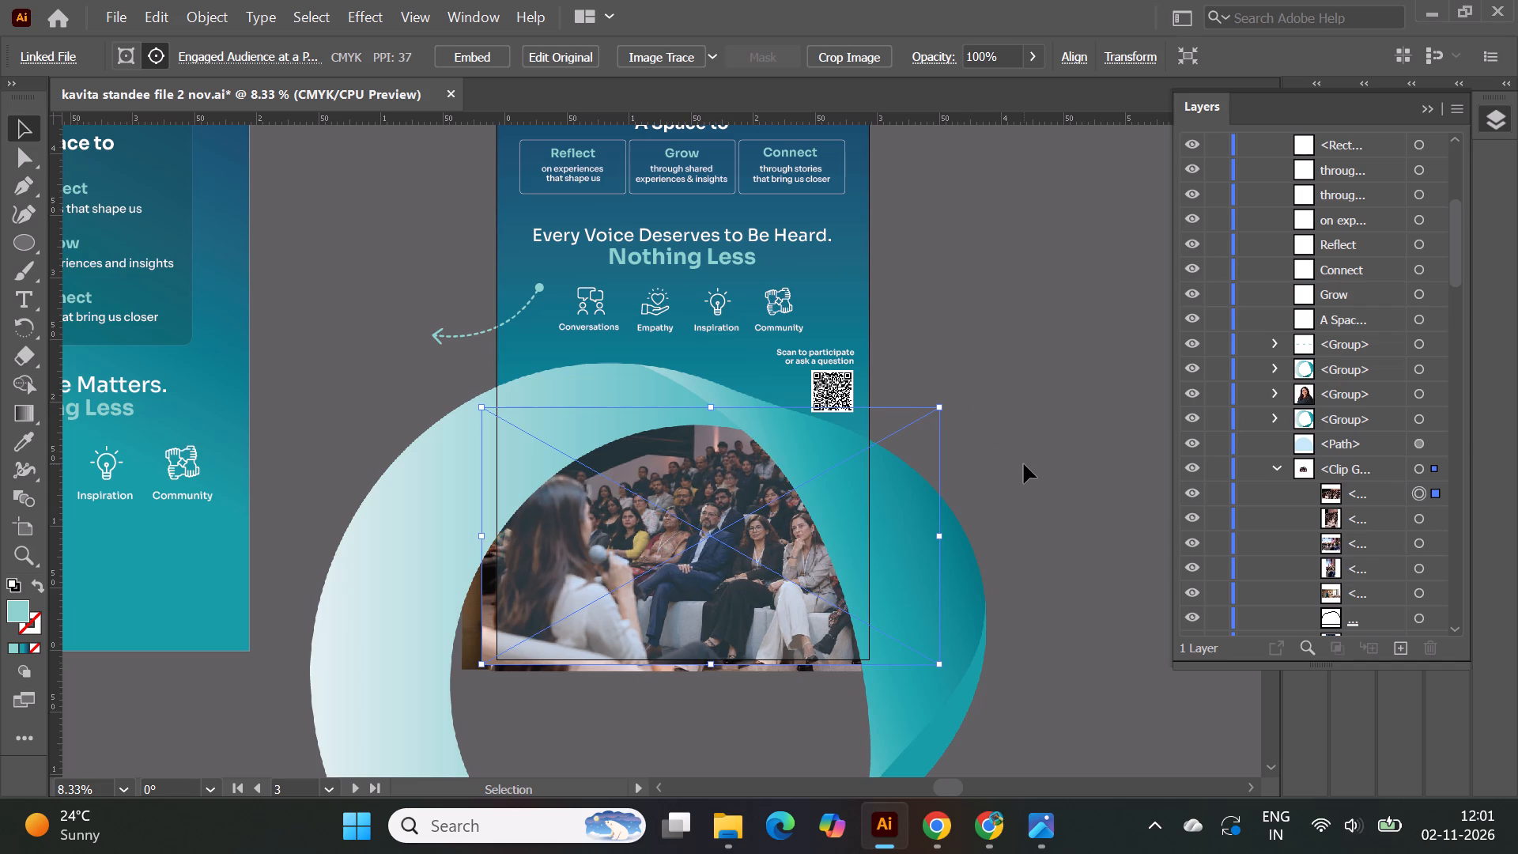
# Examine the standee layout with the new audience photo from the Cyient logo down to the ring.
pyautogui.keyDown('alt'); pyautogui.scroll(-1, 709, 646); pyautogui.keyUp('alt')
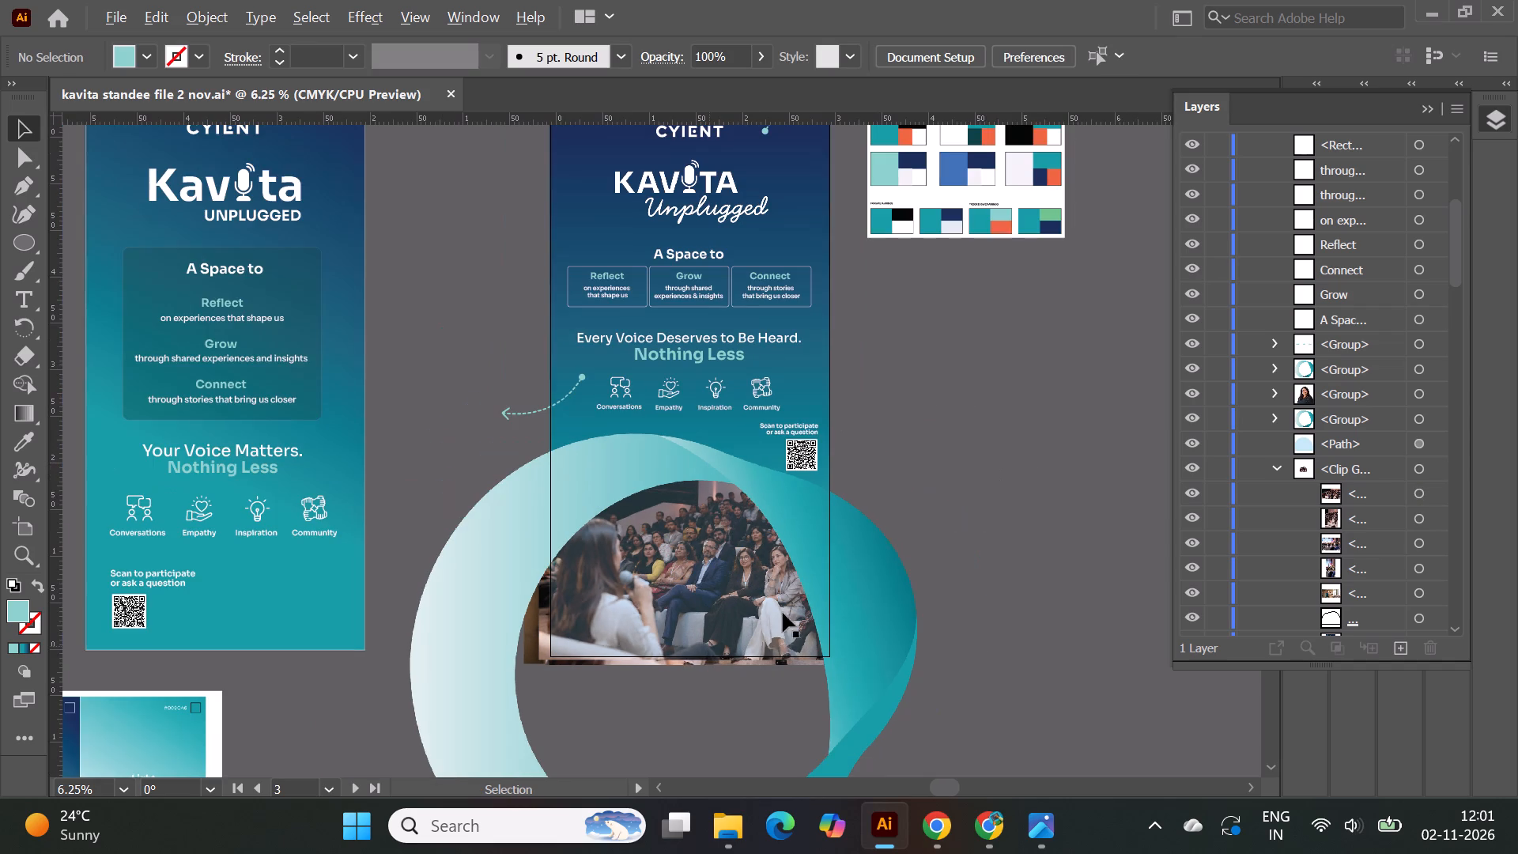
pyautogui.click(969, 467)
pyautogui.scroll(7, 969, 467)
pyautogui.keyDown('alt'); pyautogui.scroll(2, 603, 275); pyautogui.keyUp('alt')
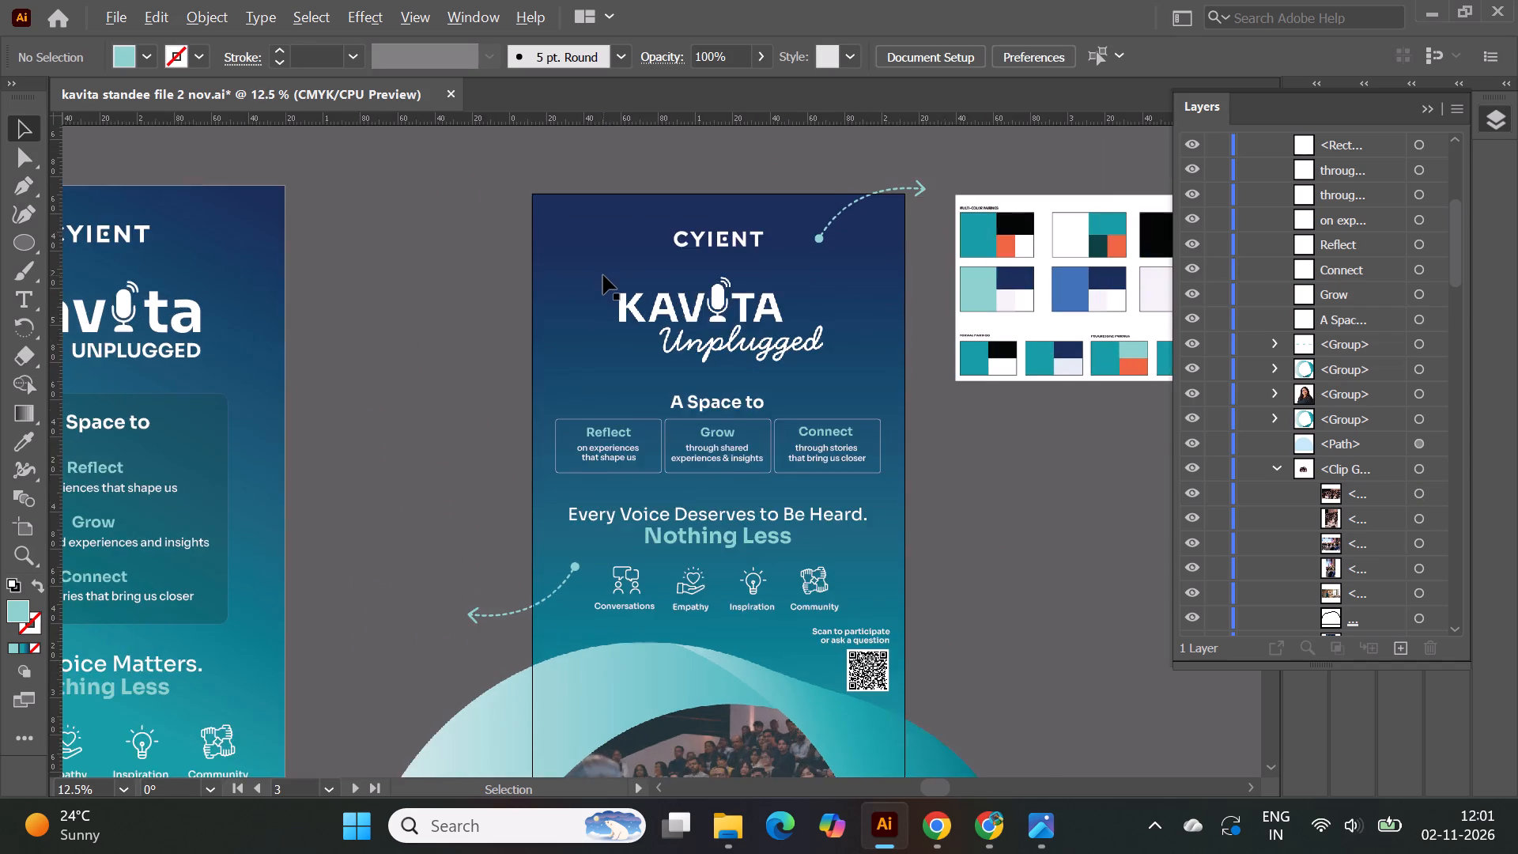
pyautogui.keyDown('alt'); pyautogui.scroll(-1, 683, 242); pyautogui.keyUp('alt')
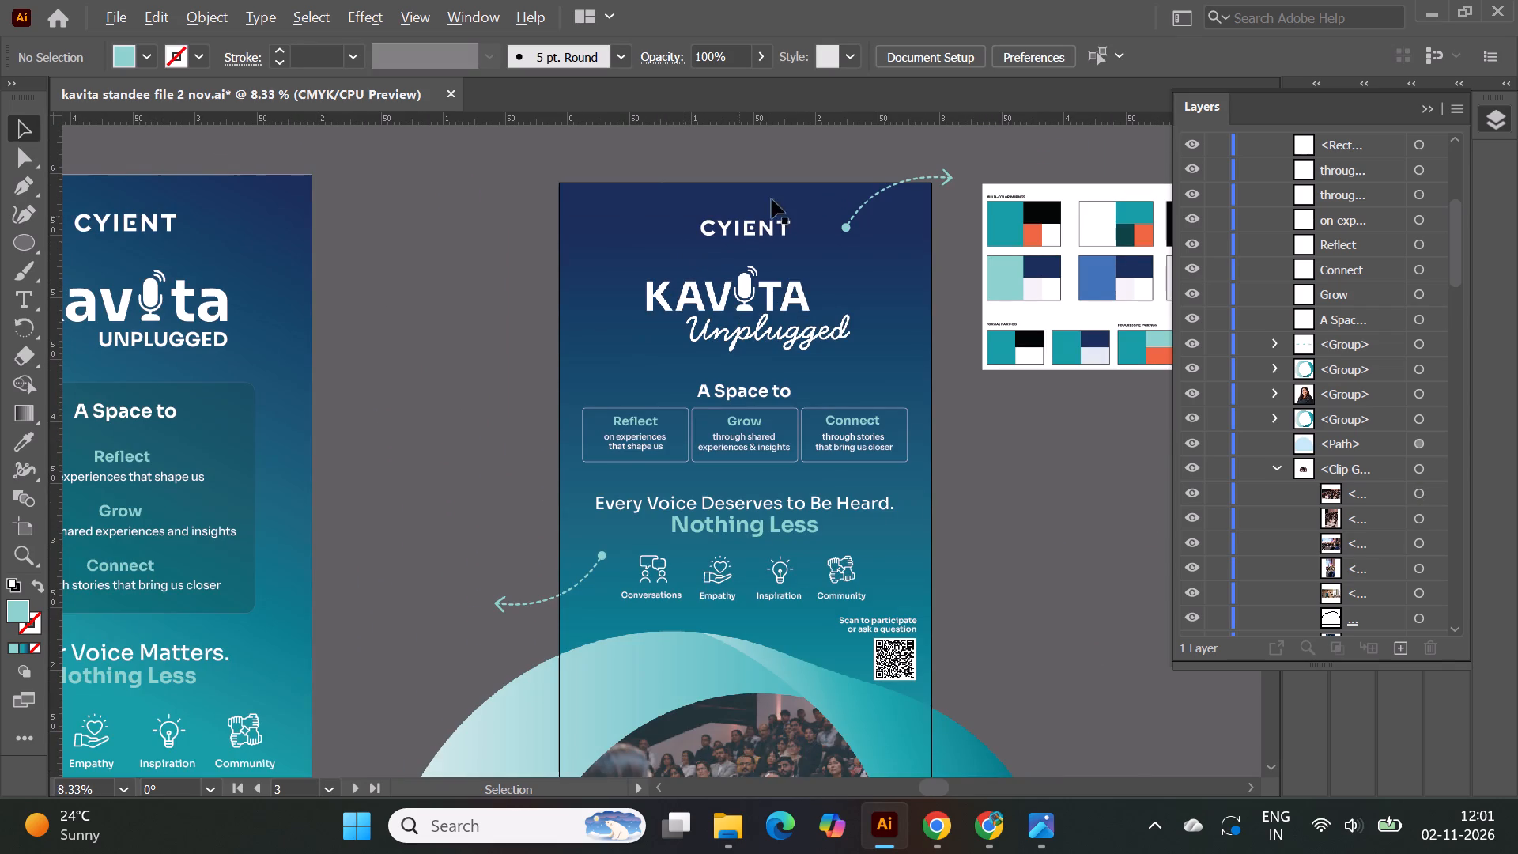
pyautogui.keyDown('alt'); pyautogui.scroll(1, 794, 173); pyautogui.keyUp('alt')
pyautogui.keyDown('alt'); pyautogui.scroll(-2, 763, 173); pyautogui.keyUp('alt')
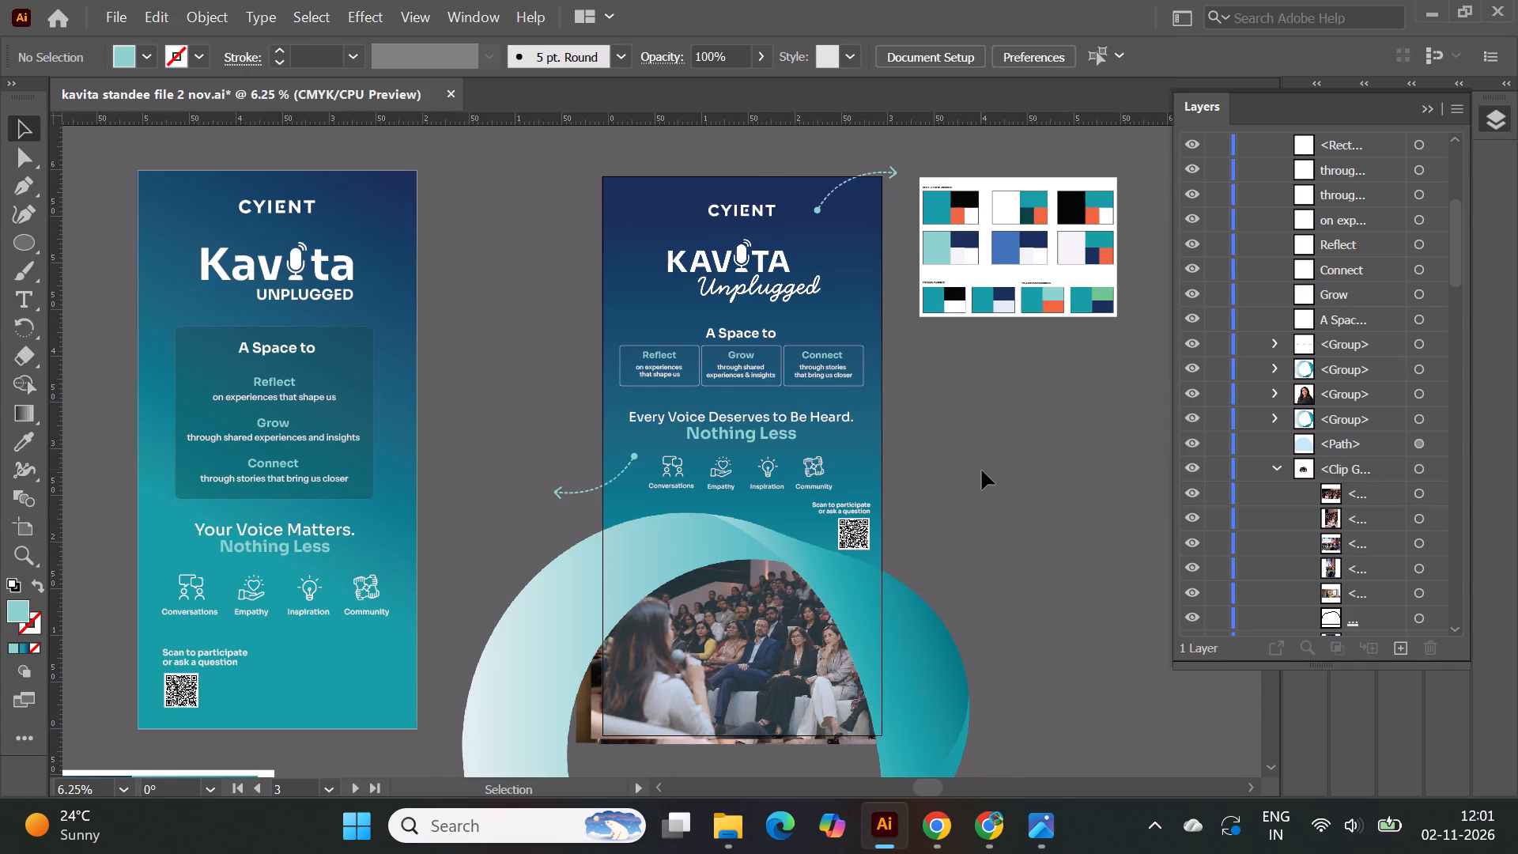
pyautogui.click(982, 470)
# Check the number of the "Artboard 1 copy 2" standee artboard and start exporting the document with Export As.
pyautogui.click(28, 523)
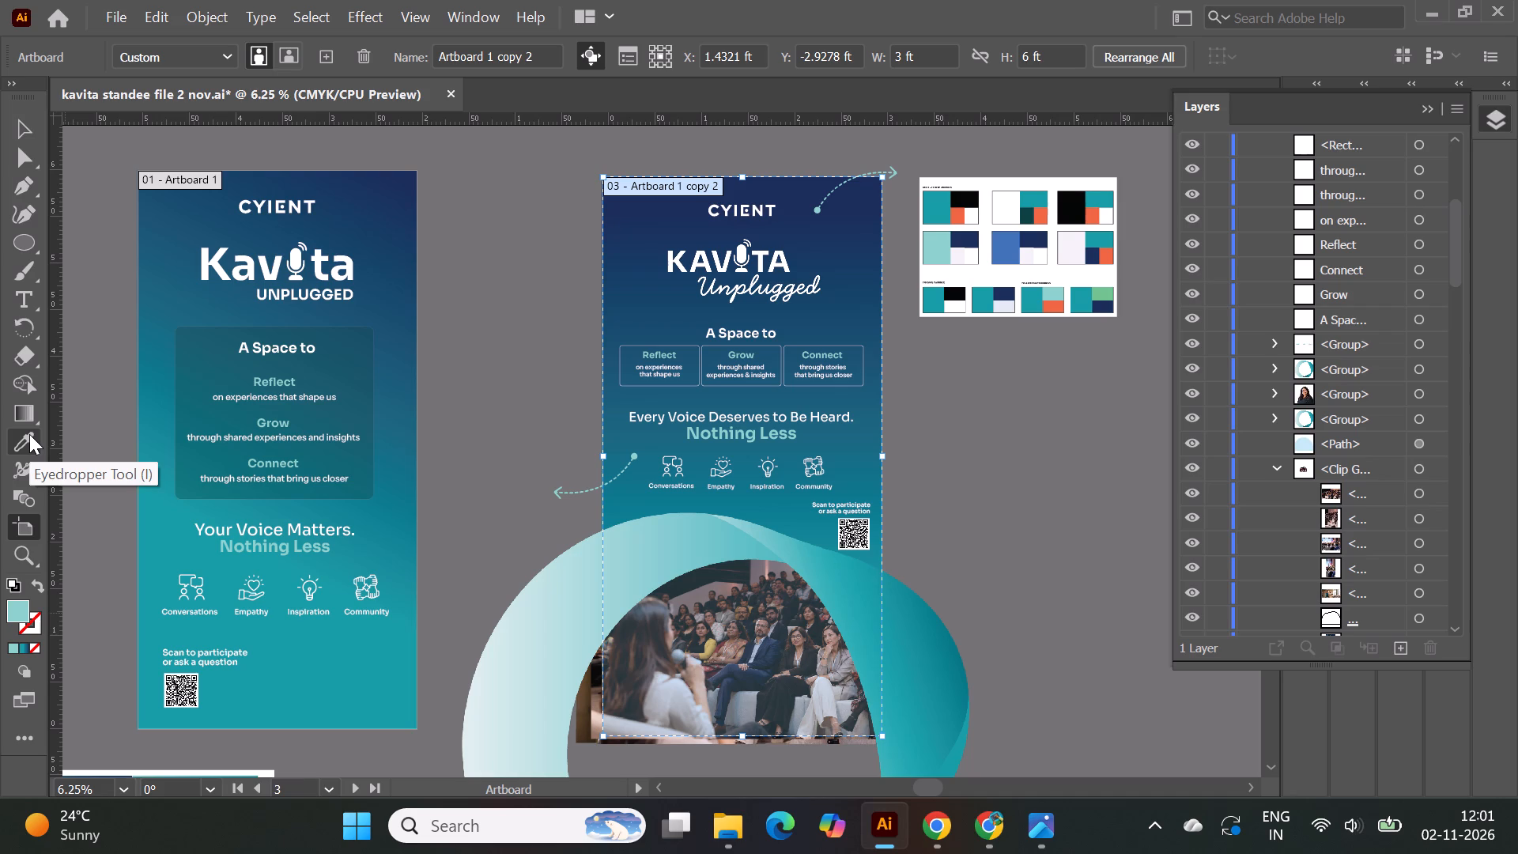
pyautogui.click(117, 13)
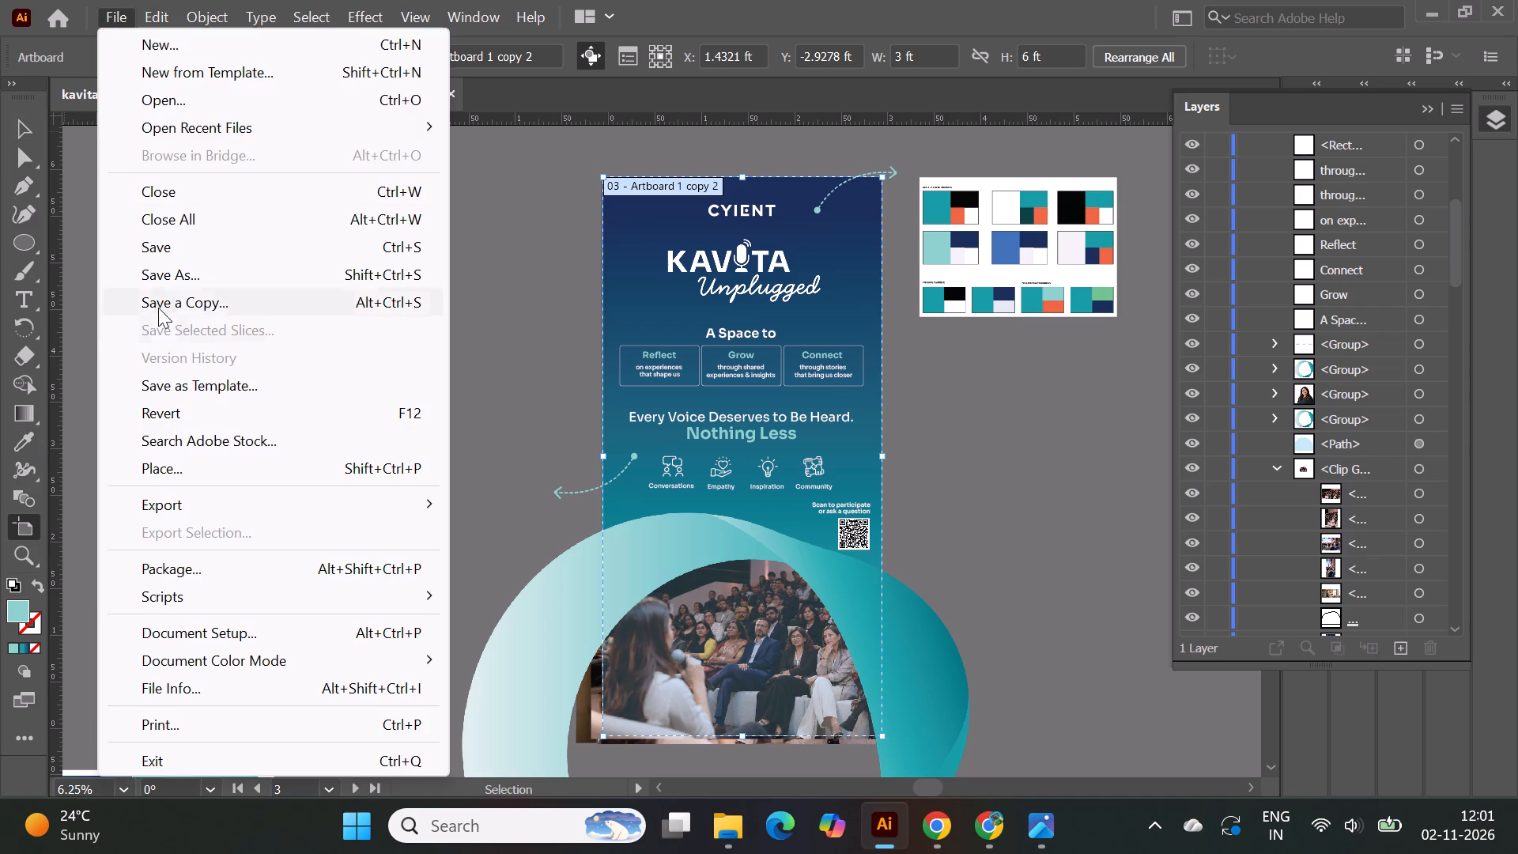
pyautogui.click(183, 504)
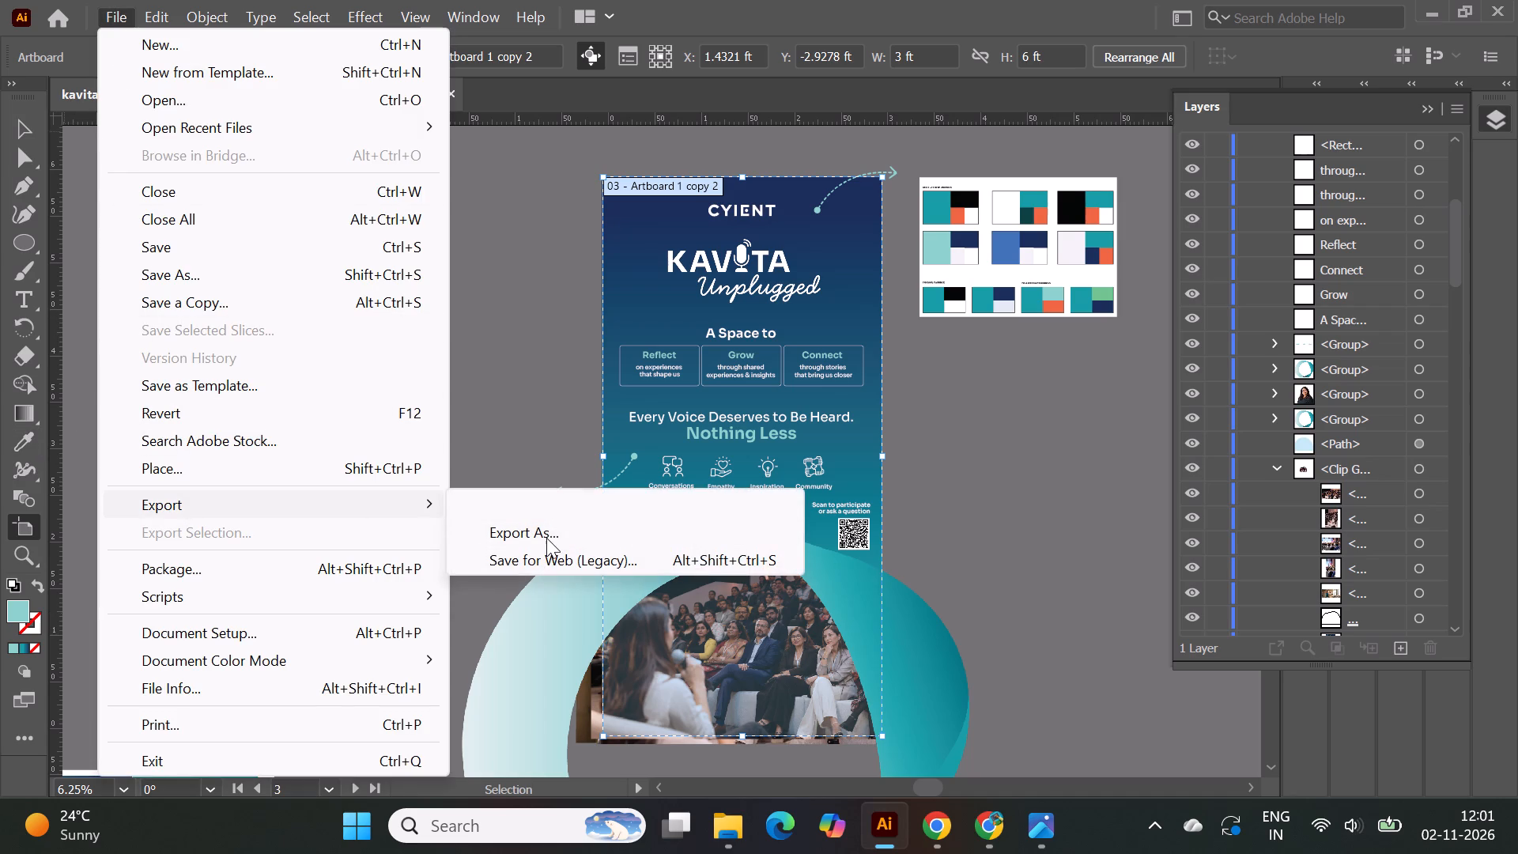
pyautogui.click(546, 538)
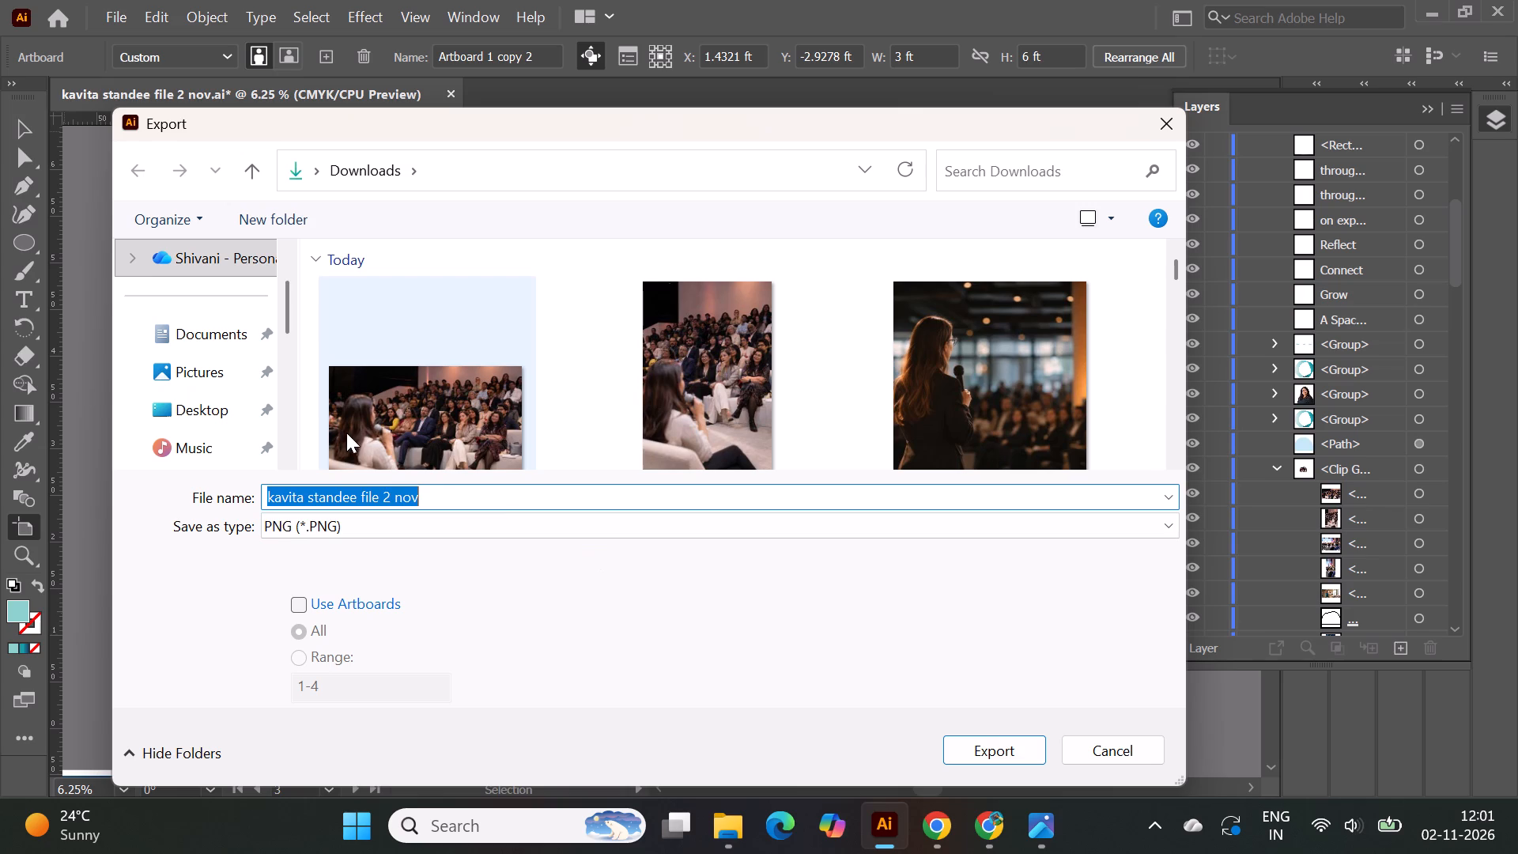
pyautogui.click(1179, 127)
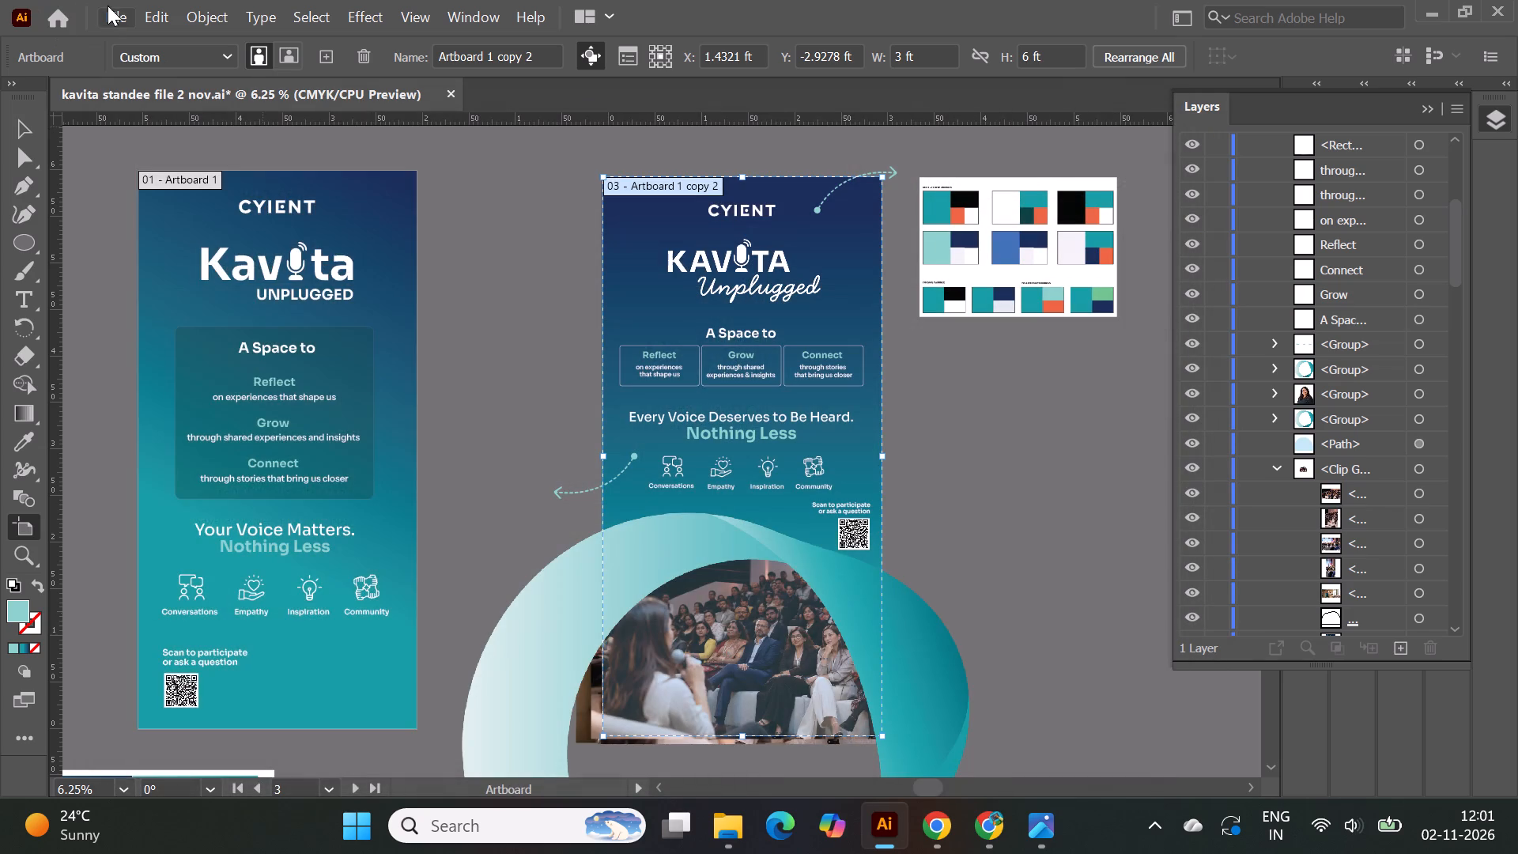
pyautogui.click(119, 10)
pyautogui.click(251, 508)
pyautogui.click(538, 510)
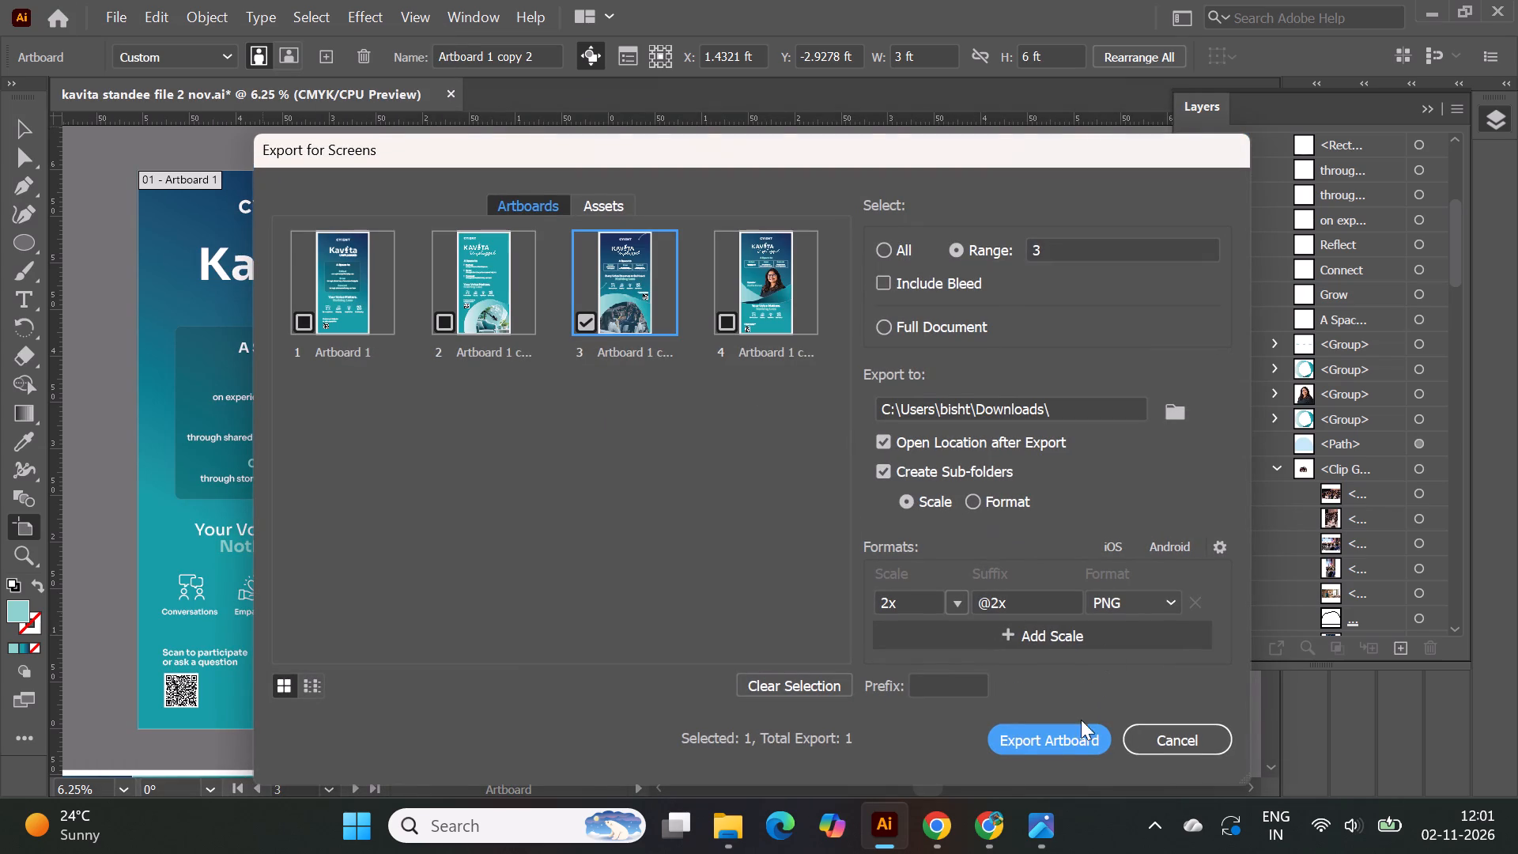
pyautogui.click(1063, 740)
pyautogui.click(976, 495)
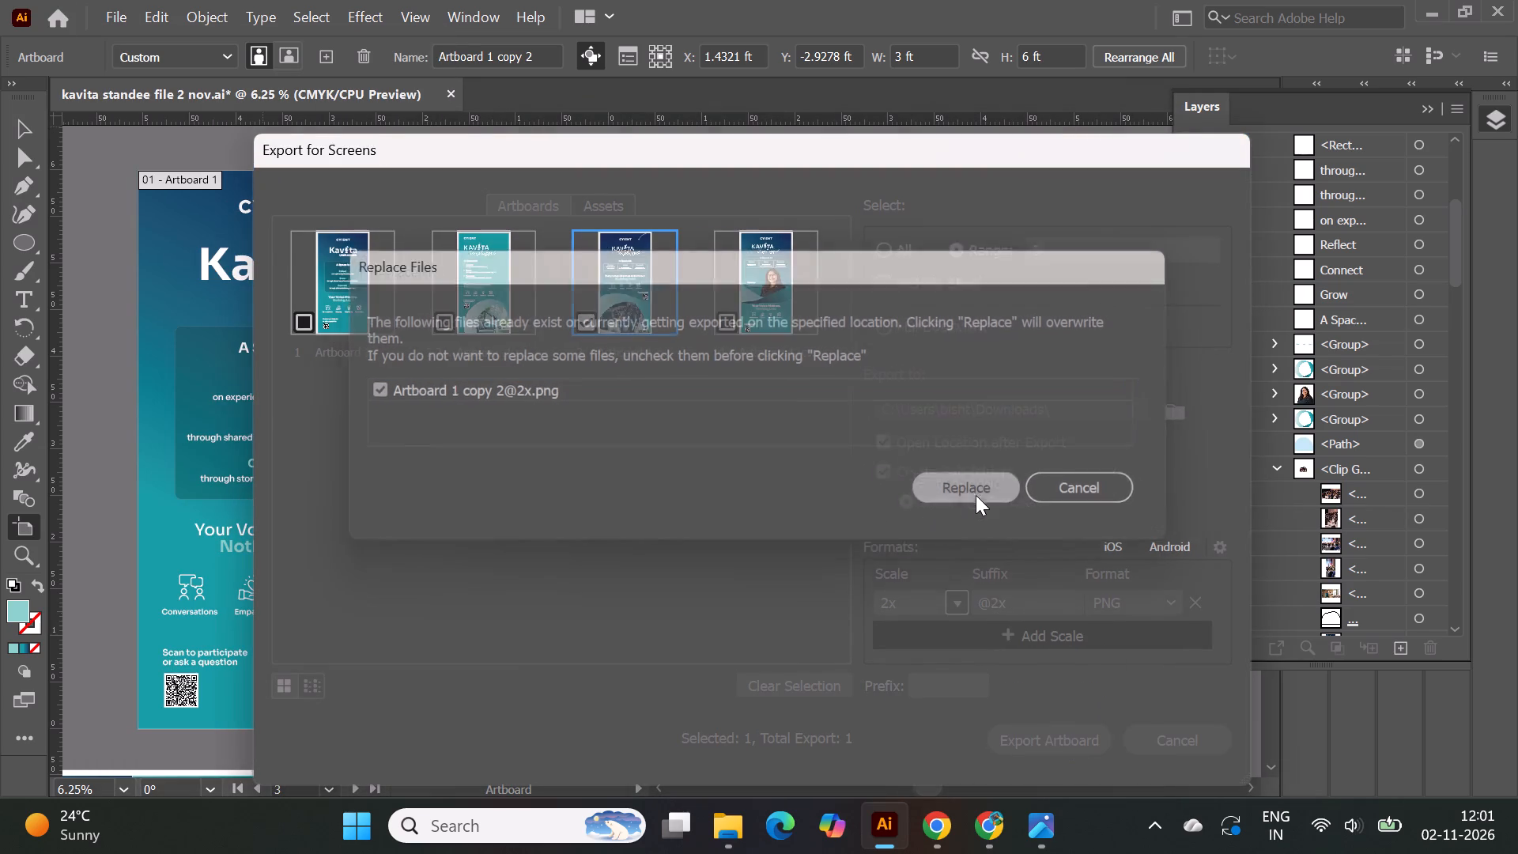
# In File Explorer, find the 2x folder in Downloads and open the newly exported "Artboard 1 copy 2@2x" image.
pyautogui.click(723, 837)
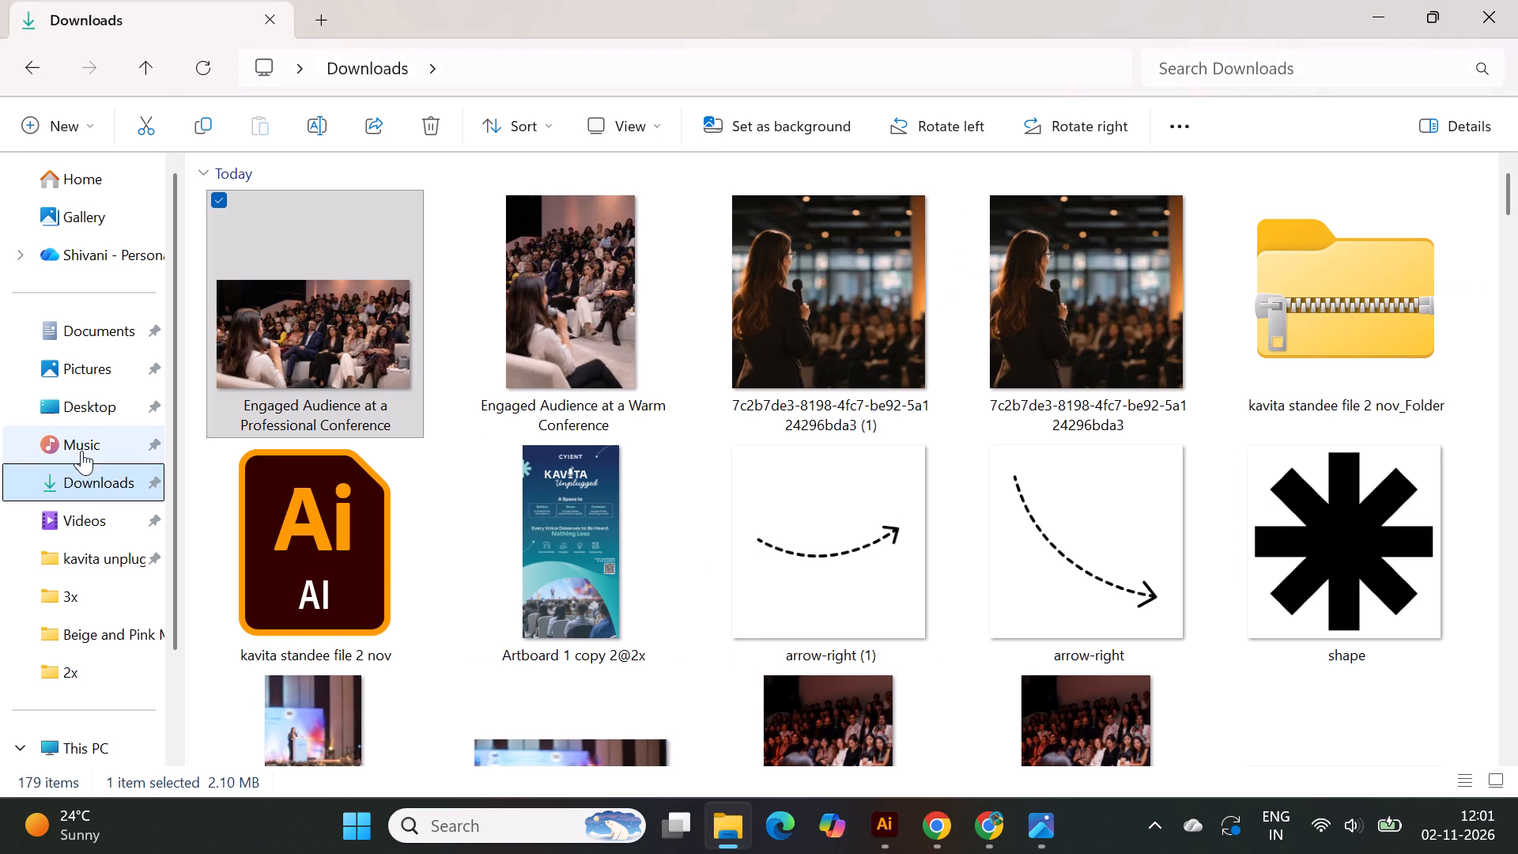
pyautogui.click(81, 472)
pyautogui.scroll(3, 630, 474)
pyautogui.scroll(-3, 630, 474)
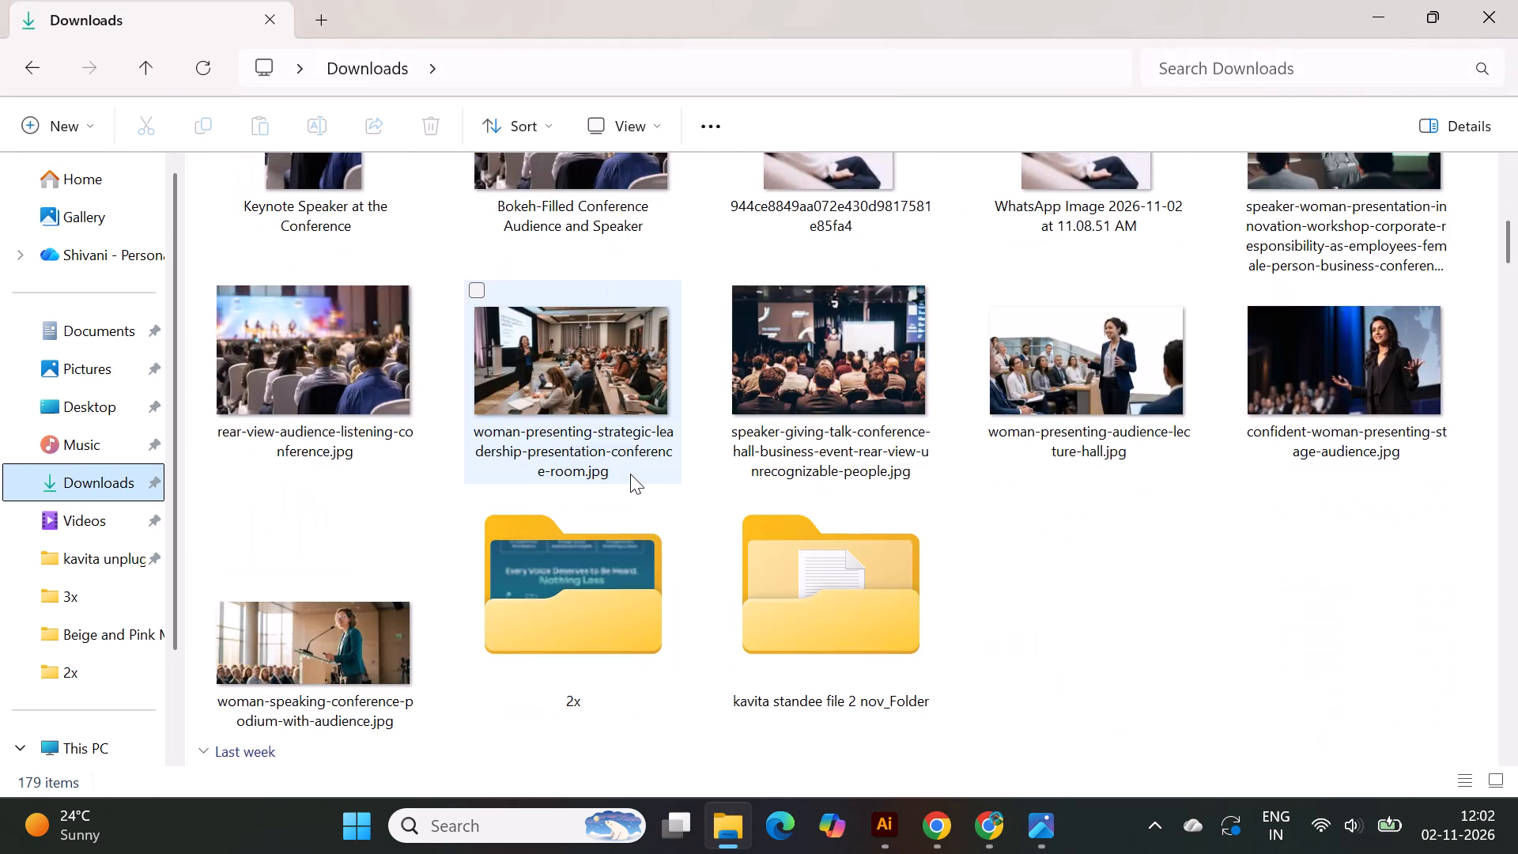
pyautogui.scroll(-1, 630, 474)
pyautogui.scroll(1, 630, 474)
pyautogui.doubleClick(605, 461)
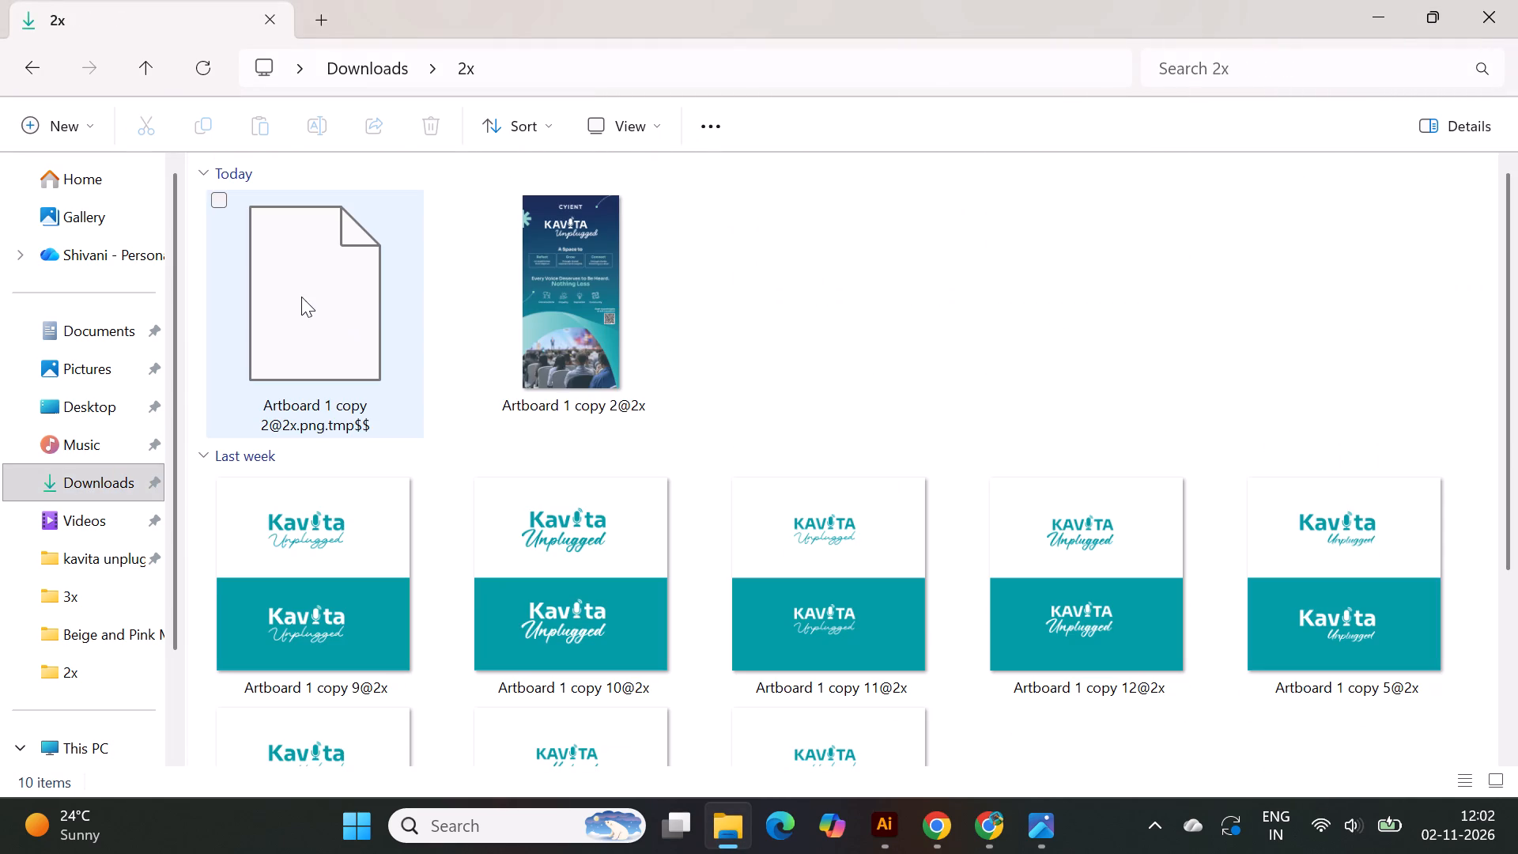
pyautogui.click(908, 315)
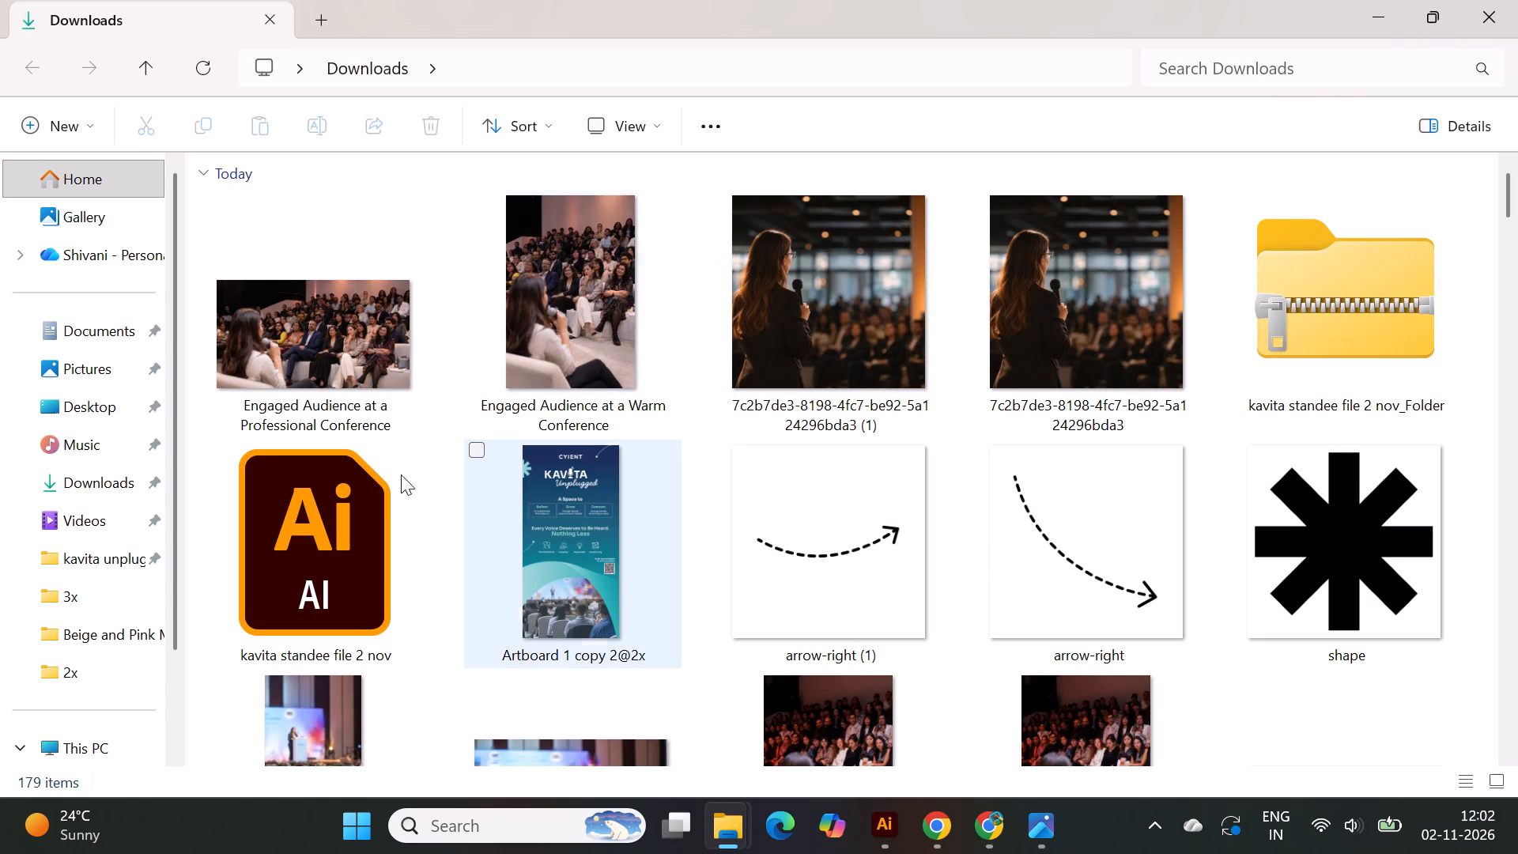
pyautogui.click(97, 476)
pyautogui.scroll(-4, 962, 489)
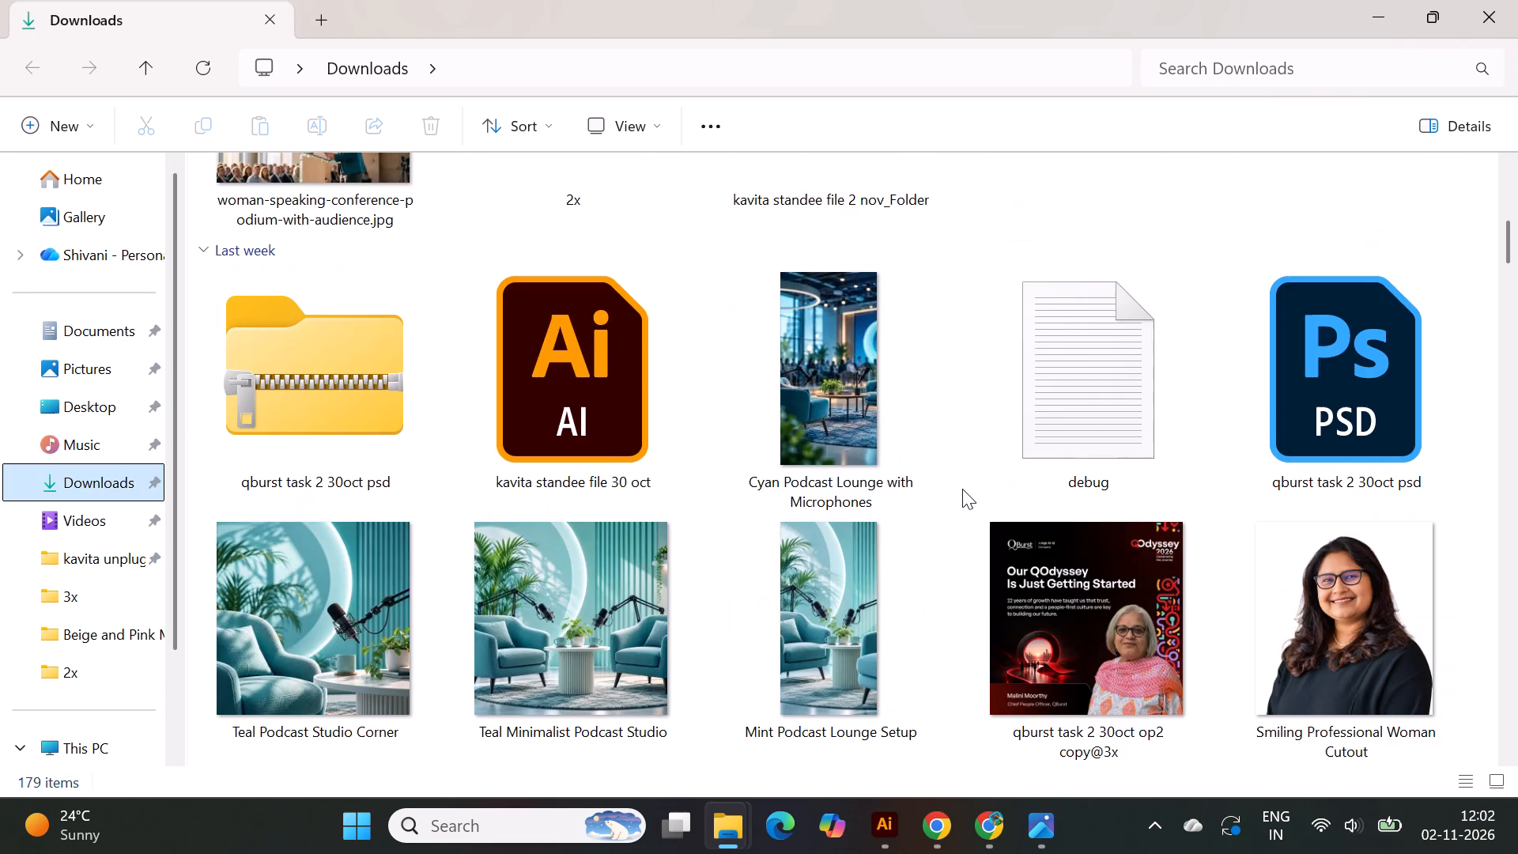
pyautogui.scroll(1, 742, 446)
pyautogui.doubleClick(619, 481)
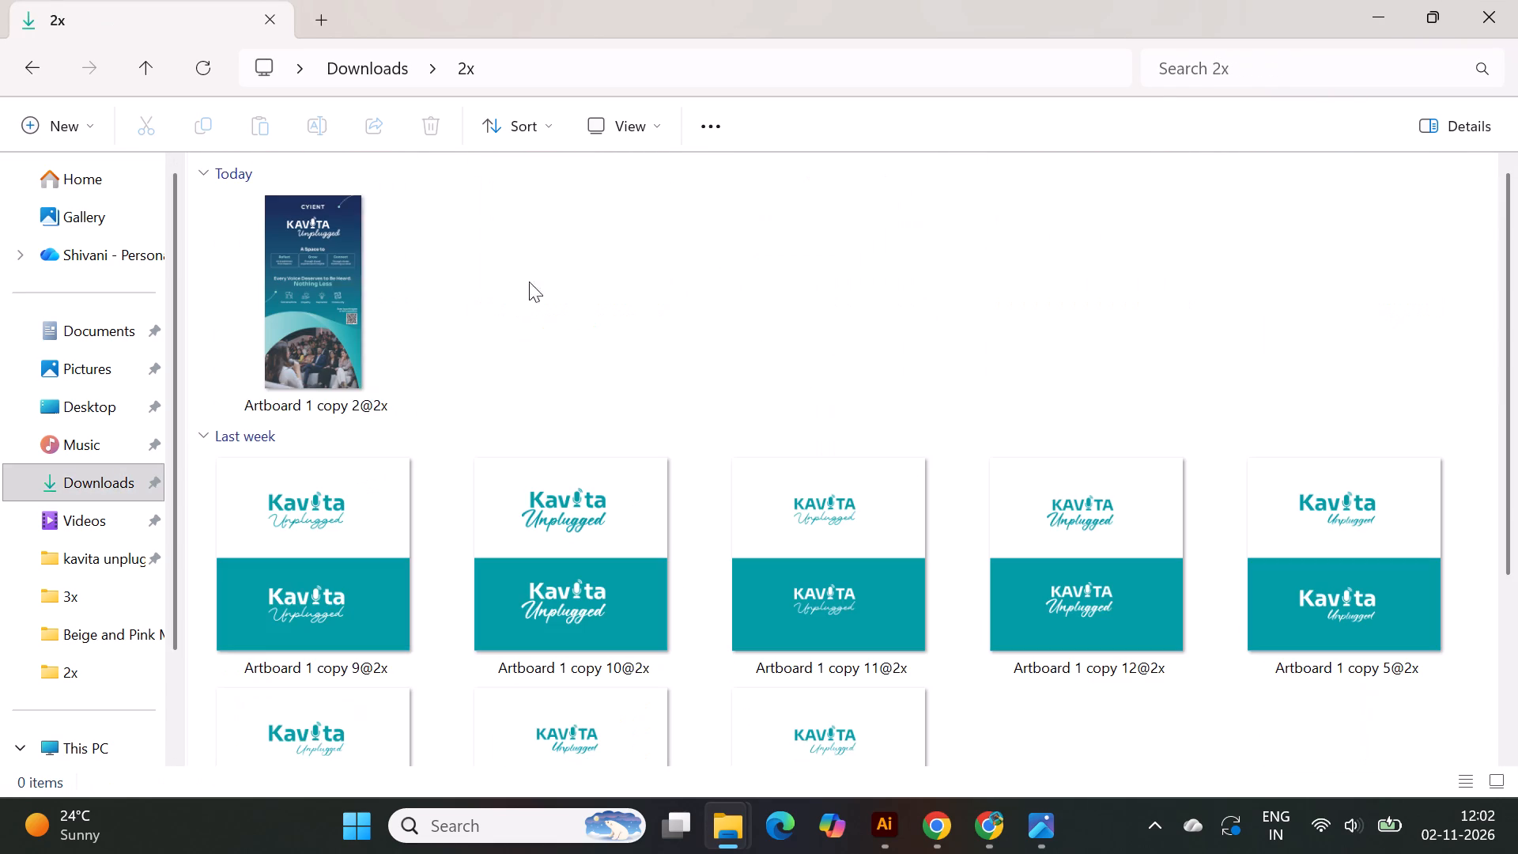
pyautogui.doubleClick(339, 276)
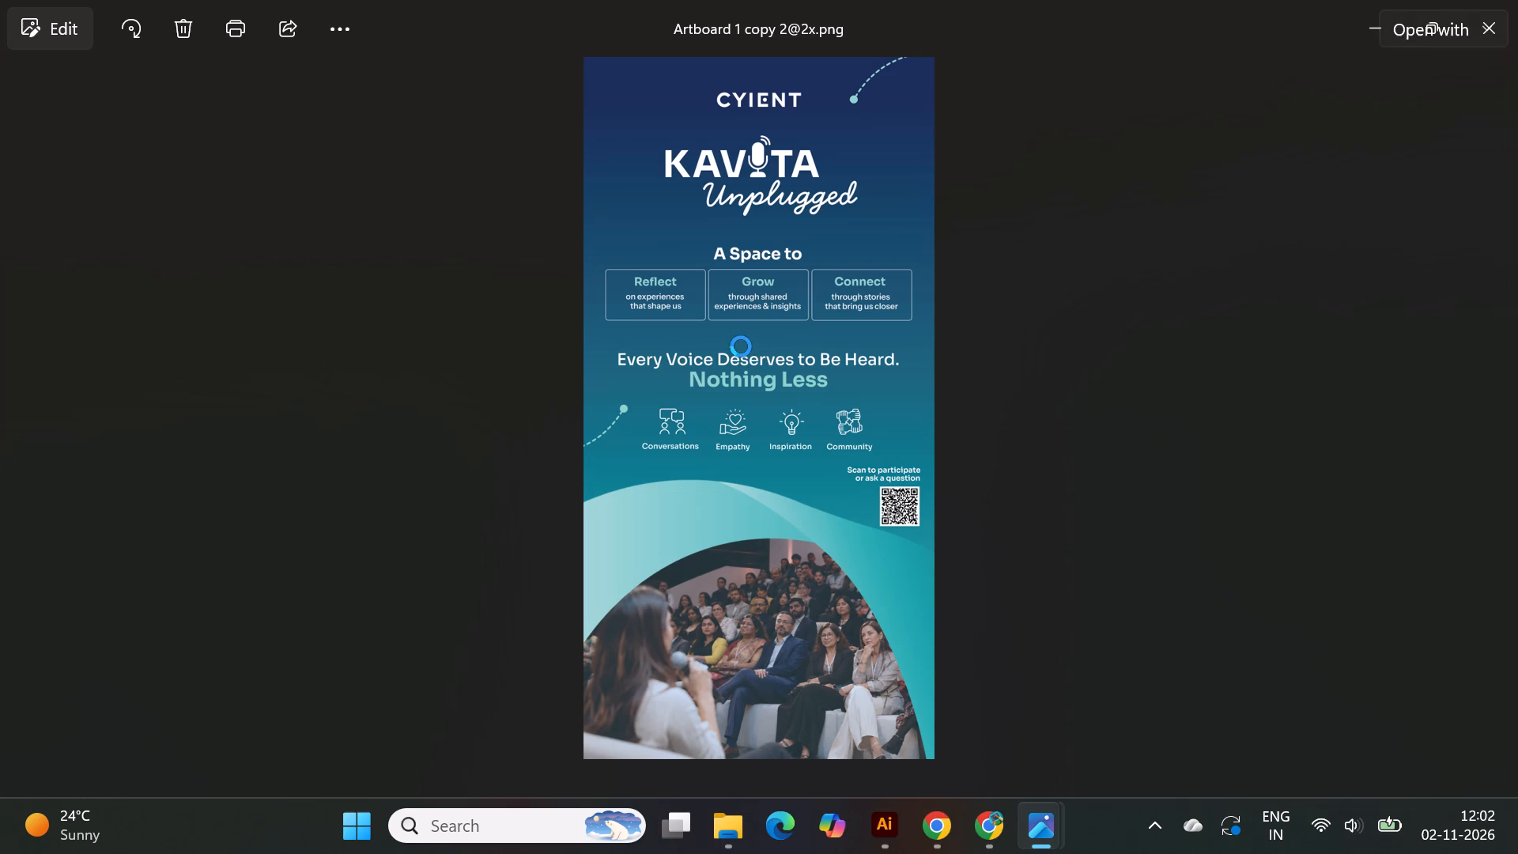
# Examine the exported standee image as a whole and up close, focusing on the speaker and audience photo inside the ring.
pyautogui.click(741, 346)
pyautogui.scroll(-8, 741, 346)
pyautogui.scroll(-2, 1248, 370)
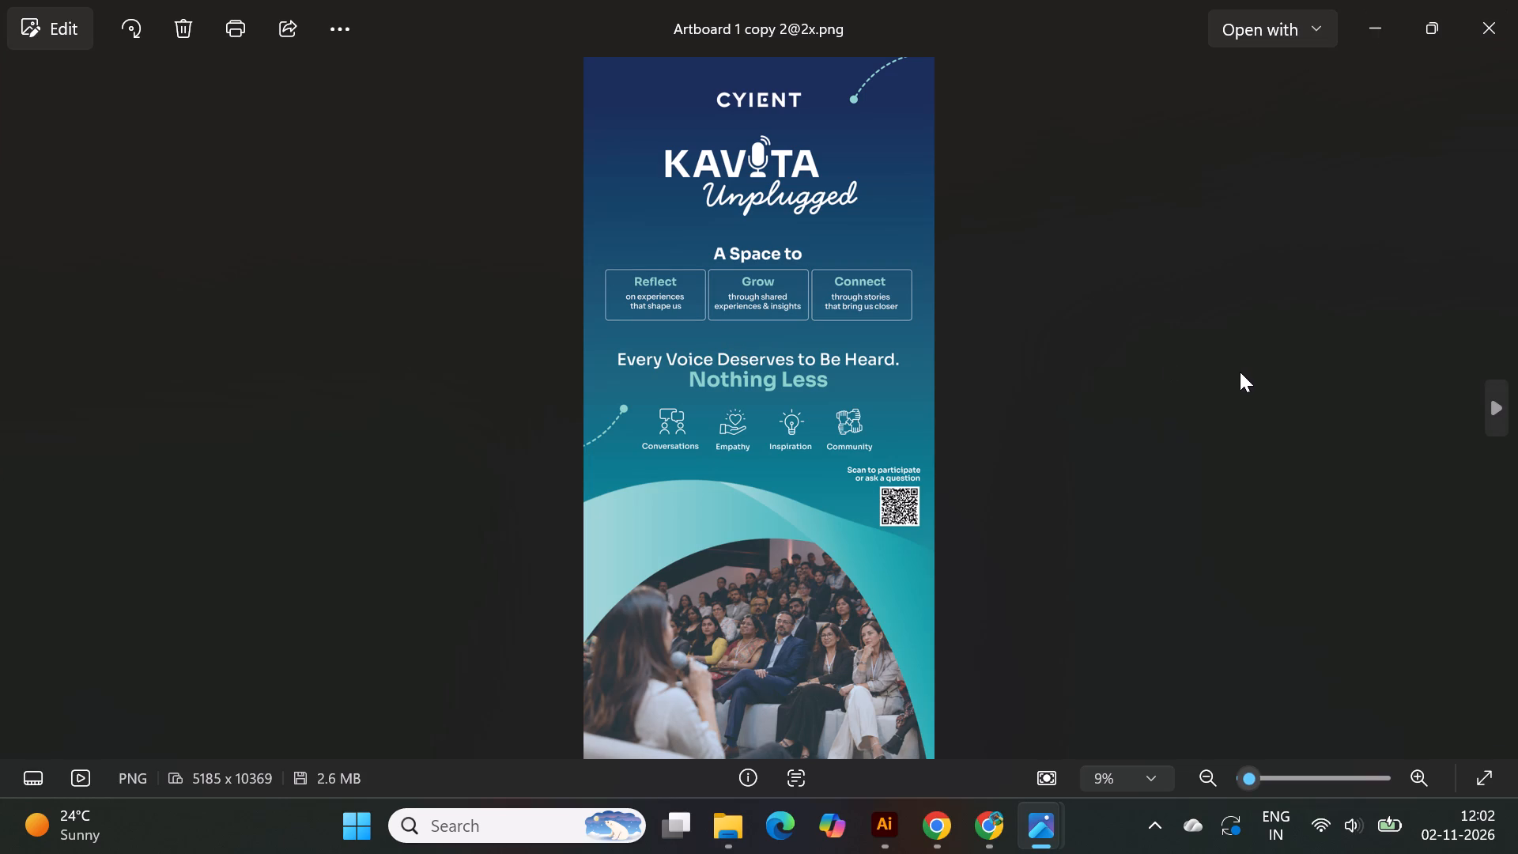
pyautogui.scroll(-5, 1240, 372)
pyautogui.scroll(7, 758, 686)
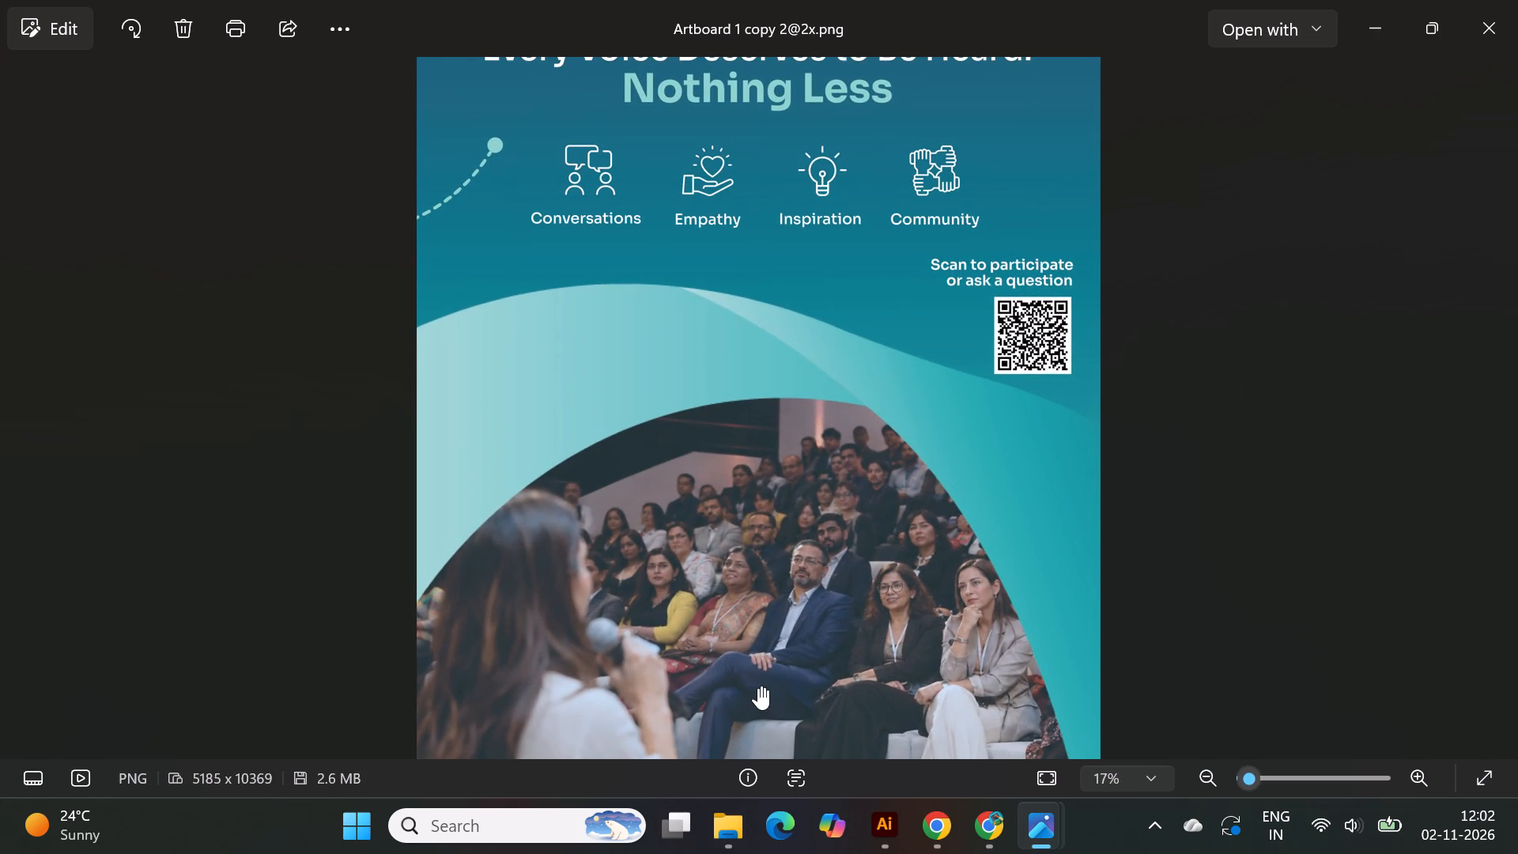
pyautogui.scroll(3, 743, 647)
pyautogui.scroll(7, 680, 559)
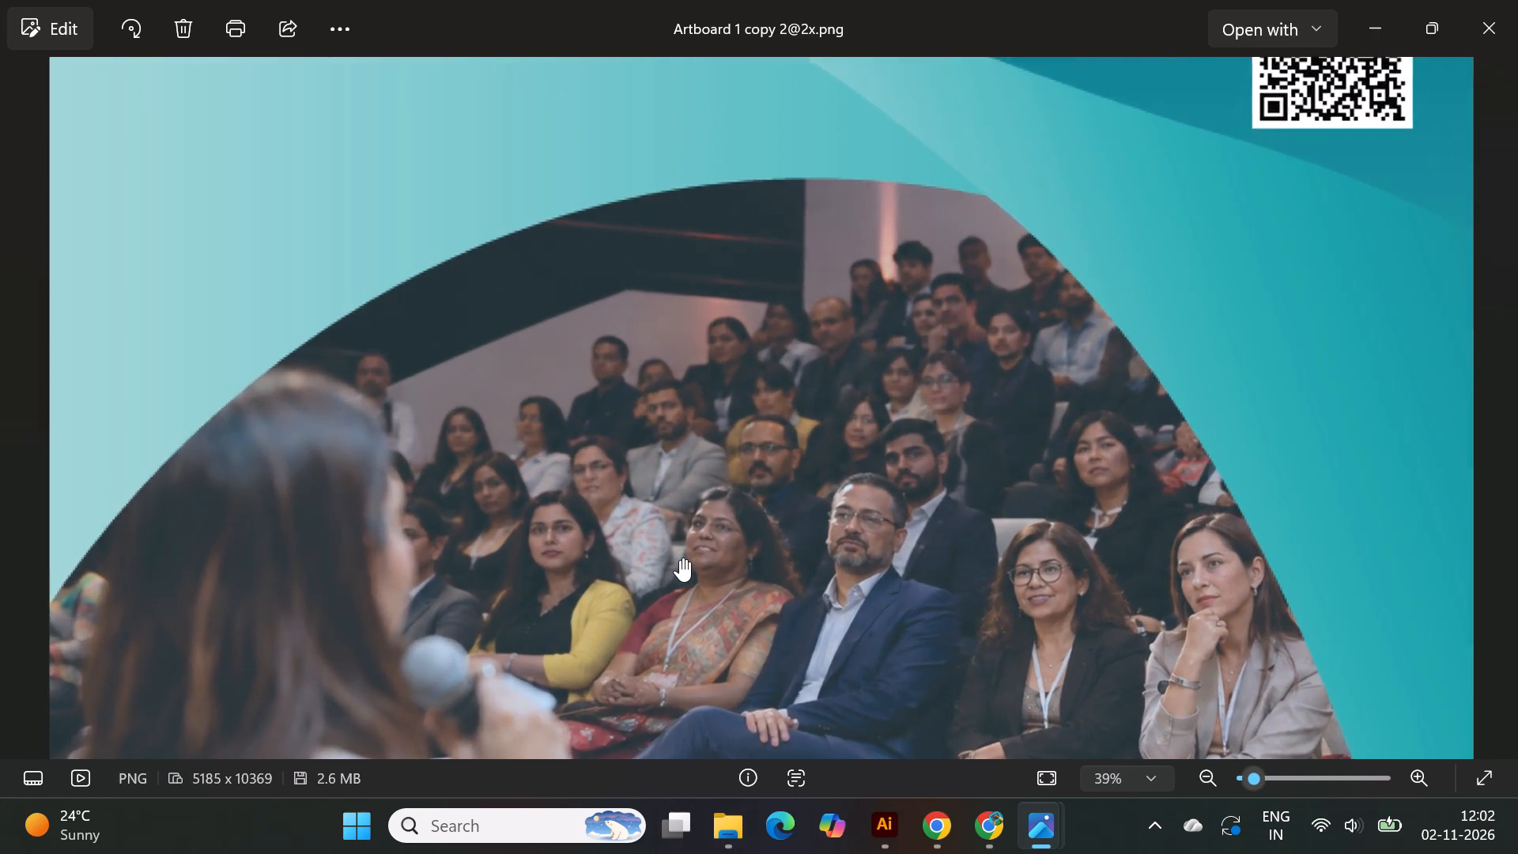
pyautogui.scroll(1, 680, 559)
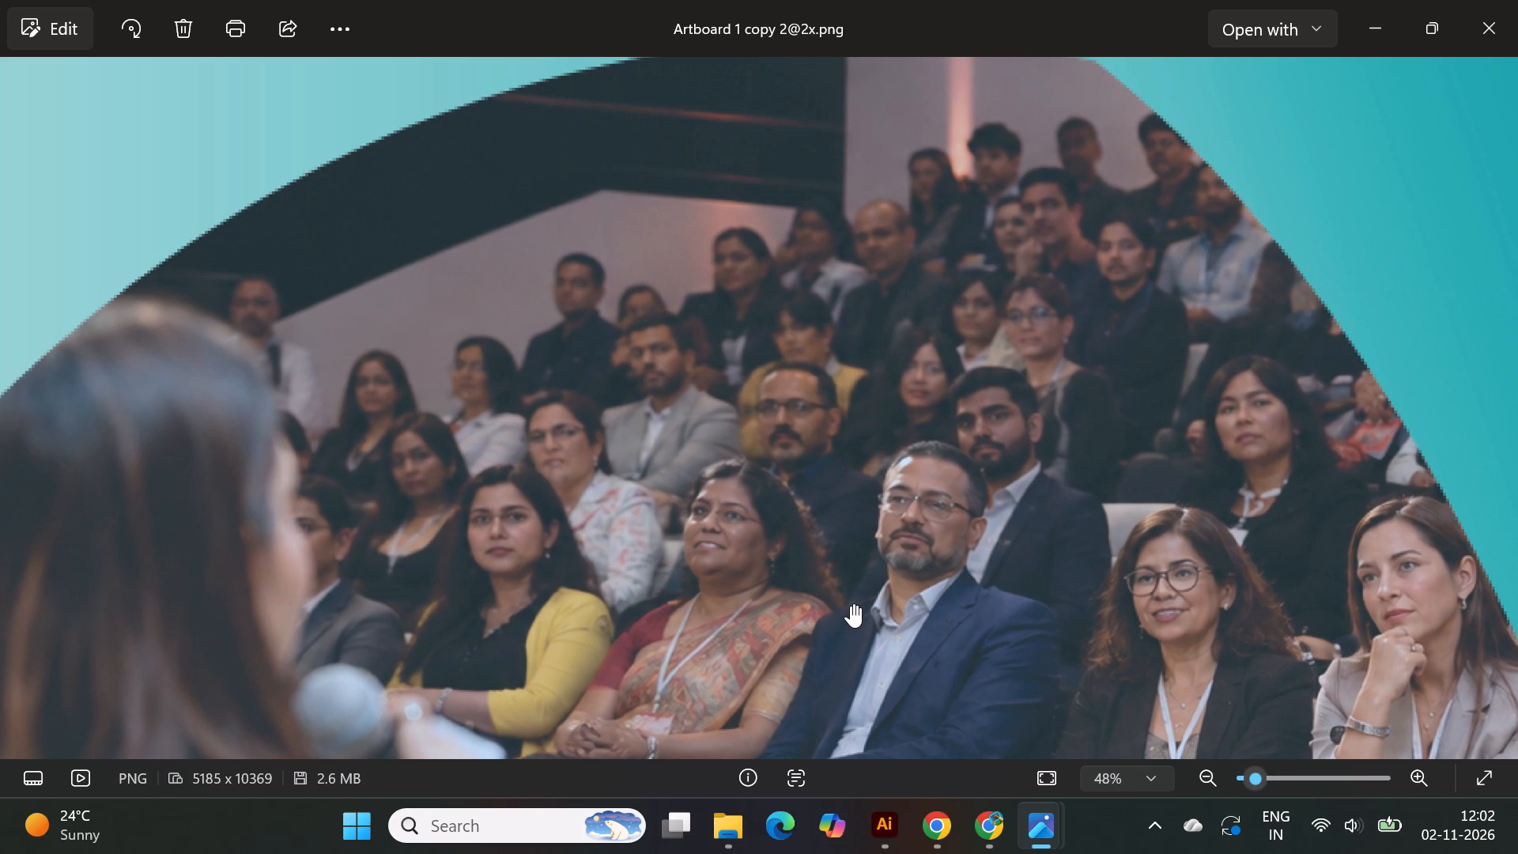
pyautogui.scroll(-18, 851, 605)
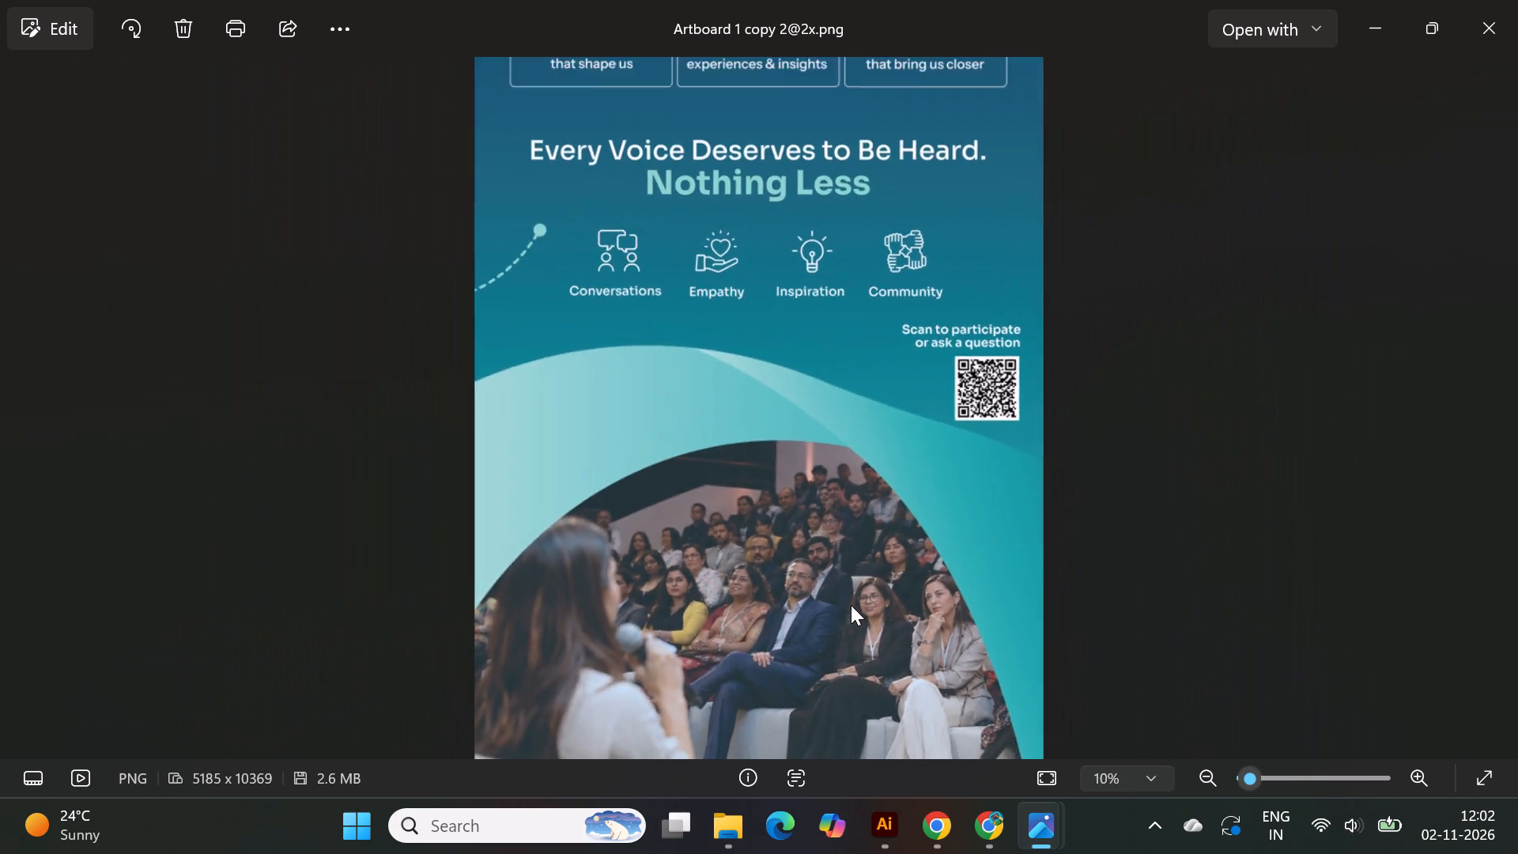
pyautogui.scroll(-13, 851, 605)
pyautogui.click(1017, 580)
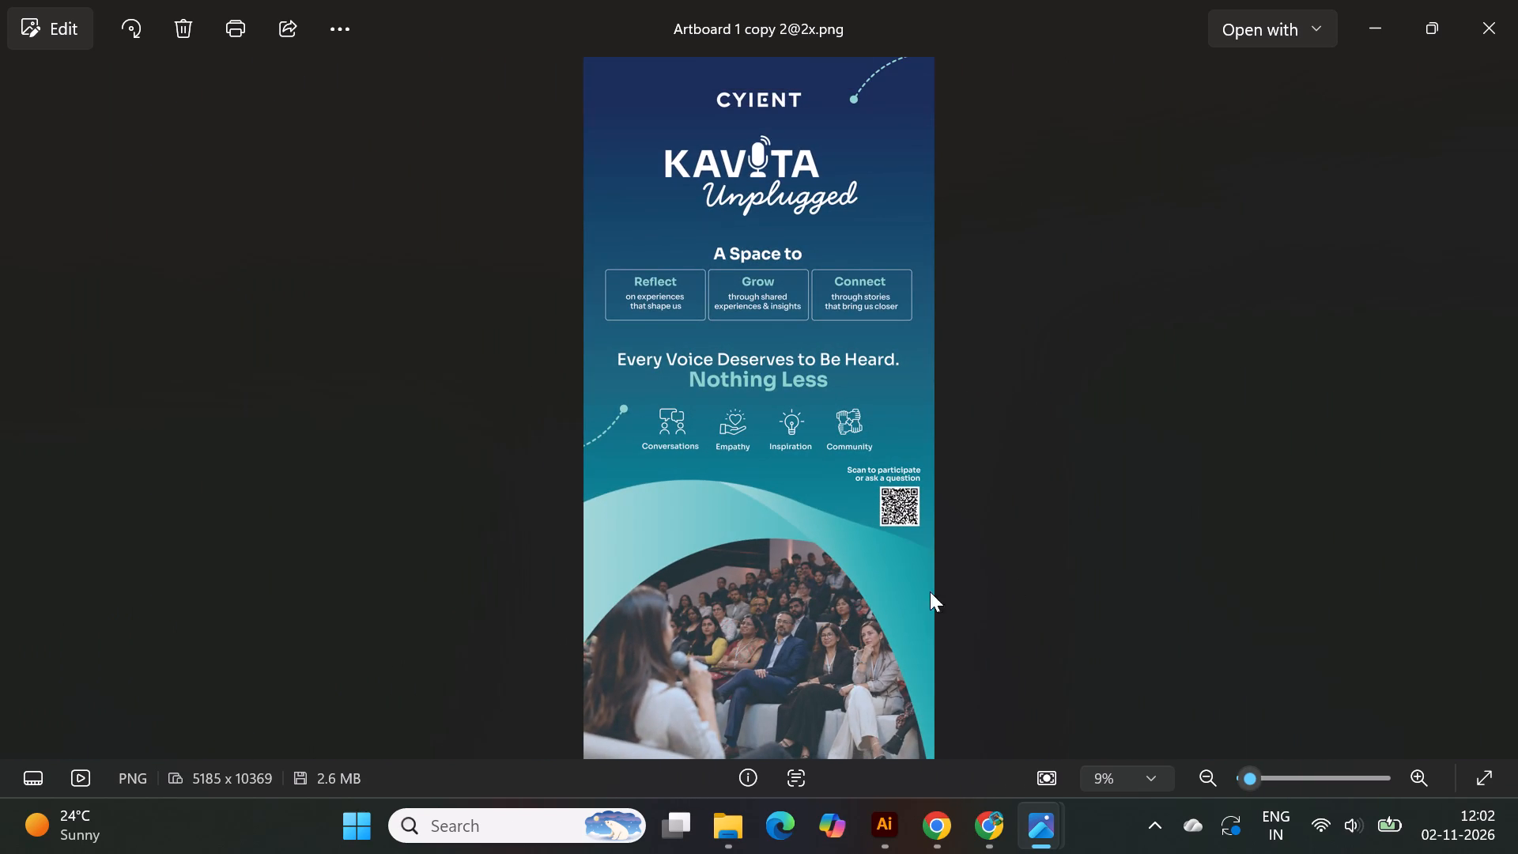
pyautogui.scroll(17, 780, 640)
pyautogui.moveTo(833, 637); pyautogui.dragTo(836, 315)
pyautogui.scroll(-2, 723, 399)
pyautogui.moveTo(853, 284); pyautogui.dragTo(852, 371)
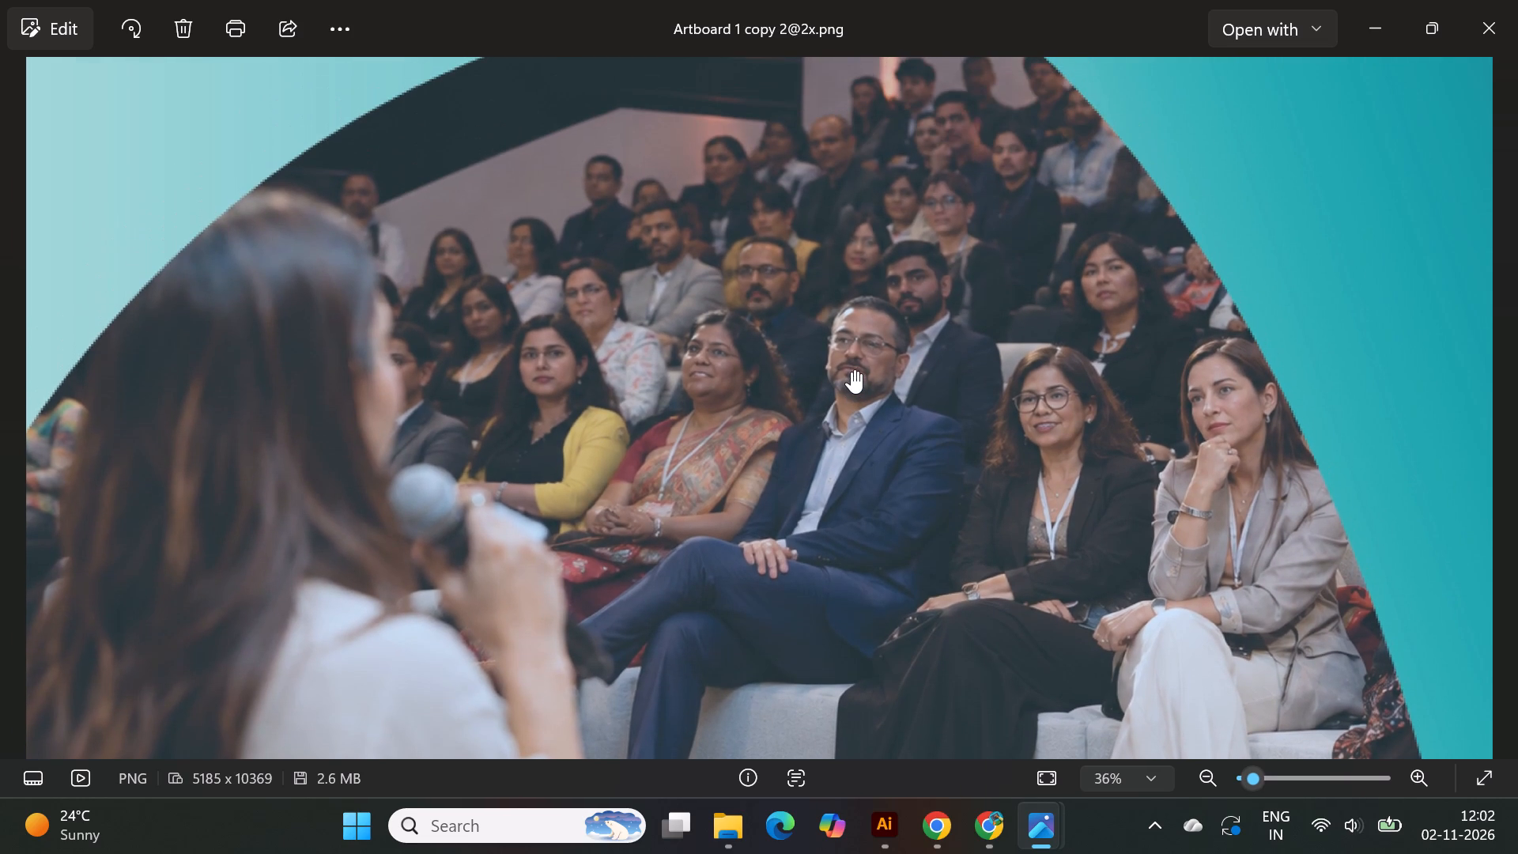
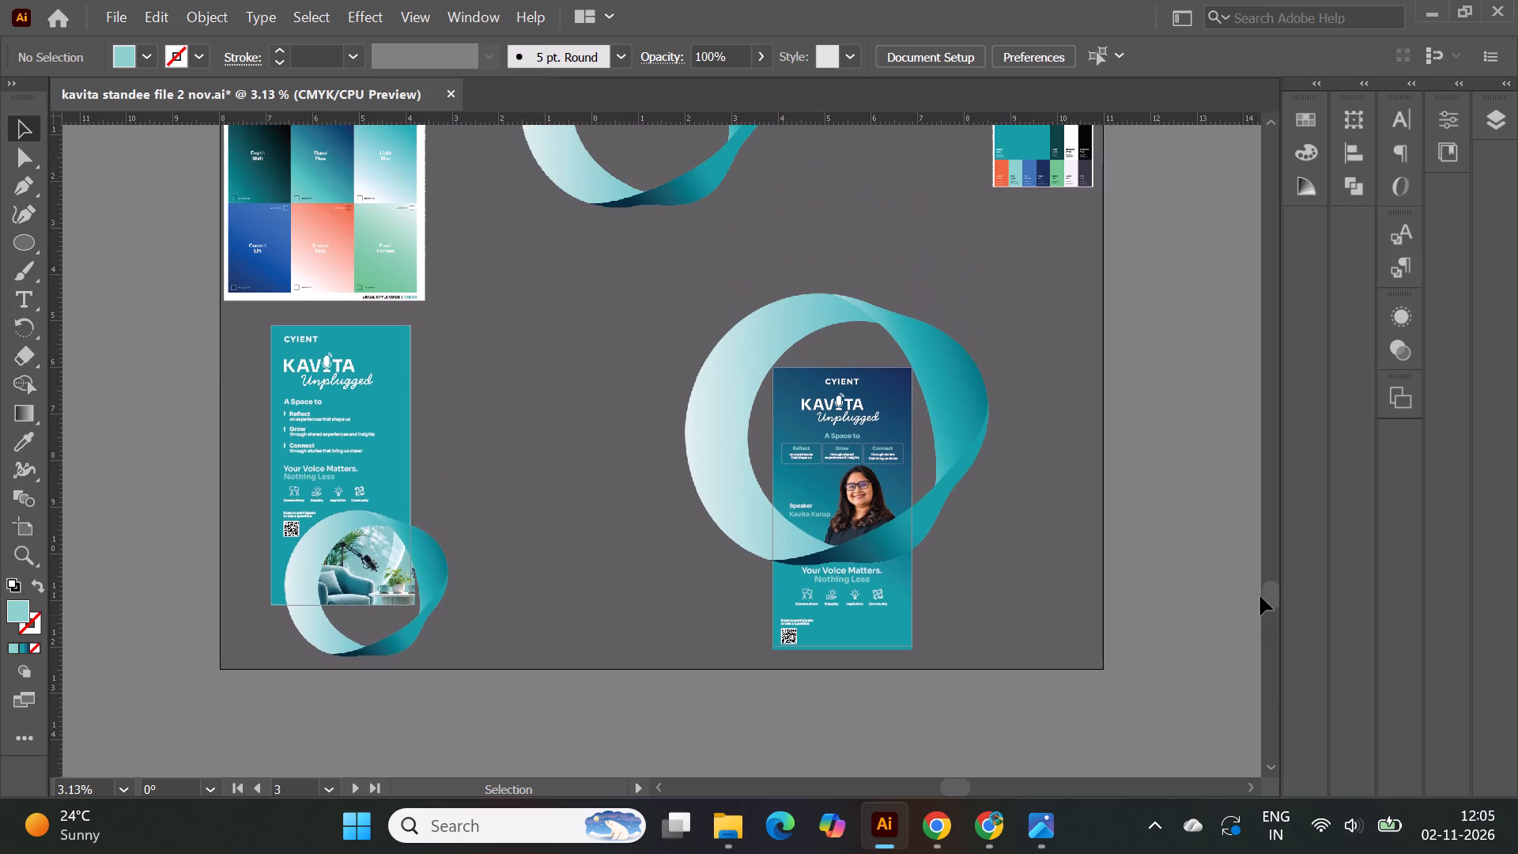
pyautogui.keyDown('alt'); pyautogui.scroll(1, 240, 512); pyautogui.keyUp('alt')
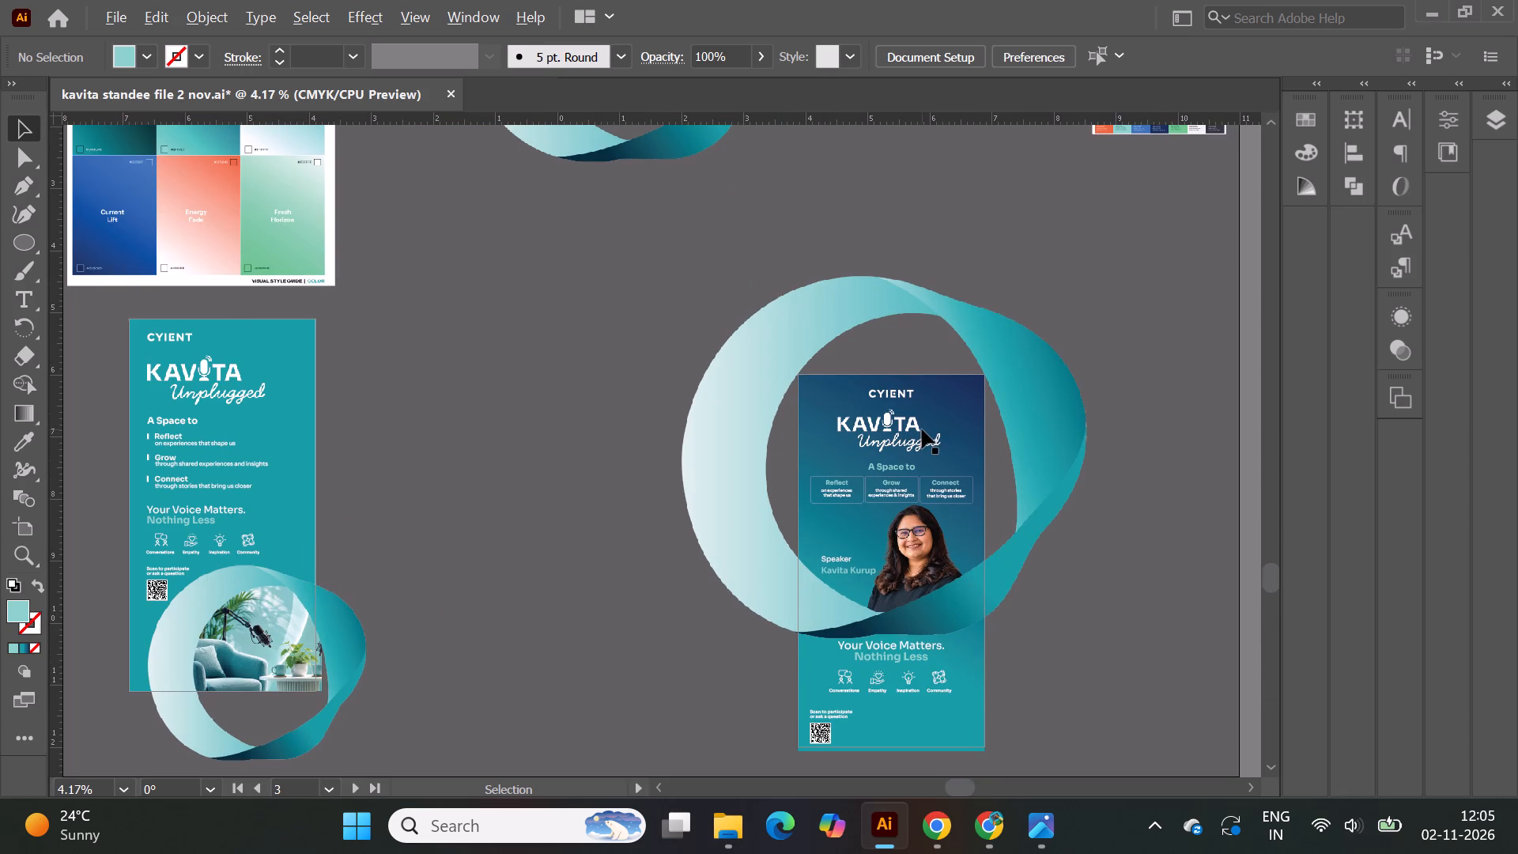
pyautogui.keyDown('alt'); pyautogui.scroll(-1, 922, 429); pyautogui.keyUp('alt')
pyautogui.keyDown('alt'); pyautogui.scroll(1, 213, 425); pyautogui.keyUp('alt')
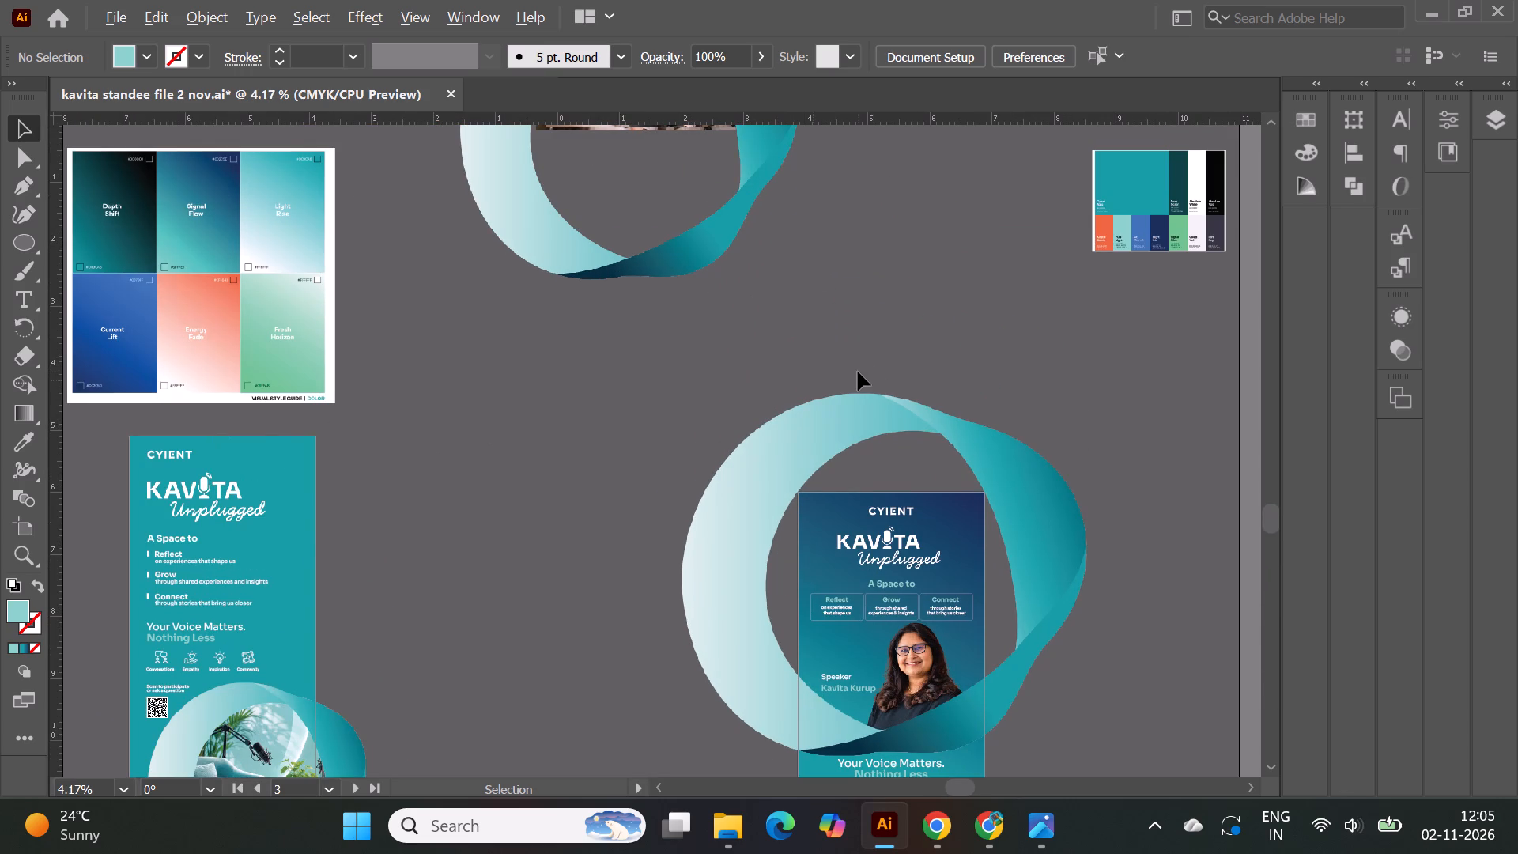
pyautogui.keyDown('alt'); pyautogui.scroll(-1, 874, 369); pyautogui.keyUp('alt')
pyautogui.scroll(-2, 444, 557)
pyautogui.keyDown('alt'); pyautogui.scroll(1, 255, 557); pyautogui.keyUp('alt')
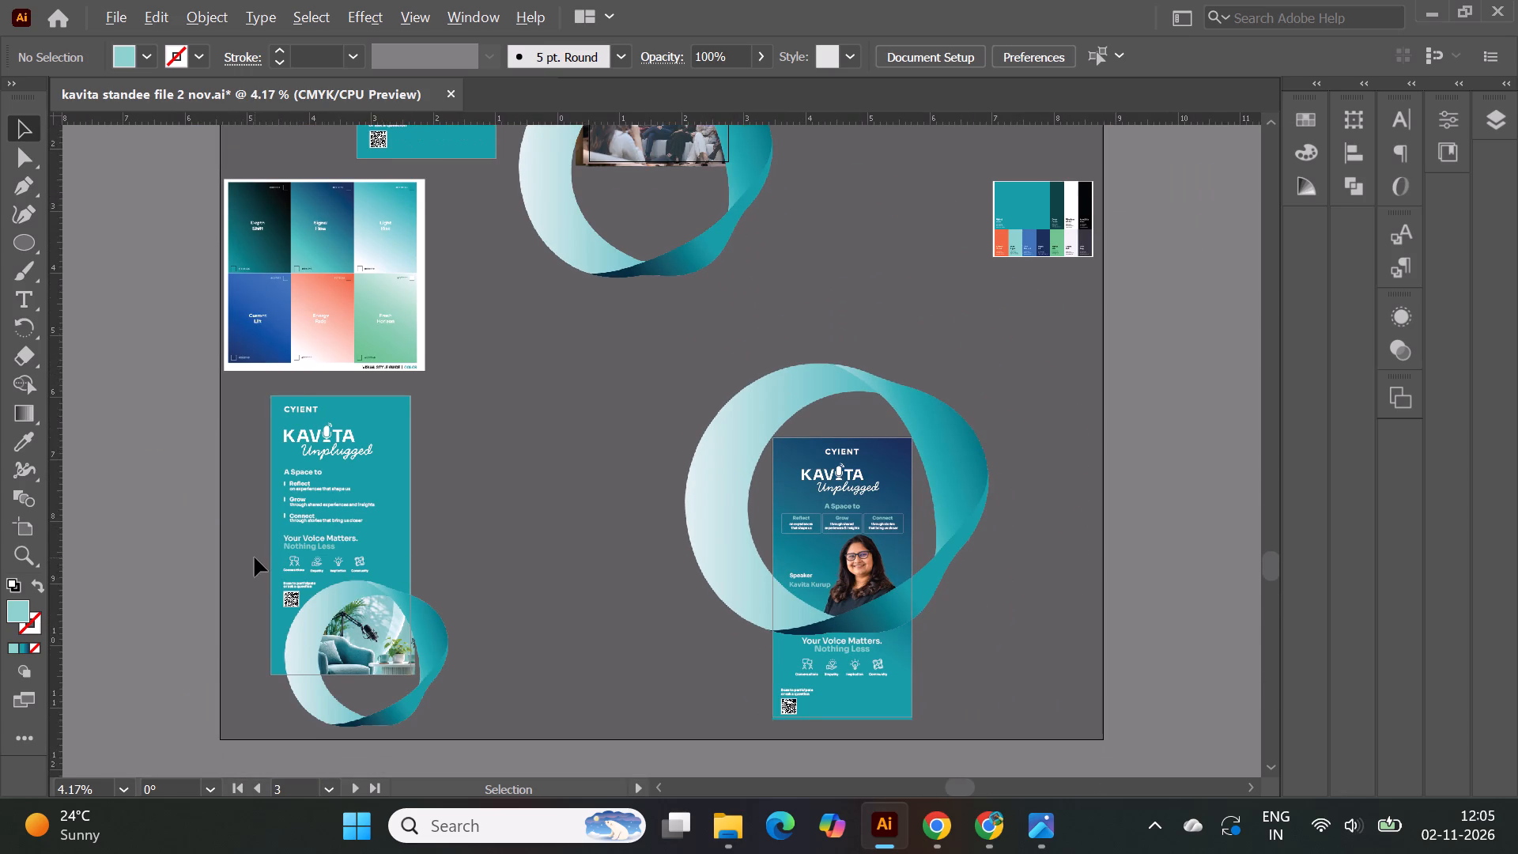
# Examine the teal armchair-photo standee's text, icons and ring photo up close and compare it with the audience-photo standee.
pyautogui.keyDown('alt'); pyautogui.scroll(1, 255, 557); pyautogui.keyUp('alt')
pyautogui.moveTo(893, 784); pyautogui.dragTo(832, 784)
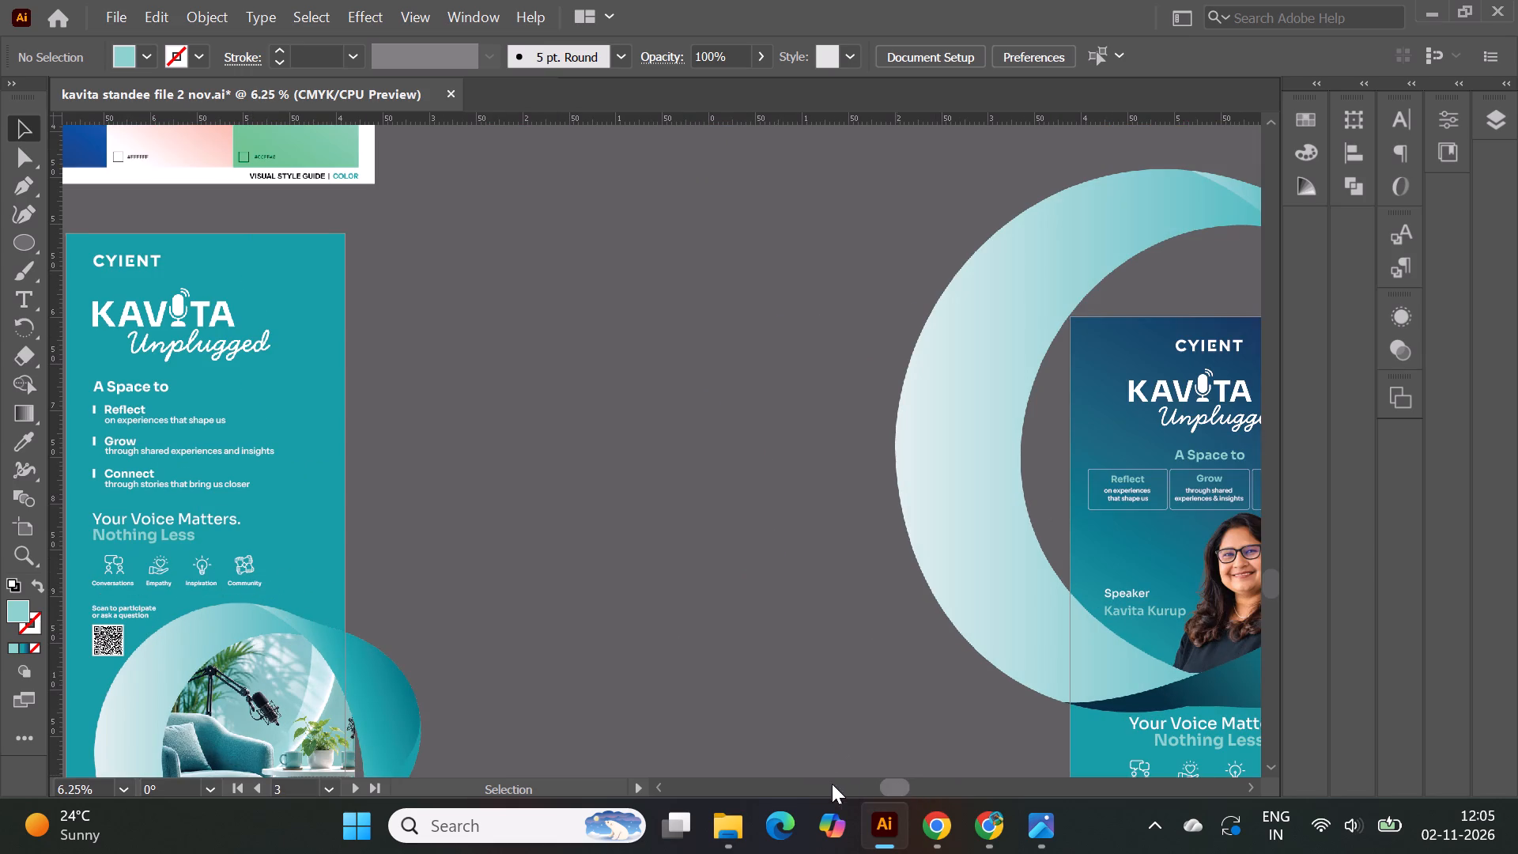
pyautogui.moveTo(832, 784); pyautogui.dragTo(734, 784)
pyautogui.keyDown('alt'); pyautogui.scroll(1, 695, 718); pyautogui.keyUp('alt')
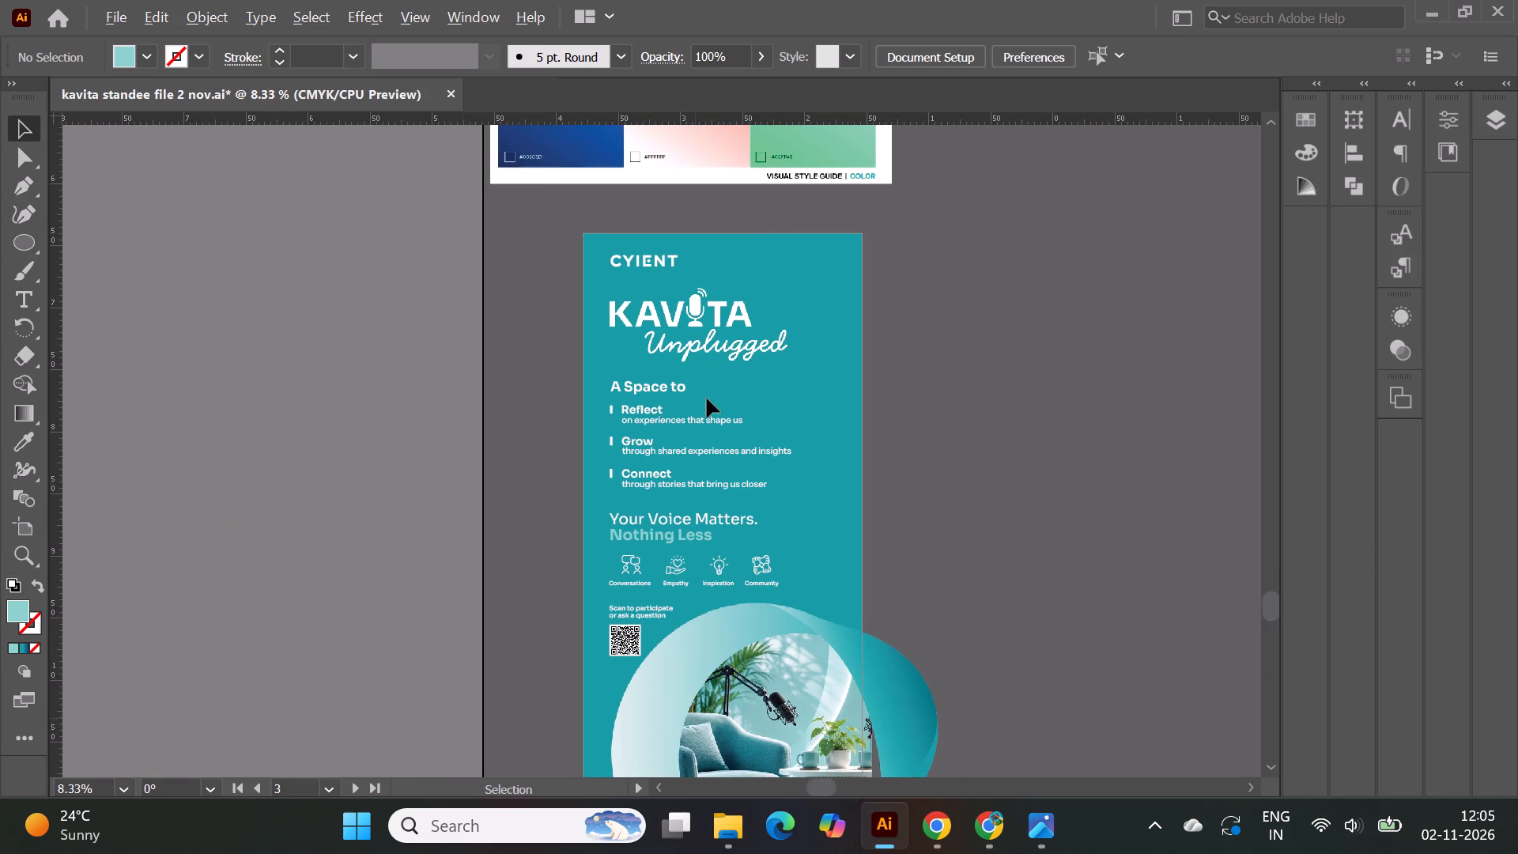
pyautogui.keyDown('alt'); pyautogui.scroll(1, 689, 375); pyautogui.keyUp('alt')
pyautogui.keyDown('alt'); pyautogui.scroll(-2, 564, 427); pyautogui.keyUp('alt')
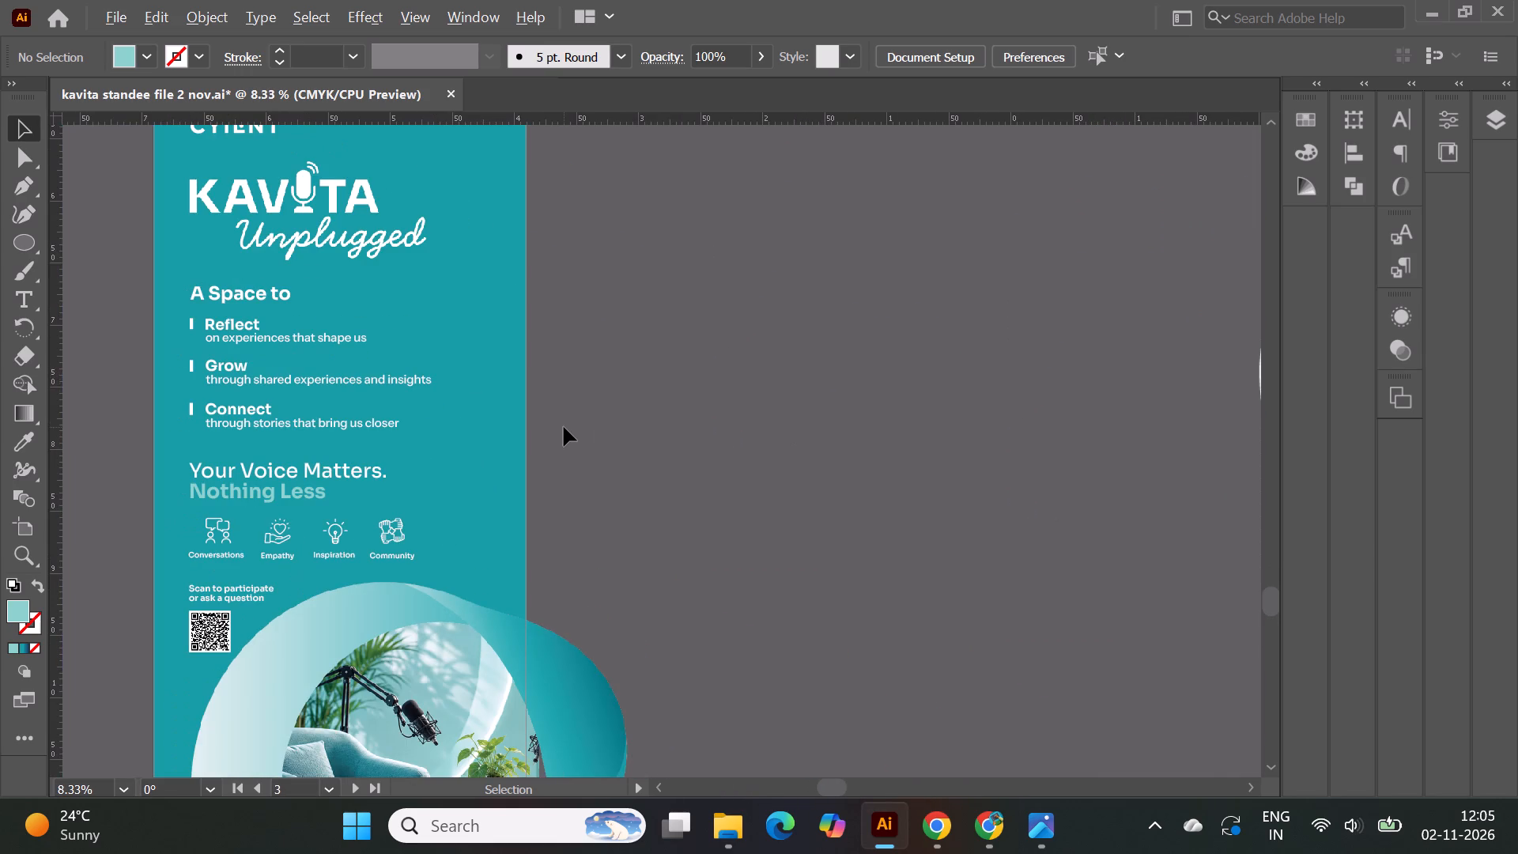
pyautogui.keyDown('alt'); pyautogui.scroll(-1, 564, 427); pyautogui.keyUp('alt')
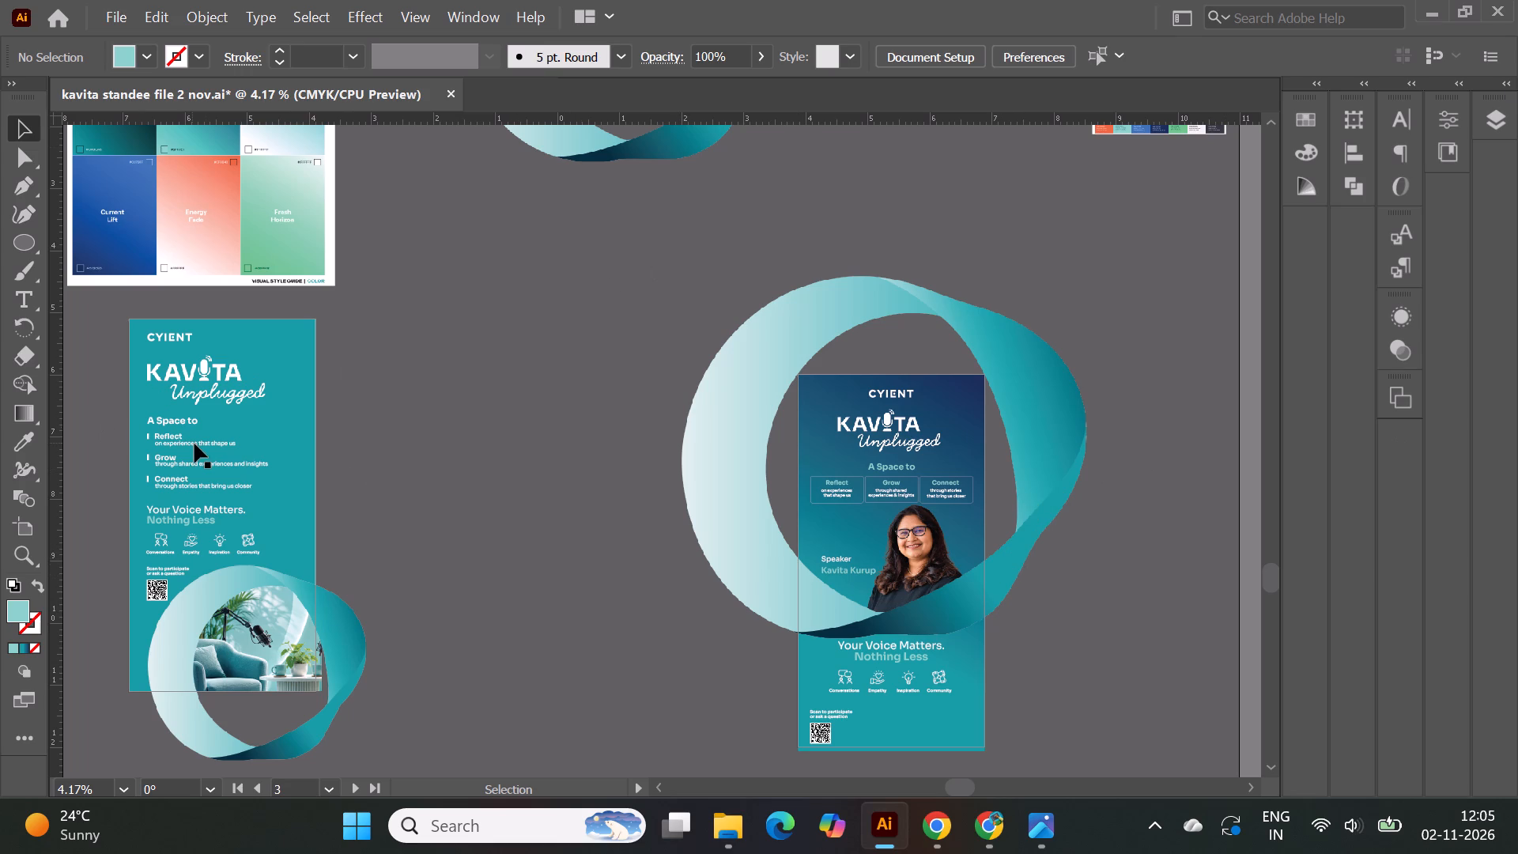
pyautogui.scroll(8, 195, 446)
pyautogui.keyDown('alt'); pyautogui.scroll(-1, 366, 477); pyautogui.keyUp('alt')
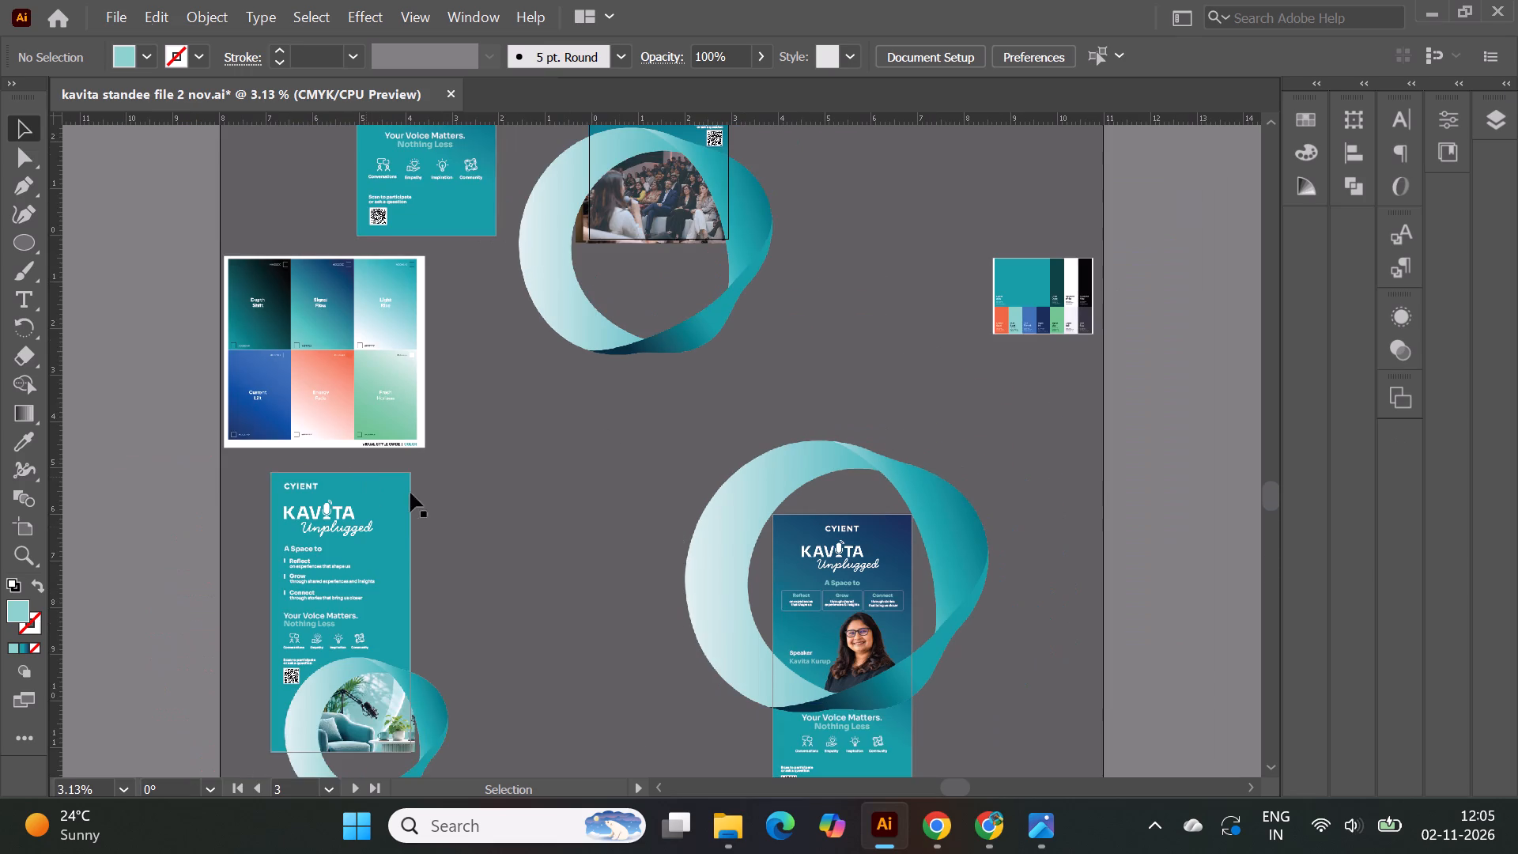
pyautogui.scroll(15, 670, 528)
pyautogui.keyDown('alt'); pyautogui.scroll(2, 572, 350); pyautogui.keyUp('alt')
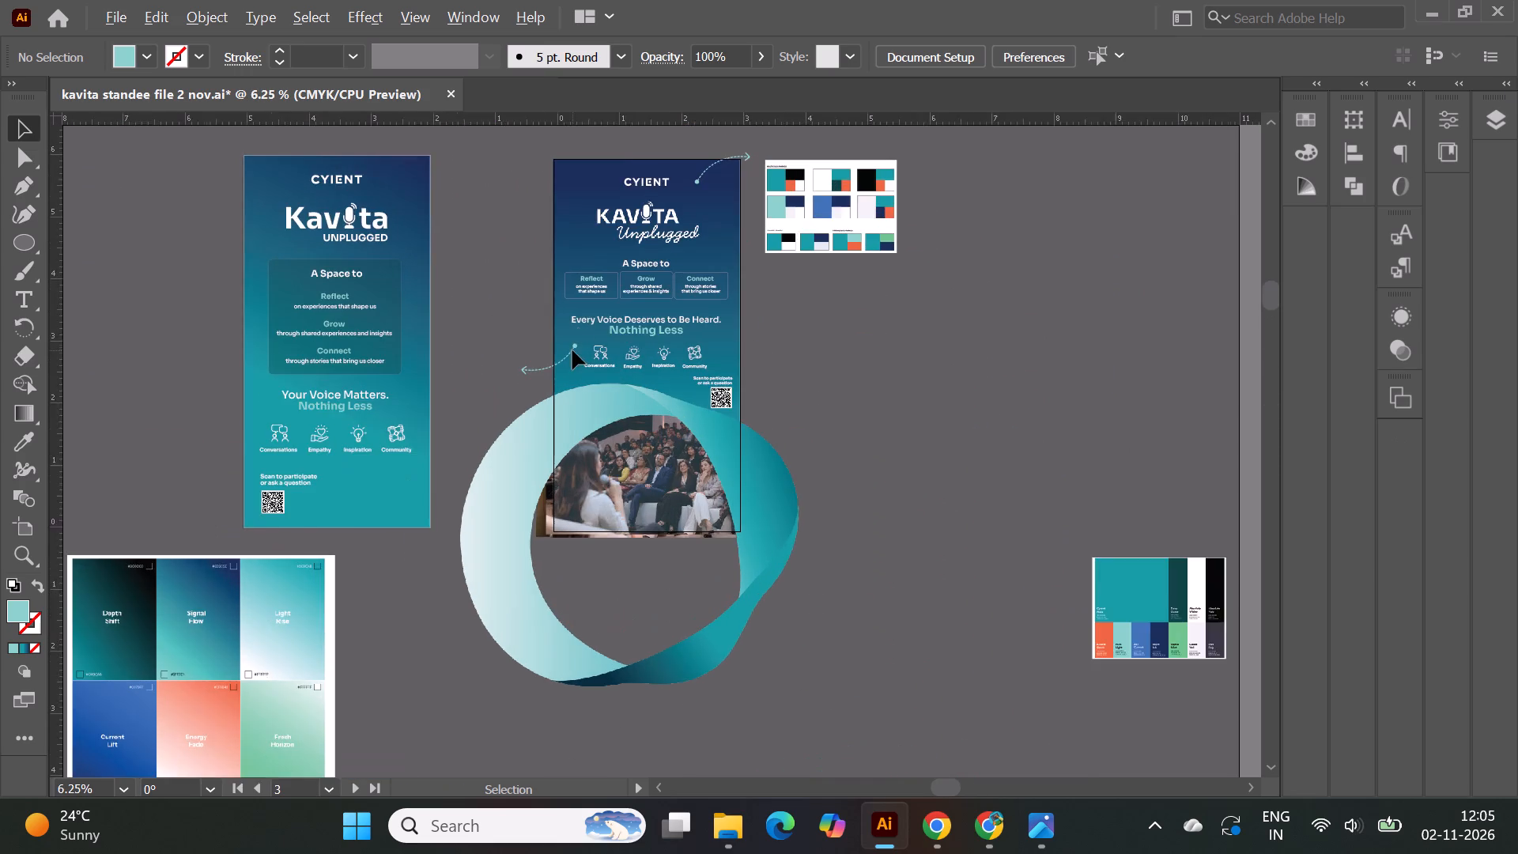
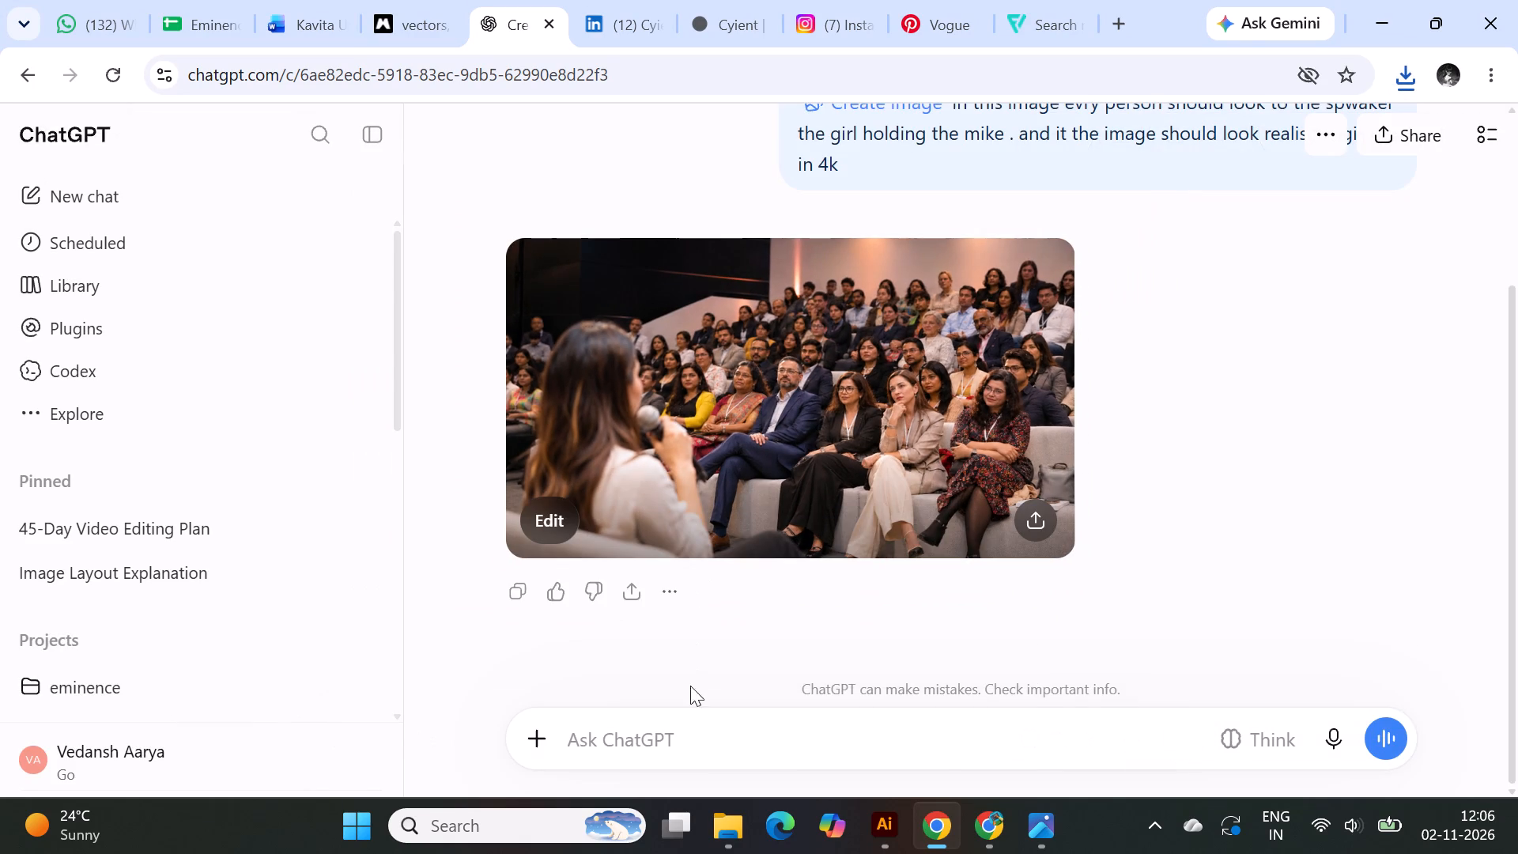
# Open the downloaded image "Attentive Audience at Conference Lecture" and examine the speaker and where the audience members are looking.
pyautogui.click(719, 833)
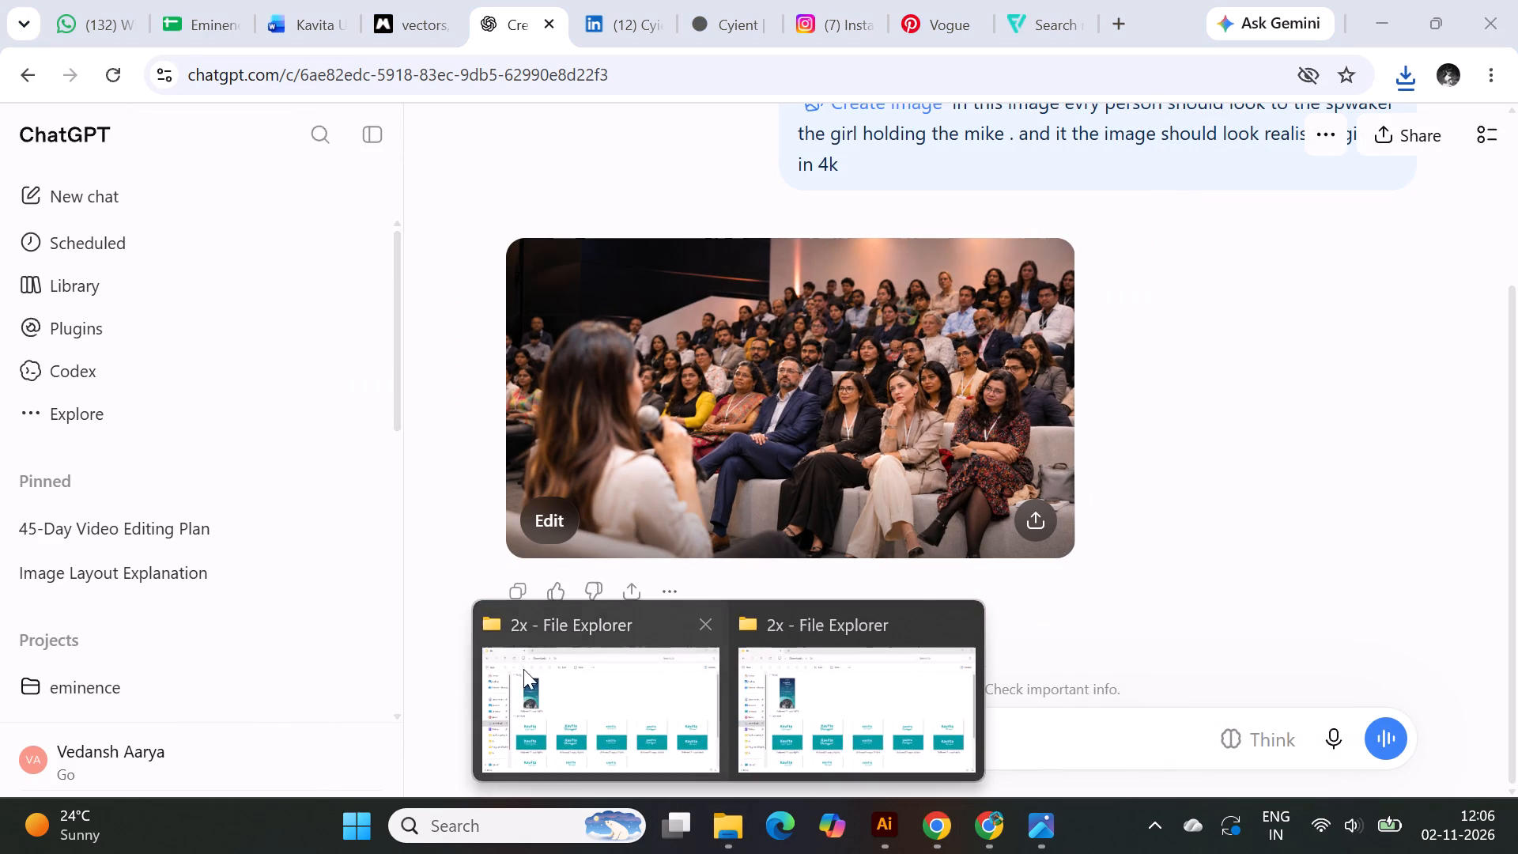
pyautogui.click(523, 669)
pyautogui.doubleClick(127, 498)
pyautogui.scroll(3, 307, 461)
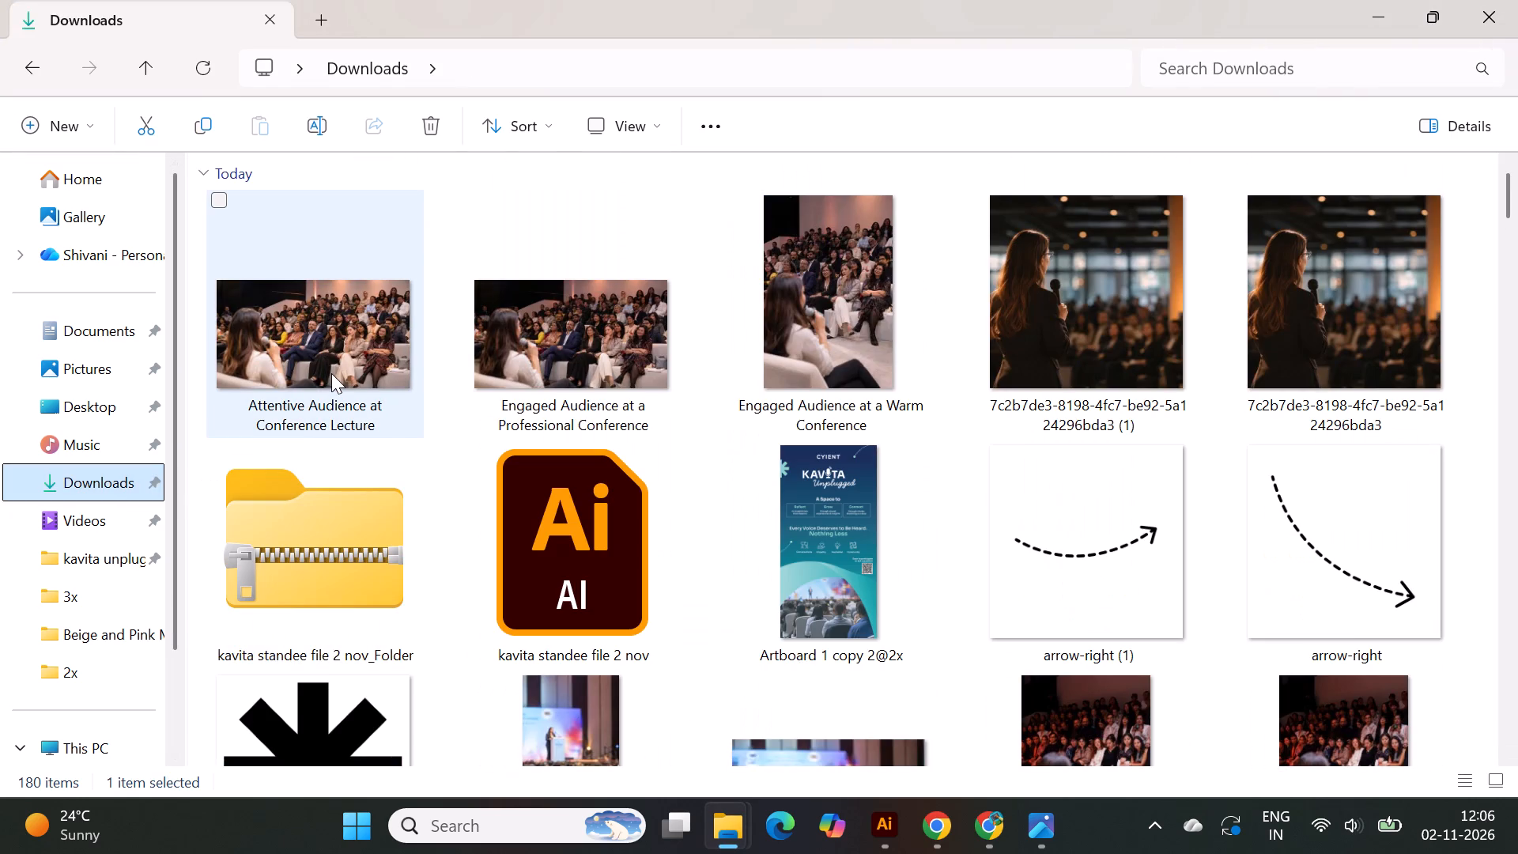
pyautogui.doubleClick(319, 350)
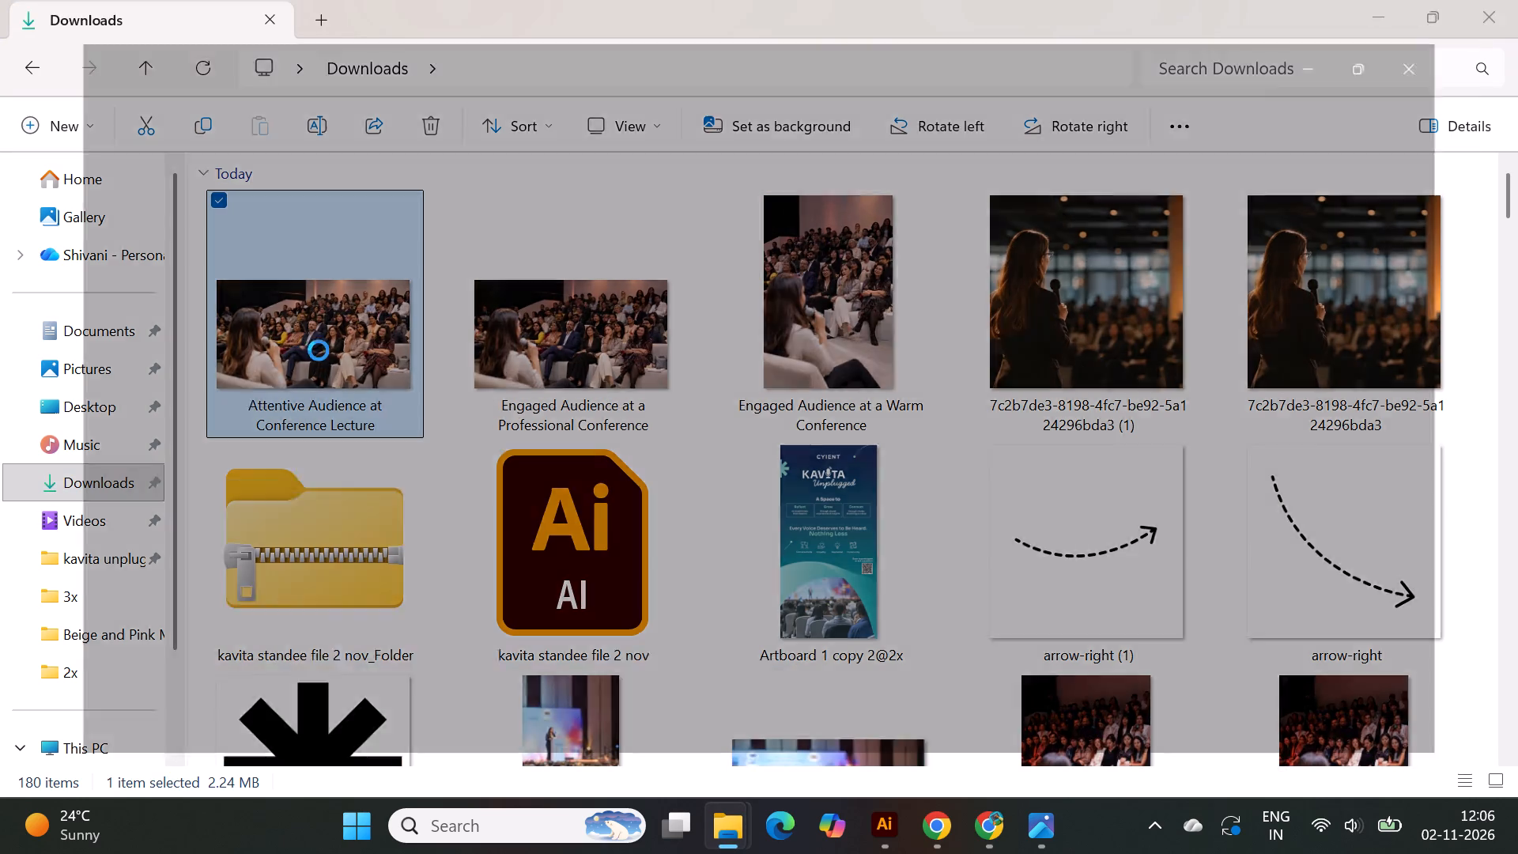
pyautogui.click(734, 444)
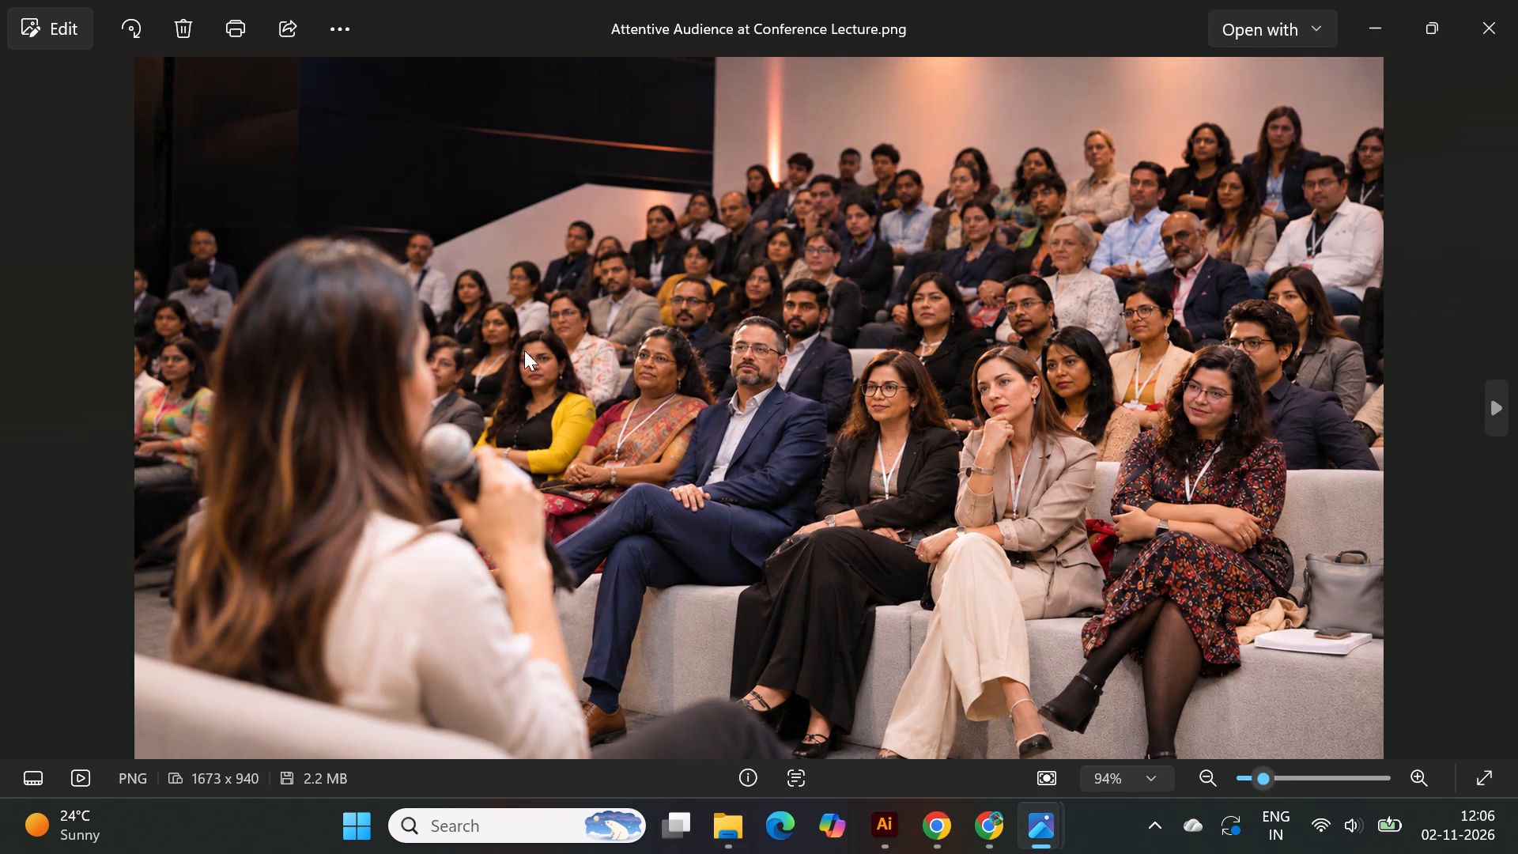
pyautogui.scroll(4, 524, 350)
pyautogui.scroll(-5, 615, 496)
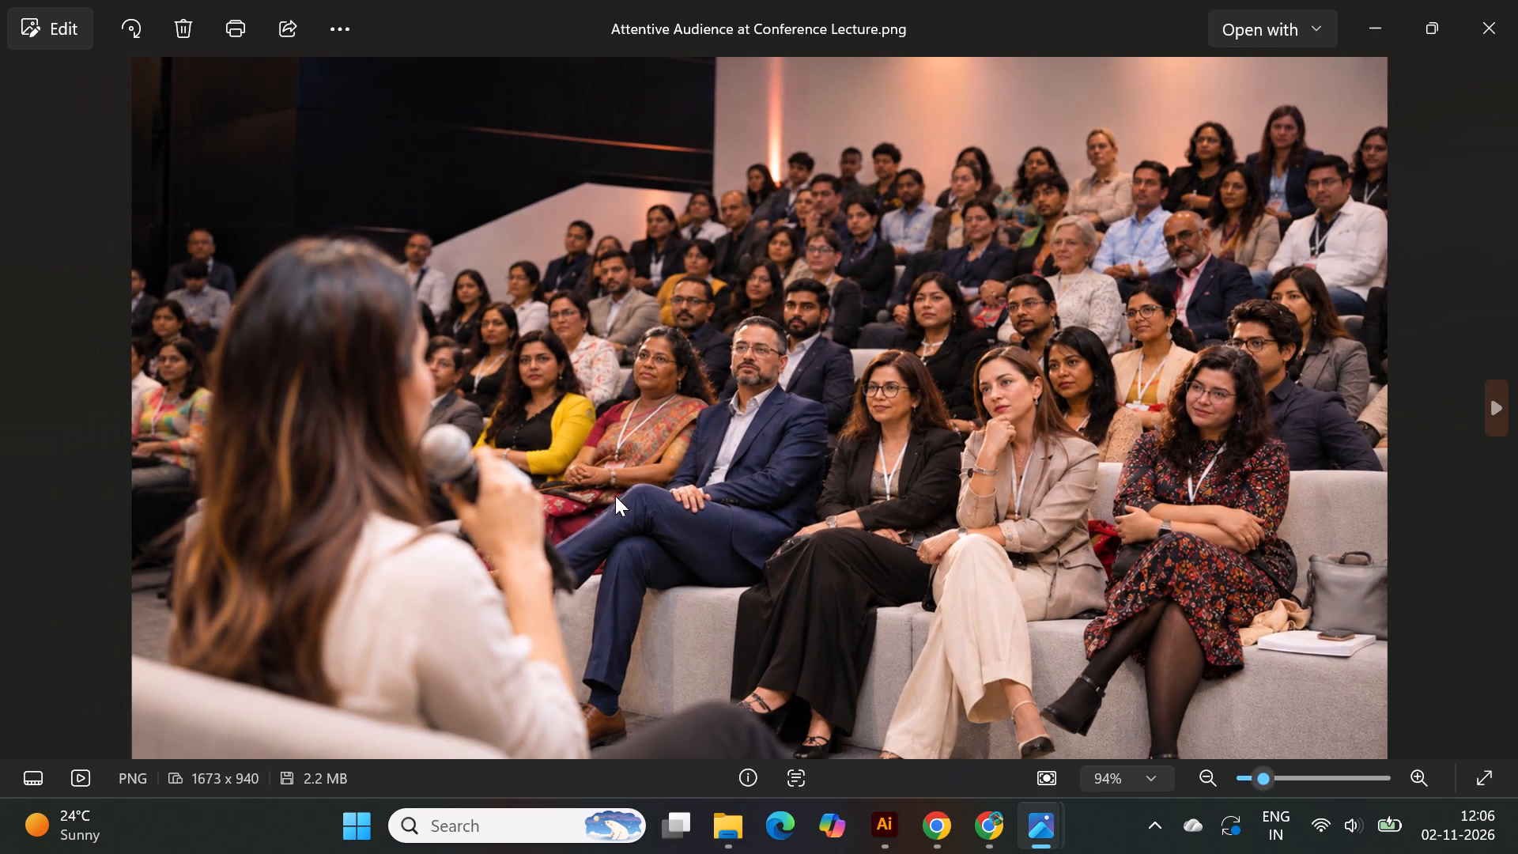
pyautogui.scroll(-14, 615, 496)
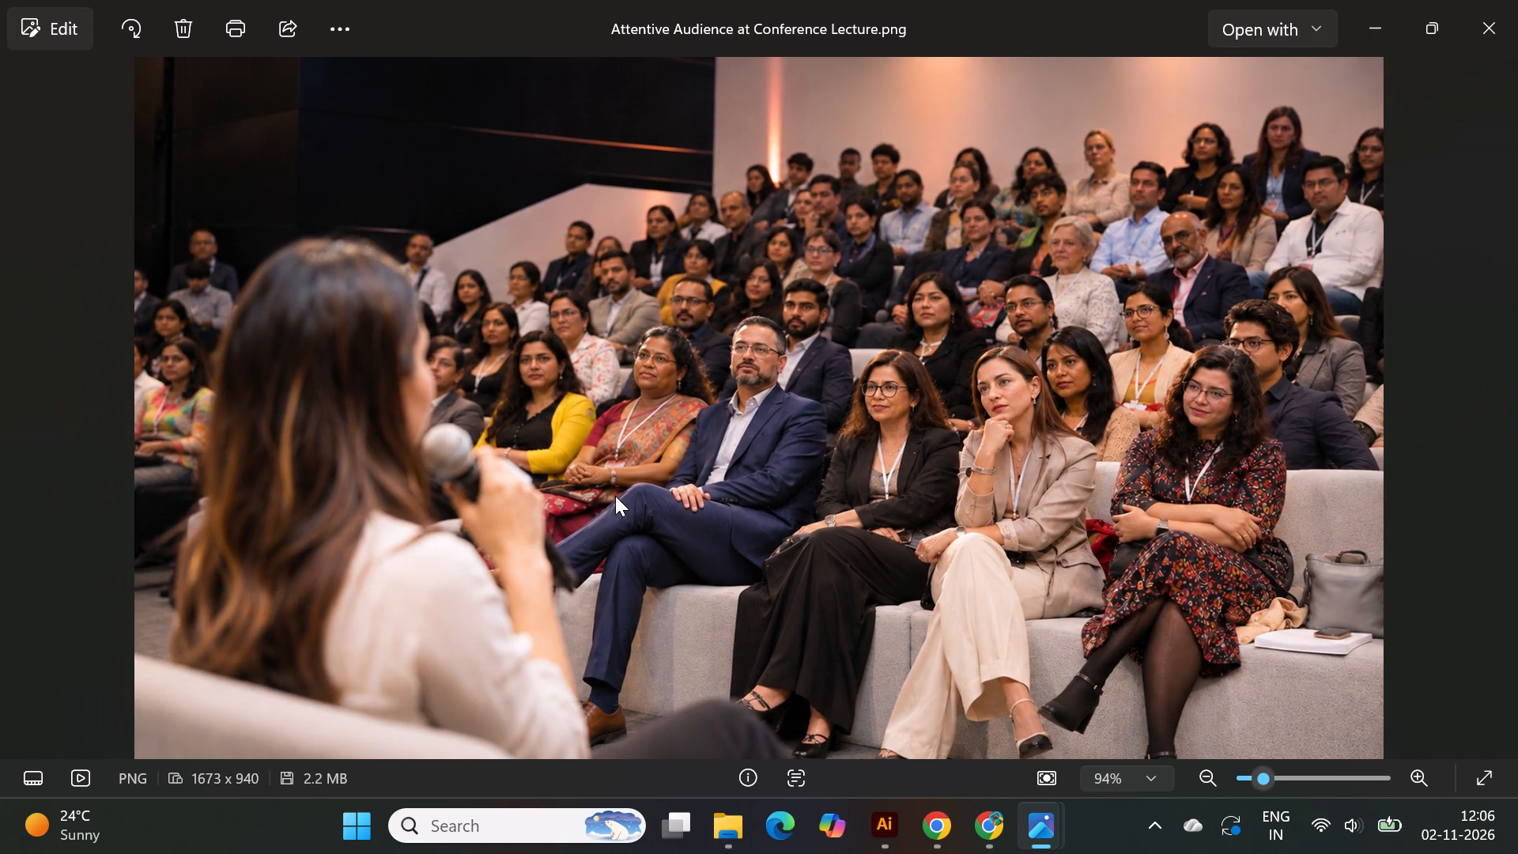
pyautogui.scroll(-4, 615, 496)
pyautogui.click(1500, 25)
# Place the "Attentive Audience at Conference Lecture" image in the Illustrator standee file and enlarge it proportionally to cover the existing ring photo.
pyautogui.click(882, 837)
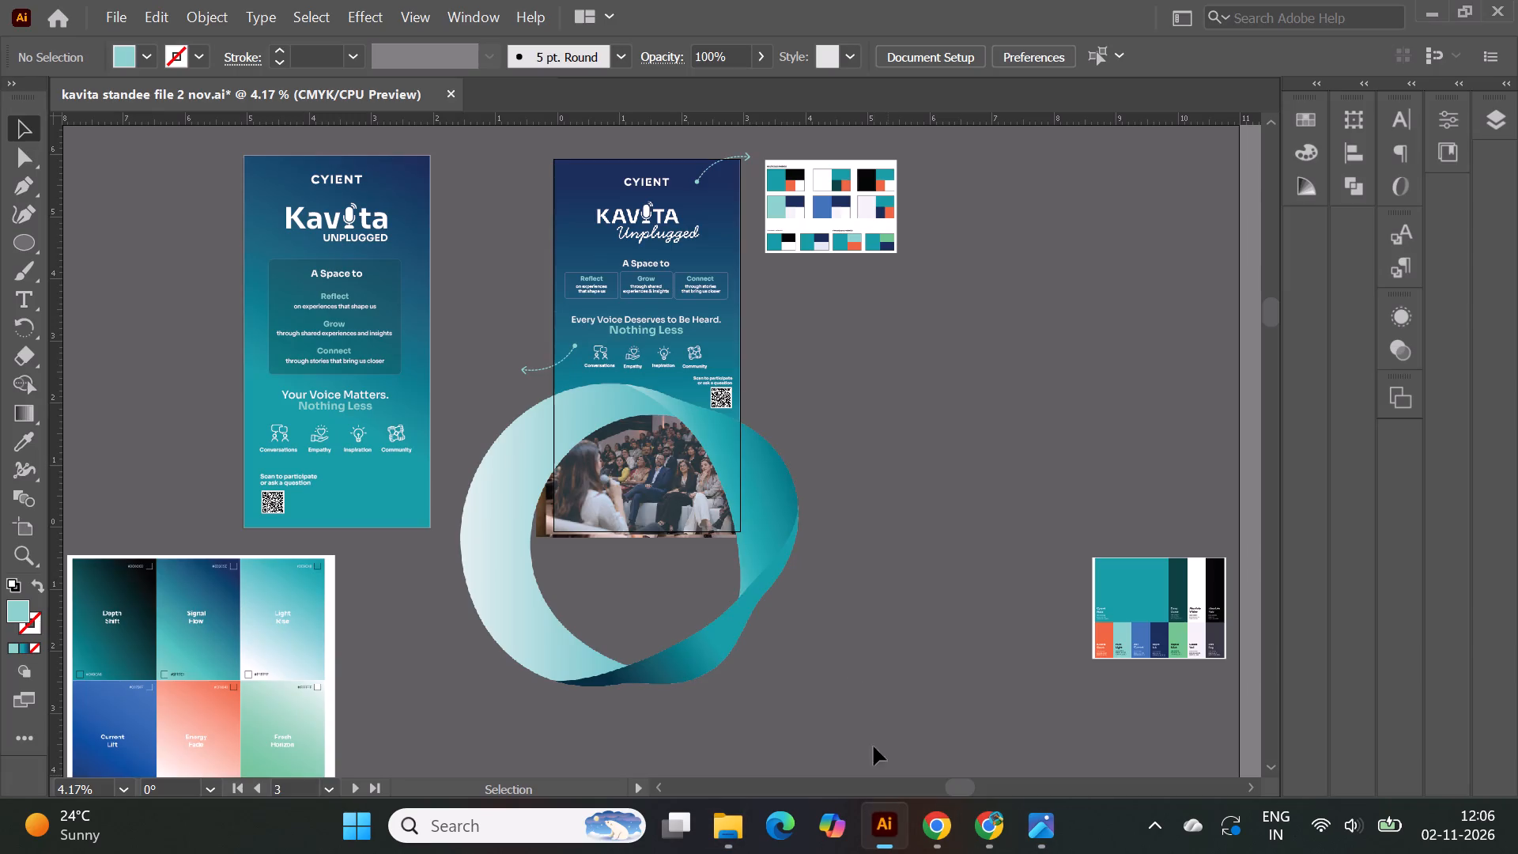
pyautogui.click(649, 484)
pyautogui.keyDown('alt'); pyautogui.scroll(2, 544, 433); pyautogui.keyUp('alt')
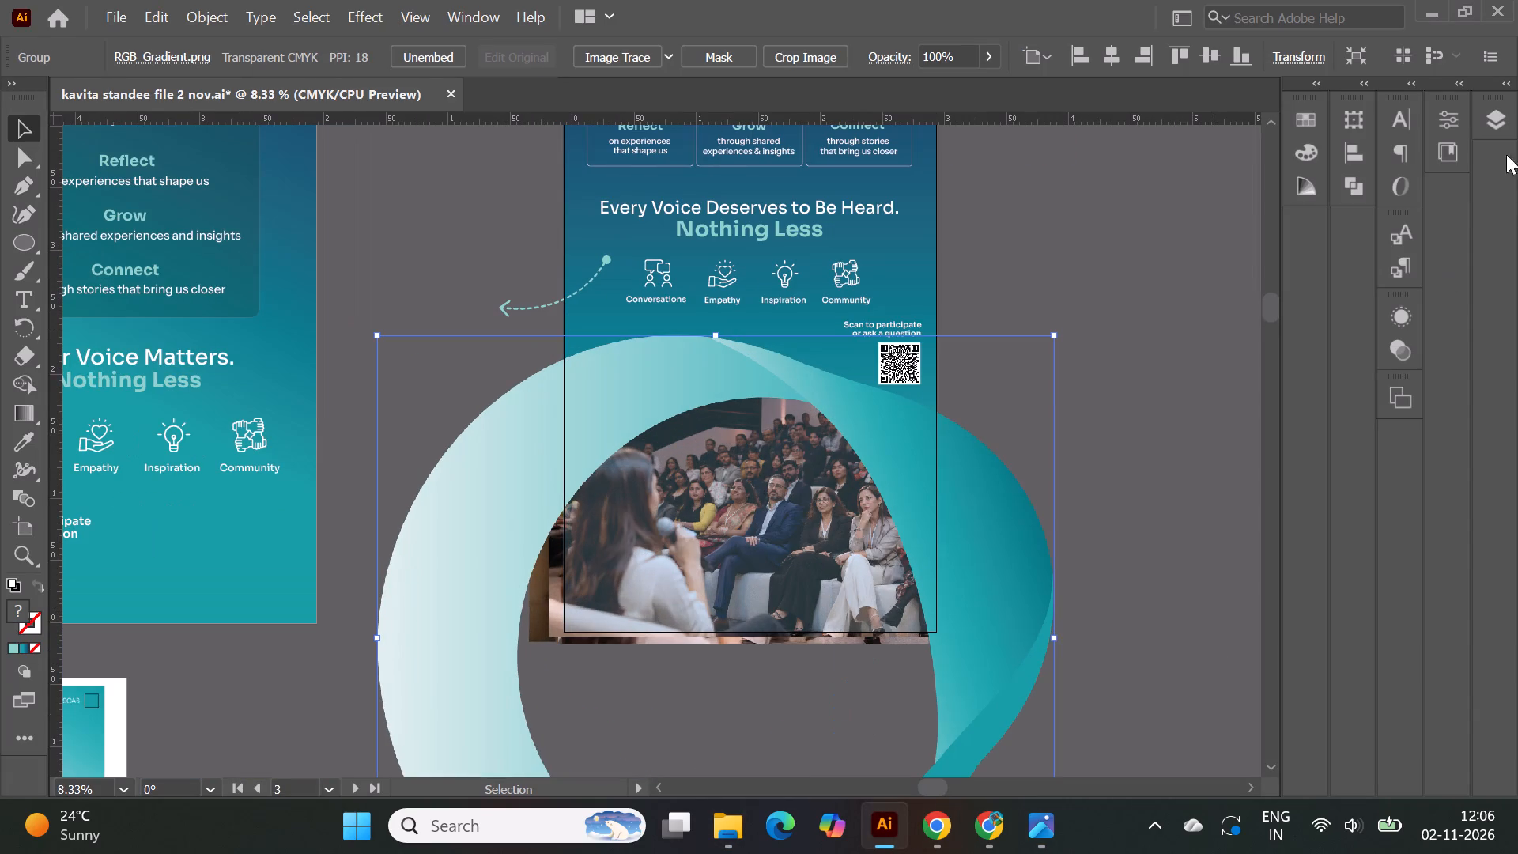
pyautogui.click(1460, 14)
pyautogui.moveTo(295, 345); pyautogui.dragTo(466, 459)
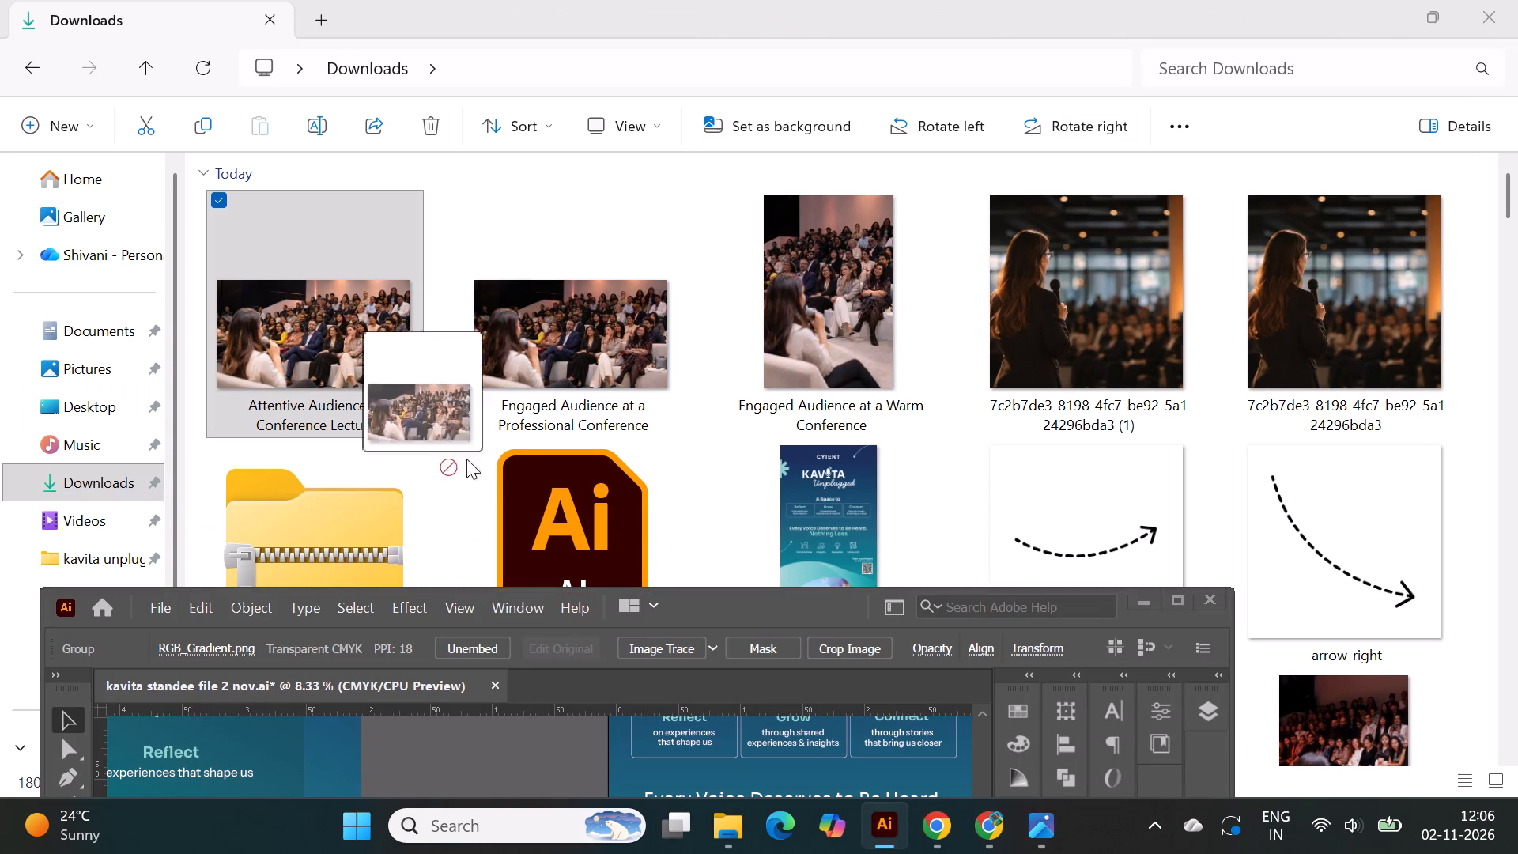
pyautogui.moveTo(466, 459); pyautogui.dragTo(772, 741)
pyautogui.click(1176, 602)
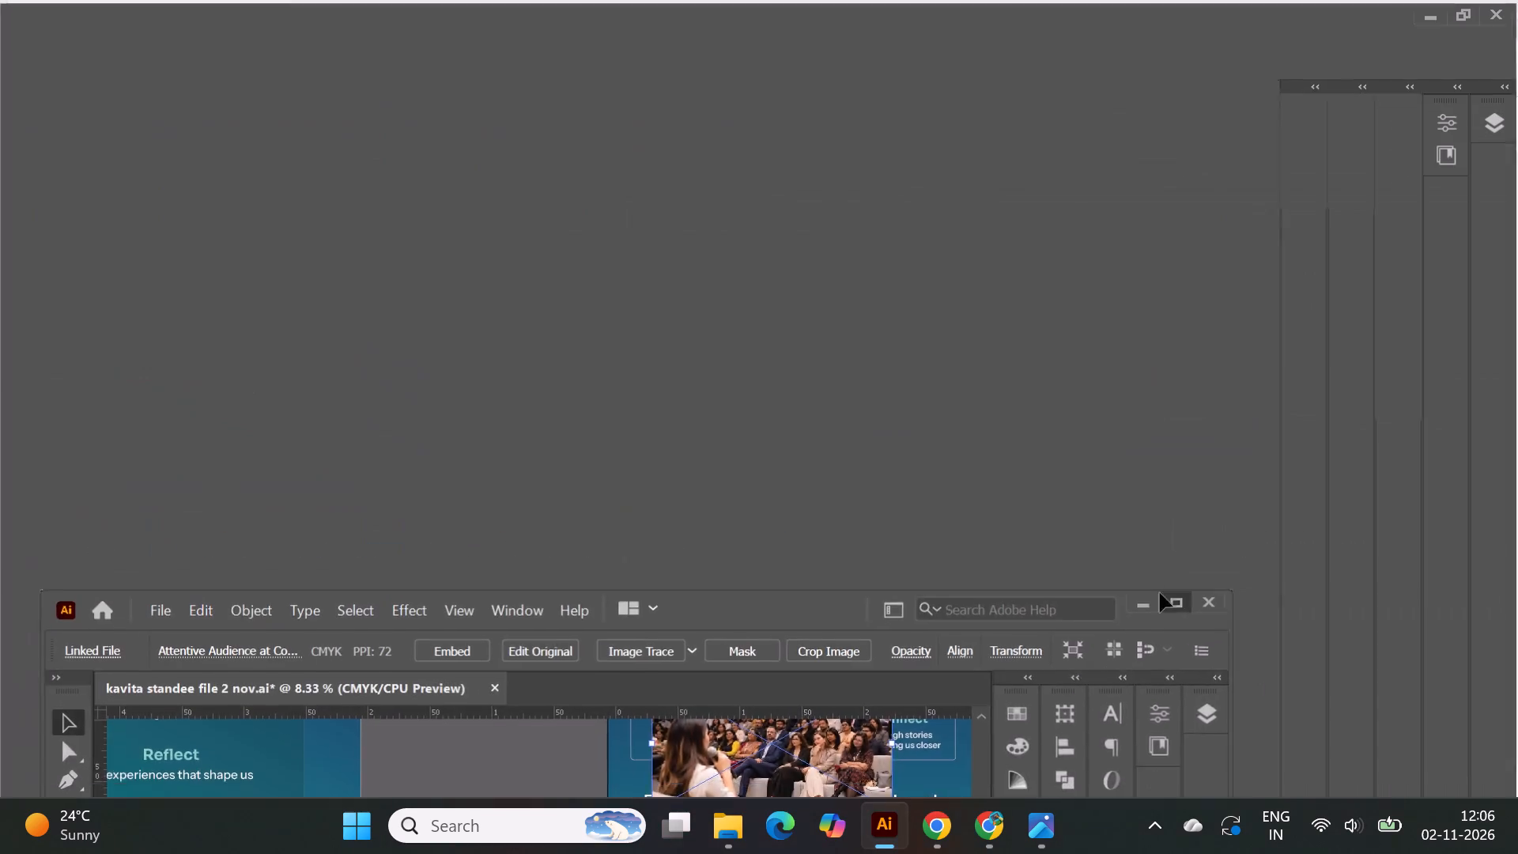
pyautogui.moveTo(717, 161); pyautogui.dragTo(656, 458)
pyautogui.keyDown('shift'); pyautogui.moveTo(791, 514); pyautogui.dragTo(981, 626); pyautogui.keyUp('shift')
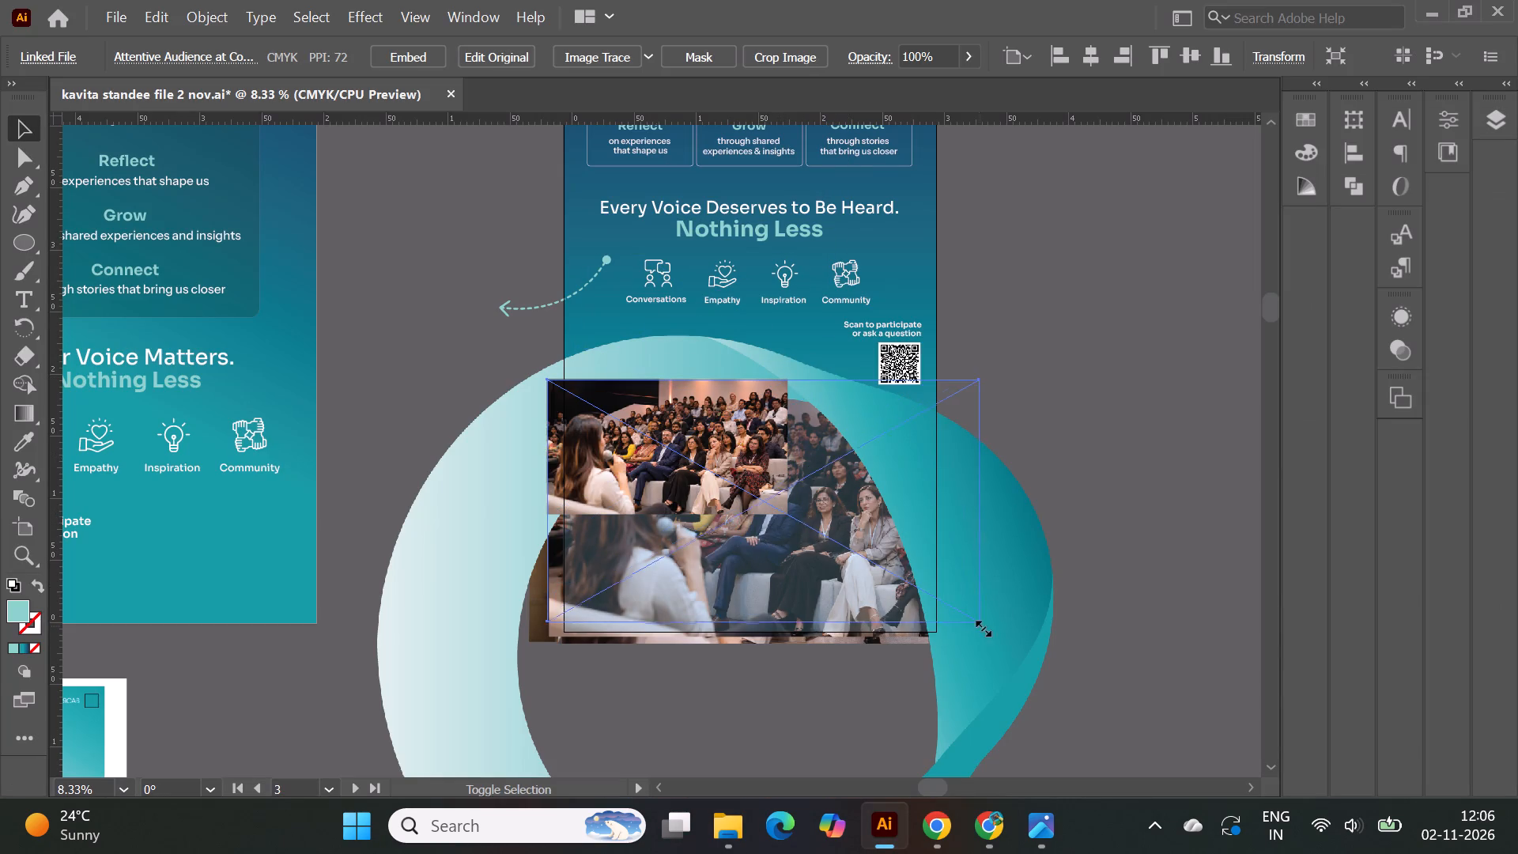
pyautogui.keyDown('shift'); pyautogui.moveTo(981, 626); pyautogui.dragTo(1000, 640); pyautogui.keyUp('shift')
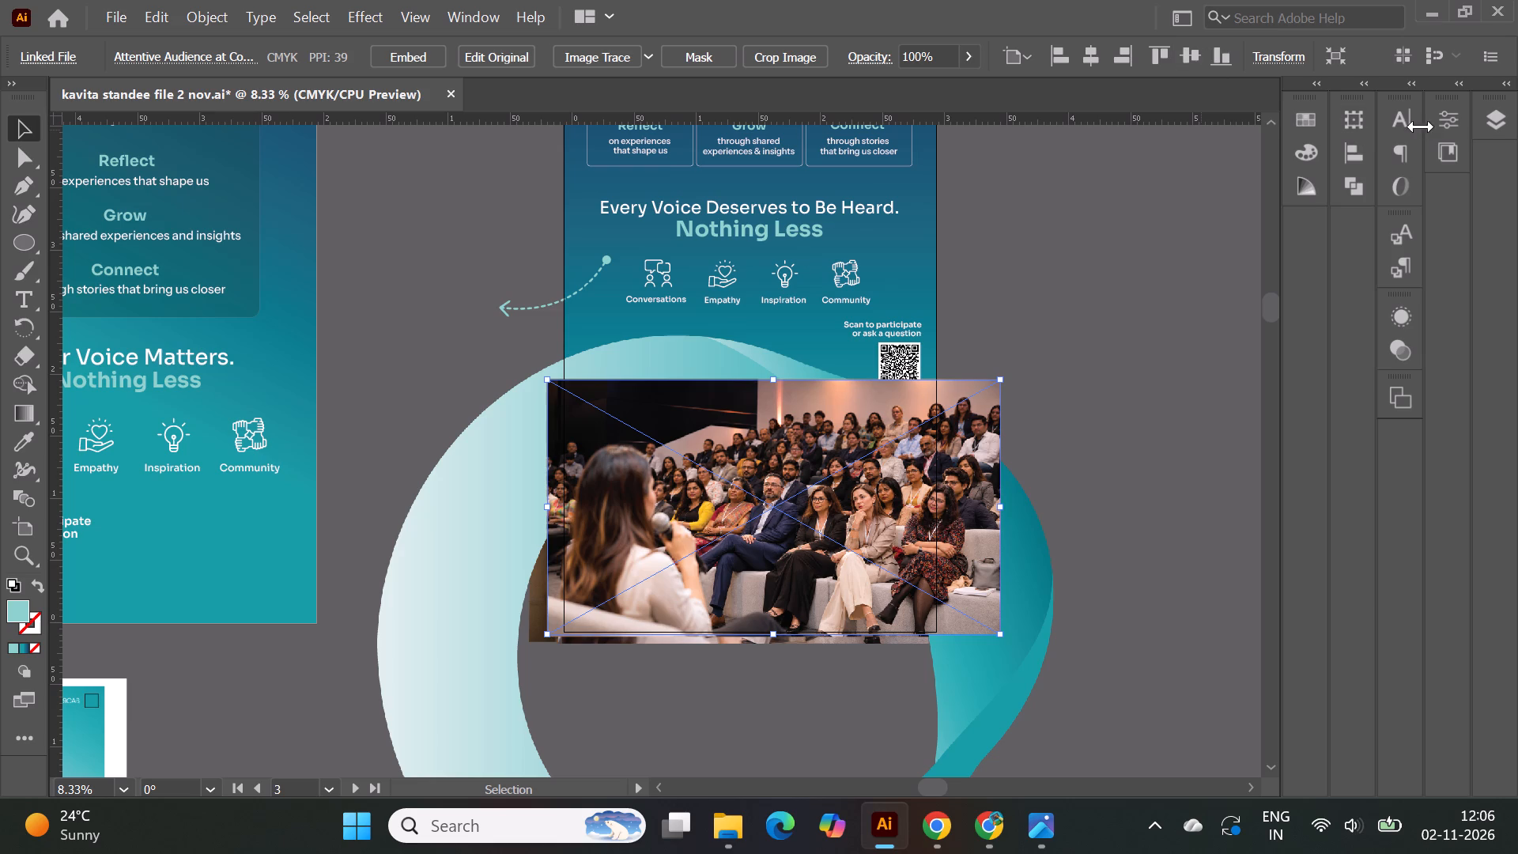
# Move the new linked audience image down the layer order into the ring photo's clip group, above the older photos.
pyautogui.click(1499, 123)
pyautogui.click(1106, 272)
pyautogui.click(827, 461)
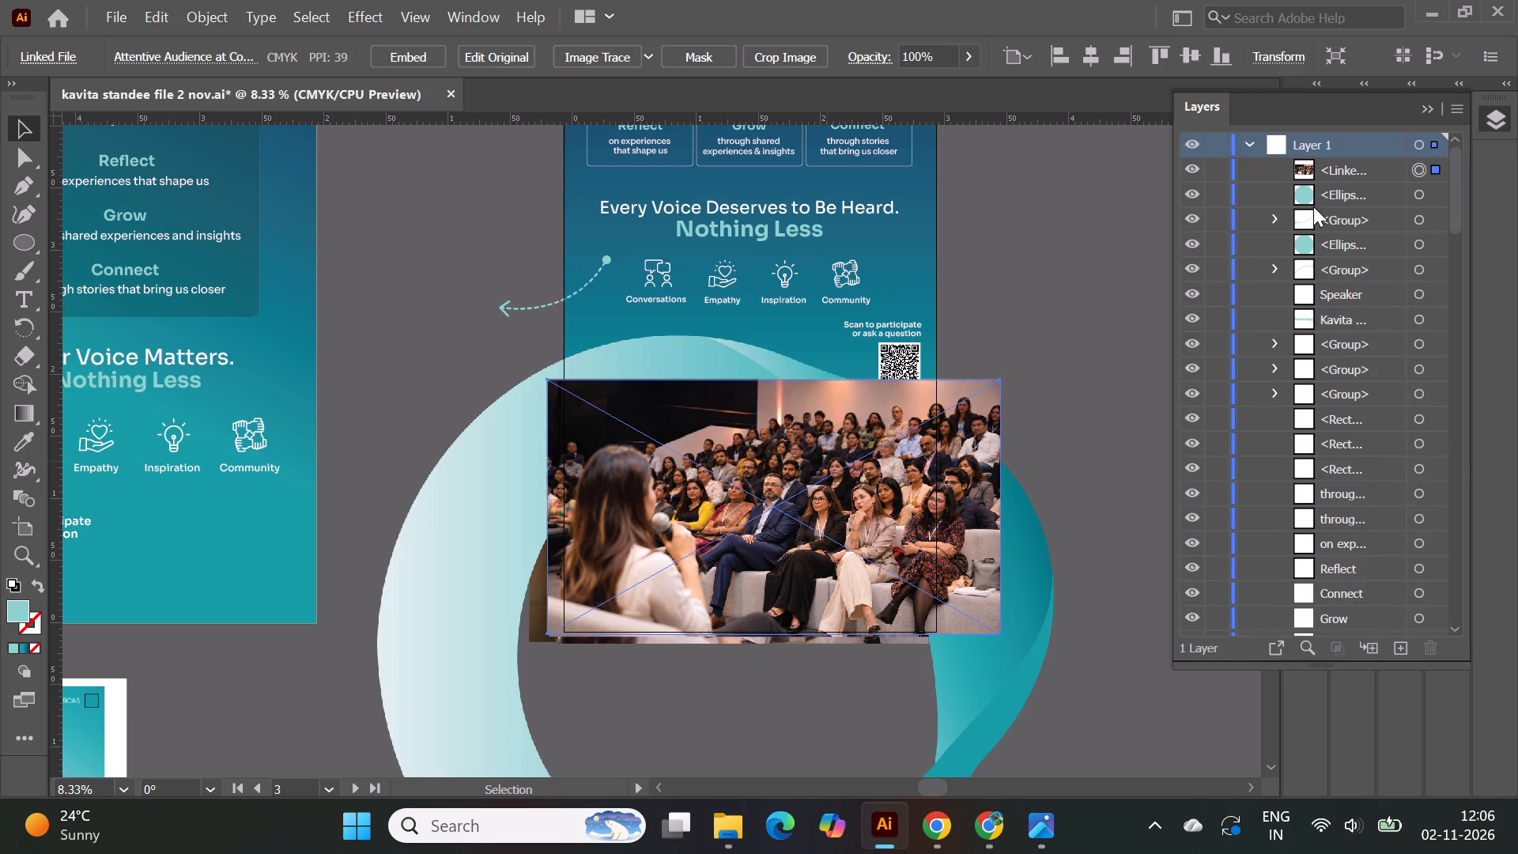
pyautogui.click(1336, 171)
pyautogui.moveTo(1349, 168); pyautogui.dragTo(1333, 546)
pyautogui.click(1366, 167)
pyautogui.moveTo(1367, 164); pyautogui.dragTo(1367, 183)
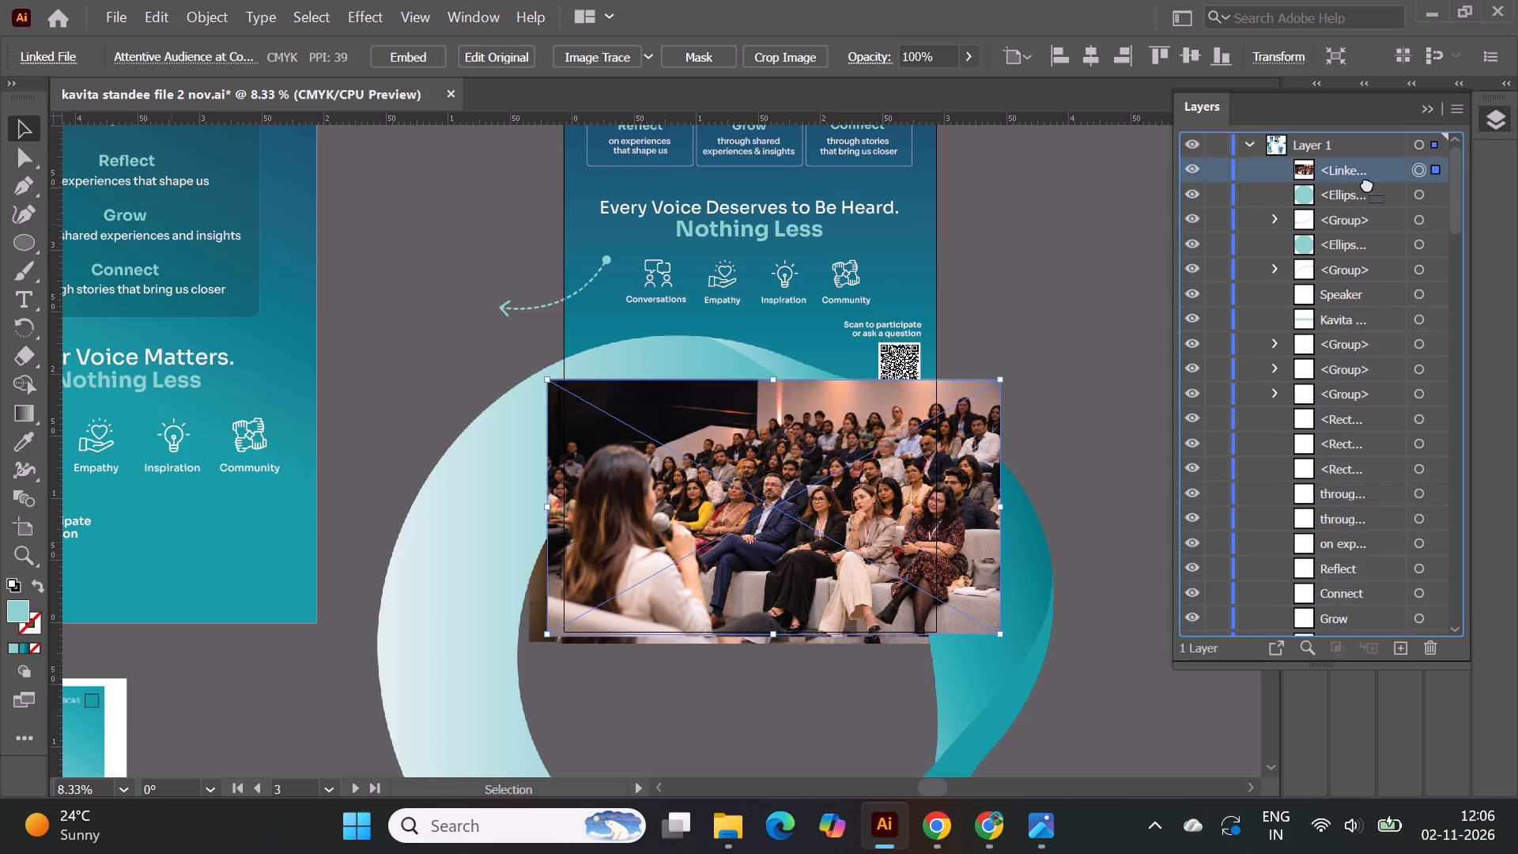
pyautogui.moveTo(1367, 183); pyautogui.dragTo(1346, 504)
pyautogui.scroll(-3, 1352, 465)
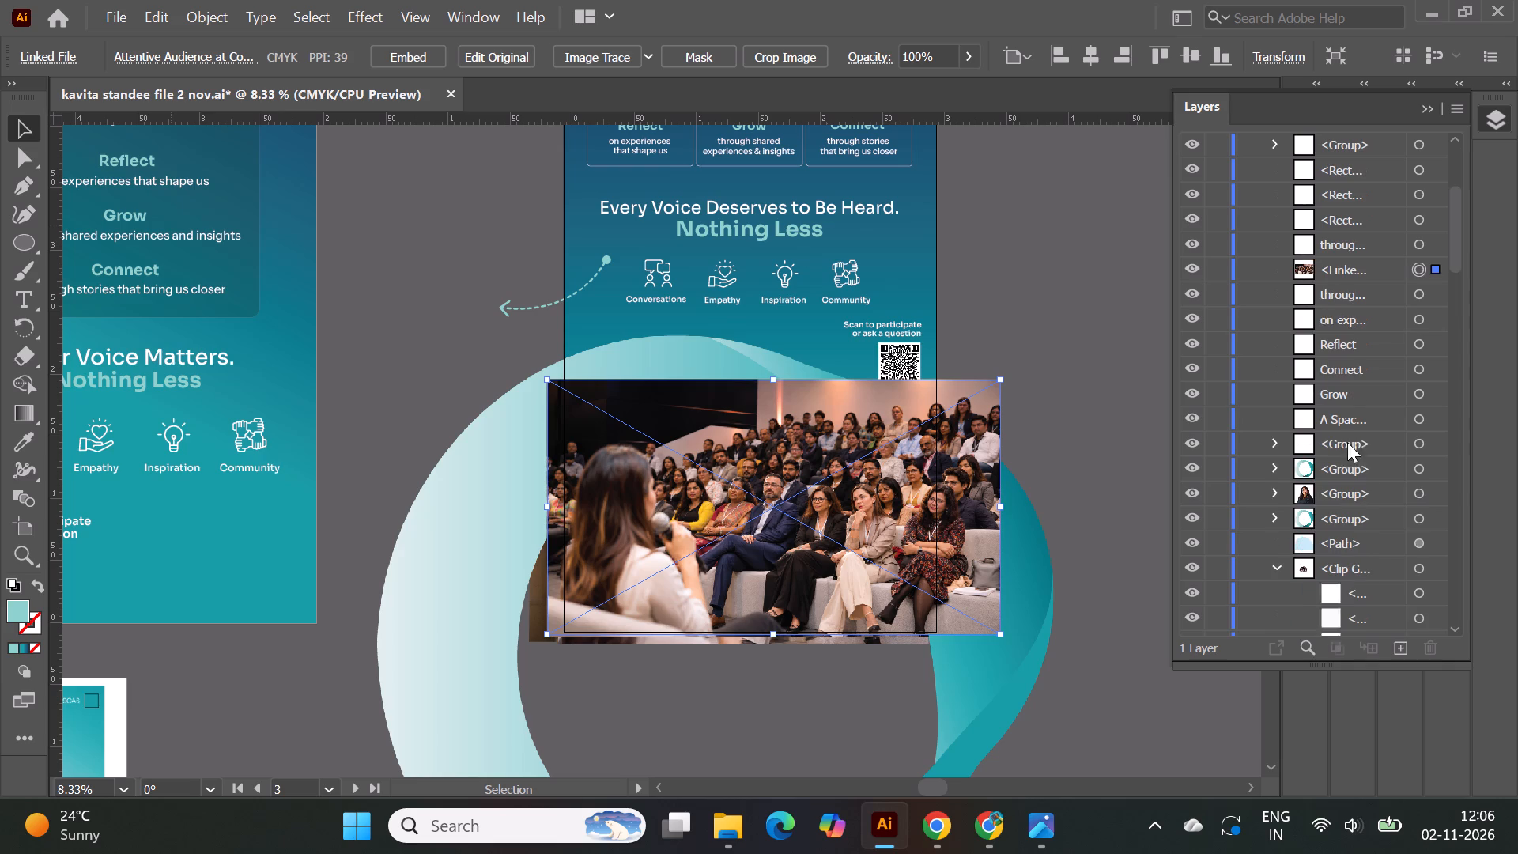
pyautogui.moveTo(1334, 268); pyautogui.dragTo(1341, 575)
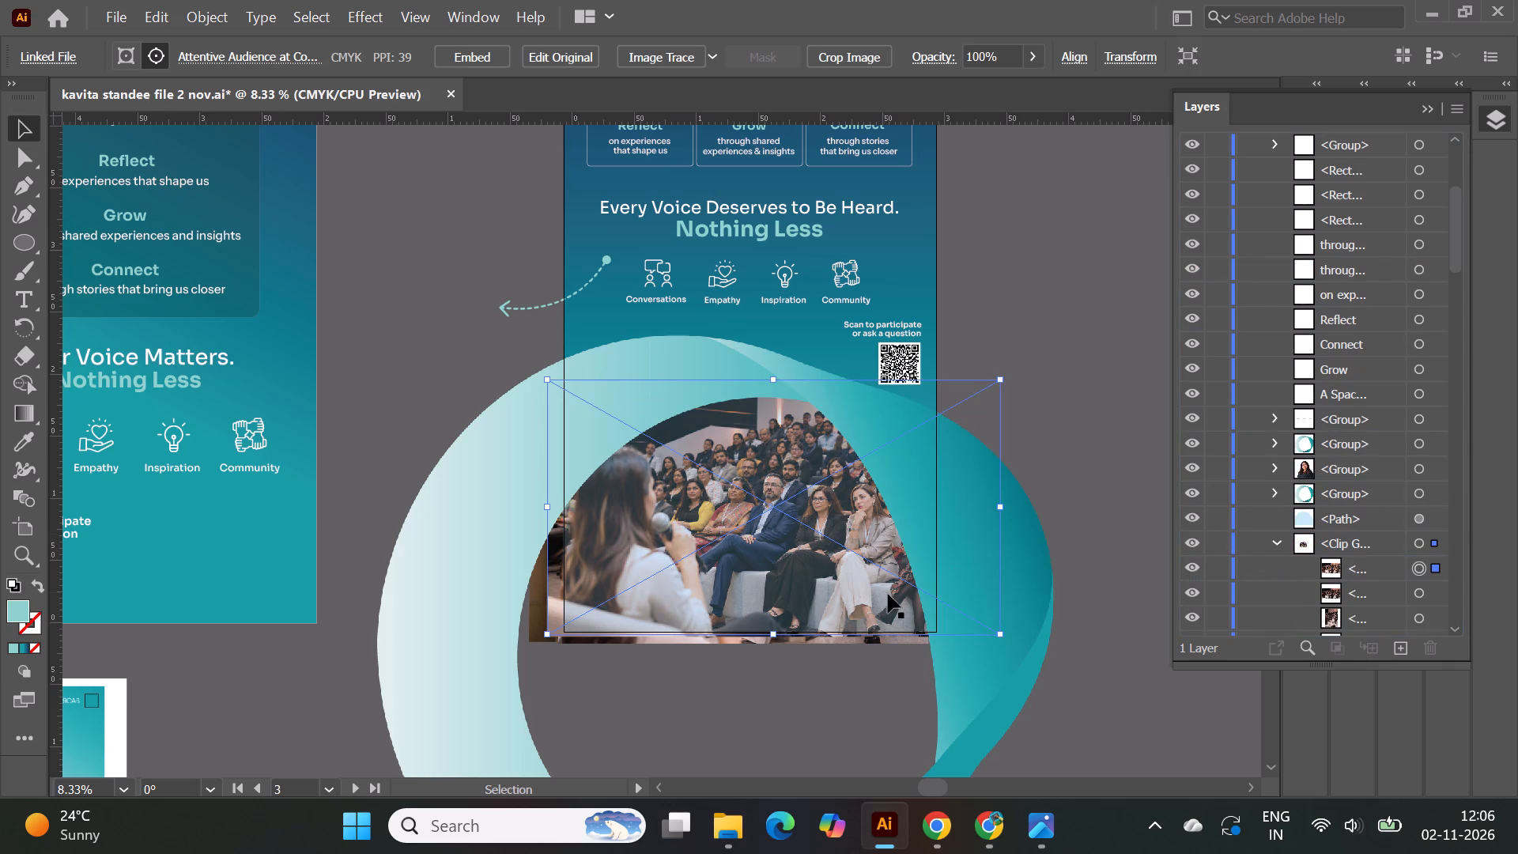
# Scale the clipped audience photo down slightly so the speaker and front row fit within the ring opening.
pyautogui.keyDown('shift'); pyautogui.click(547, 375); pyautogui.keyUp('shift')
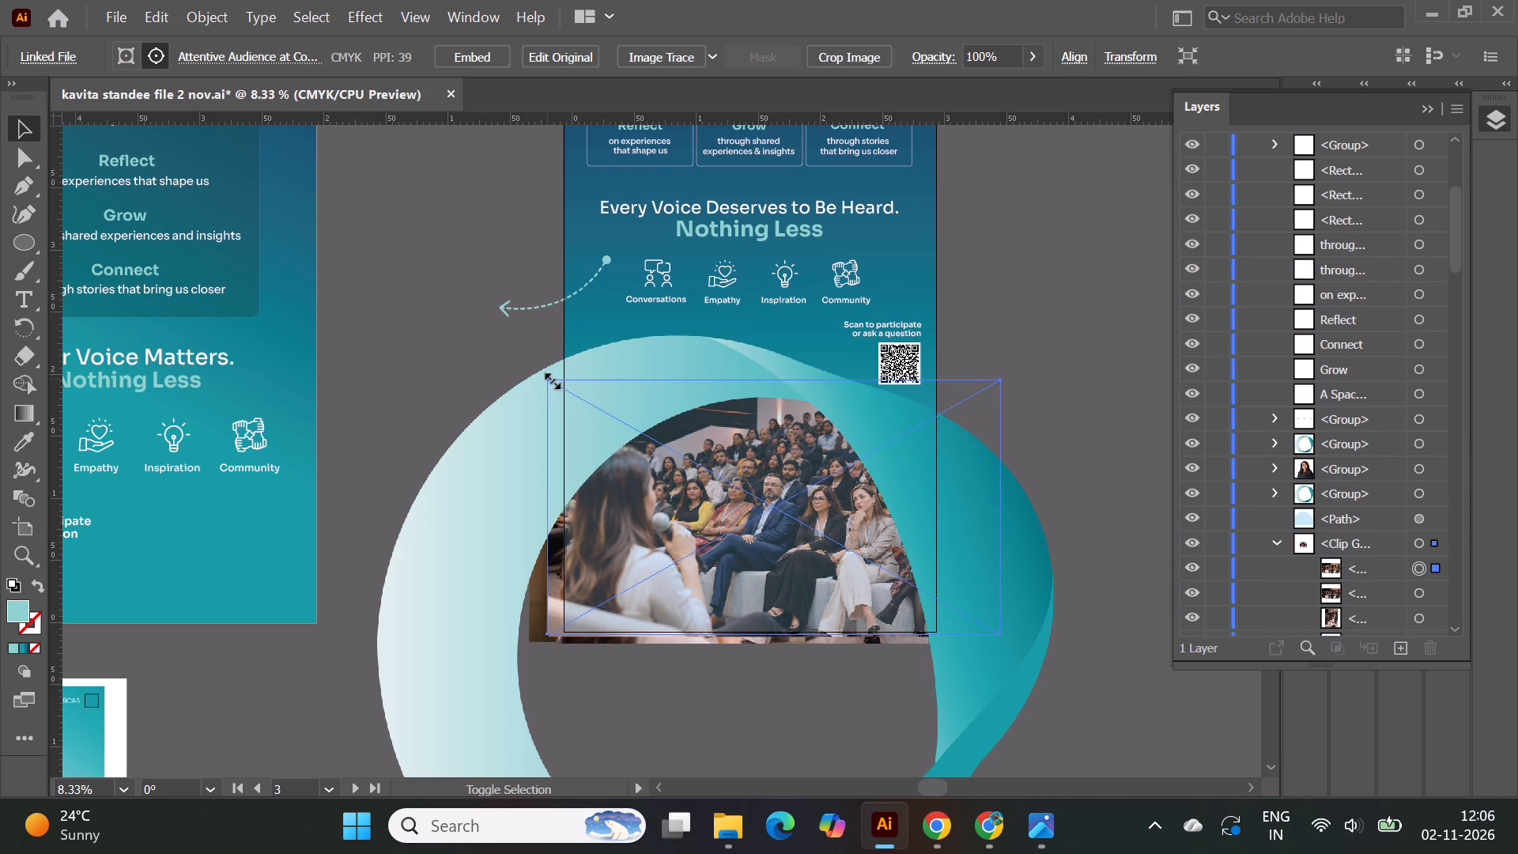
pyautogui.keyDown('shift'); pyautogui.click(553, 381); pyautogui.keyUp('shift')
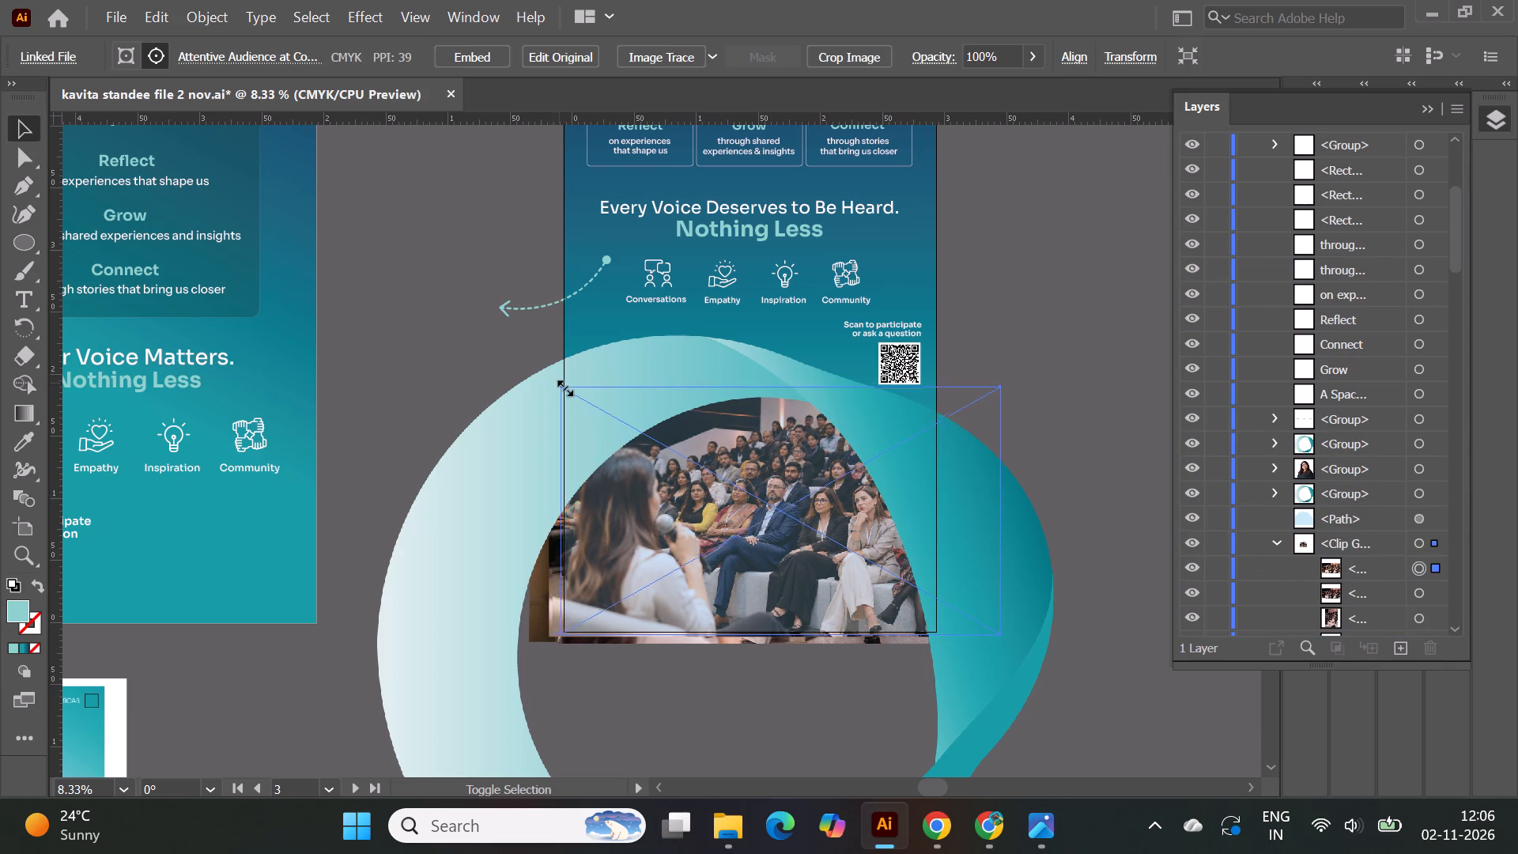
pyautogui.keyDown('shift'); pyautogui.click(999, 386); pyautogui.keyUp('shift')
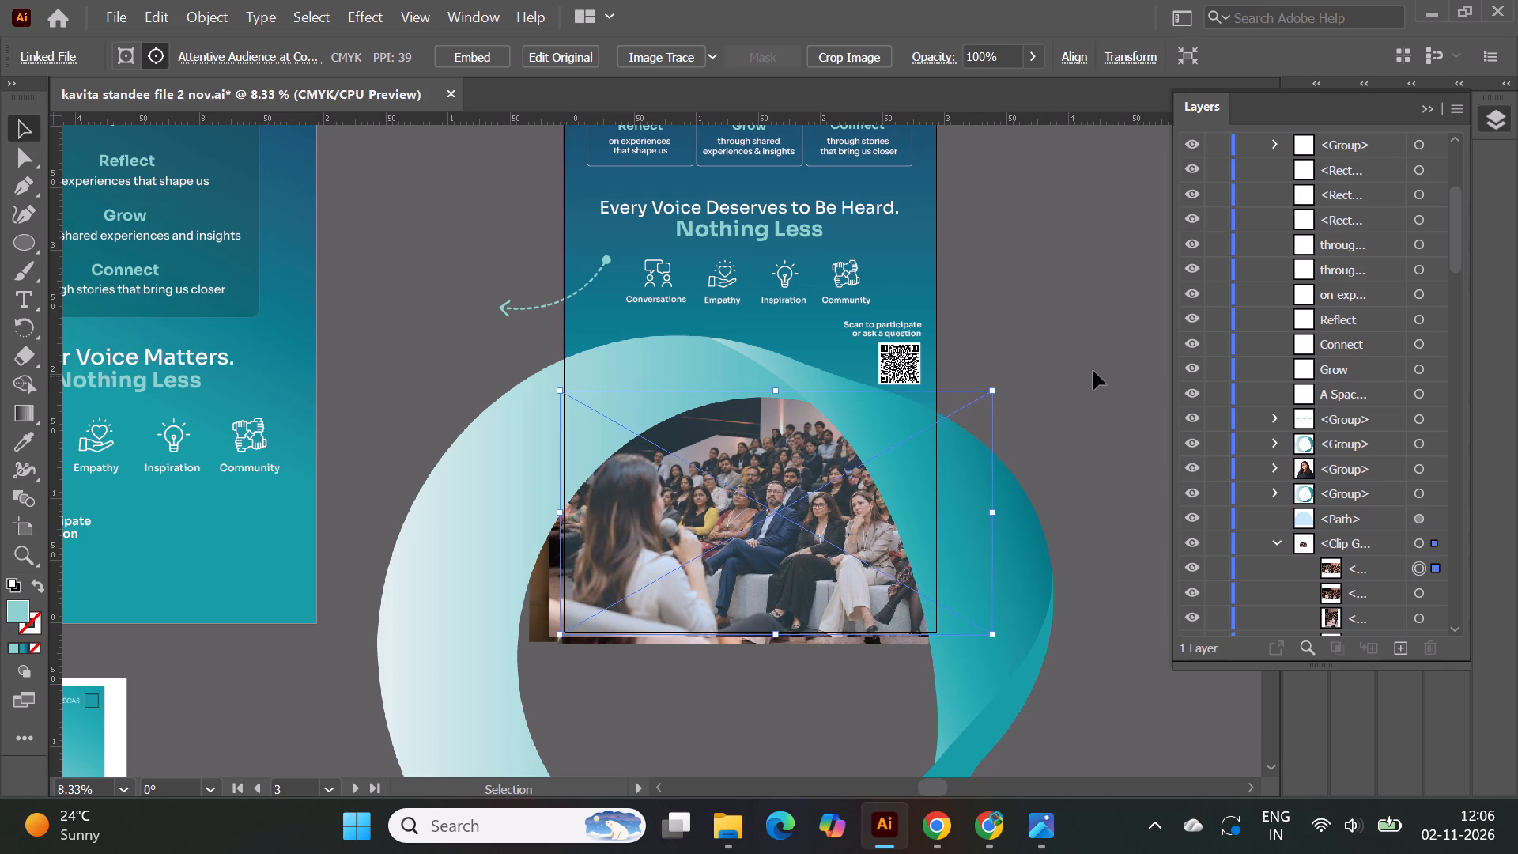
pyautogui.click(1093, 371)
pyautogui.click(1426, 115)
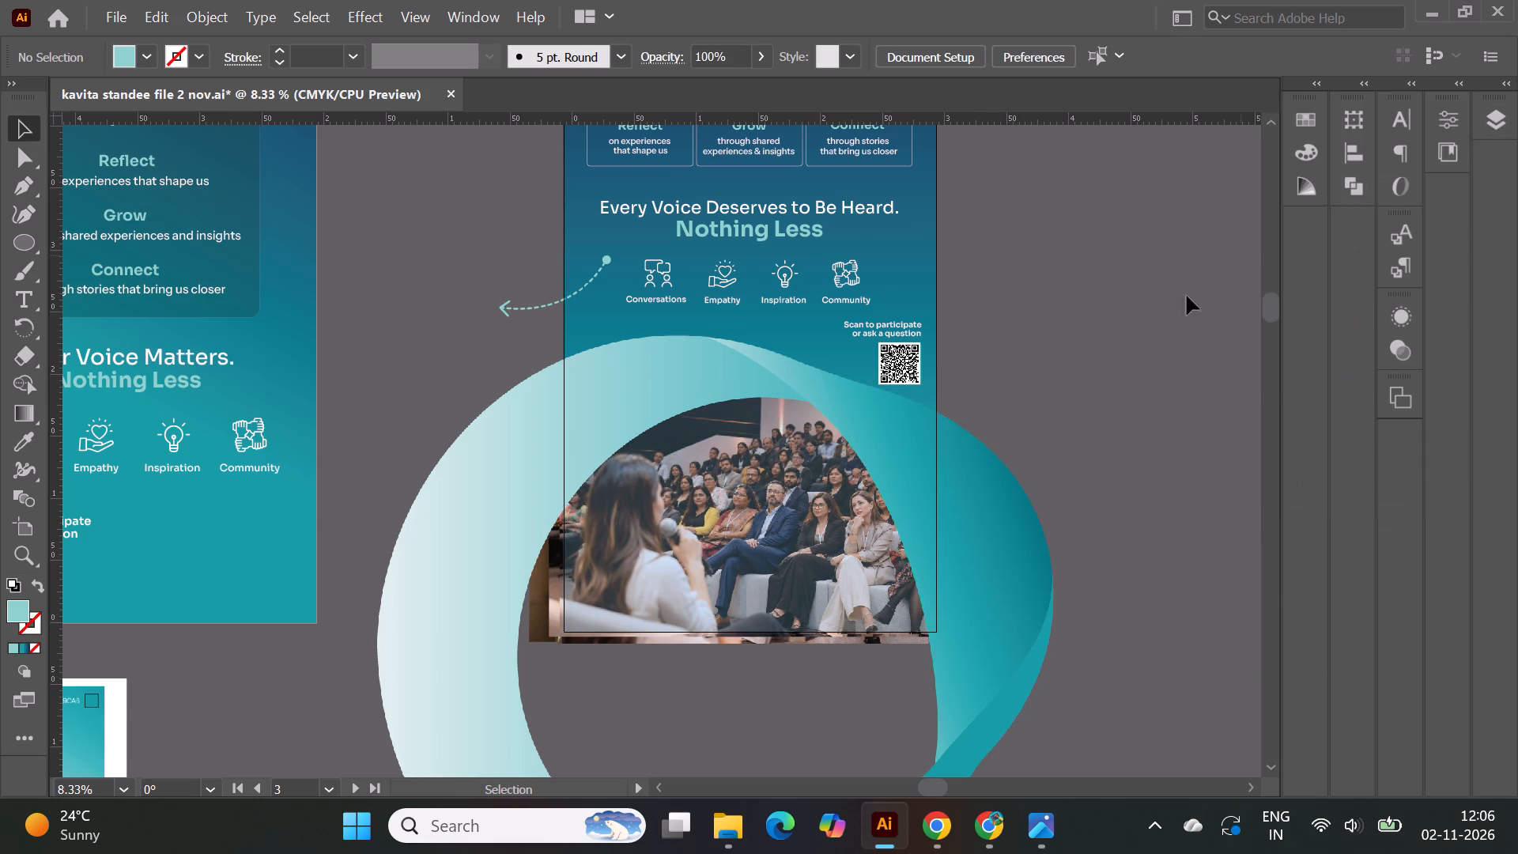
# Move the colour-combination reference image from beside the audience-photo standee to the empty area left of the first standee.
pyautogui.click(1150, 336)
pyautogui.scroll(4, 1142, 362)
pyautogui.keyDown('alt'); pyautogui.scroll(-1, 647, 390); pyautogui.keyUp('alt')
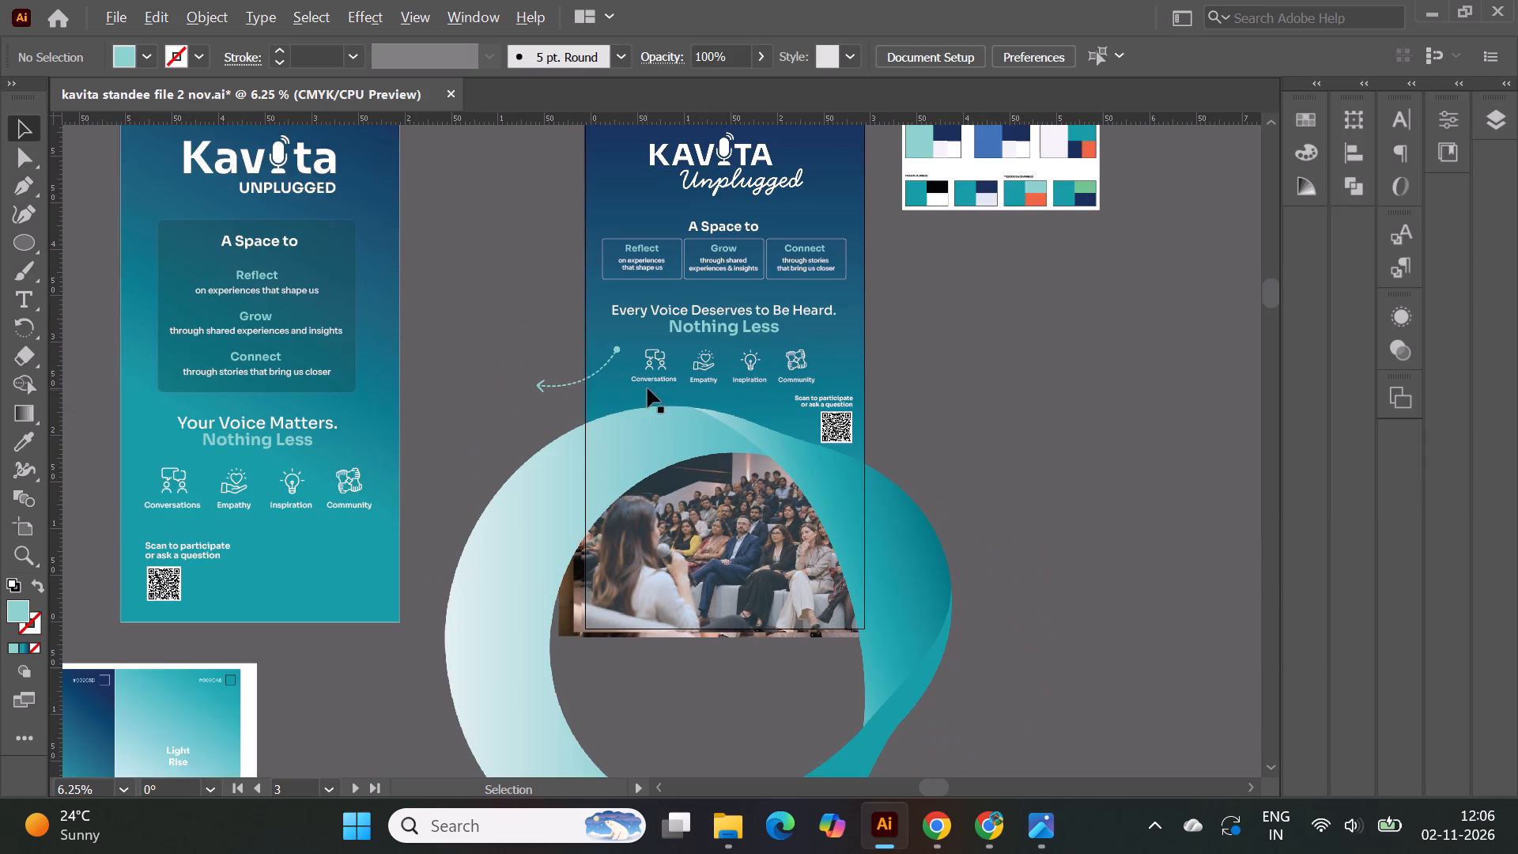
pyautogui.scroll(9, 966, 417)
pyautogui.keyDown('alt'); pyautogui.scroll(-1, 818, 470); pyautogui.keyUp('alt')
pyautogui.scroll(1, 875, 418)
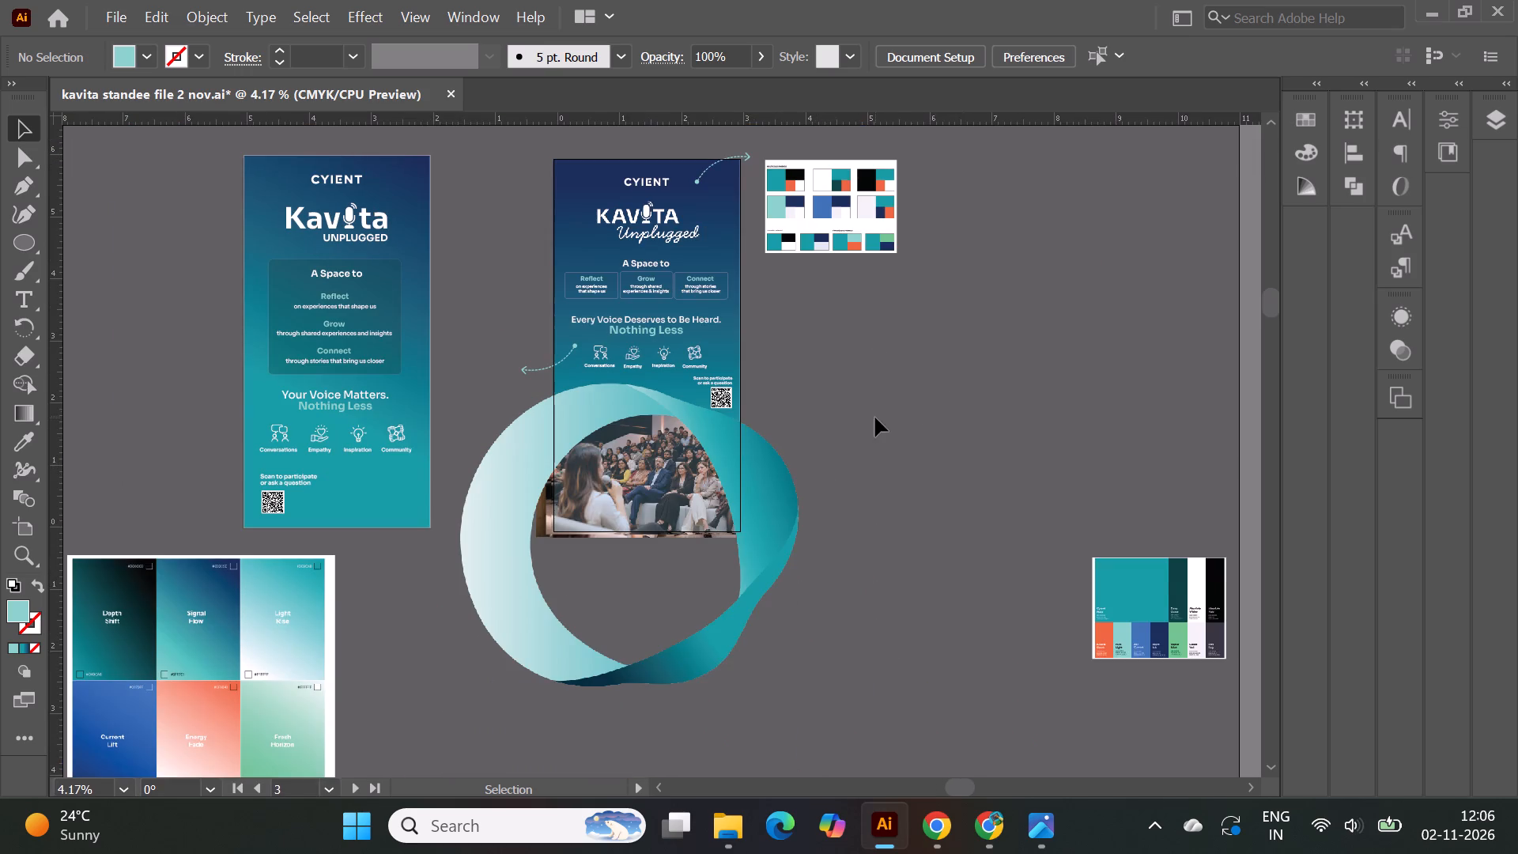
pyautogui.scroll(1, 875, 418)
pyautogui.click(797, 265)
pyautogui.moveTo(836, 250); pyautogui.dragTo(147, 253)
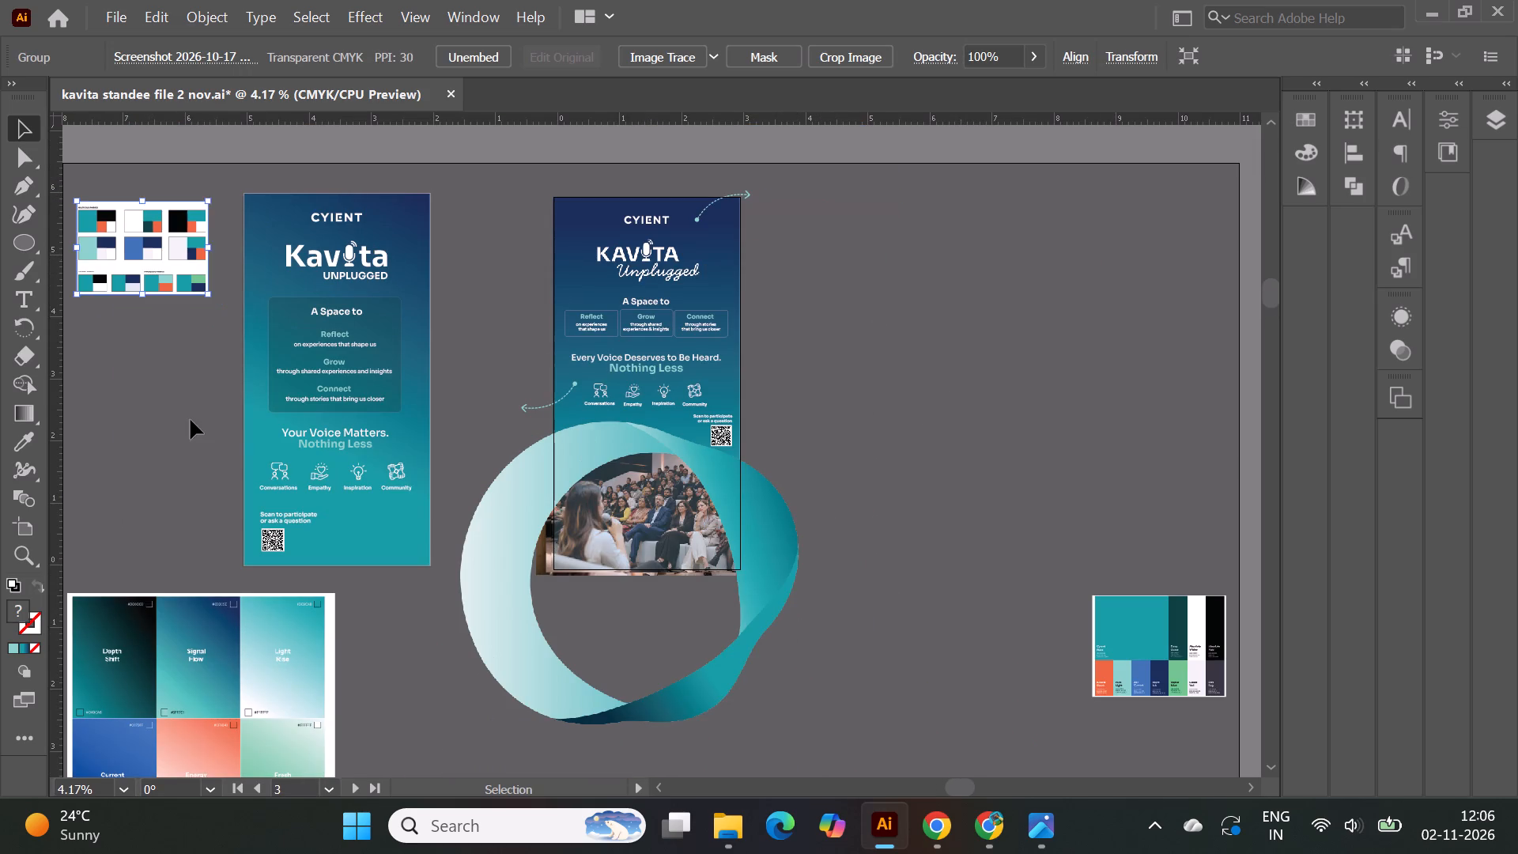
pyautogui.click(191, 420)
# Move the teal colour-palette reference image away from the far side of the canvas to below the ring artwork.
pyautogui.click(26, 537)
pyautogui.click(20, 127)
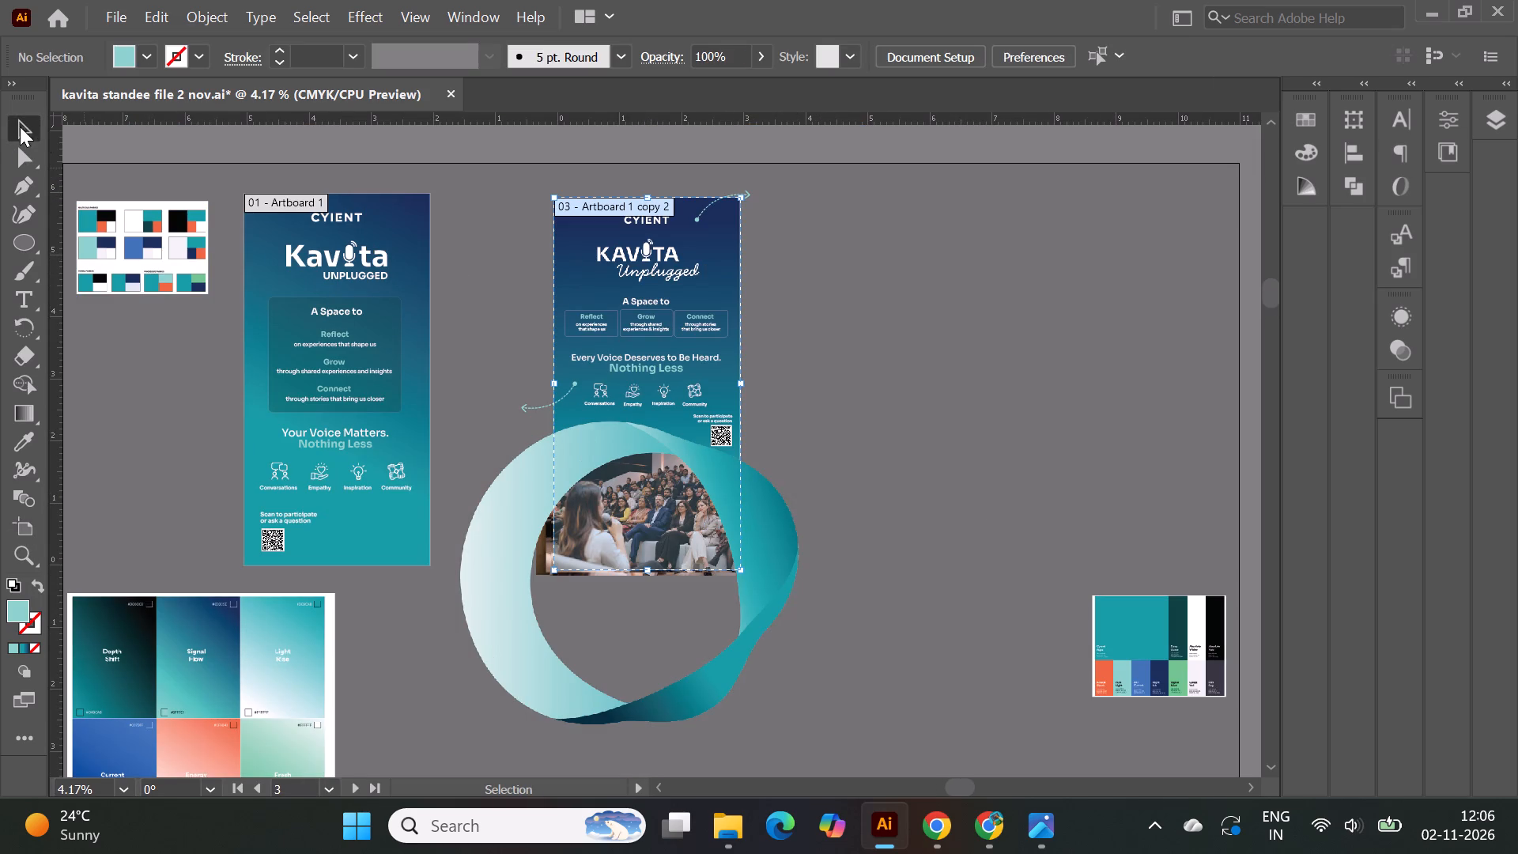
pyautogui.click(1141, 656)
pyautogui.moveTo(1146, 625); pyautogui.dragTo(859, 773)
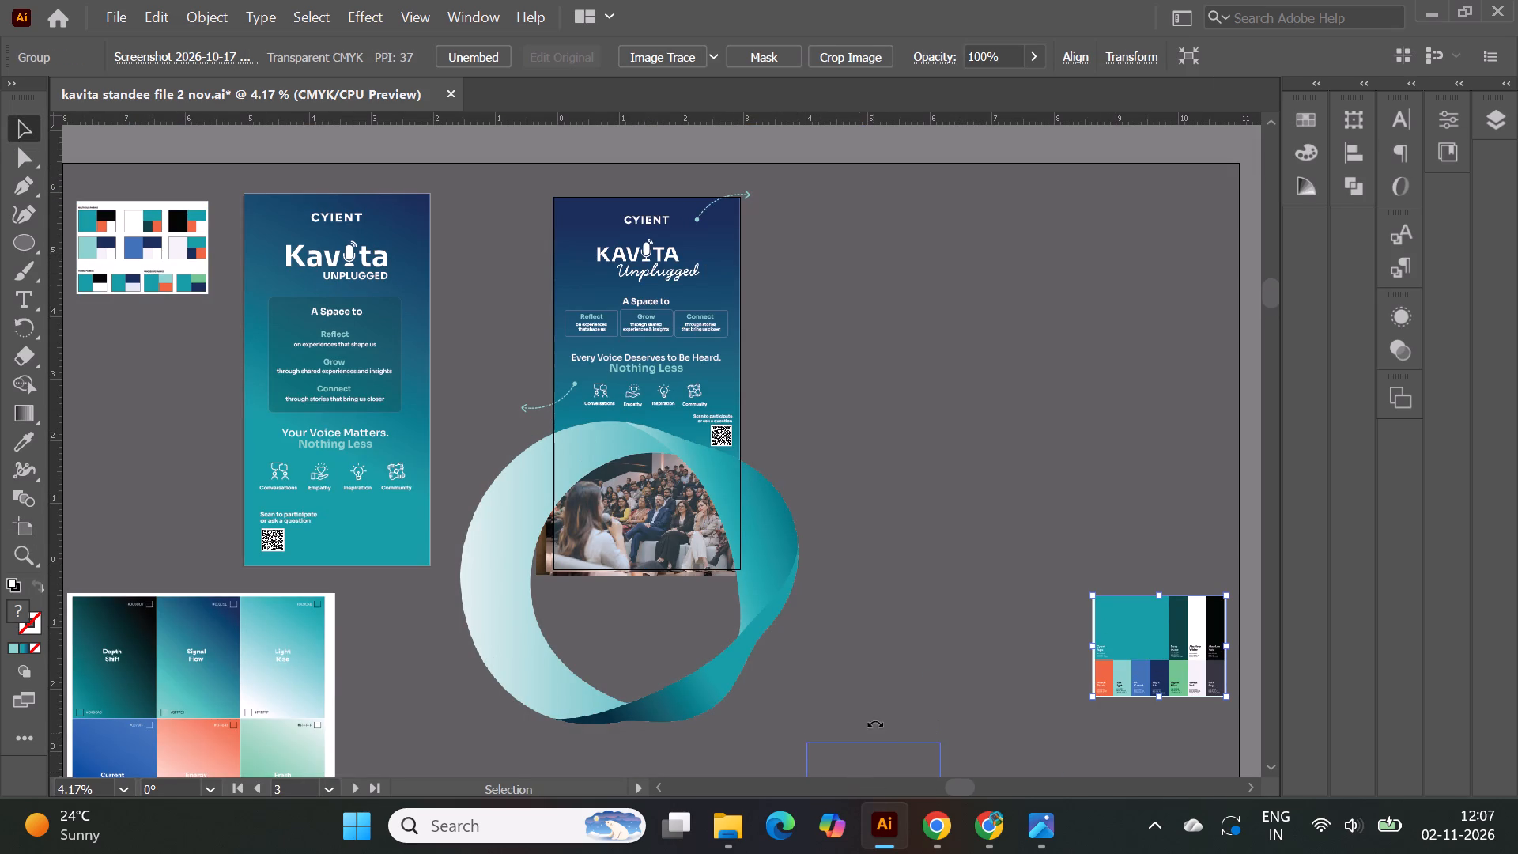
pyautogui.click(911, 640)
# Duplicate the audience-photo standee artboard "Artboard 1 copy 2" with its artwork into the free space to its right.
pyautogui.click(30, 530)
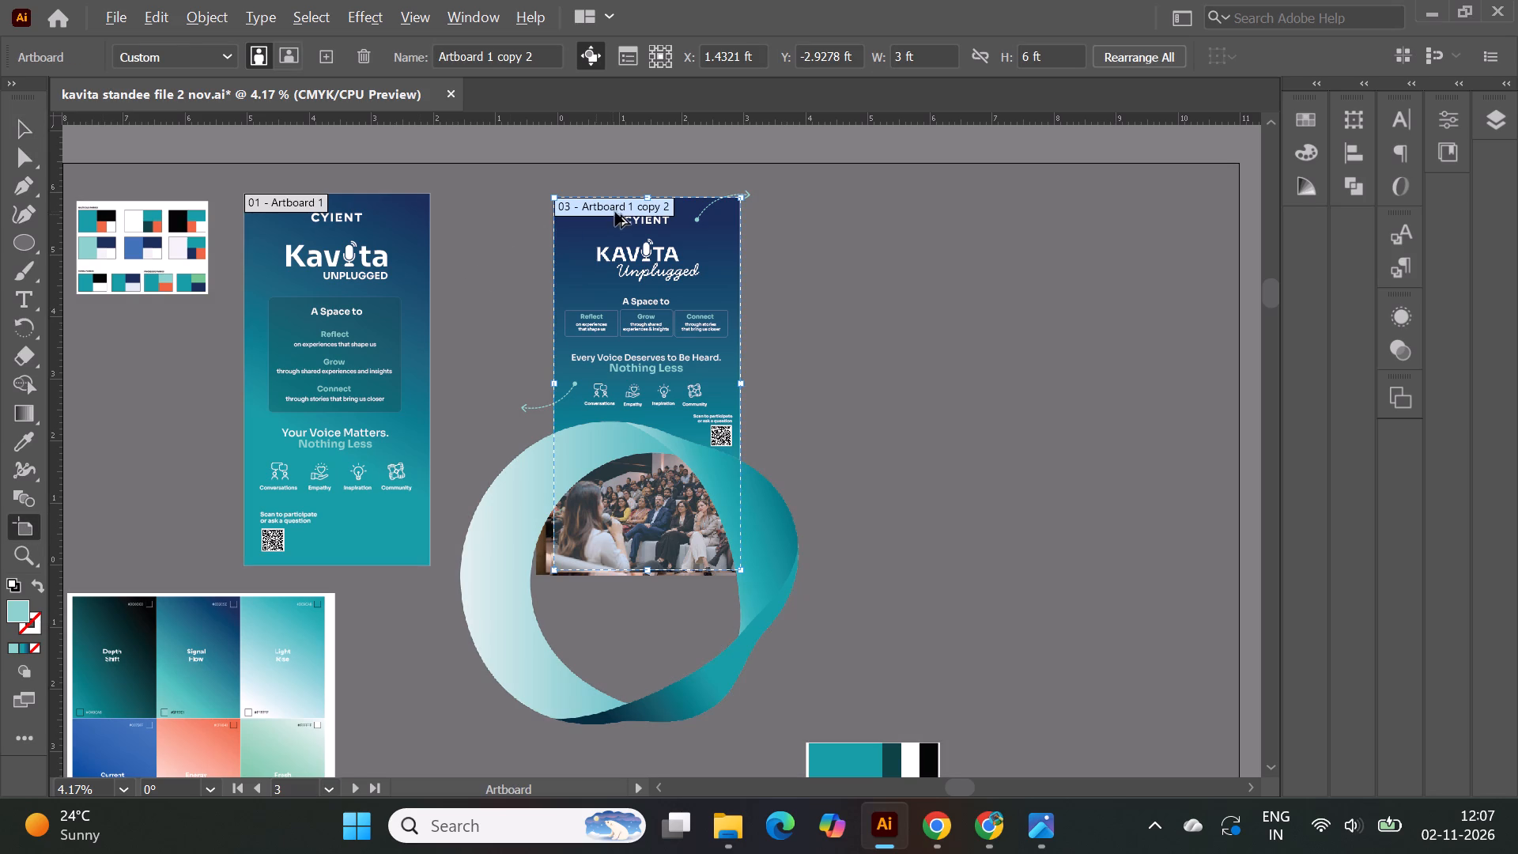
pyautogui.keyDown('alt'); pyautogui.moveTo(615, 209); pyautogui.dragTo(975, 209); pyautogui.keyUp('alt')
pyautogui.click(16, 130)
pyautogui.click(843, 262)
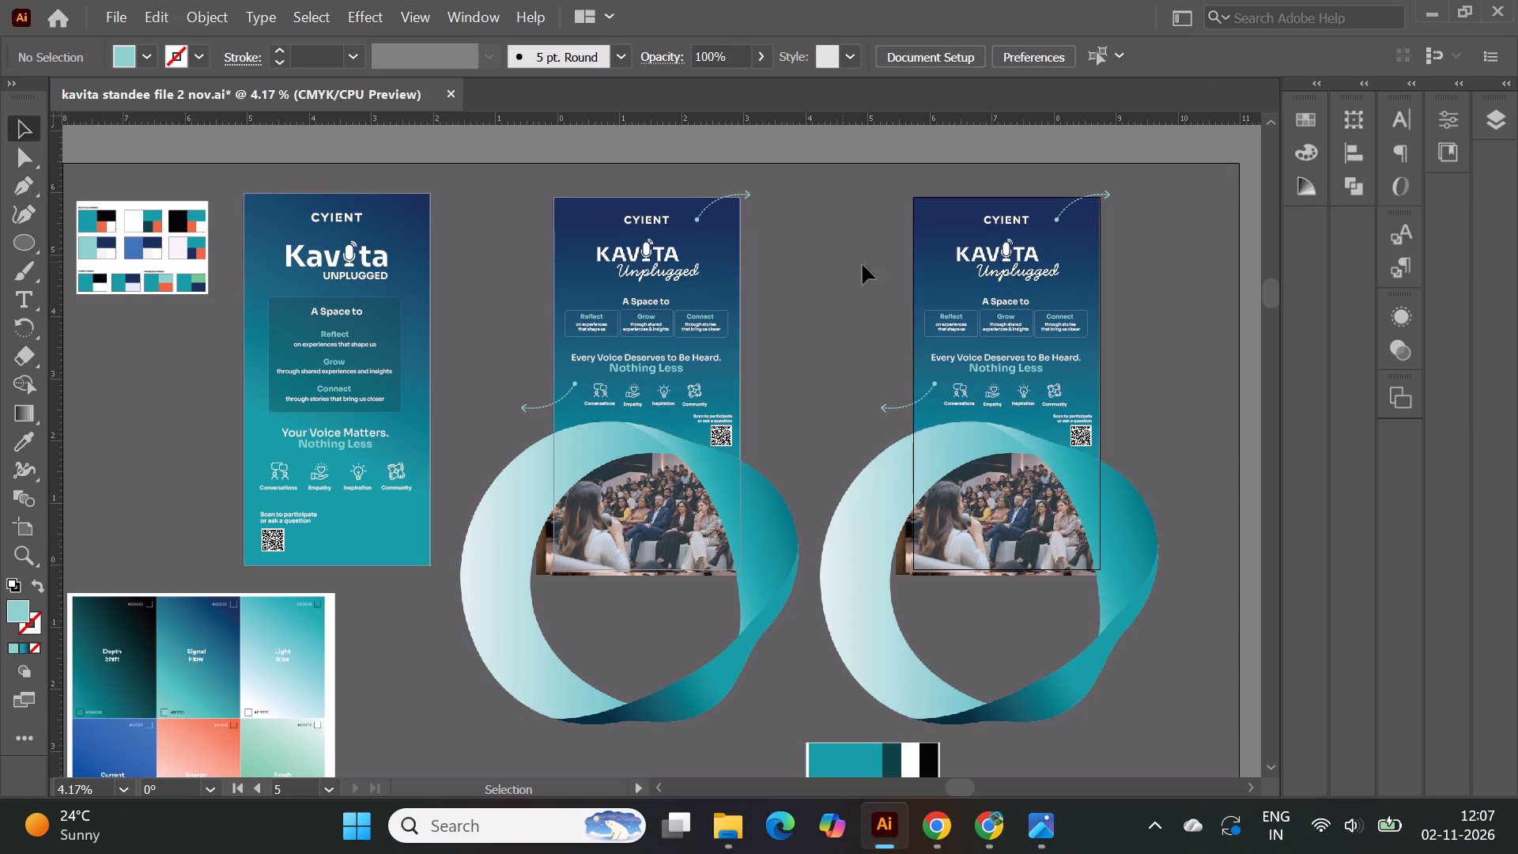
# Delete both dashed arrows and their end dots from the duplicated standee.
pyautogui.keyDown('alt'); pyautogui.scroll(1, 1070, 259); pyautogui.keyUp('alt')
pyautogui.keyDown('alt'); pyautogui.scroll(1, 1108, 193); pyautogui.keyUp('alt')
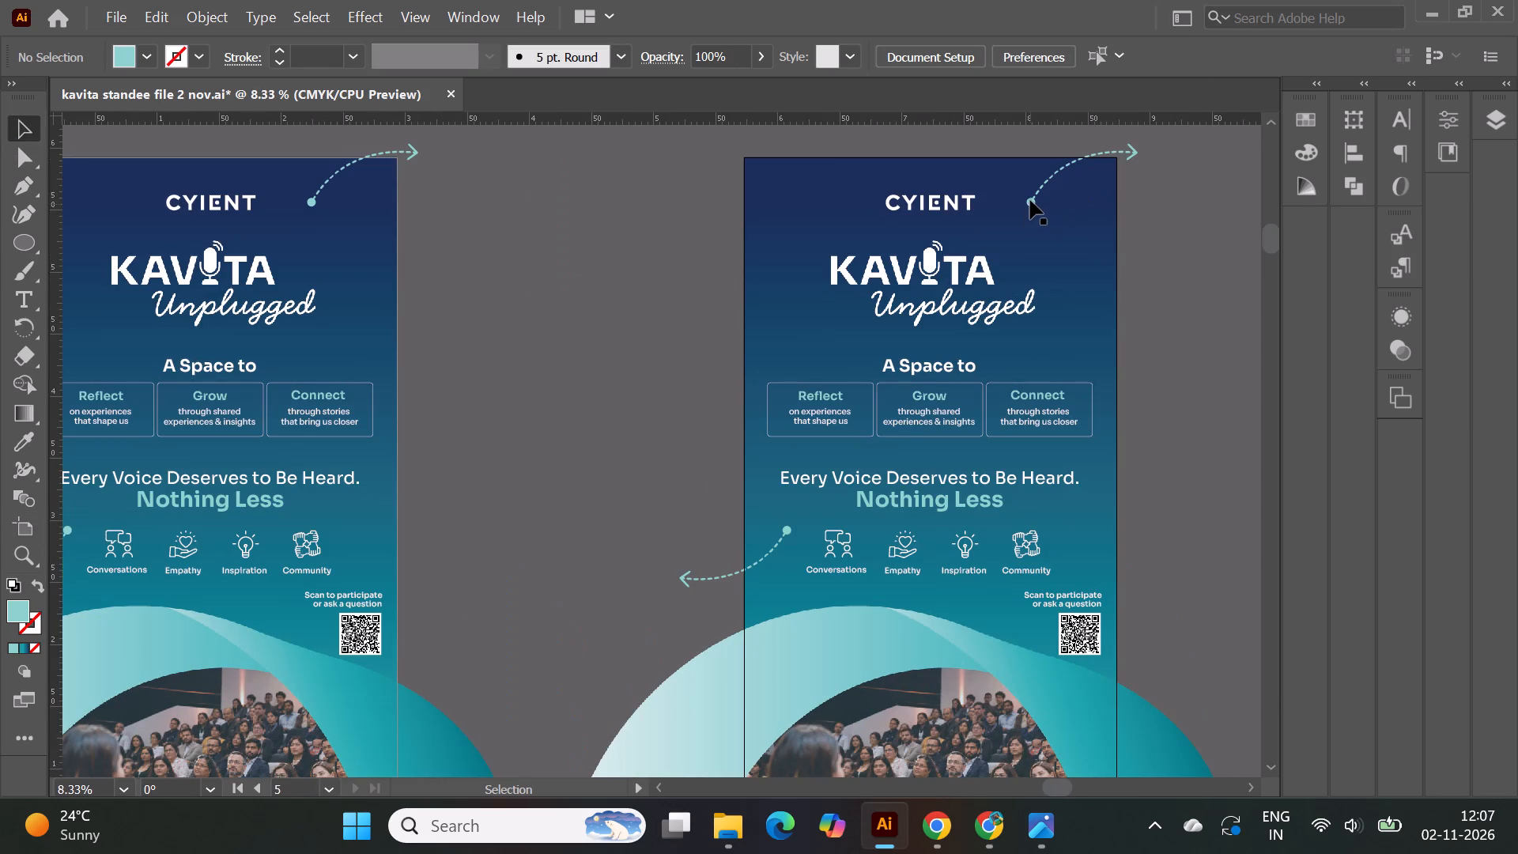
pyautogui.click(1030, 200)
pyautogui.press('Delete')
pyautogui.click(1133, 154)
pyautogui.press('Delete')
pyautogui.click(787, 531)
pyautogui.press('Delete')
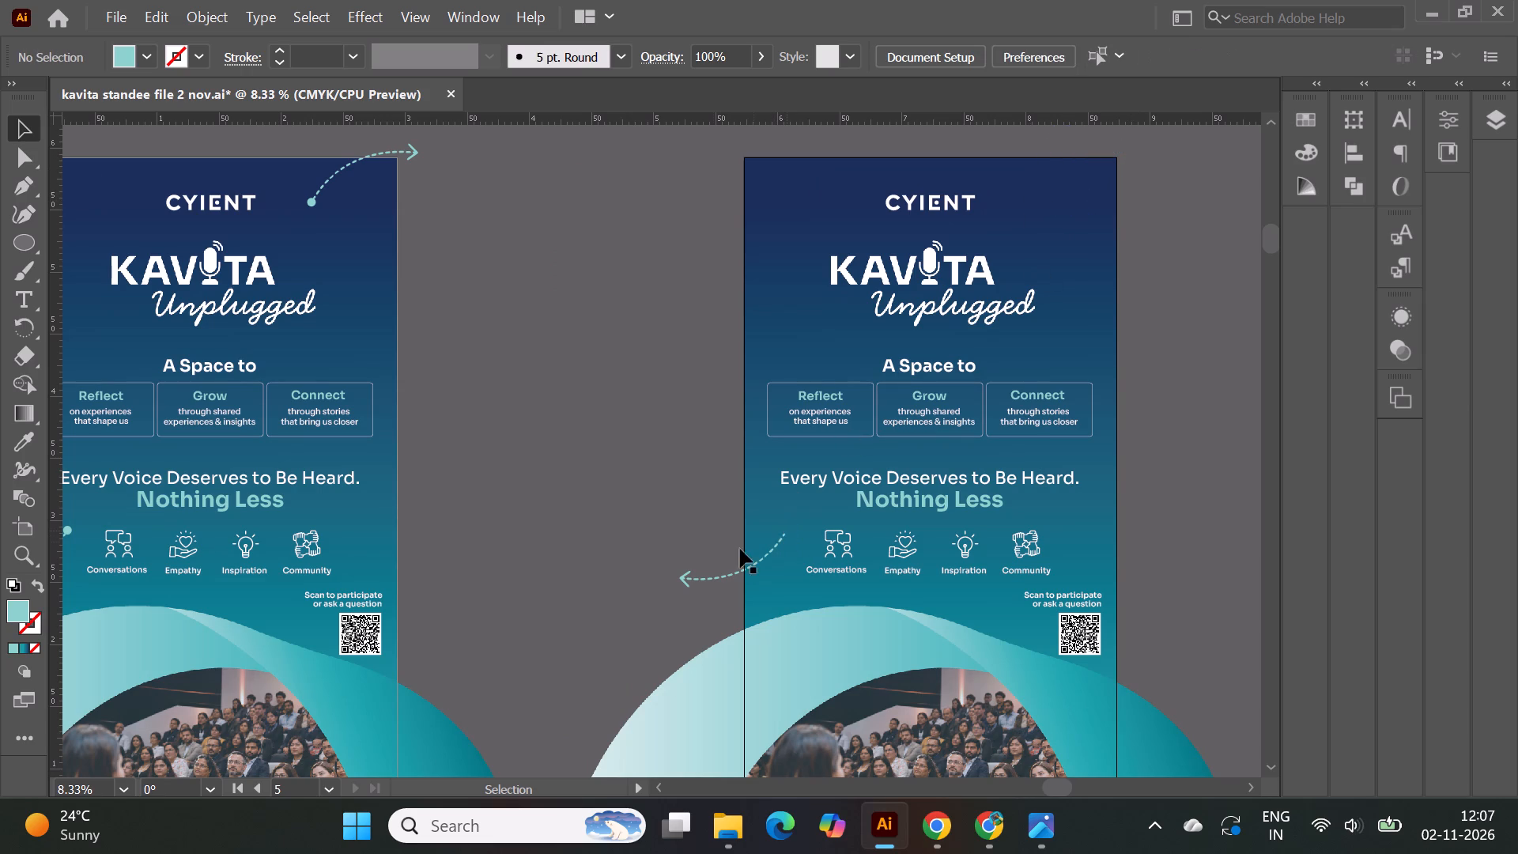
pyautogui.click(689, 577)
pyautogui.press('Delete')
# Examine the audience photo inside the ring up close and compare the standees with and without the dashed arrows.
pyautogui.keyDown('alt'); pyautogui.scroll(-2, 1158, 228); pyautogui.keyUp('alt')
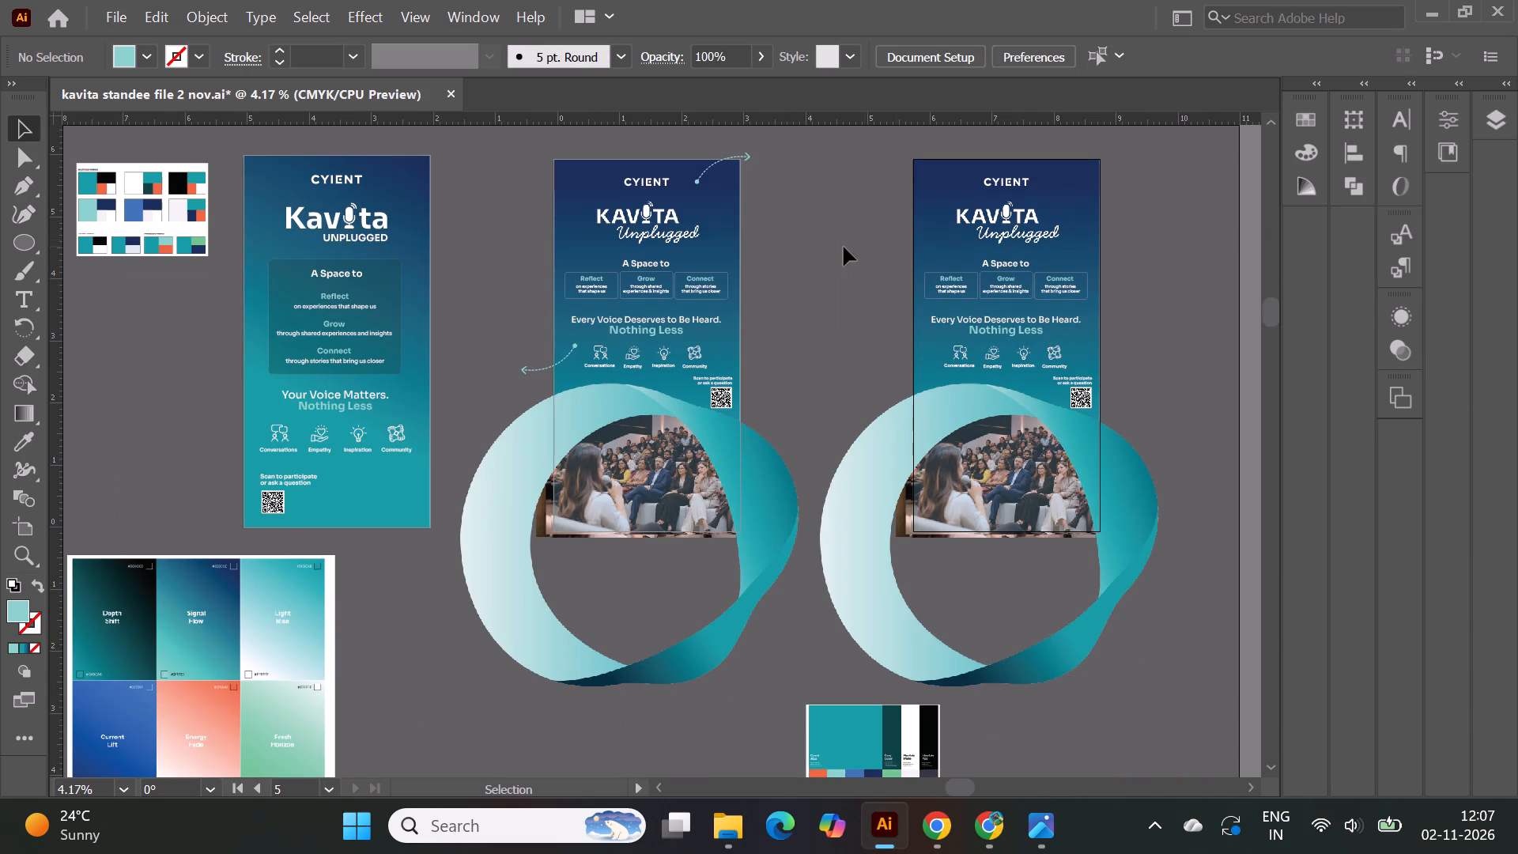
pyautogui.click(826, 250)
pyautogui.keyDown('alt'); pyautogui.scroll(1, 1115, 238); pyautogui.keyUp('alt')
pyautogui.keyDown('alt'); pyautogui.scroll(1, 348, 634); pyautogui.keyUp('alt')
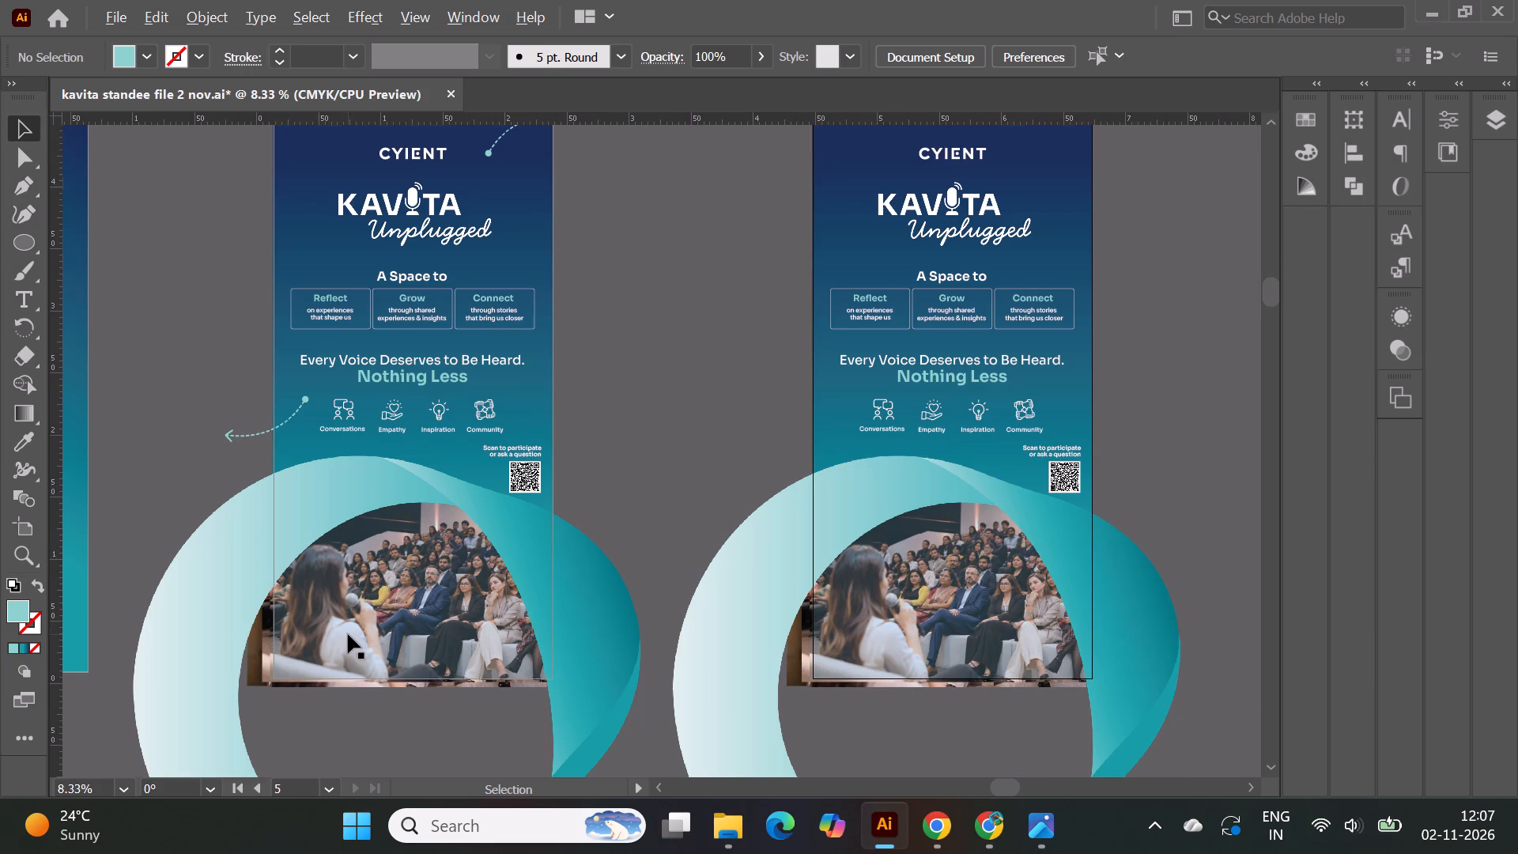
pyautogui.keyDown('alt'); pyautogui.scroll(3, 348, 634); pyautogui.keyUp('alt')
pyautogui.keyDown('alt'); pyautogui.scroll(-1, 563, 609); pyautogui.keyUp('alt')
pyautogui.keyDown('alt'); pyautogui.scroll(2, 678, 575); pyautogui.keyUp('alt')
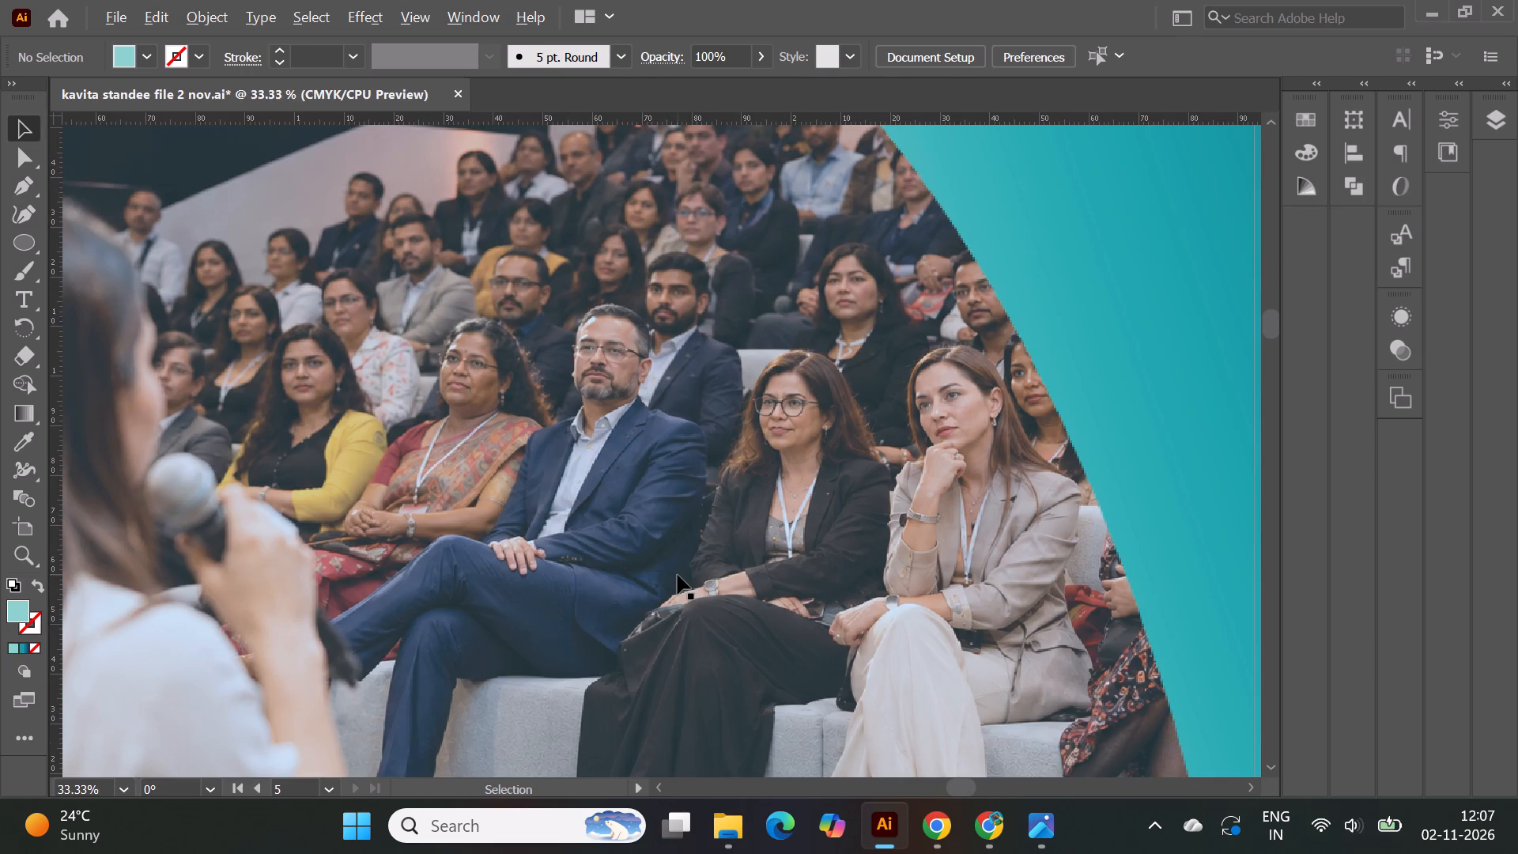
pyautogui.keyDown('alt'); pyautogui.scroll(-4, 587, 522); pyautogui.keyUp('alt')
pyautogui.keyDown('alt'); pyautogui.scroll(-1, 401, 554); pyautogui.keyUp('alt')
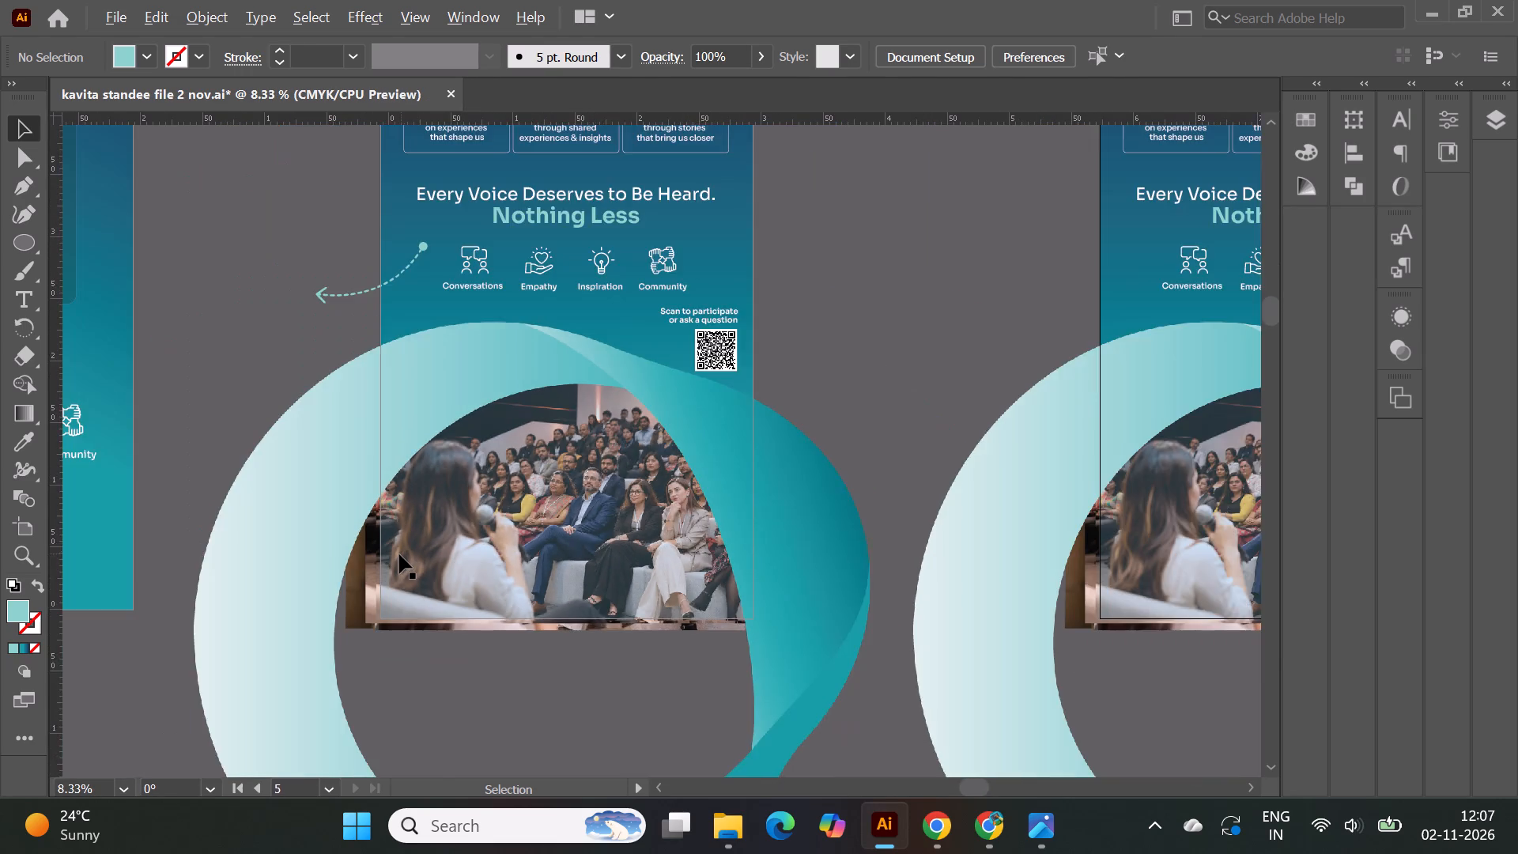
pyautogui.scroll(4, 399, 554)
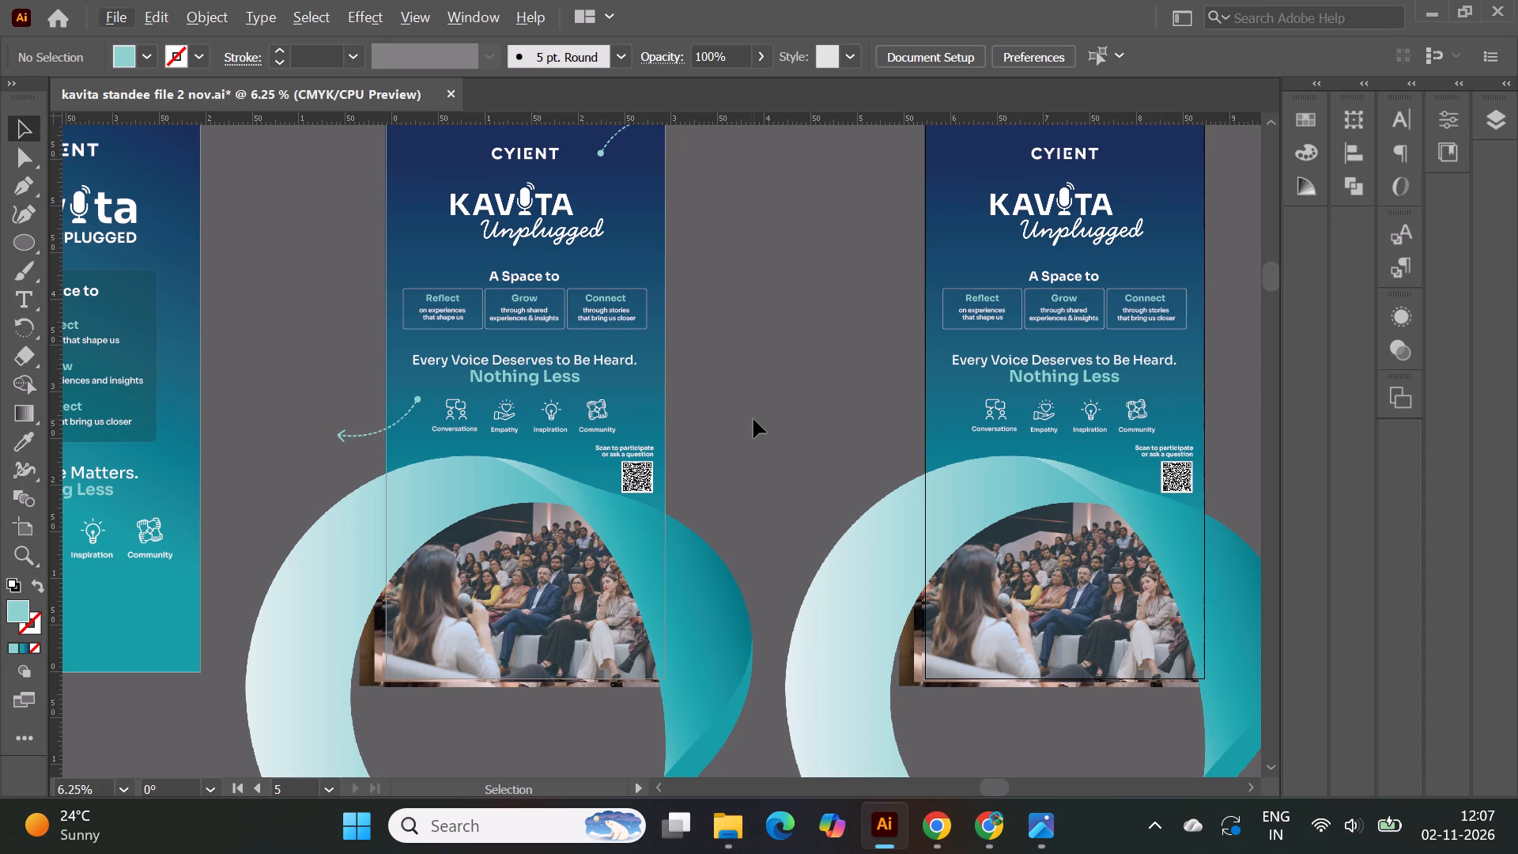
pyautogui.scroll(1, 753, 419)
# Set up a screens export that includes artboards 3 and 5, the audience-photo standees with and without arrows.
pyautogui.click(116, 16)
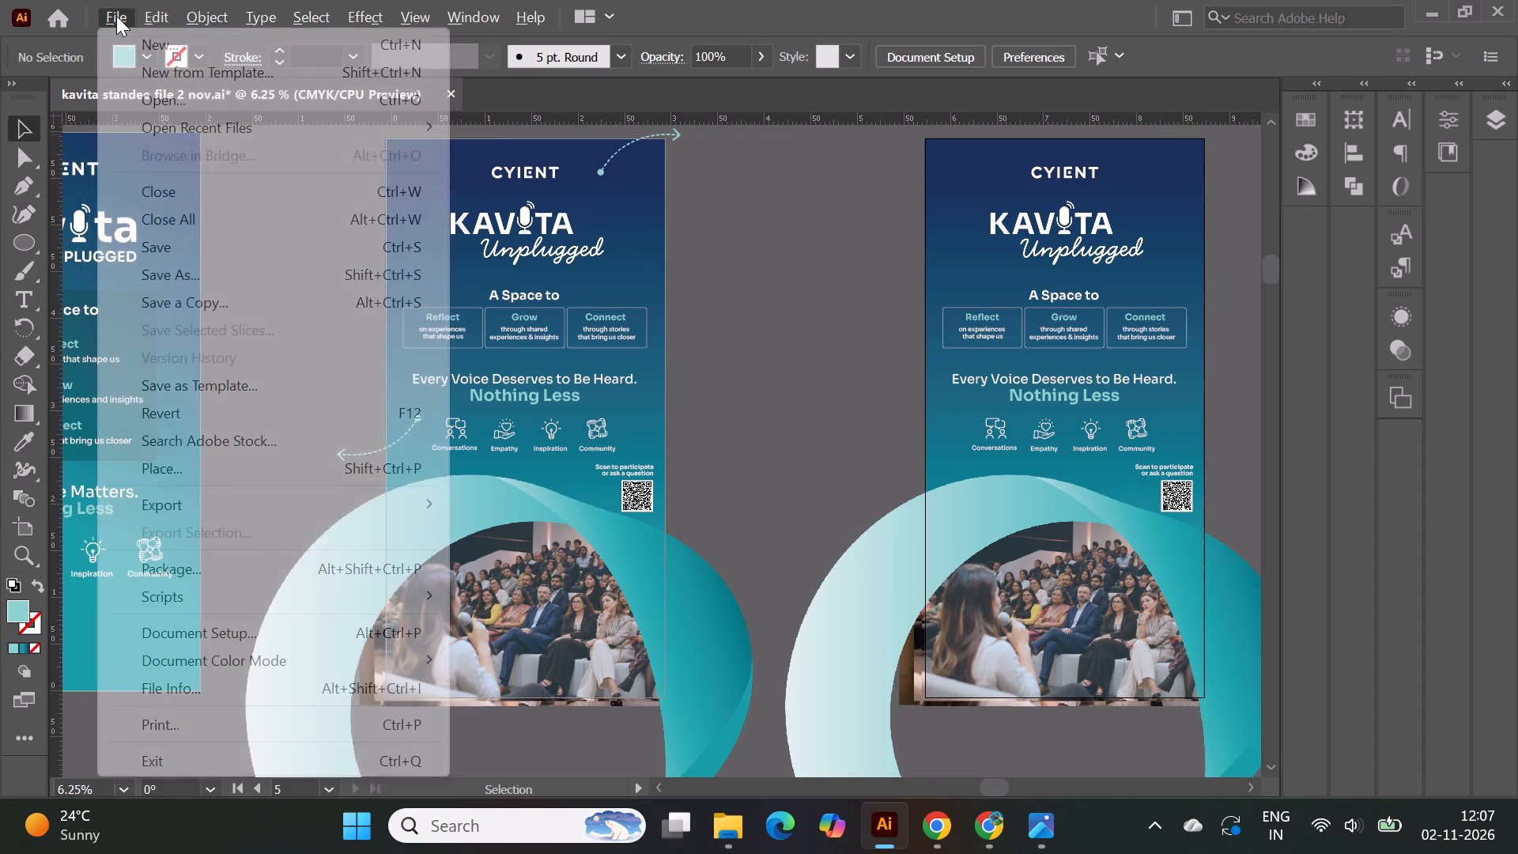
pyautogui.click(204, 501)
pyautogui.click(505, 508)
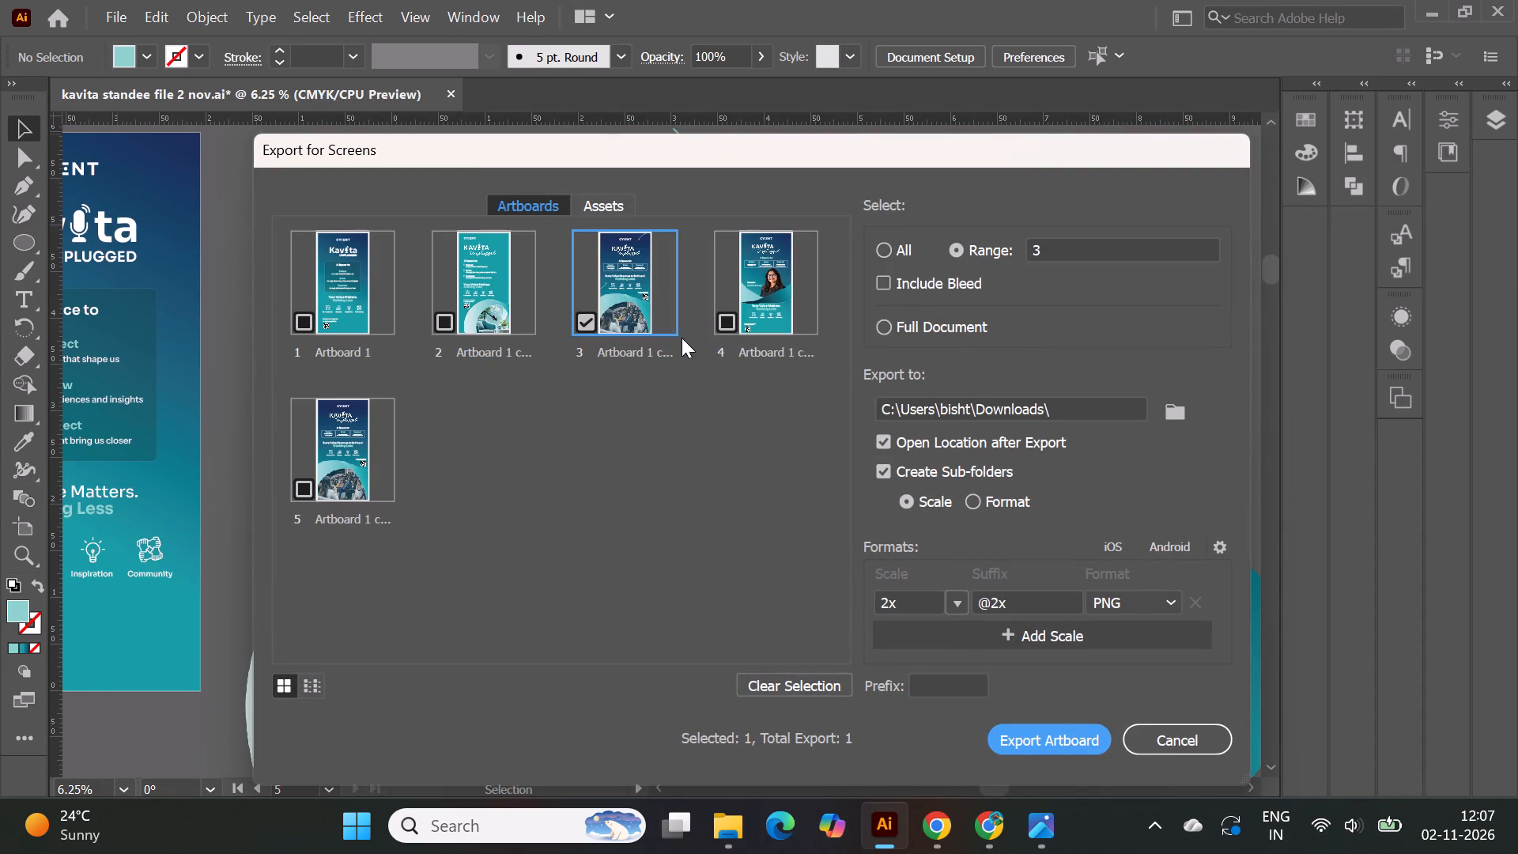
pyautogui.click(299, 494)
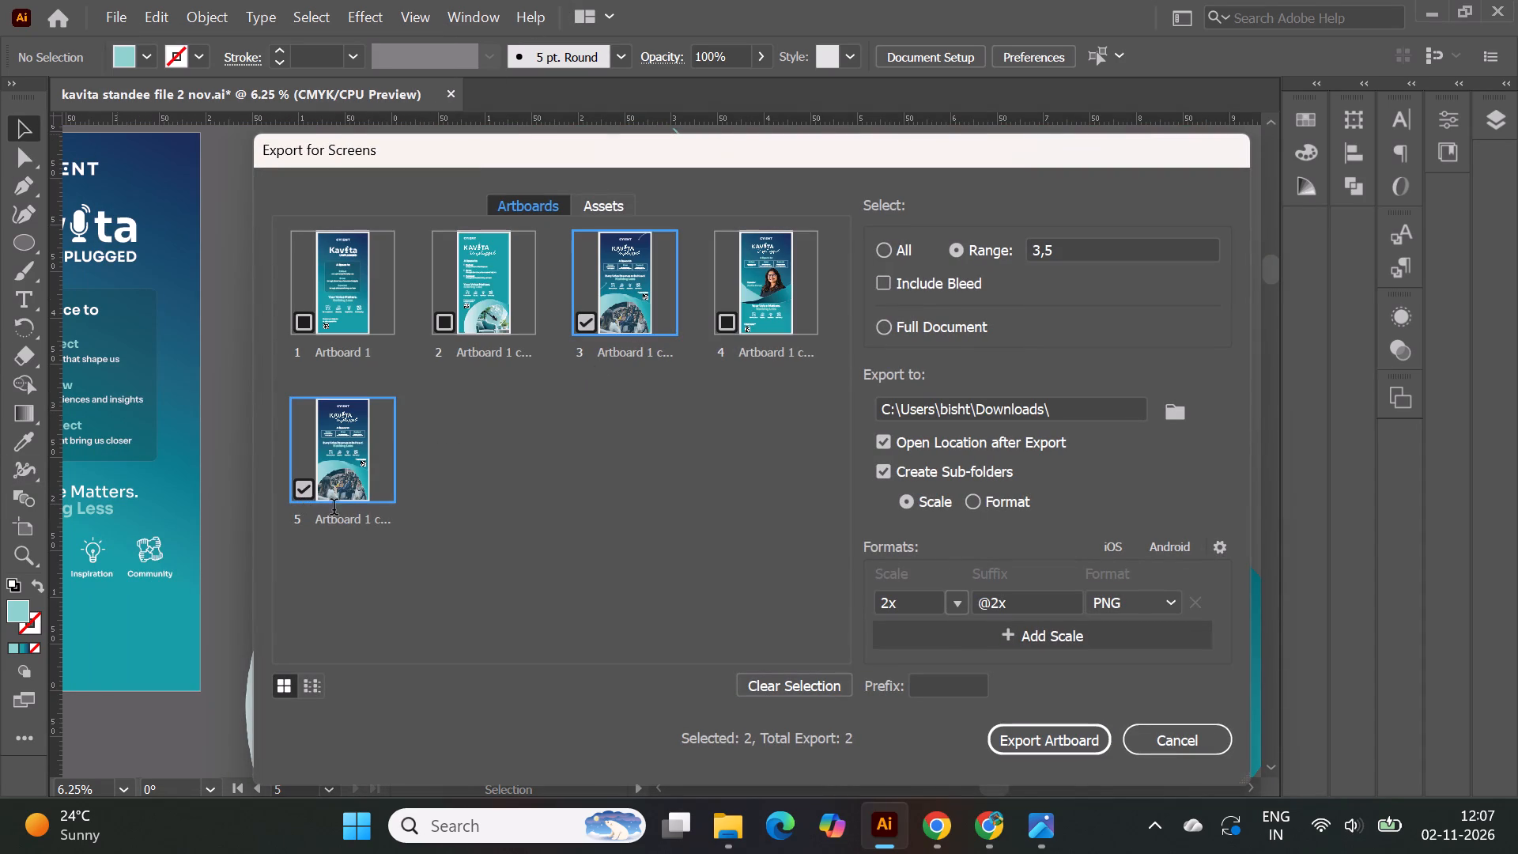
pyautogui.click(1052, 739)
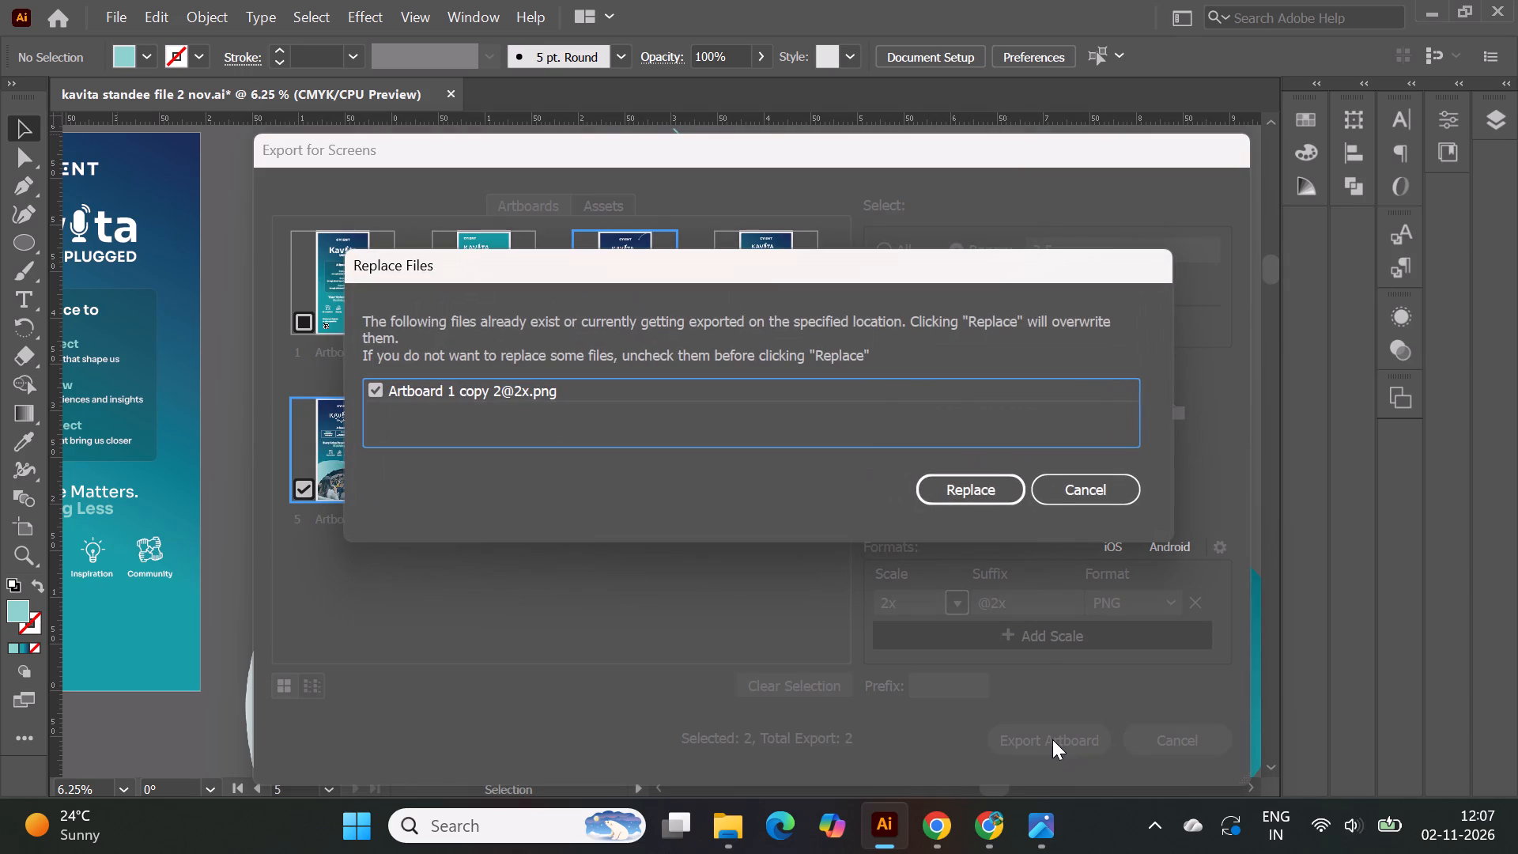
pyautogui.click(974, 493)
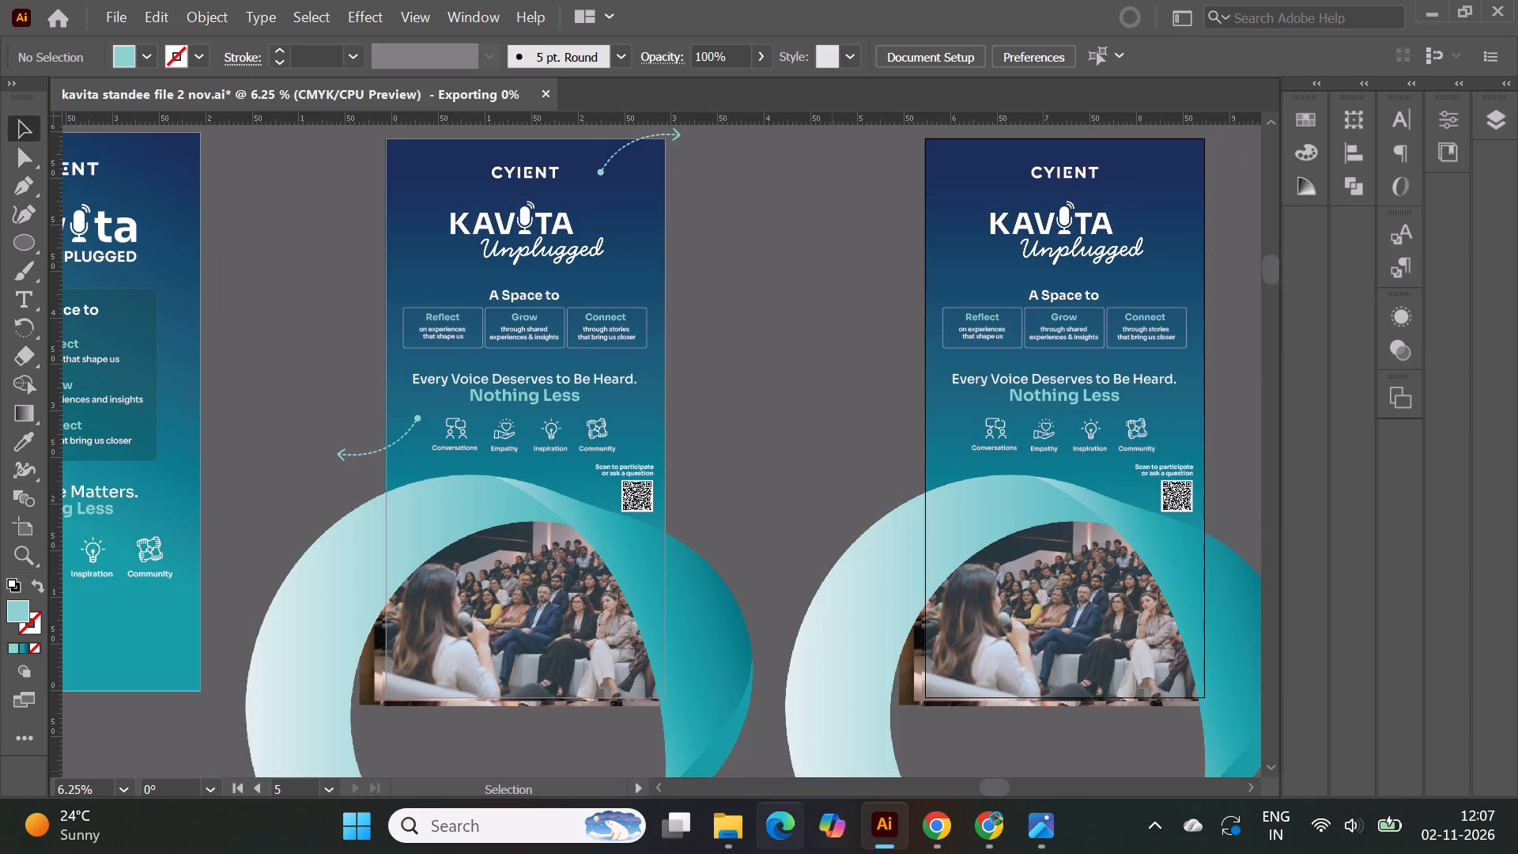
# Switch to File Explorer and refresh the Downloads 2x folder to check on the files being exported.
pyautogui.click(732, 840)
pyautogui.click(803, 722)
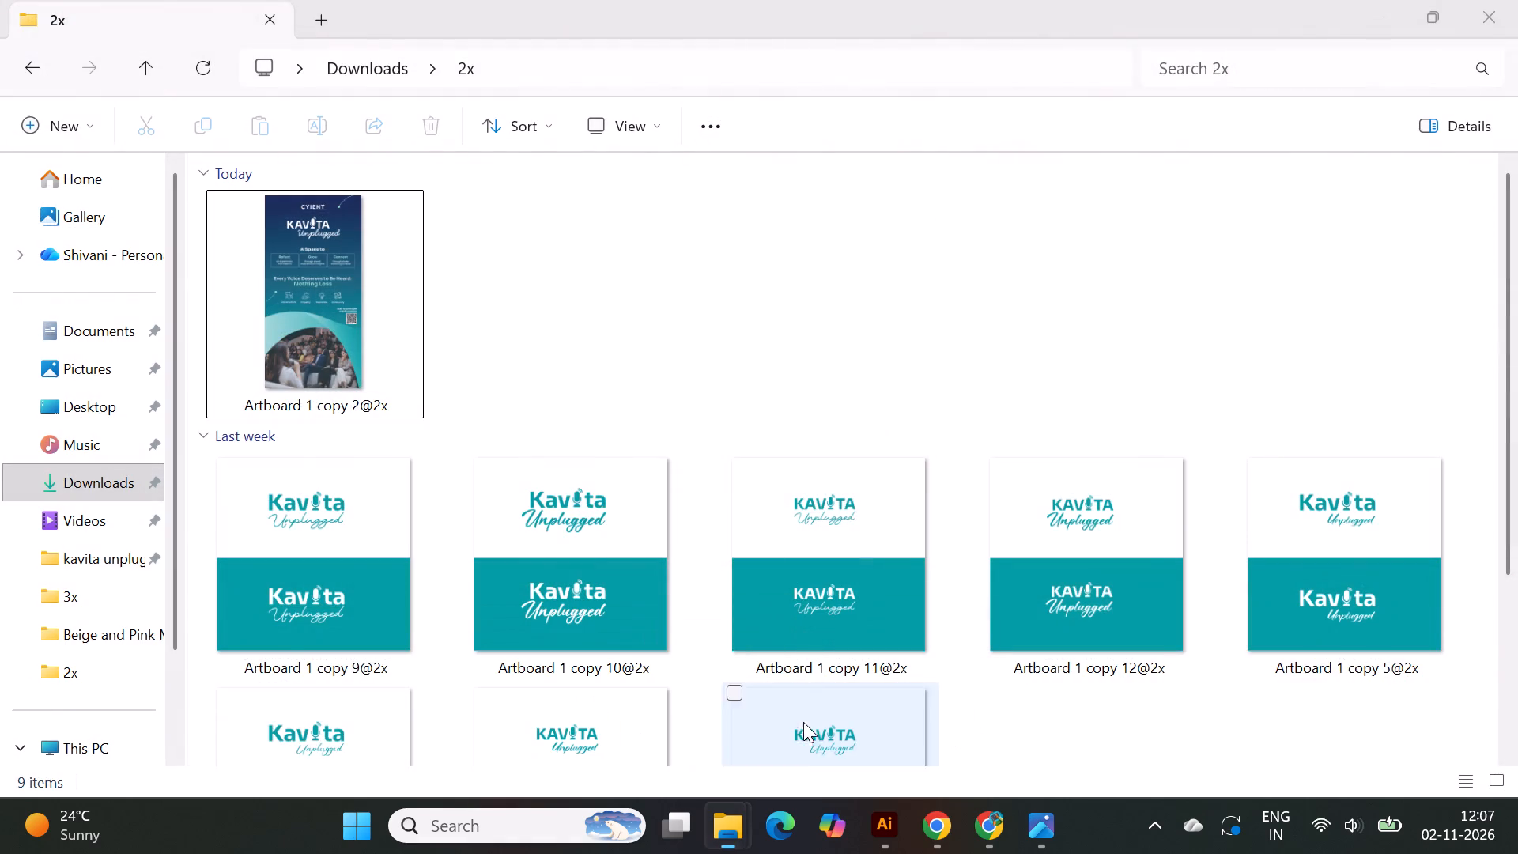
pyautogui.doubleClick(728, 308)
pyautogui.click(202, 74)
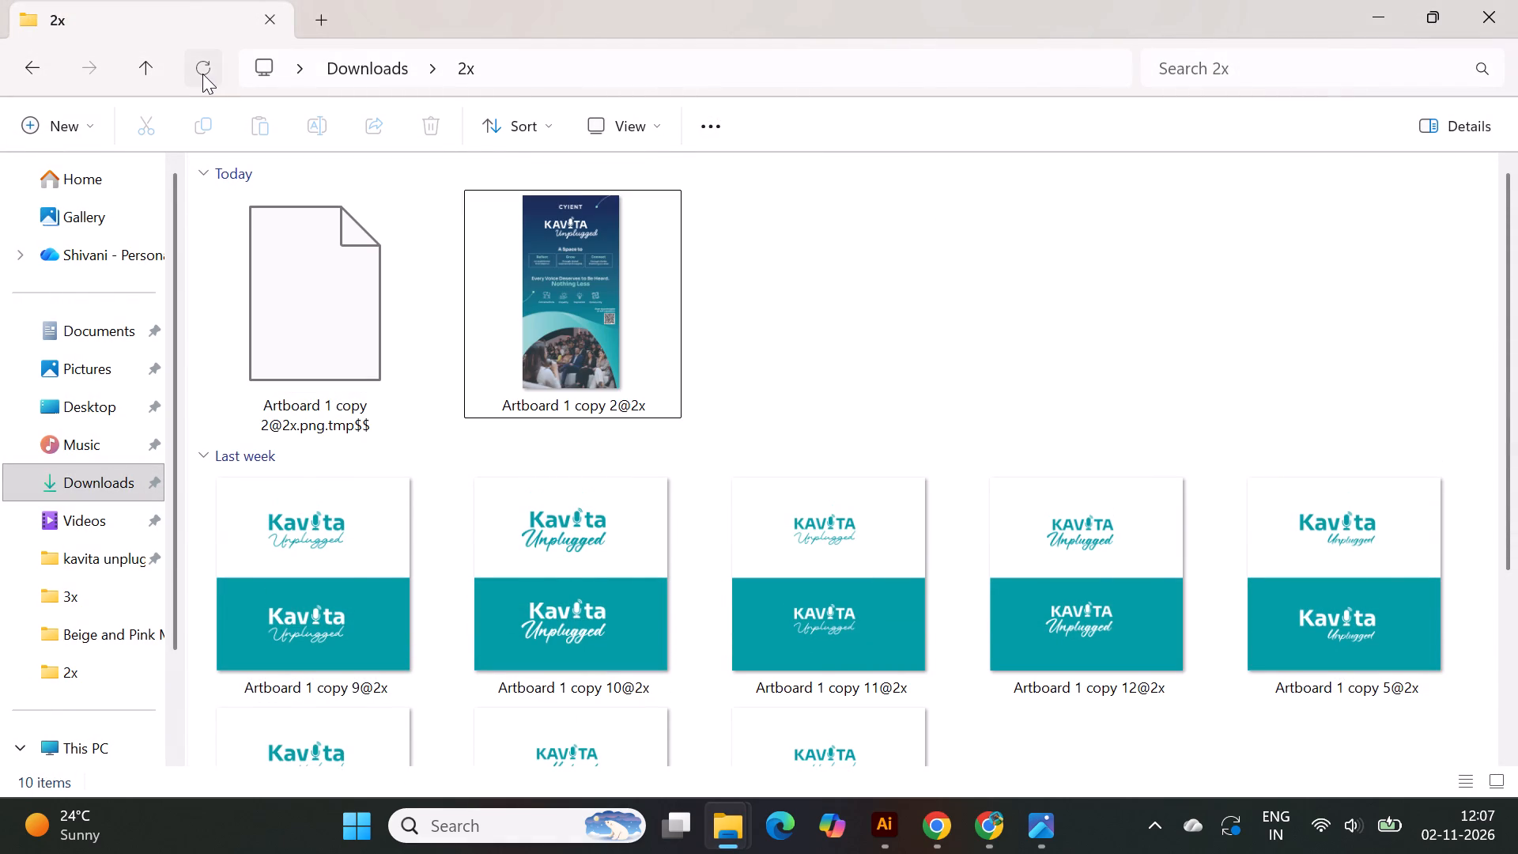
pyautogui.click(854, 324)
pyautogui.click(200, 68)
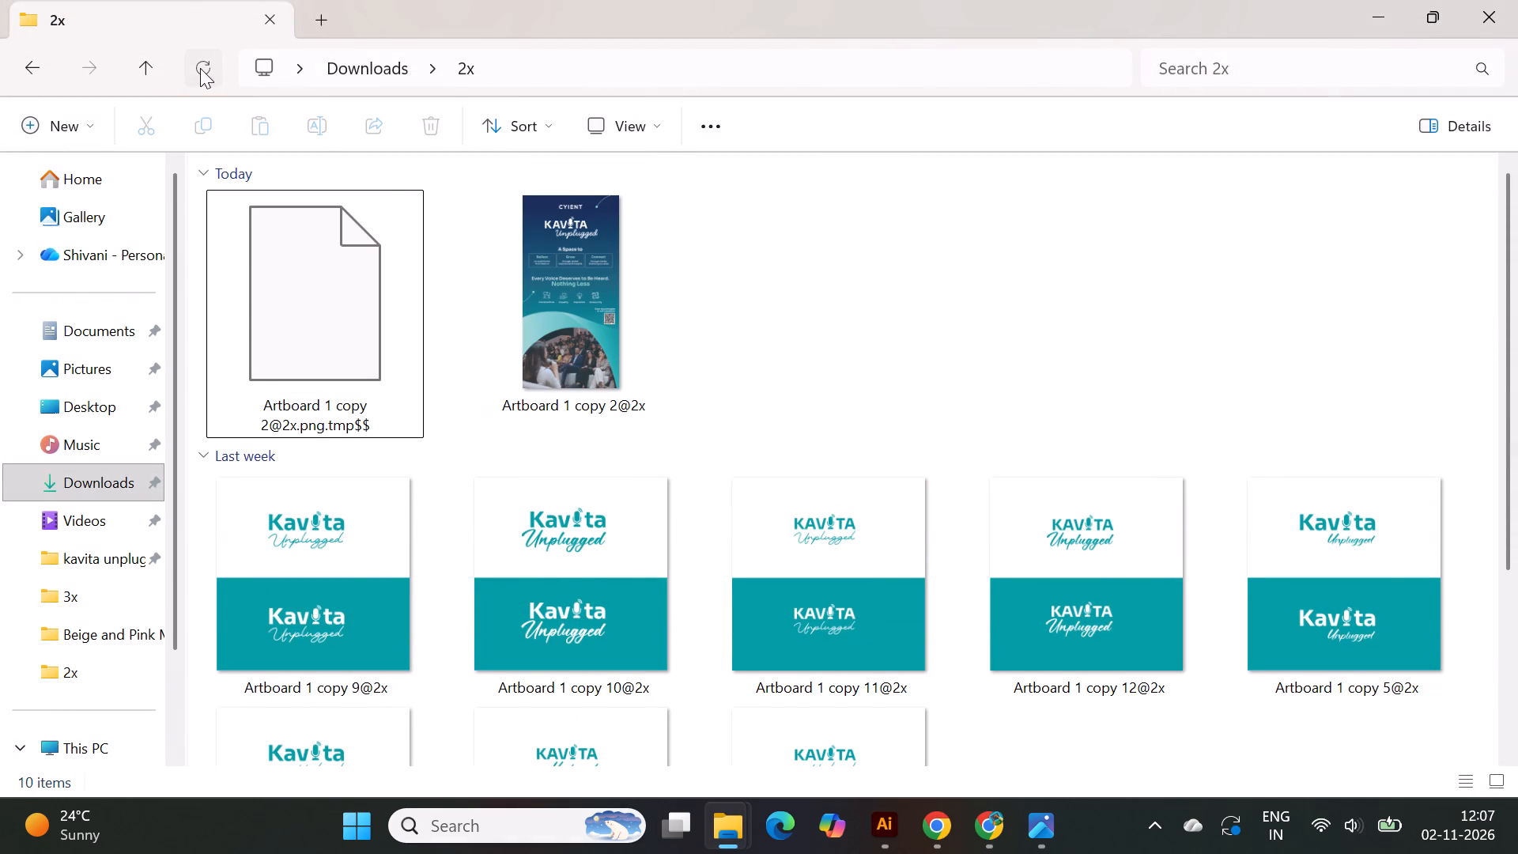
pyautogui.click(776, 262)
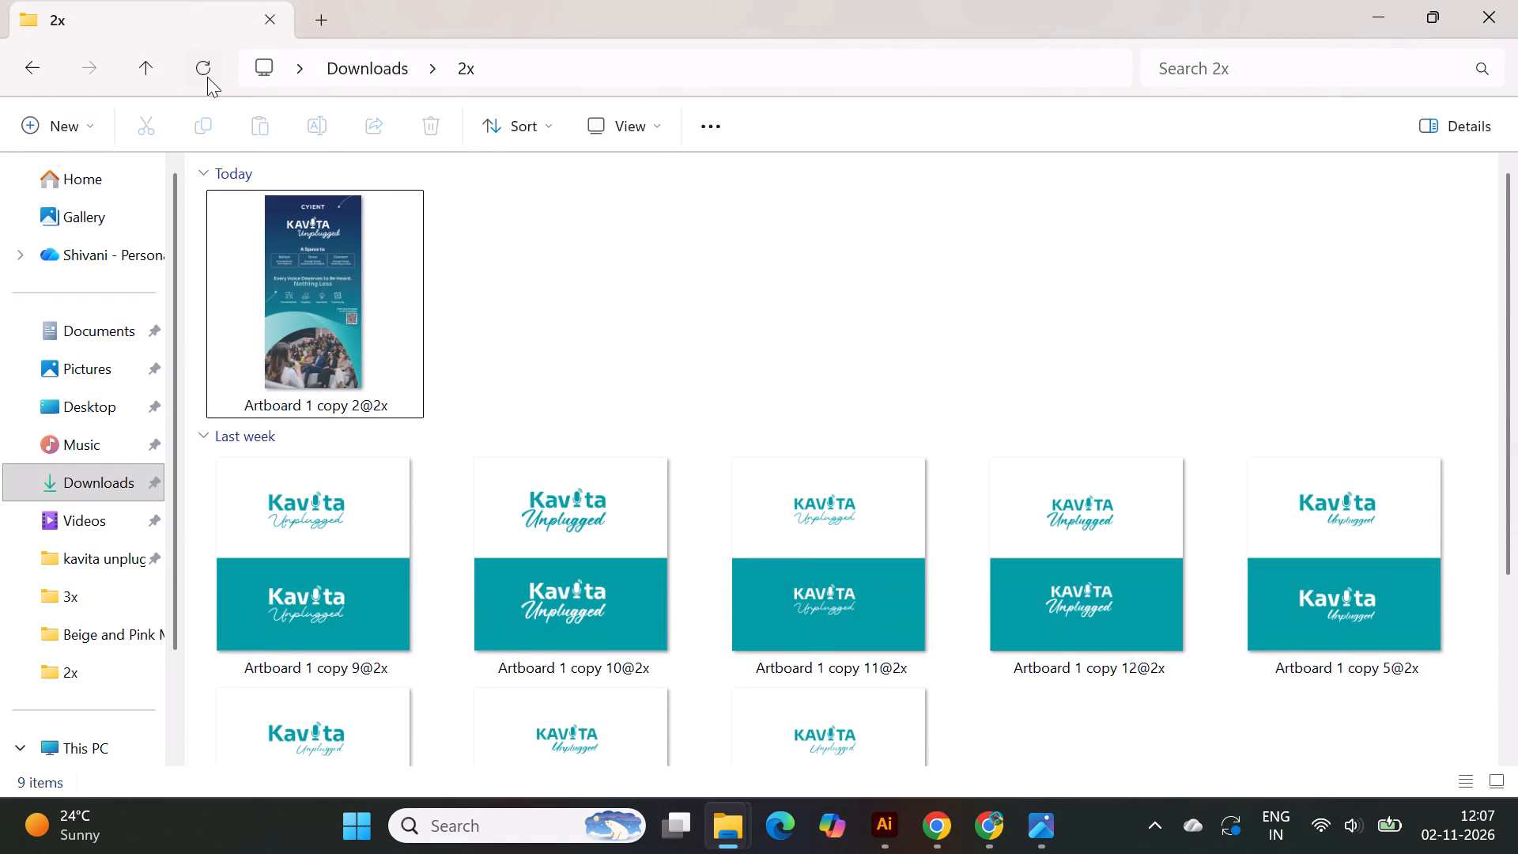
pyautogui.click(207, 76)
pyautogui.doubleClick(496, 250)
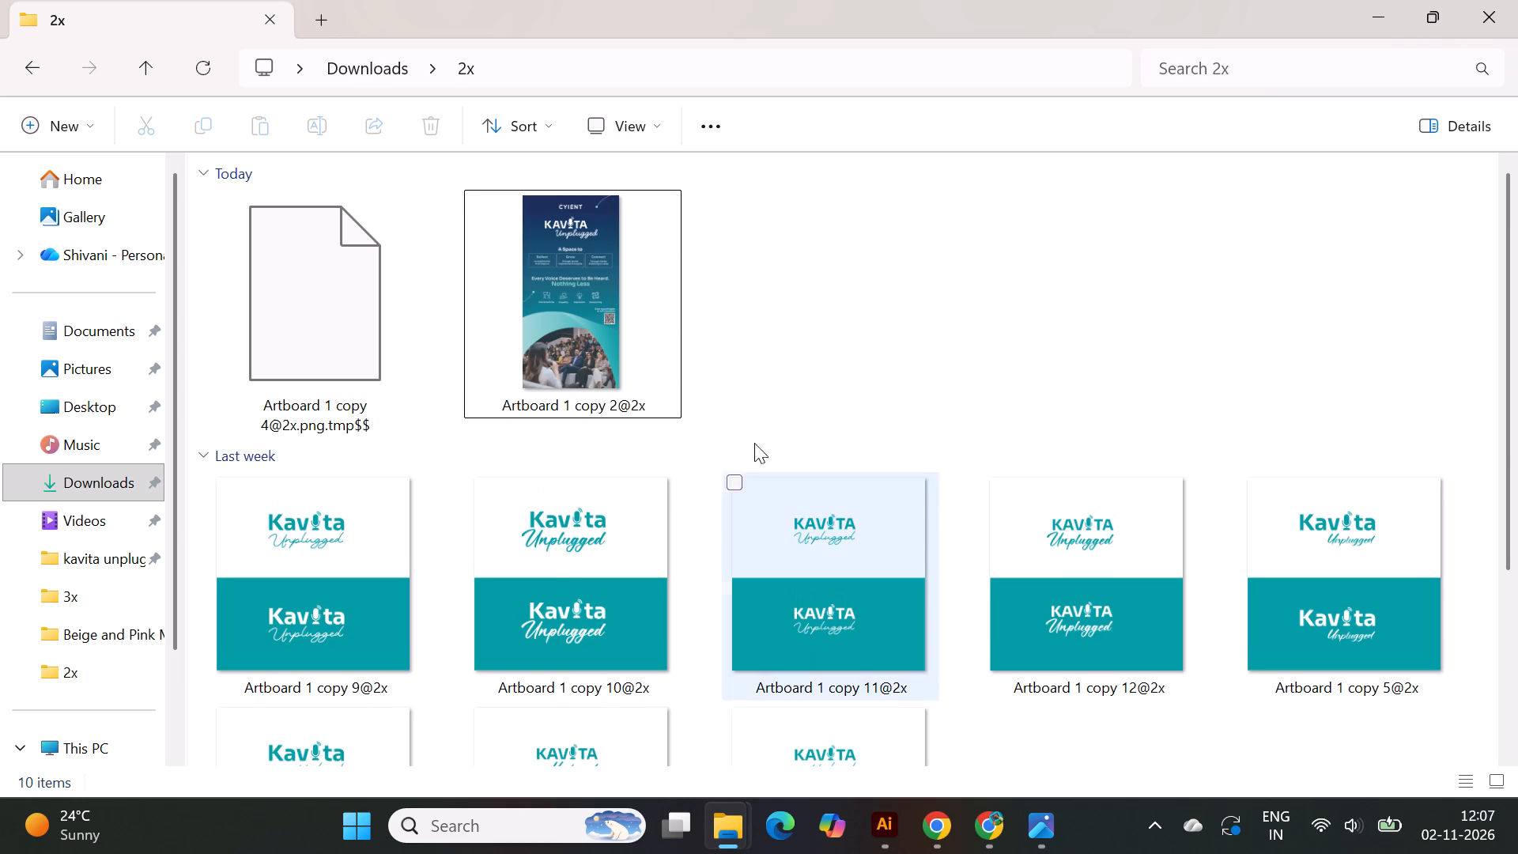
pyautogui.click(763, 312)
pyautogui.click(780, 307)
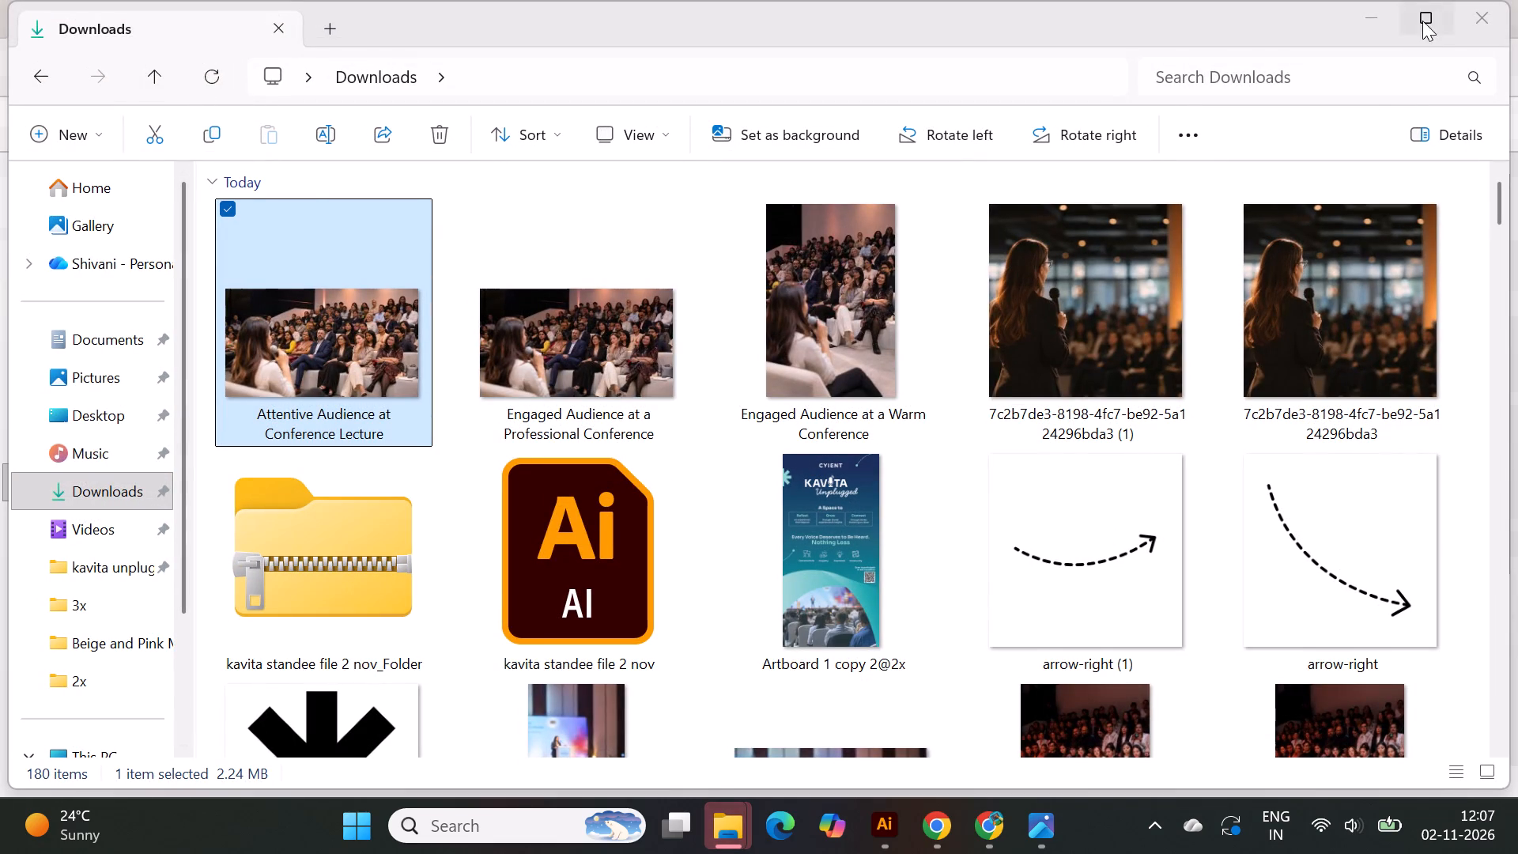
# Find and open the 2x export folder in the newly opened Downloads window.
pyautogui.click(1422, 21)
pyautogui.scroll(-4, 999, 463)
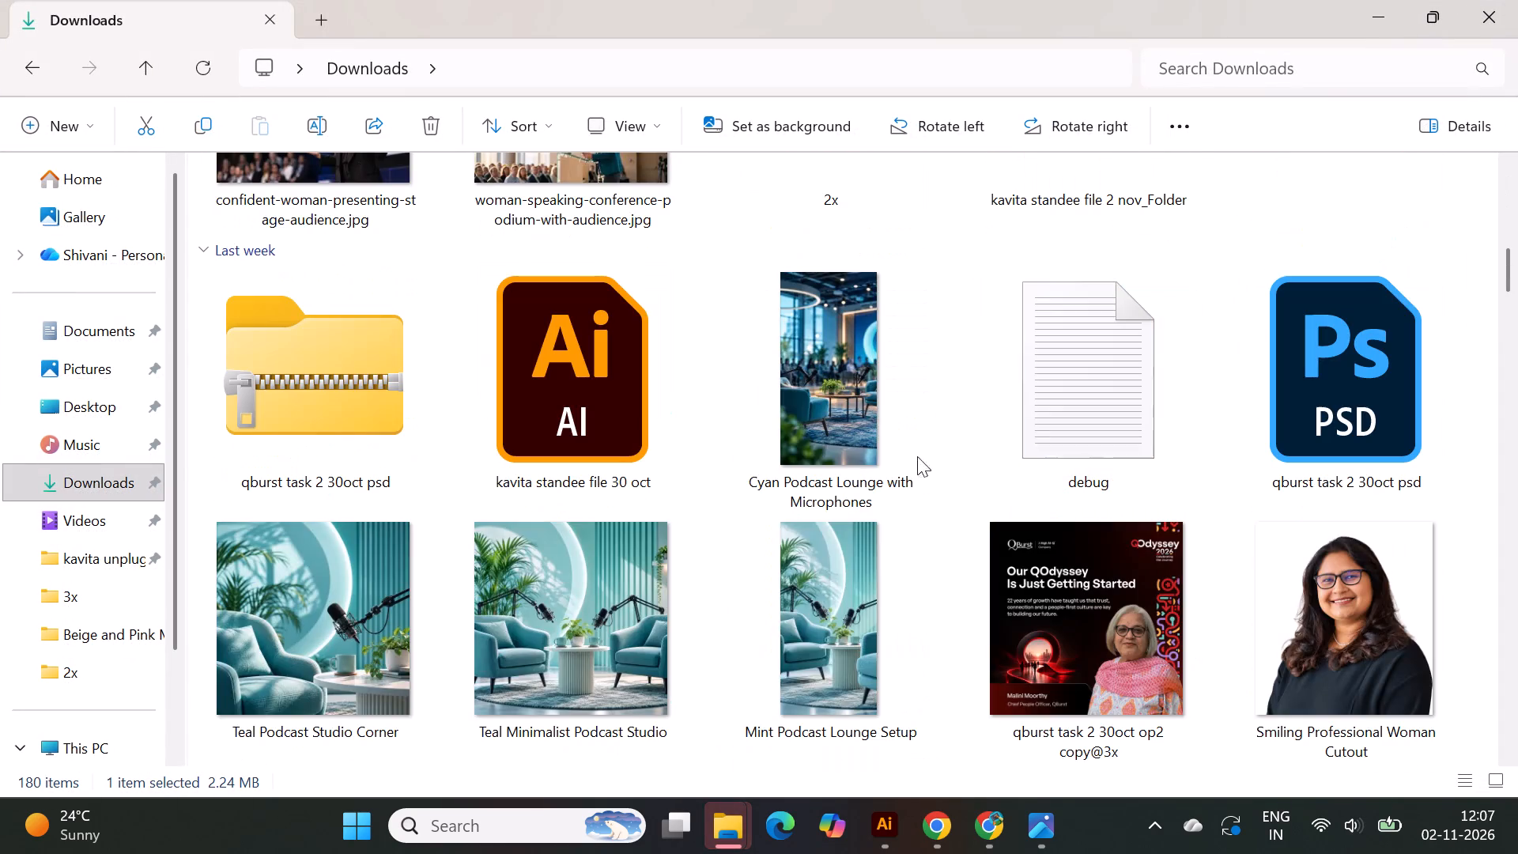
pyautogui.scroll(1, 845, 425)
pyautogui.doubleClick(825, 505)
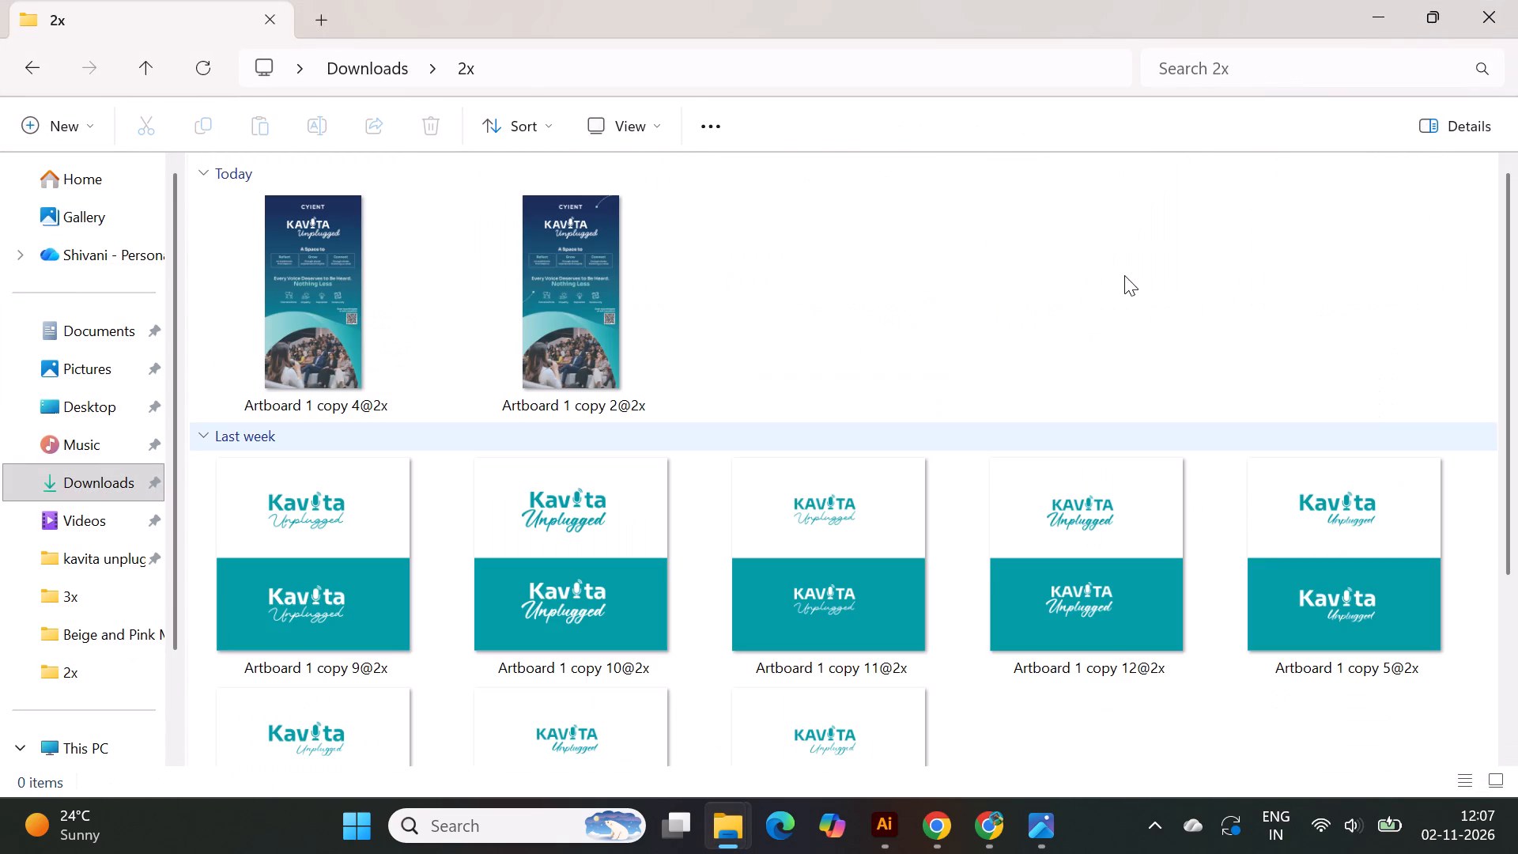
pyautogui.click(1123, 274)
pyautogui.doubleClick(583, 308)
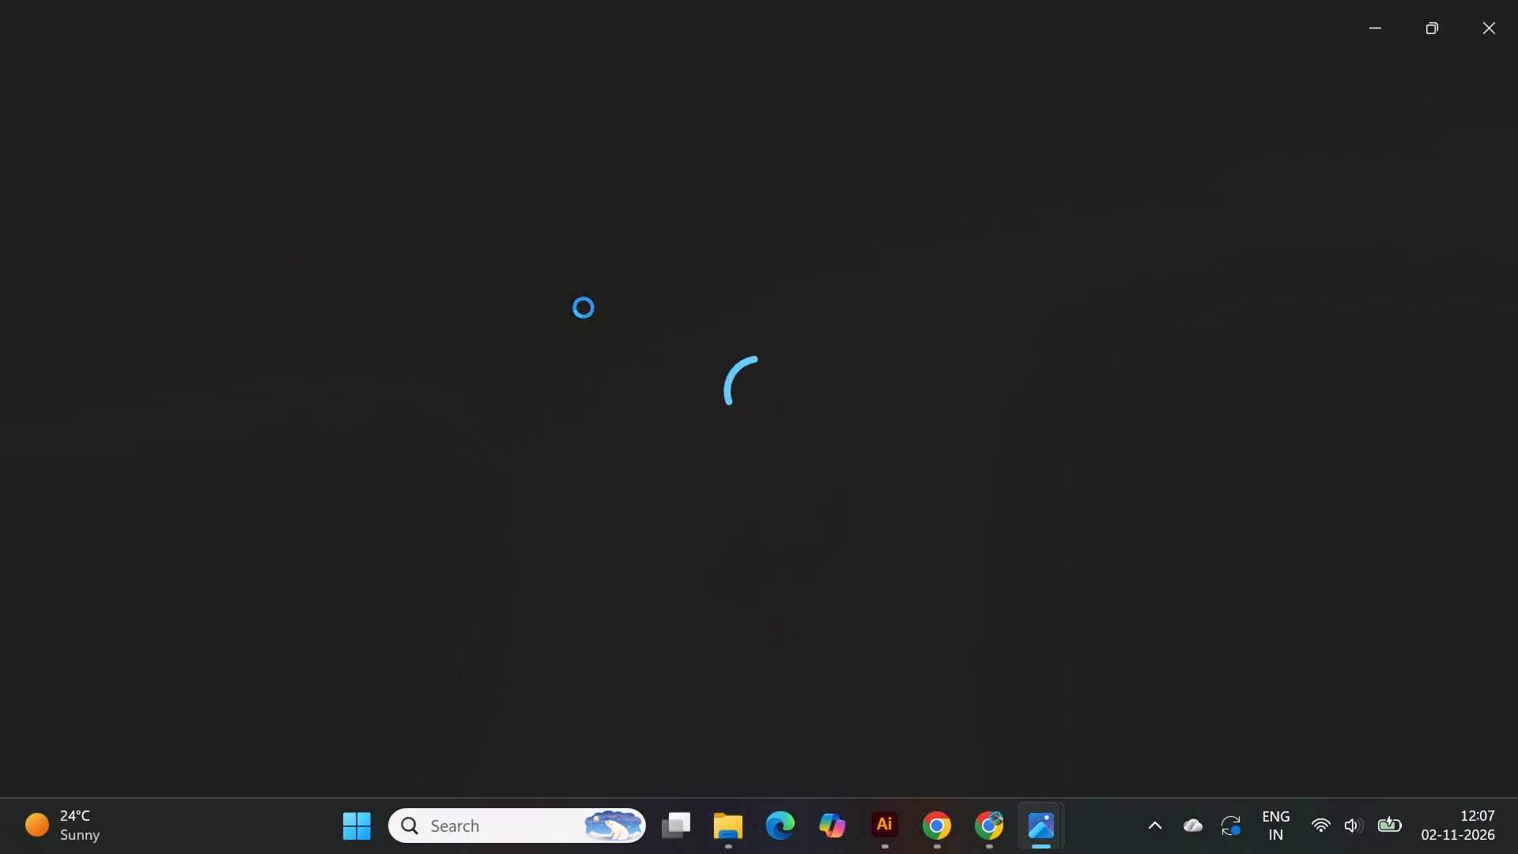
pyautogui.scroll(-3, 689, 356)
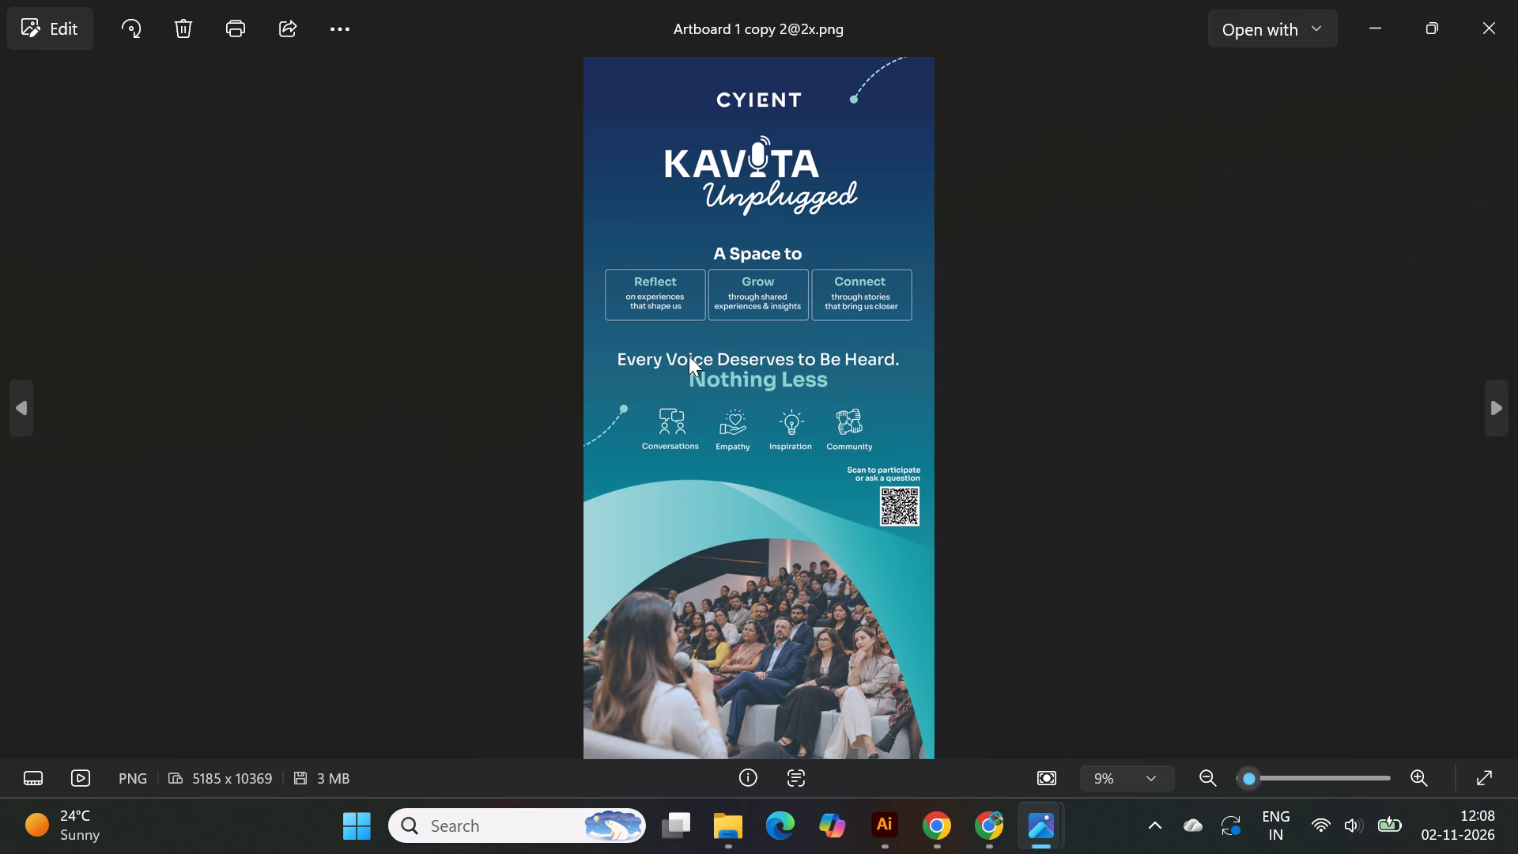
pyautogui.scroll(-1, 689, 356)
pyautogui.scroll(9, 719, 624)
pyautogui.moveTo(761, 664); pyautogui.dragTo(765, 354)
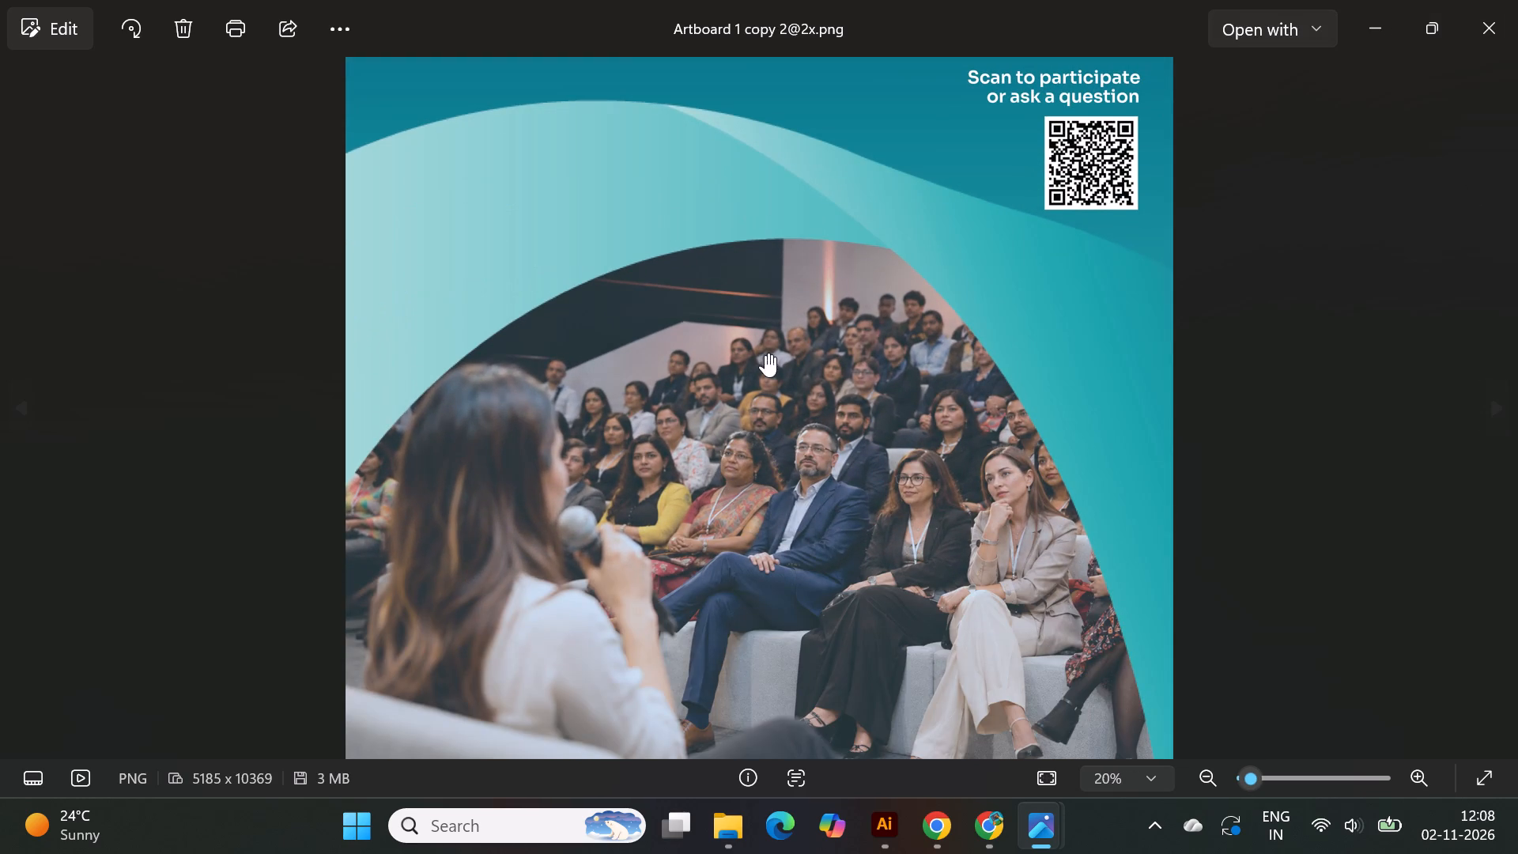
pyautogui.scroll(2, 805, 528)
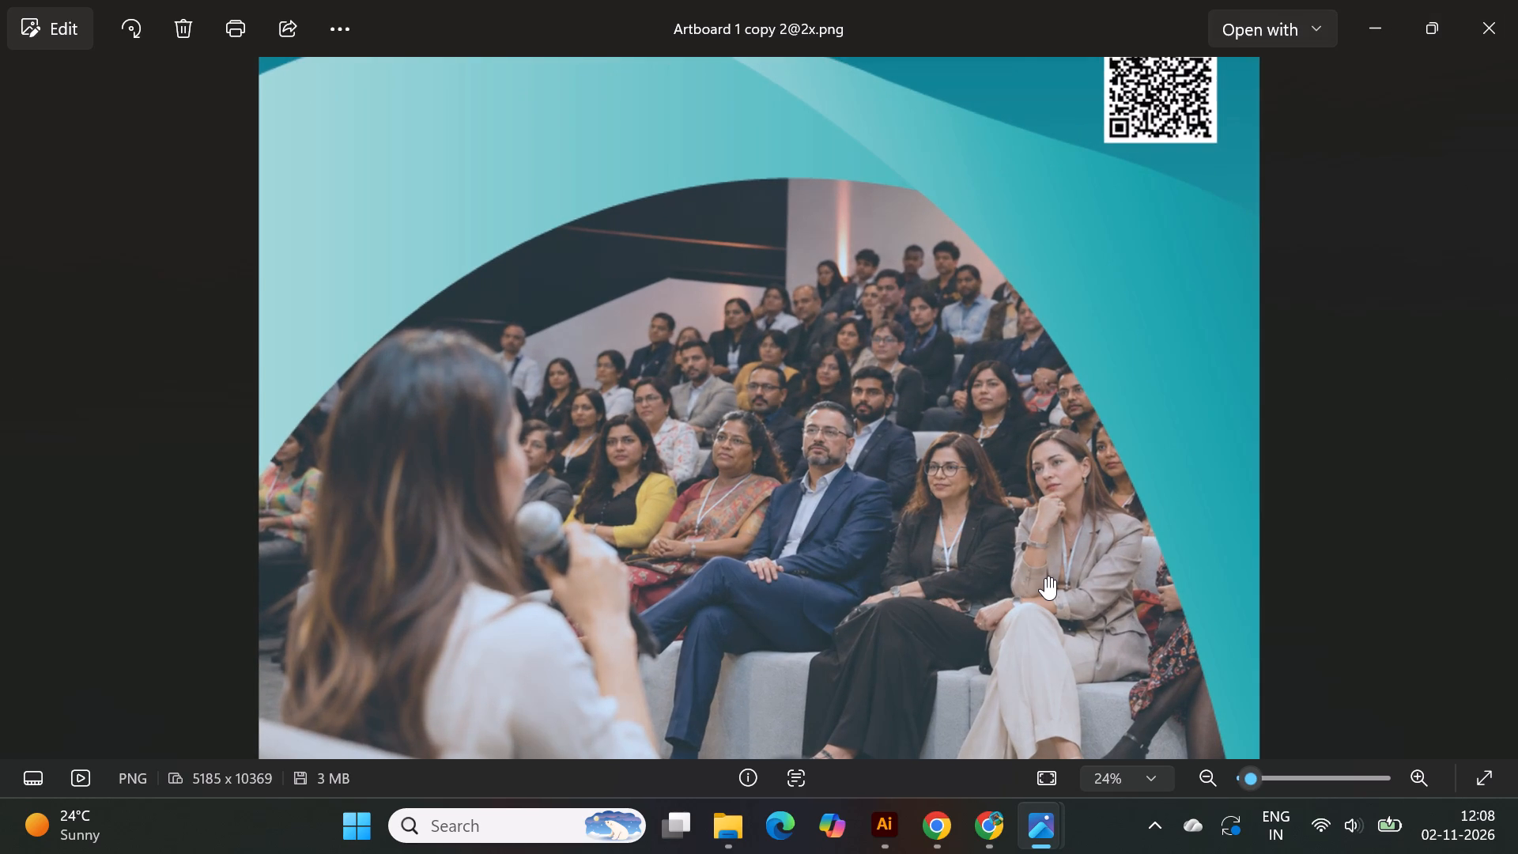
pyautogui.scroll(-10, 1045, 577)
pyautogui.scroll(-12, 1045, 577)
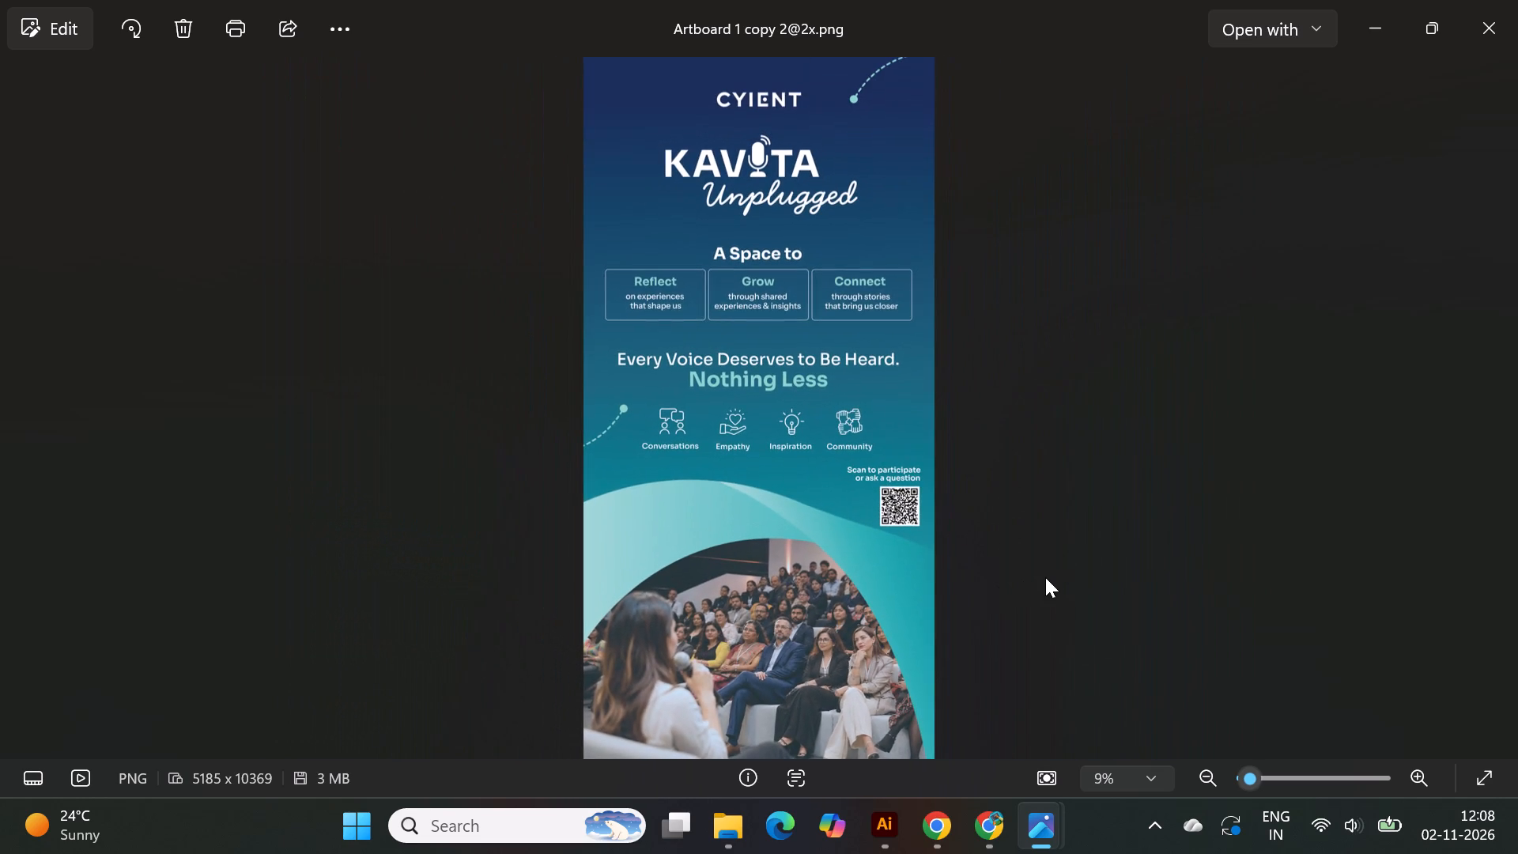
pyautogui.click(21, 409)
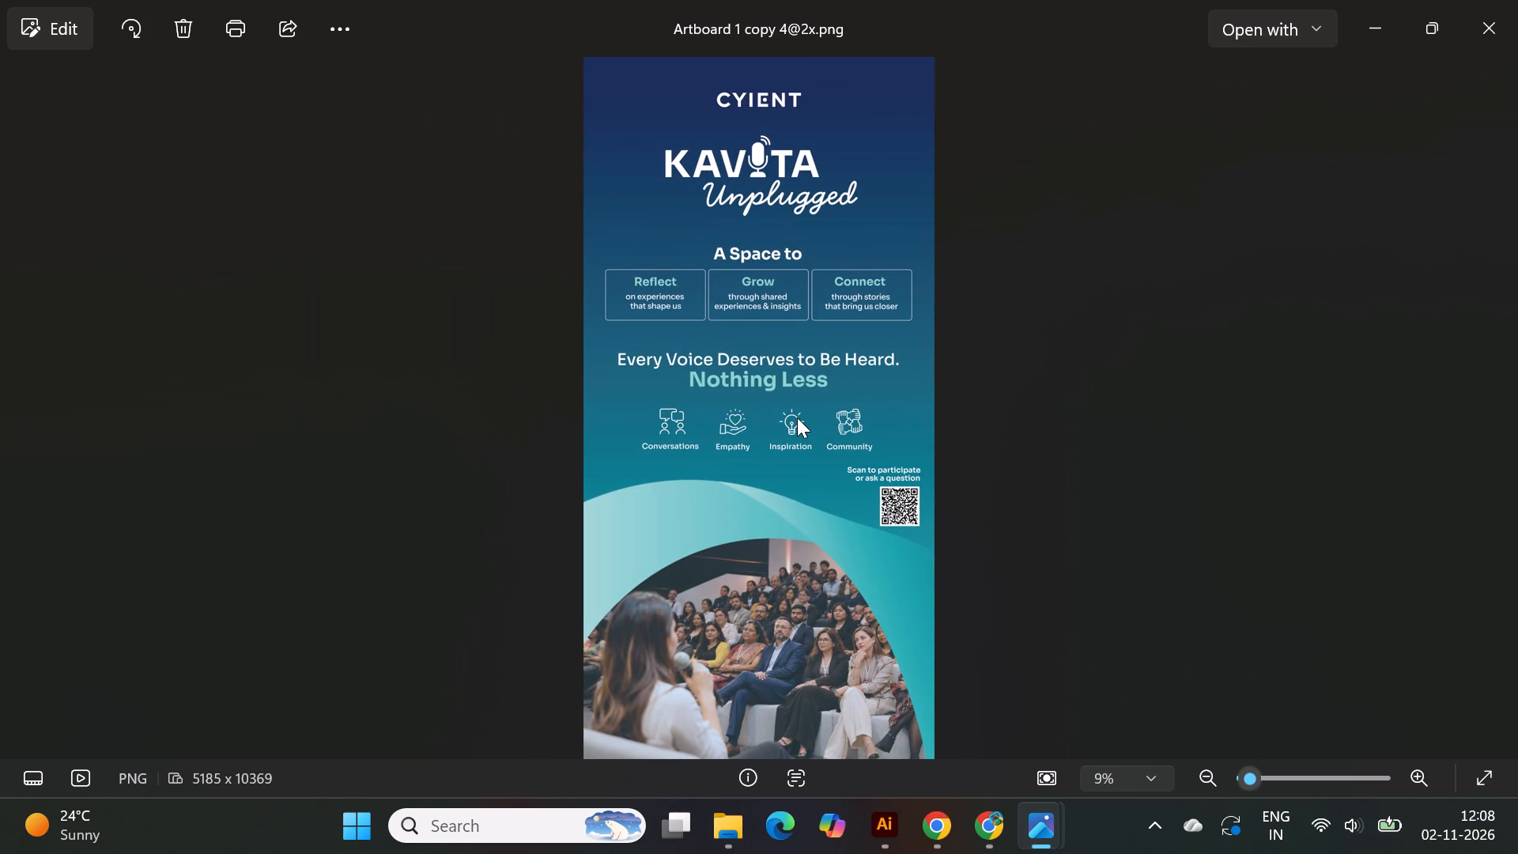
pyautogui.scroll(10, 727, 622)
pyautogui.moveTo(814, 659); pyautogui.dragTo(810, 356)
pyautogui.moveTo(840, 595); pyautogui.dragTo(840, 507)
pyautogui.scroll(1, 873, 529)
pyautogui.scroll(-3, 974, 530)
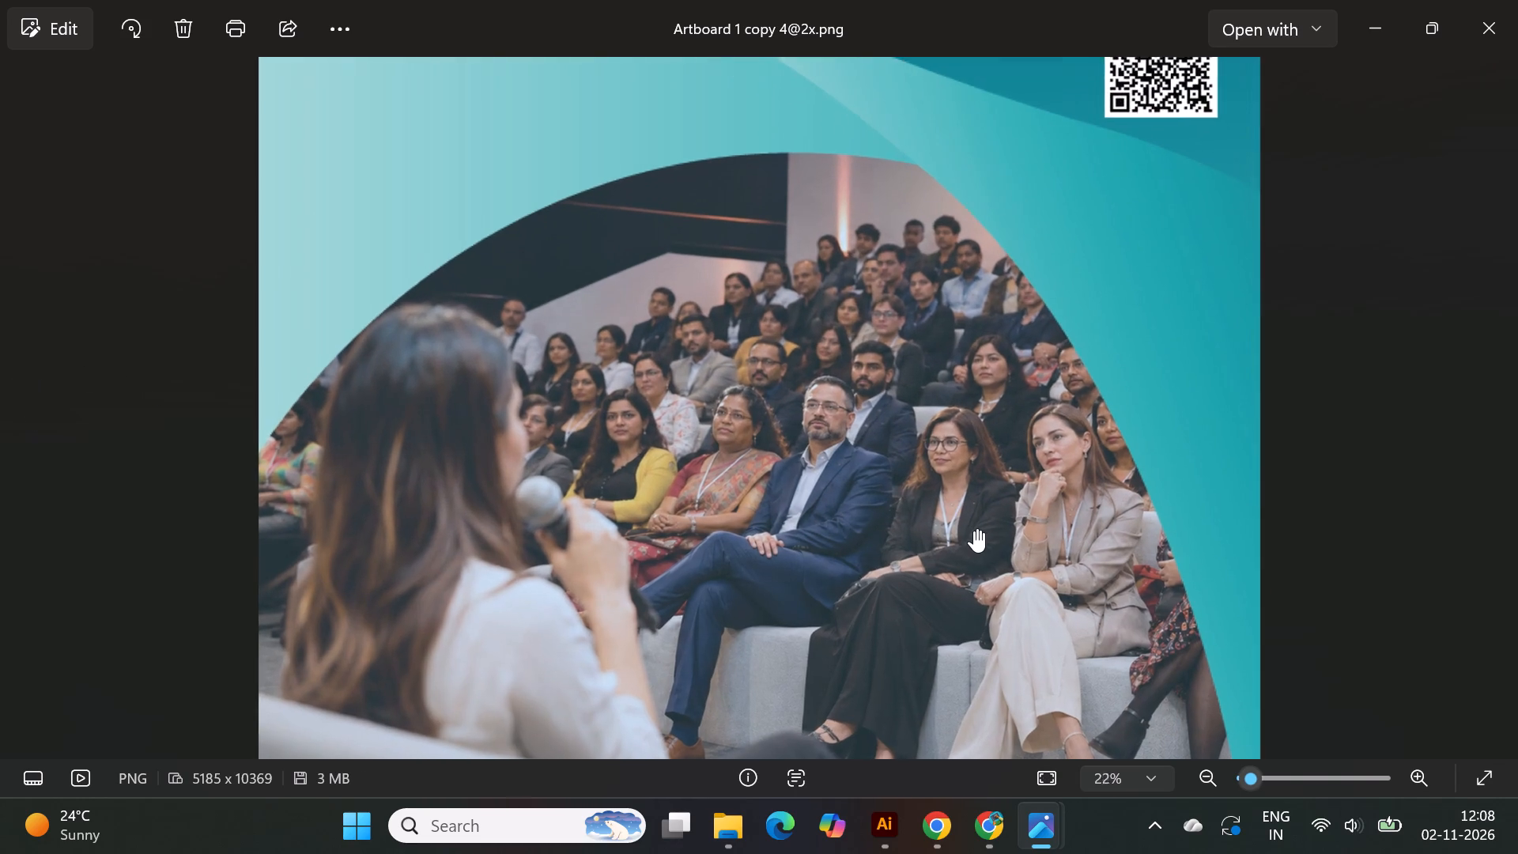
pyautogui.scroll(-10, 974, 530)
pyautogui.scroll(13, 830, 647)
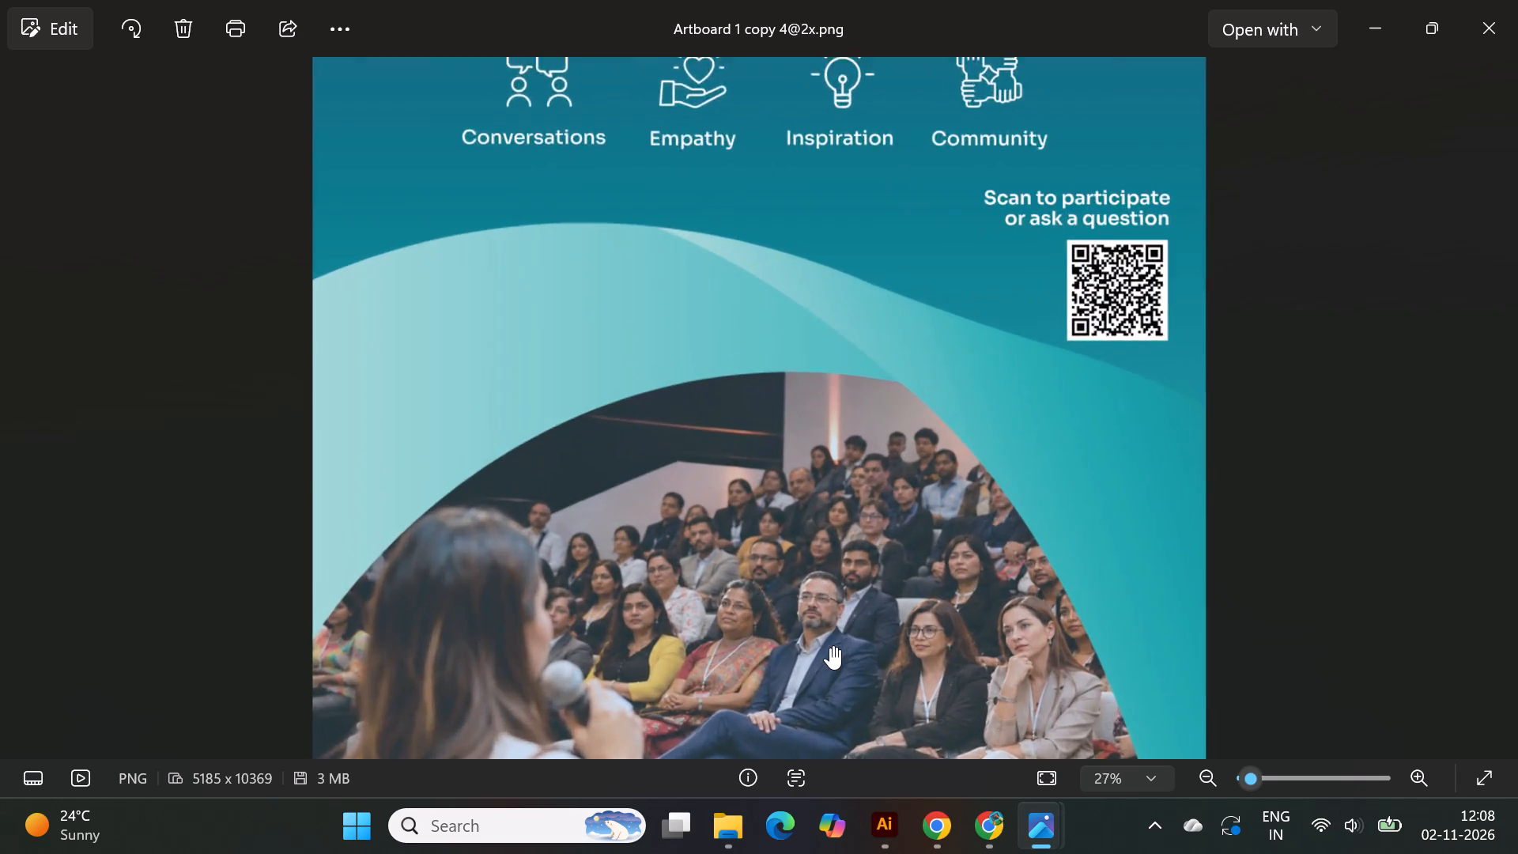
pyautogui.moveTo(944, 652); pyautogui.dragTo(919, 357)
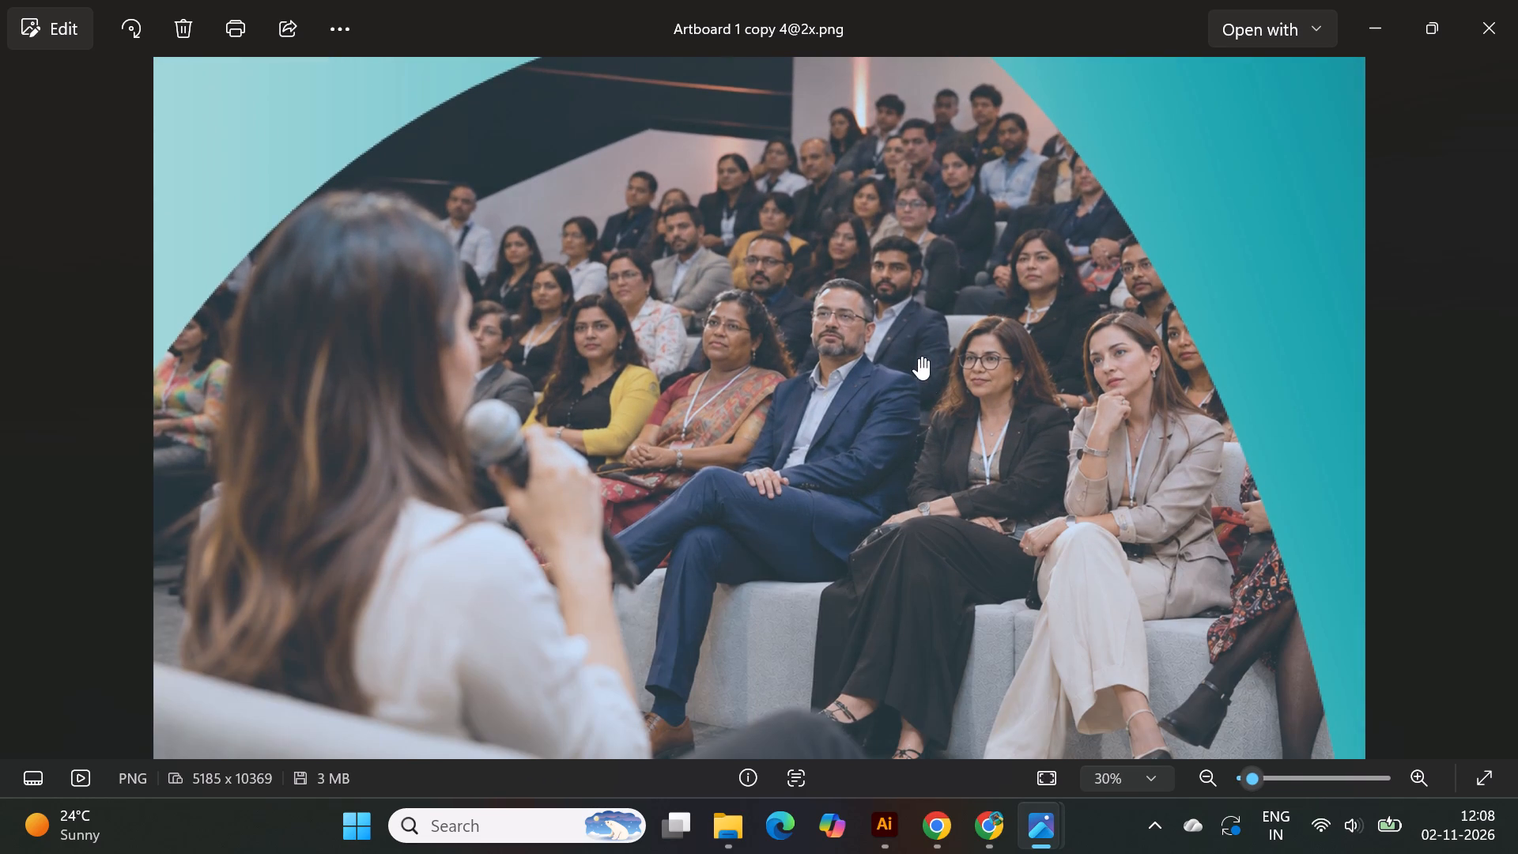
pyautogui.scroll(-14, 994, 554)
pyautogui.scroll(-7, 994, 555)
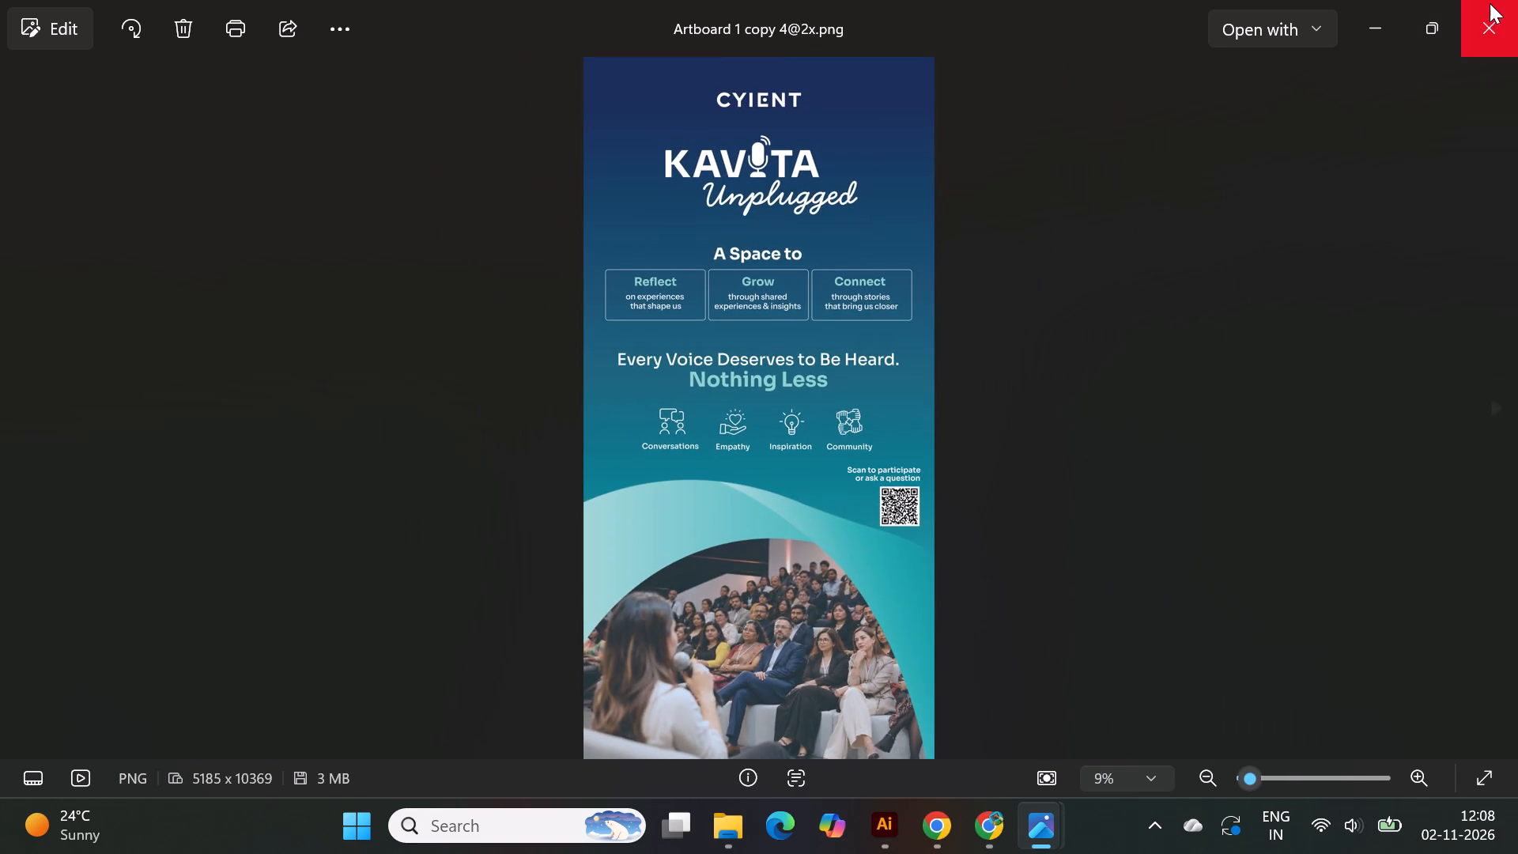
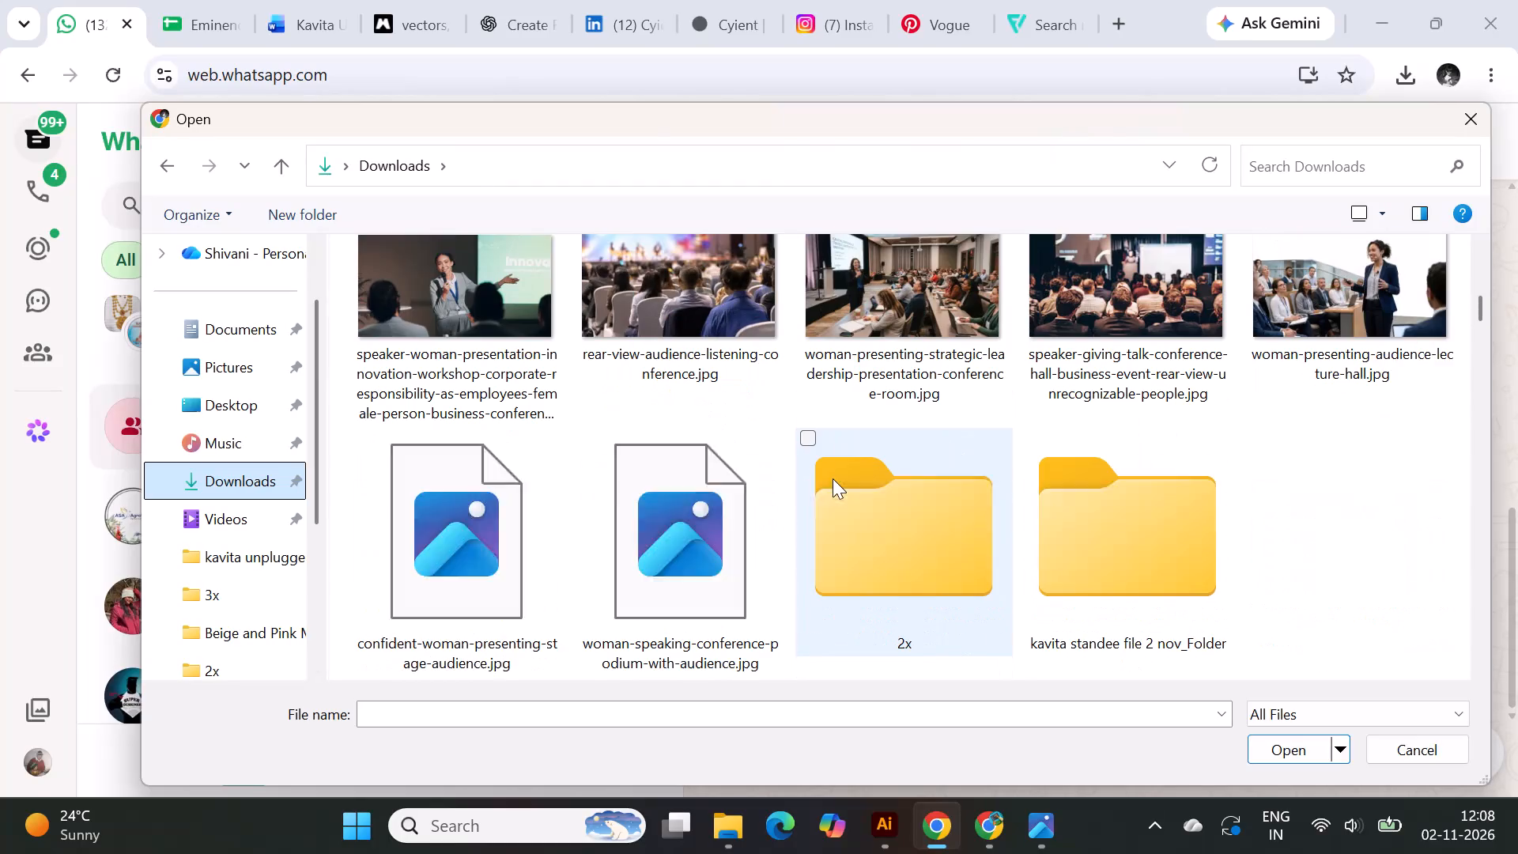
# Open the 2x export folder inside Downloads to choose the standee PNGs for the WhatsApp chat.
pyautogui.scroll(-1, 833, 478)
pyautogui.click(881, 503)
pyautogui.doubleClick(881, 503)
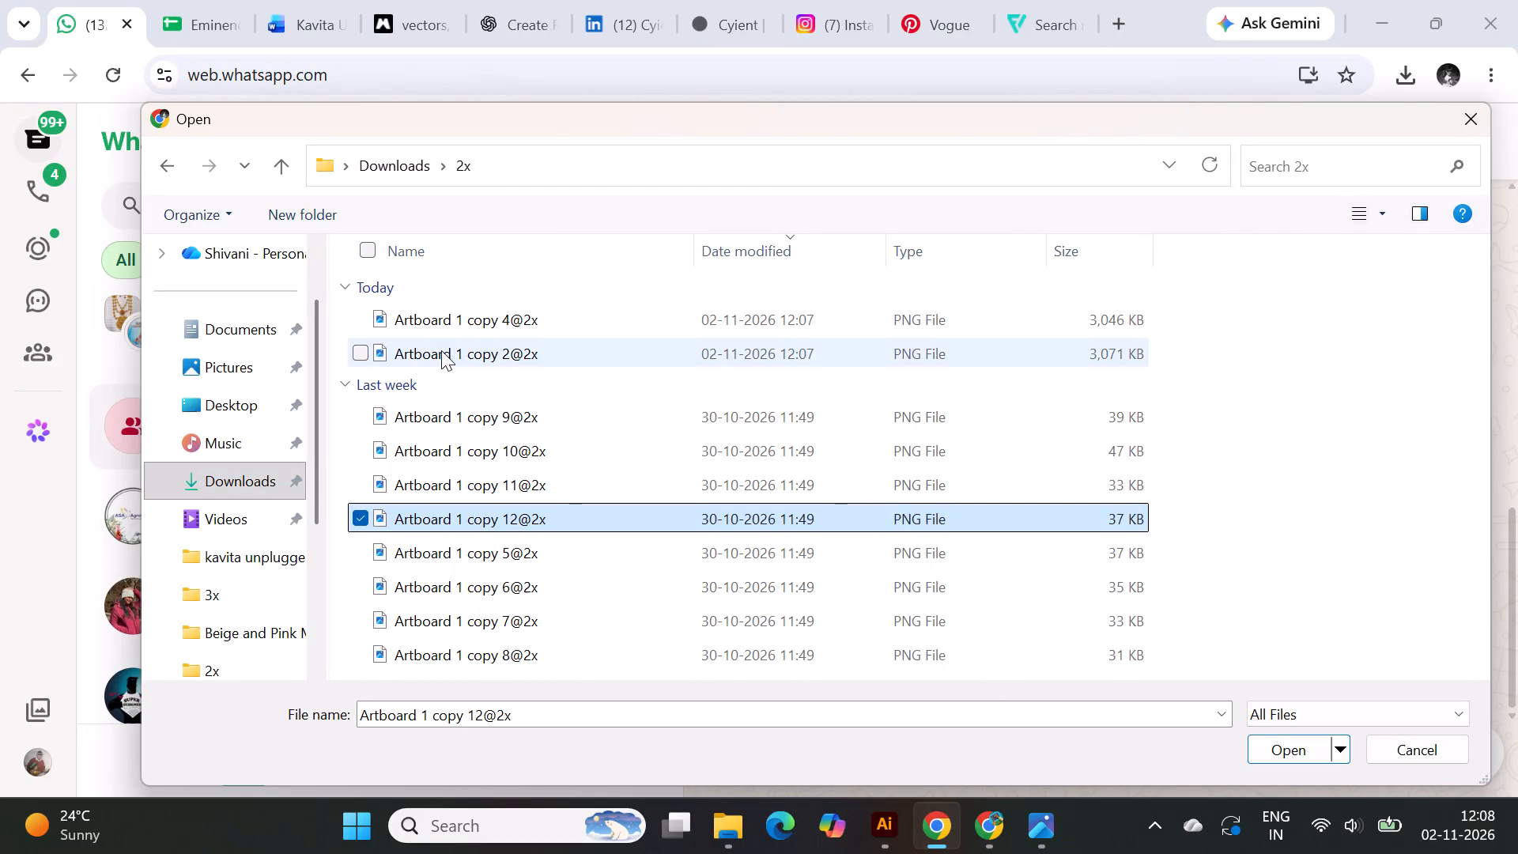
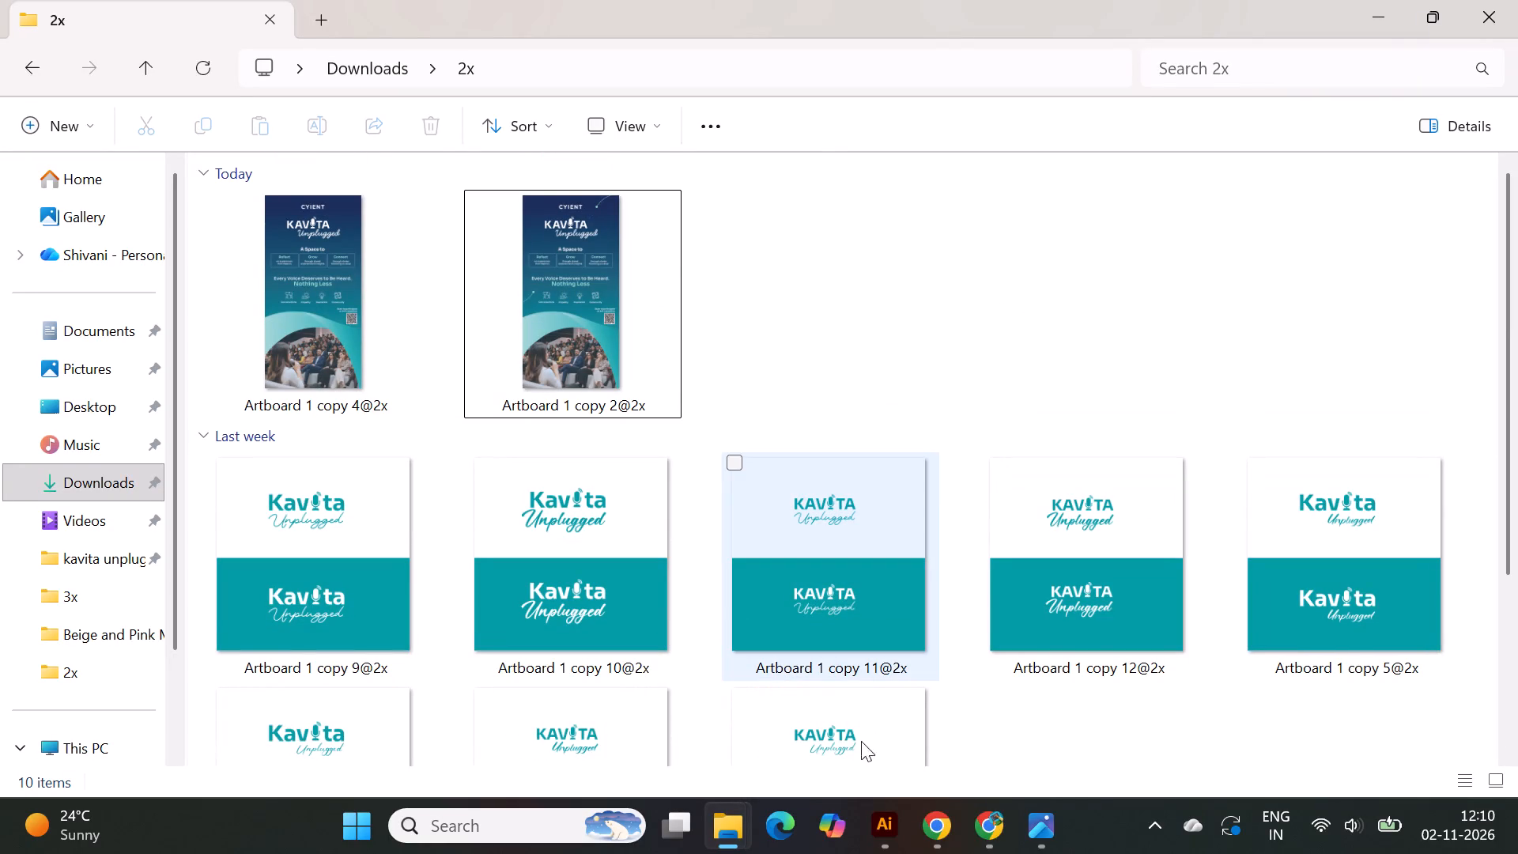
# Open the exported PNG "Artboard 1 copy 4@2x", check the arrow-free standee, and close the preview.
pyautogui.click(902, 293)
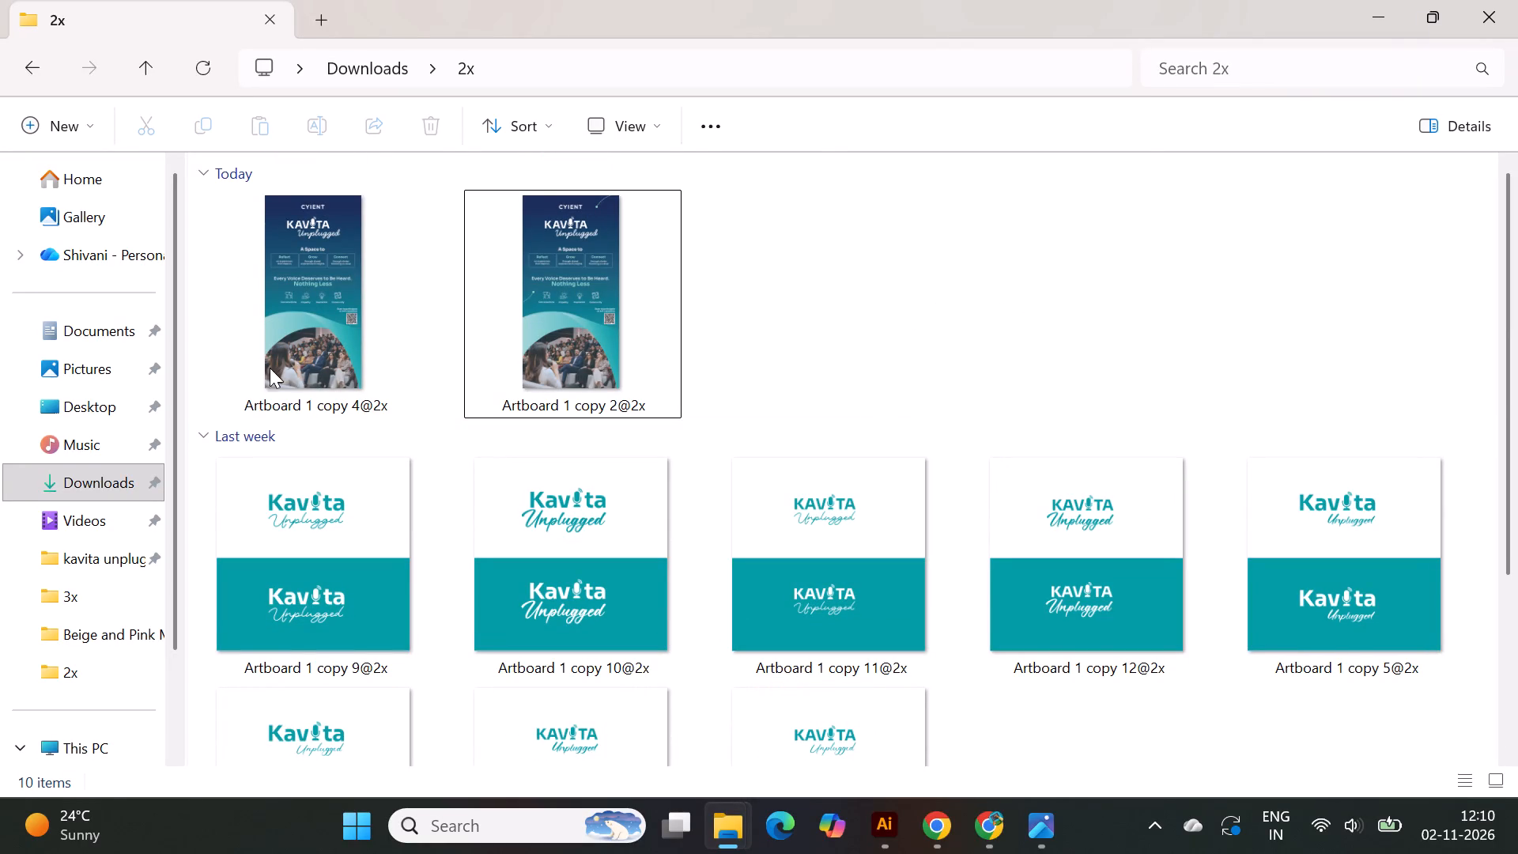
pyautogui.doubleClick(300, 365)
pyautogui.click(814, 404)
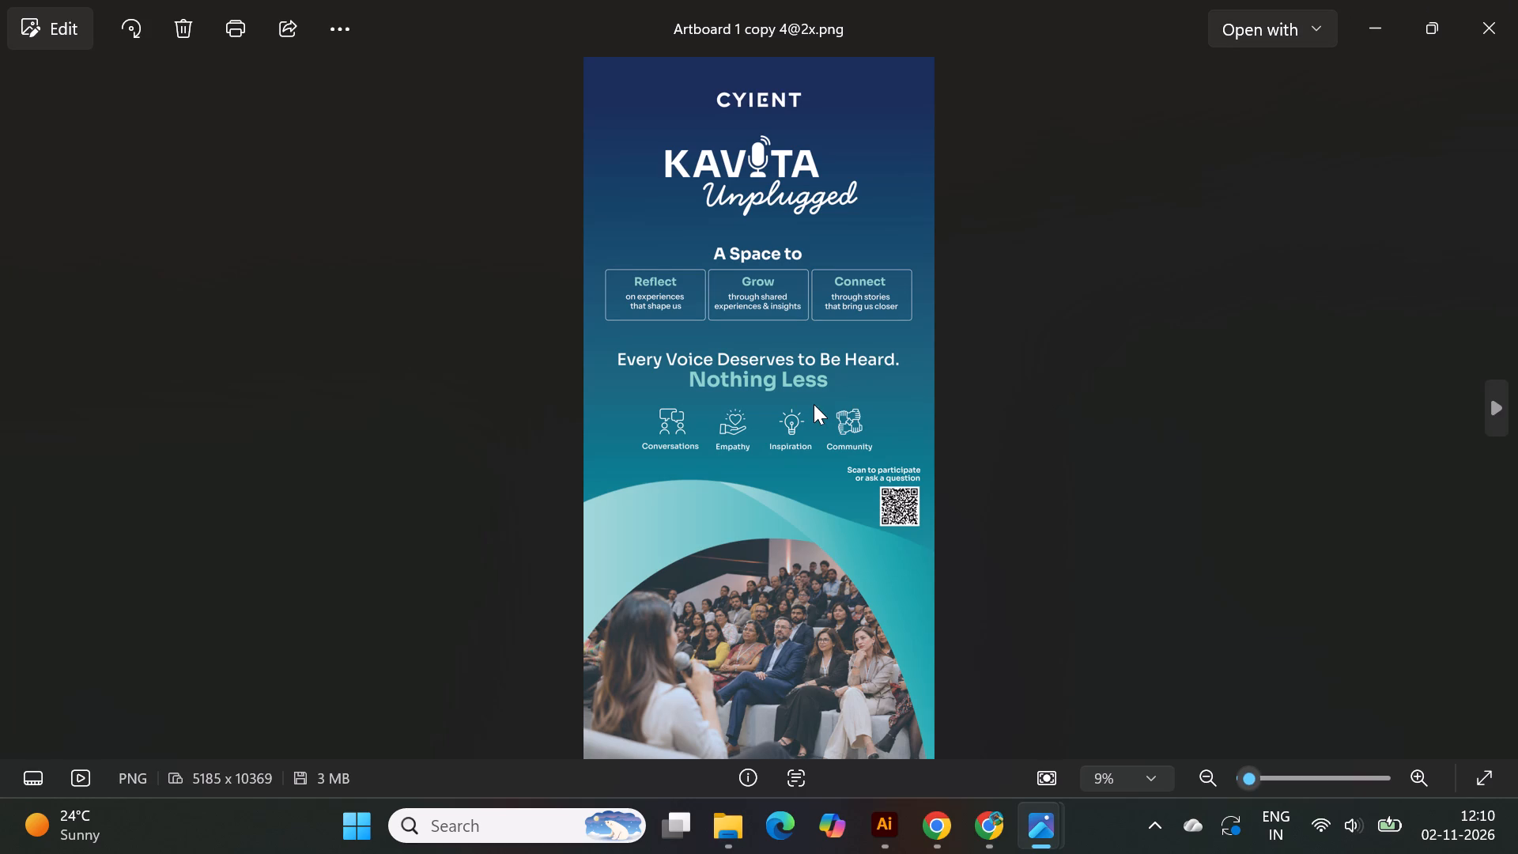
pyautogui.scroll(-3, 814, 404)
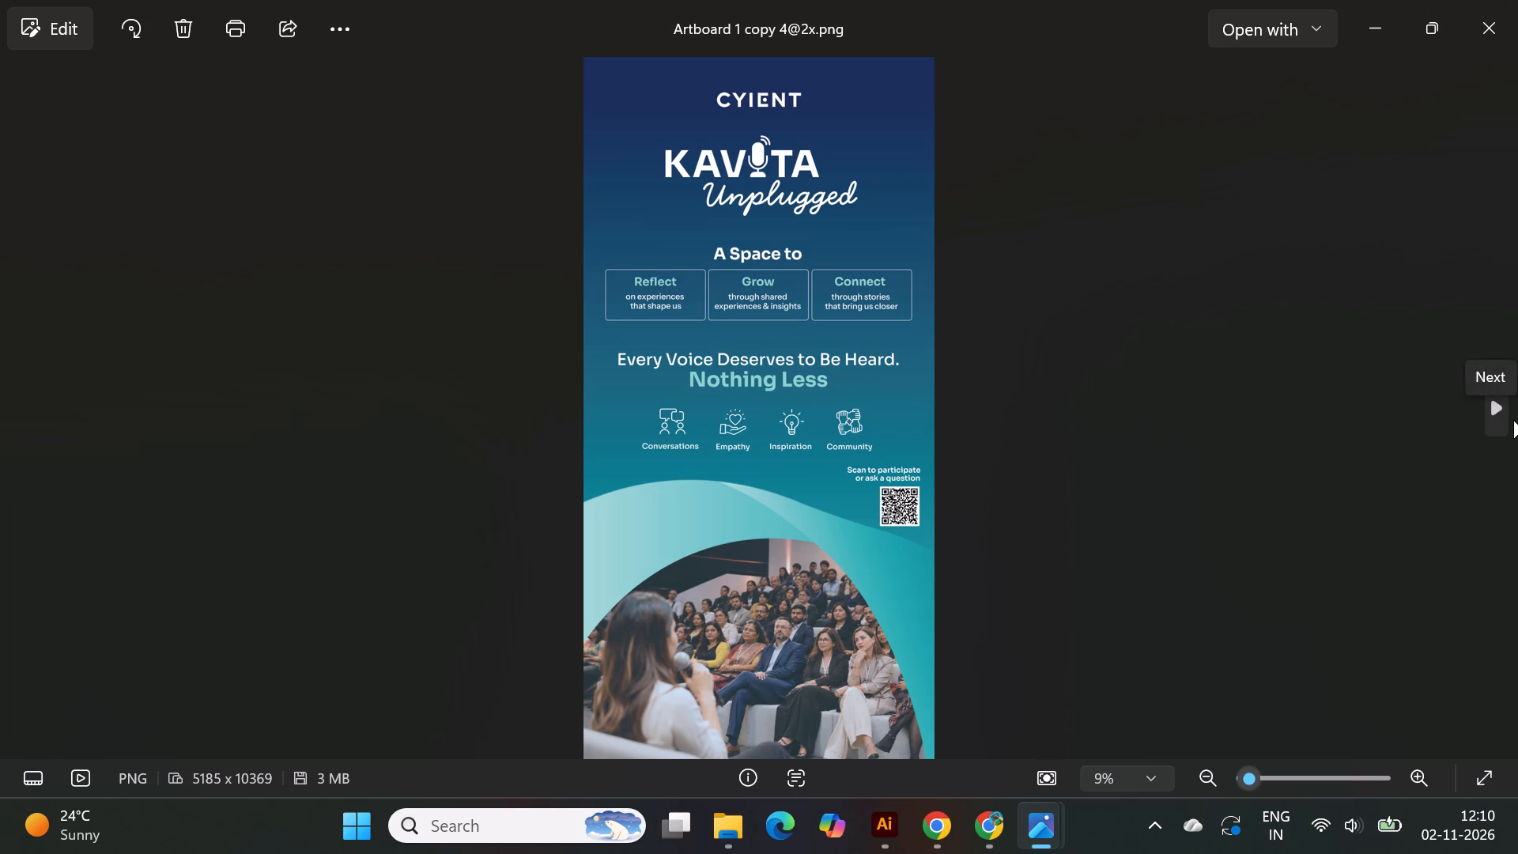
pyautogui.click(1513, 420)
pyautogui.click(1478, 24)
pyautogui.click(1006, 276)
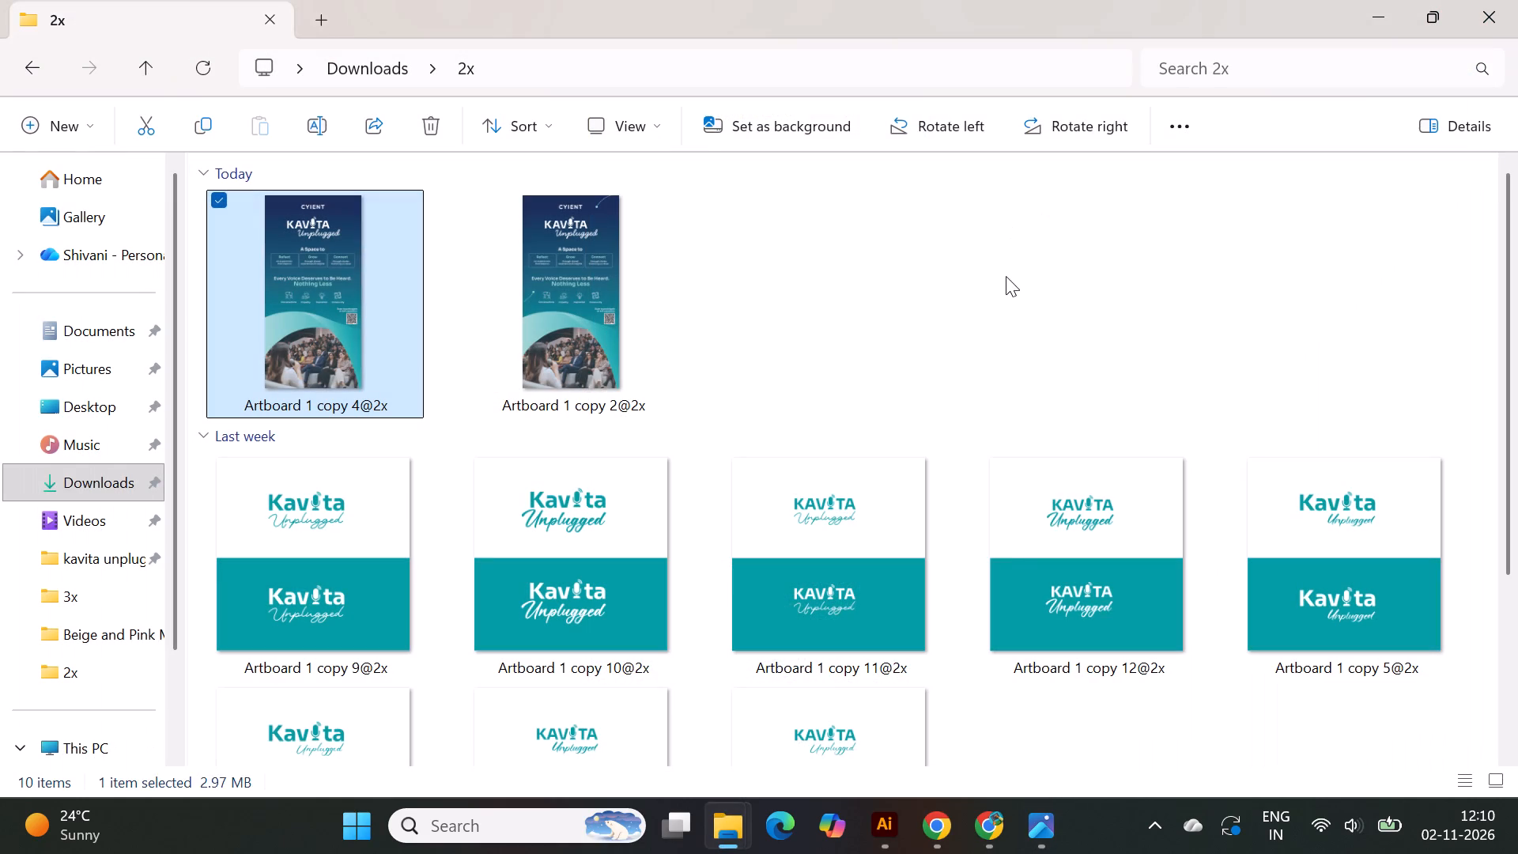
# Switch back to Illustrator and look over the other standee artboards and colour references below the audience-photo standees.
pyautogui.click(854, 831)
pyautogui.click(887, 833)
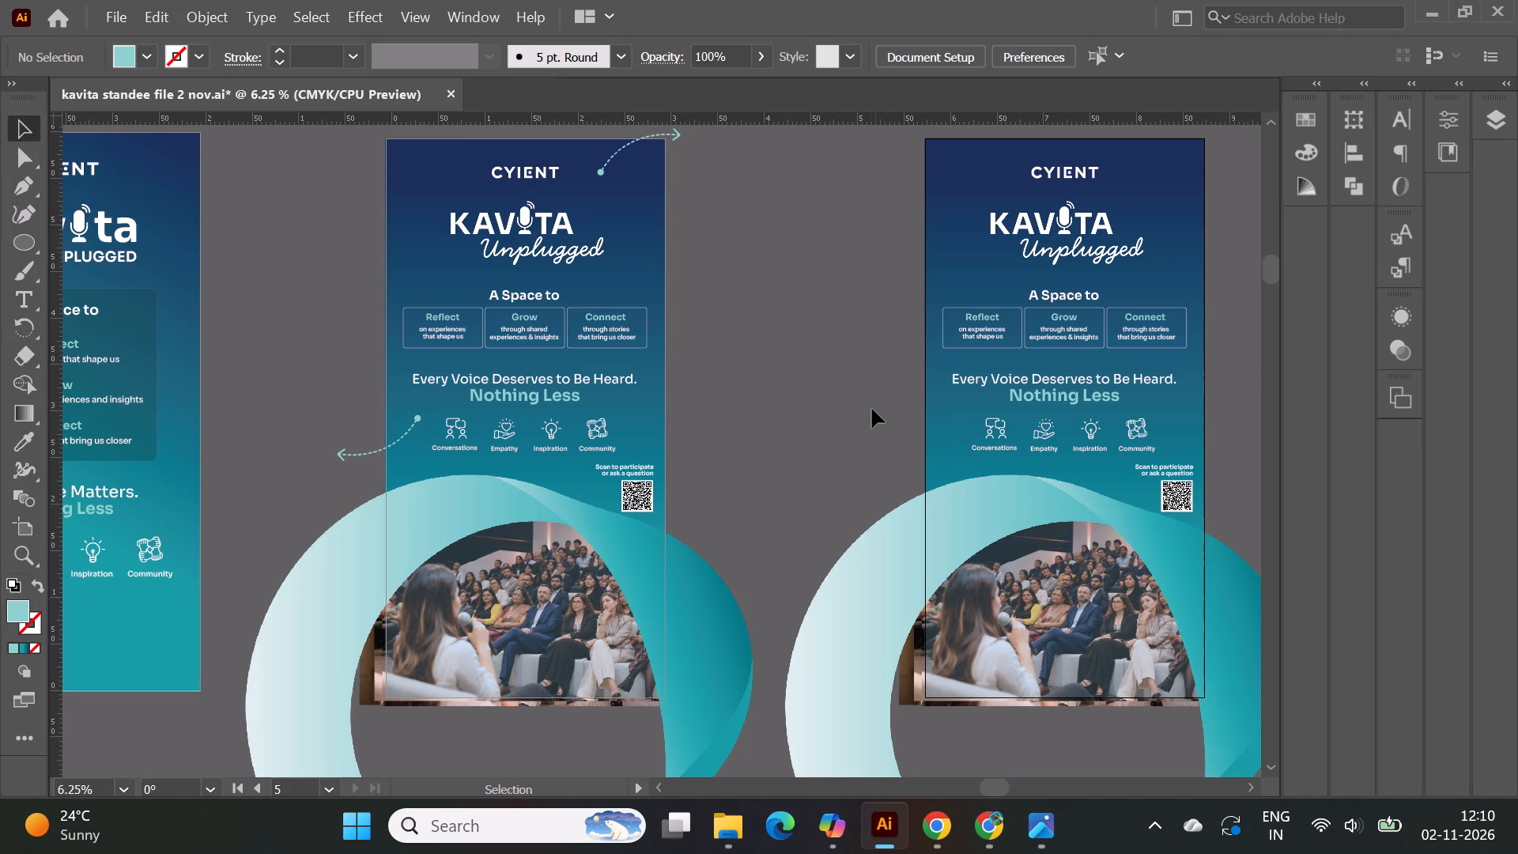
pyautogui.click(870, 402)
pyautogui.keyDown('alt'); pyautogui.scroll(-2, 524, 305); pyautogui.keyUp('alt')
pyautogui.keyDown('alt'); pyautogui.scroll(-1, 966, 251); pyautogui.keyUp('alt')
pyautogui.scroll(-5, 966, 251)
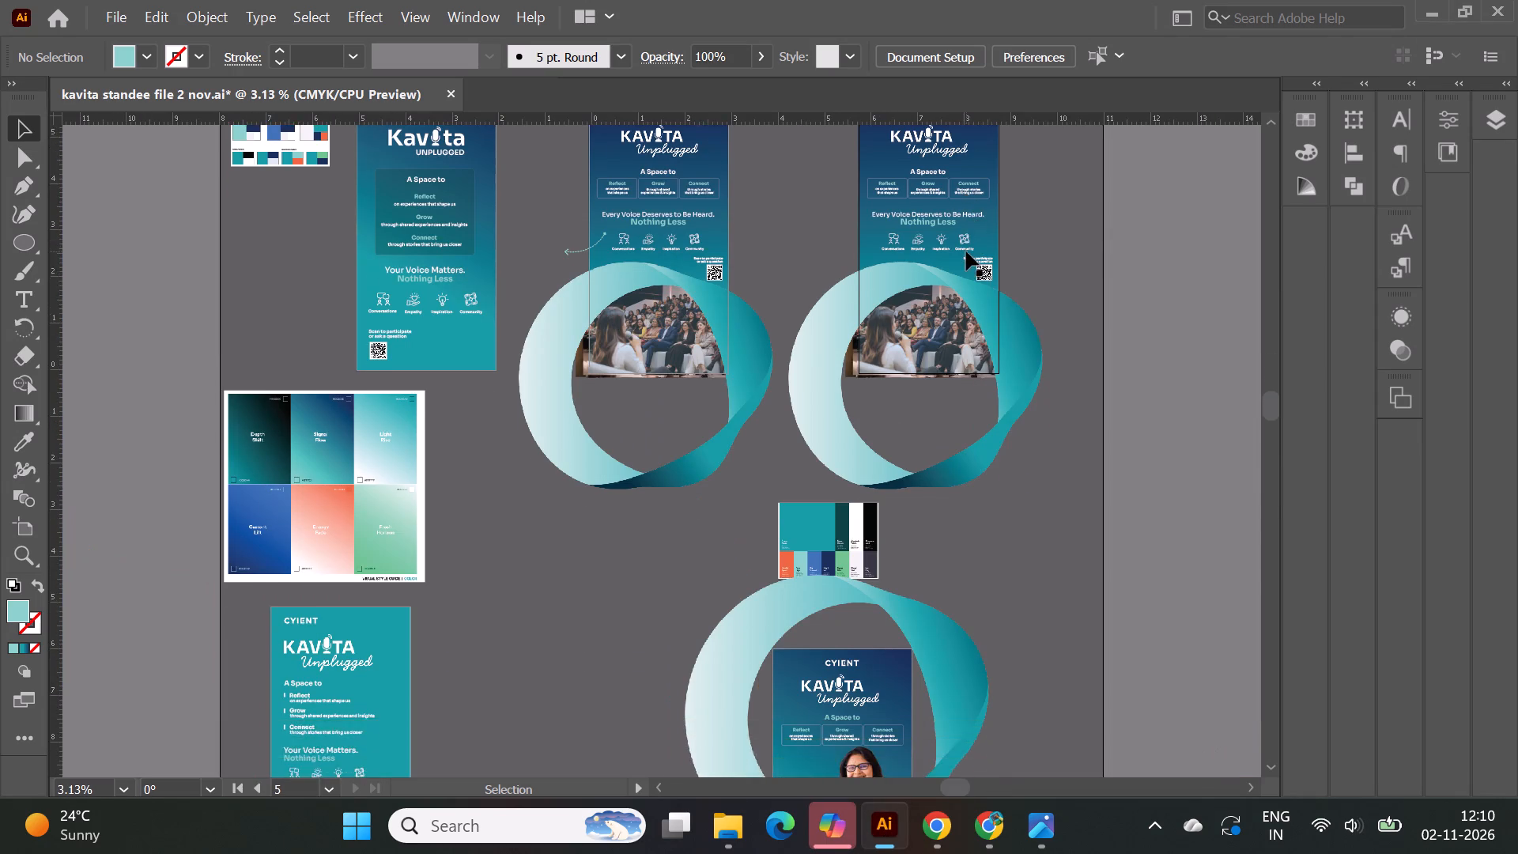
pyautogui.scroll(-11, 966, 251)
pyautogui.keyDown('alt'); pyautogui.scroll(-1, 929, 353); pyautogui.keyUp('alt')
pyautogui.keyDown('alt'); pyautogui.scroll(1, 251, 594); pyautogui.keyUp('alt')
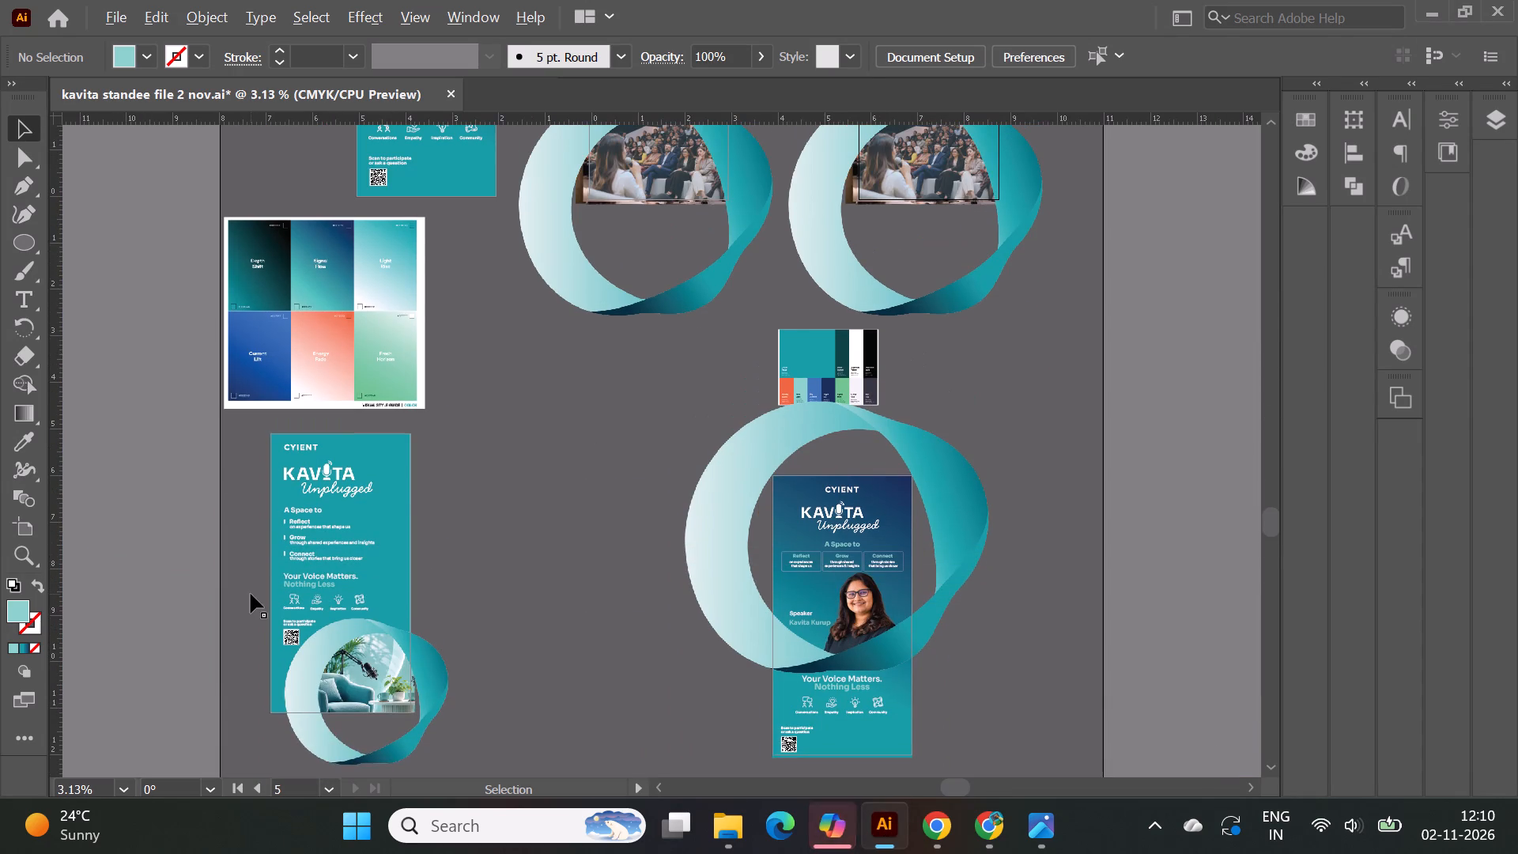
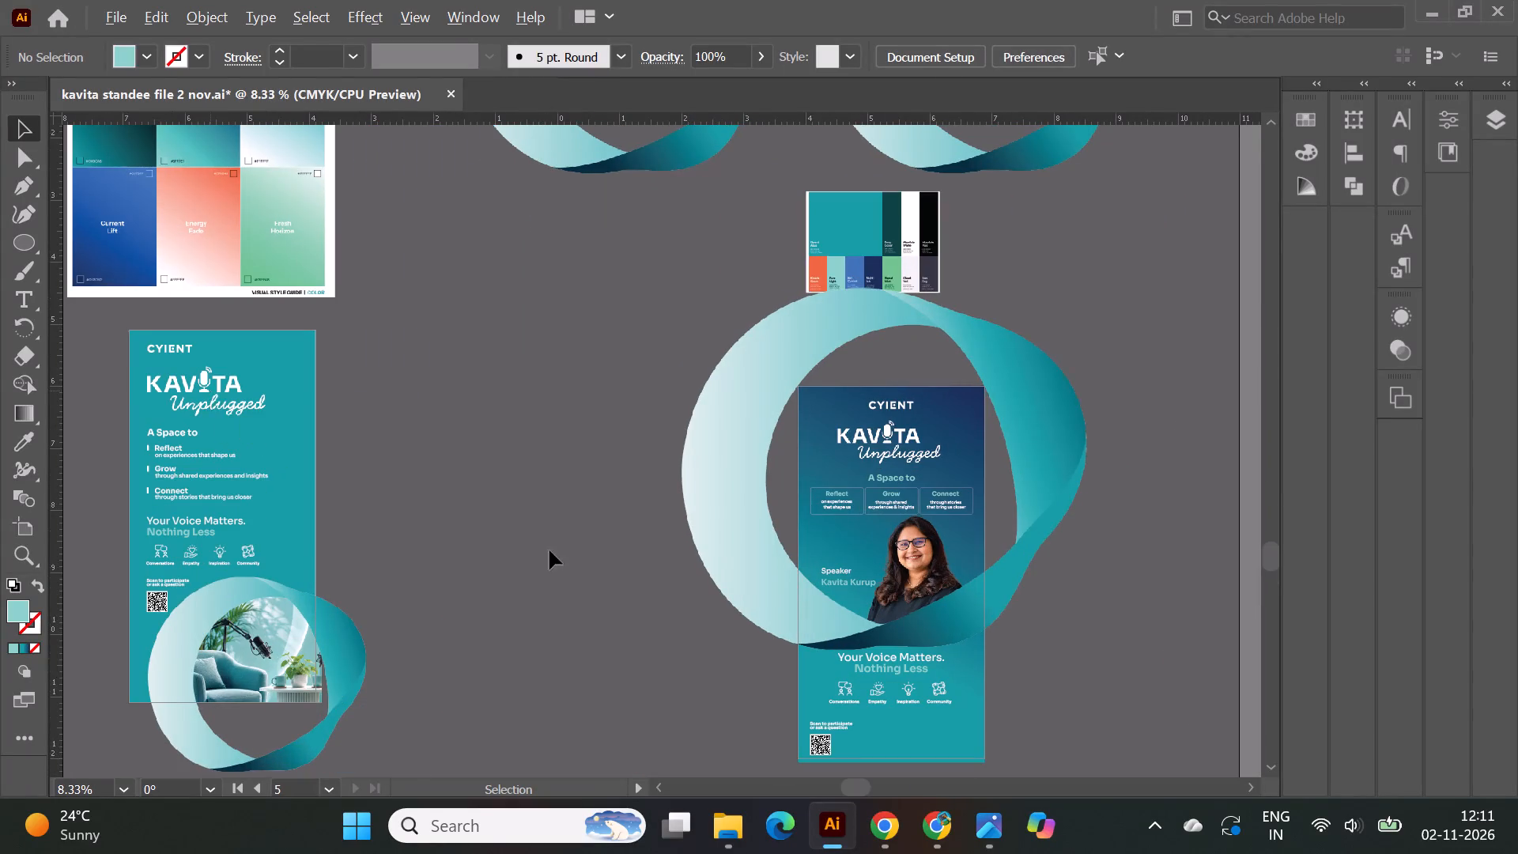
# Examine the solid teal standee with the armchair-and-microphone photo up close, and return to the overview of the two audience-photo standees.
pyautogui.moveTo(851, 787); pyautogui.dragTo(770, 788)
pyautogui.scroll(-7, 817, 558)
pyautogui.keyDown('alt'); pyautogui.scroll(-1, 1010, 361); pyautogui.keyUp('alt')
pyautogui.keyDown('alt'); pyautogui.scroll(1, 167, 447); pyautogui.keyUp('alt')
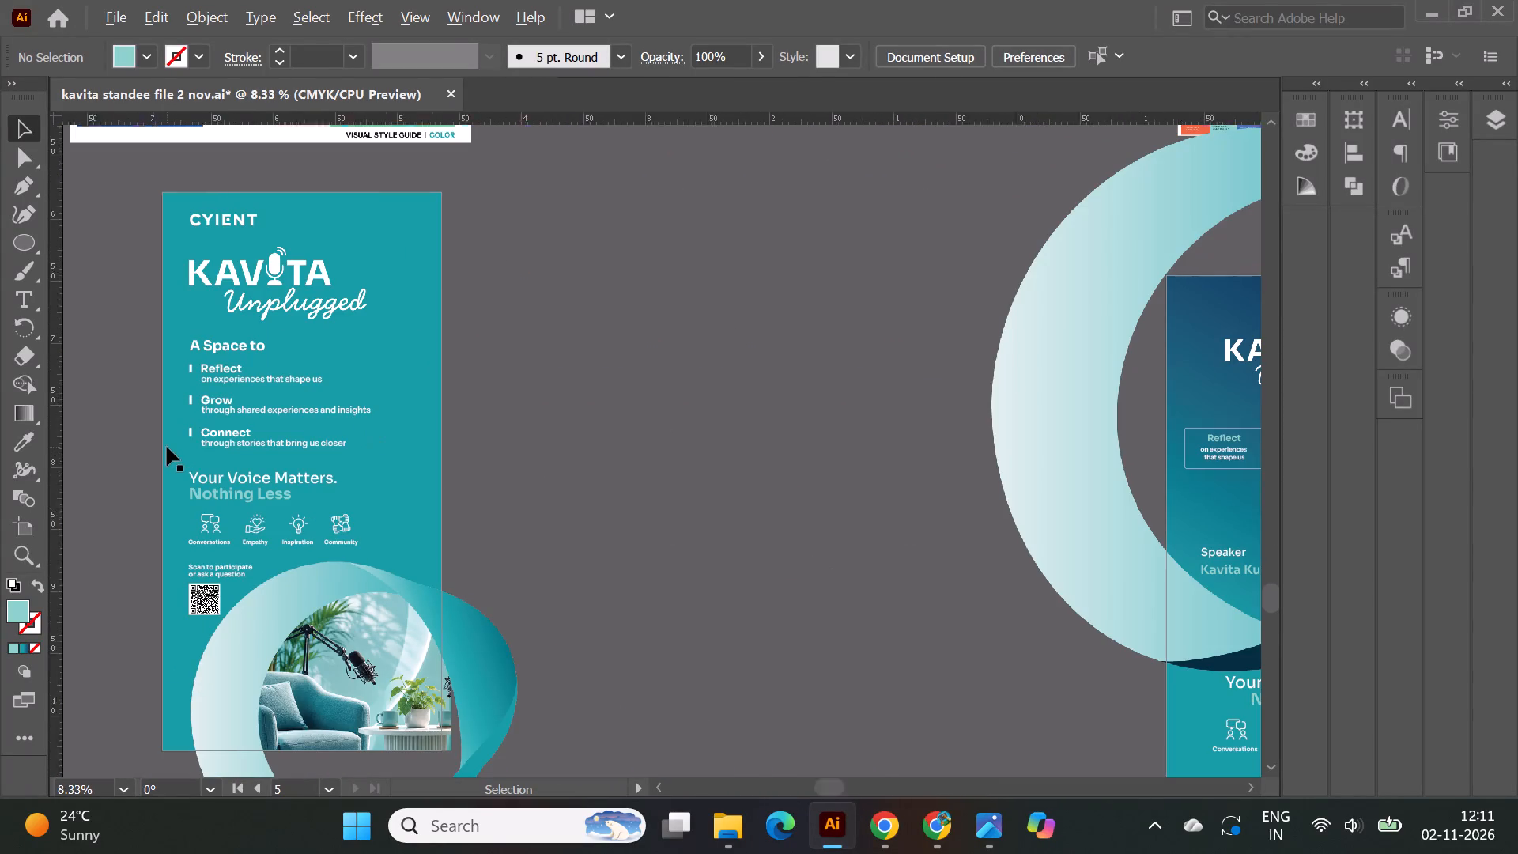
pyautogui.keyDown('alt'); pyautogui.scroll(2, 167, 447); pyautogui.keyUp('alt')
pyautogui.keyDown('alt'); pyautogui.scroll(-2, 961, 473); pyautogui.keyUp('alt')
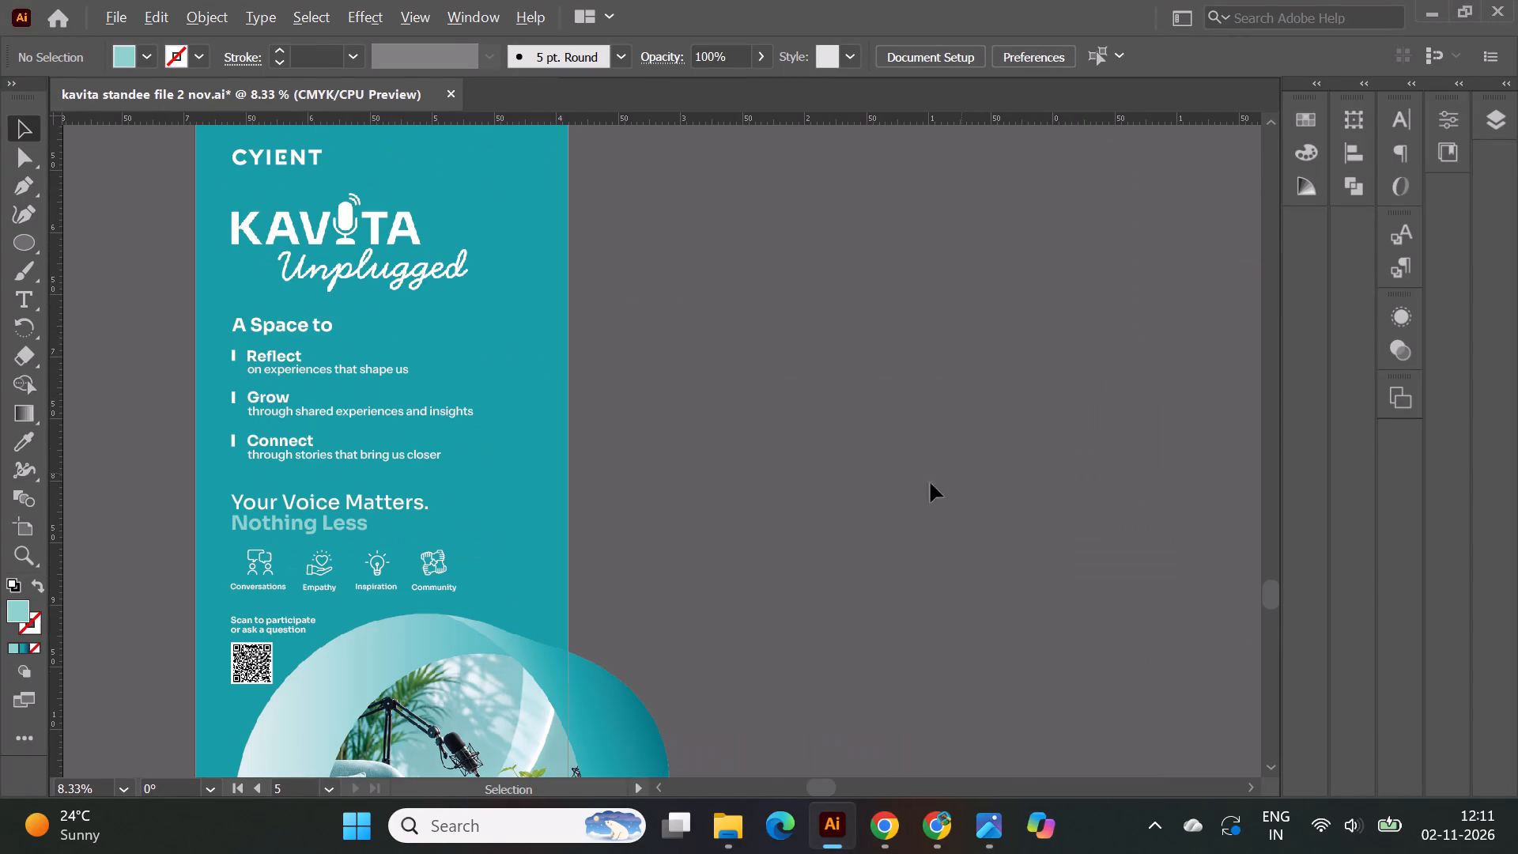
pyautogui.keyDown('alt'); pyautogui.scroll(-1, 845, 580); pyautogui.keyUp('alt')
pyautogui.scroll(7, 895, 658)
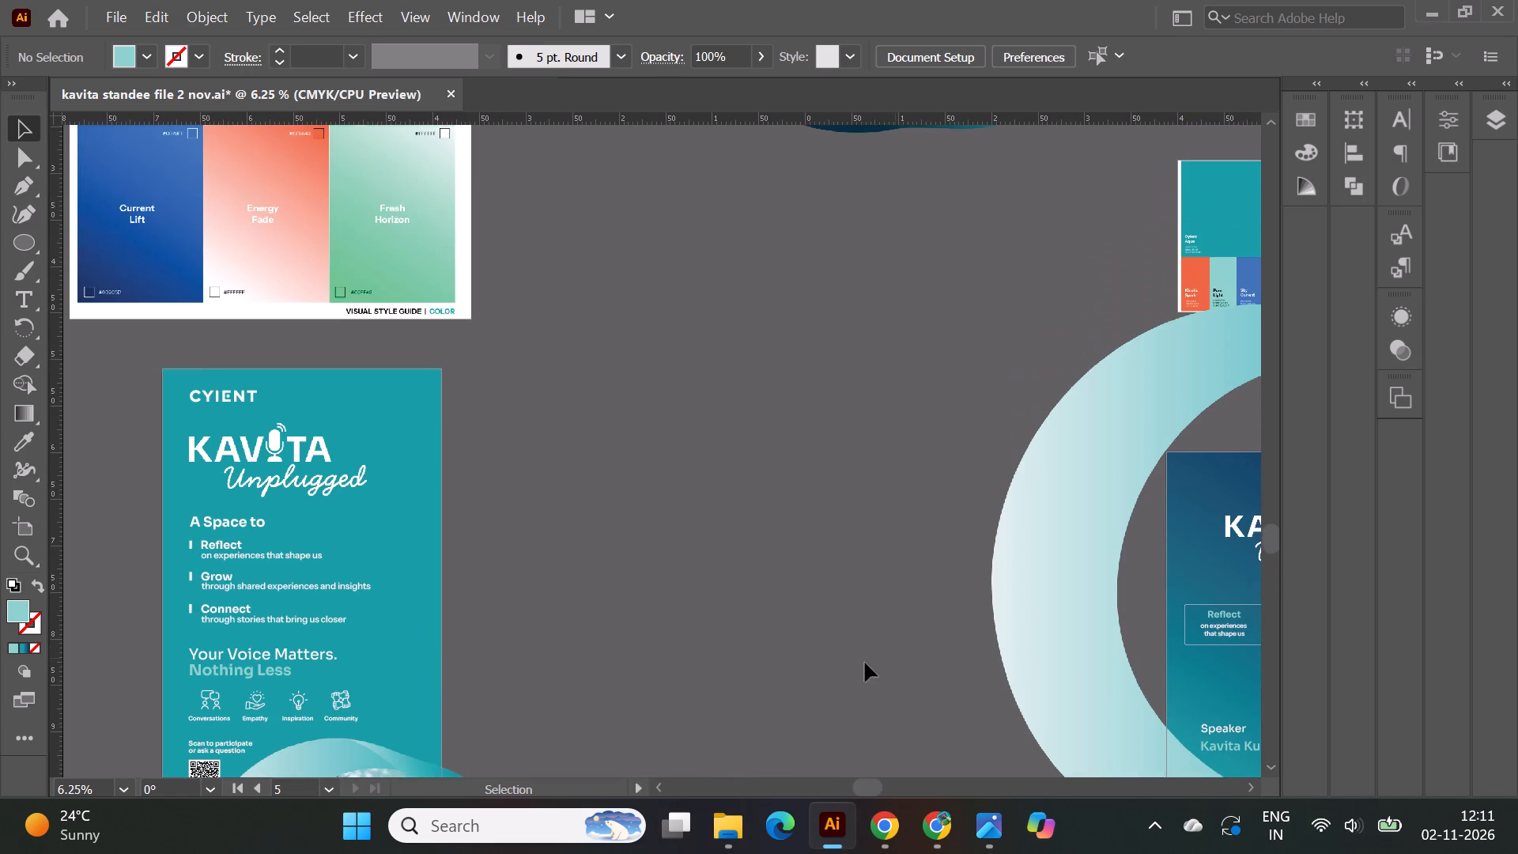
pyautogui.keyDown('alt'); pyautogui.scroll(-1, 849, 665); pyautogui.keyUp('alt')
pyautogui.scroll(20, 848, 665)
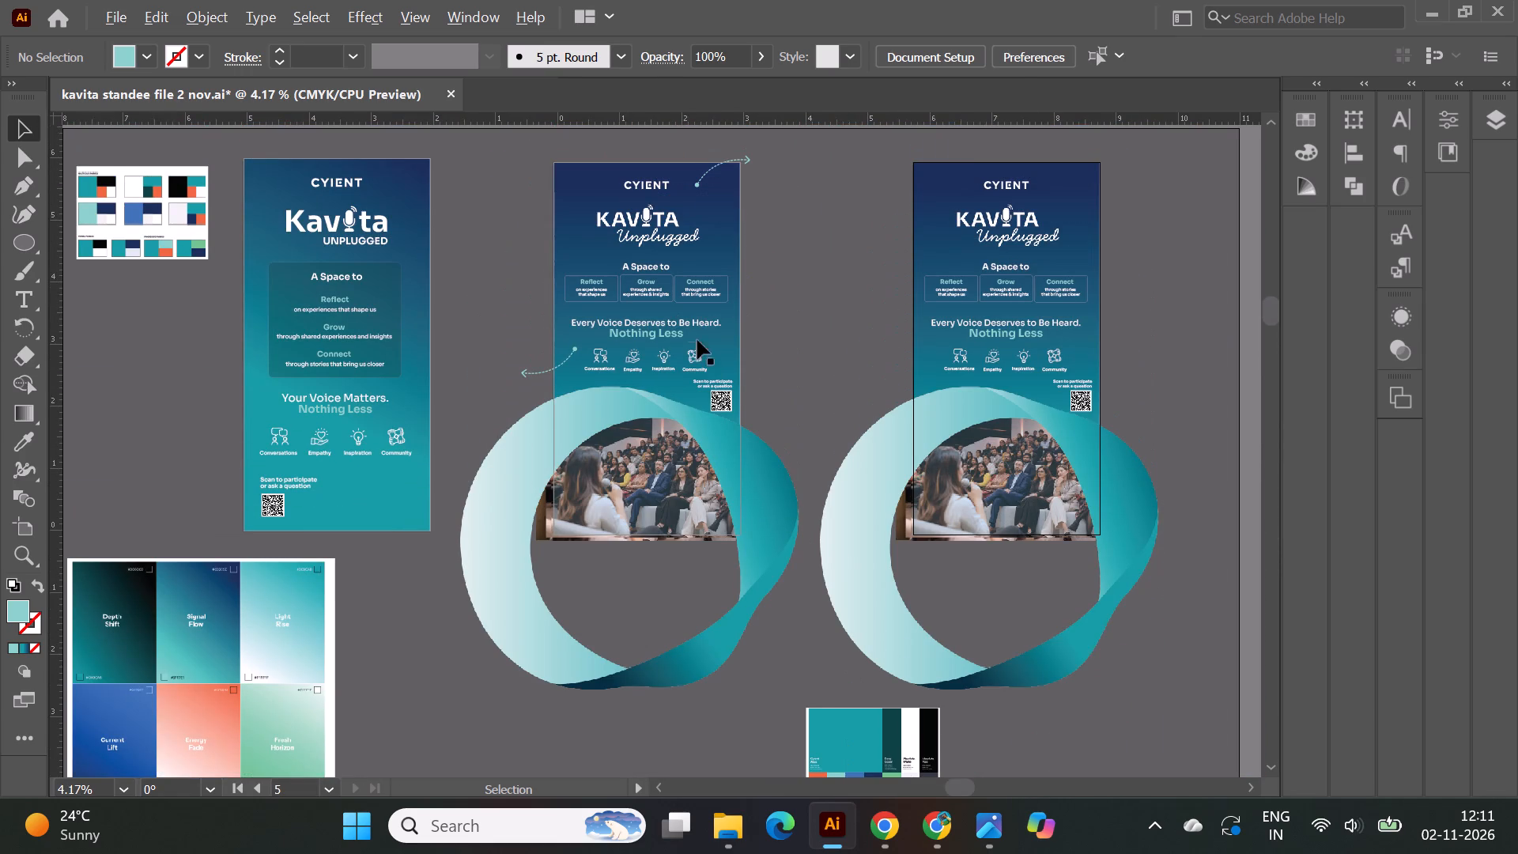
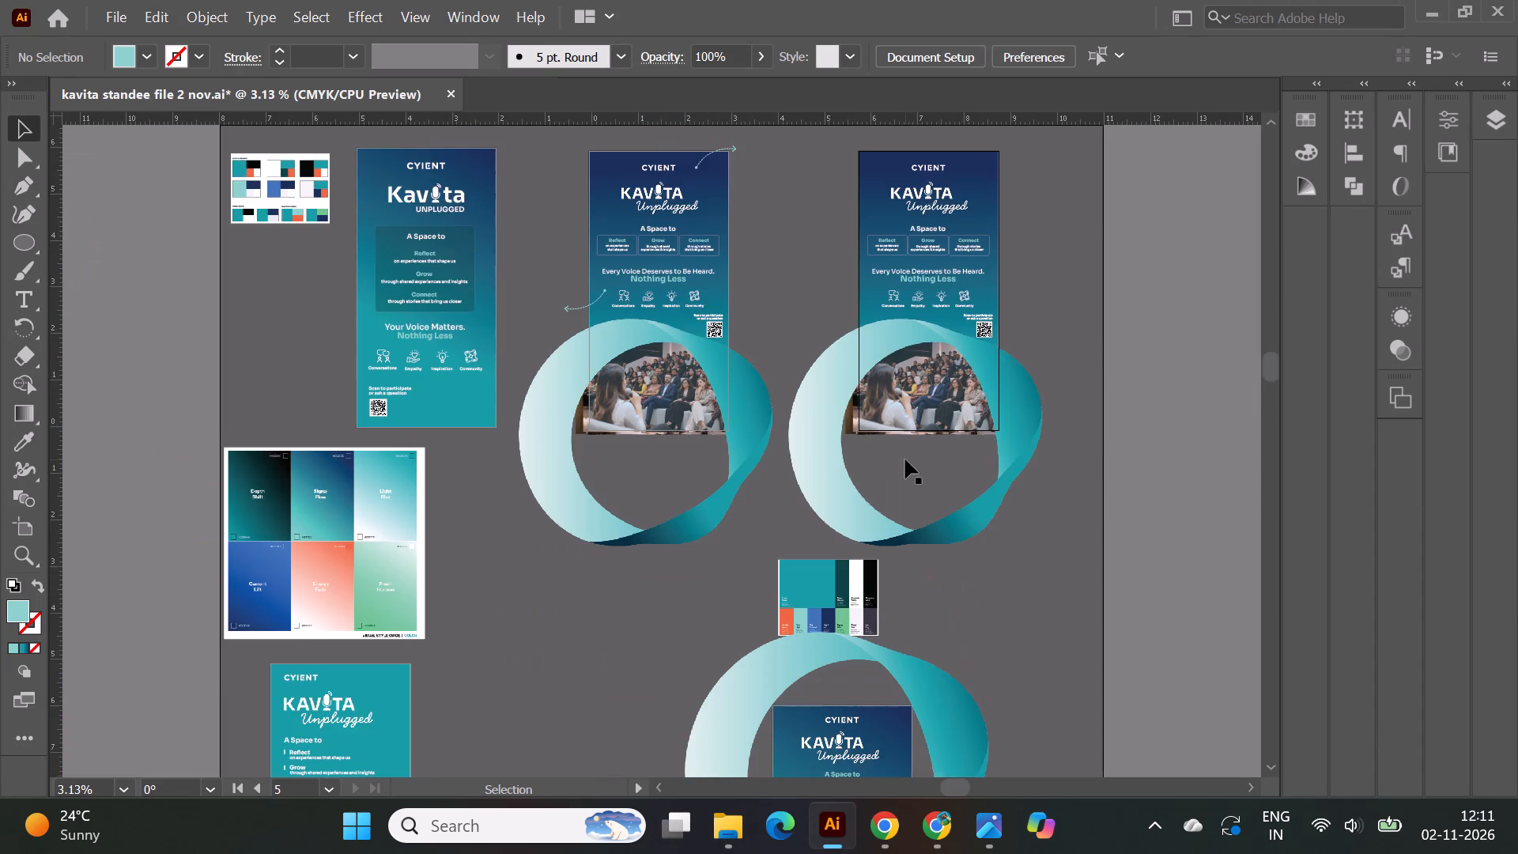
# Replace the "Your Voice Matters." tagline on the solid teal armchair-photo standee with the copied text "Every Voice Deserves to Be Heard.".
pyautogui.scroll(-20, 905, 459)
pyautogui.keyDown('alt'); pyautogui.scroll(1, 288, 495); pyautogui.keyUp('alt')
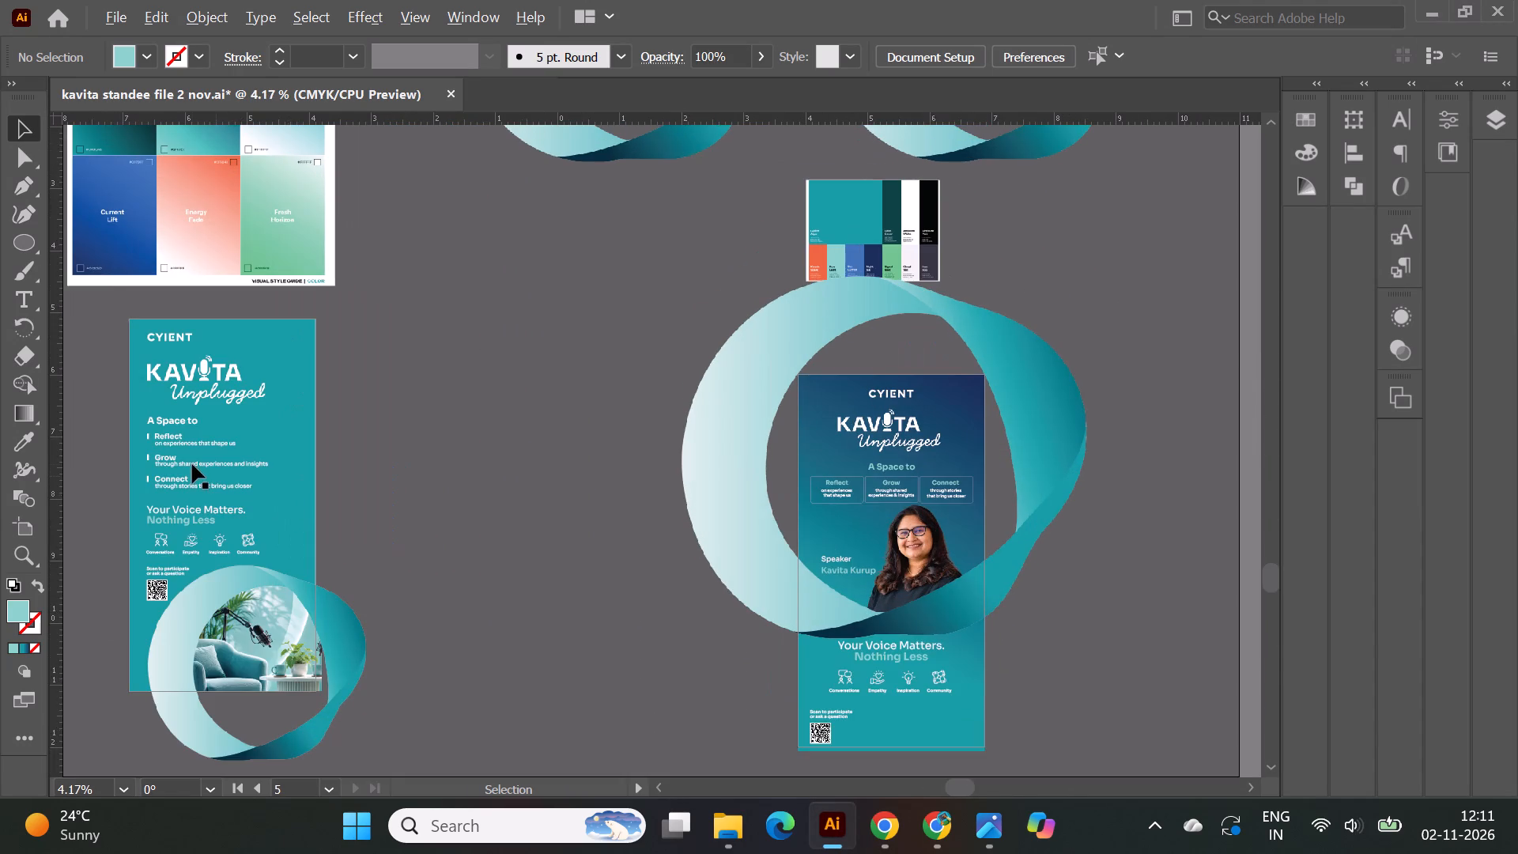
pyautogui.keyDown('alt'); pyautogui.scroll(1, 192, 464); pyautogui.keyUp('alt')
pyautogui.moveTo(892, 790); pyautogui.dragTo(812, 784)
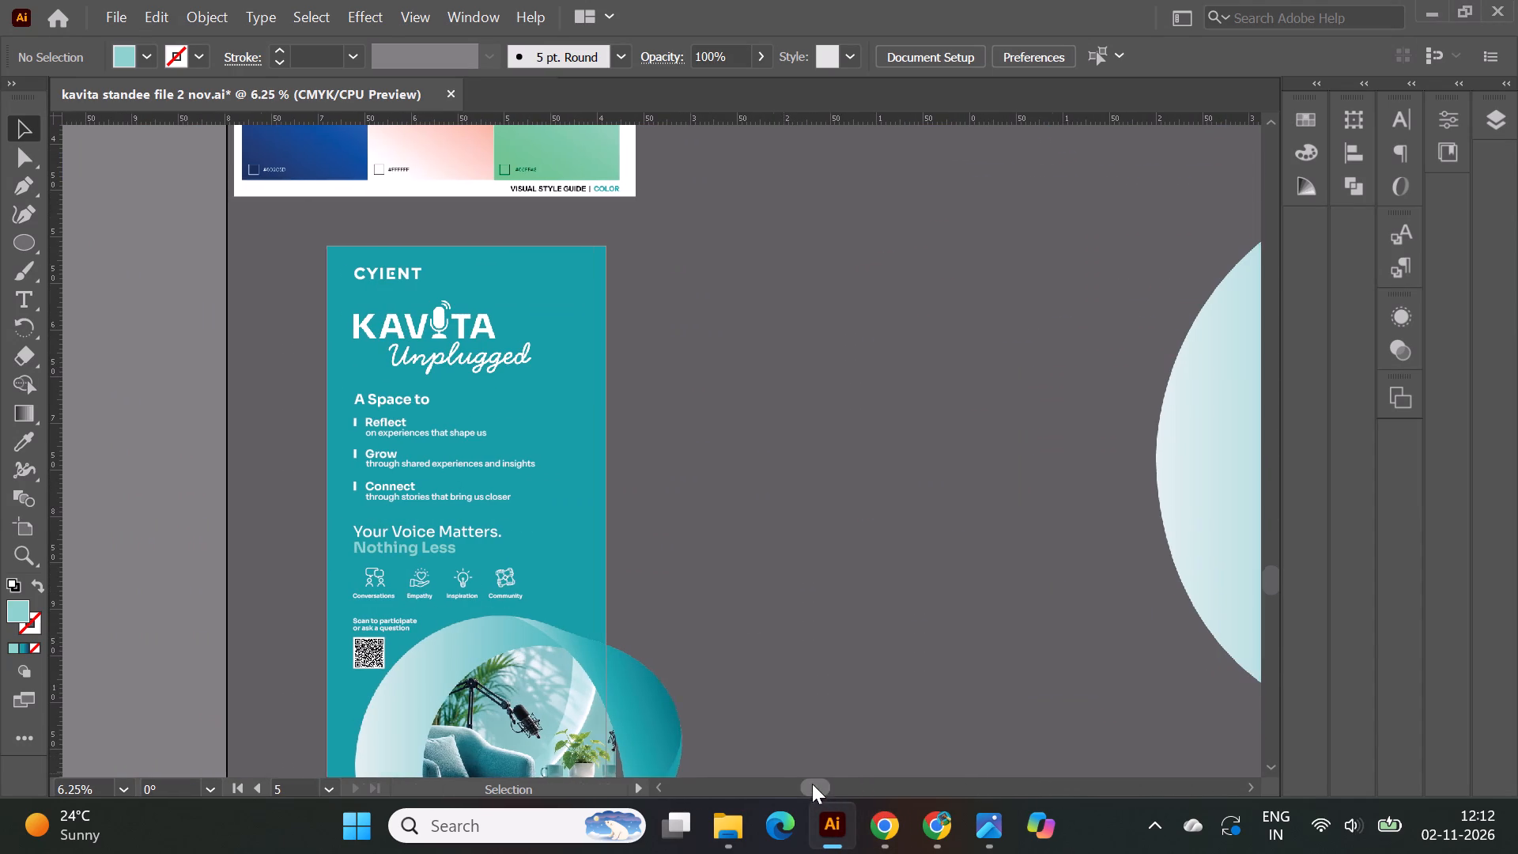
pyautogui.moveTo(812, 784); pyautogui.dragTo(791, 779)
pyautogui.keyDown('alt'); pyautogui.scroll(1, 452, 554); pyautogui.keyUp('alt')
pyautogui.keyDown('alt'); pyautogui.scroll(1, 174, 478); pyautogui.keyUp('alt')
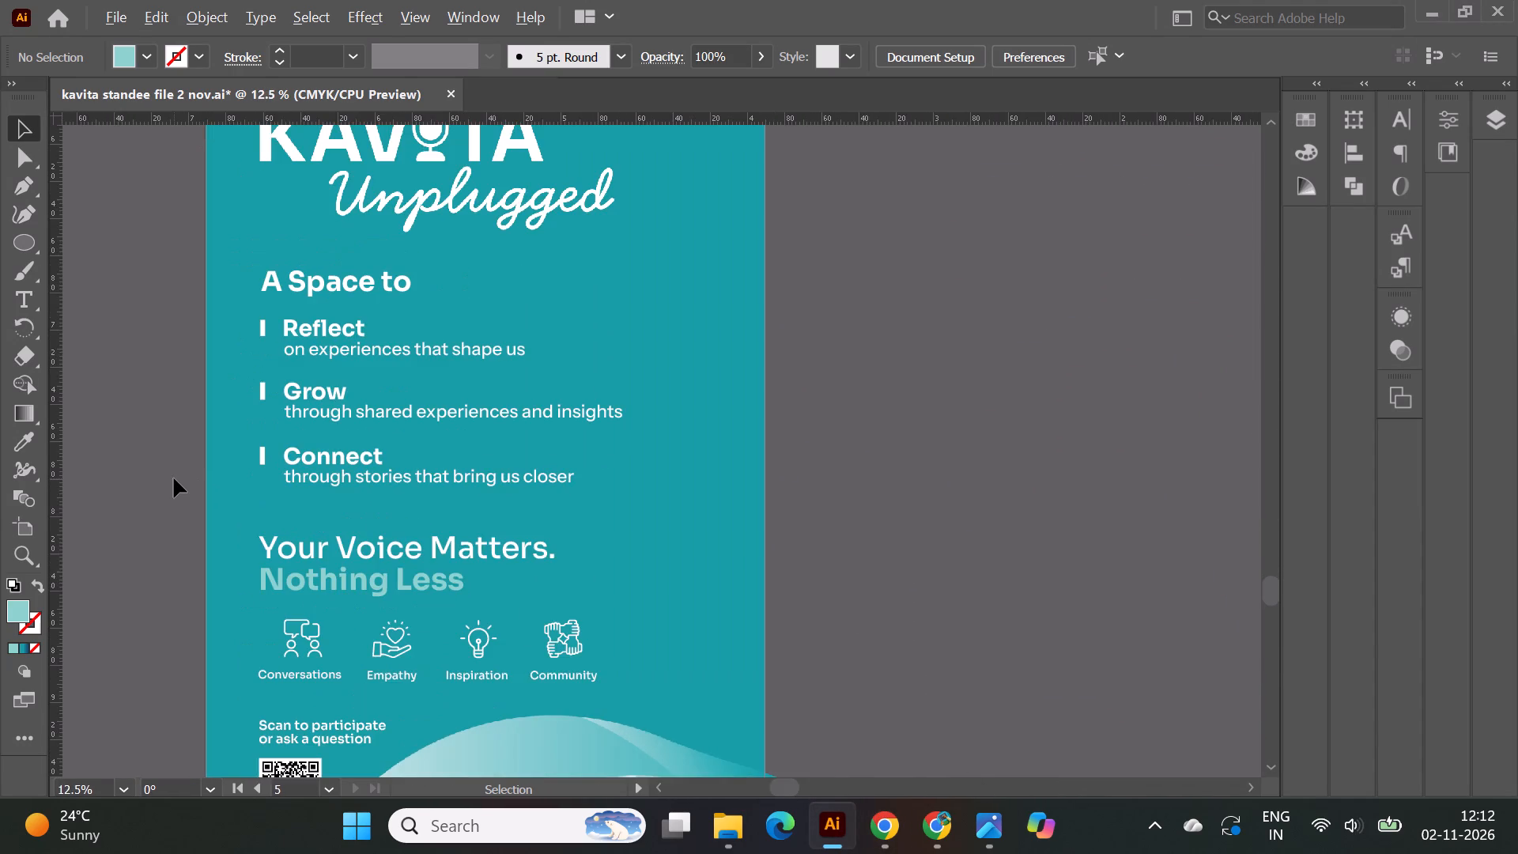
pyautogui.keyDown('alt'); pyautogui.scroll(2, 174, 478); pyautogui.keyUp('alt')
pyautogui.scroll(-10, 505, 514)
pyautogui.keyDown('alt'); pyautogui.scroll(-1, 385, 425); pyautogui.keyUp('alt')
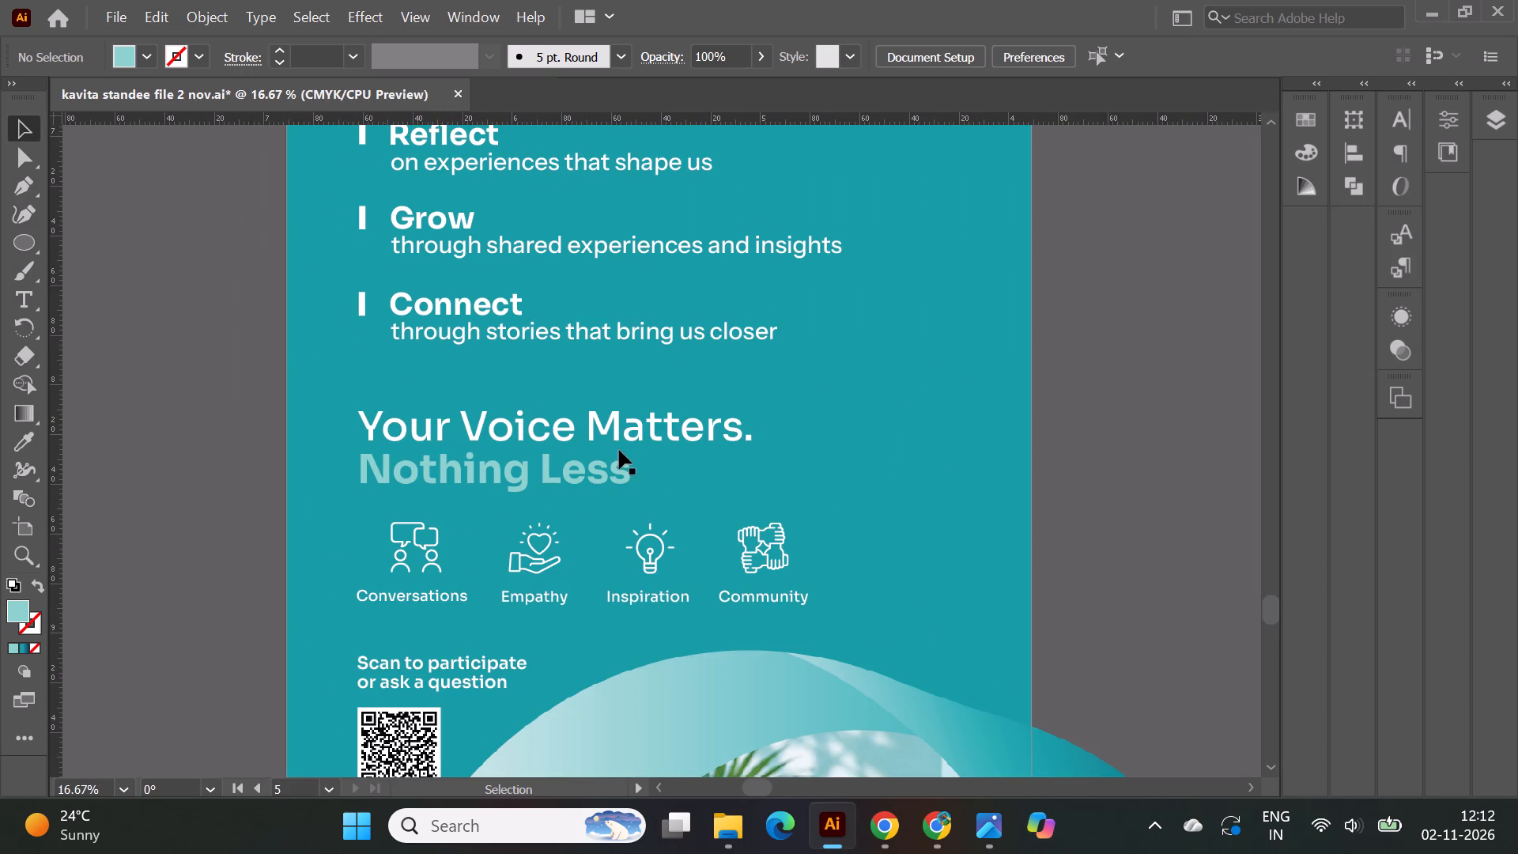
pyautogui.doubleClick(633, 438)
pyautogui.click(714, 433)
pyautogui.click(736, 433)
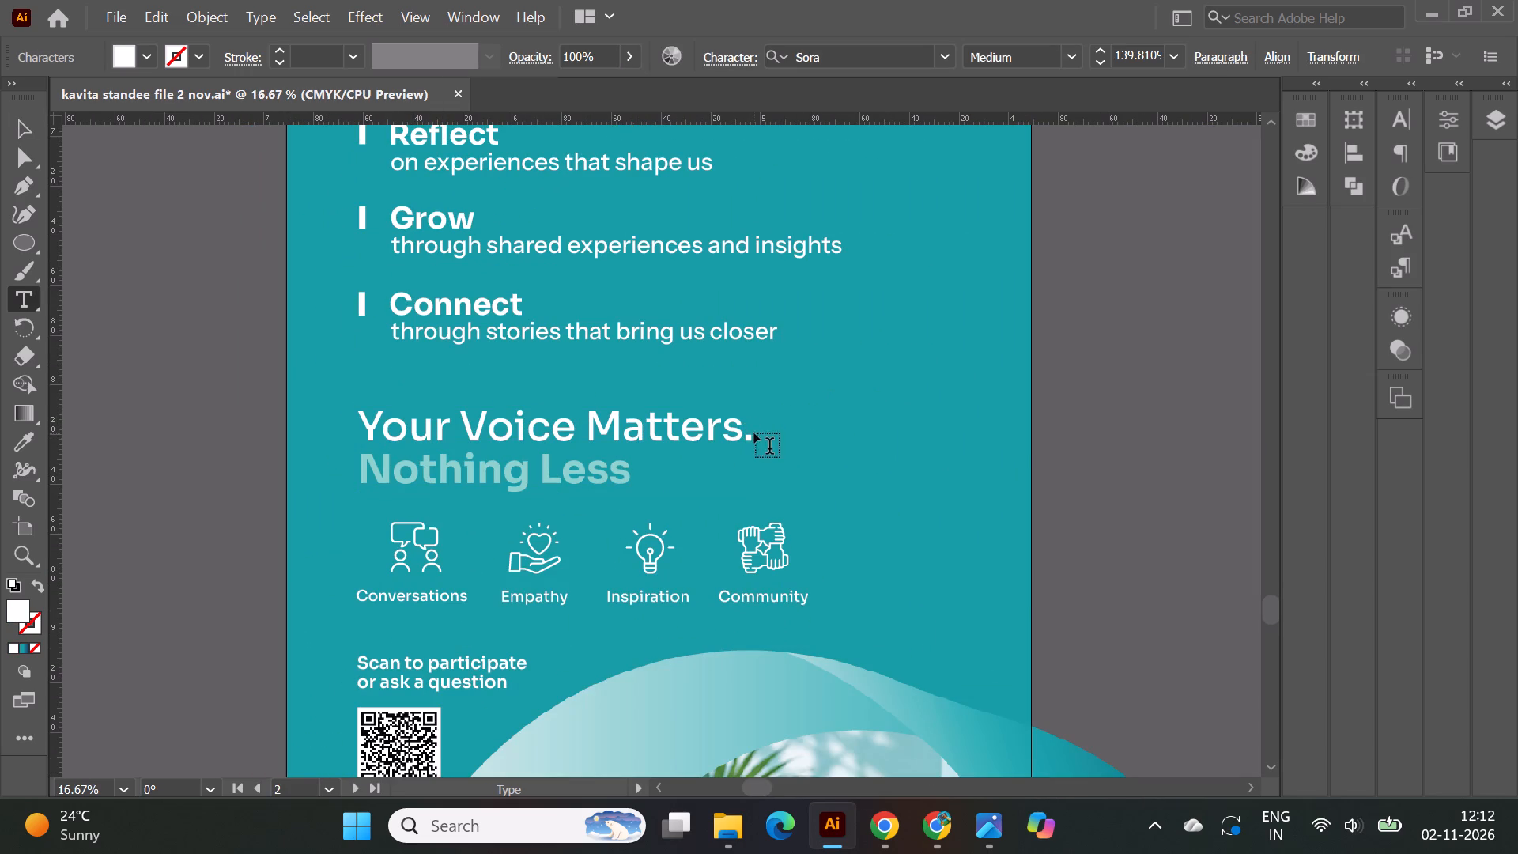
pyautogui.moveTo(753, 431); pyautogui.dragTo(357, 426)
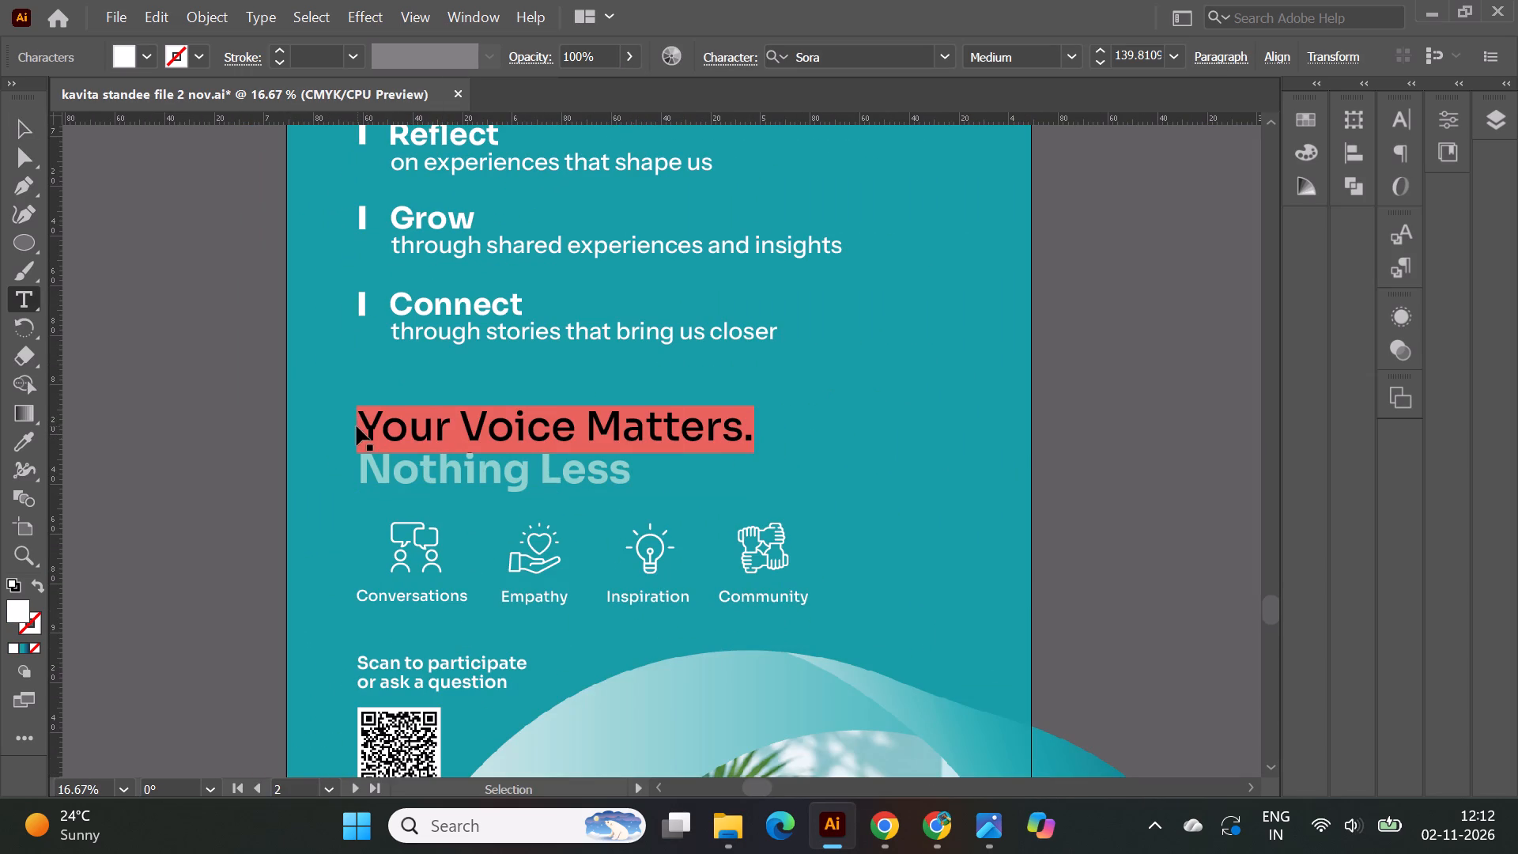
pyautogui.hotkey('ctrl', 'v')
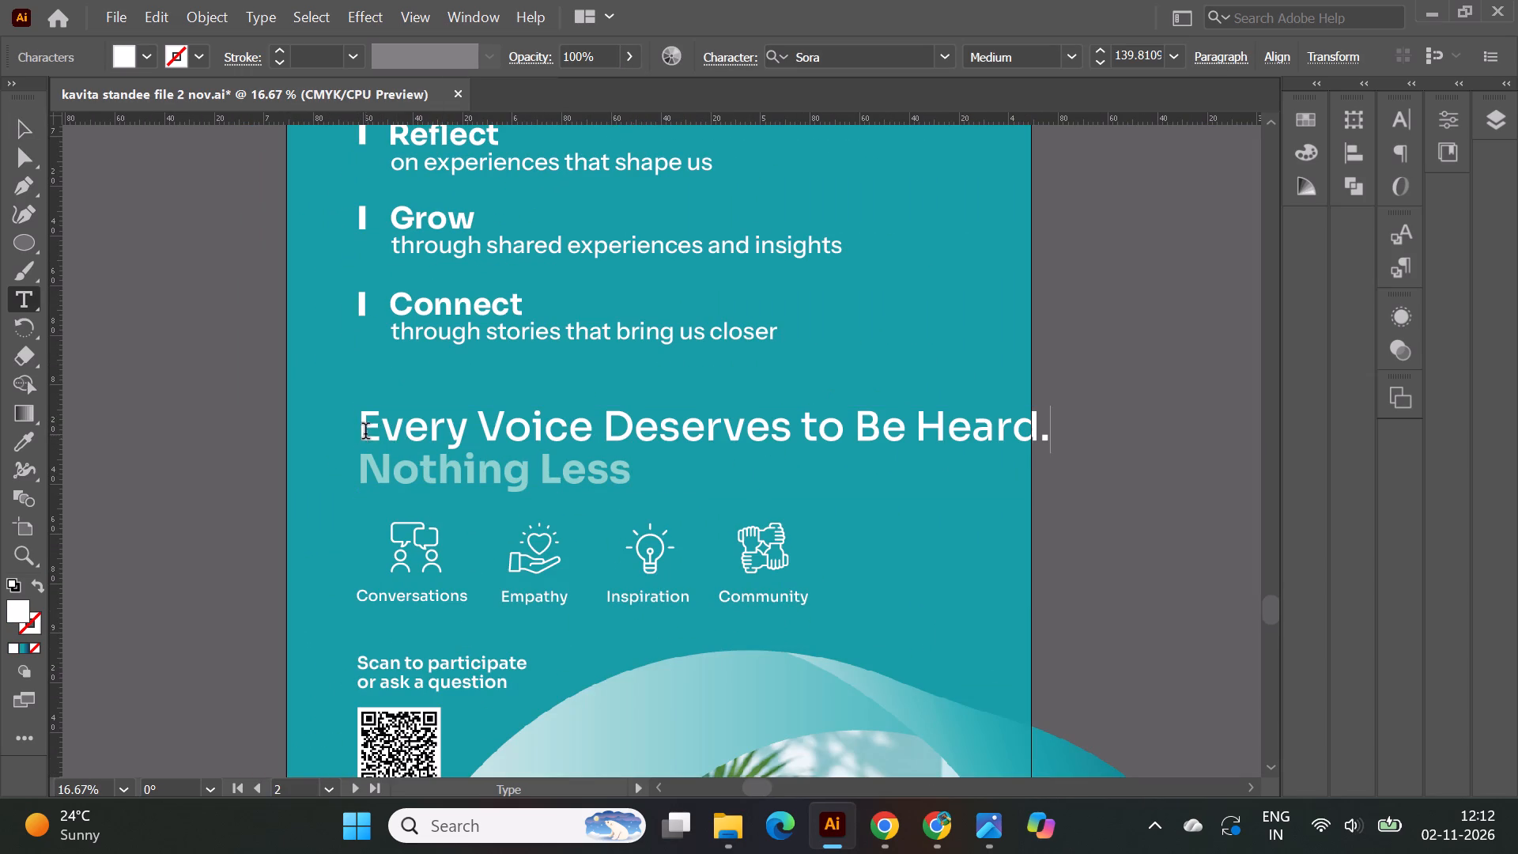
# Reduce the font size of the "Every Voice Deserves to Be Heard." line on the solid teal armchair-photo standee to 105 pt.
pyautogui.moveTo(365, 433); pyautogui.dragTo(1052, 433)
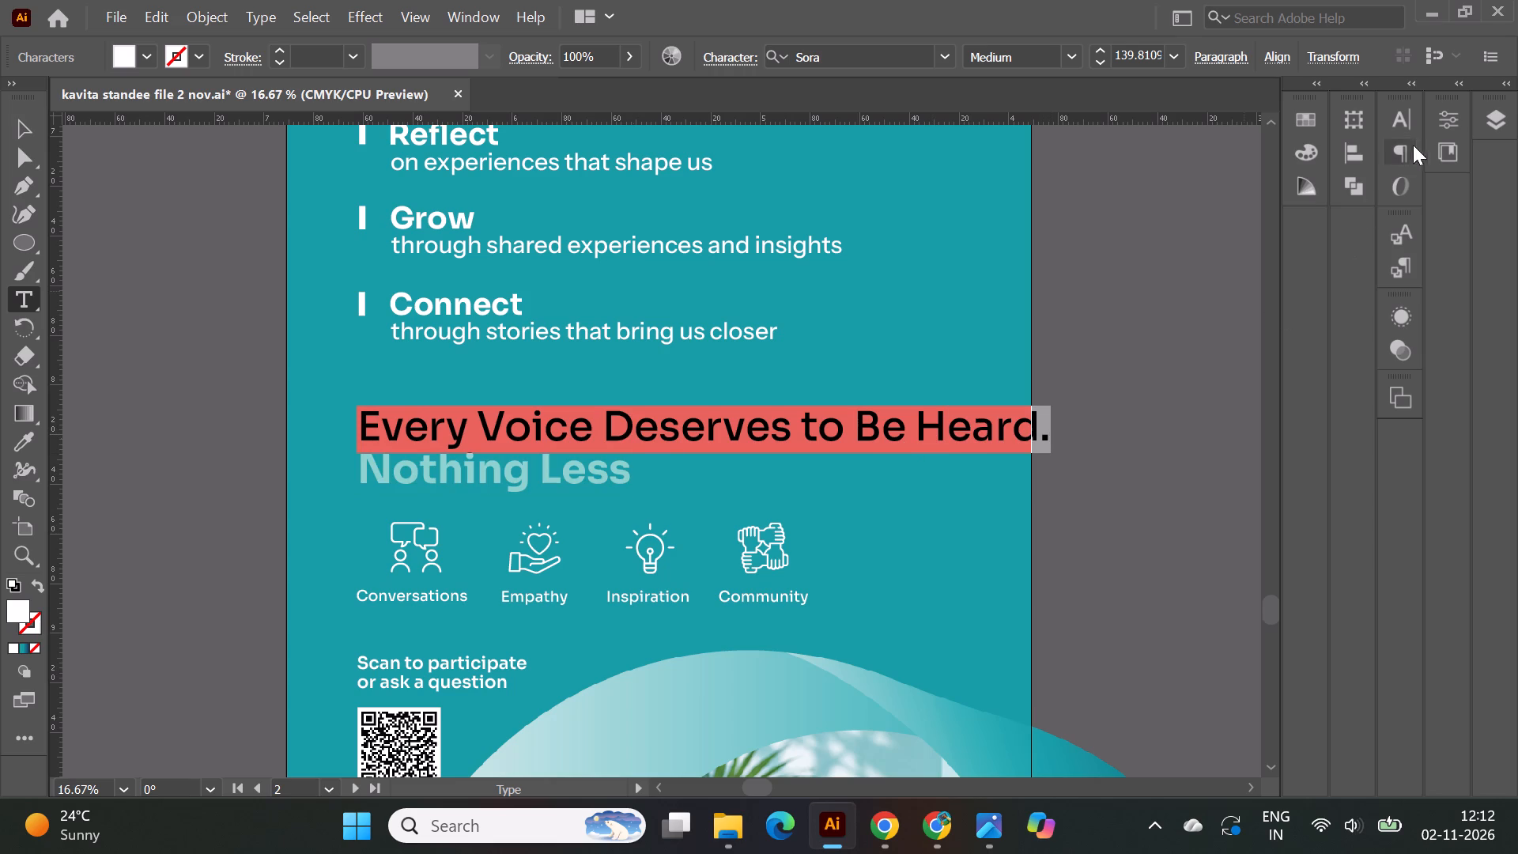
pyautogui.click(1440, 117)
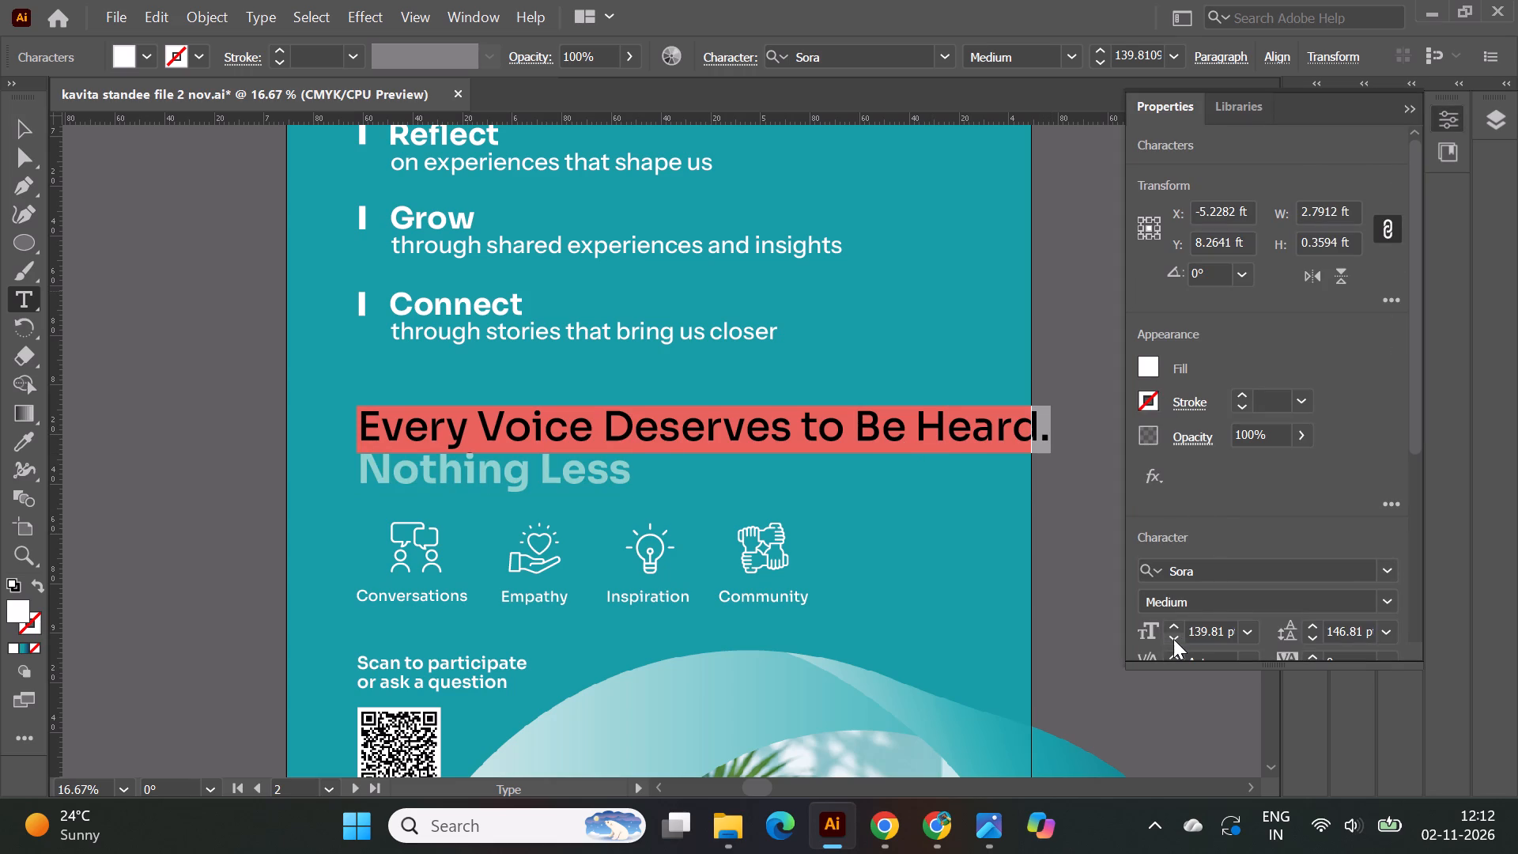
pyautogui.tripleClick(1173, 639)
pyautogui.doubleClick(1173, 639)
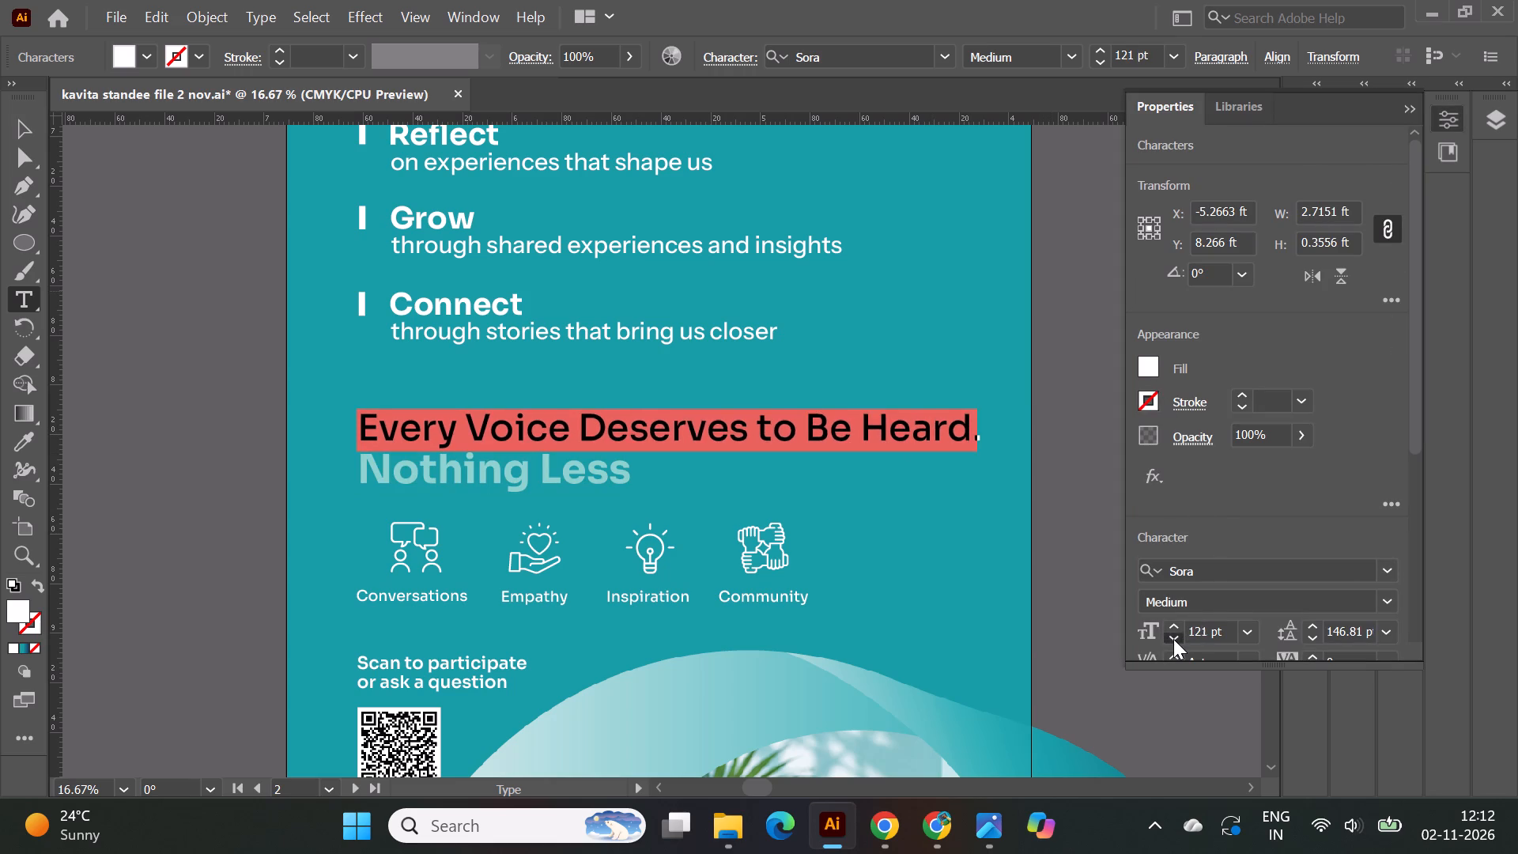
pyautogui.tripleClick(1173, 639)
pyautogui.doubleClick(1173, 639)
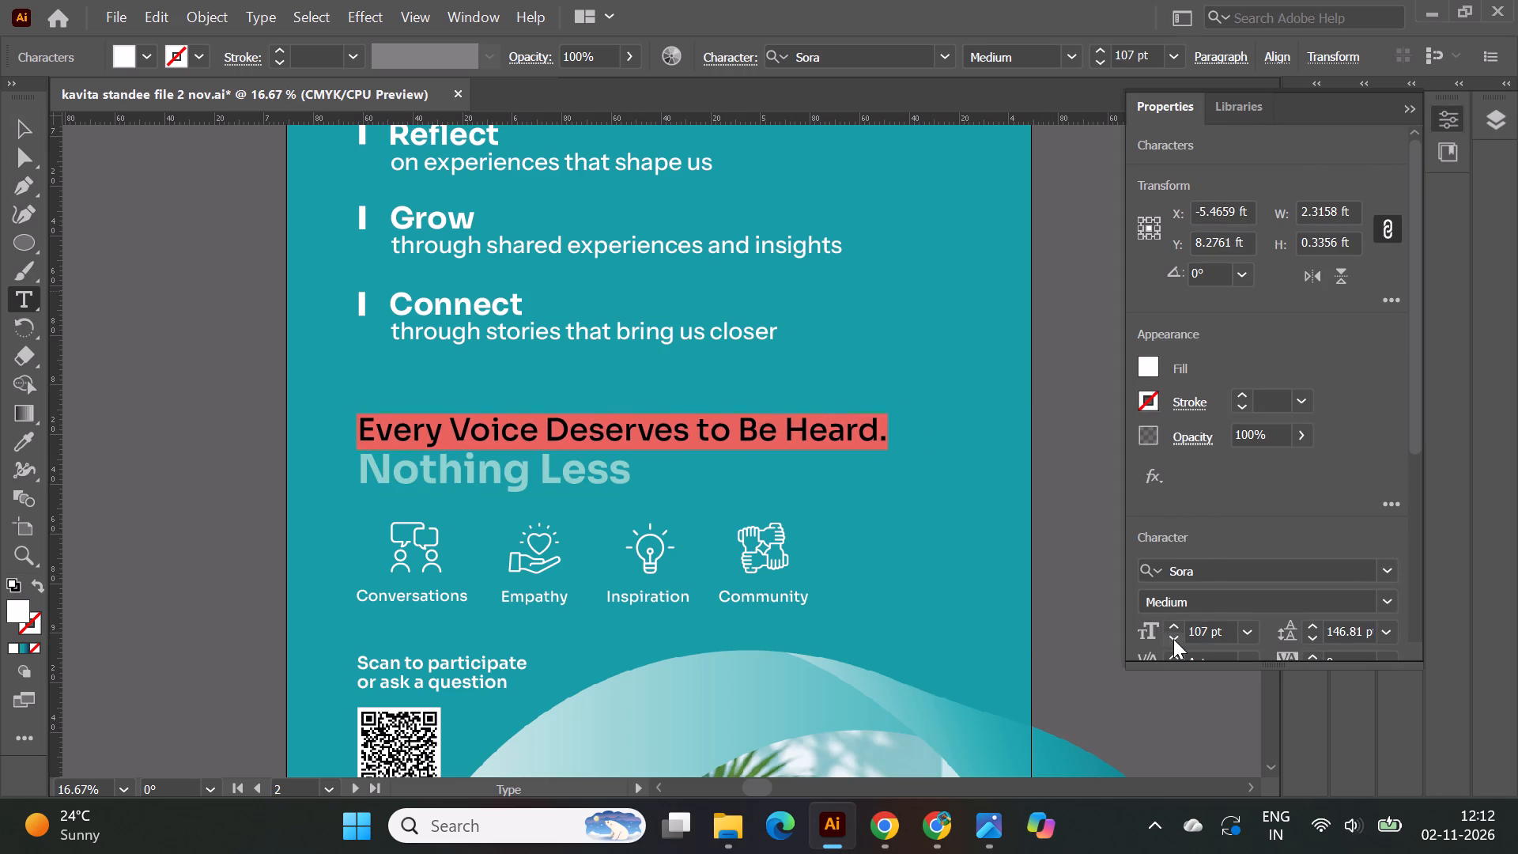
pyautogui.doubleClick(1173, 639)
pyautogui.click(1409, 107)
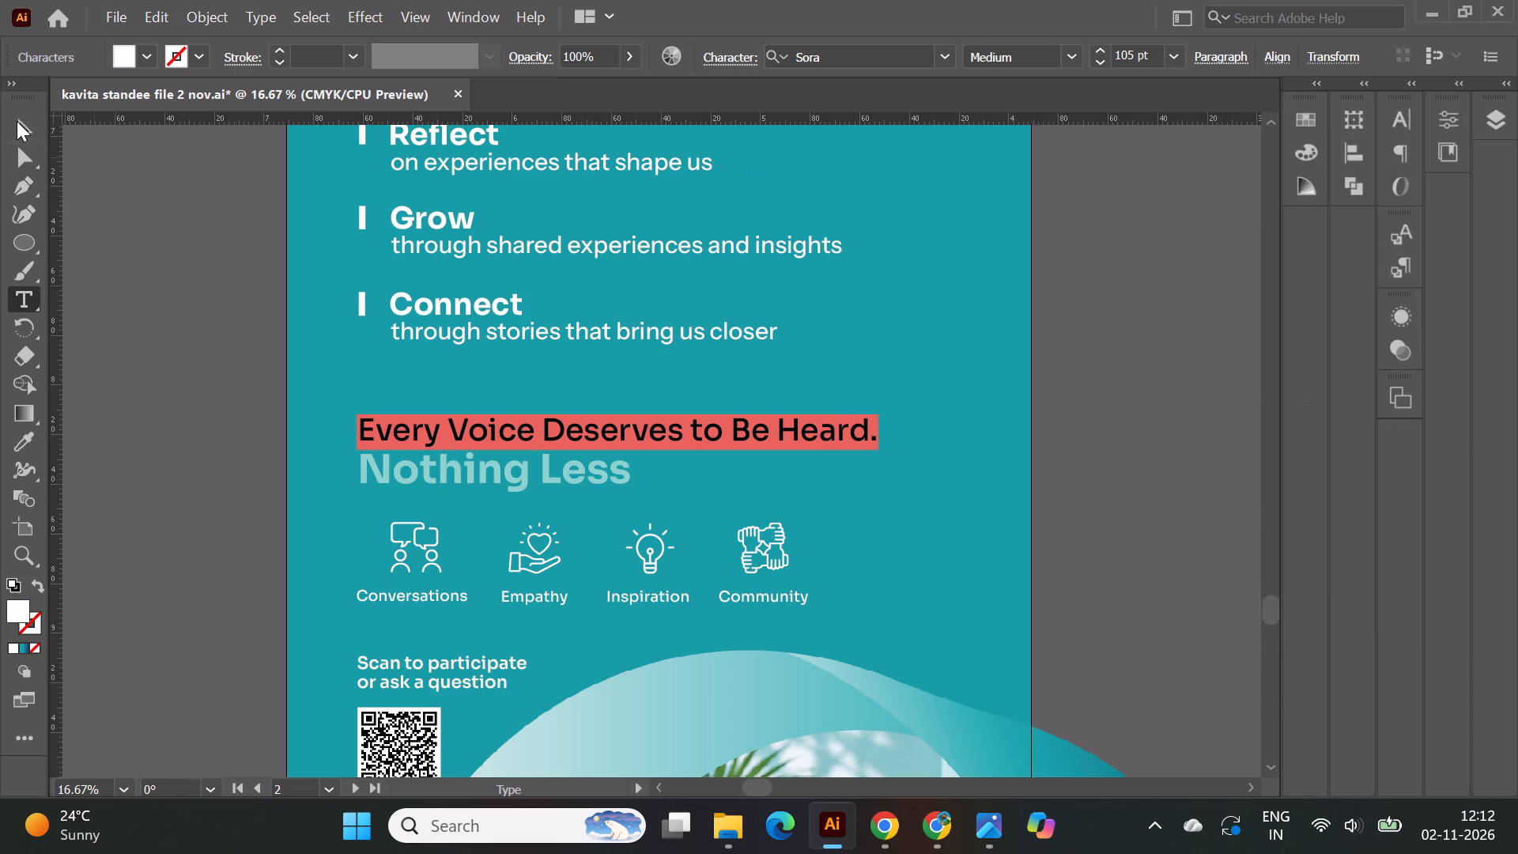
pyautogui.click(17, 121)
pyautogui.click(190, 377)
# Examine the overall layout of the solid teal armchair-photo standee, checking how the resized tagline sits with the surrounding text and icons.
pyautogui.keyDown('alt'); pyautogui.scroll(-2, 663, 463); pyautogui.keyUp('alt')
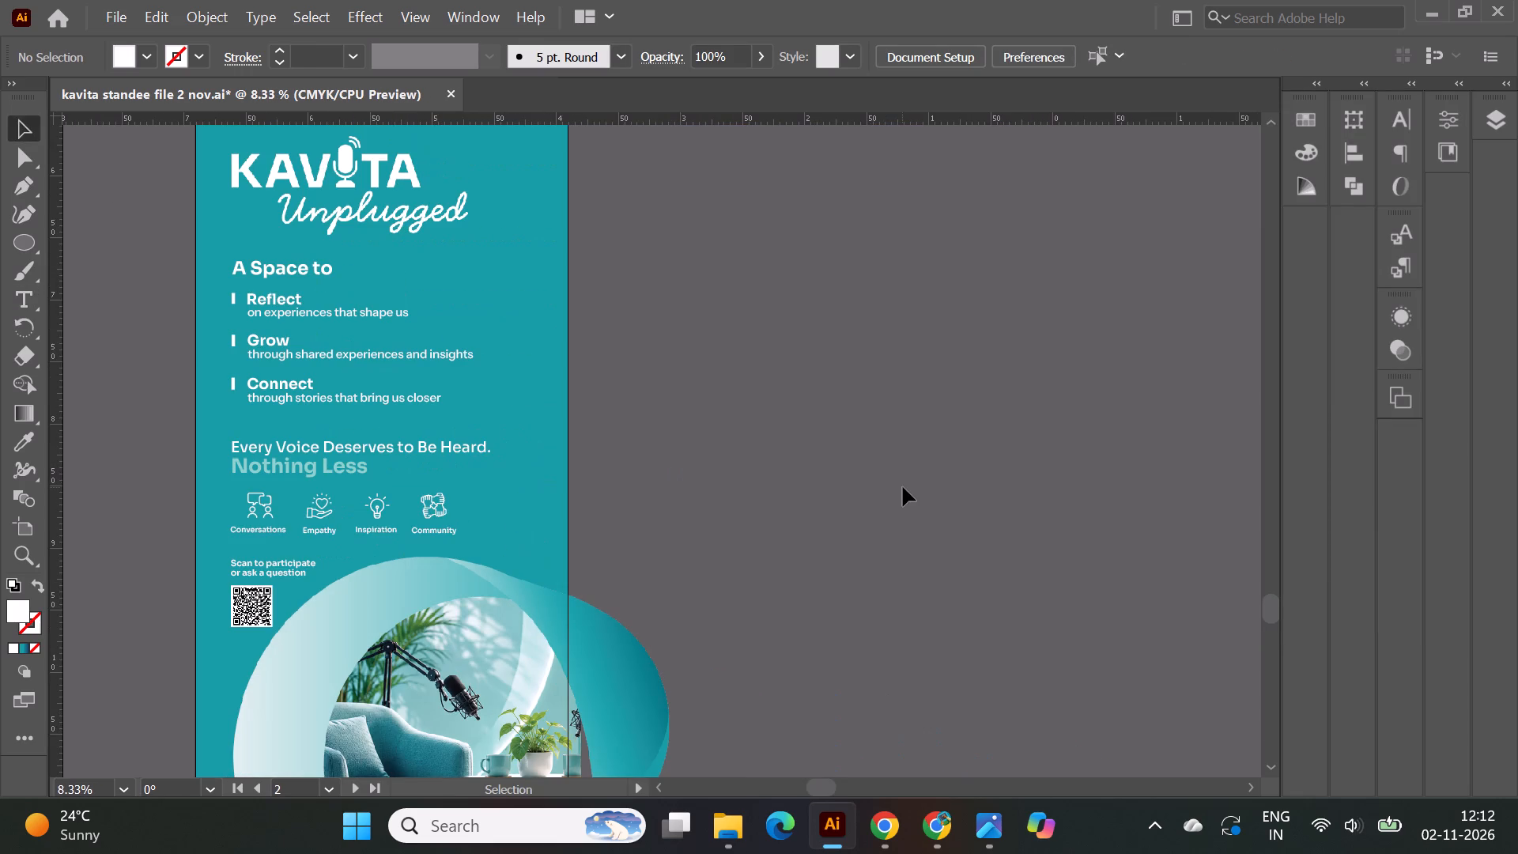
pyautogui.click(903, 487)
pyautogui.click(383, 450)
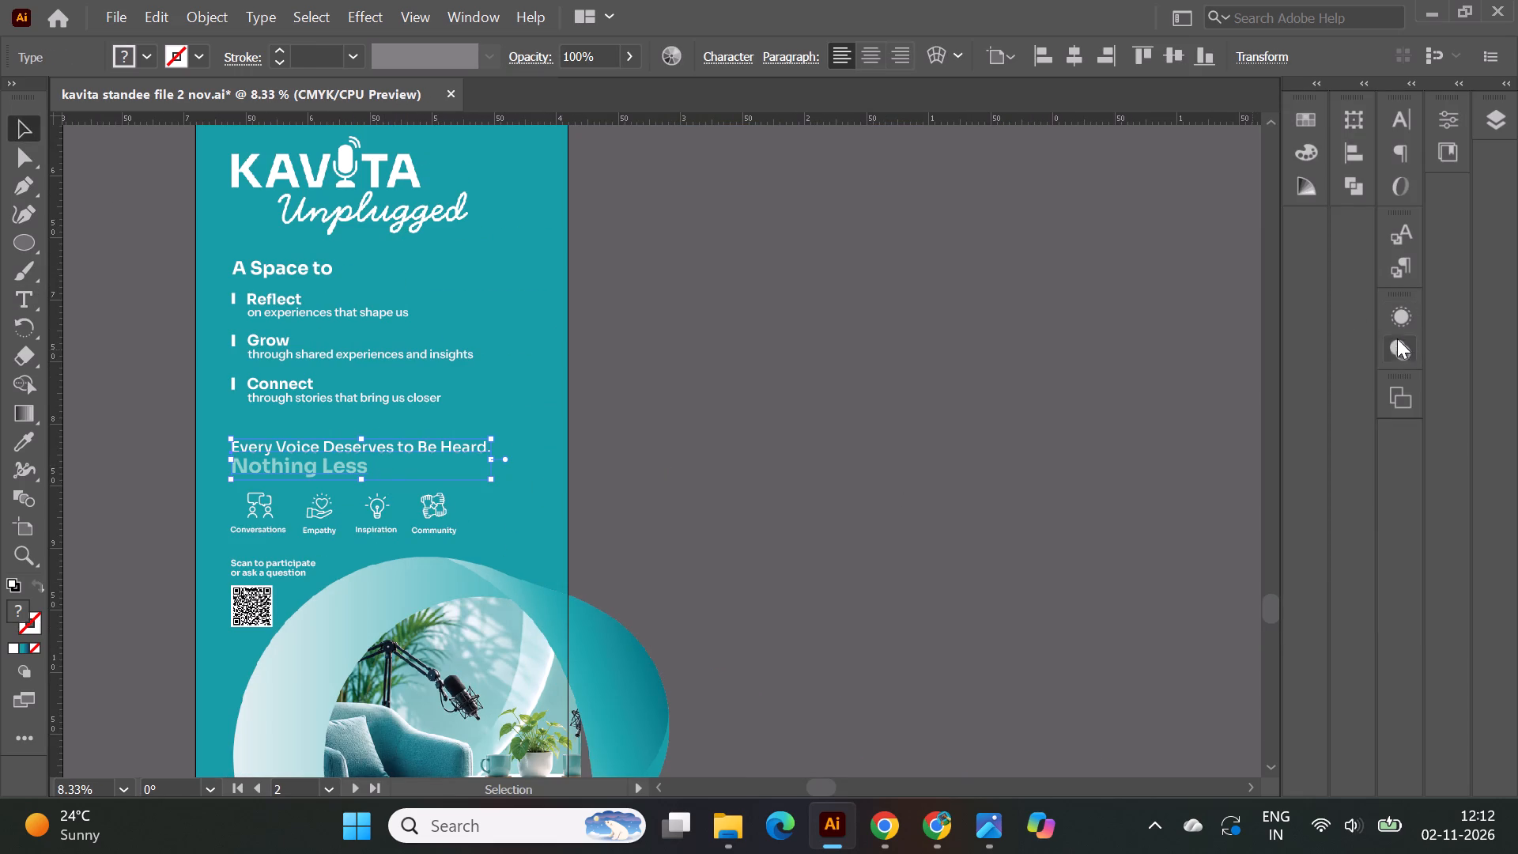
pyautogui.click(1454, 114)
pyautogui.click(961, 365)
pyautogui.keyDown('alt'); pyautogui.scroll(-1, 961, 365); pyautogui.keyUp('alt')
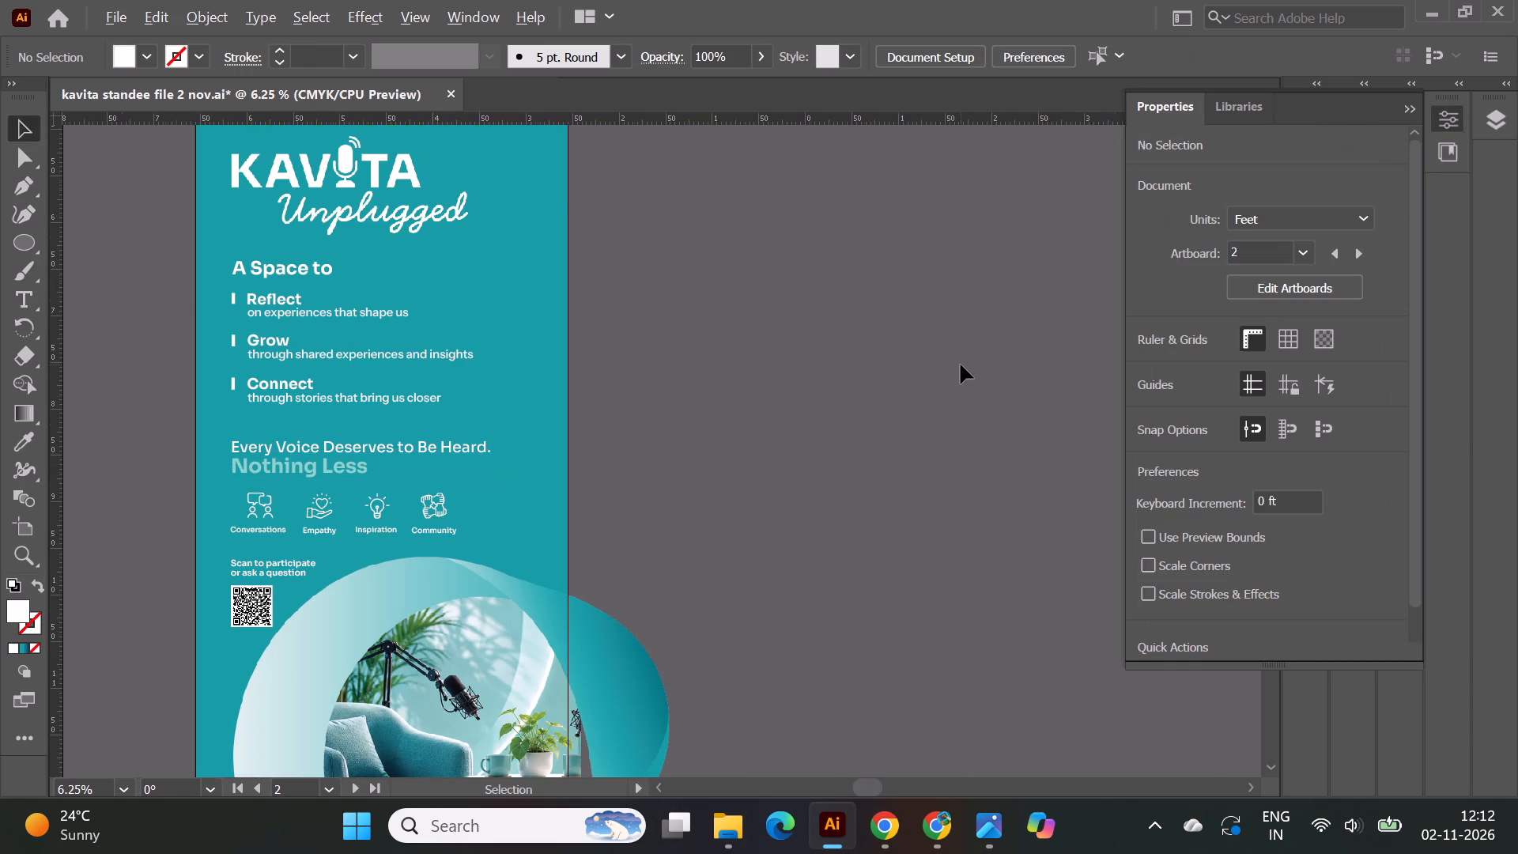
pyautogui.click(1414, 100)
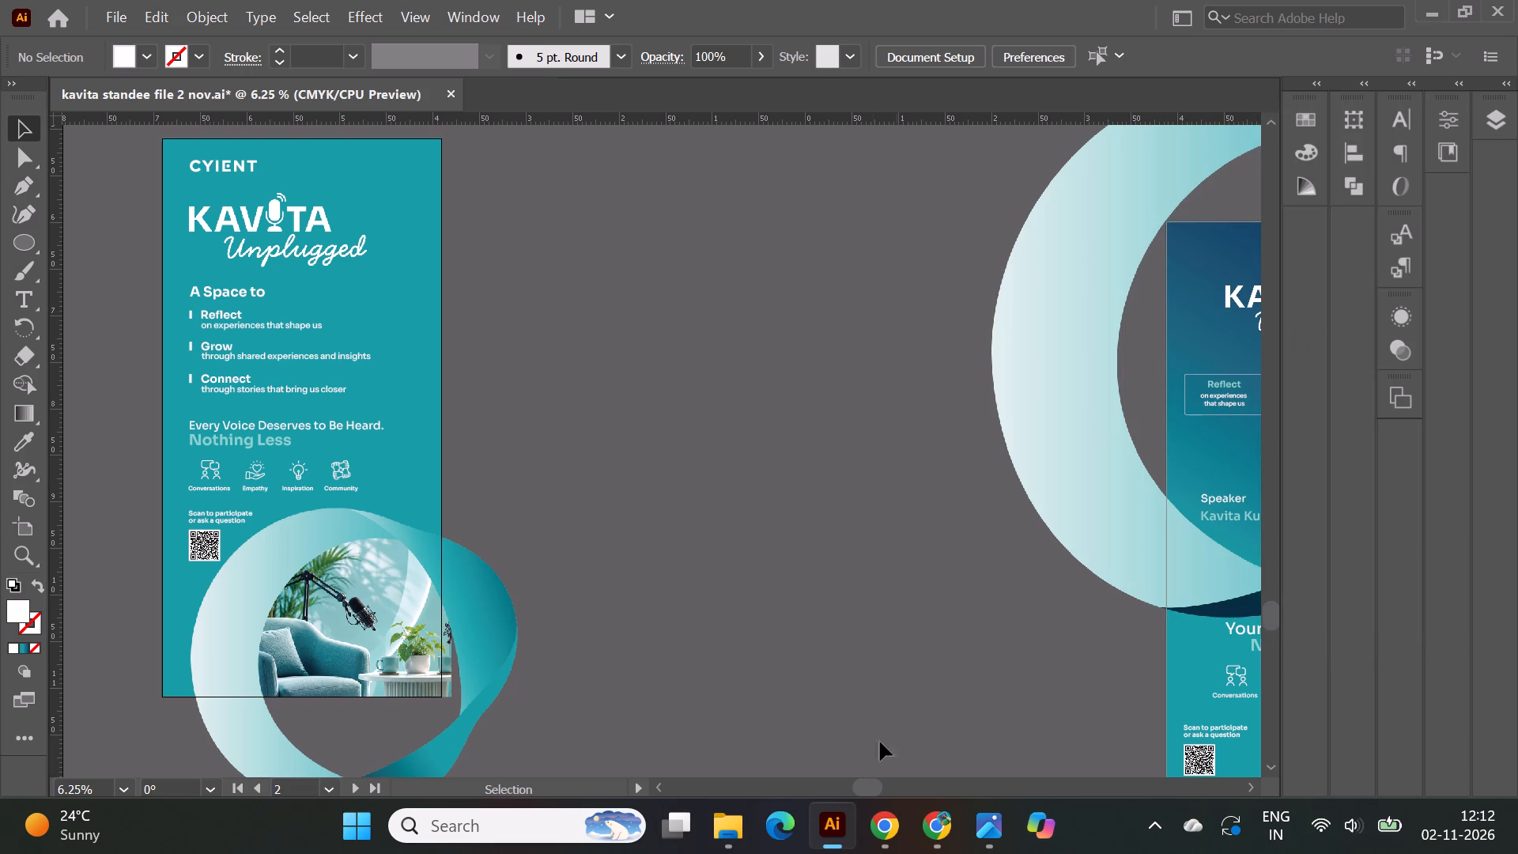
pyautogui.moveTo(870, 785); pyautogui.dragTo(793, 788)
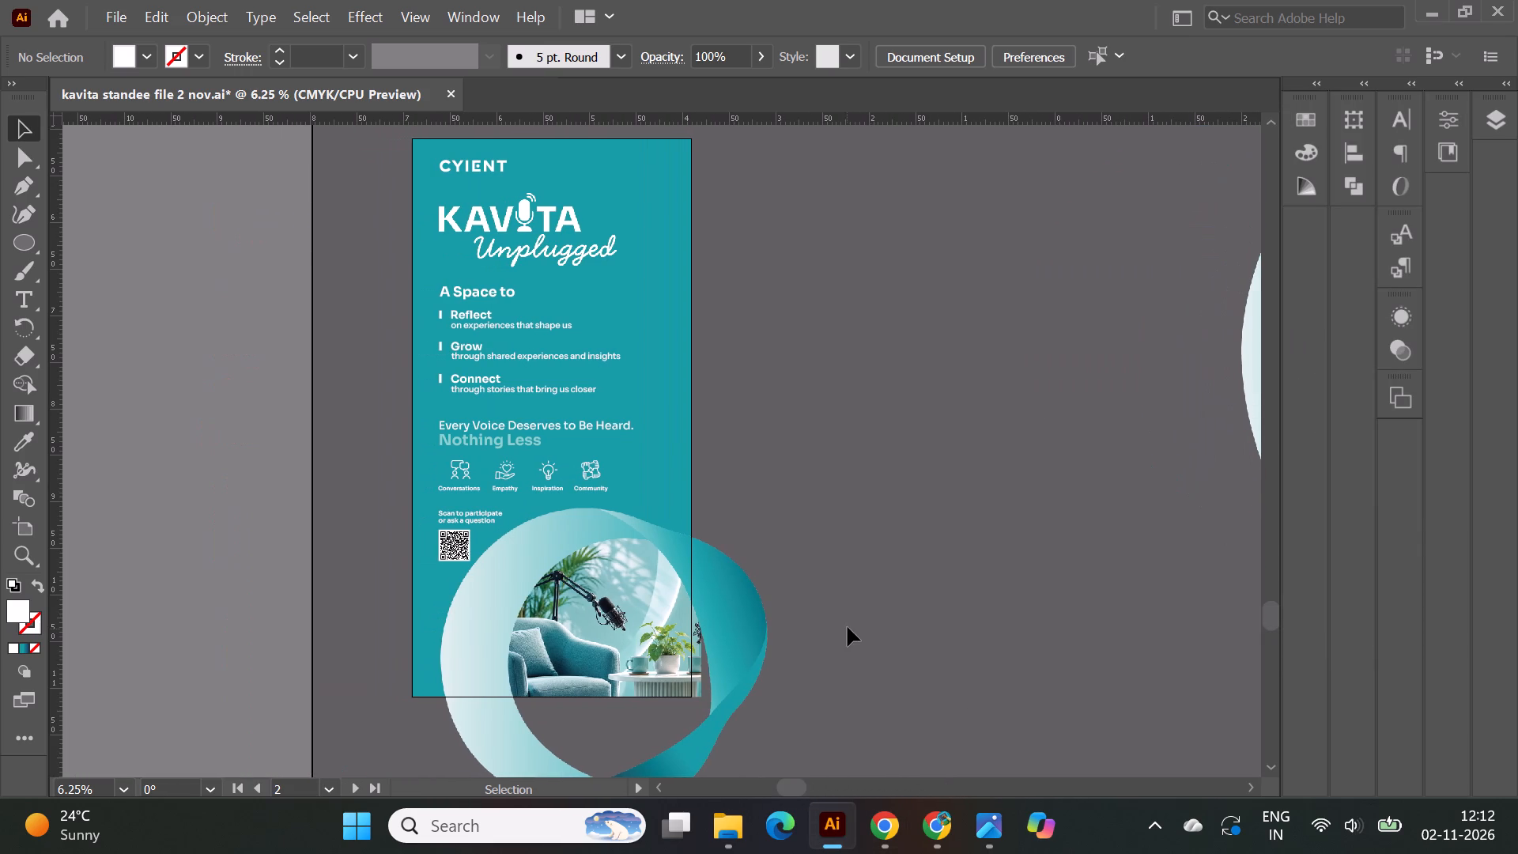
pyautogui.click(848, 627)
pyautogui.keyDown('alt'); pyautogui.scroll(1, 298, 176); pyautogui.keyUp('alt')
pyautogui.keyDown('alt'); pyautogui.scroll(1, 139, 246); pyautogui.keyUp('alt')
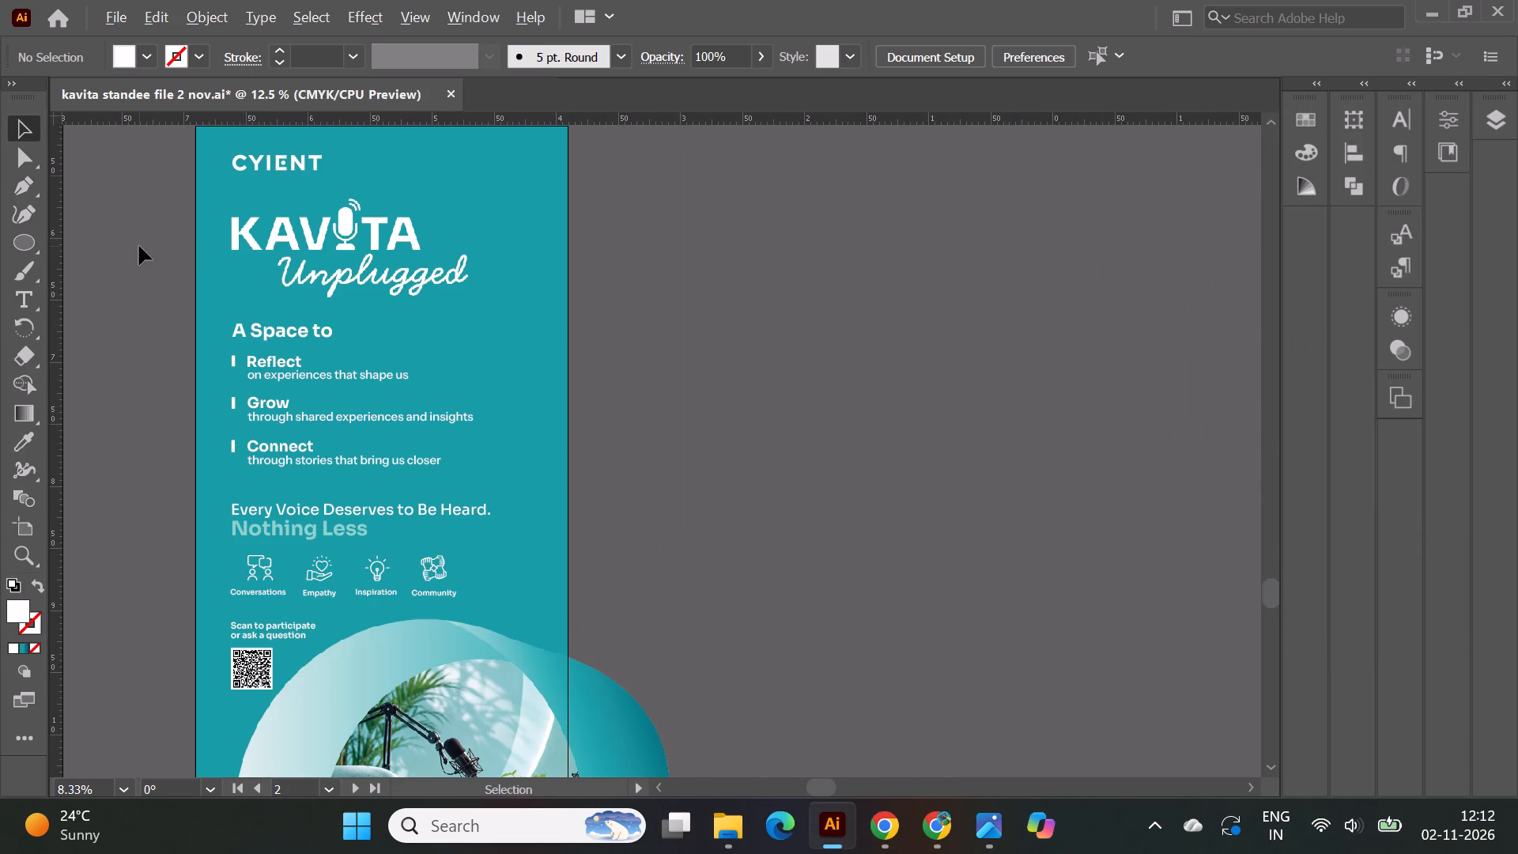
pyautogui.scroll(2, 490, 431)
pyautogui.keyDown('alt'); pyautogui.scroll(-1, 795, 361); pyautogui.keyUp('alt')
pyautogui.scroll(-2, 784, 373)
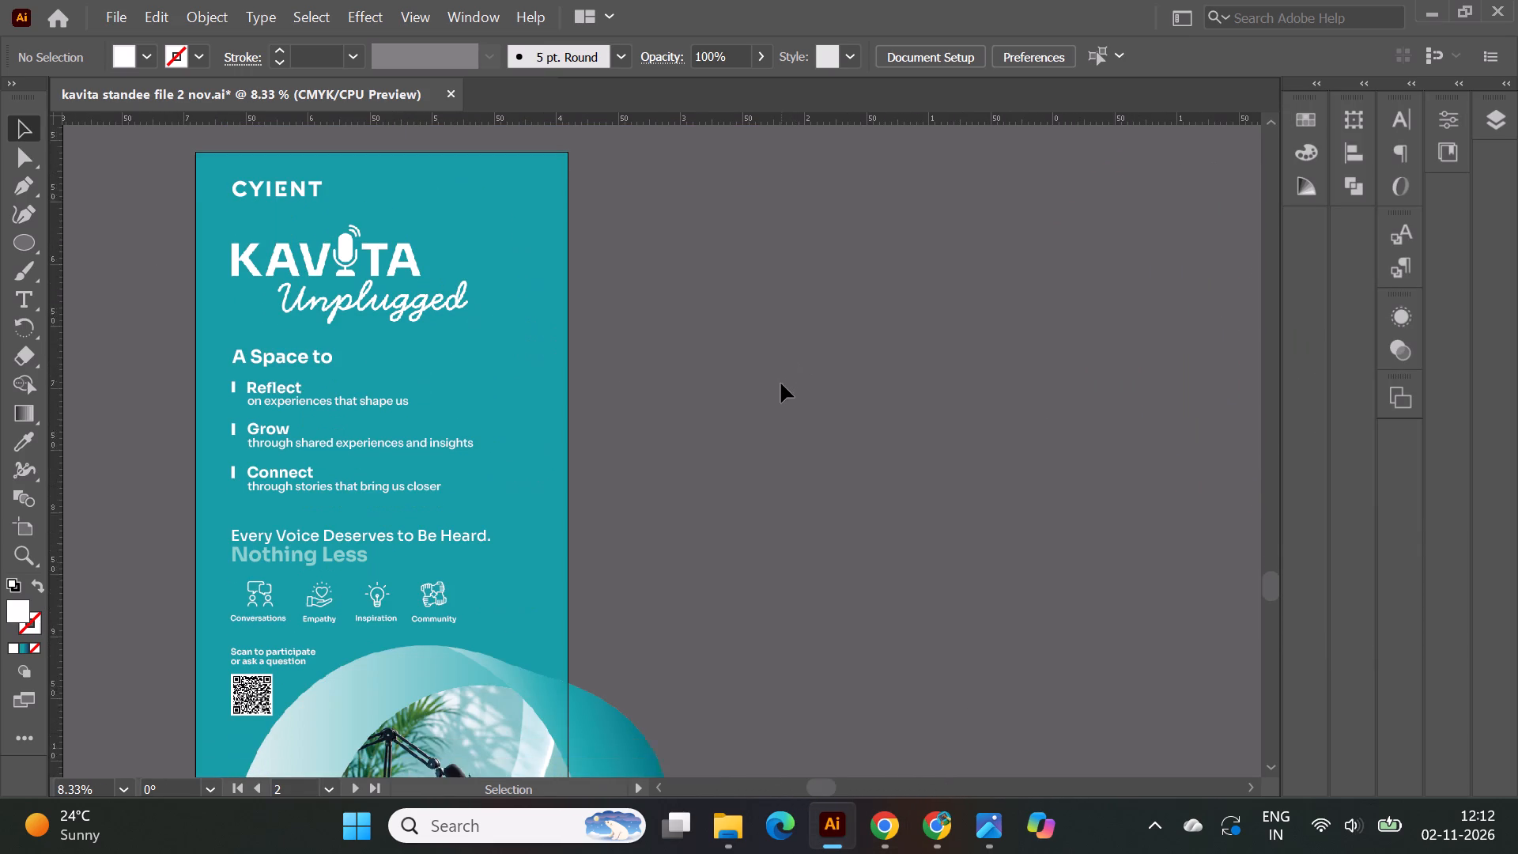
pyautogui.scroll(-1, 781, 384)
pyautogui.moveTo(820, 782); pyautogui.dragTo(733, 786)
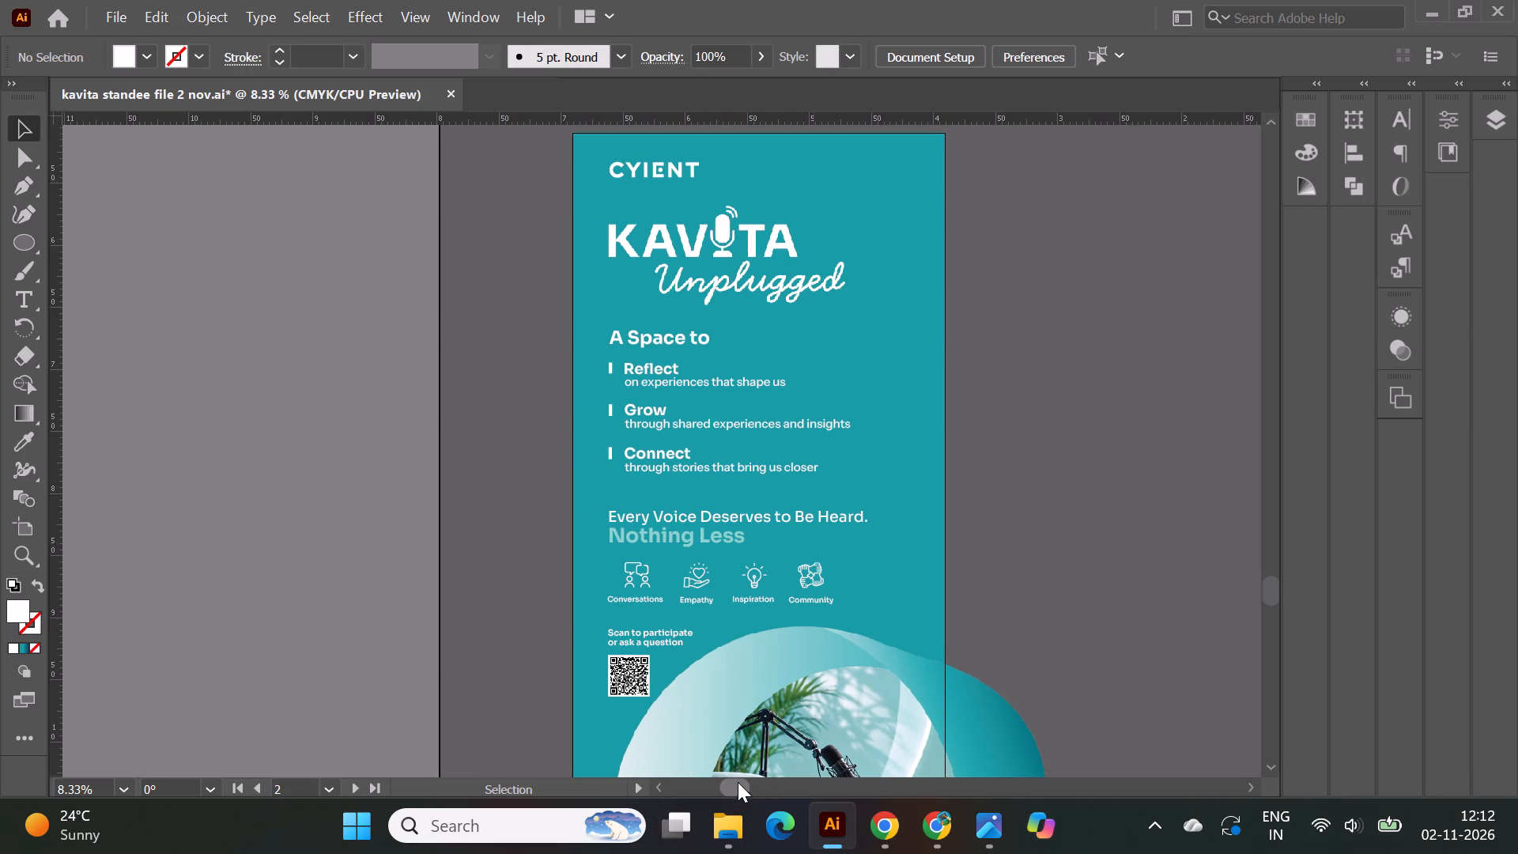
pyautogui.scroll(-4, 833, 672)
pyautogui.scroll(5, 833, 672)
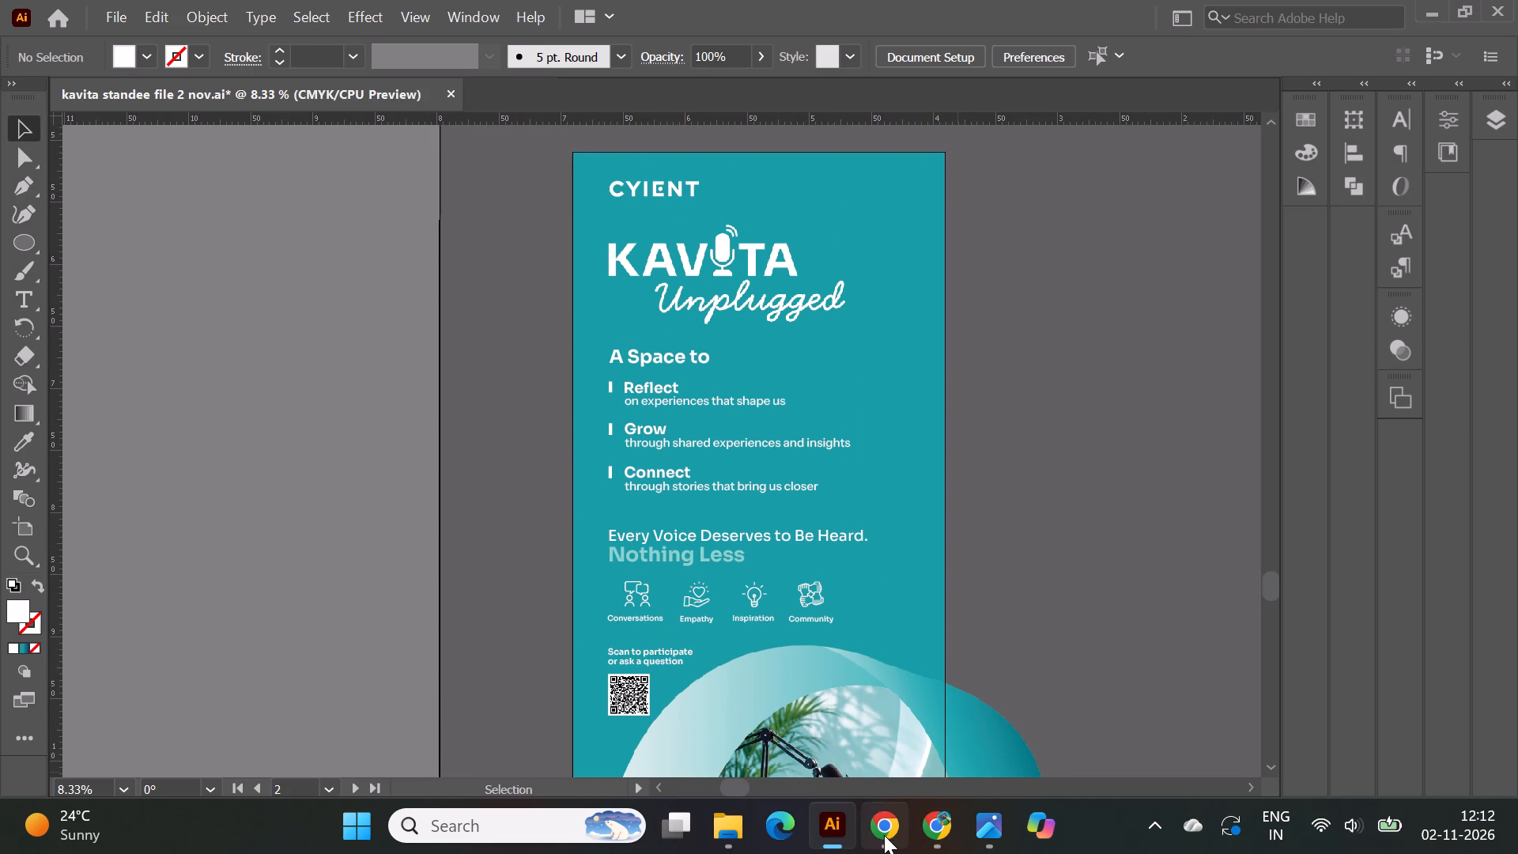
# Switch to Chrome, where the Kavita Unplugged Standee Brief is open.
pyautogui.click(884, 835)
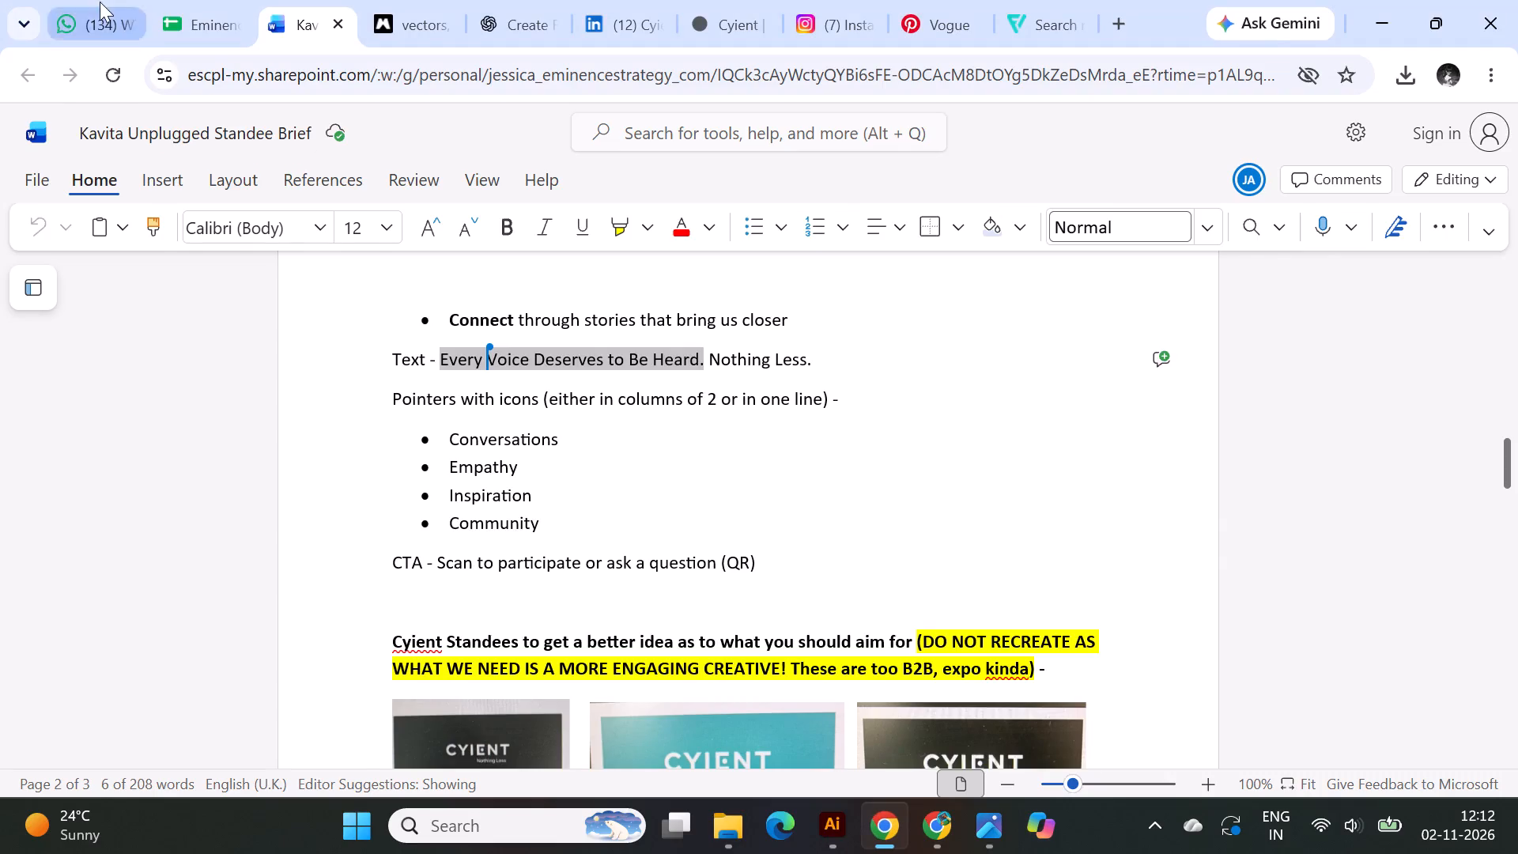